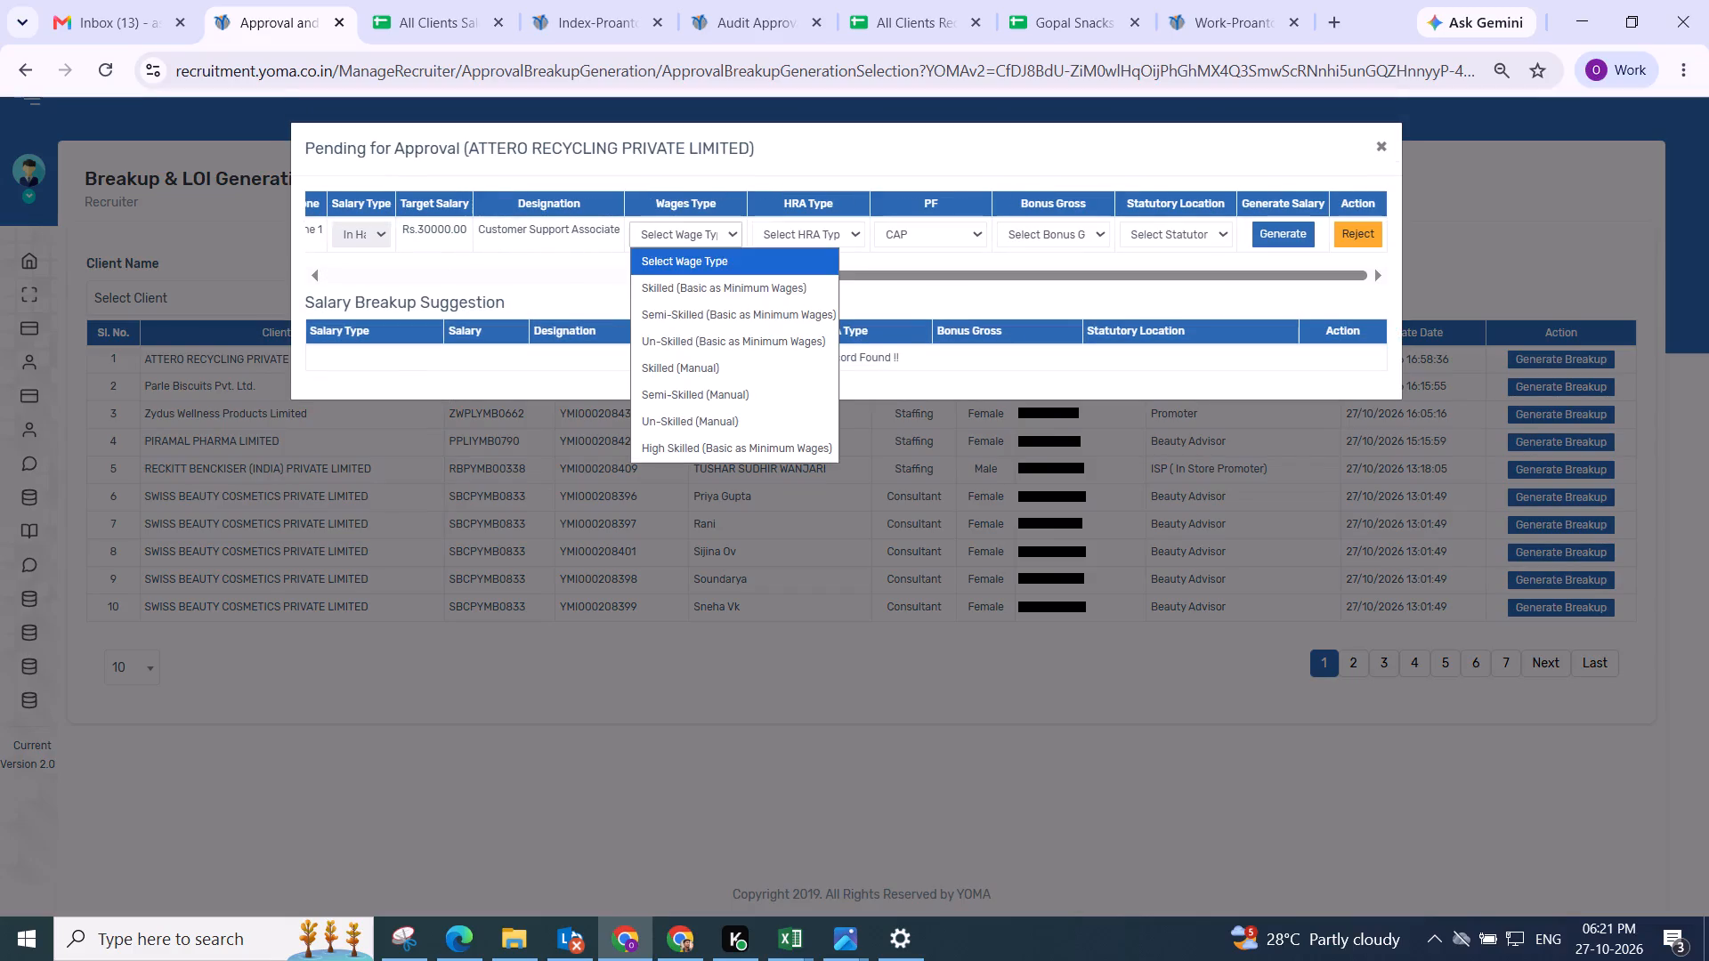
Generate the Customer Support Associate's salary breakup with Semi-Skilled (Basic as Minimum Wages), Percentage HRA, Bonus 8.33% and statutory location Amethi.
left_click(998, 319)
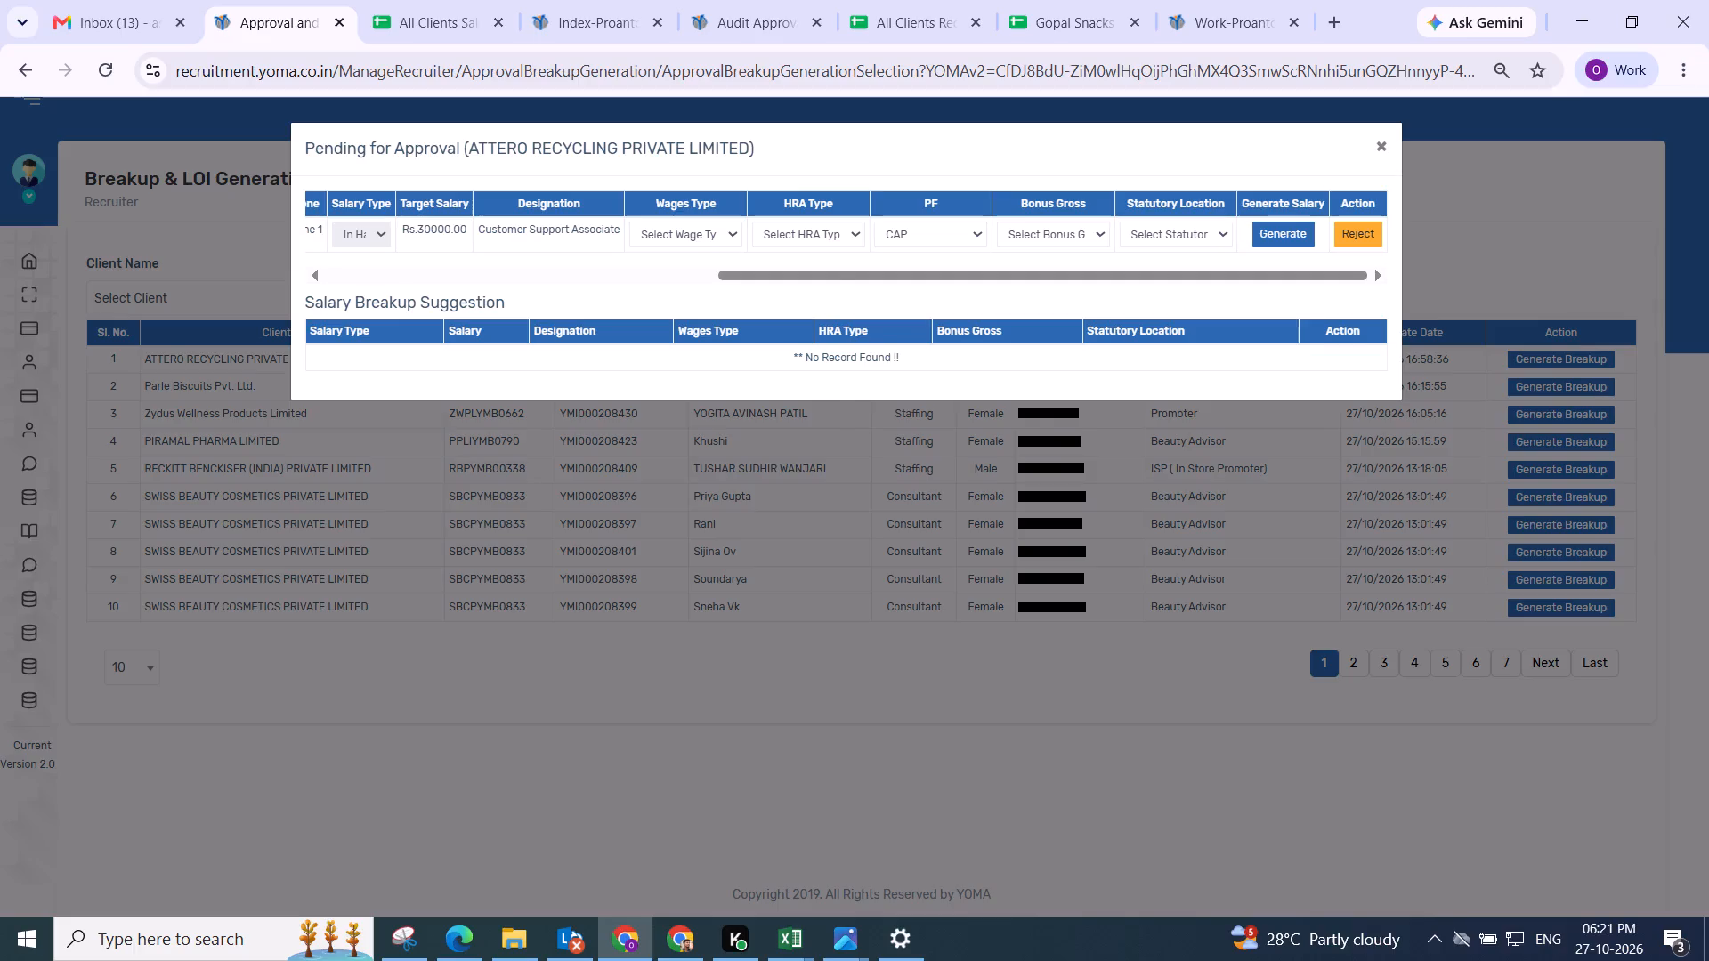
left_click(671, 230)
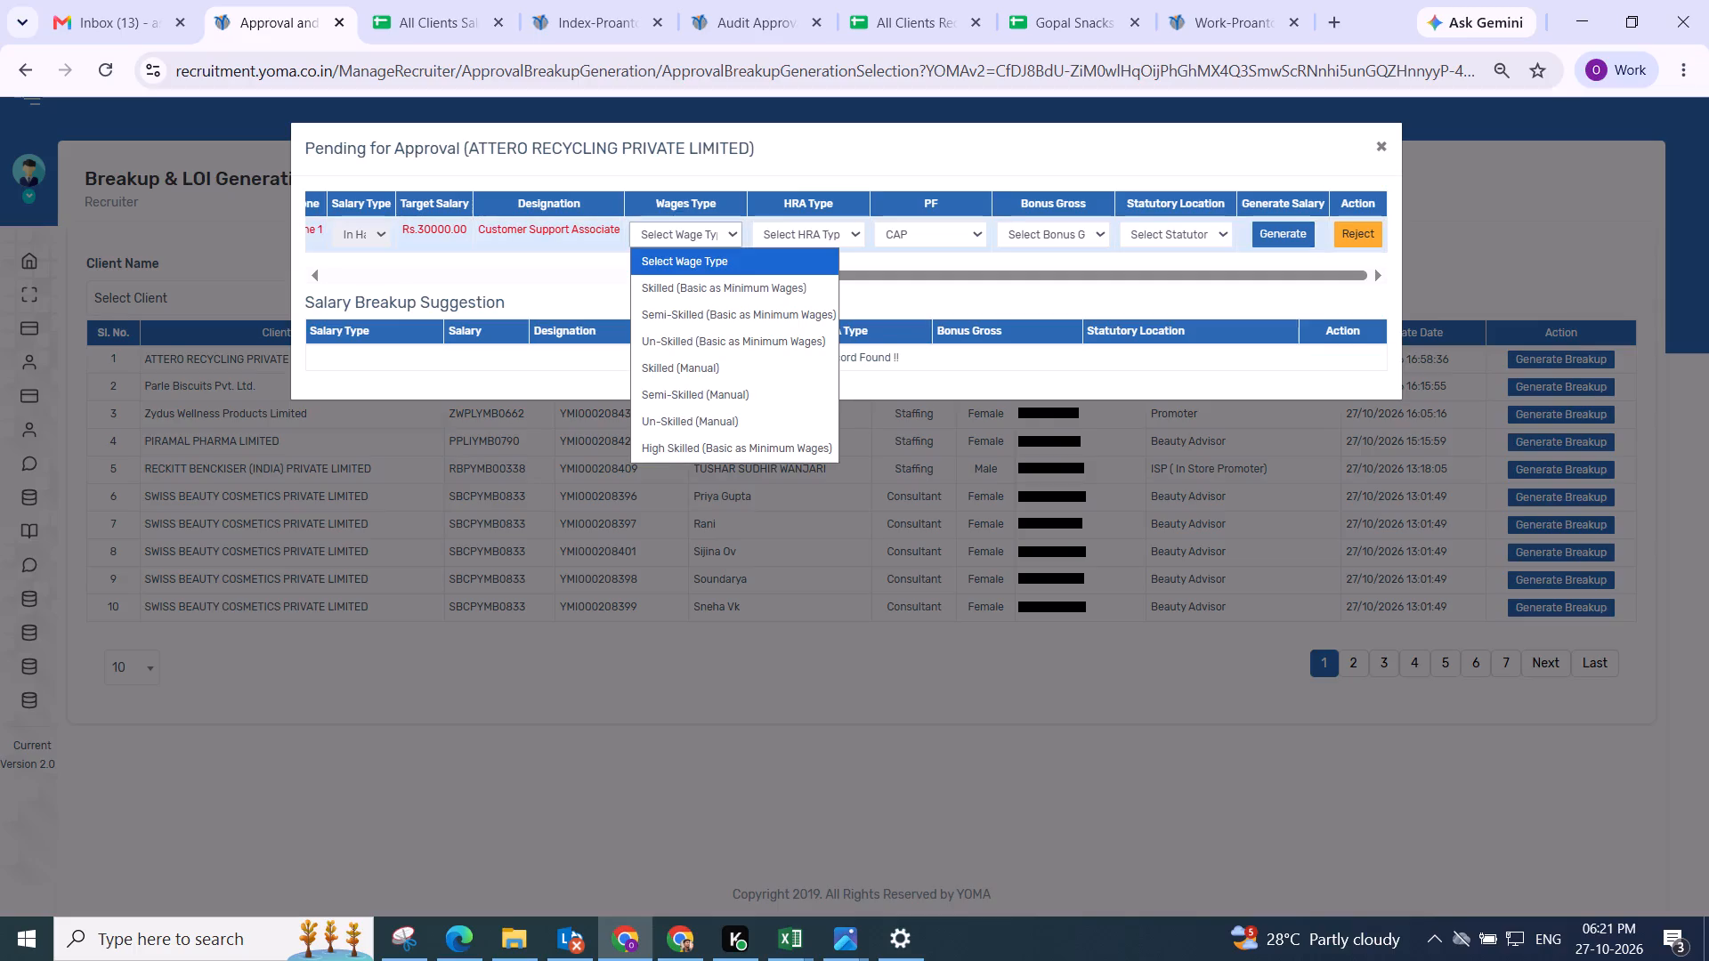
left_click(923, 296)
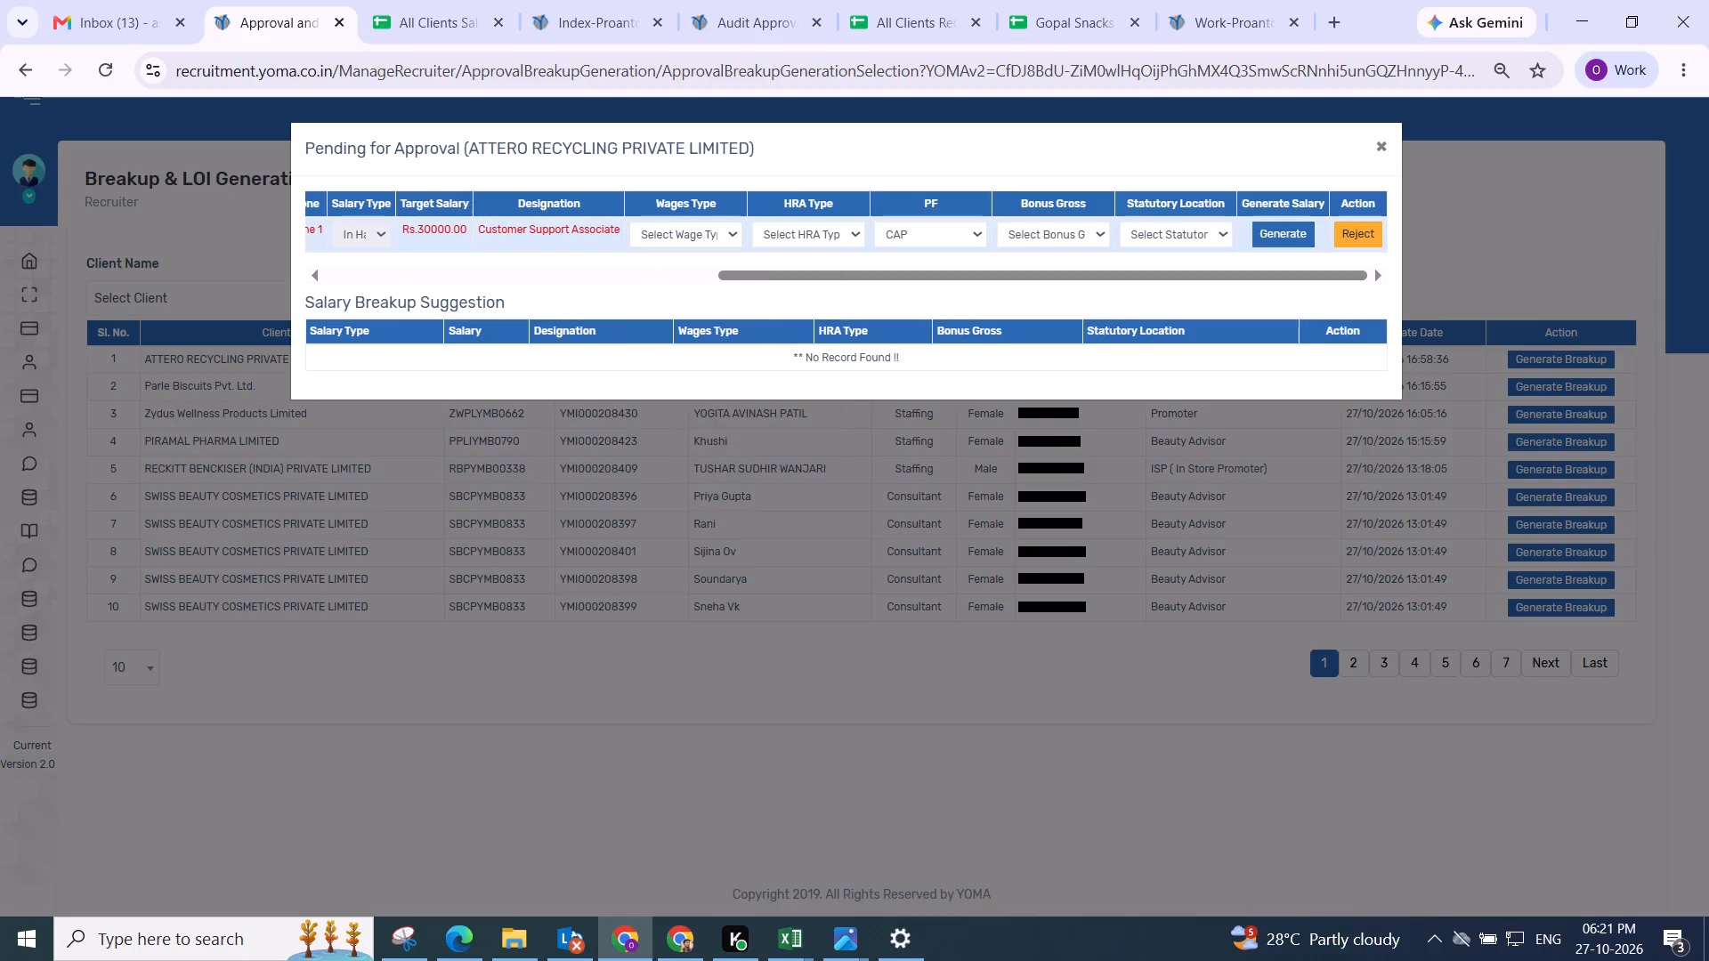
left_click(680, 240)
left_click(691, 306)
left_click(799, 238)
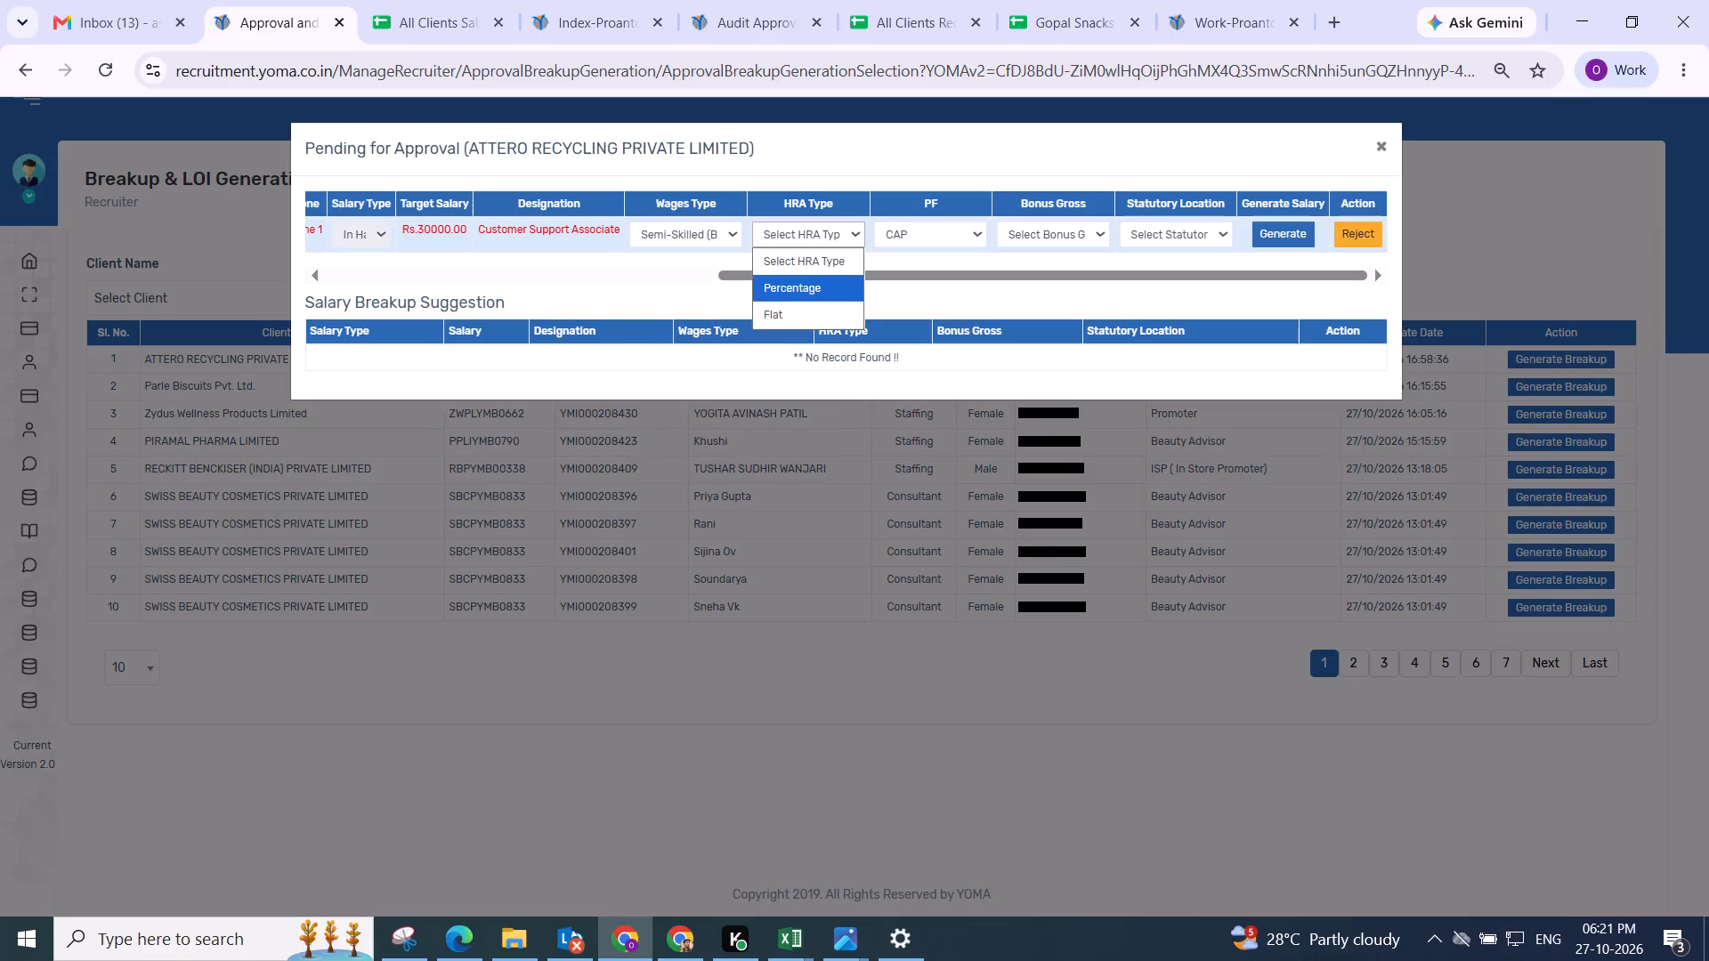
left_click(801, 281)
left_click(1041, 239)
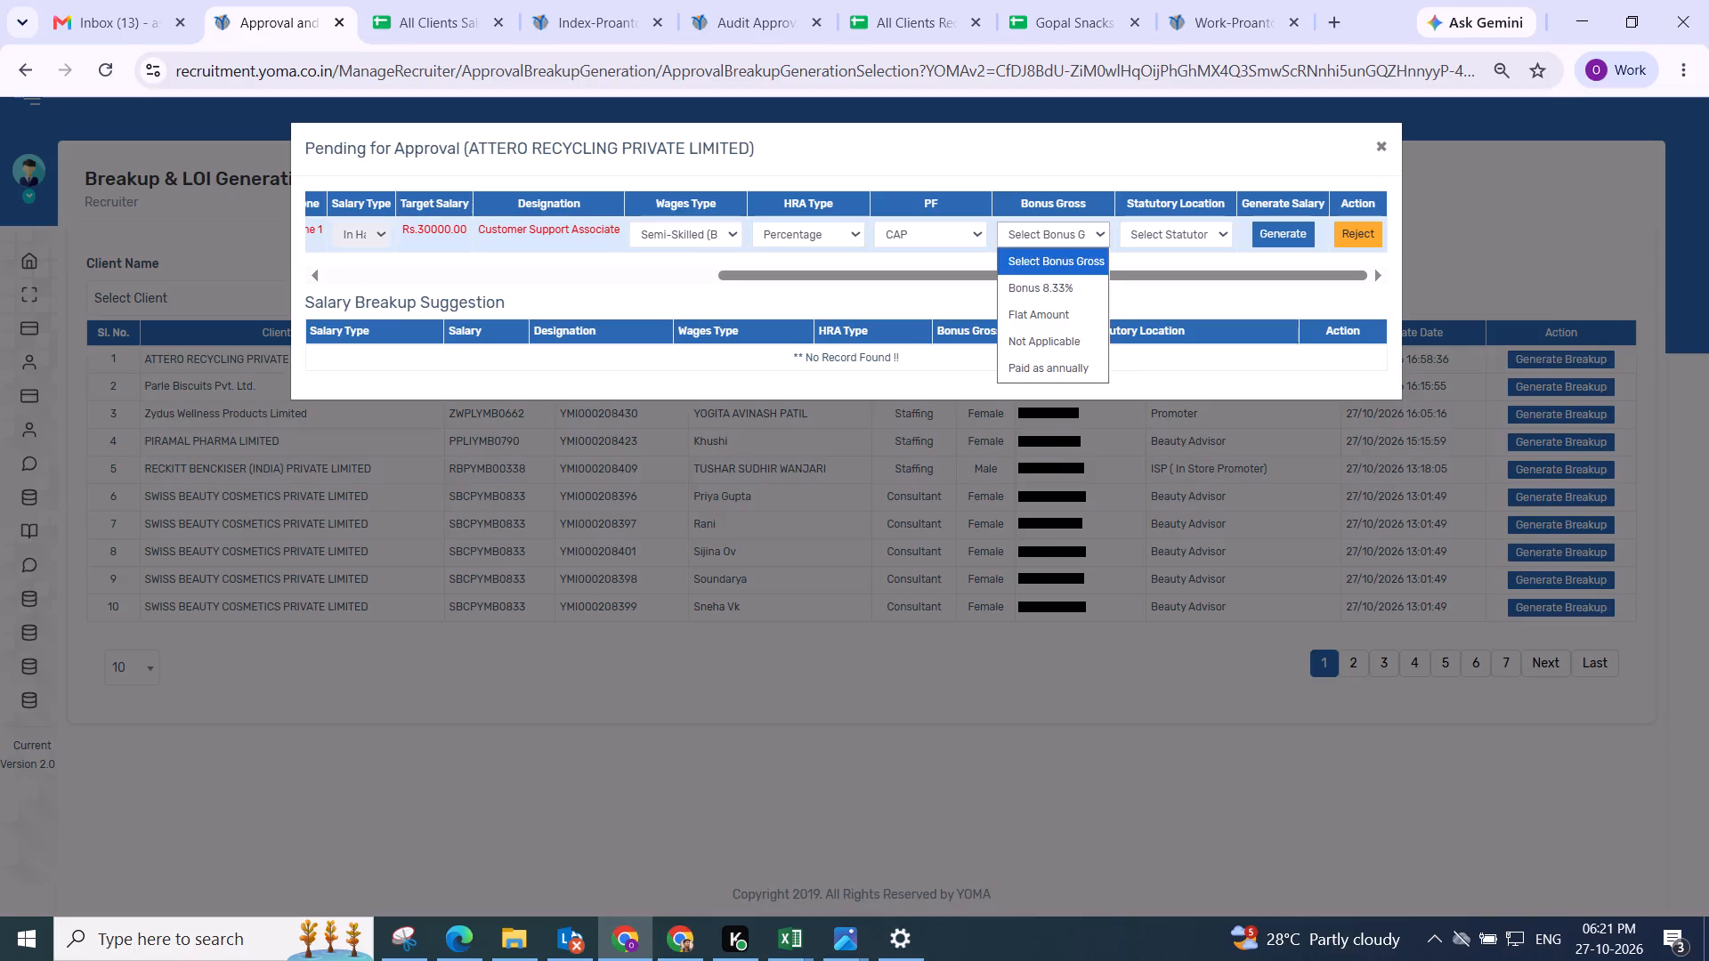
left_click(1041, 289)
left_click(1154, 242)
left_click(1154, 316)
left_click(1292, 230)
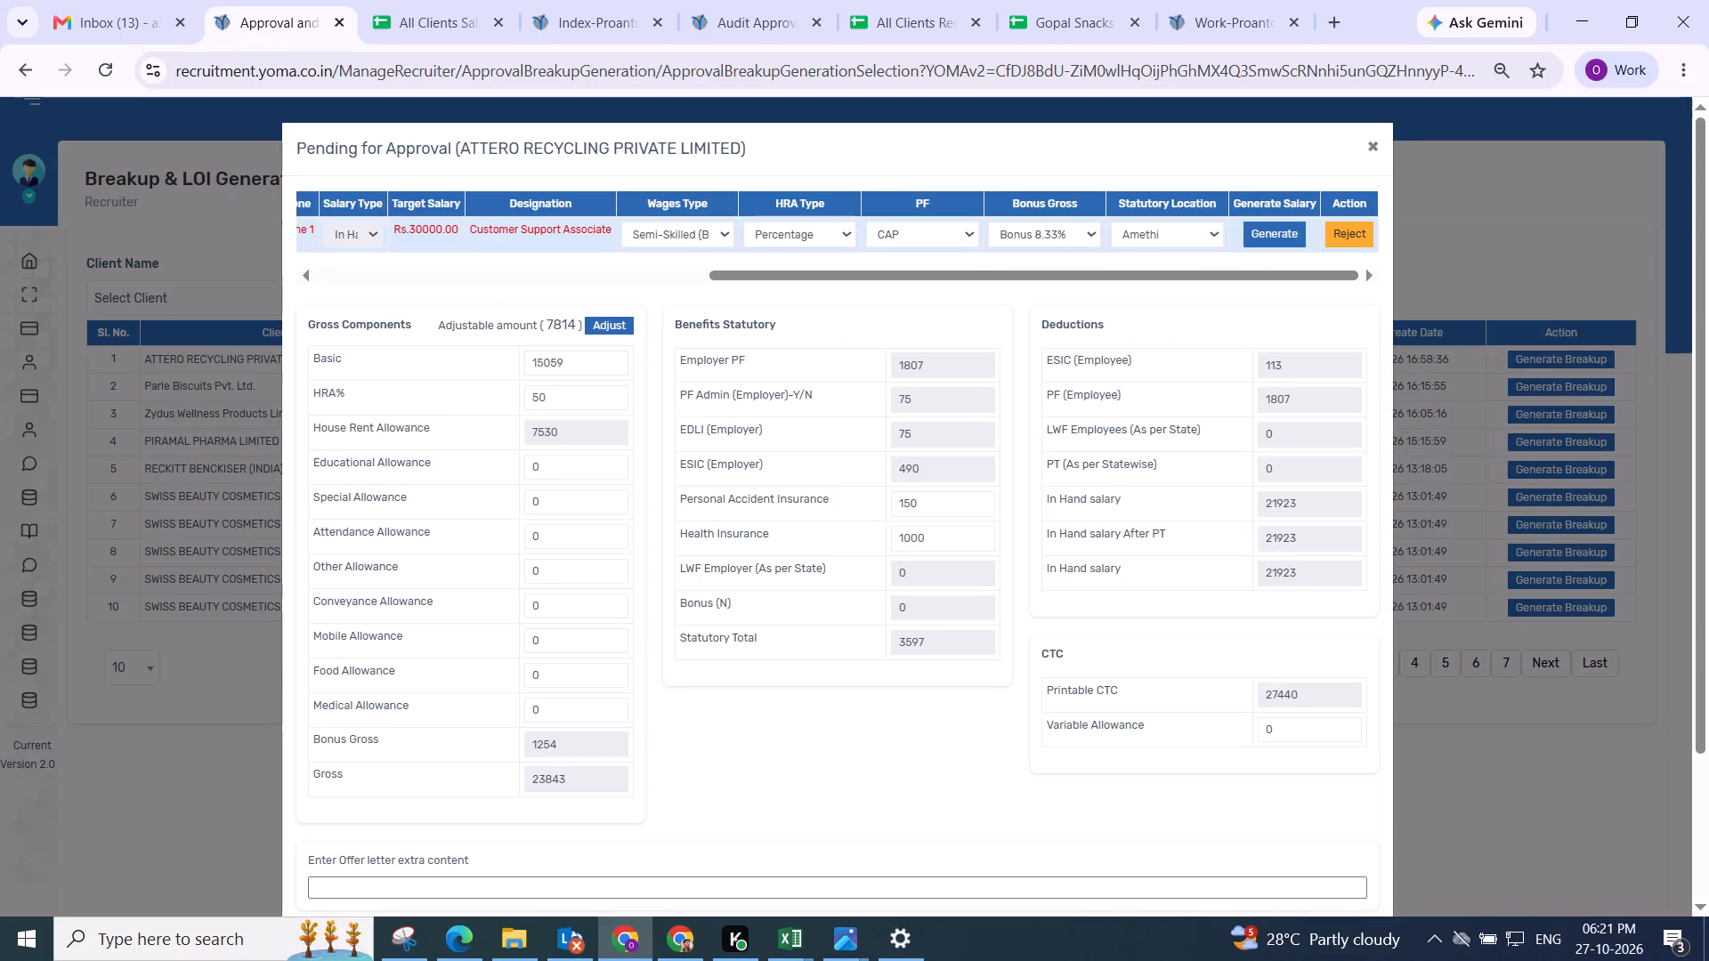
Adjust the gross components of the generated breakup to absorb the adjustable amount.
left_click(602, 319)
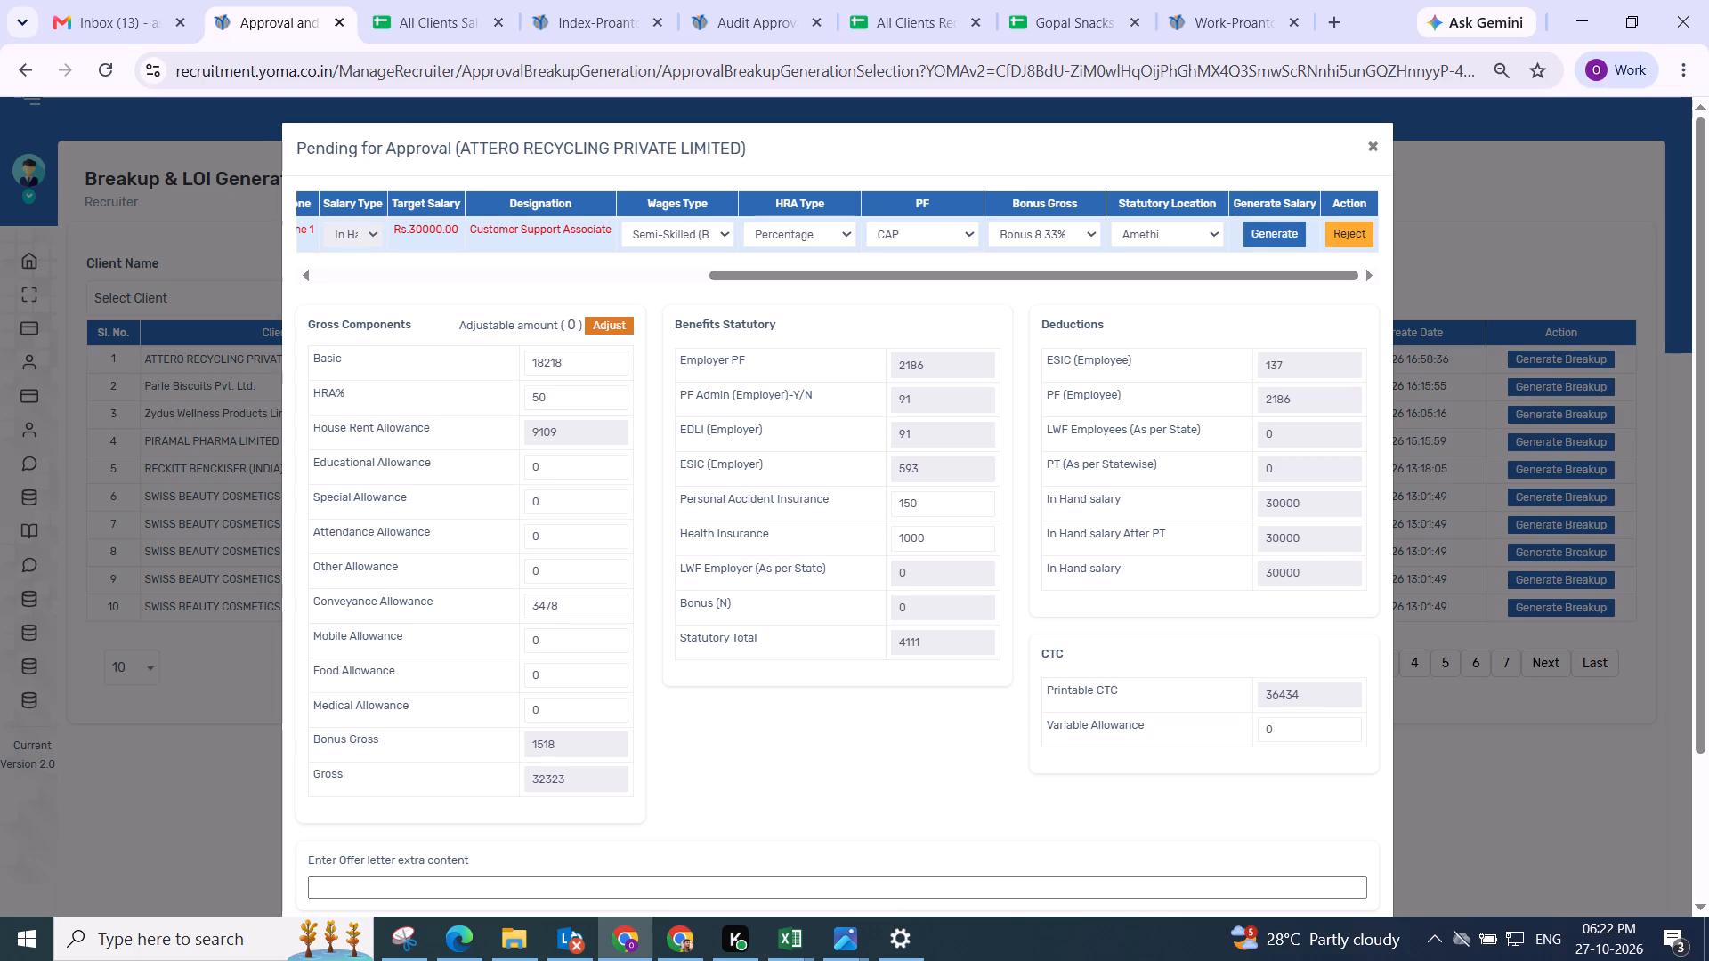
scroll(903, 529, "down", 1)
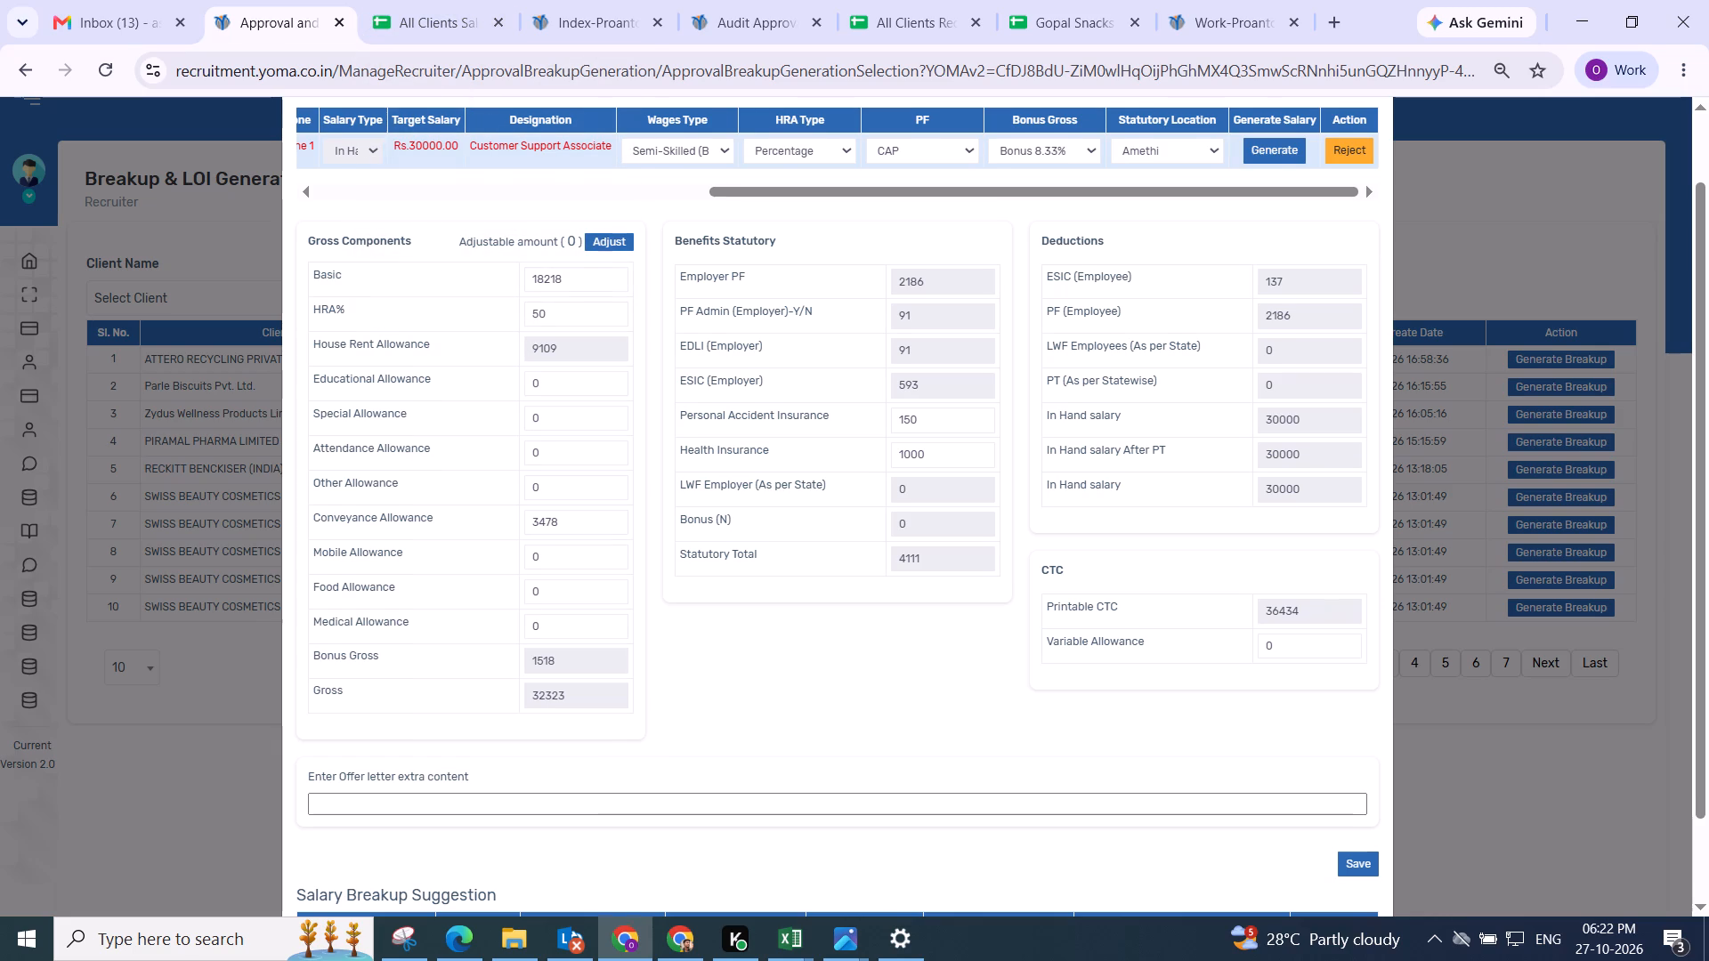
scroll(781, 281, "up", 2)
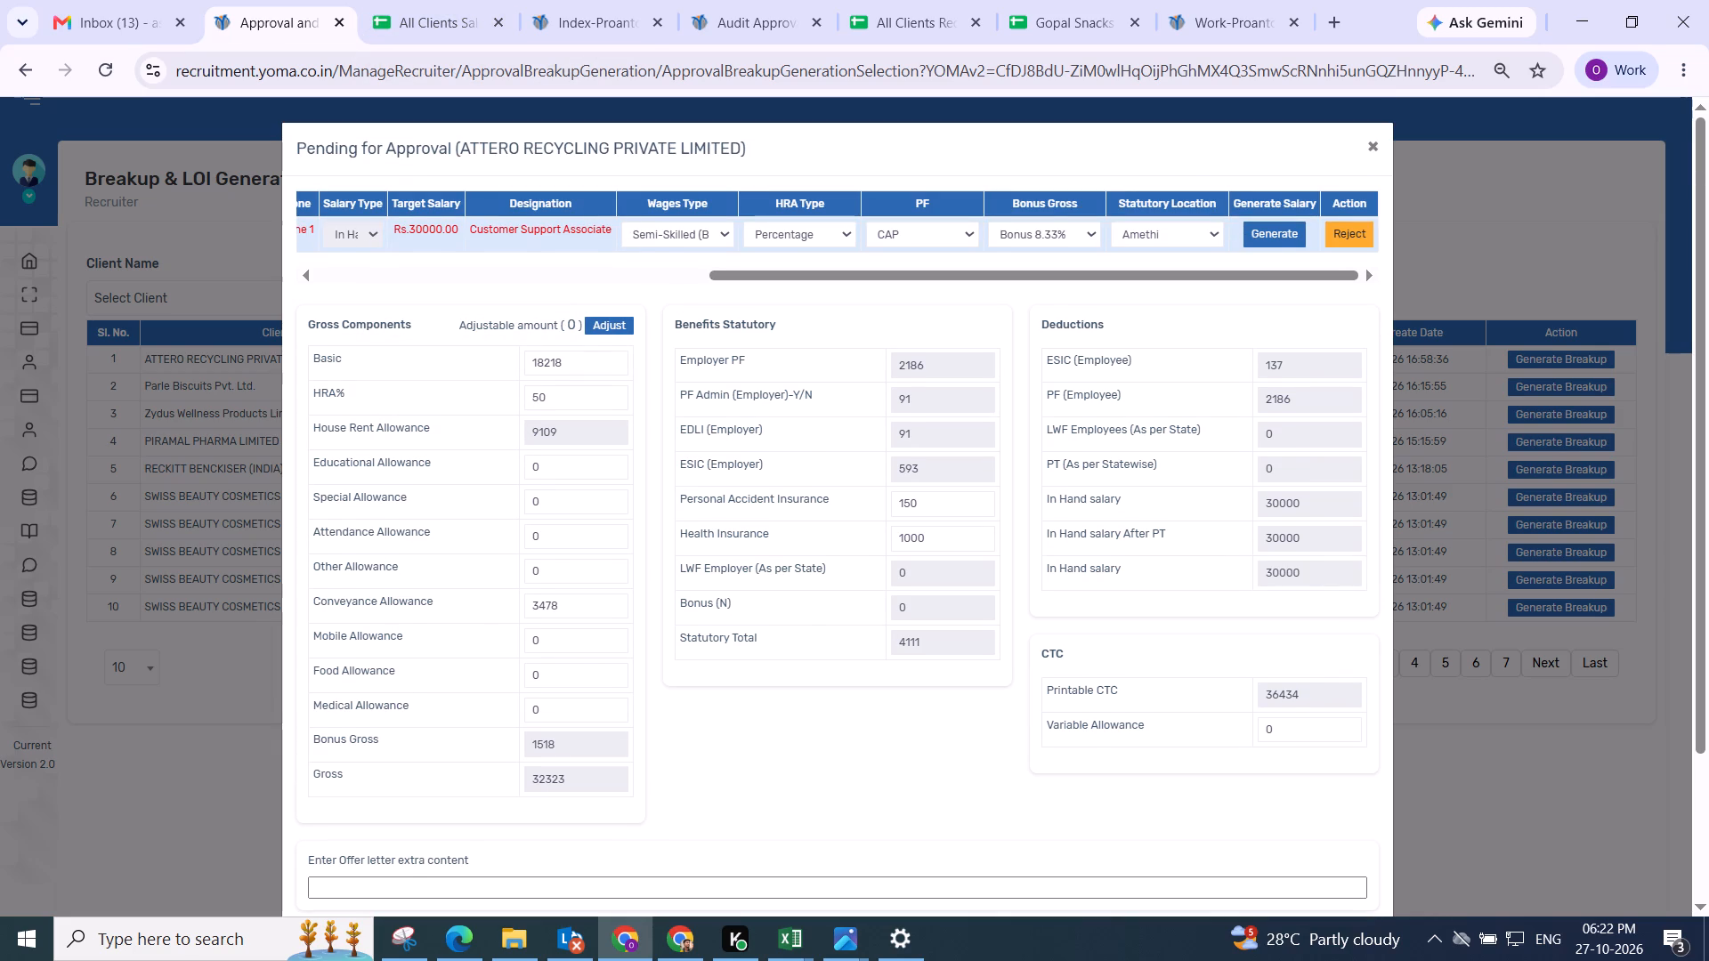
Find ATTERO RECYCLING PRIVATE LIMITED in the All Clients Salary Breakup sheet and read its insurance, wage and remarks entries.
left_click_drag(463, 146, 593, 141)
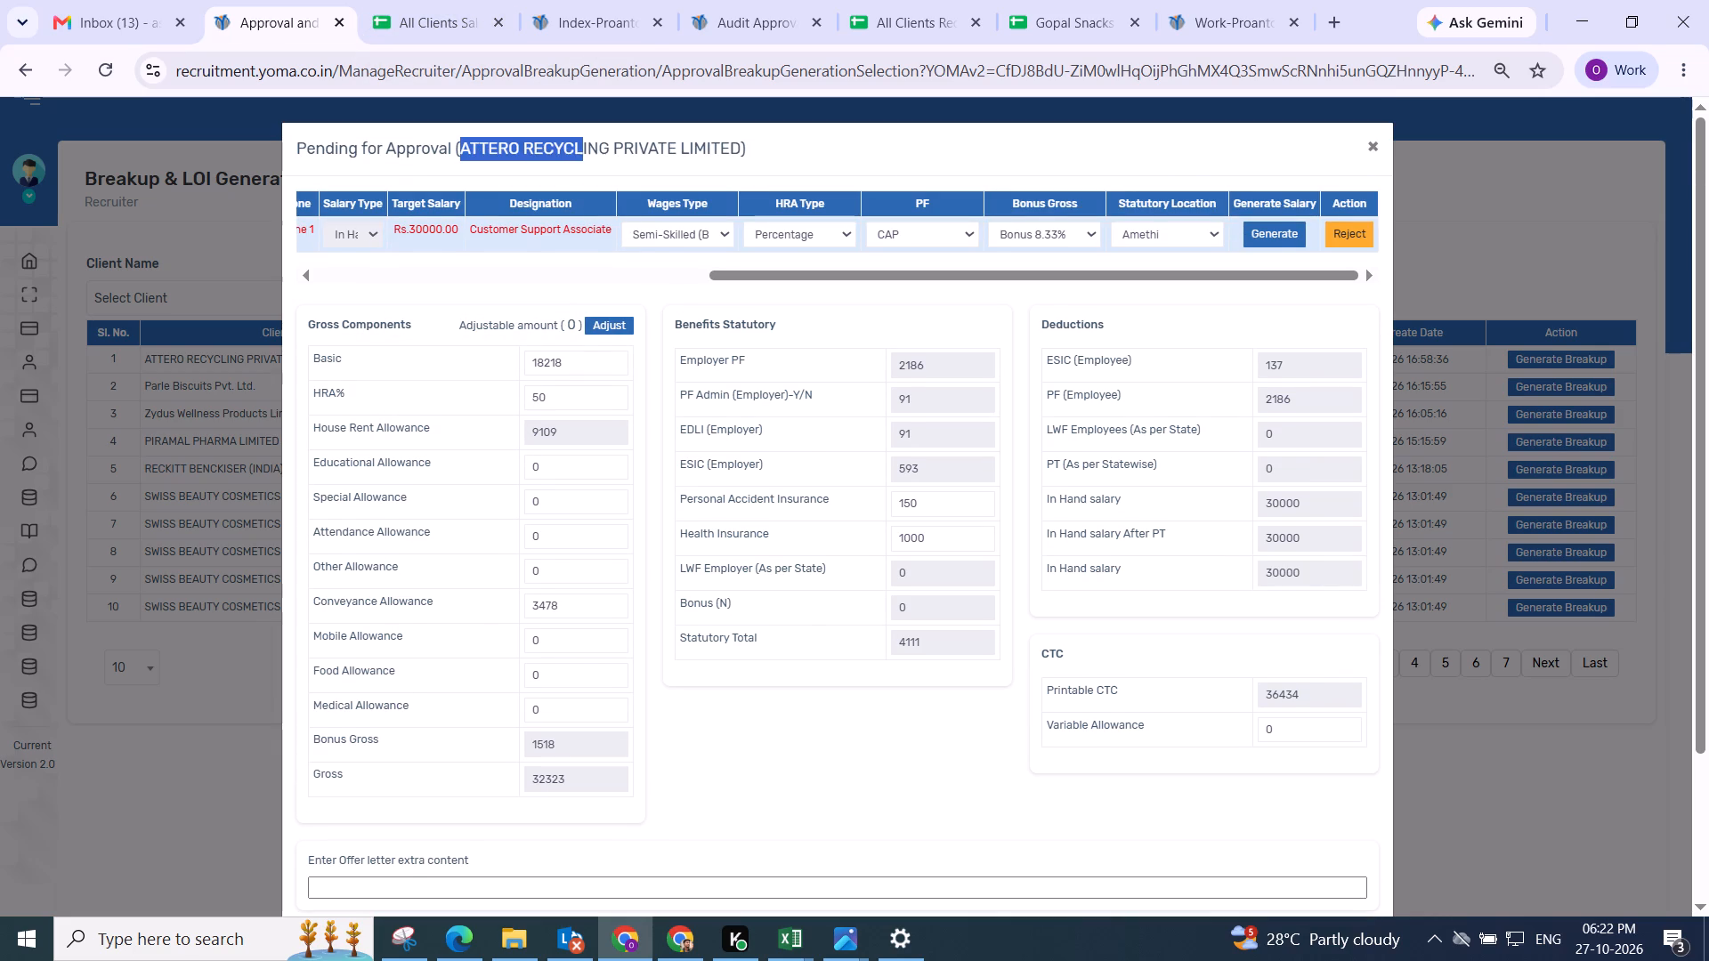
left_click_drag(593, 141, 725, 147)
key("ctrl+c")
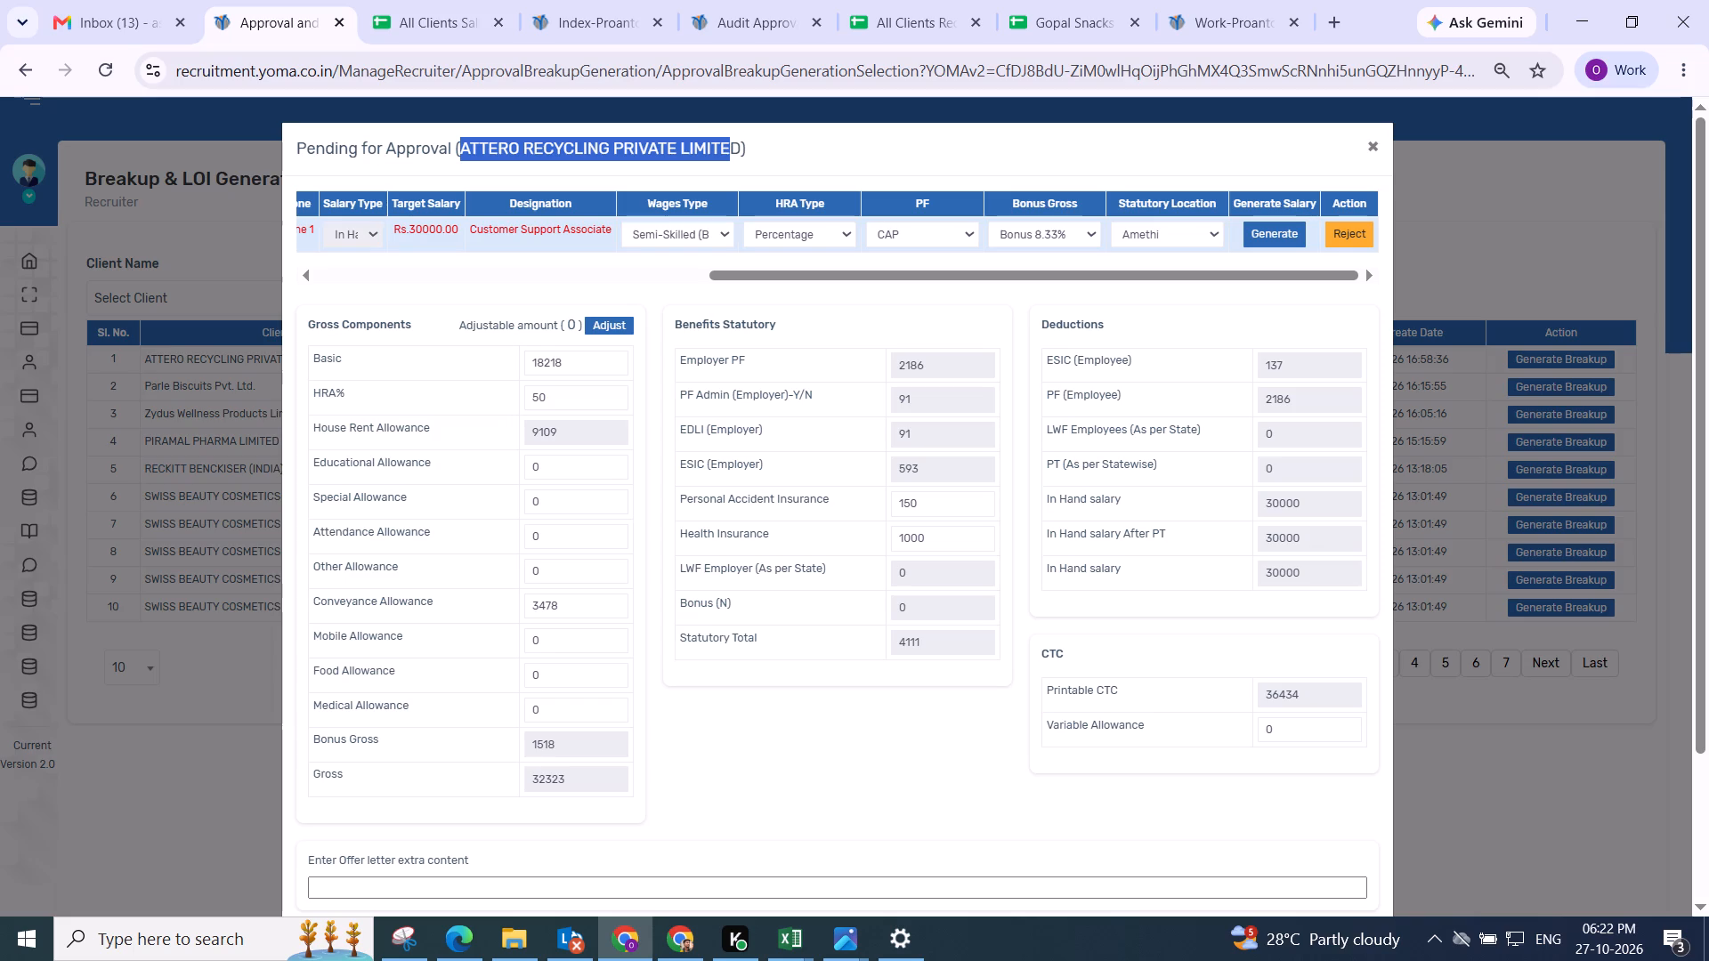
left_click(406, 20)
key("ctrl+f")
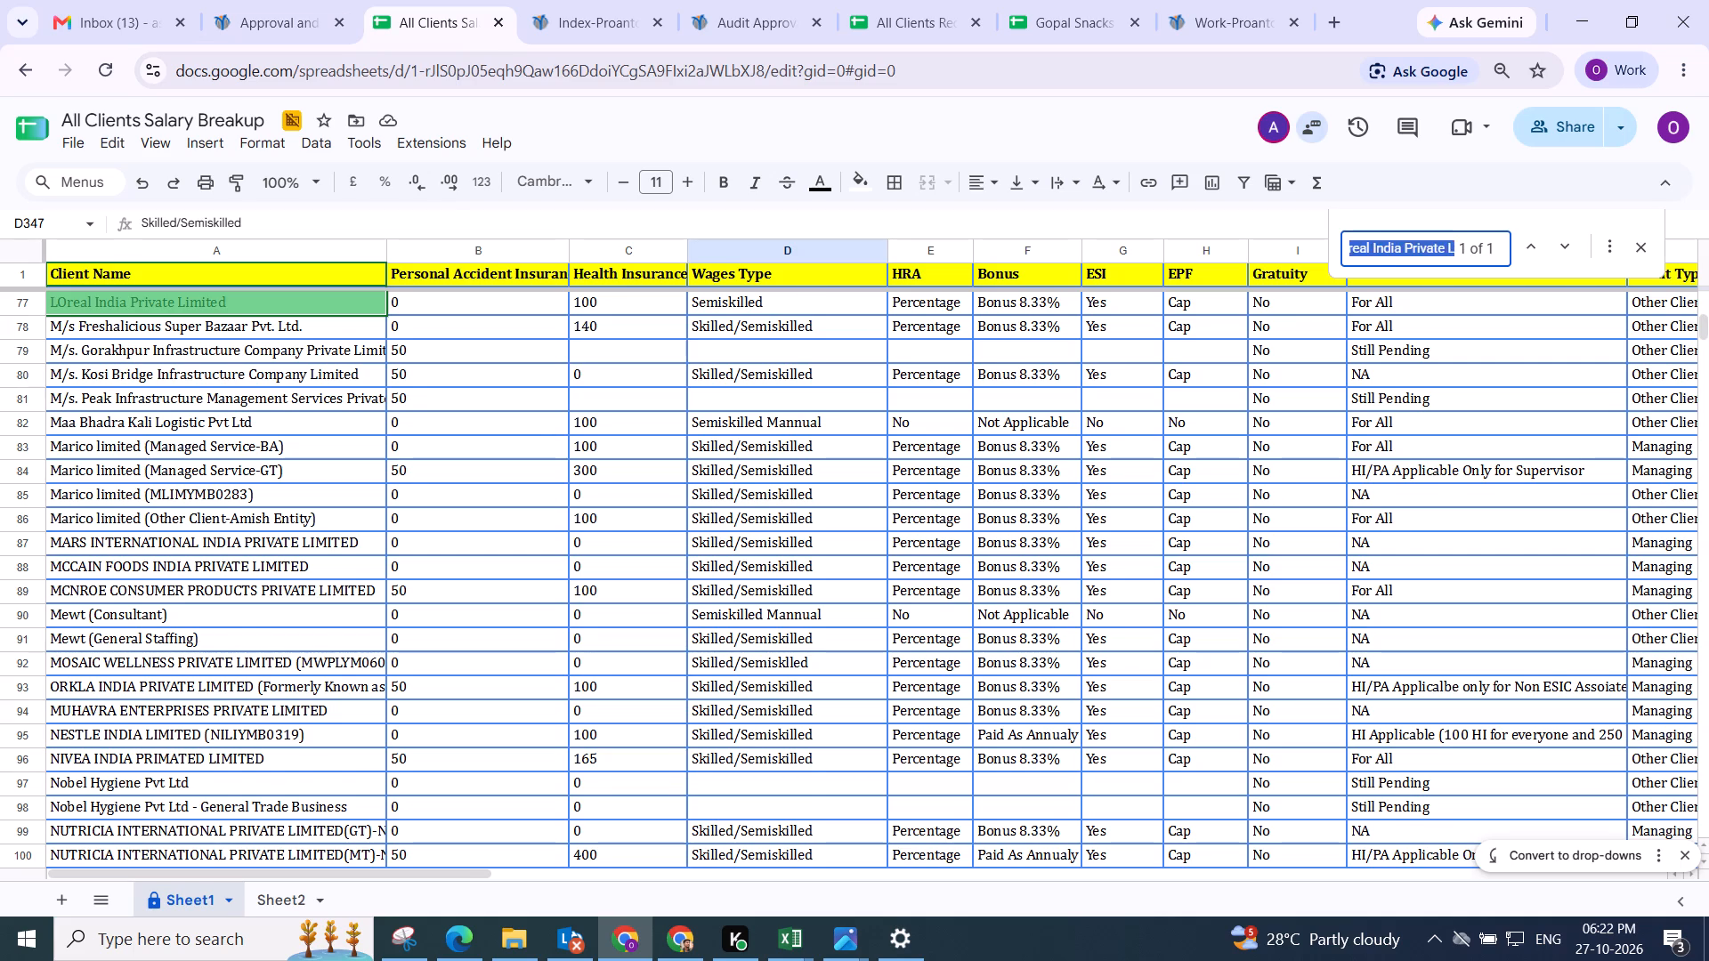
key("ctrl+v")
key("Return")
key("Return")
scroll(676, 638, "down", 4)
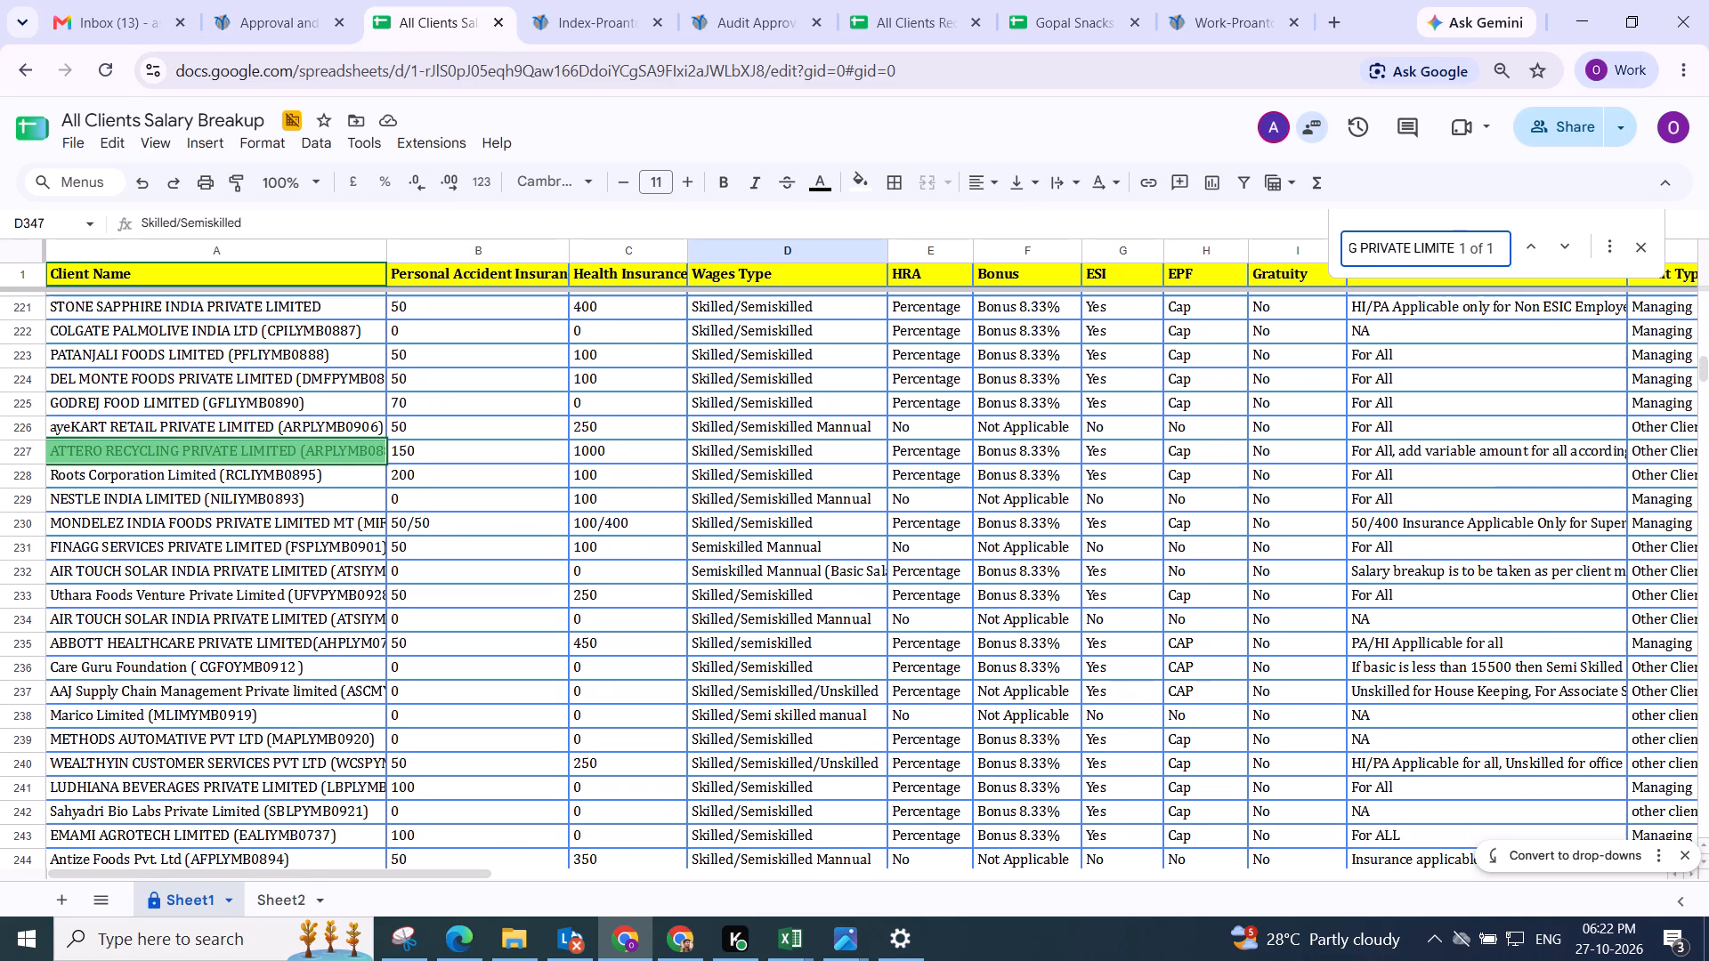
scroll(1329, 459, "left", 2)
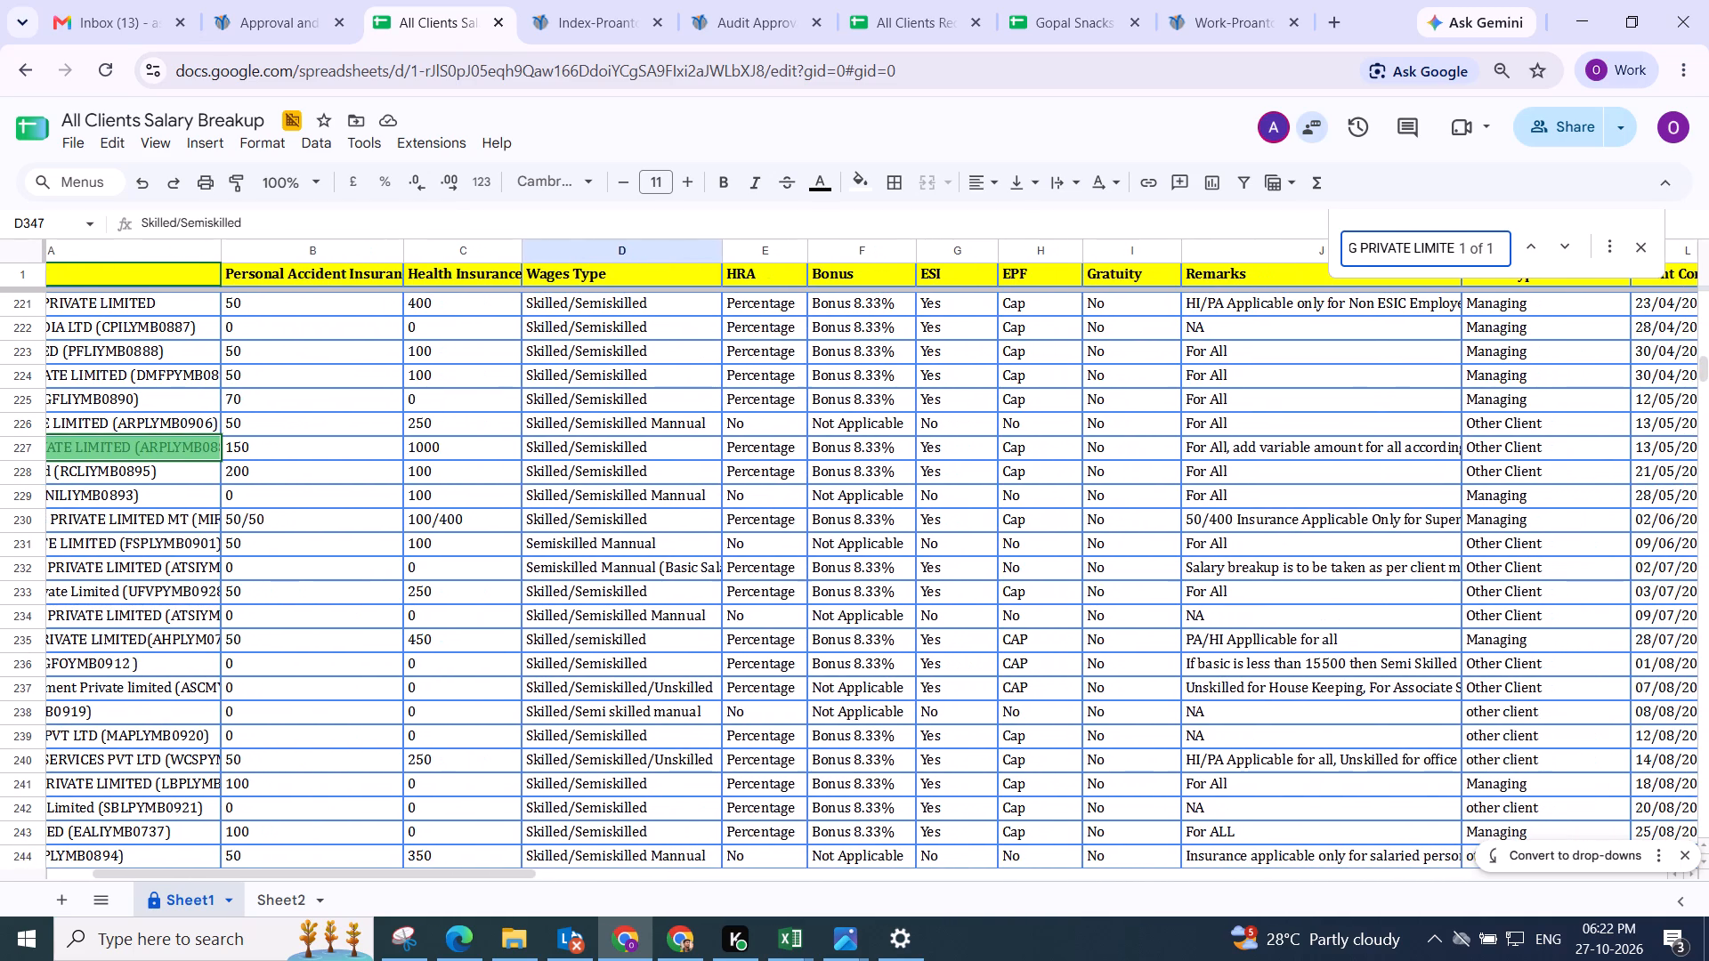
left_click(1326, 444)
left_click(727, 221)
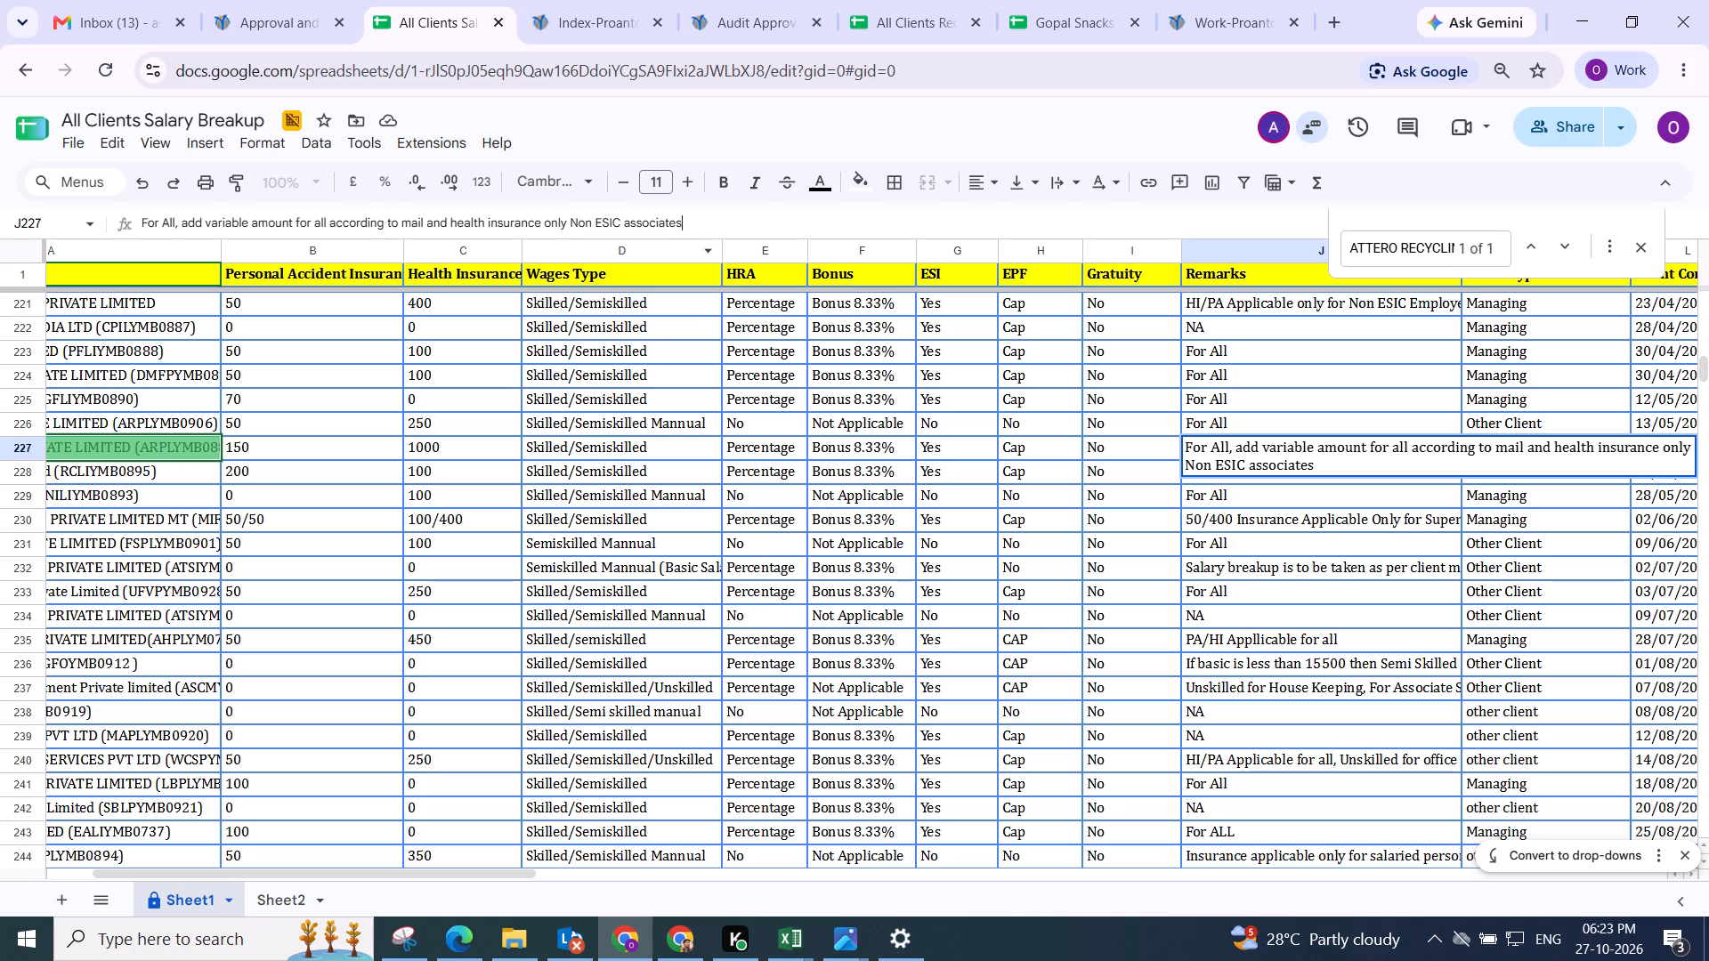
Return to the pending approval and check the employee's details, location, statutory benefits, deductions and in-hand salary against the client's rules.
left_click(284, 27)
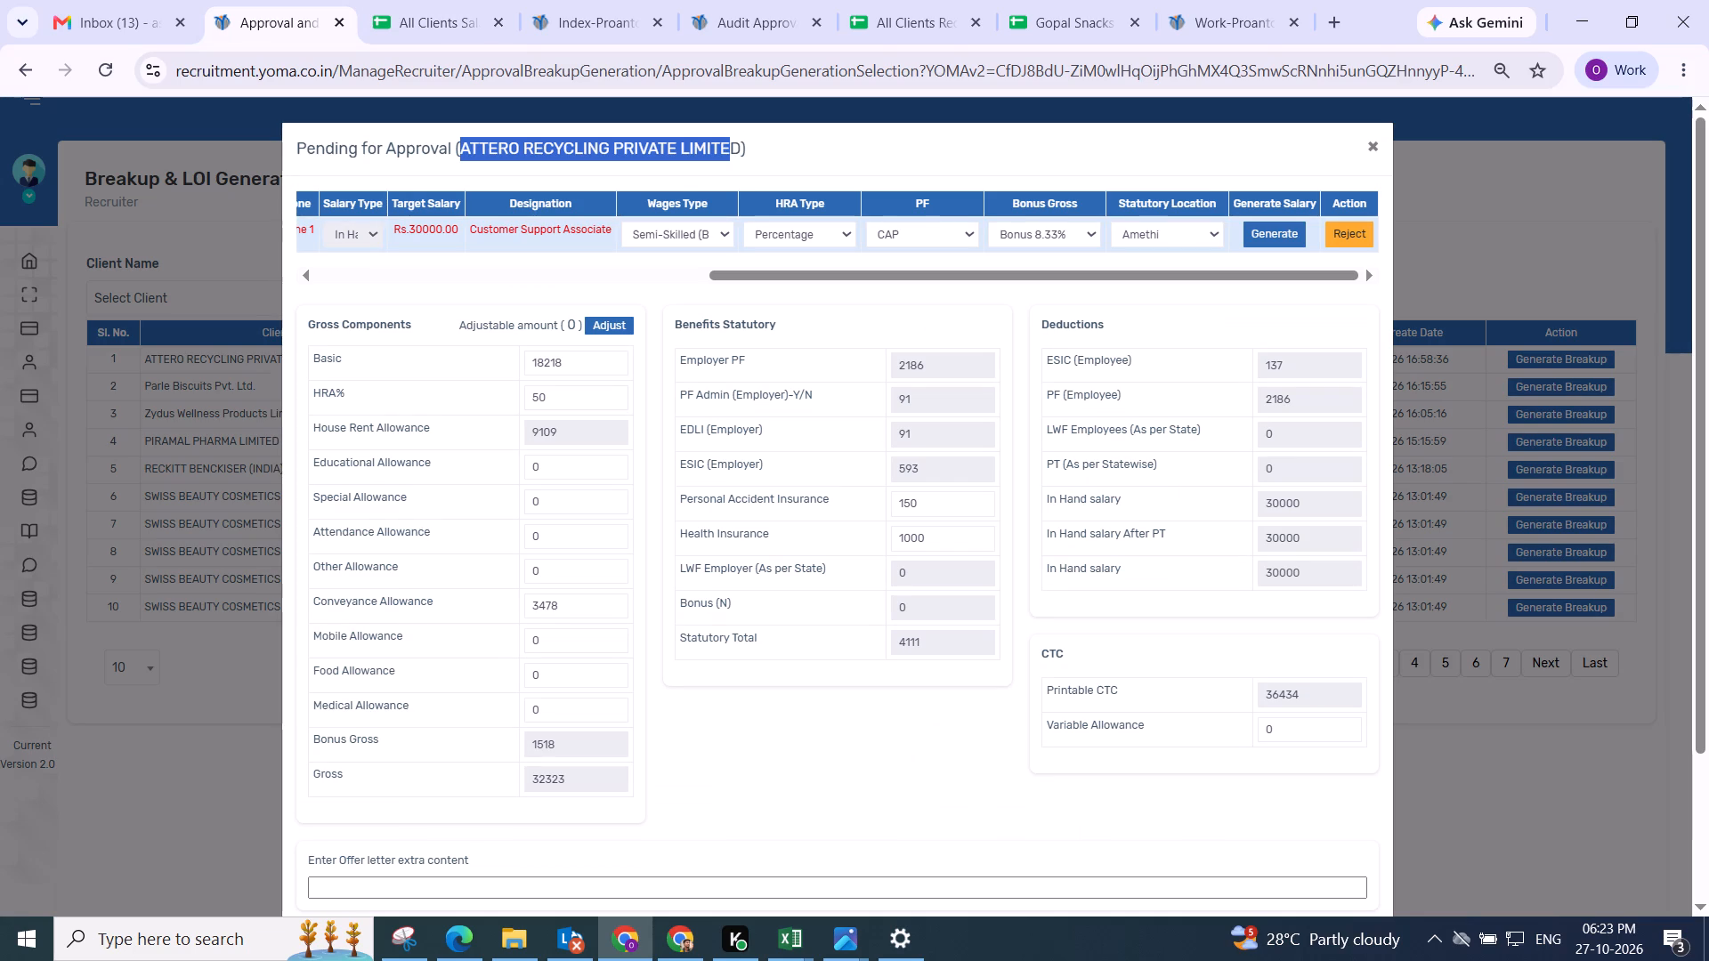
scroll(944, 489, "down", 1)
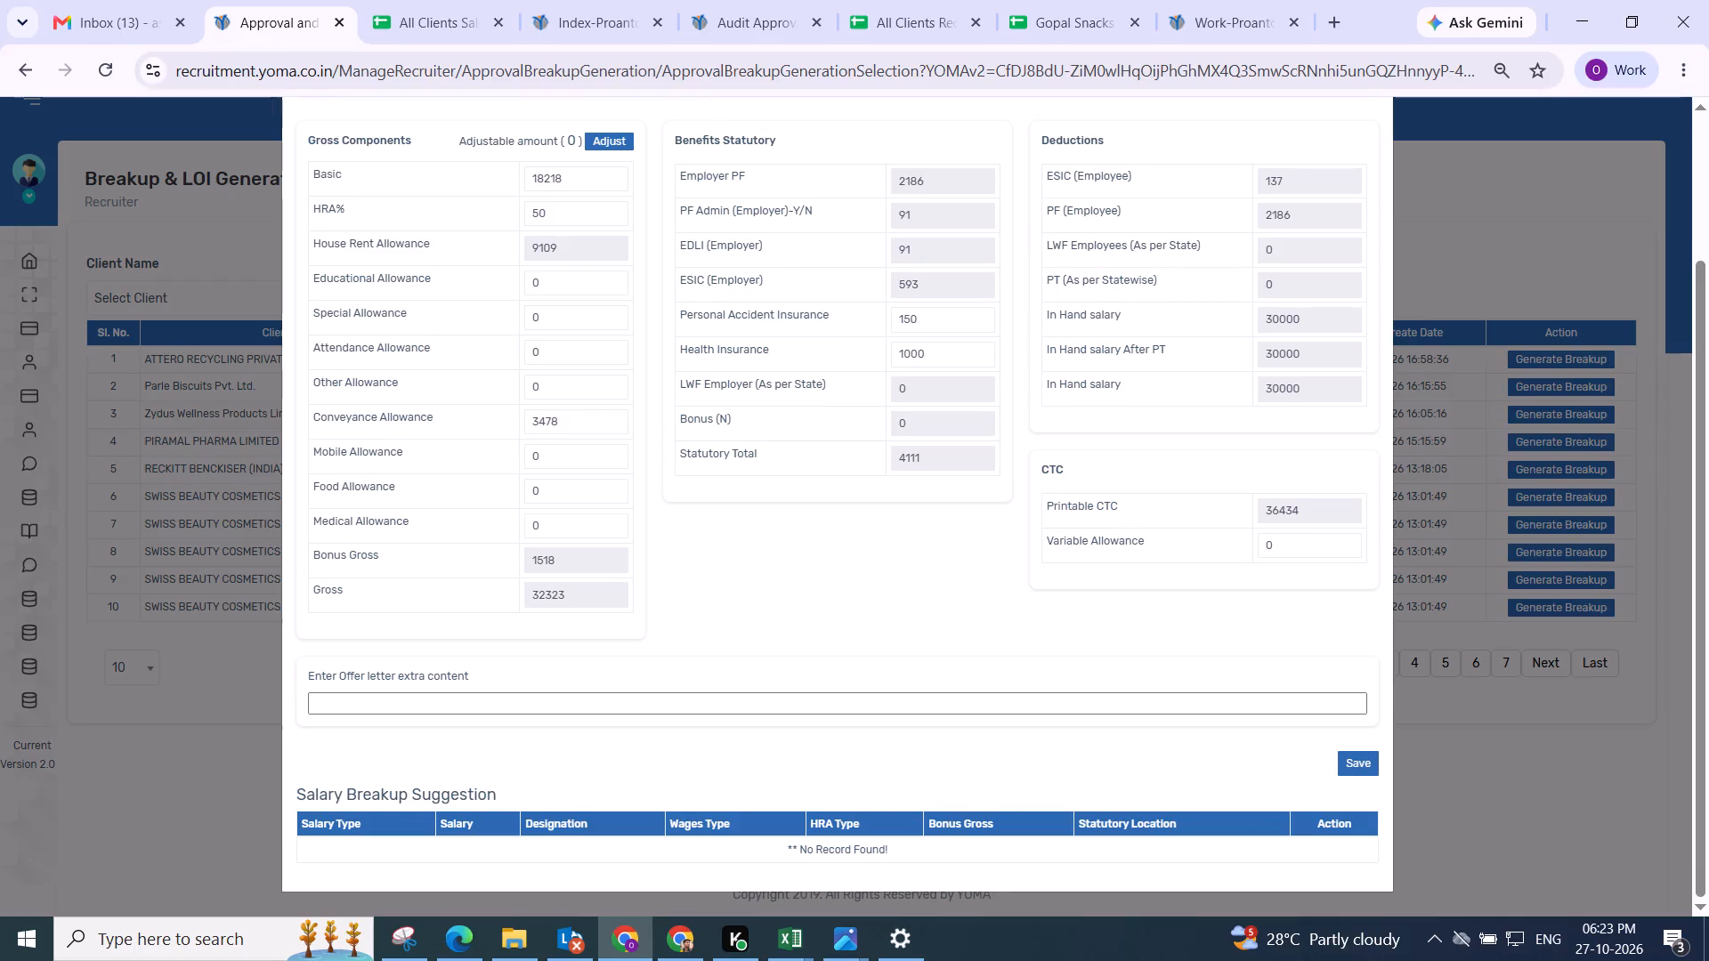
scroll(693, 409, "up", 1)
left_click_drag(822, 279, 387, 265)
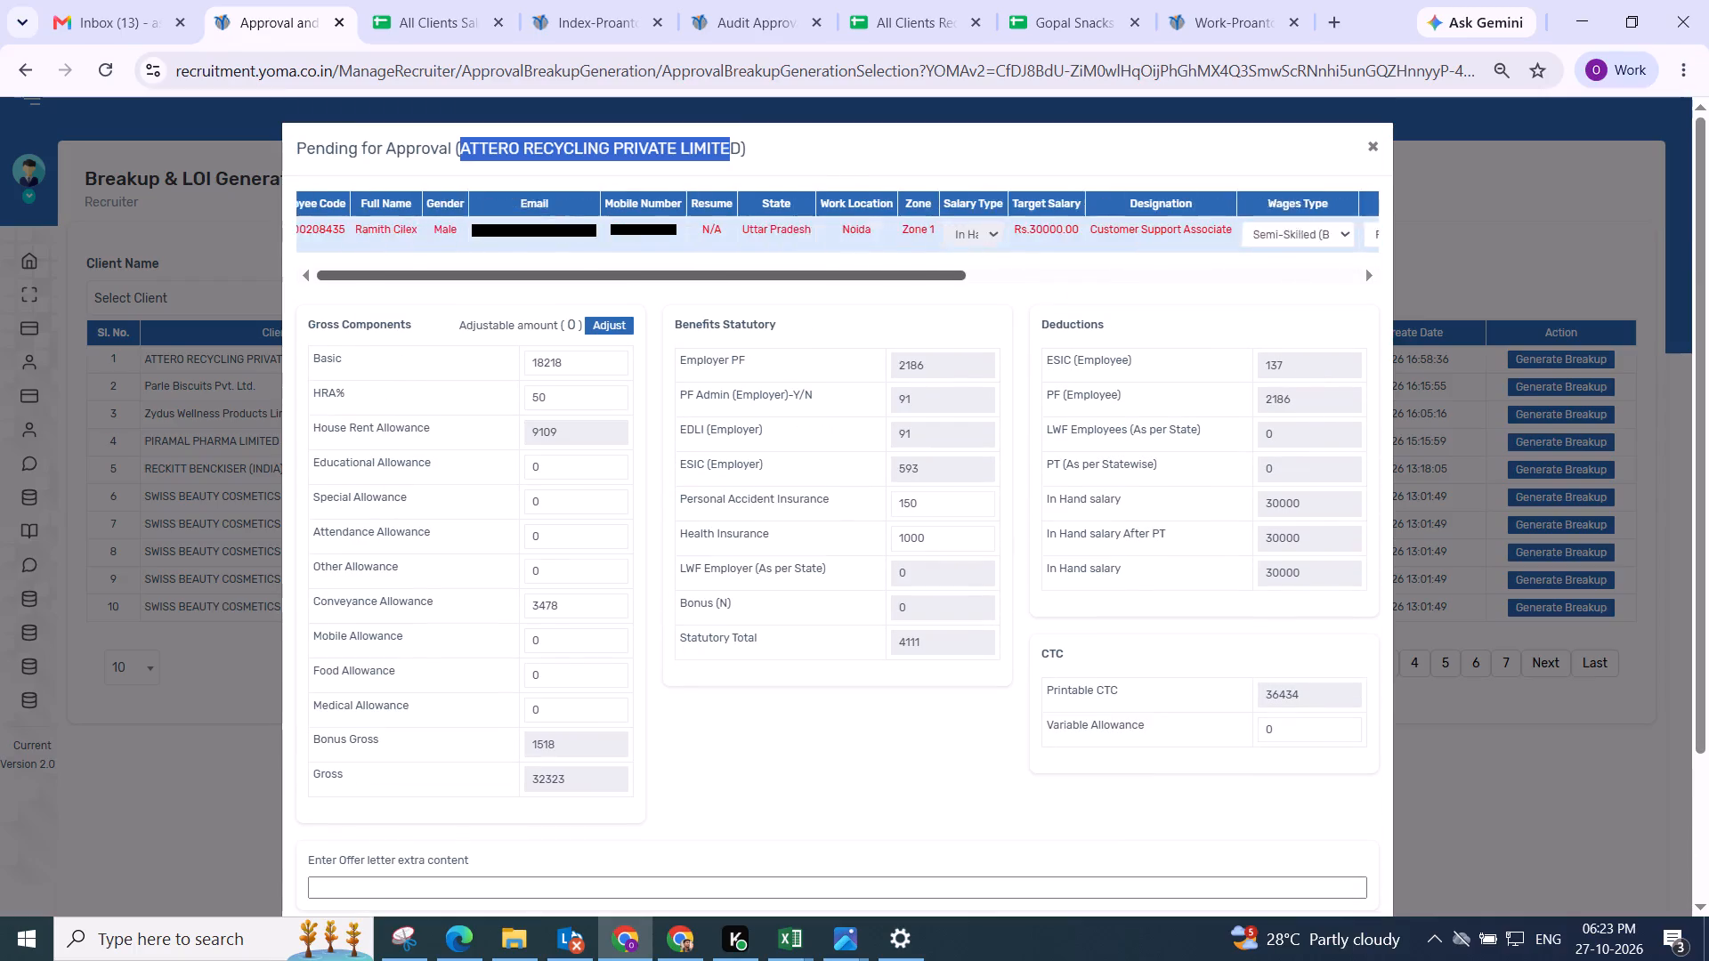
left_click_drag(387, 265, 266, 256)
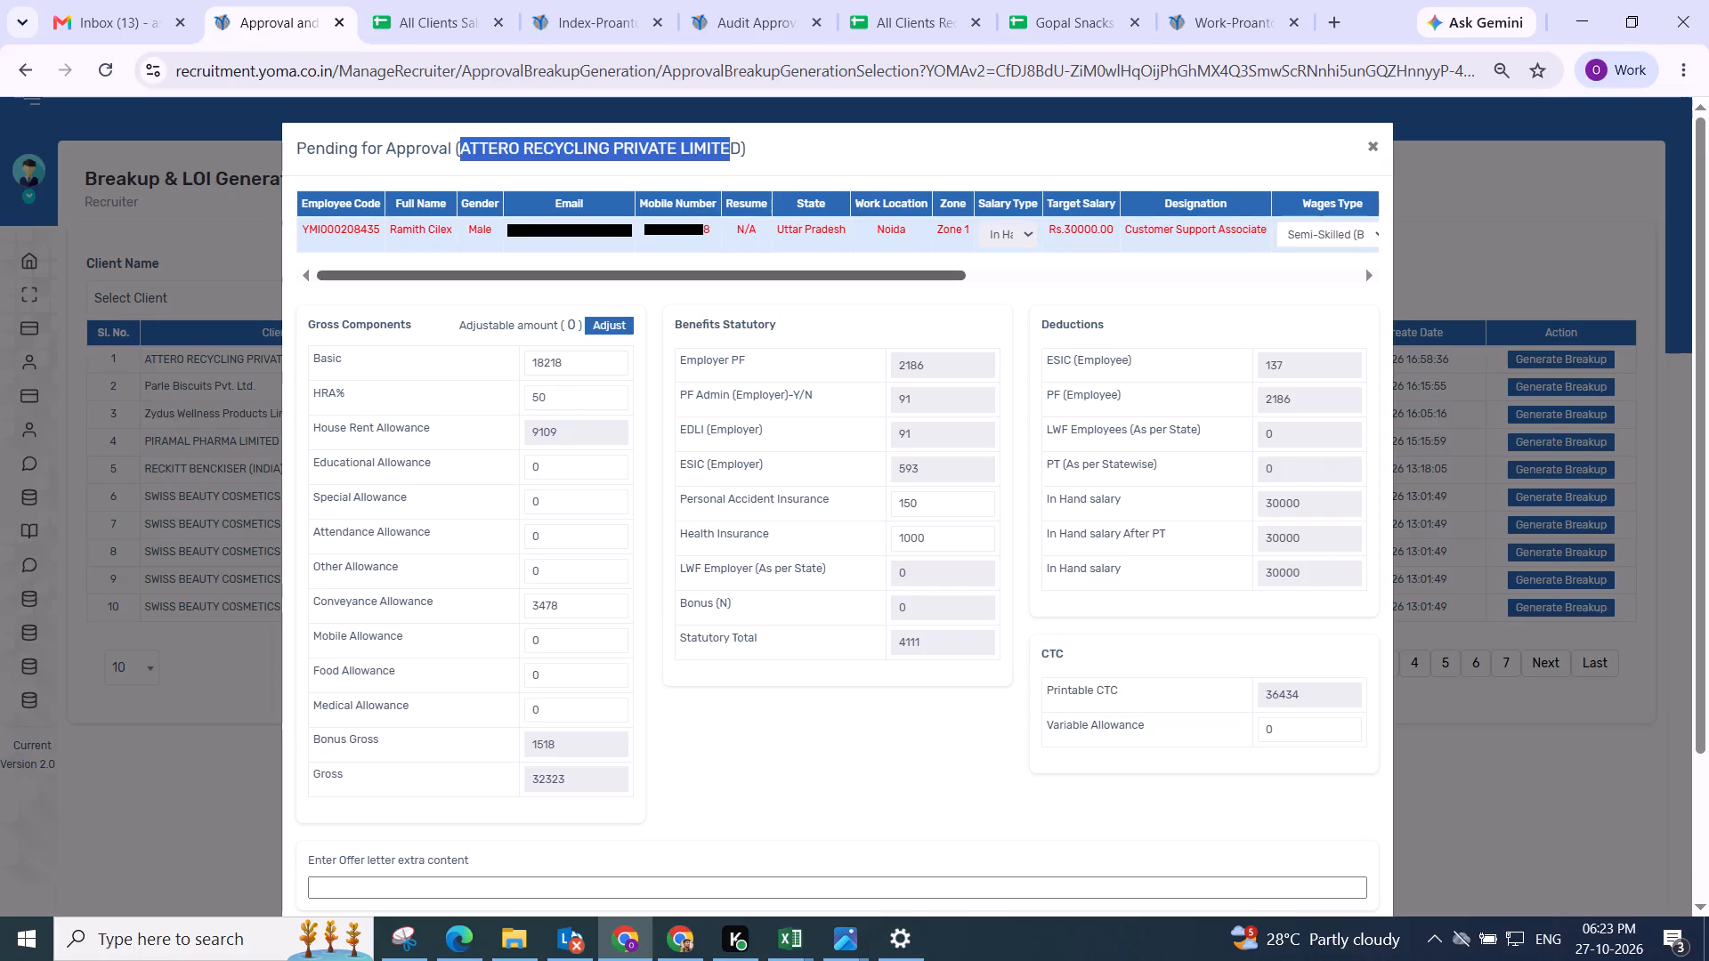
left_click_drag(823, 272, 1187, 280)
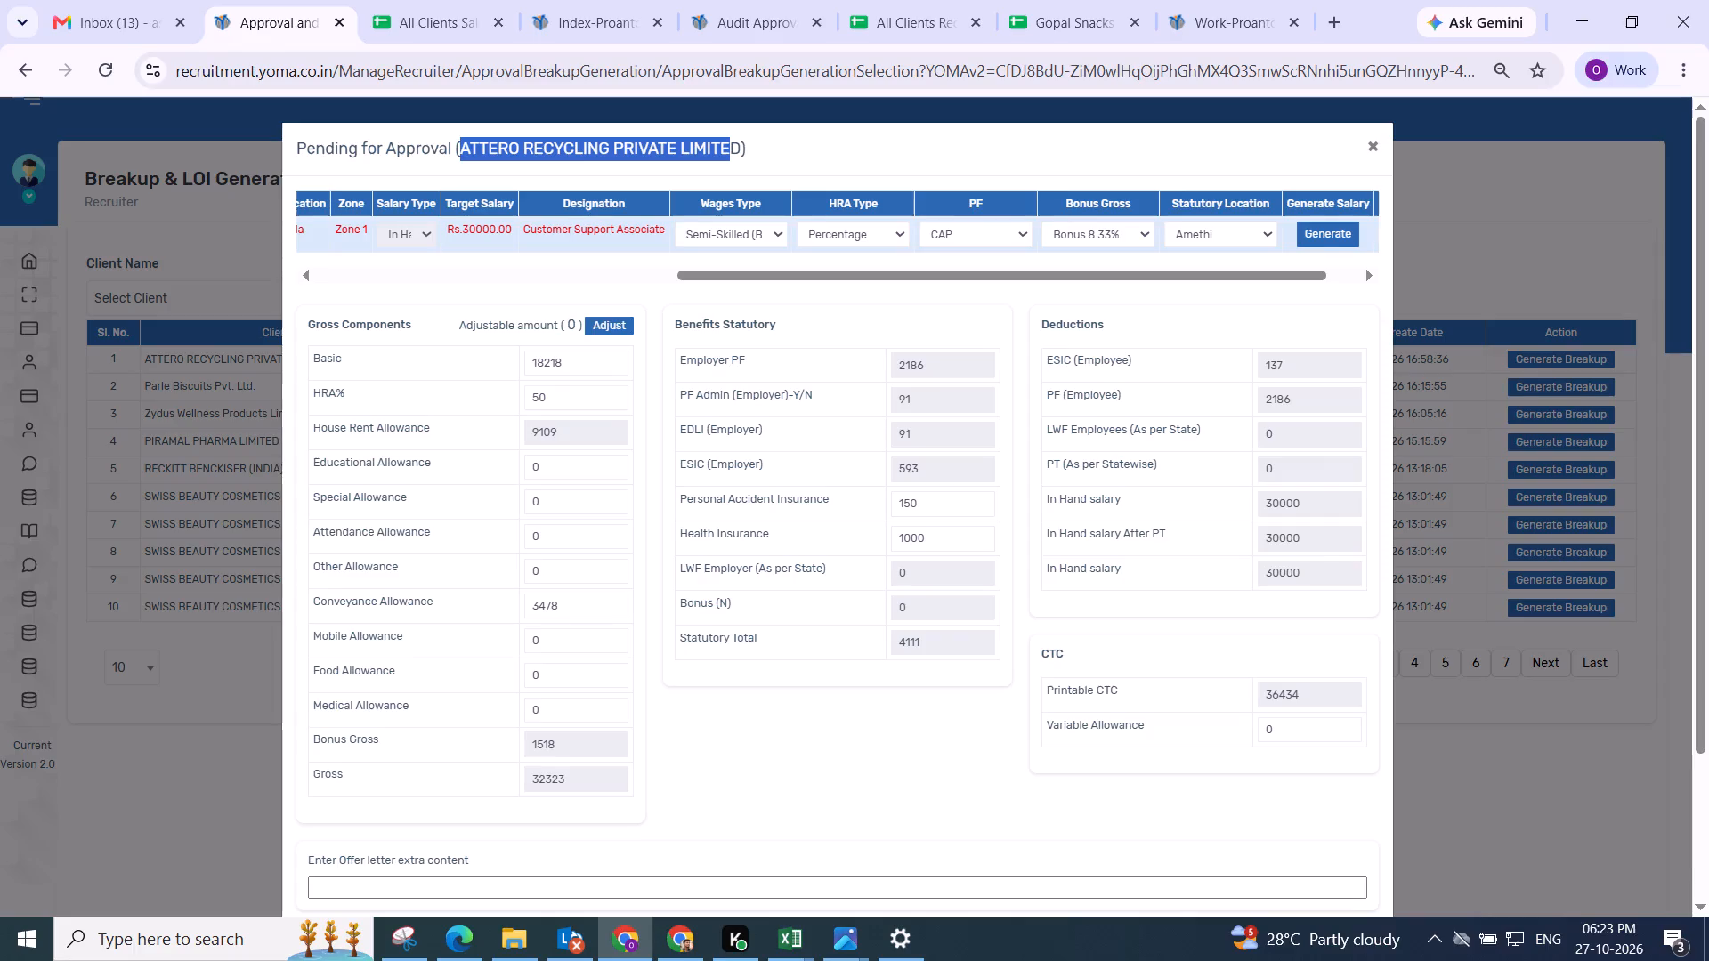
scroll(739, 470, "down", 2)
scroll(761, 518, "up", 2)
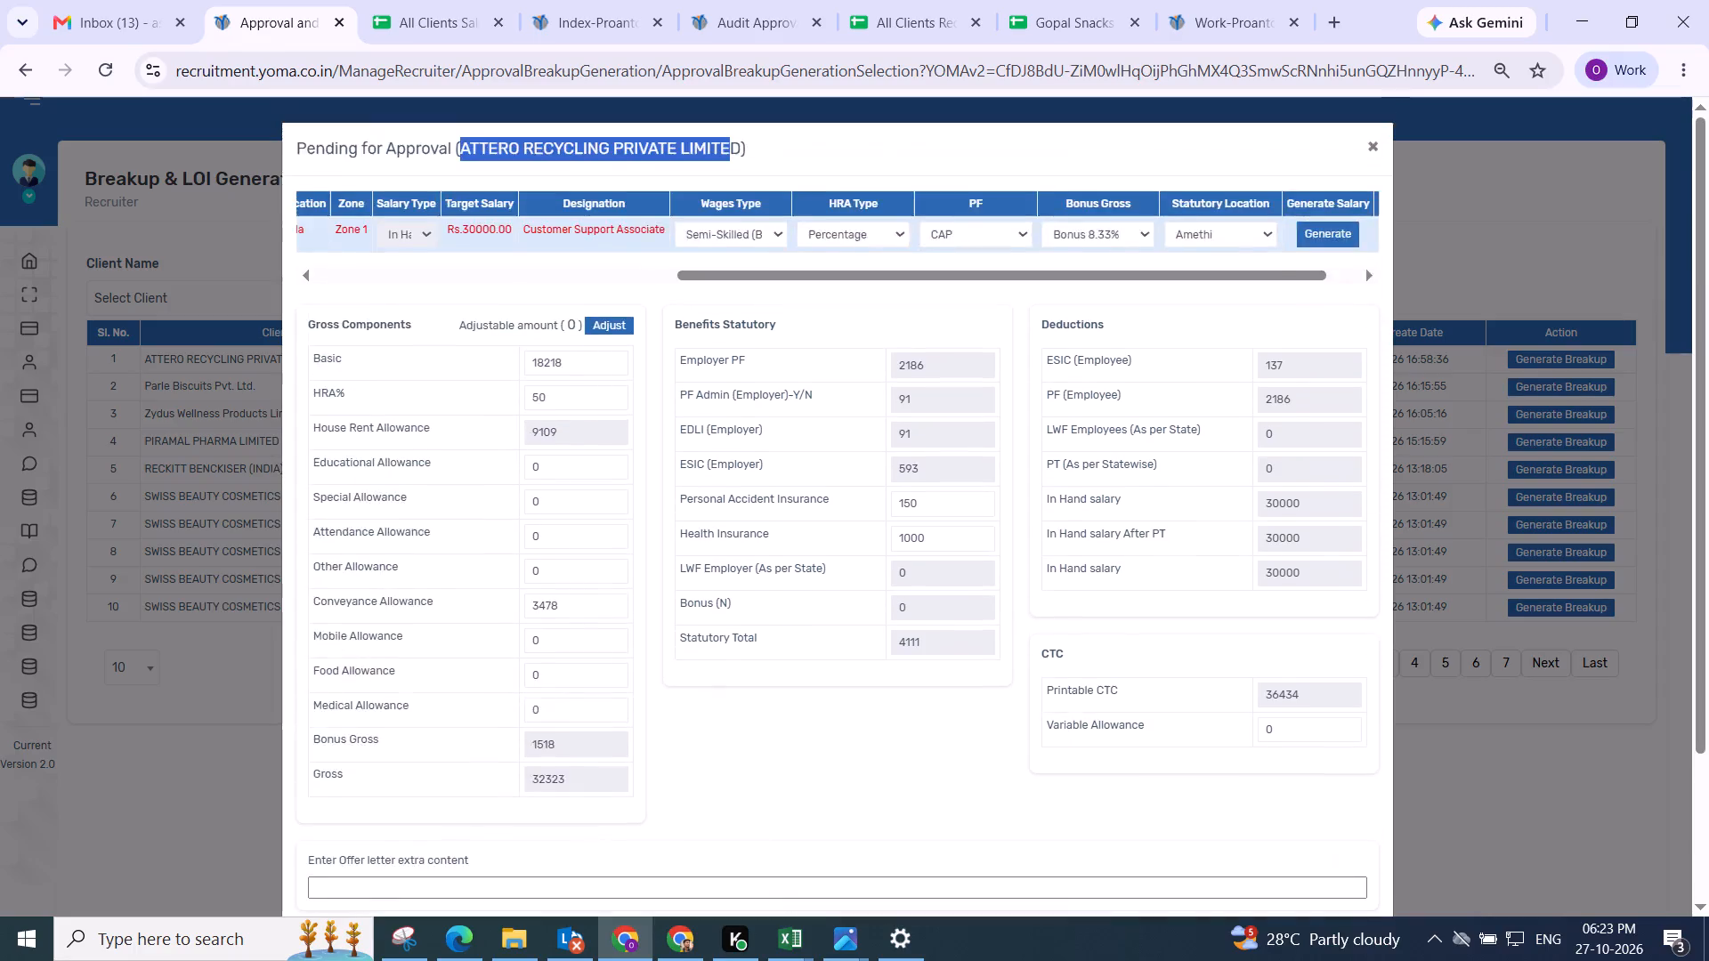
scroll(761, 521, "down", 2)
scroll(761, 521, "up", 1)
scroll(761, 521, "down", 2)
scroll(761, 521, "up", 3)
scroll(761, 515, "down", 4)
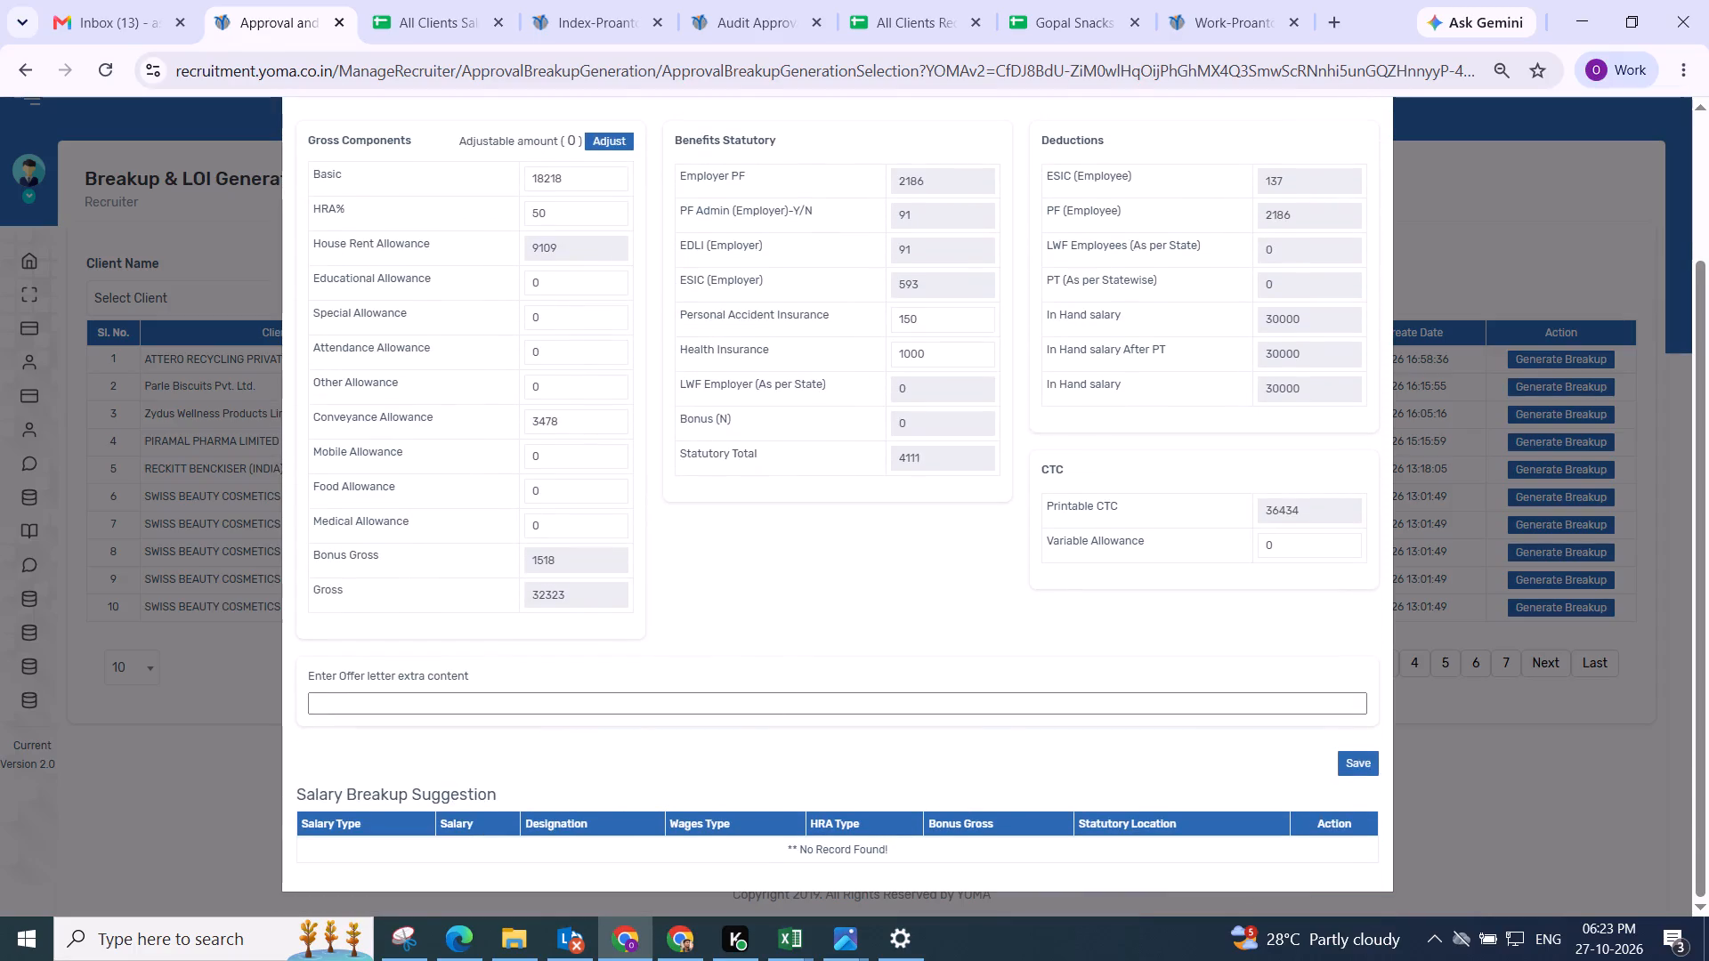
Save the ATTERO RECYCLING PRIVATE LIMITED salary breakup.
left_click(1360, 761)
left_click(933, 615)
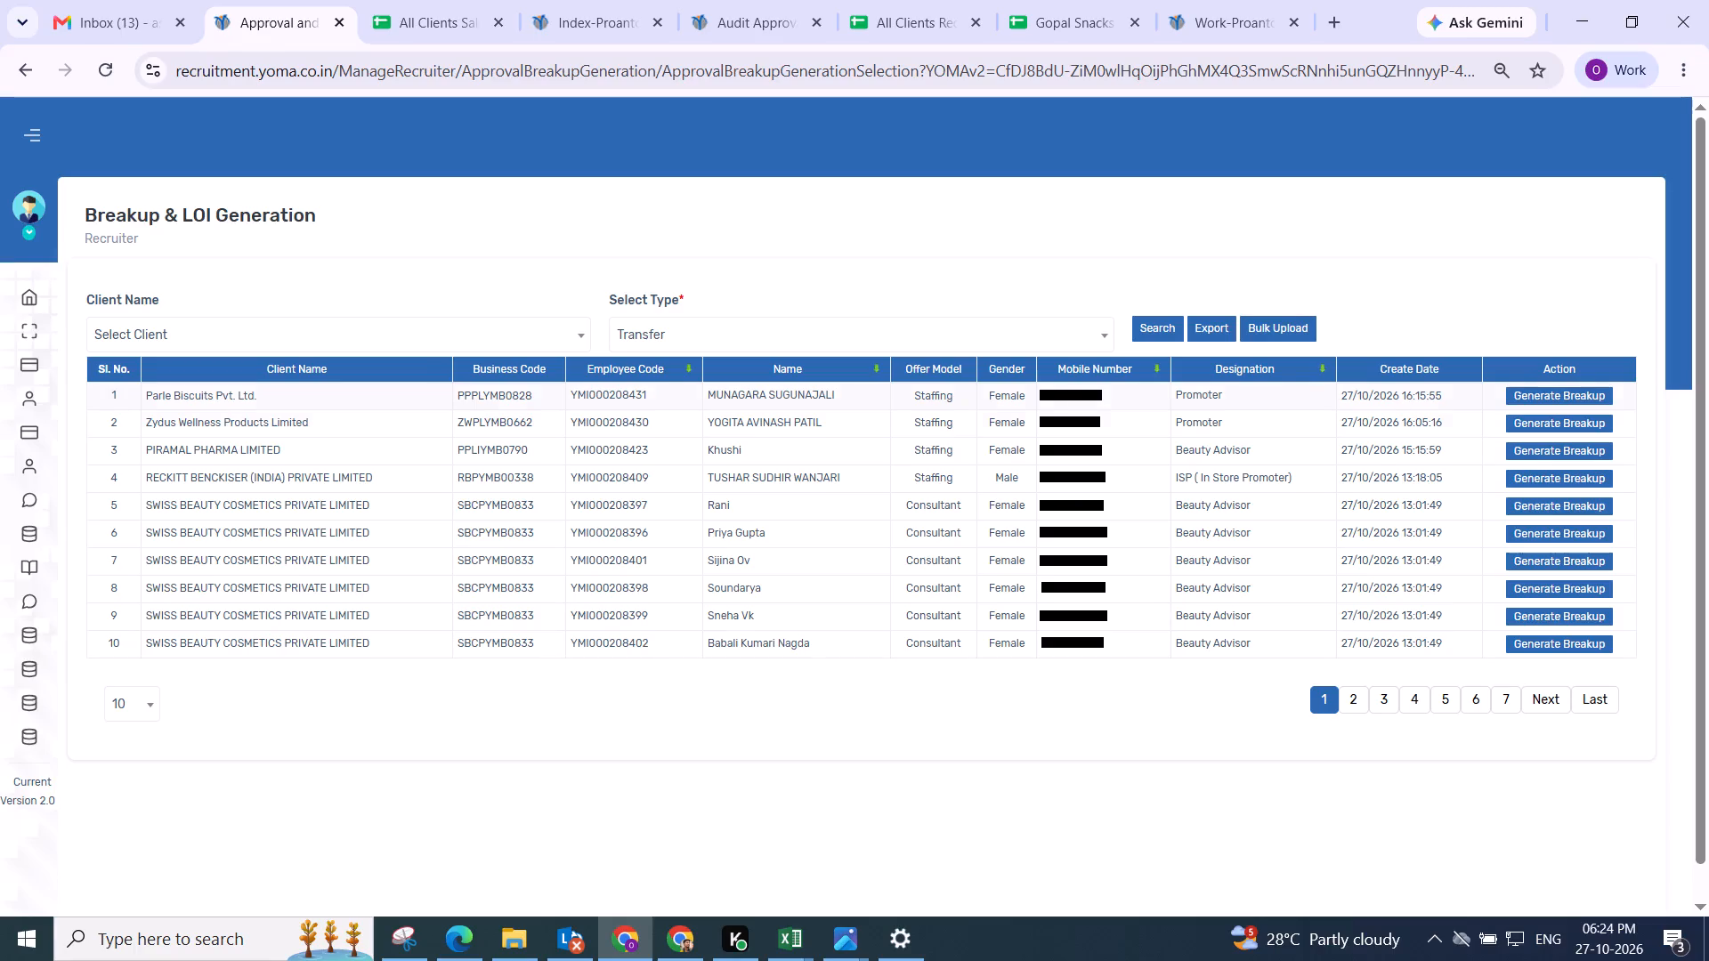
Show ALL pending records in the Breakup & LOI Generation list and look through the clients.
left_click(127, 707)
left_click(132, 767)
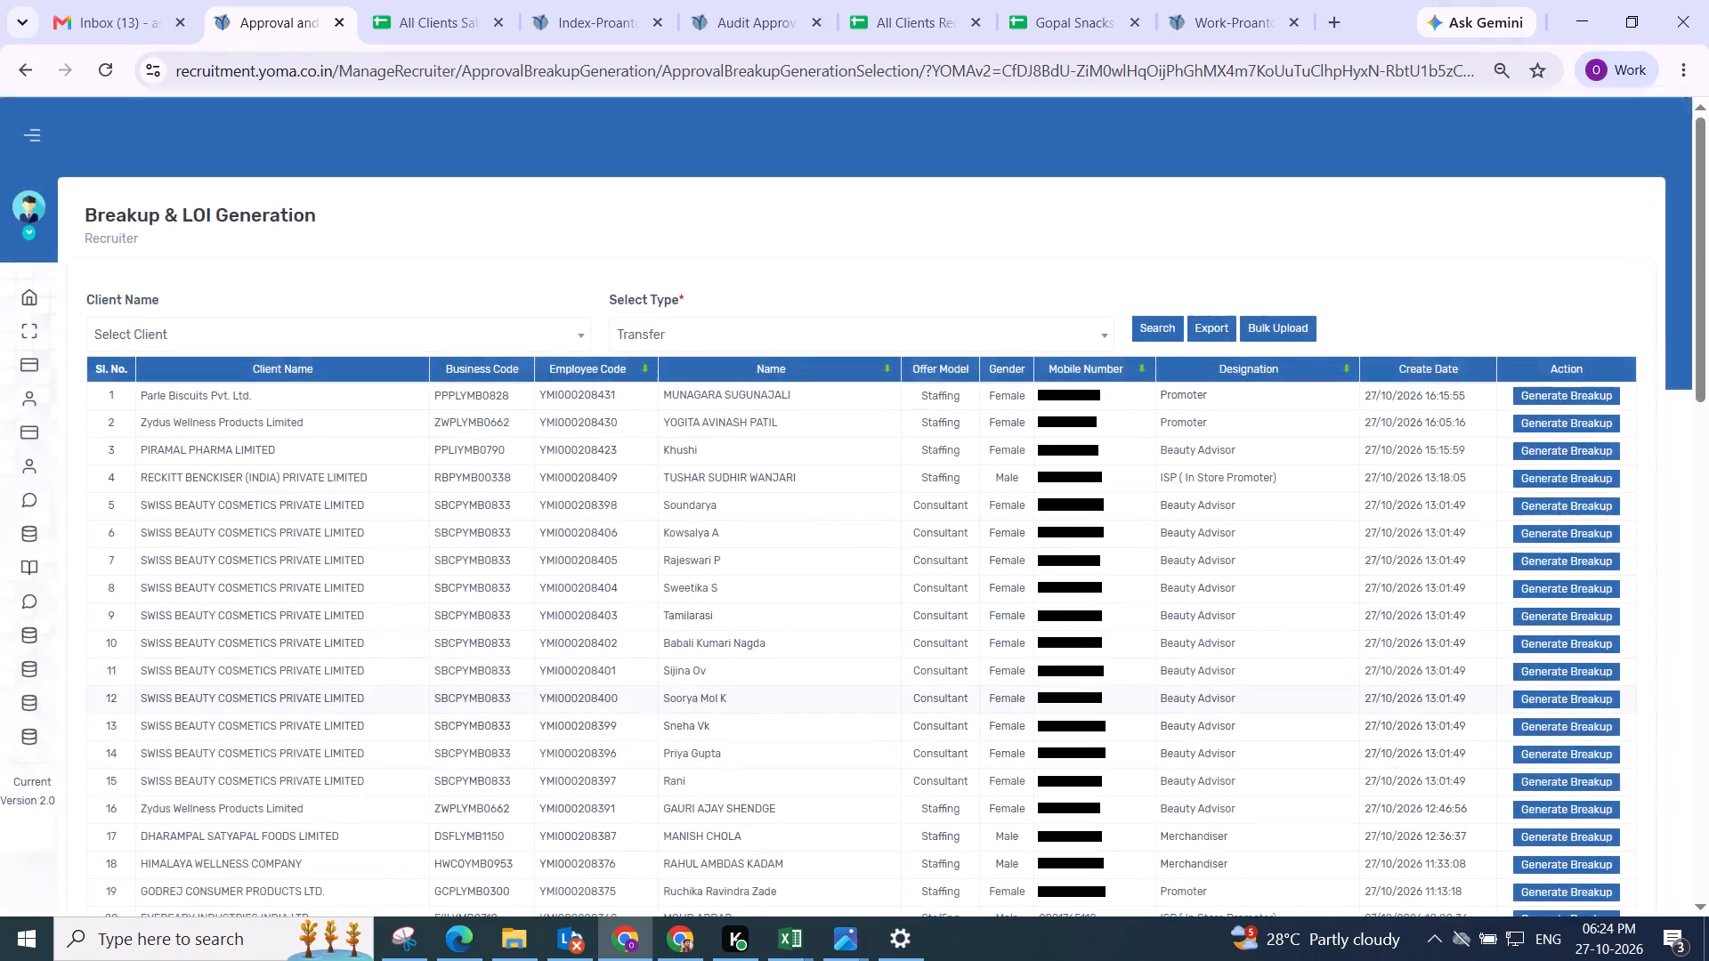
scroll(849, 681, "down", 1)
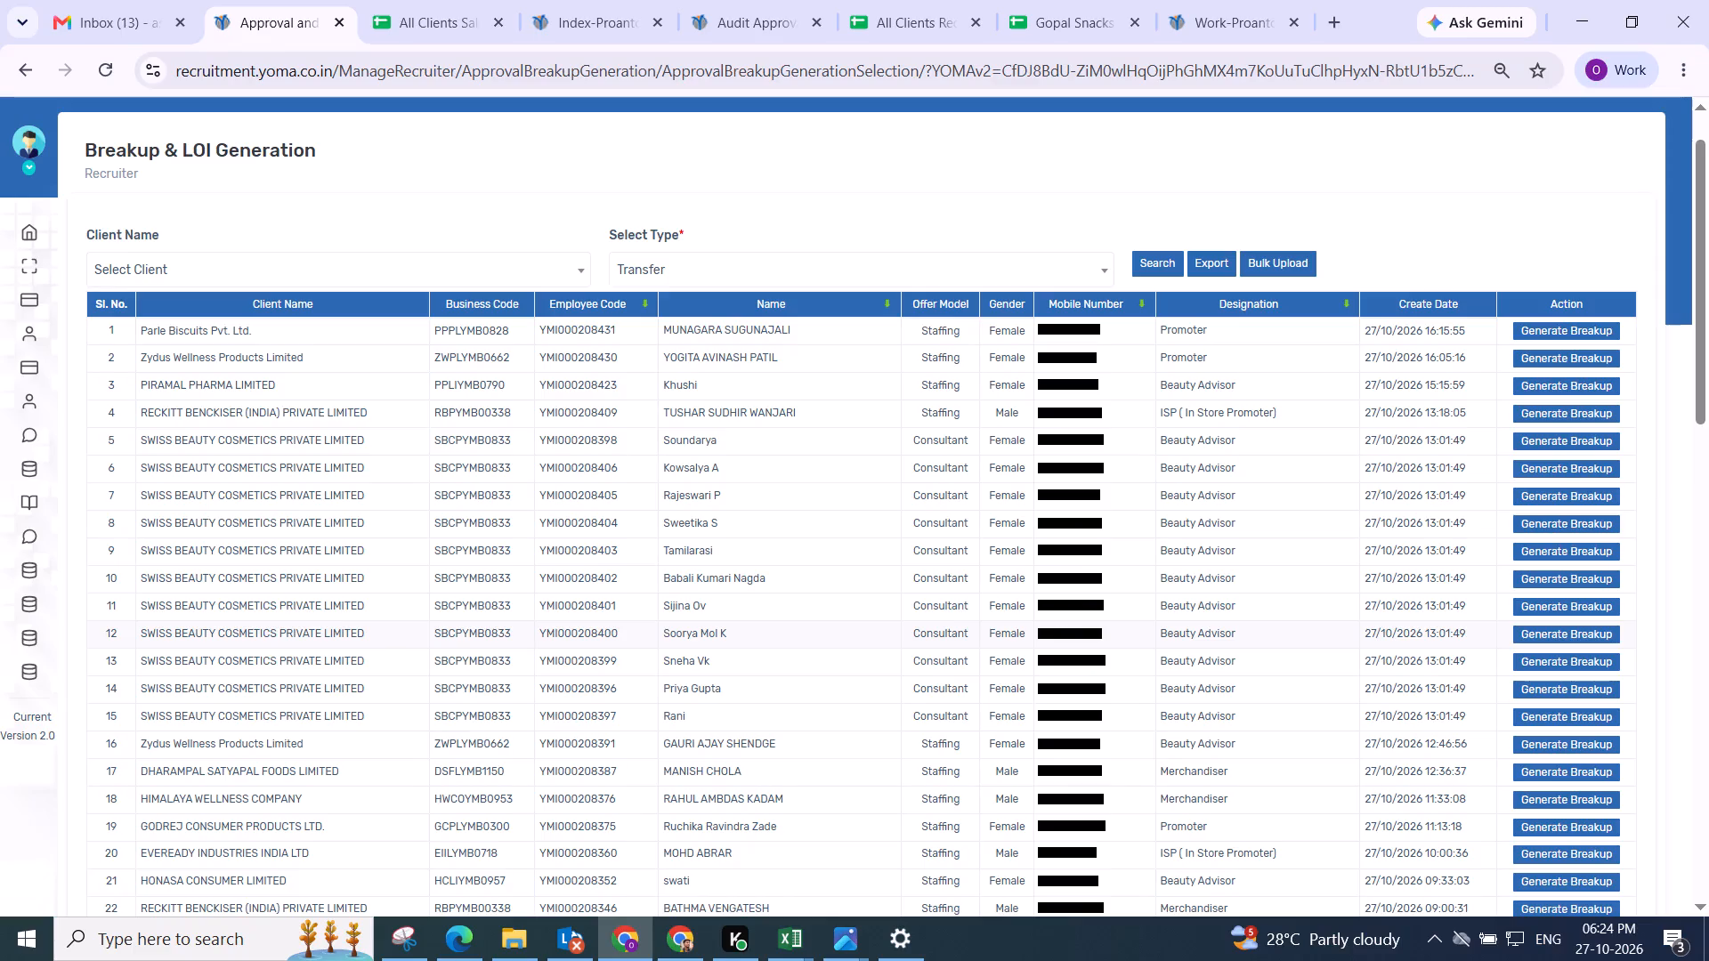
scroll(830, 585, "down", 2)
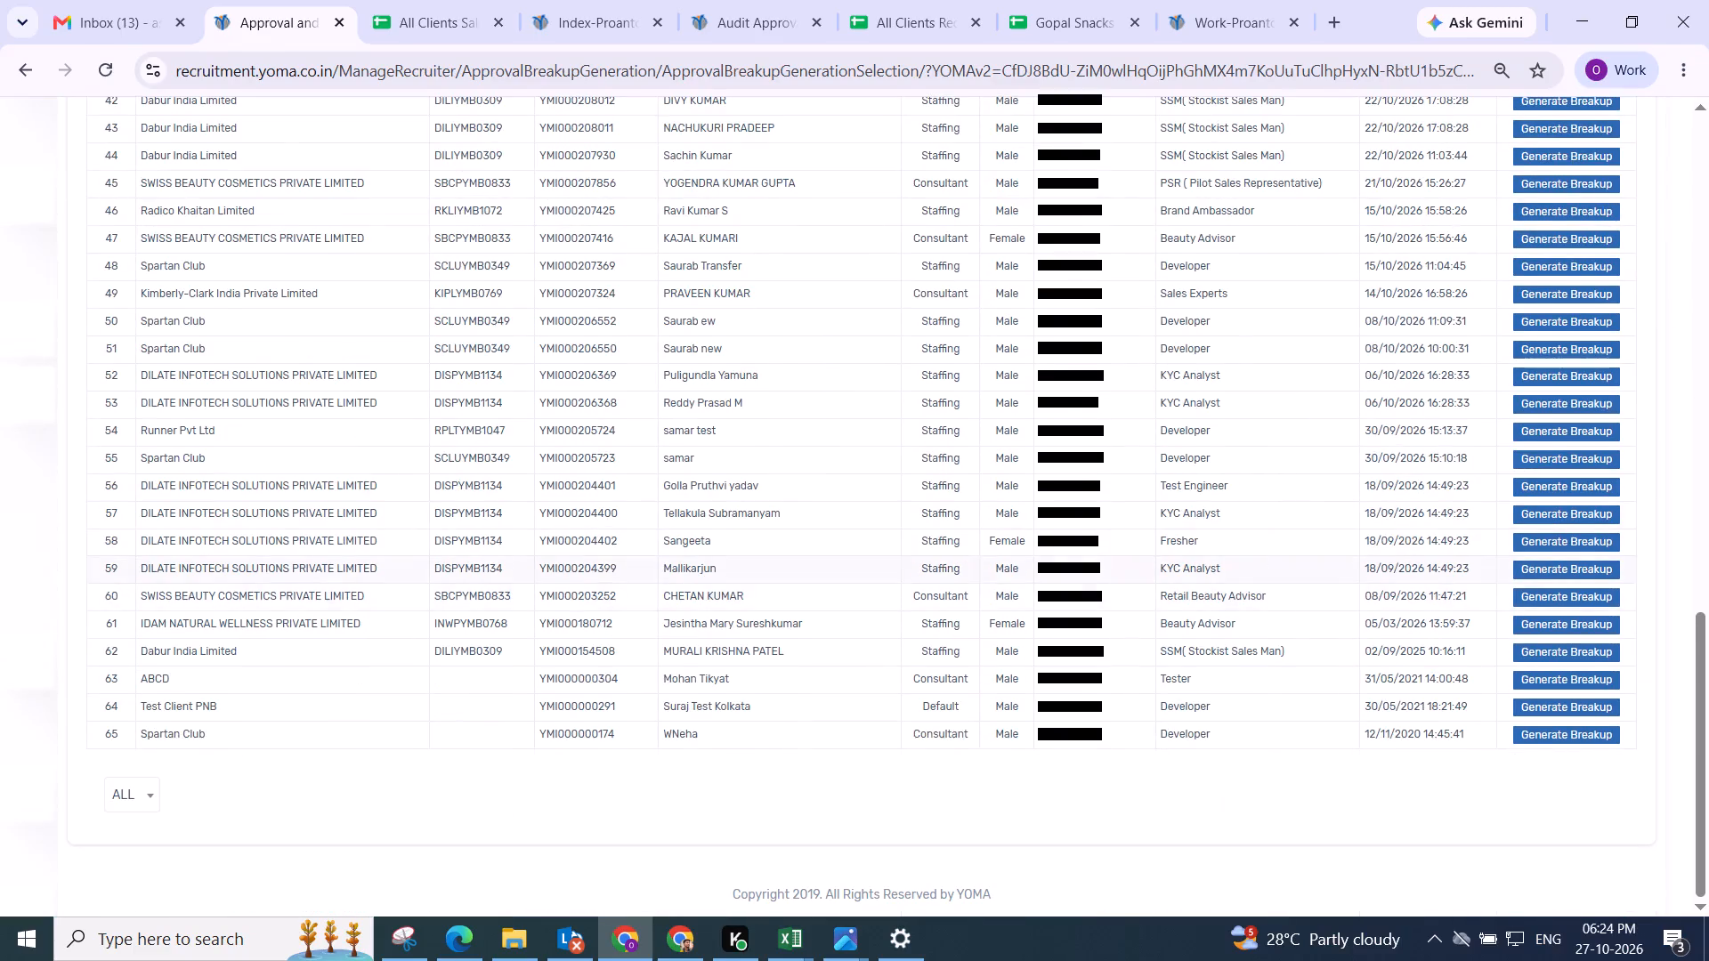
scroll(489, 546, "up", 10)
scroll(289, 377, "up", 3)
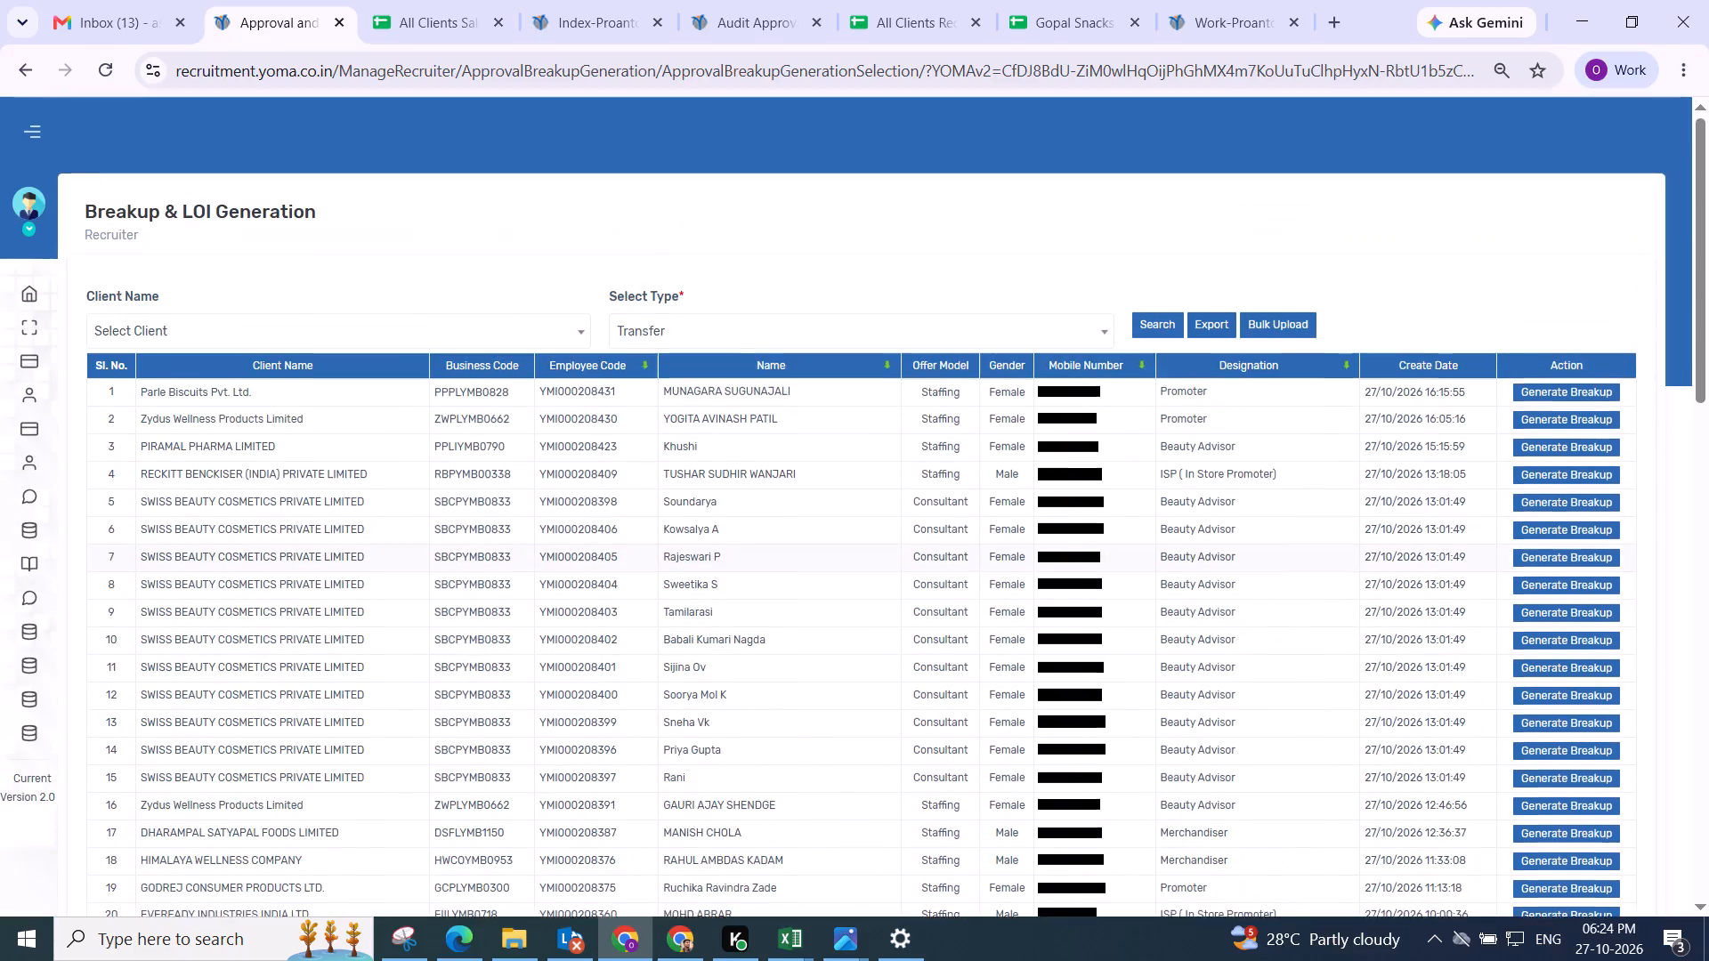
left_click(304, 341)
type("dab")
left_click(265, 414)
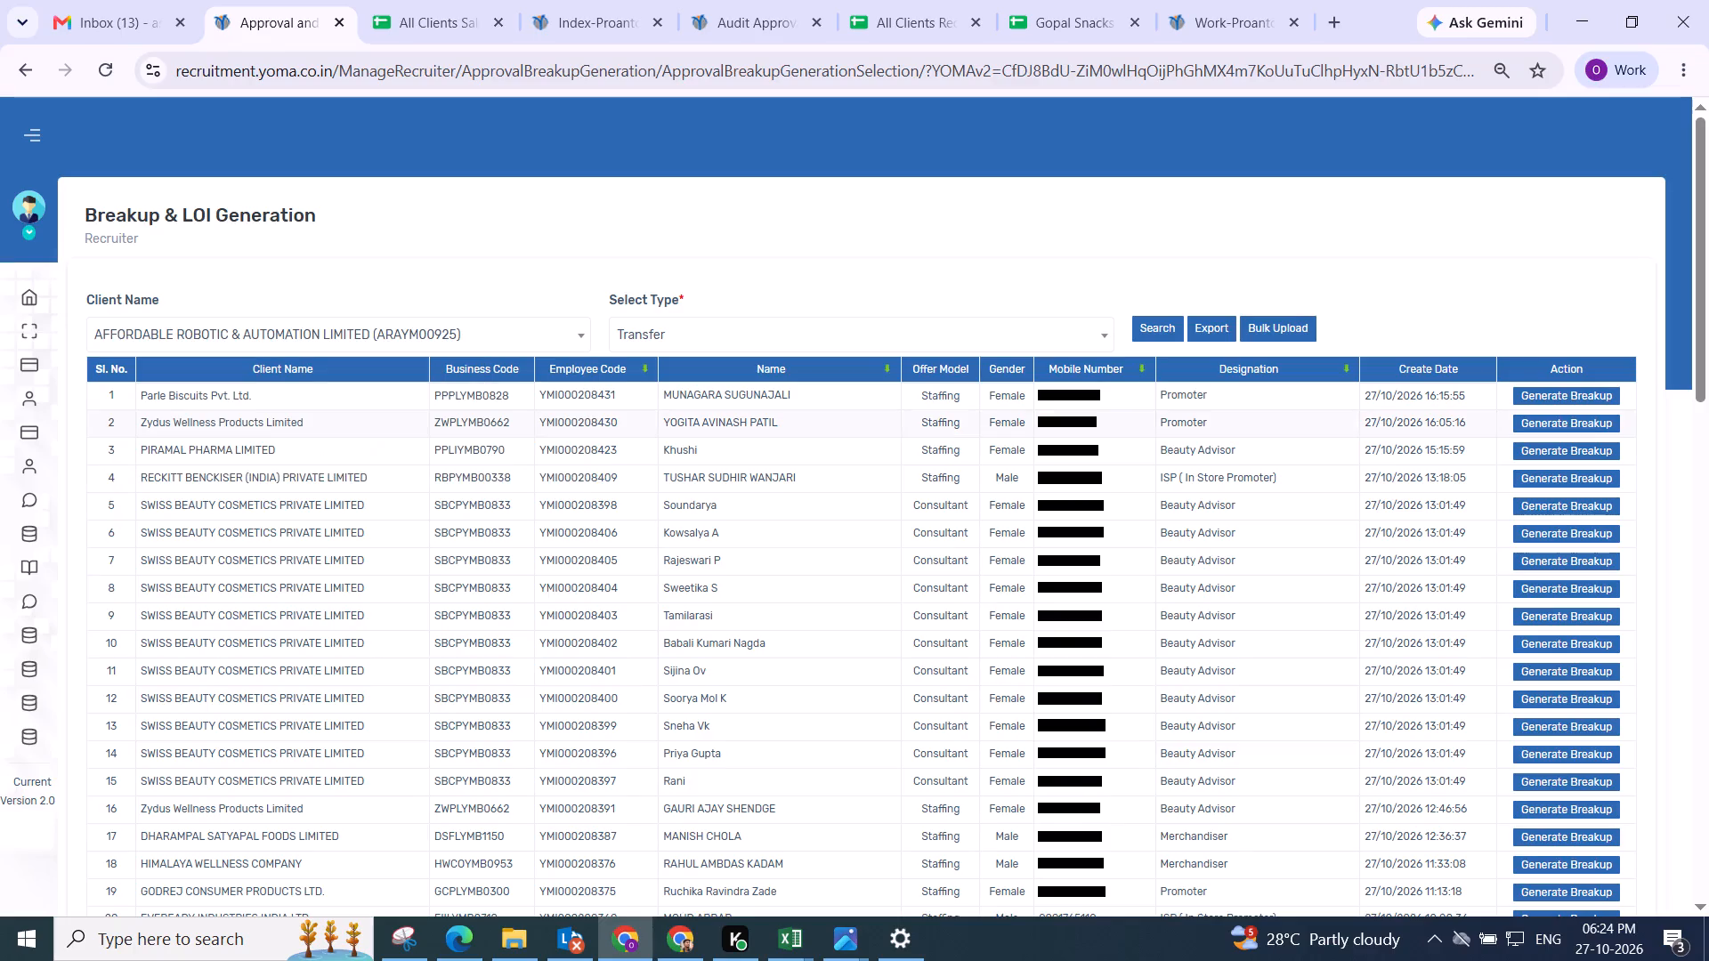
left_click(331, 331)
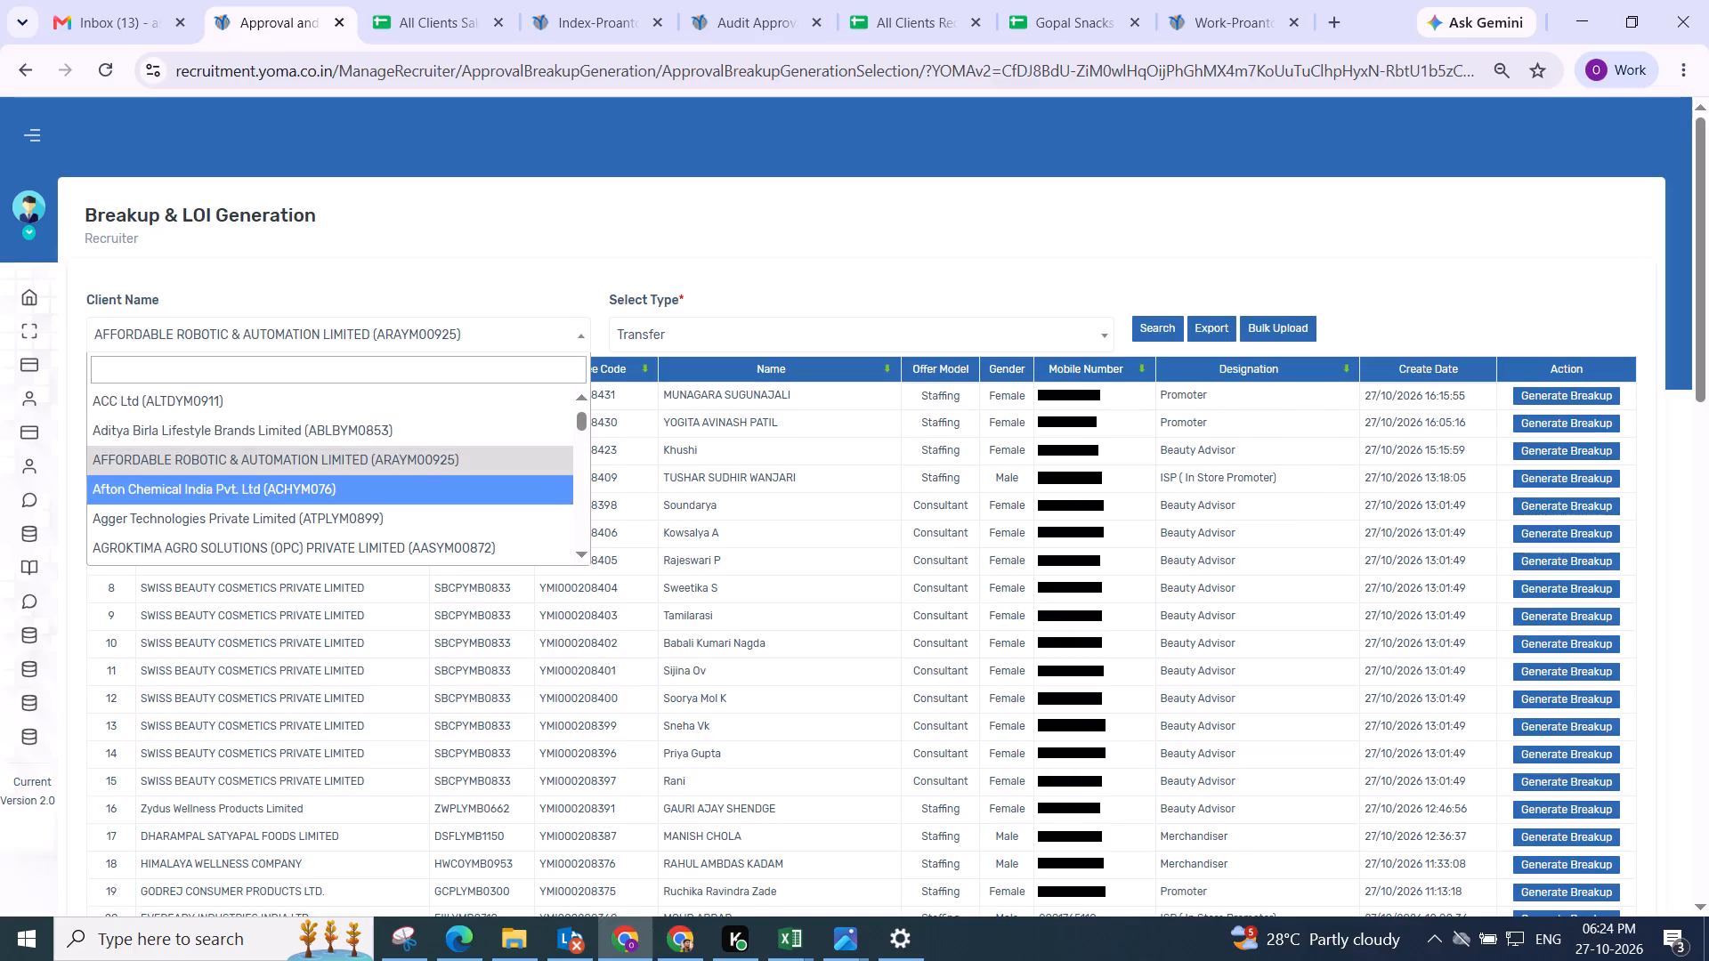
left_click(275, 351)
Filter the pending list to client Dabur India Limited (DILIYM0309), searching the client names for "dab".
left_click(276, 332)
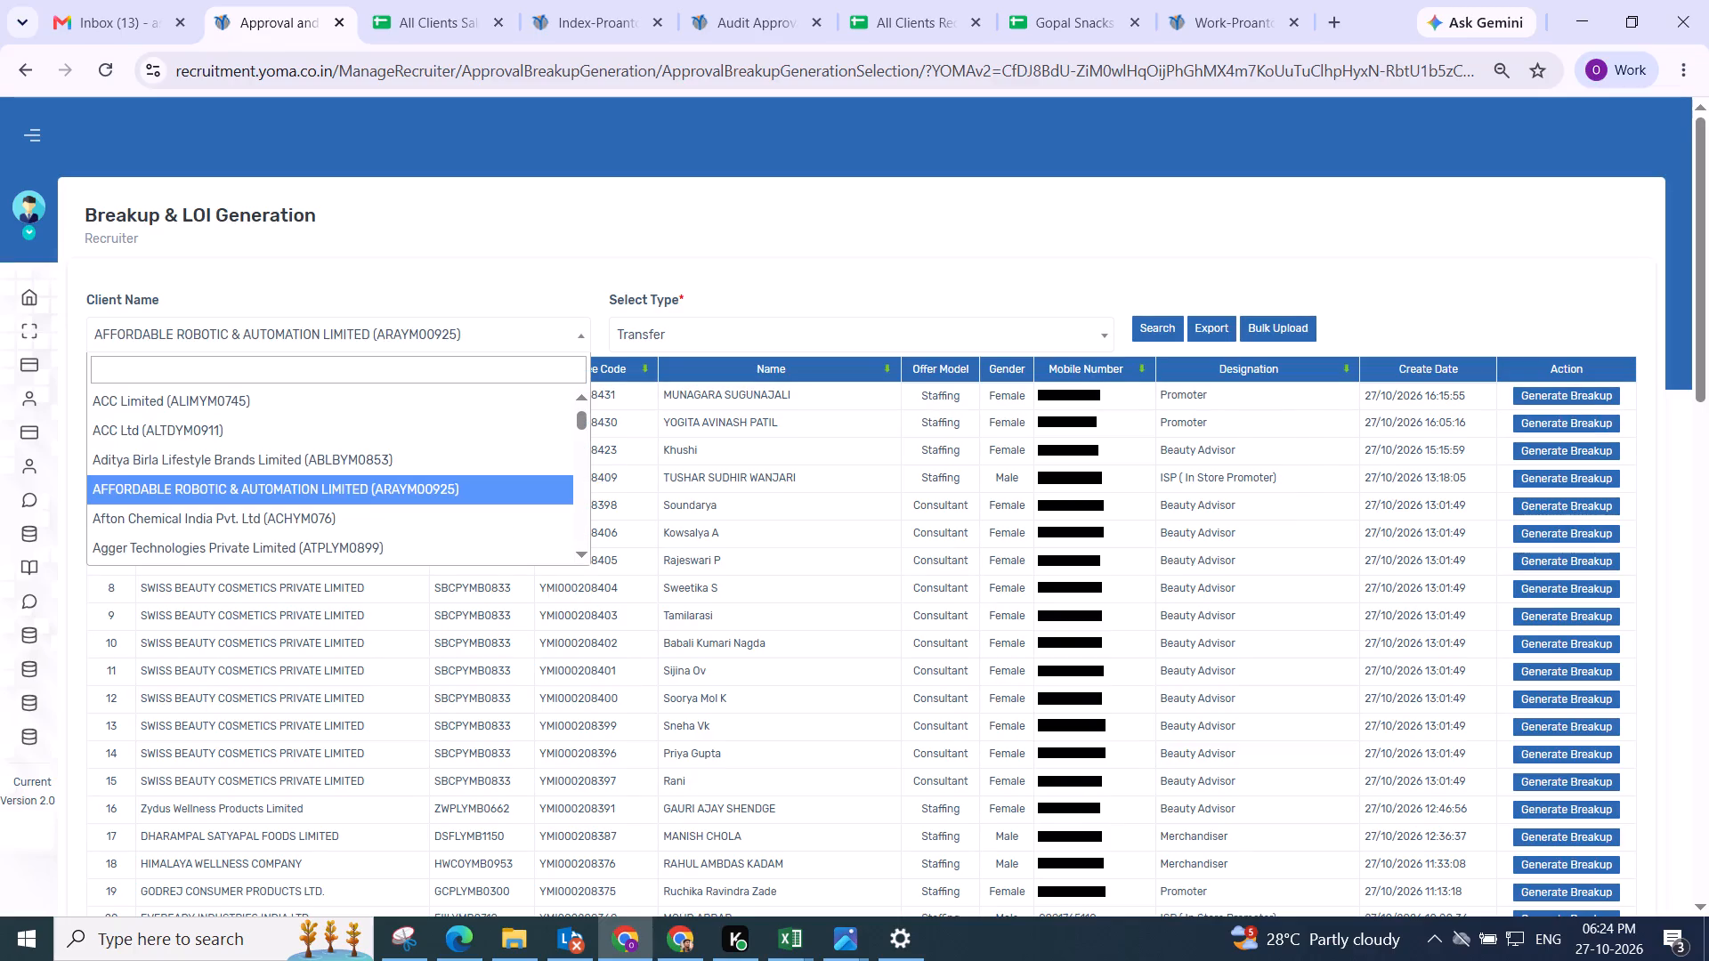
type("dab")
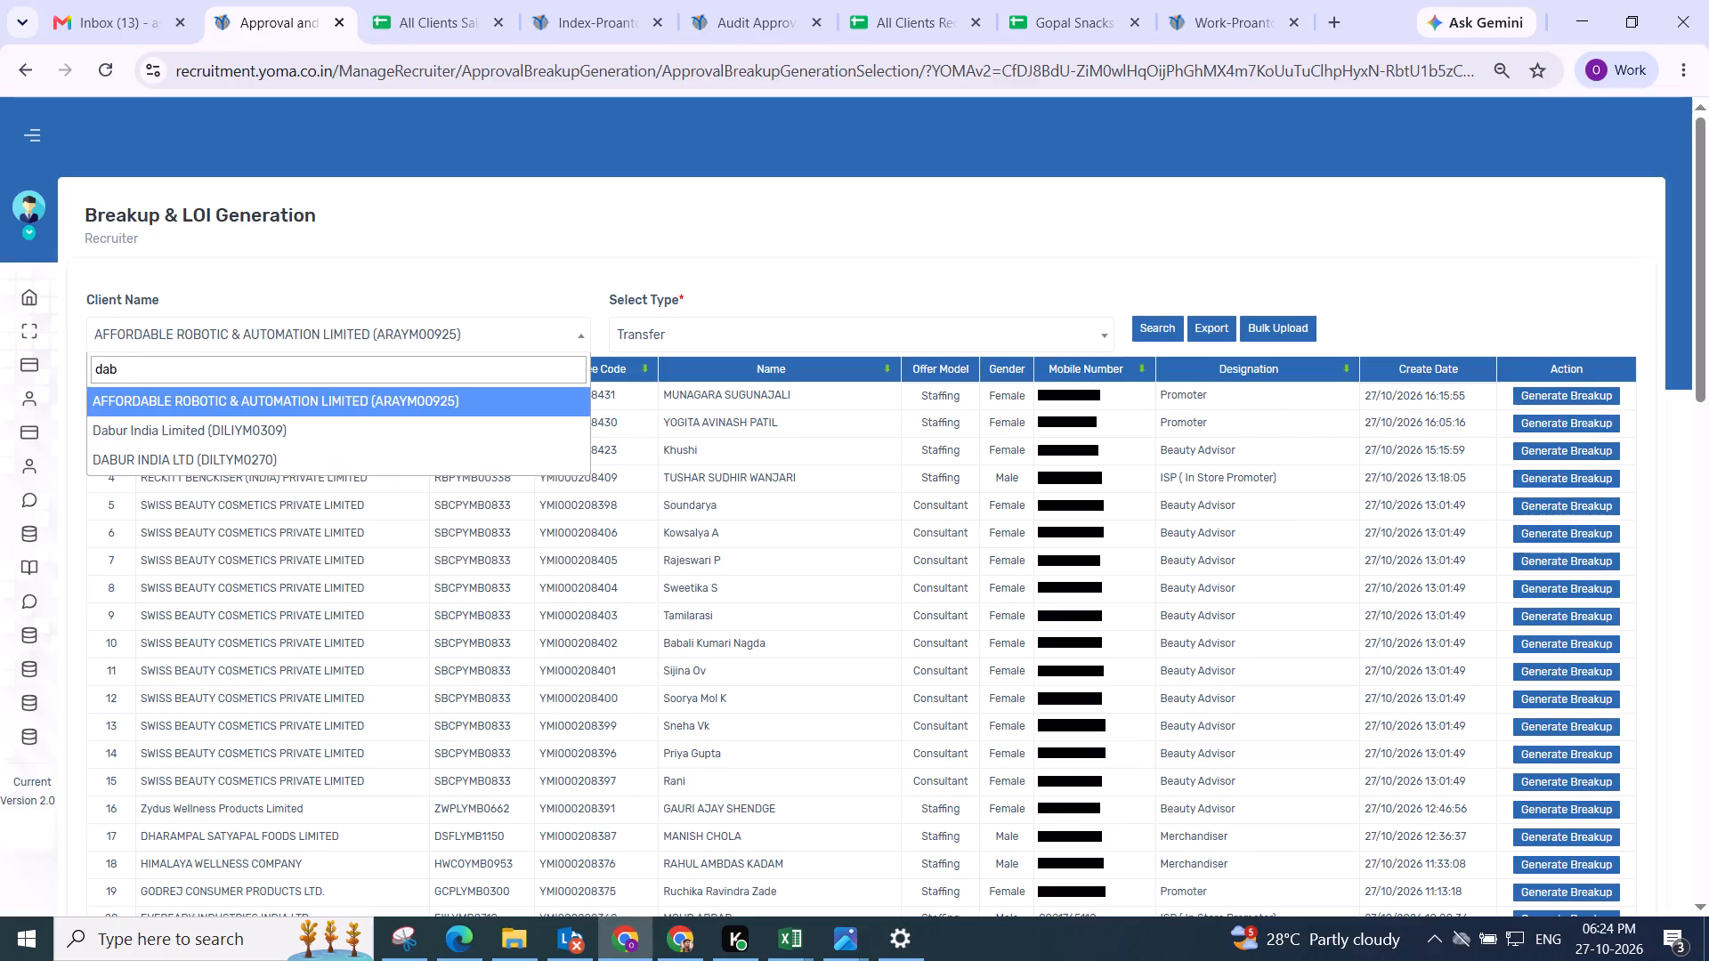
left_click(303, 425)
left_click(1151, 327)
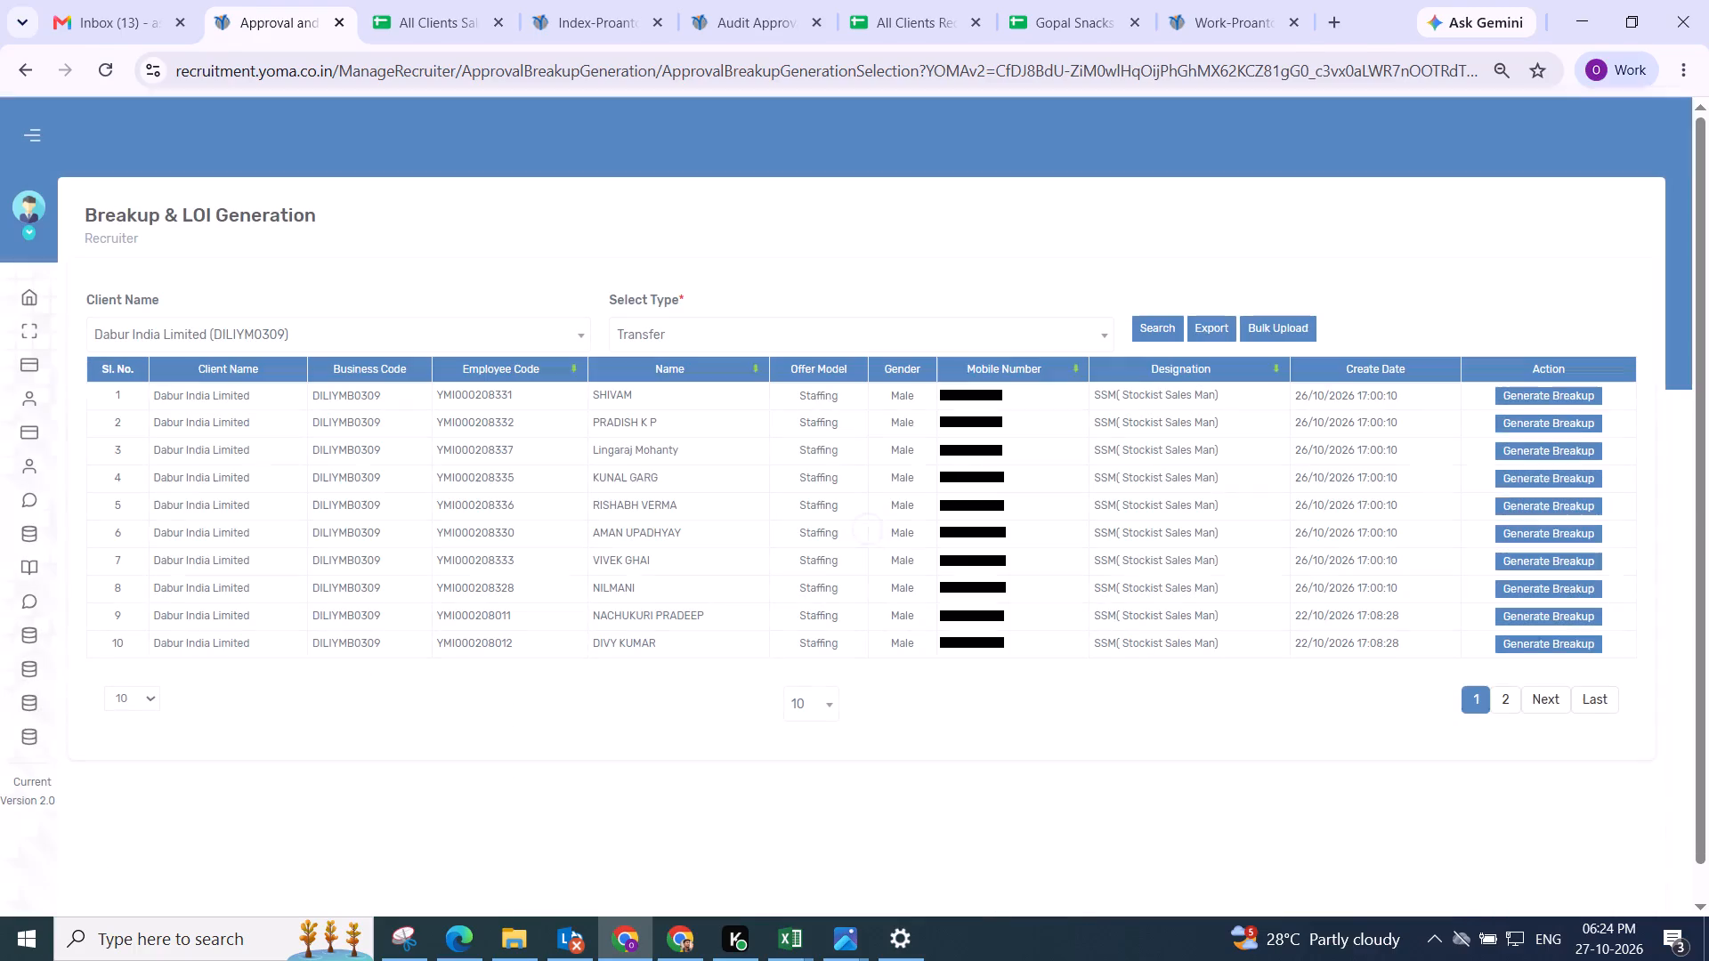
Generate the first listed Palwal employee's salary breakup using Semi-Skilled (Basic as Minimum Wages), Bonus 8.33% and statutory location Fatehabad.
left_click(1528, 393)
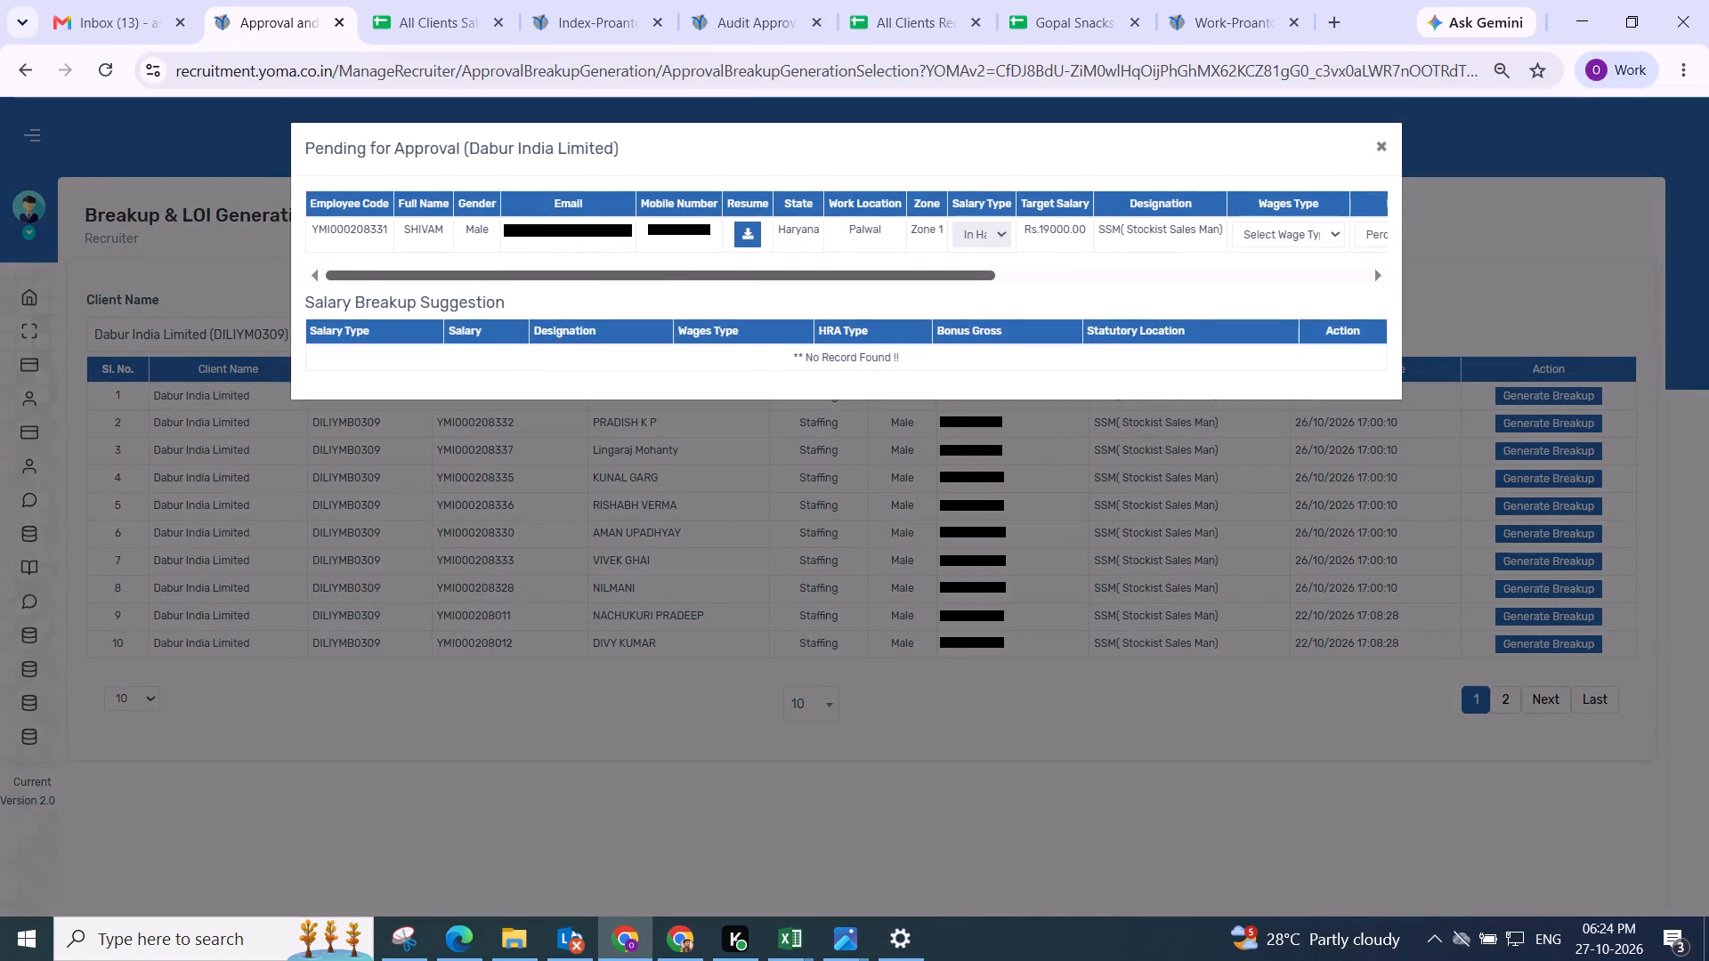
left_click_drag(639, 268, 1305, 269)
left_click(574, 230)
left_click(684, 226)
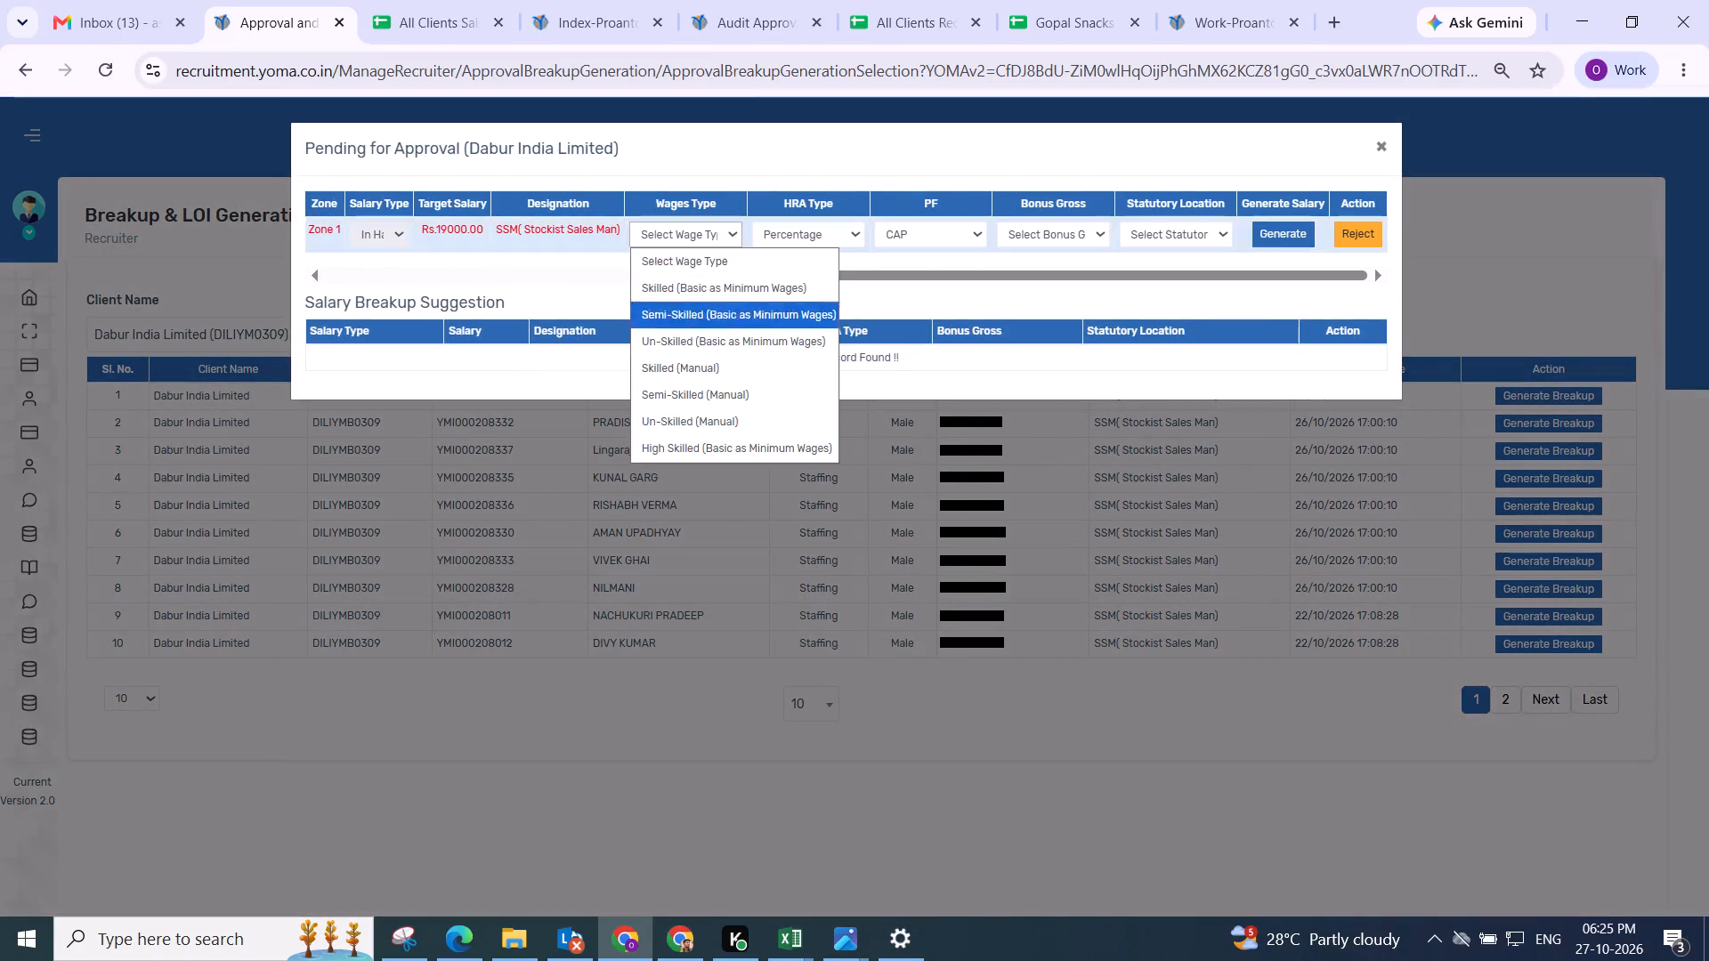
left_click(719, 307)
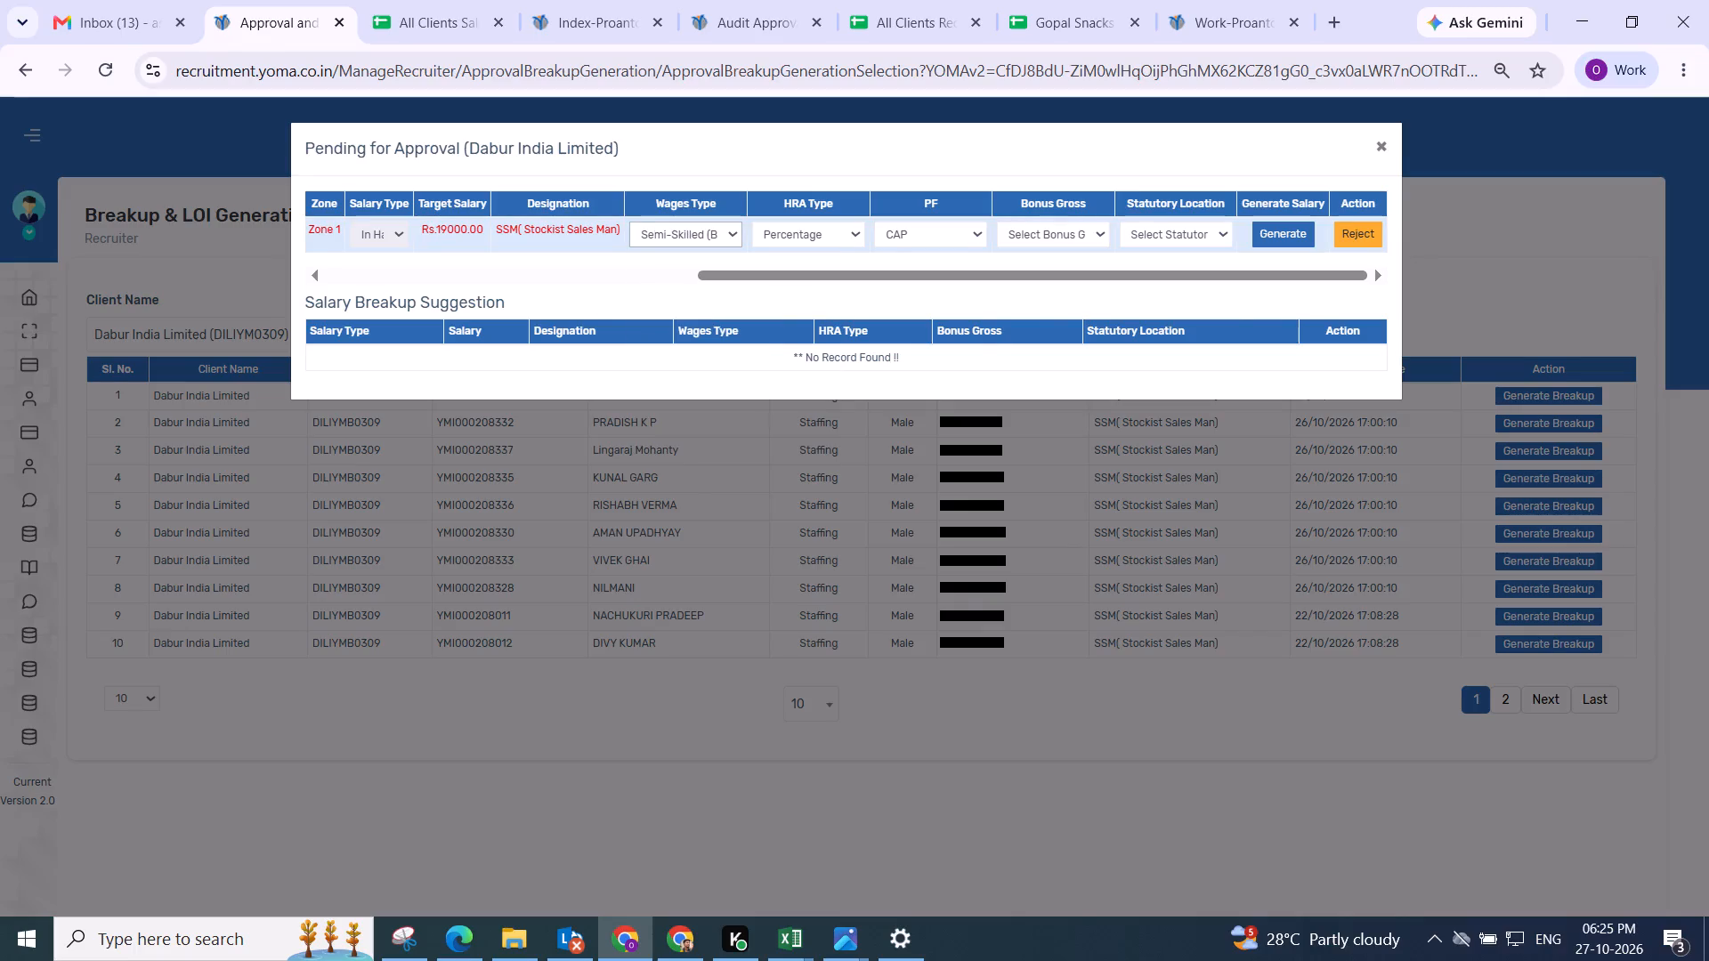
left_click(906, 236)
left_click(1030, 234)
left_click(1044, 274)
left_click(1059, 237)
left_click(1063, 283)
left_click(1152, 242)
left_click(1160, 312)
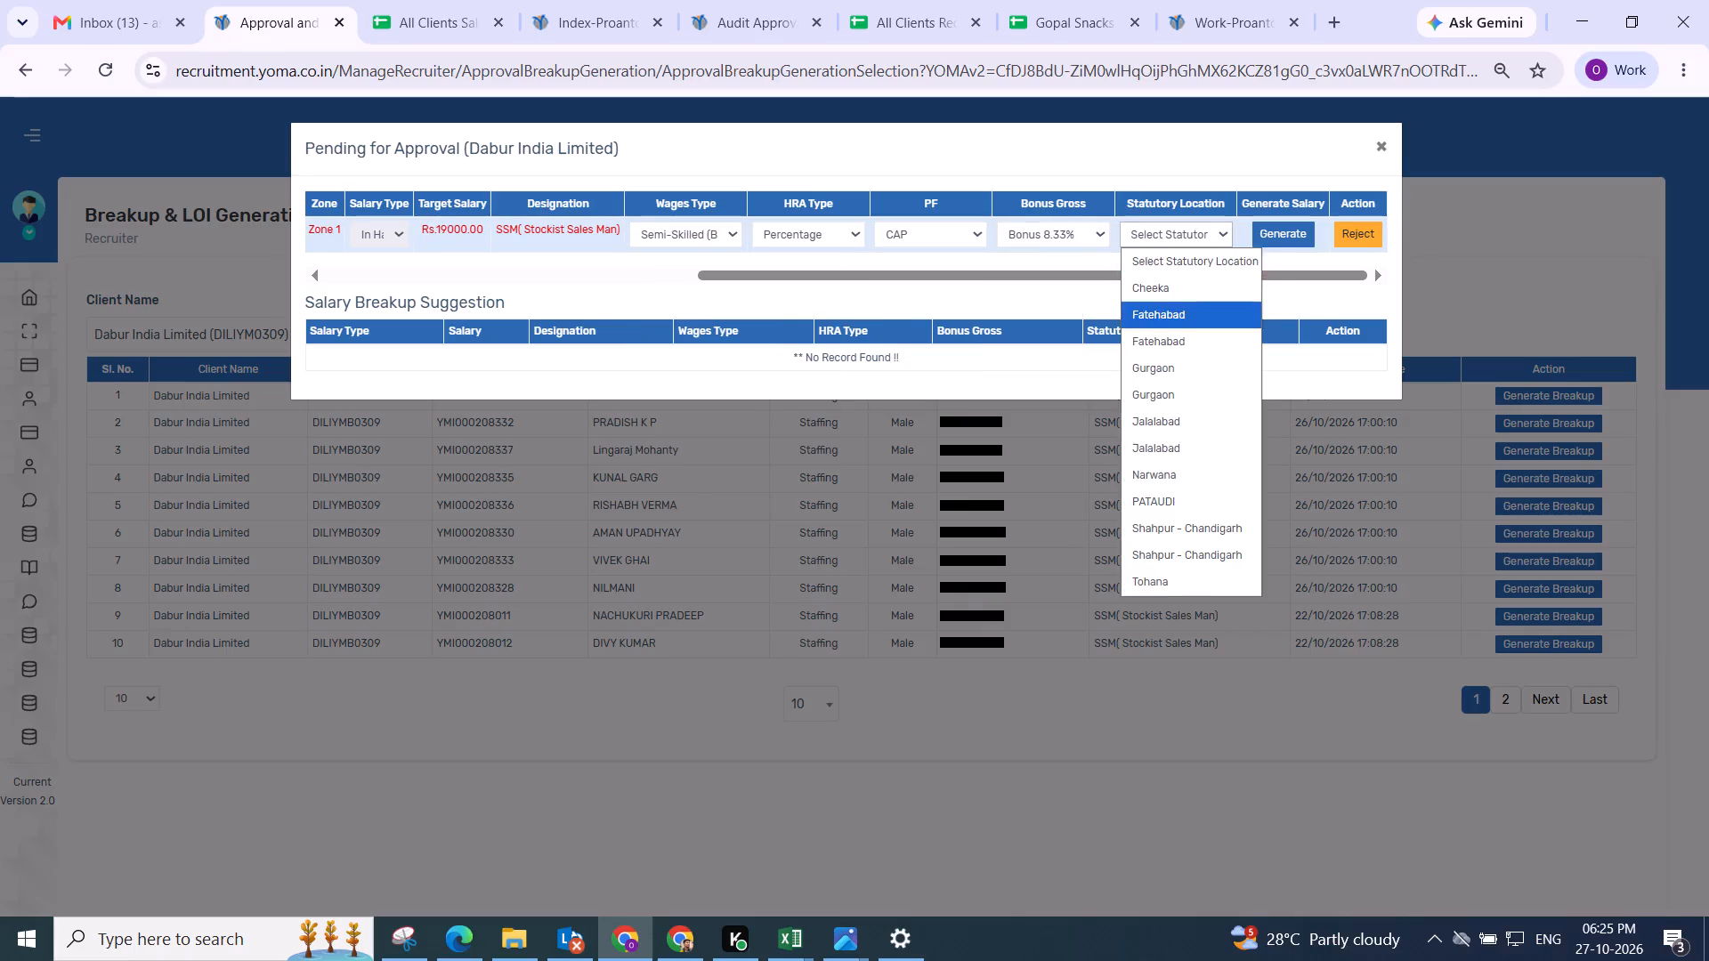
left_click(1272, 240)
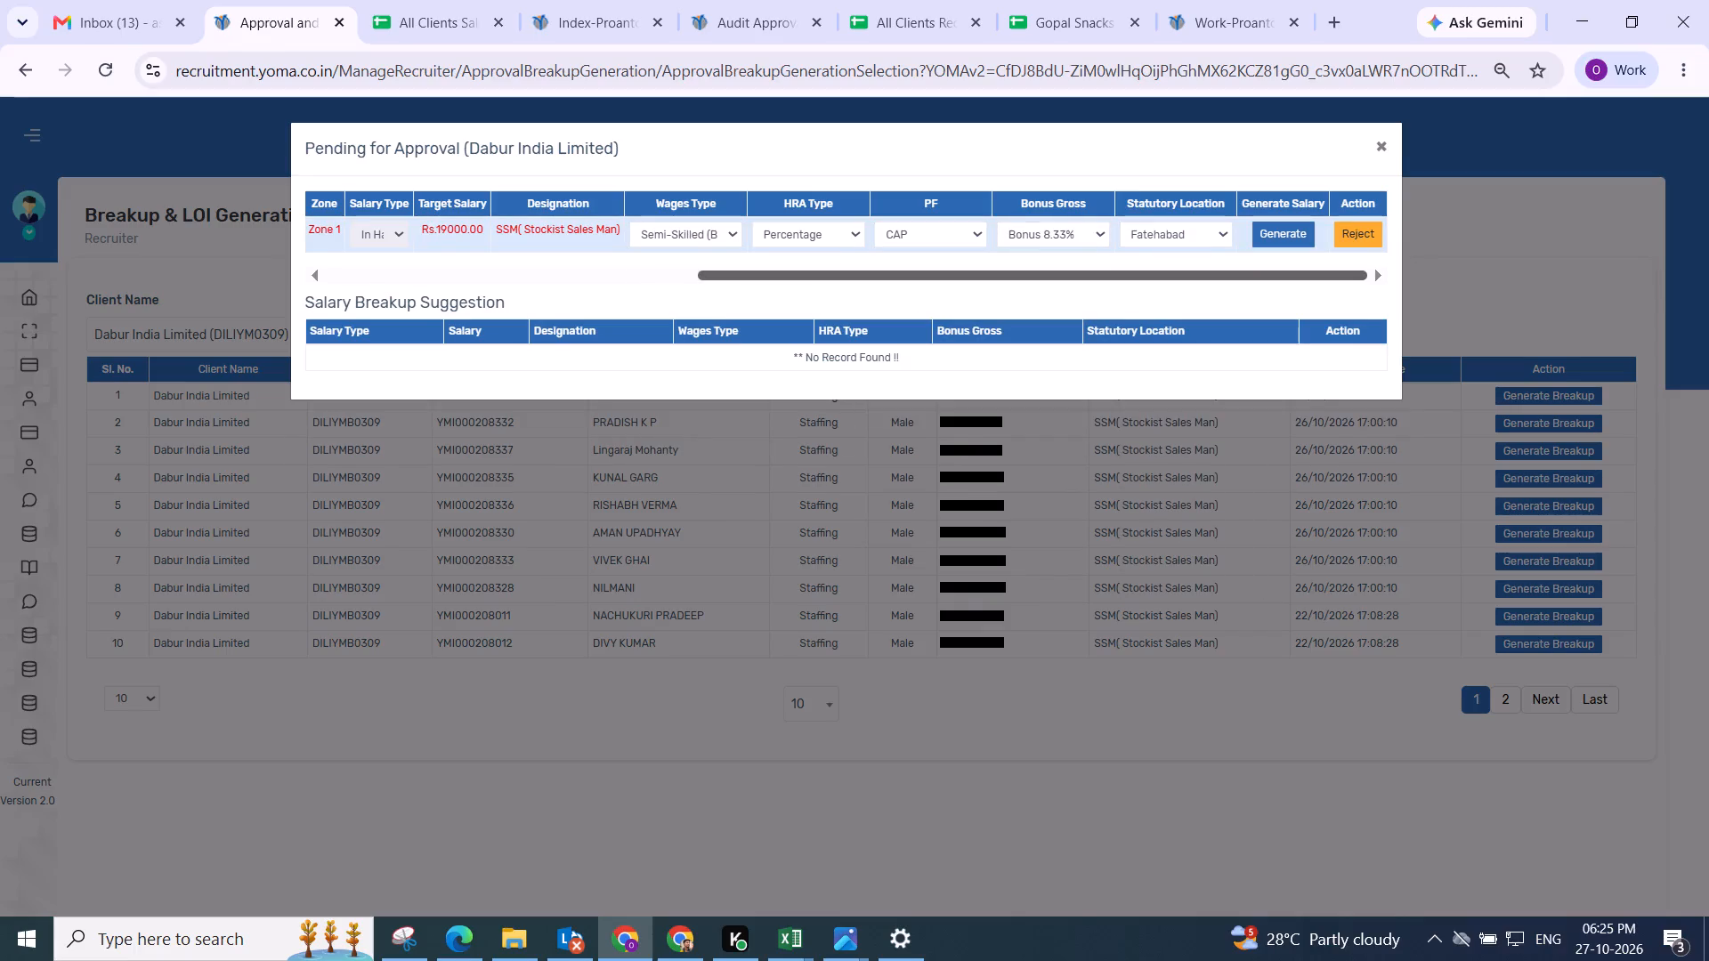
Adjust the gross components of the Palwal employee's breakup and save it.
left_click(620, 321)
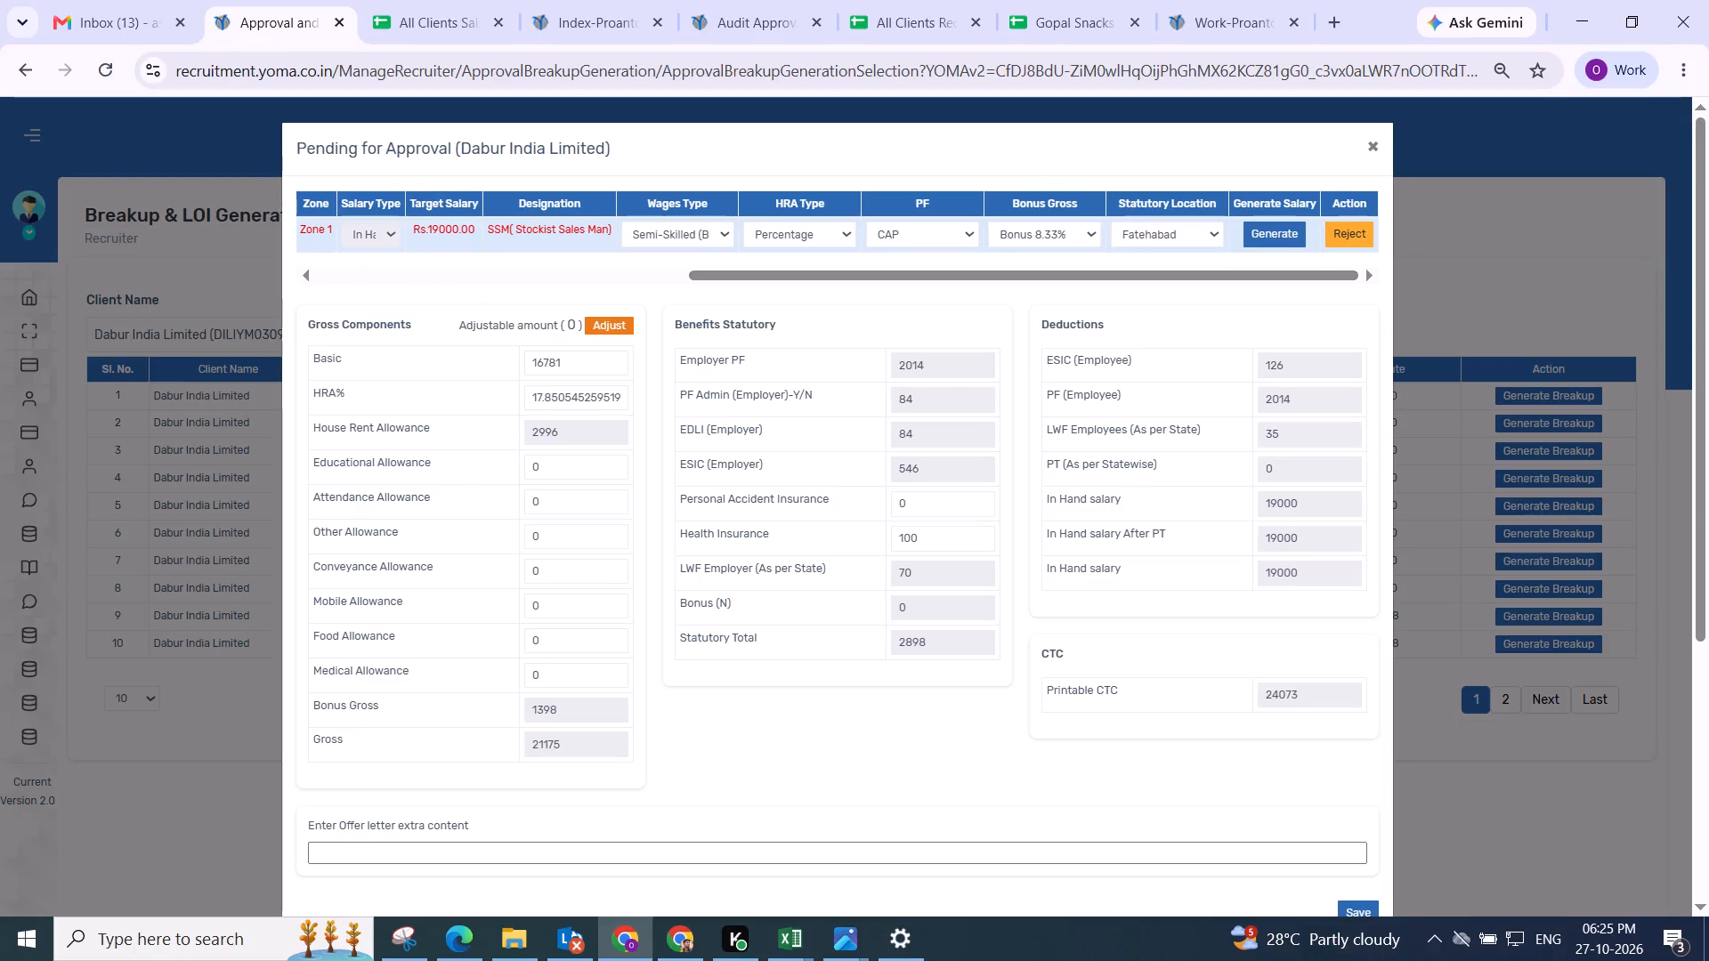
left_click(660, 320)
scroll(660, 320, "down", 3)
left_click_drag(810, 370, 856, 376)
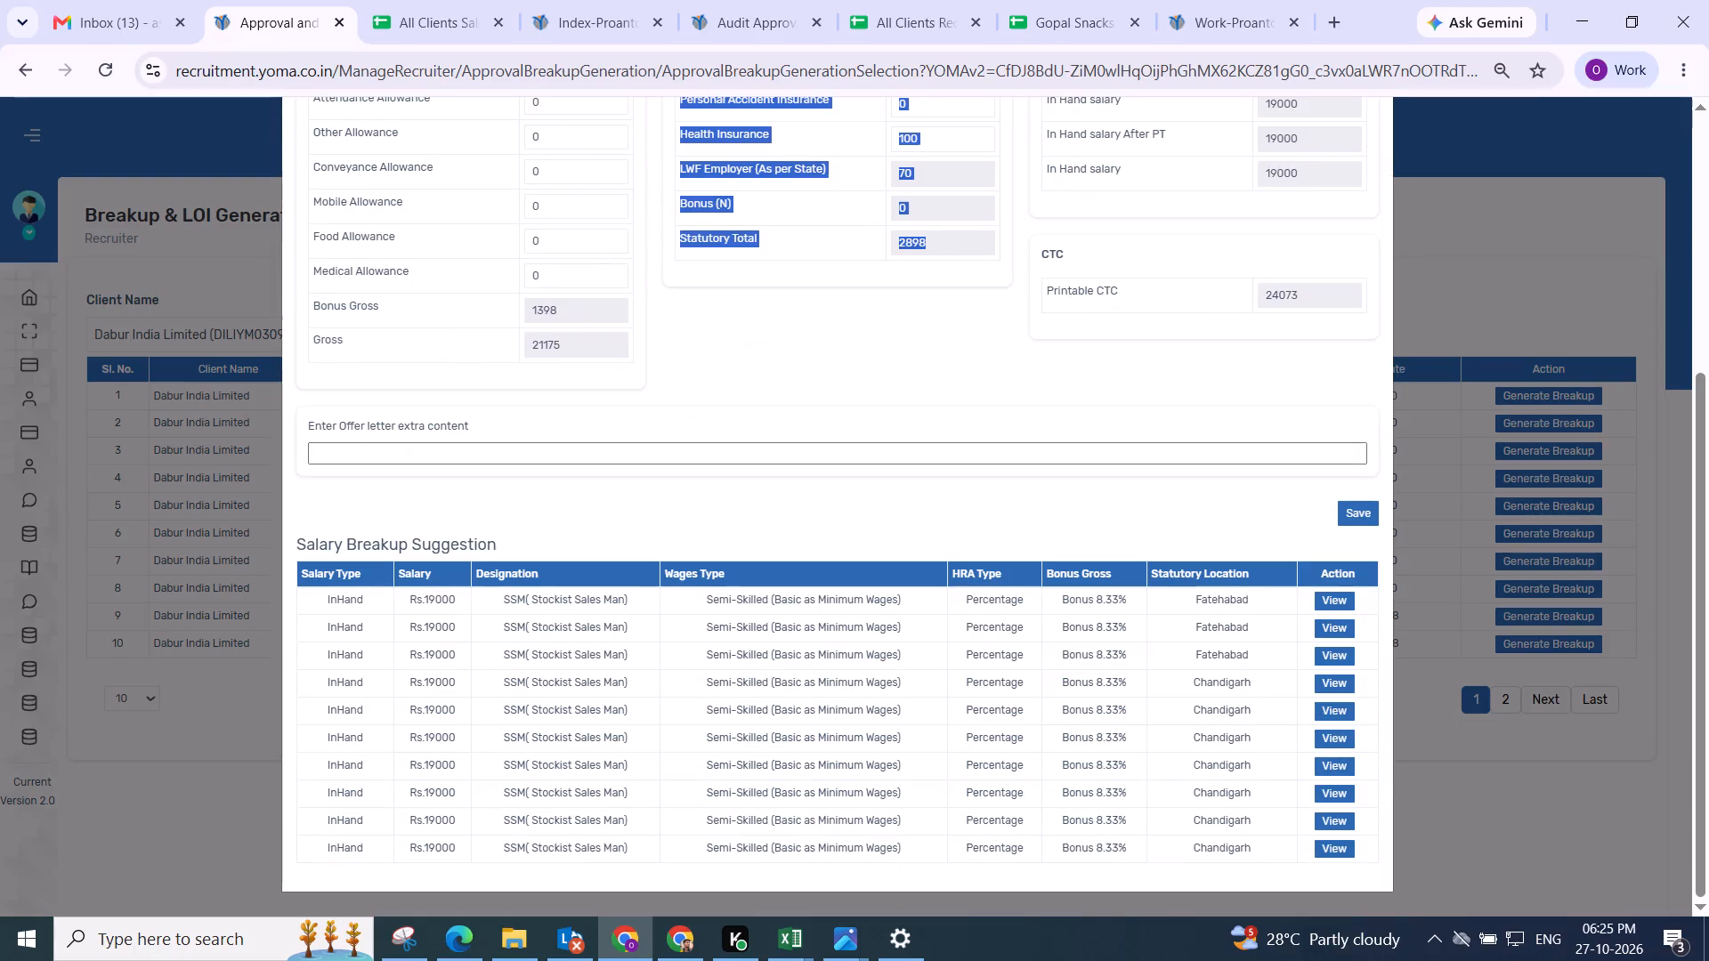
left_click(1105, 448)
left_click(1357, 516)
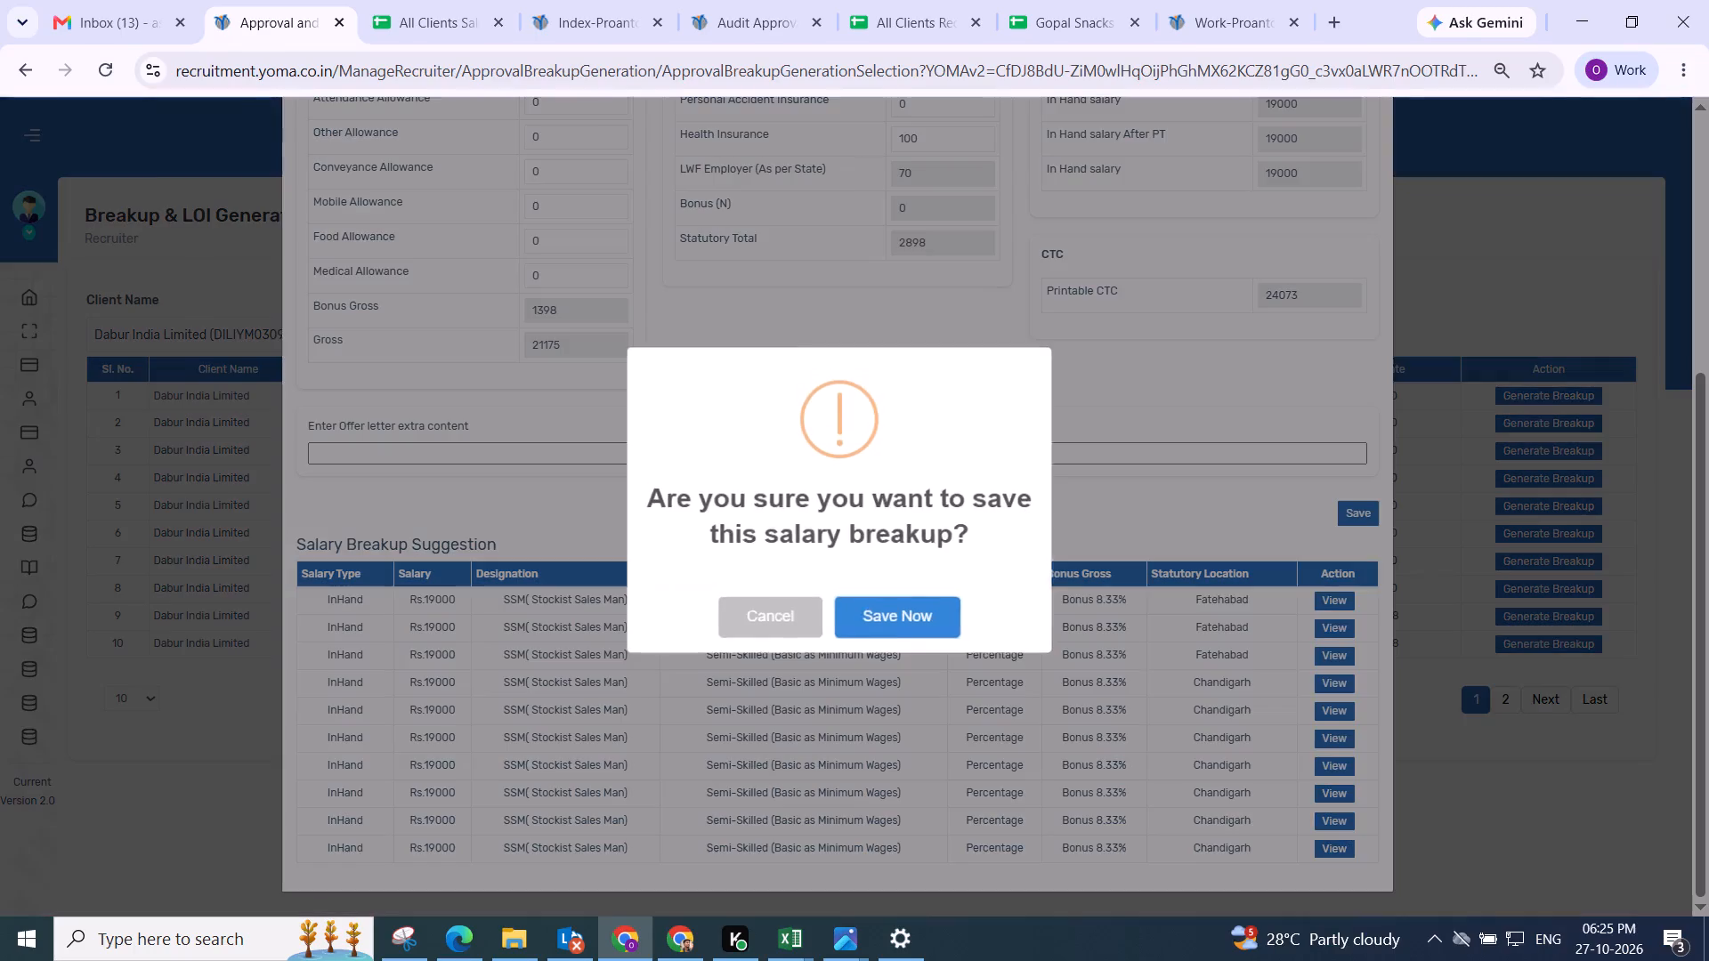
left_click(900, 626)
scroll(898, 606, "up", 3)
scroll(900, 452, "down", 3)
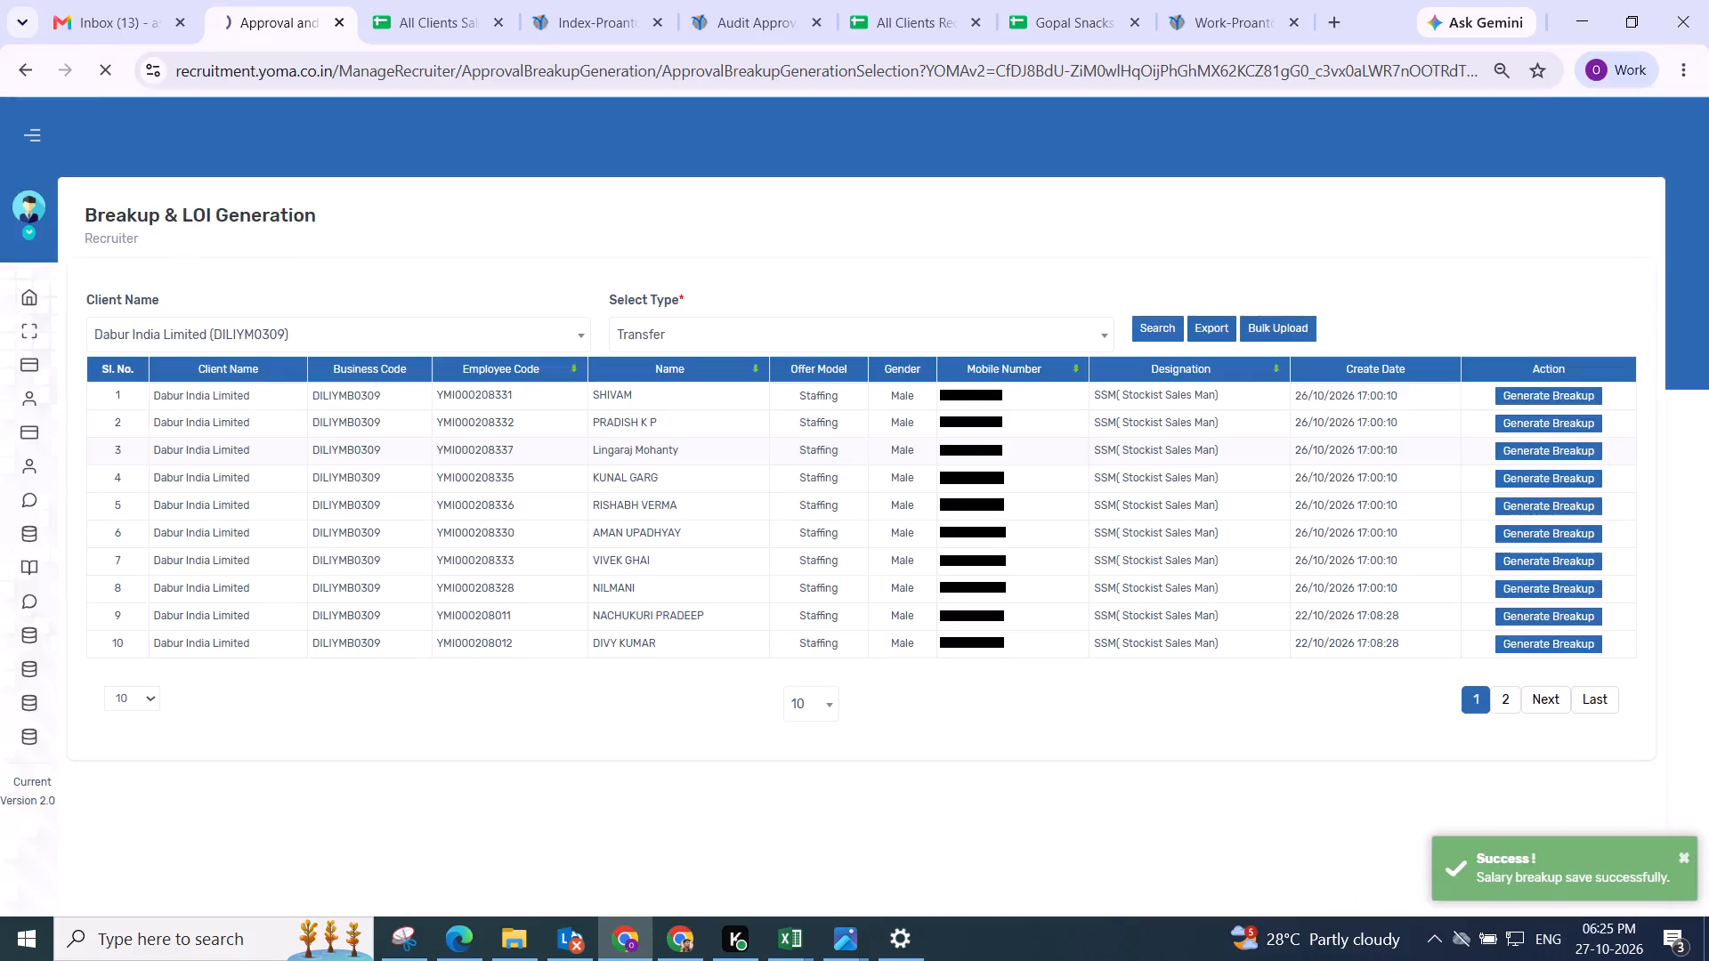
scroll(900, 452, "up", 3)
scroll(911, 447, "down", 5)
scroll(1086, 490, "up", 4)
scroll(1289, 500, "up", 3)
Generate the next listed Rs.15000 employee's breakup using Semi-Skilled (Basic as Minimum Wages), Percentage HRA, Bonus 8.33% and statutory location Ara.
left_click(1535, 395)
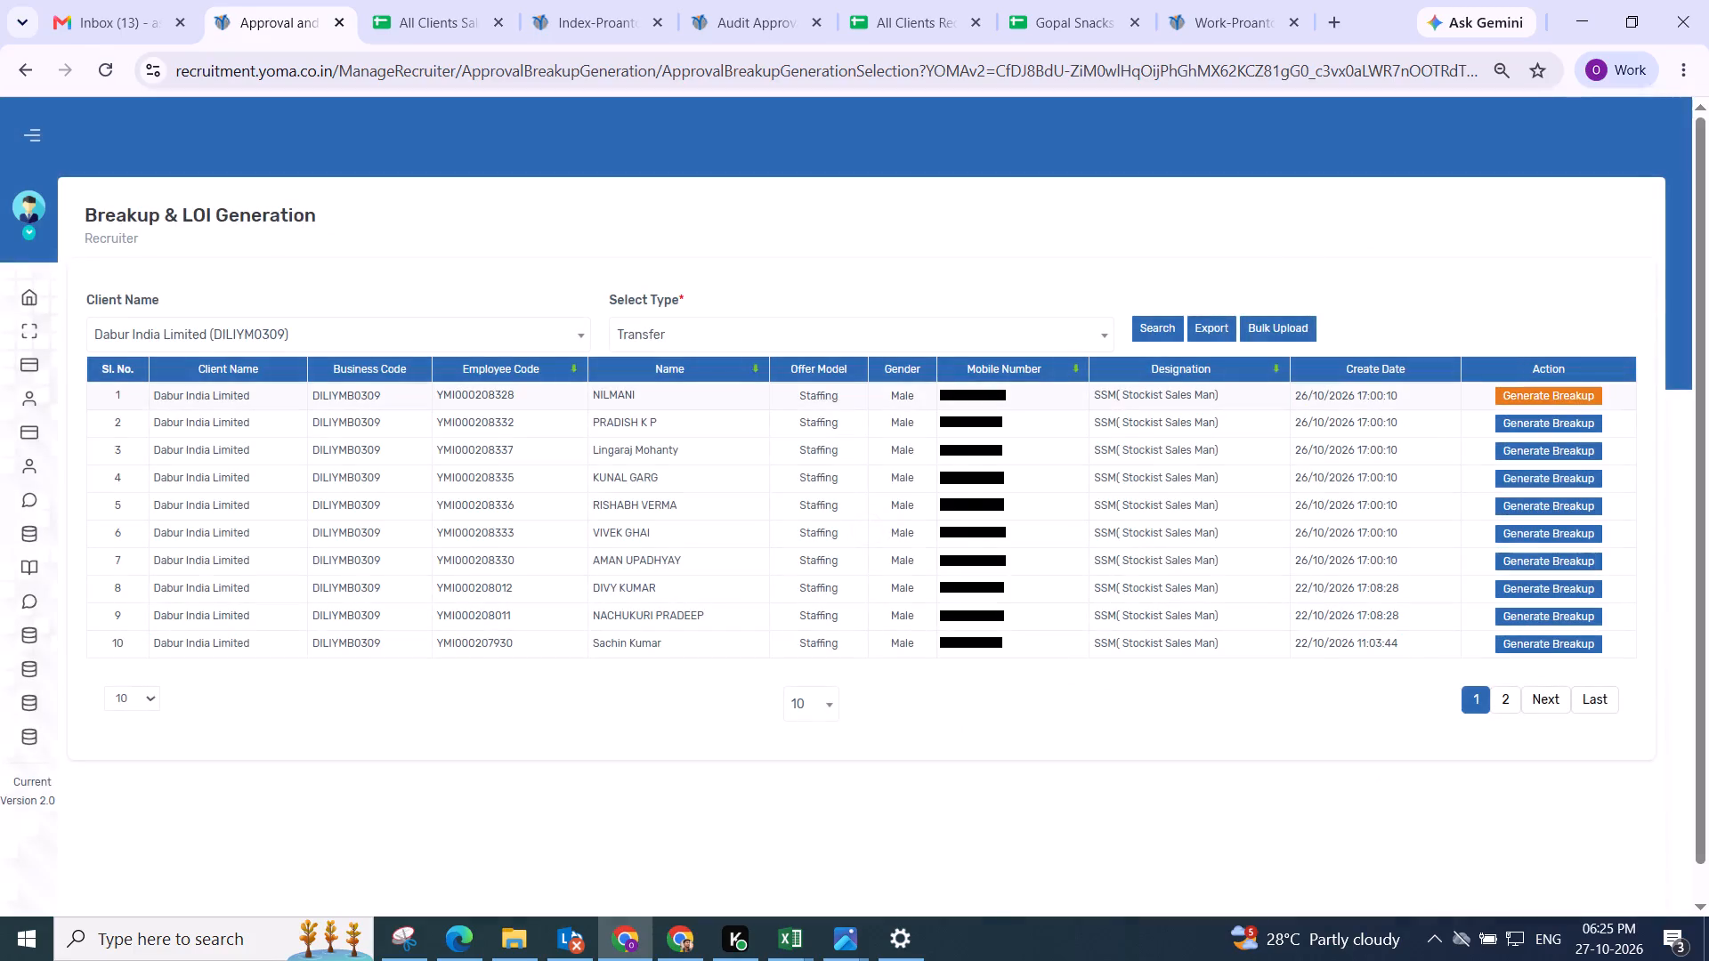
left_click_drag(501, 270, 1533, 277)
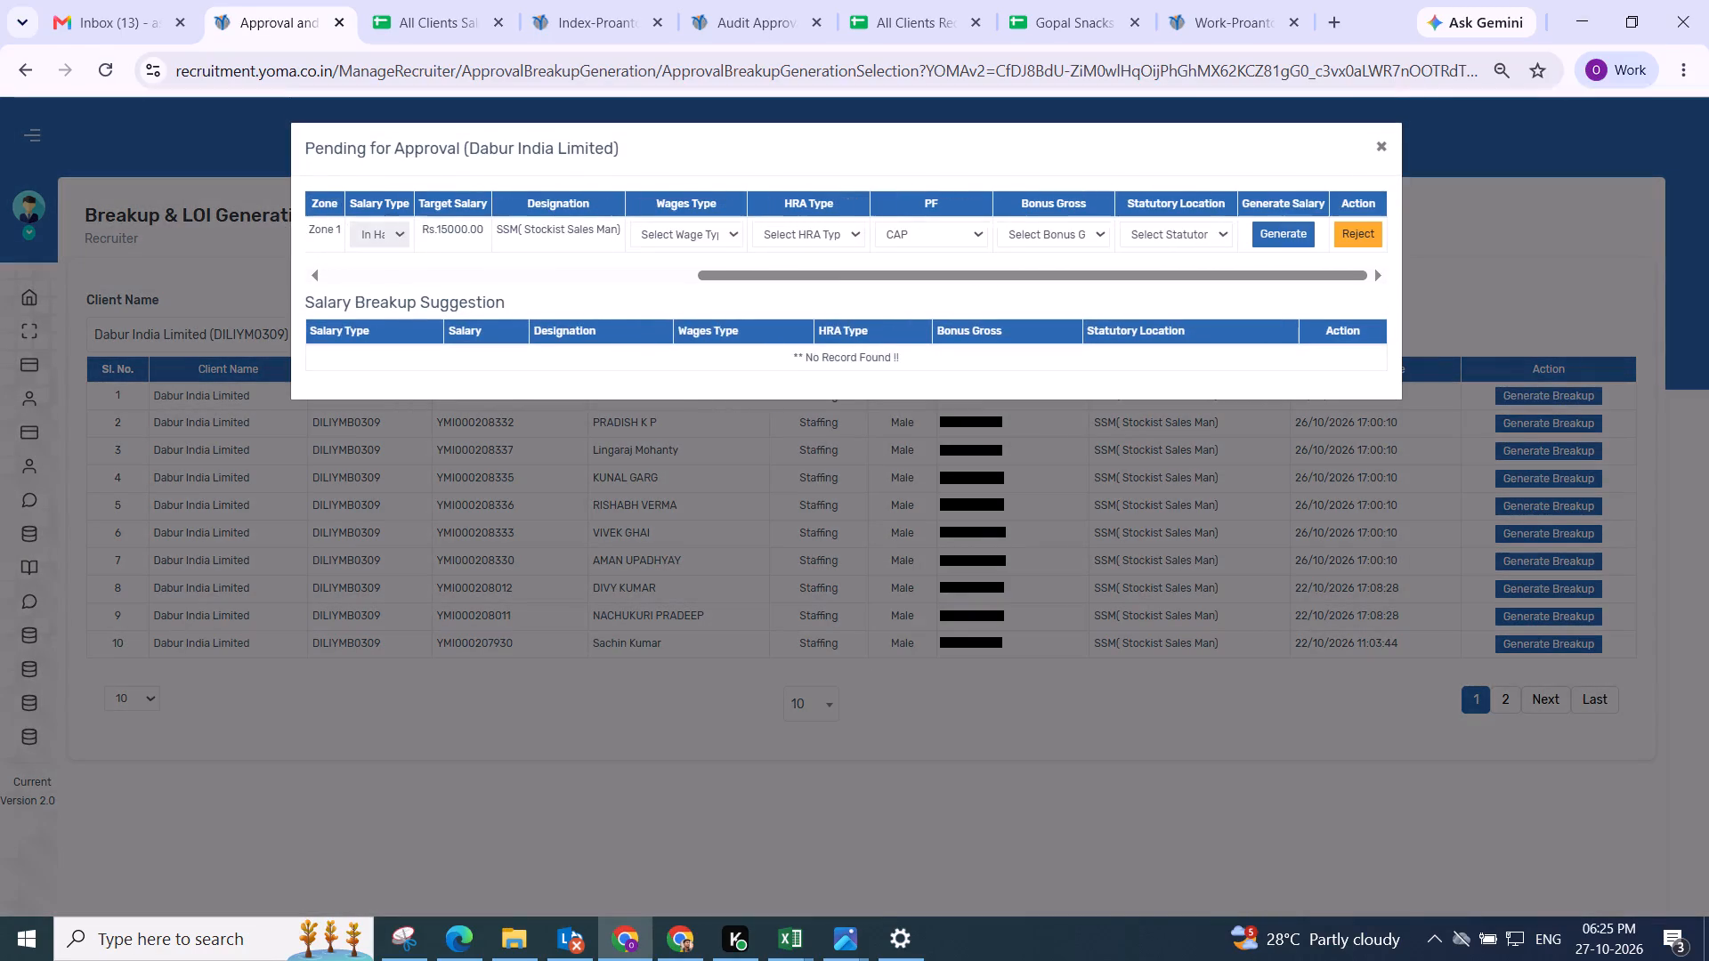
left_click_drag(1533, 277, 1626, 292)
left_click_drag(717, 240, 714, 230)
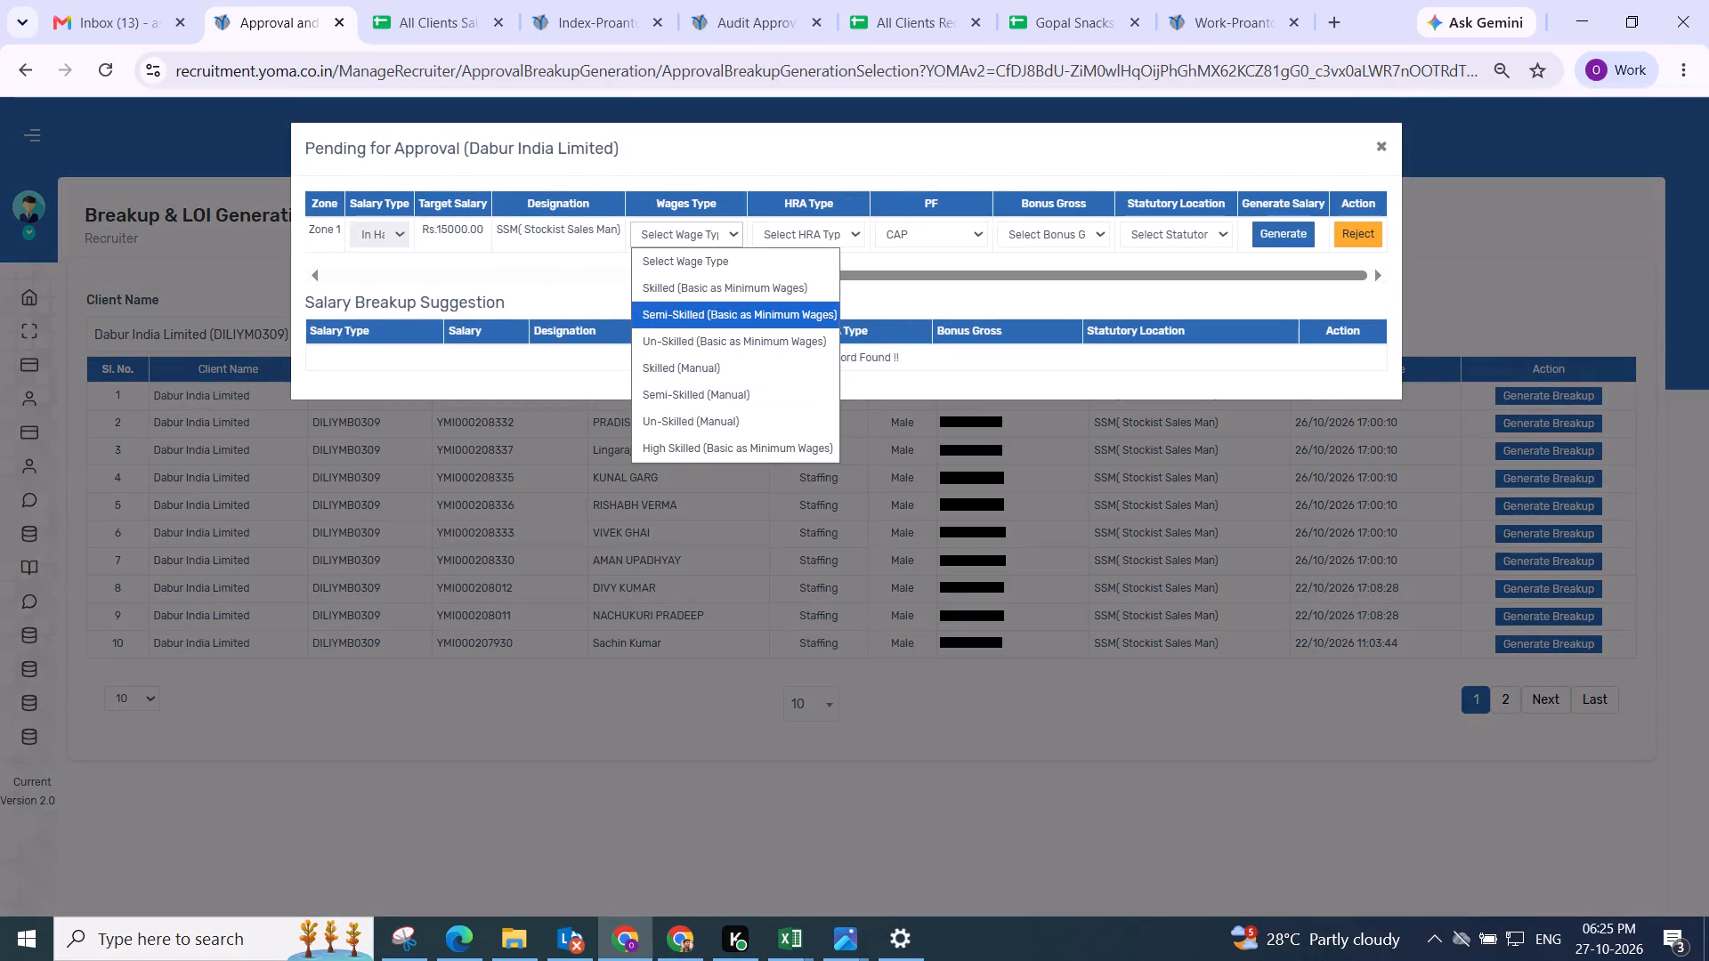
left_click(710, 310)
left_click(801, 230)
left_click(797, 284)
left_click(930, 223)
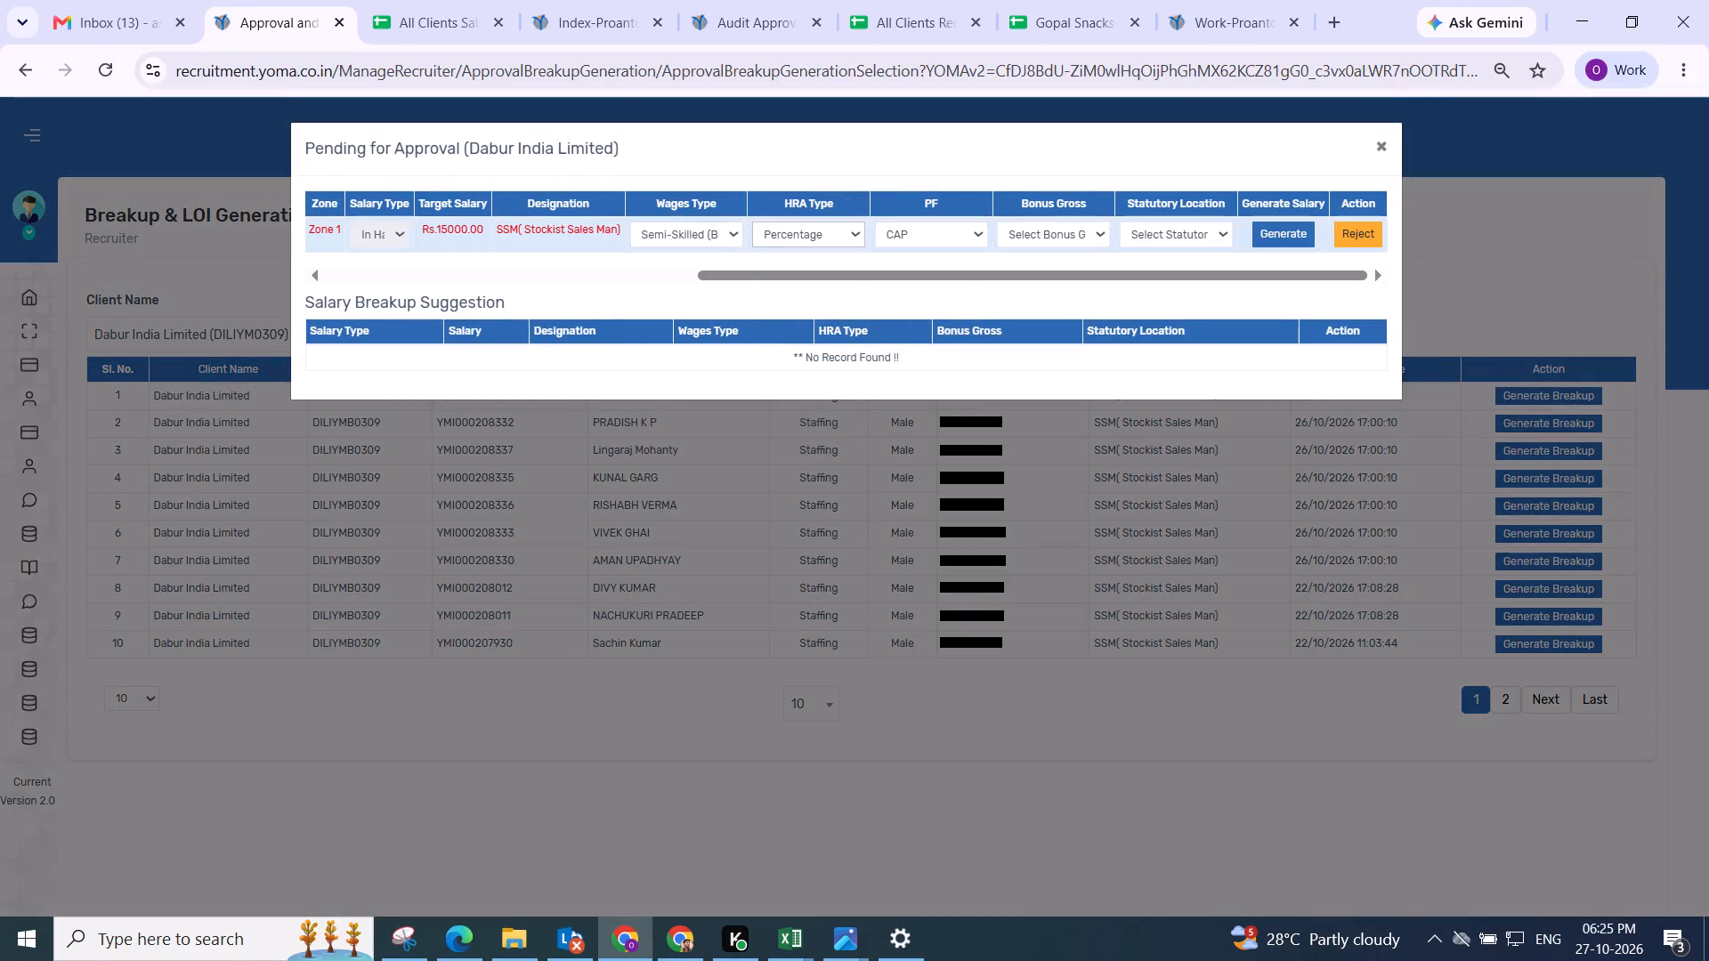
left_click(1034, 242)
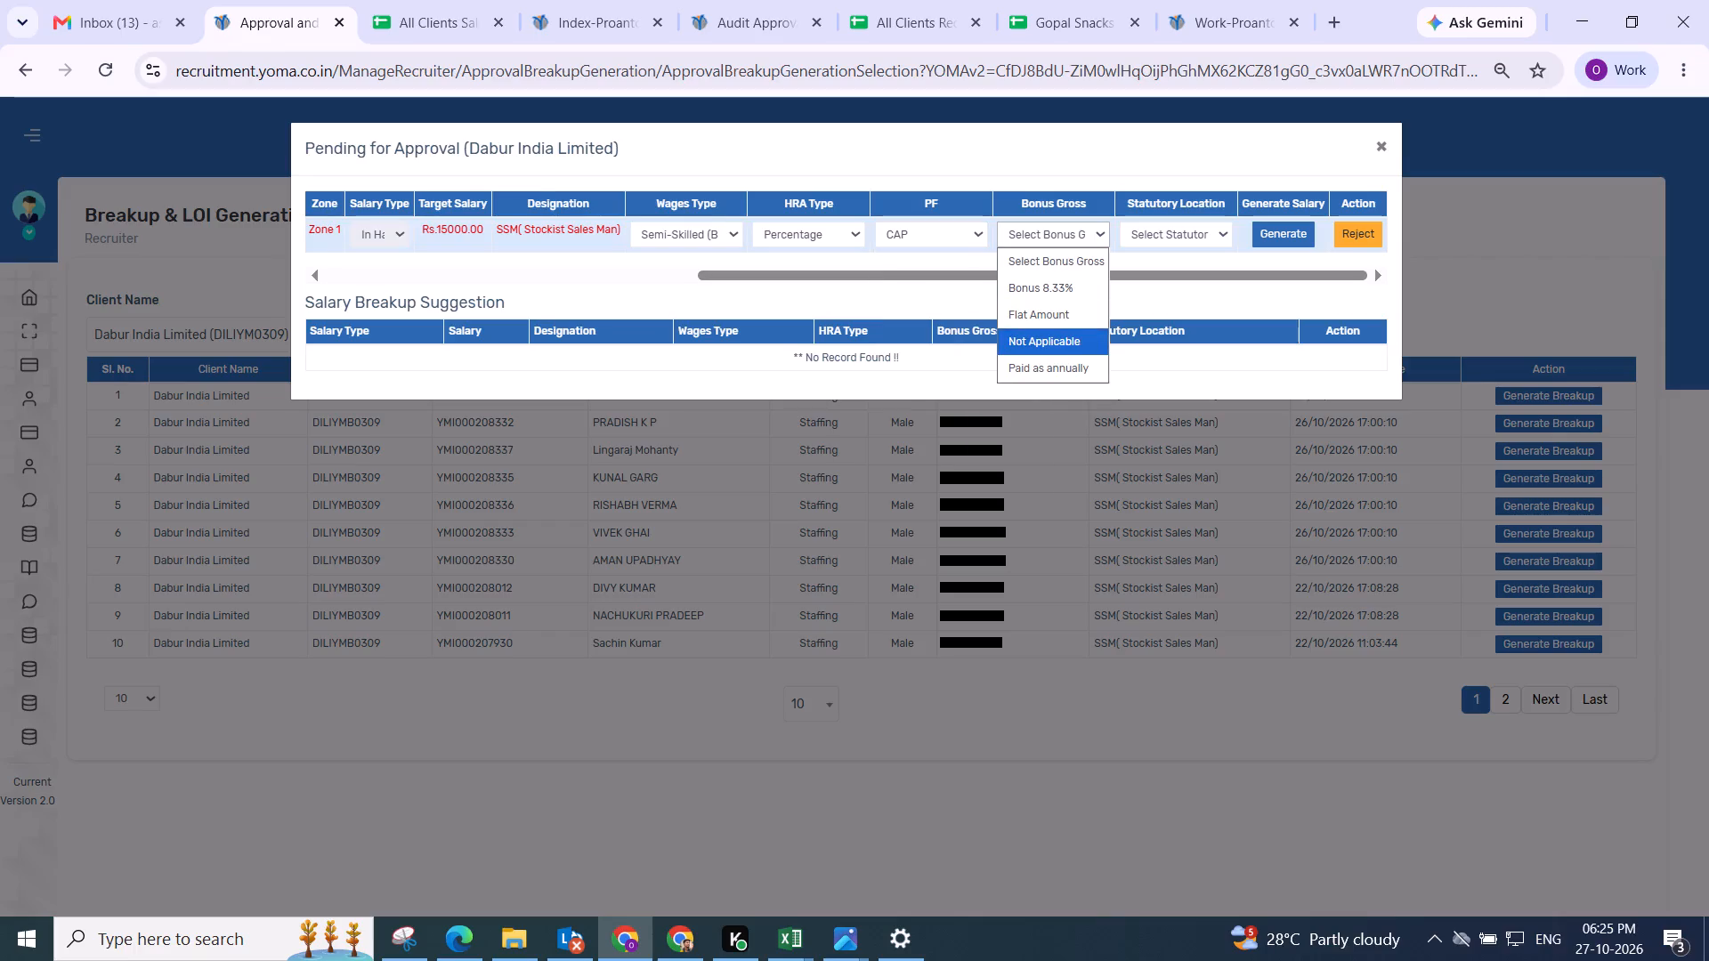
left_click(1046, 280)
left_click(1122, 235)
left_click(1152, 294)
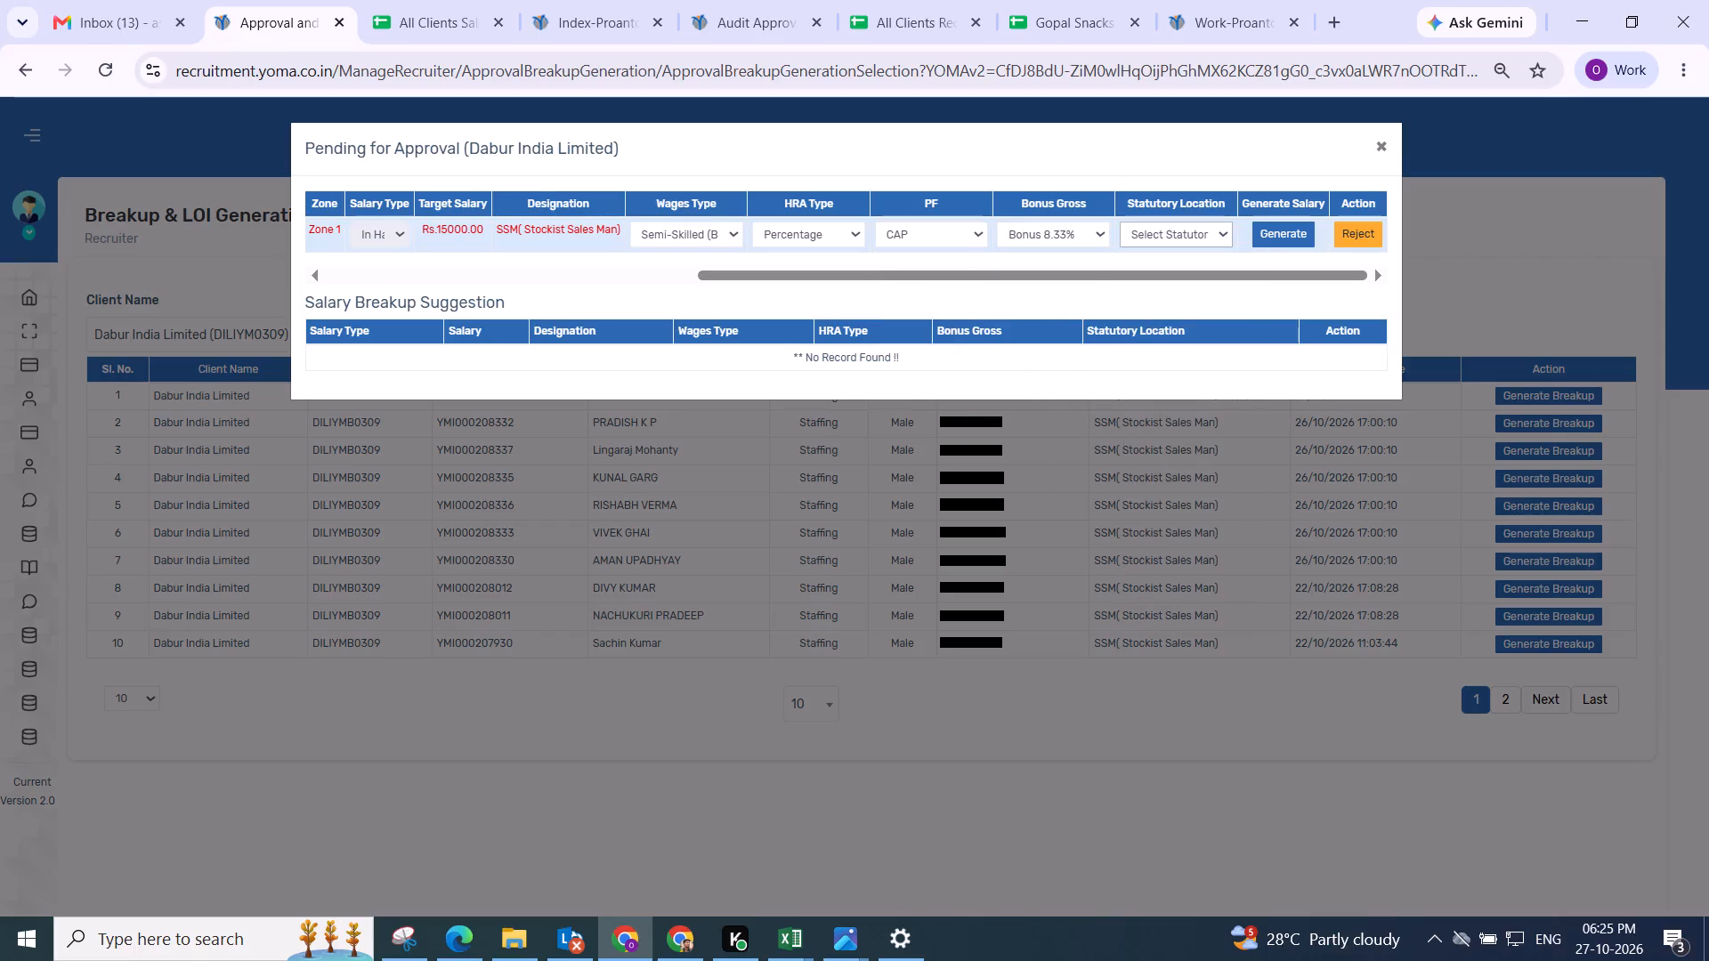
left_click(1272, 234)
scroll(910, 330, "up", 2)
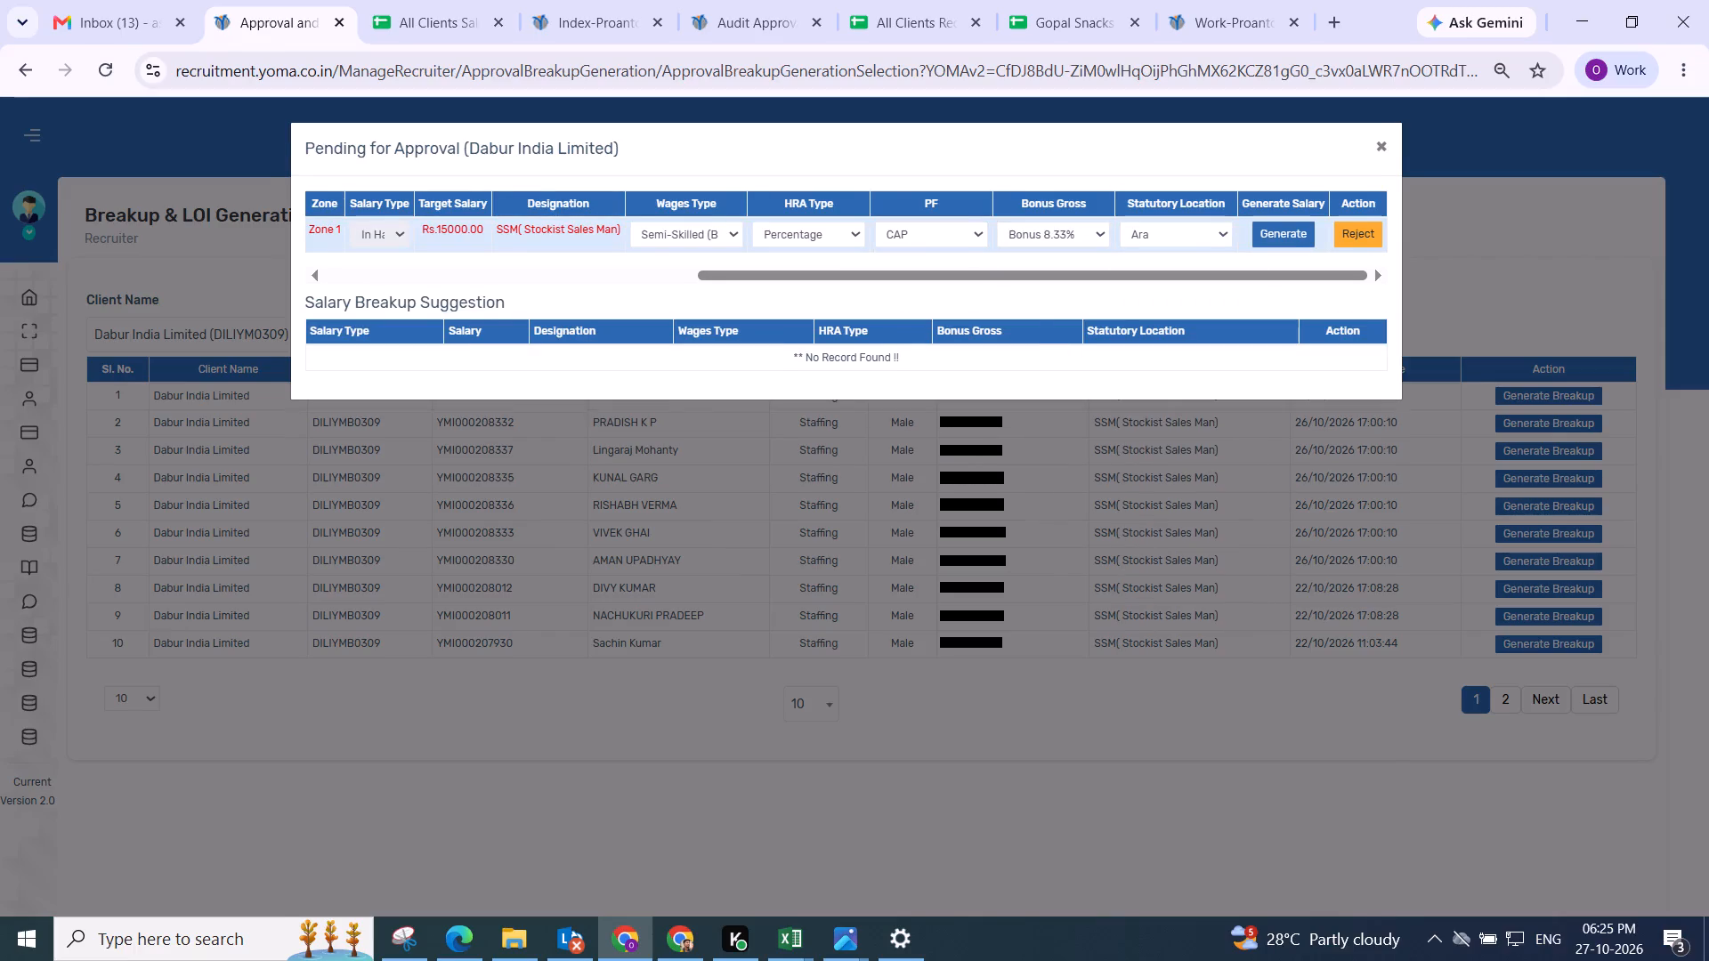
Adjust the gross components of the breakup generated for statutory location Ara and save it.
left_click(620, 320)
scroll(653, 286, "down", 2)
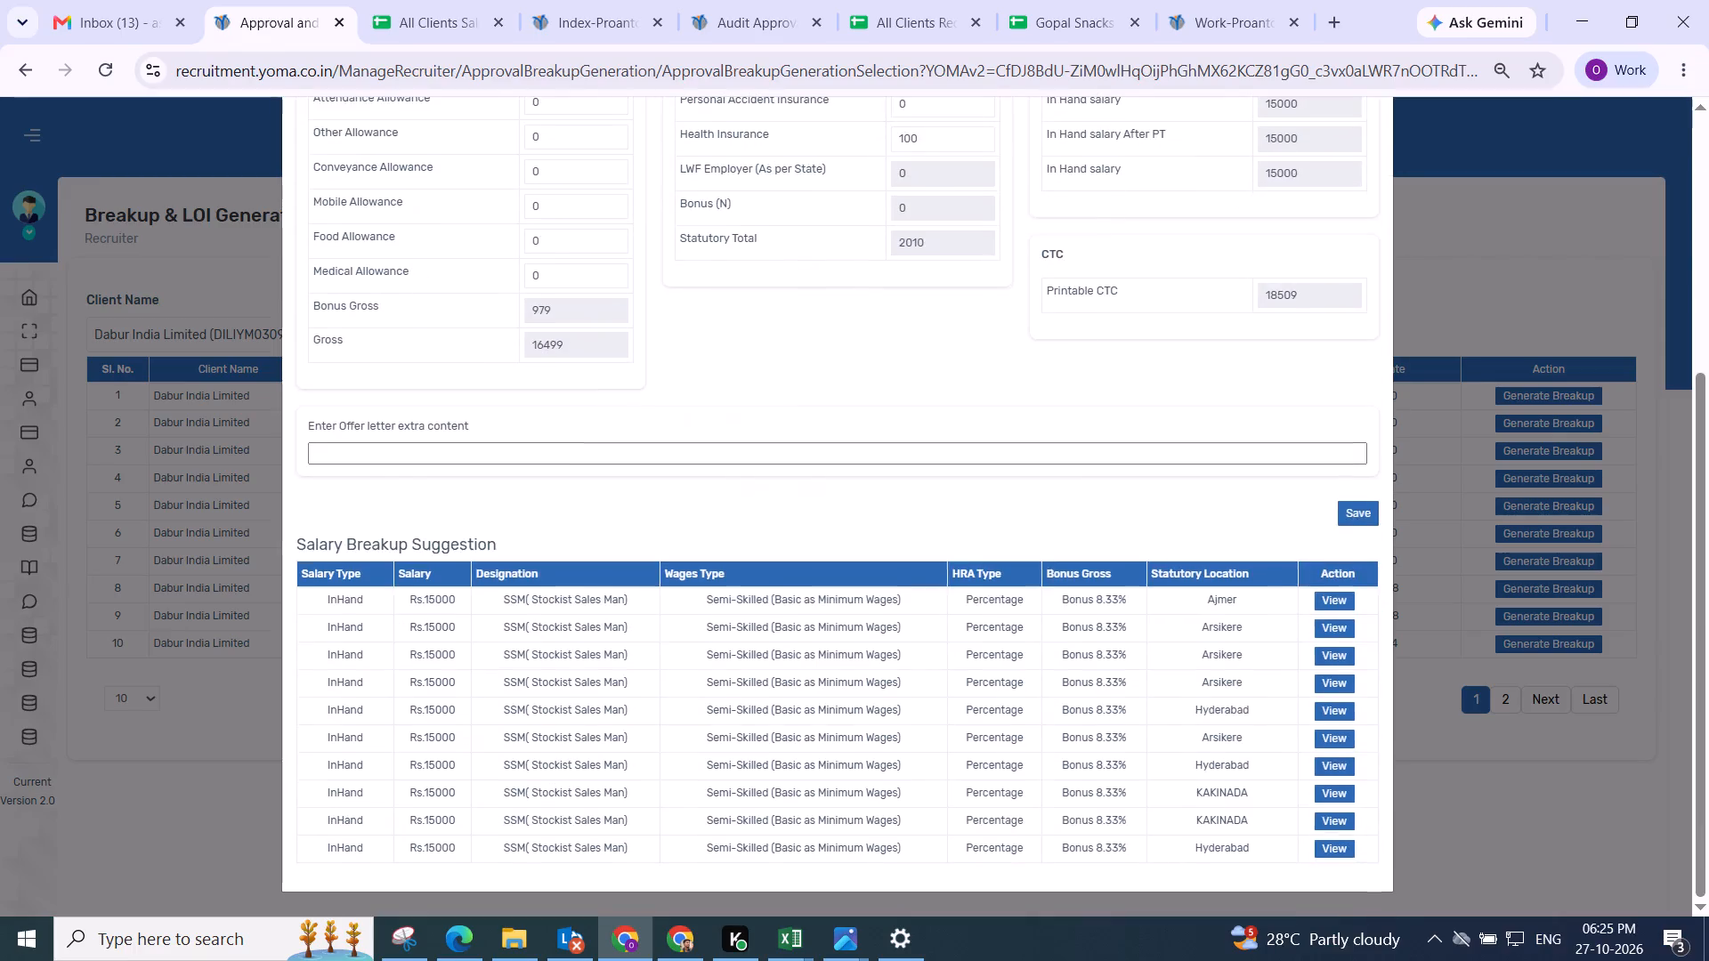
left_click(799, 371)
left_click(1343, 514)
left_click(886, 599)
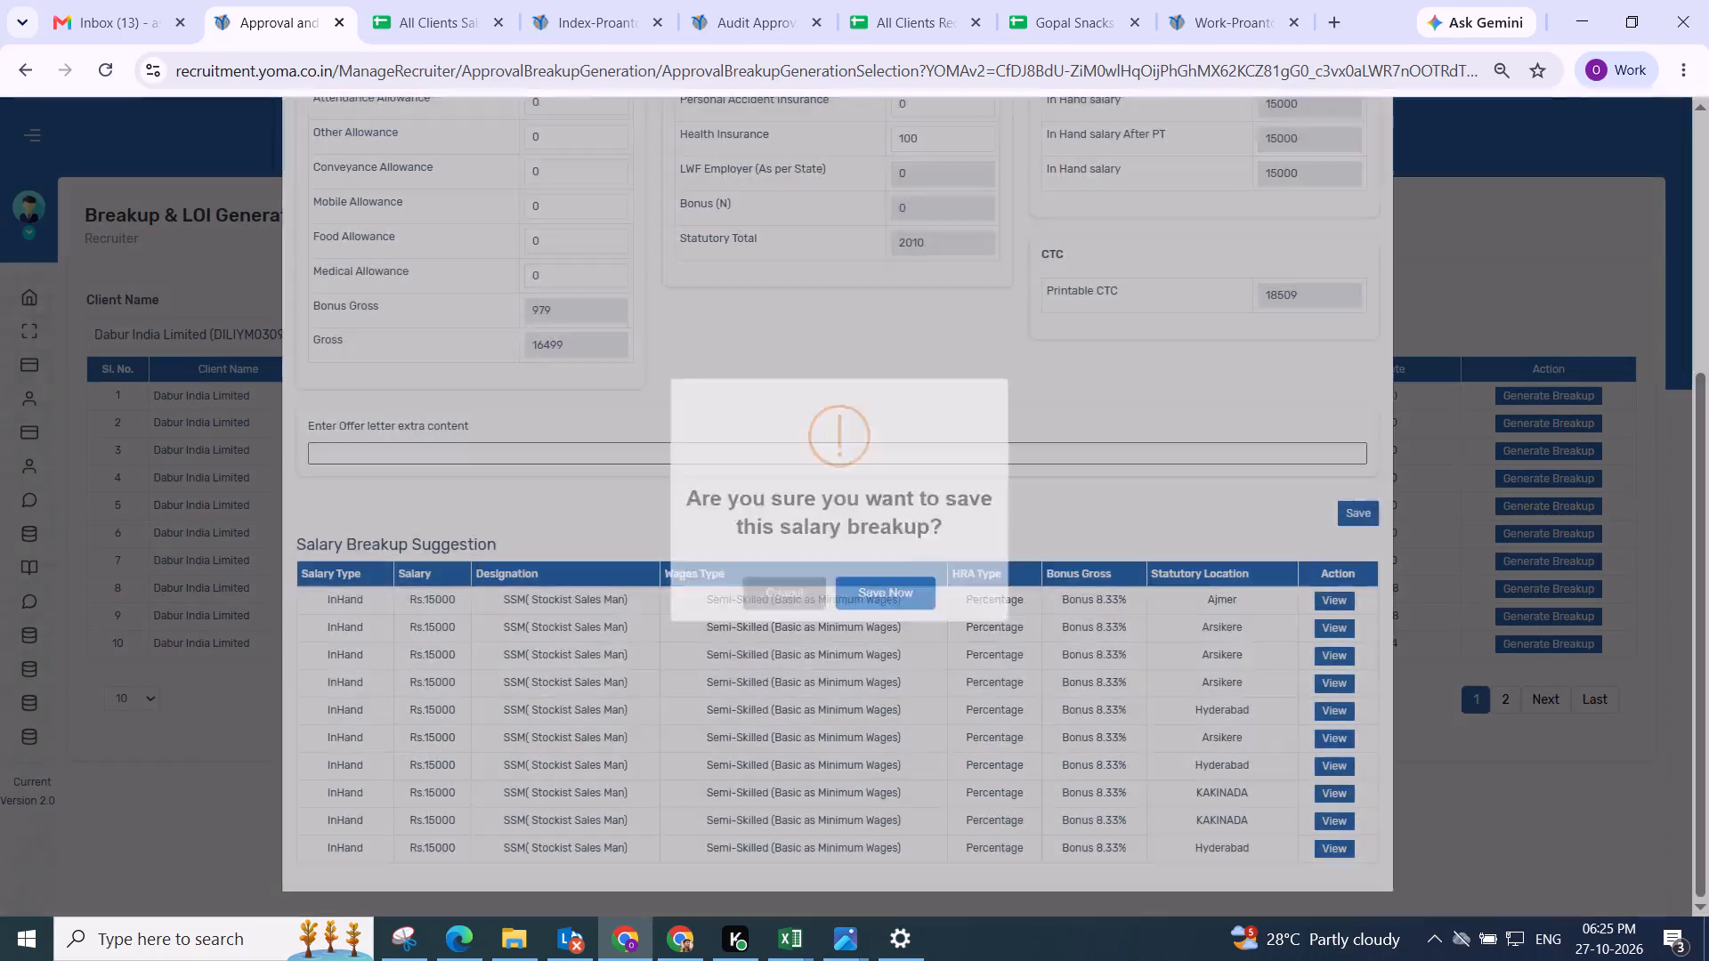
scroll(884, 585, "up", 3)
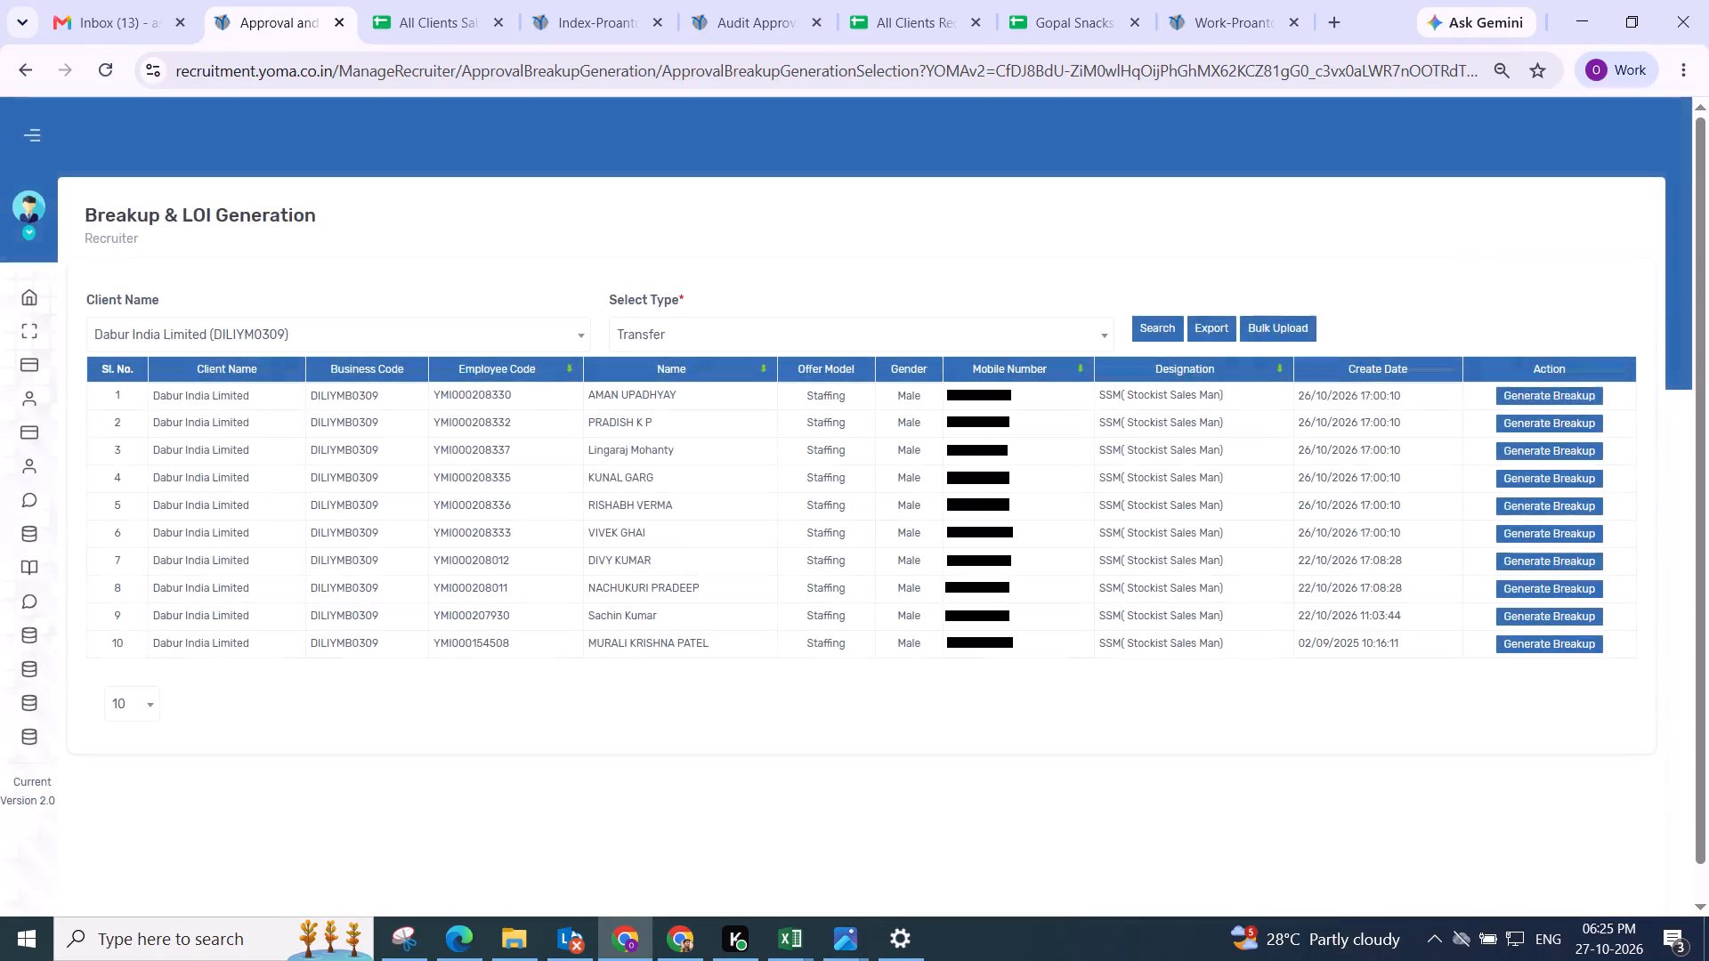
Generate the first listed Gurgaon employee's salary breakup using Semi-Skilled (Basic as Minimum Wages), Bonus 8.33% and statutory location Fatehabad.
left_click(1534, 390)
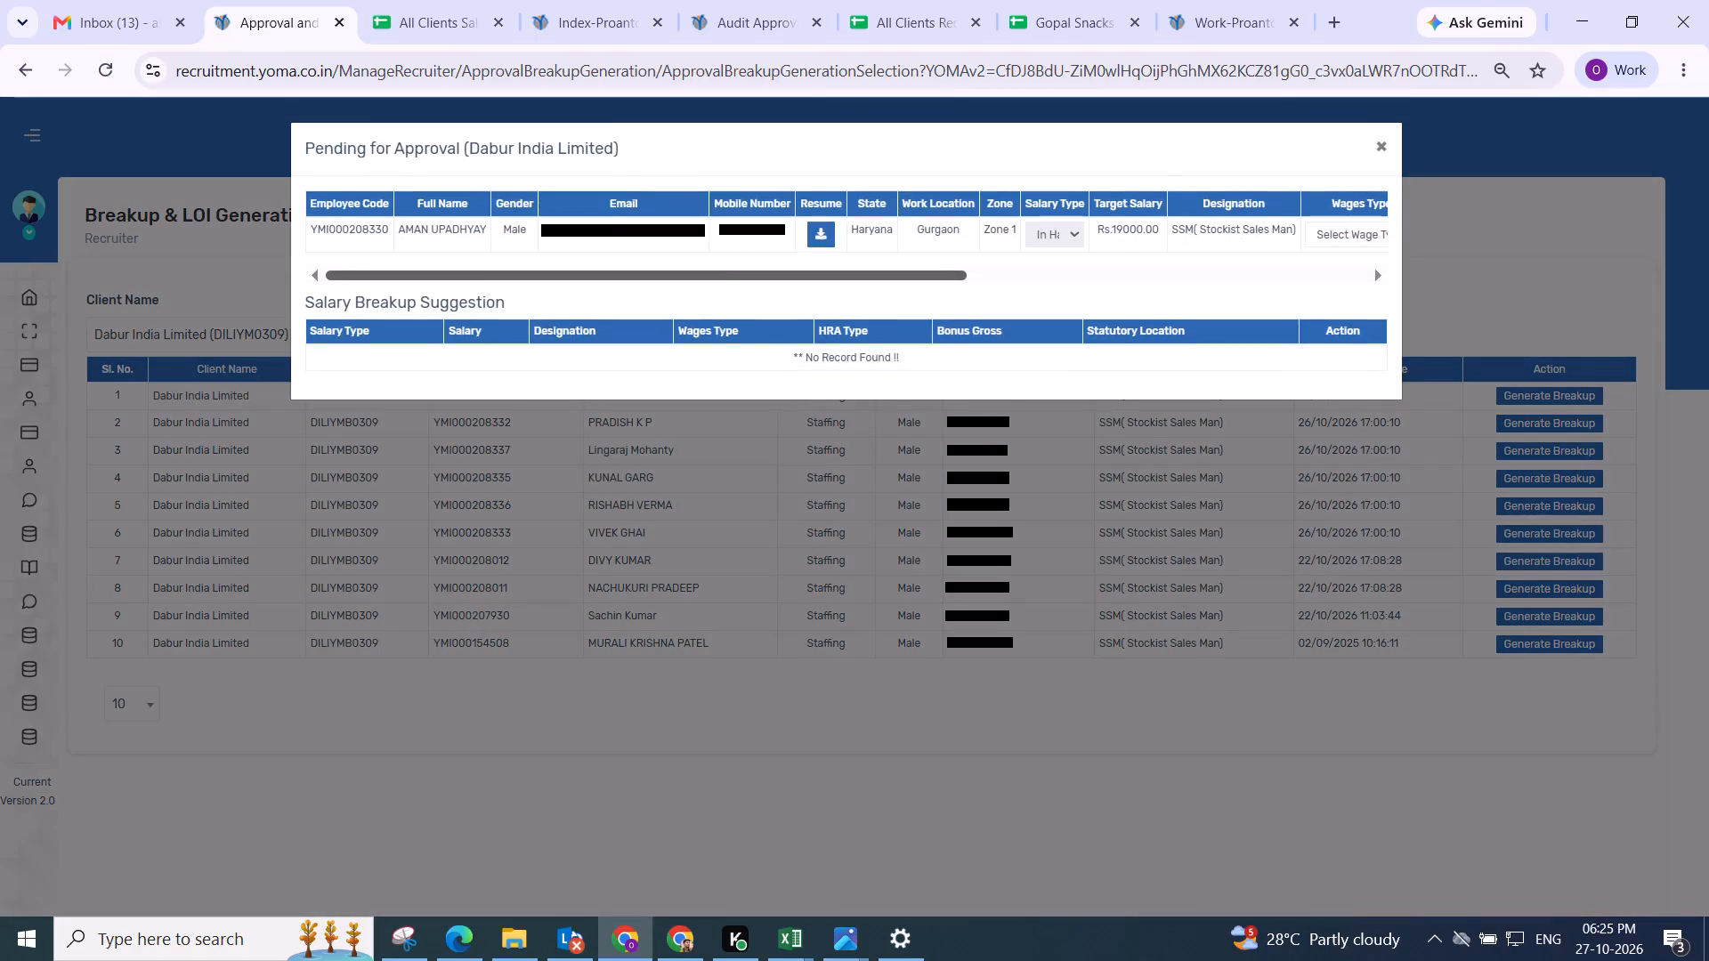
left_click_drag(612, 271, 1634, 313)
left_click(666, 224)
left_click(688, 310)
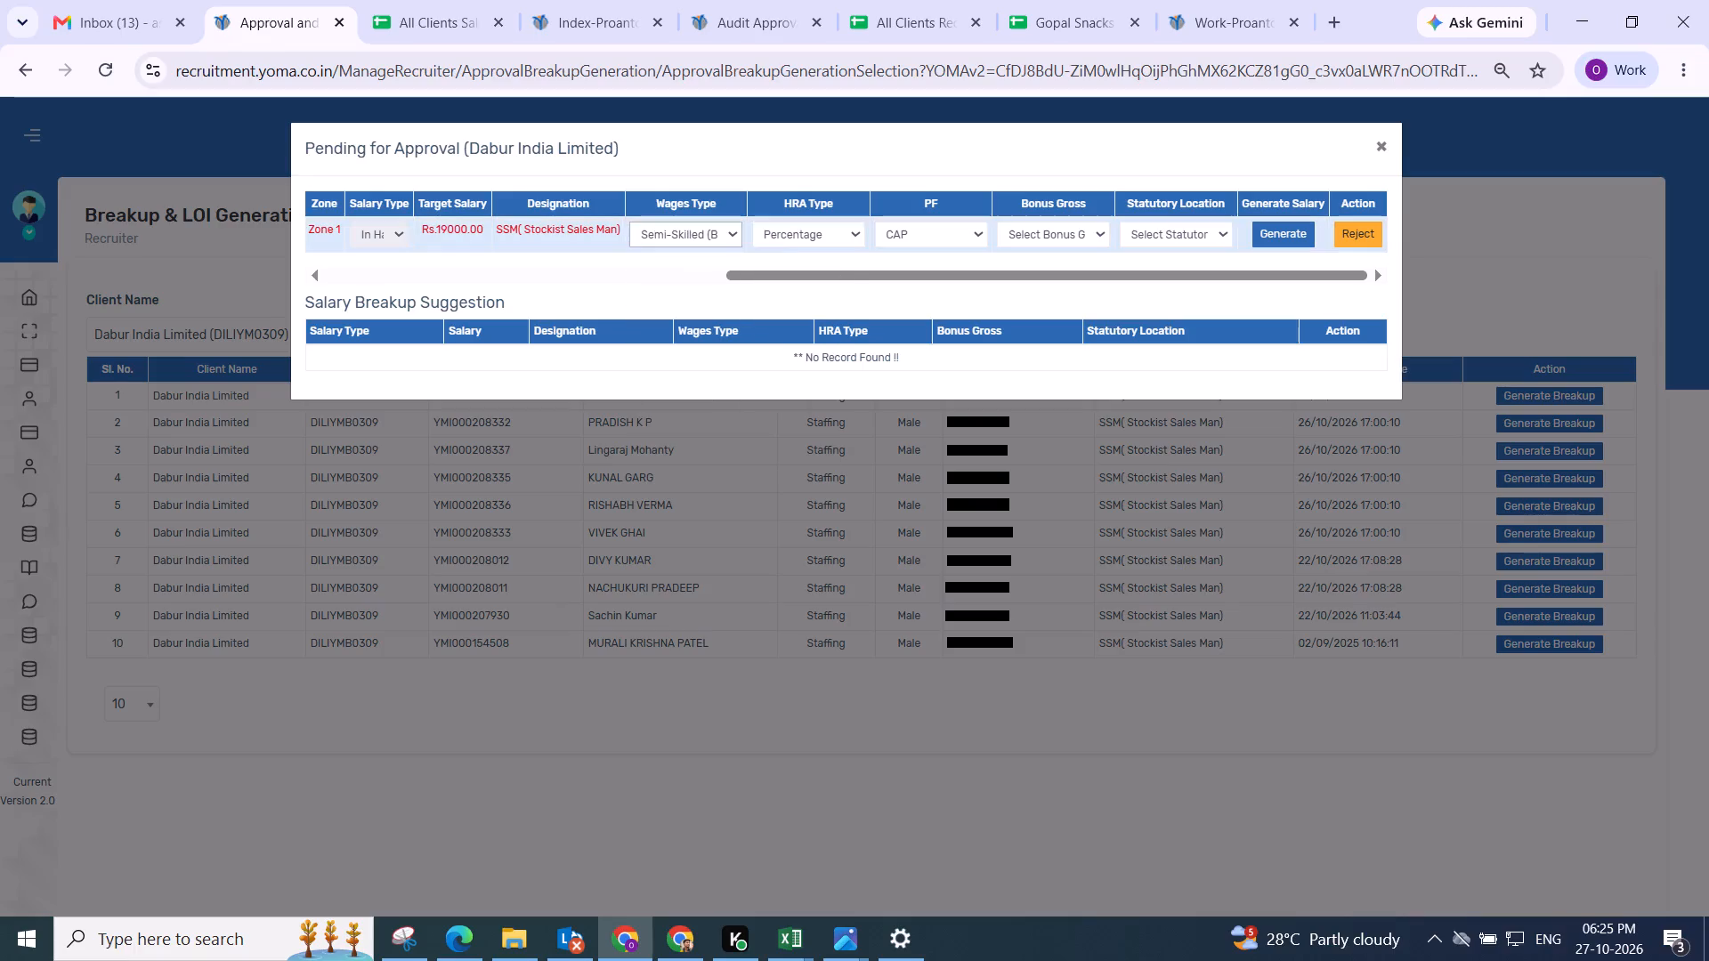
left_click(794, 230)
left_click(1017, 238)
left_click(1045, 285)
left_click_drag(1164, 234, 1161, 243)
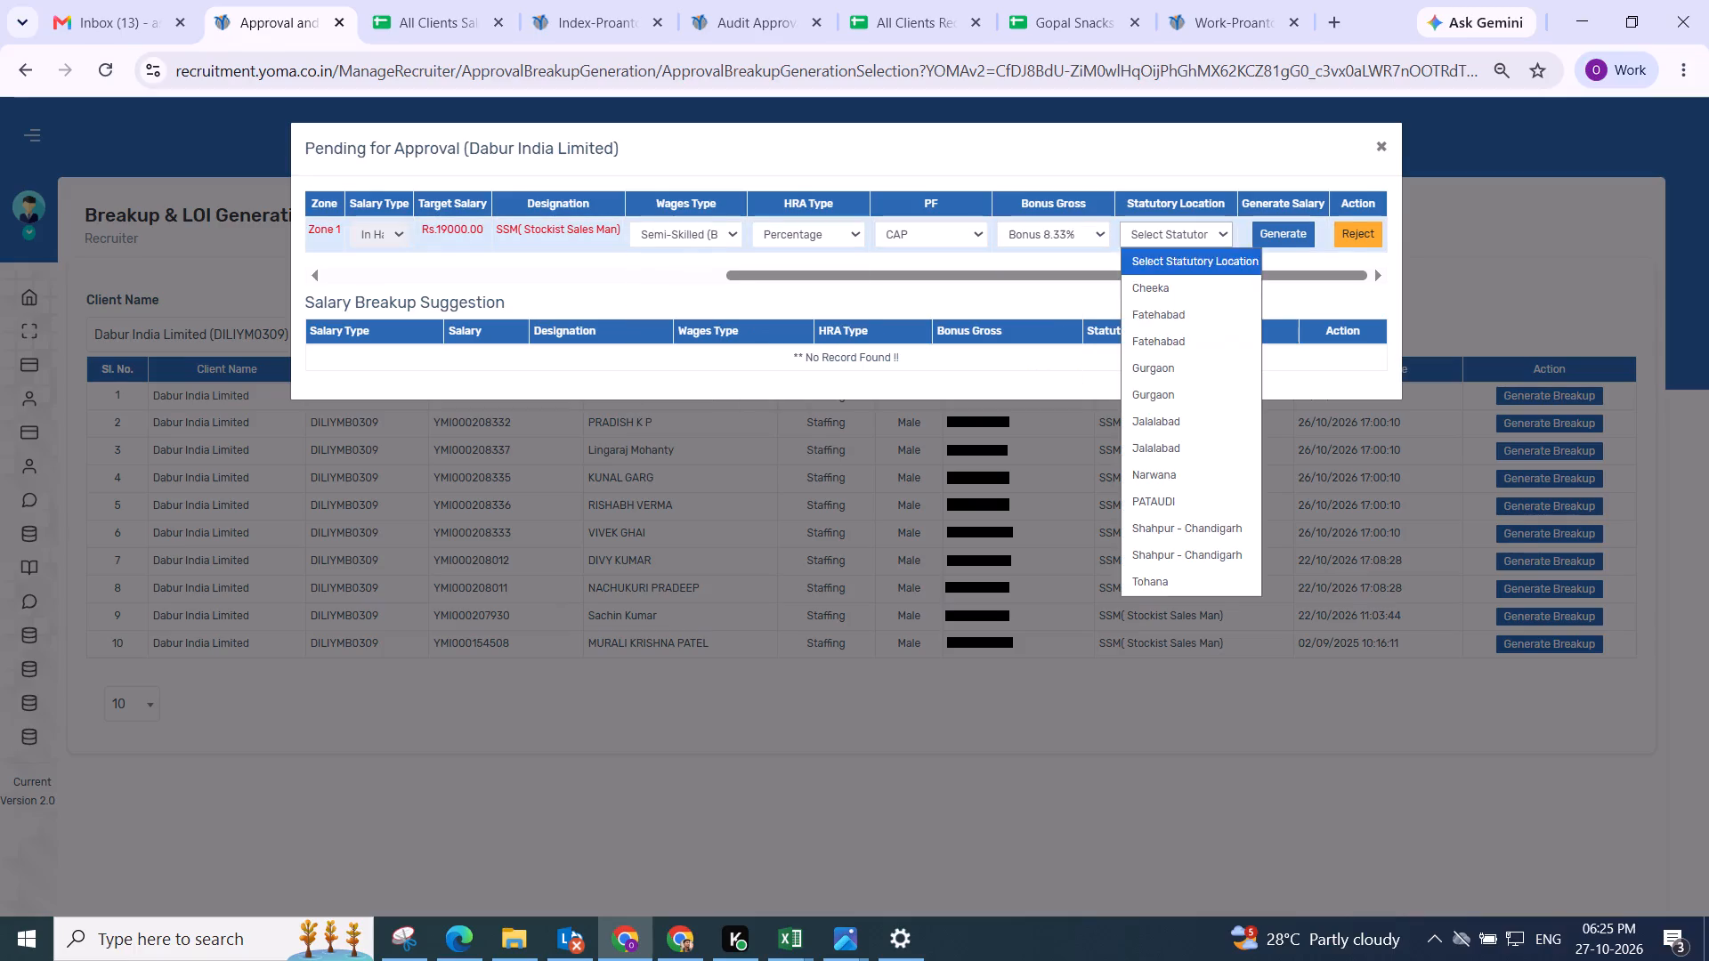
left_click(1146, 311)
left_click(1280, 241)
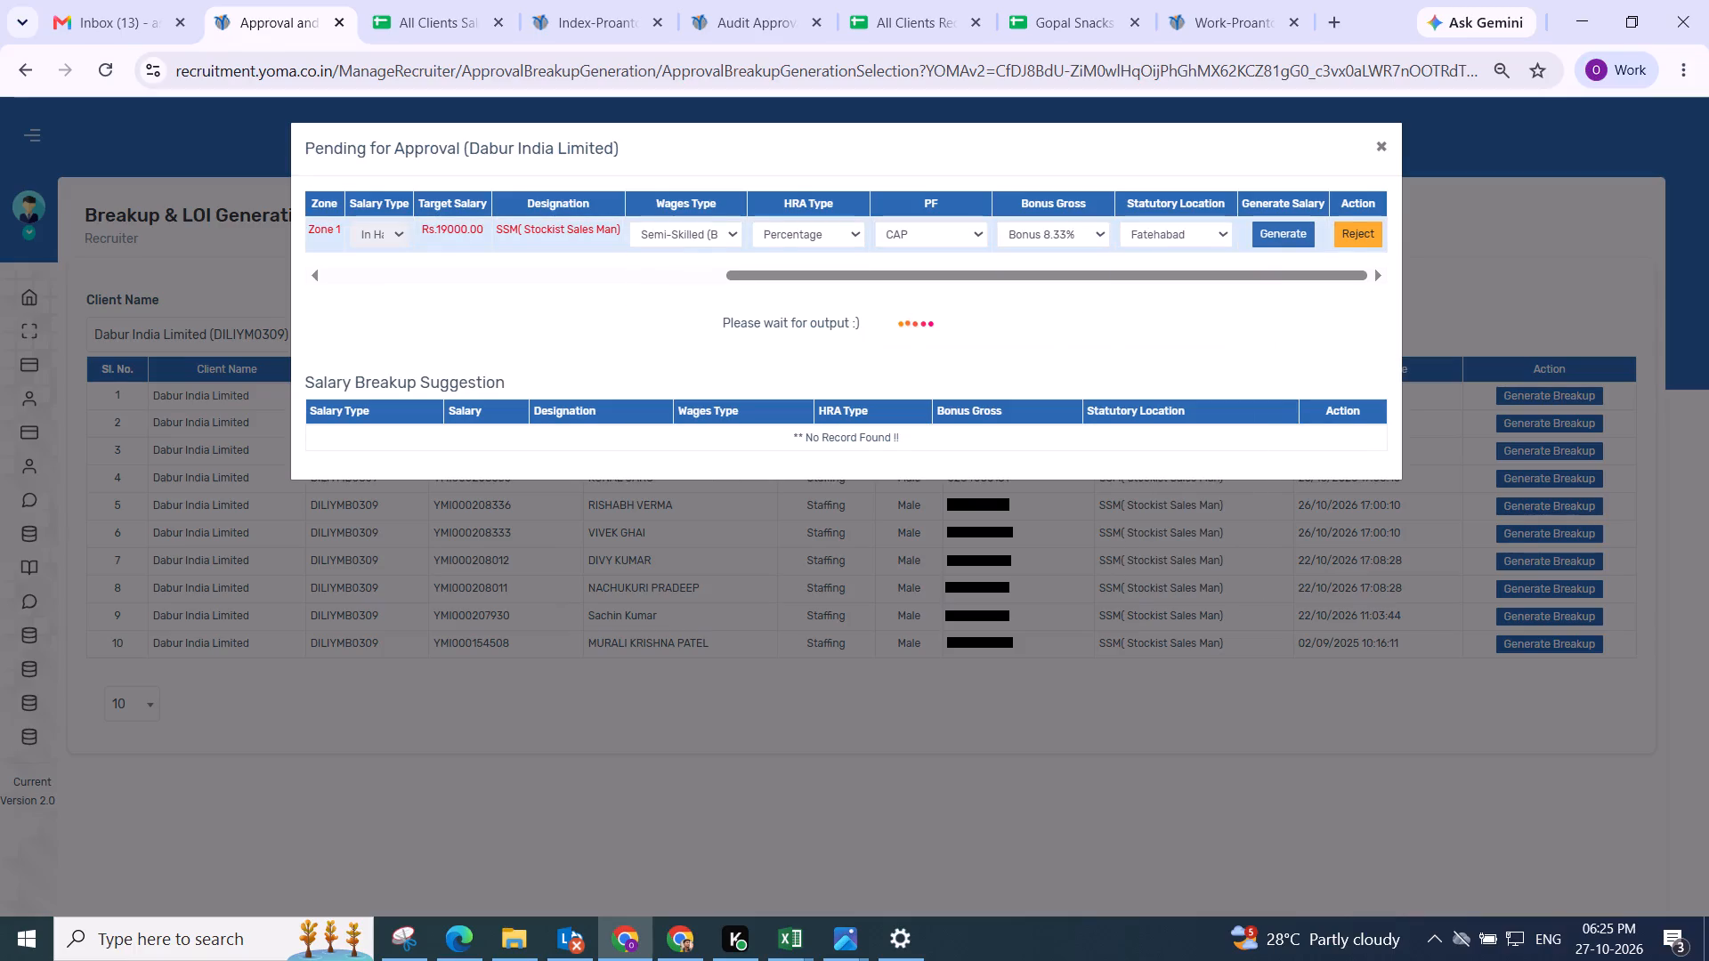
Adjust the gross components of the Gurgaon employee's breakup and save it.
left_click(605, 321)
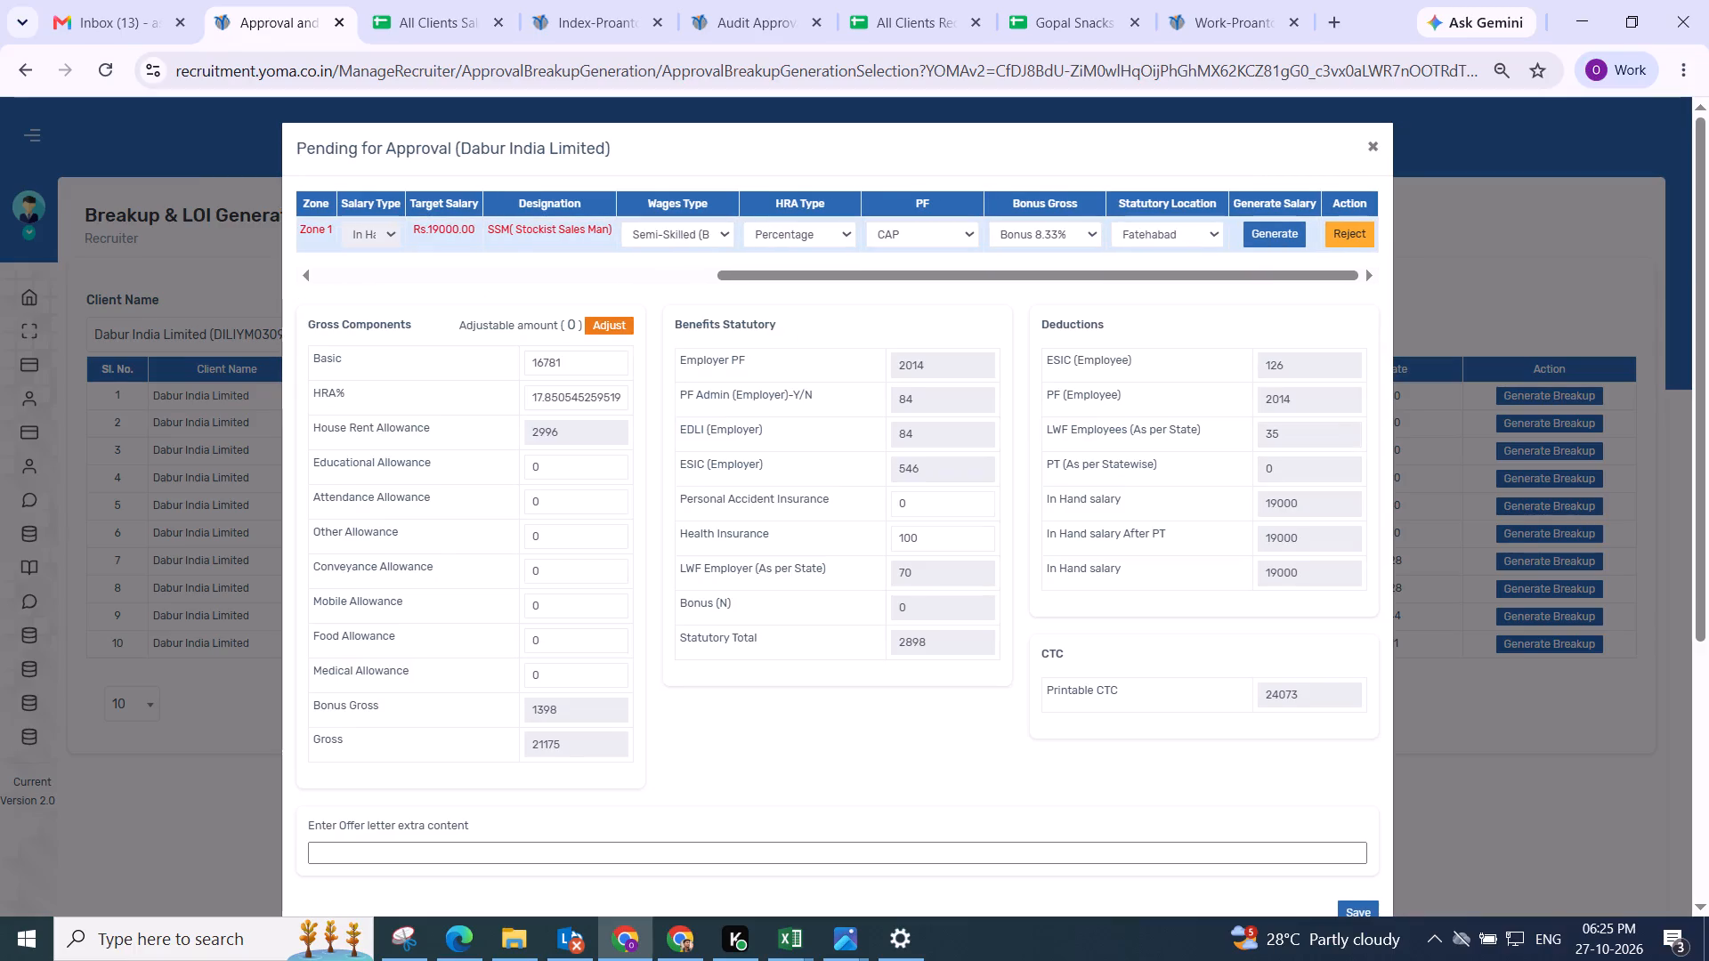
scroll(684, 367, "down", 2)
left_click(1353, 517)
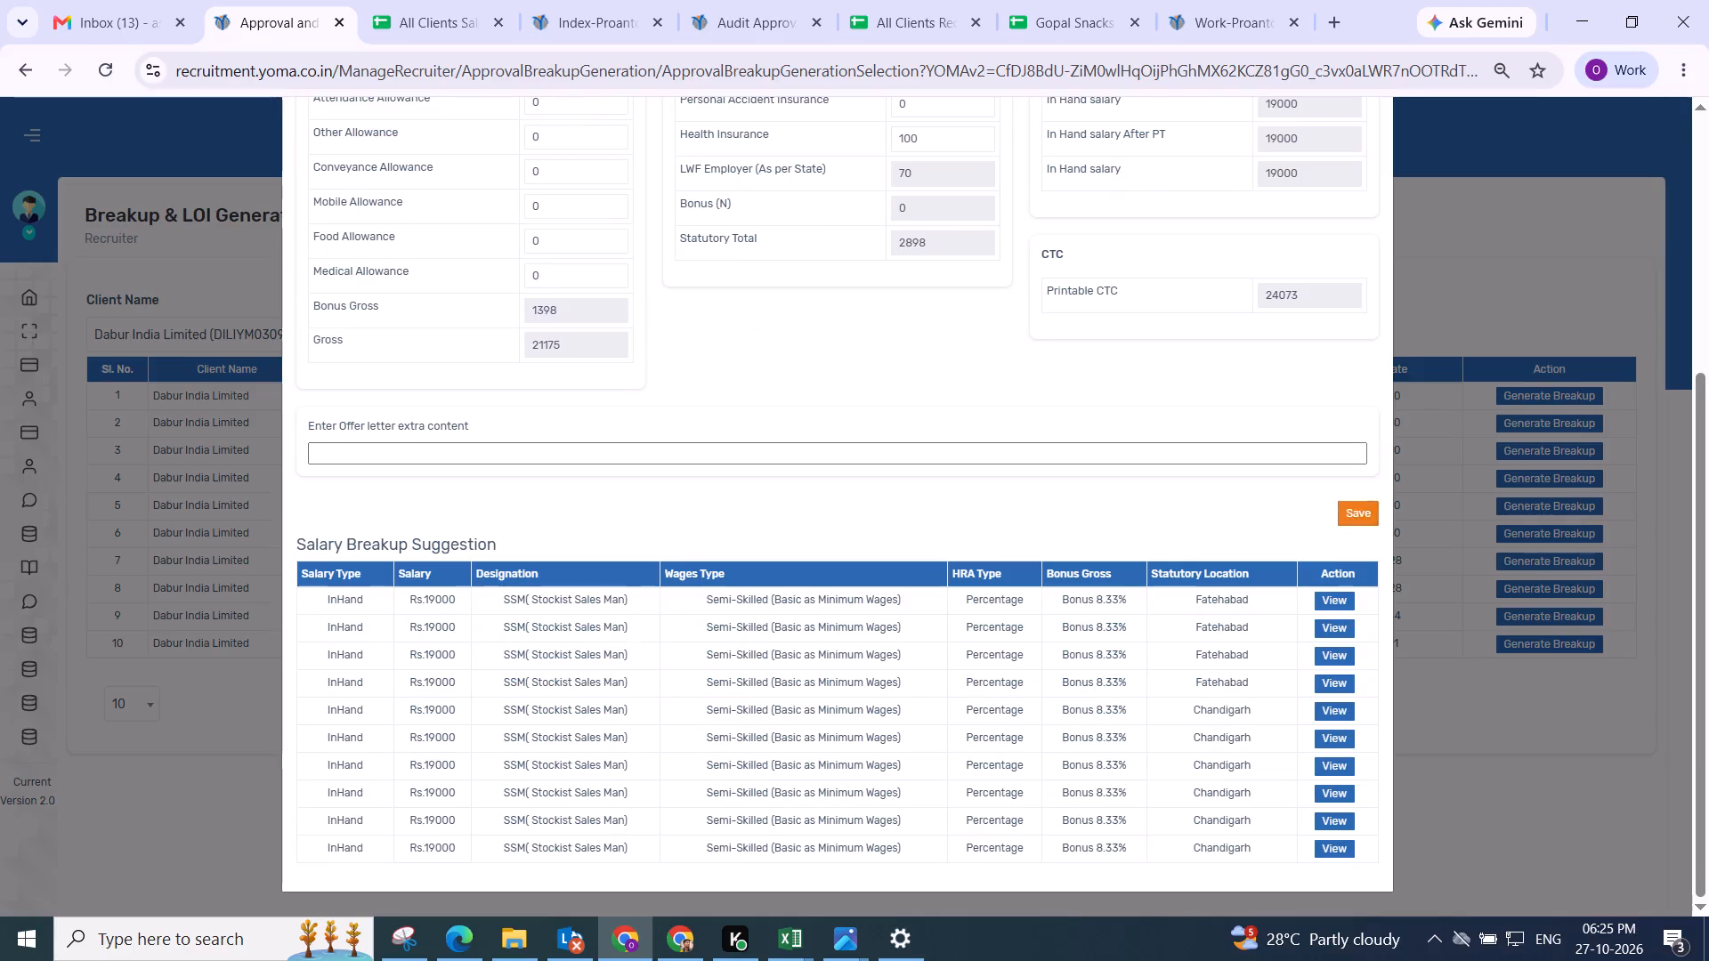
left_click(882, 617)
scroll(875, 556, "up", 4)
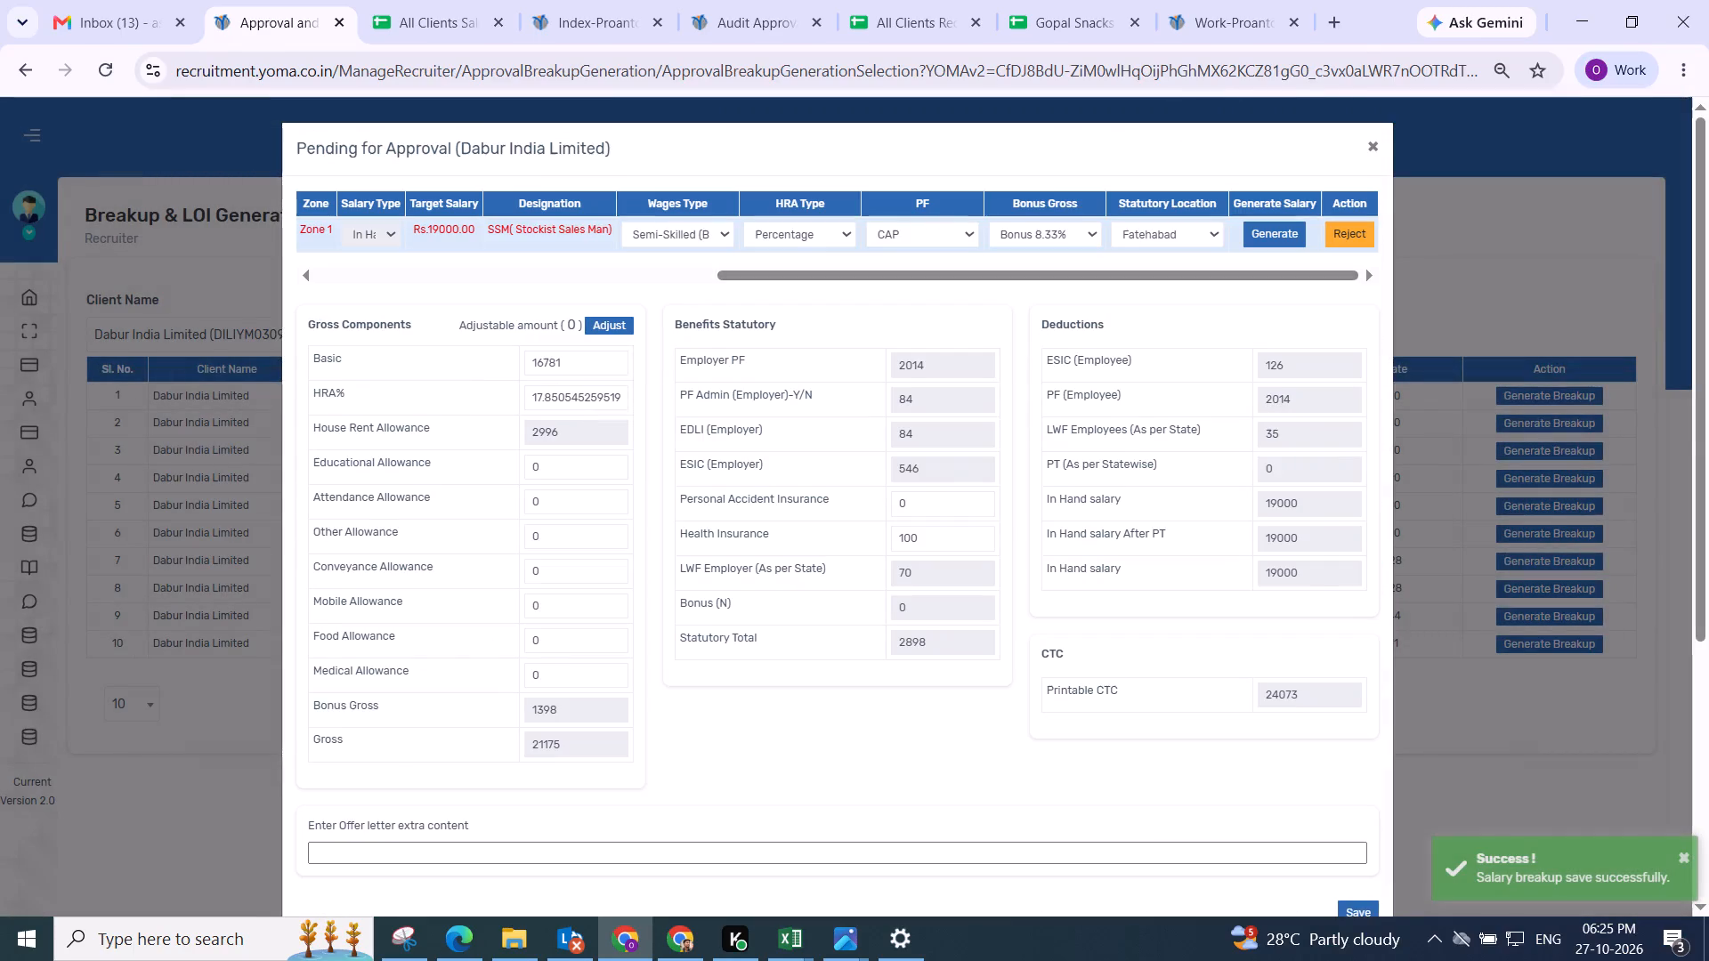
scroll(1124, 360, "up", 3)
scroll(855, 377, "down", 5)
scroll(855, 377, "up", 5)
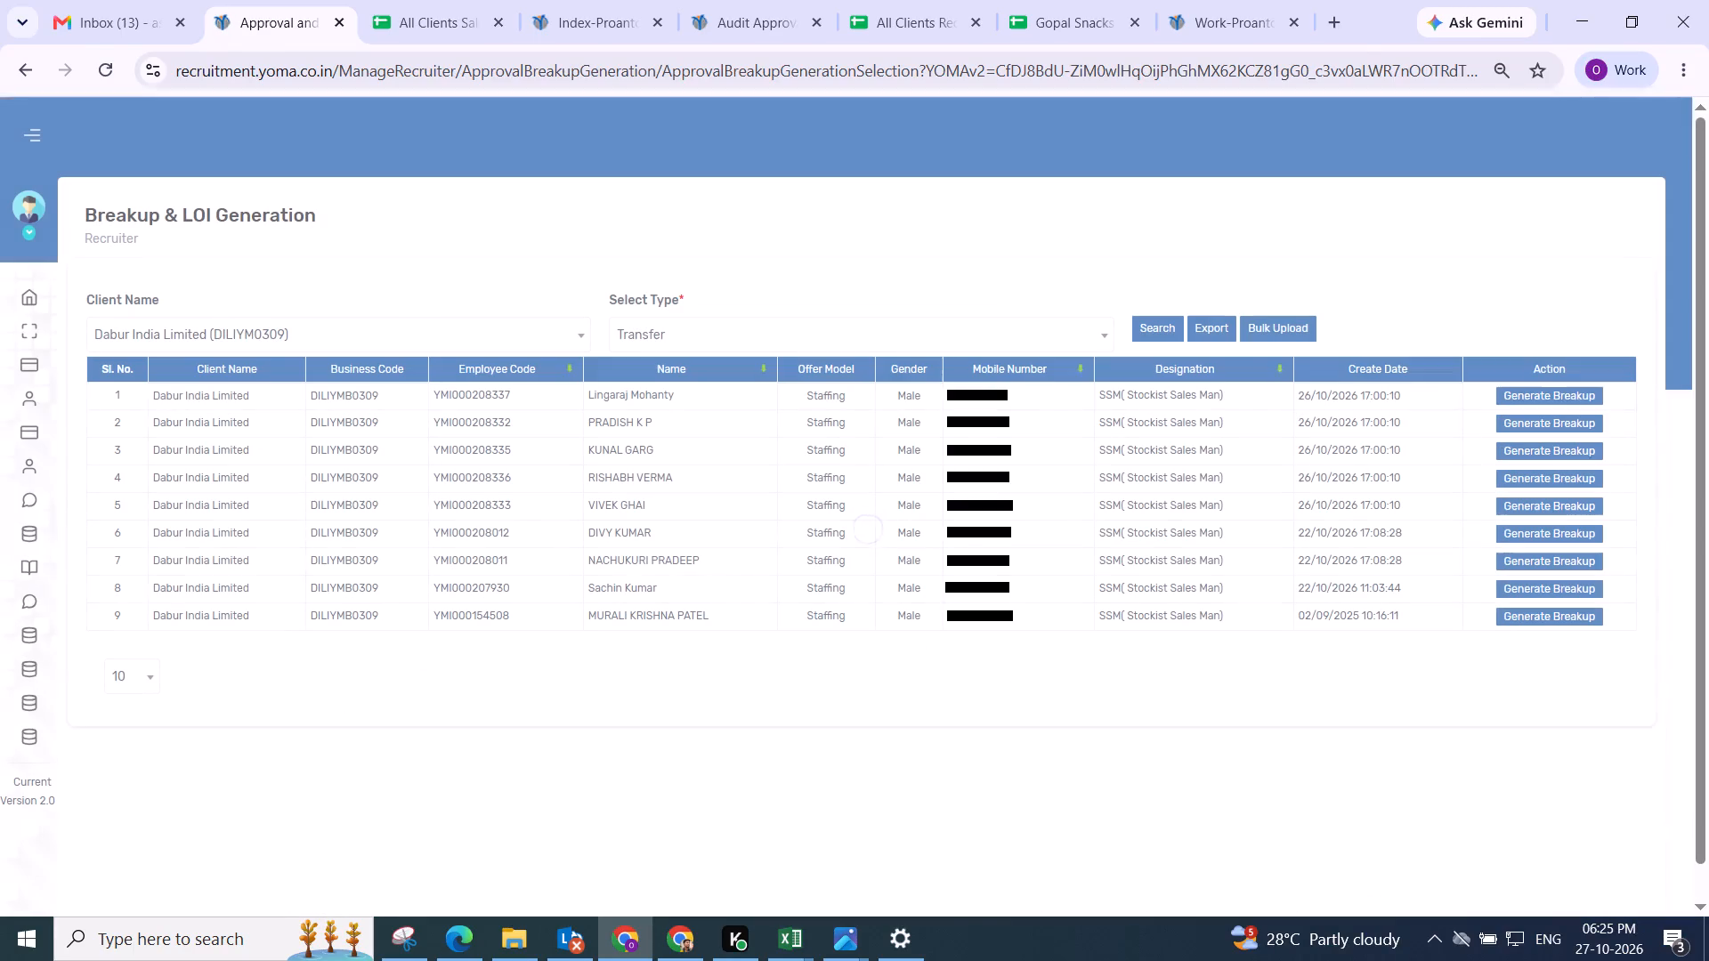
Generate the first listed Rourkela employee's breakup using Semi-Skilled (Basic as Minimum Wages), Percentage HRA, Bonus 8.33% and statutory location Kendrapara.
left_click(1536, 399)
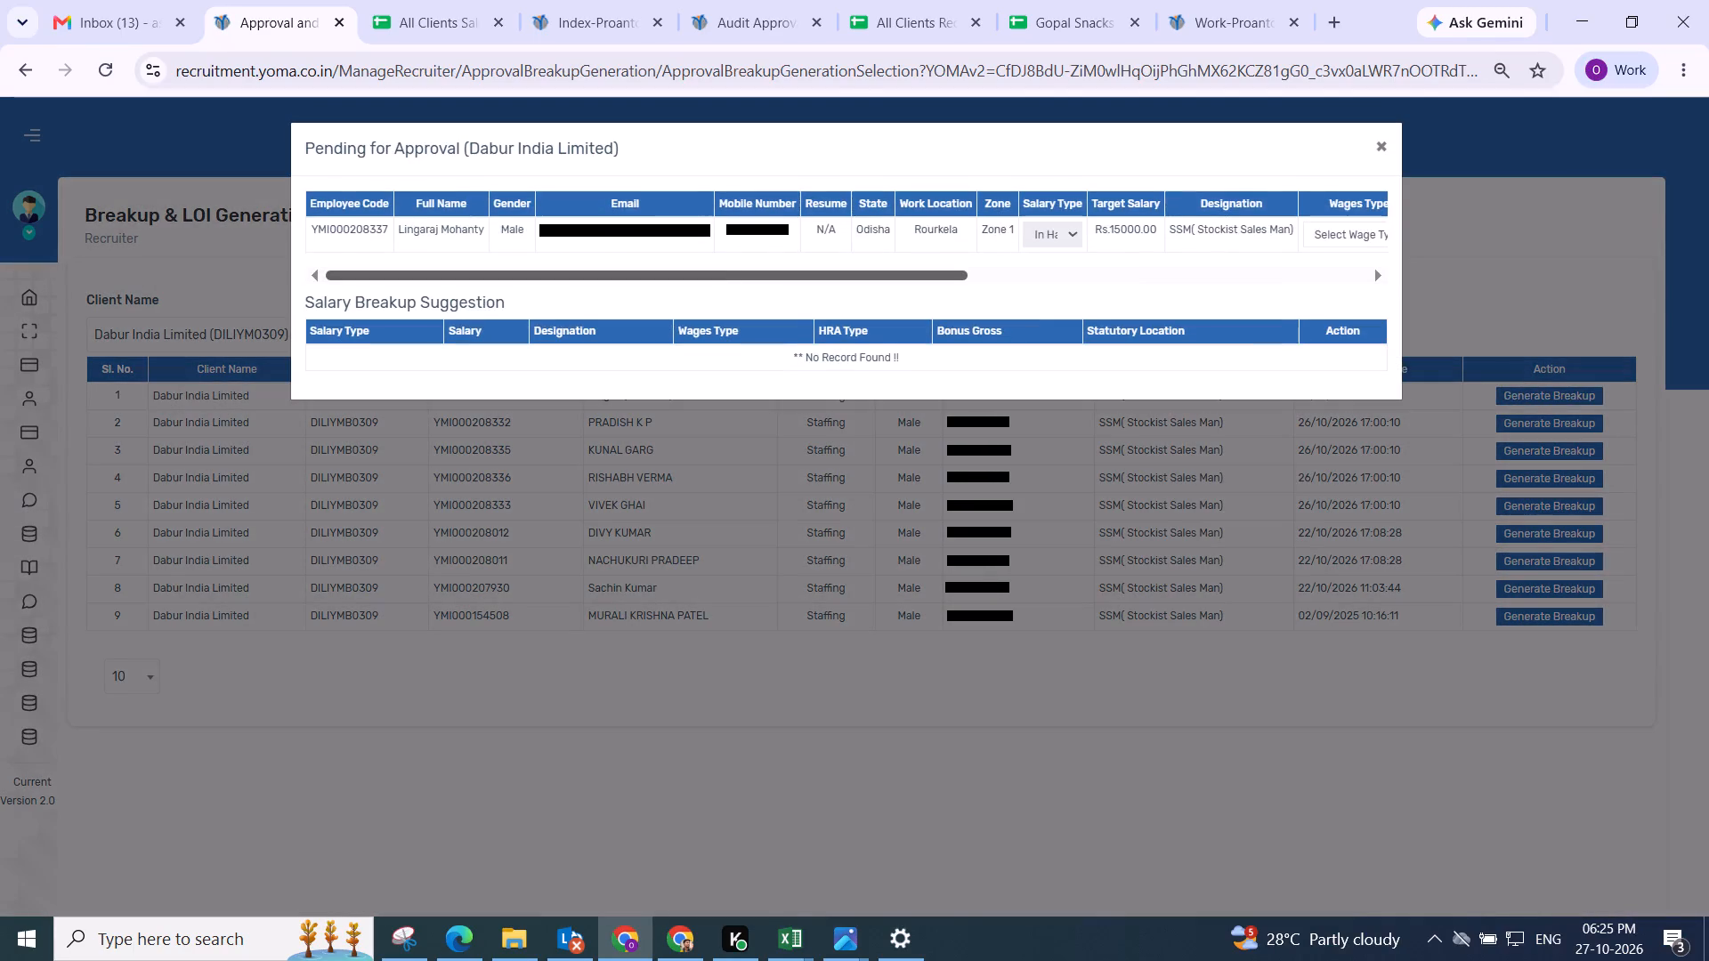
left_click_drag(522, 275, 1593, 259)
left_click(699, 230)
left_click(697, 303)
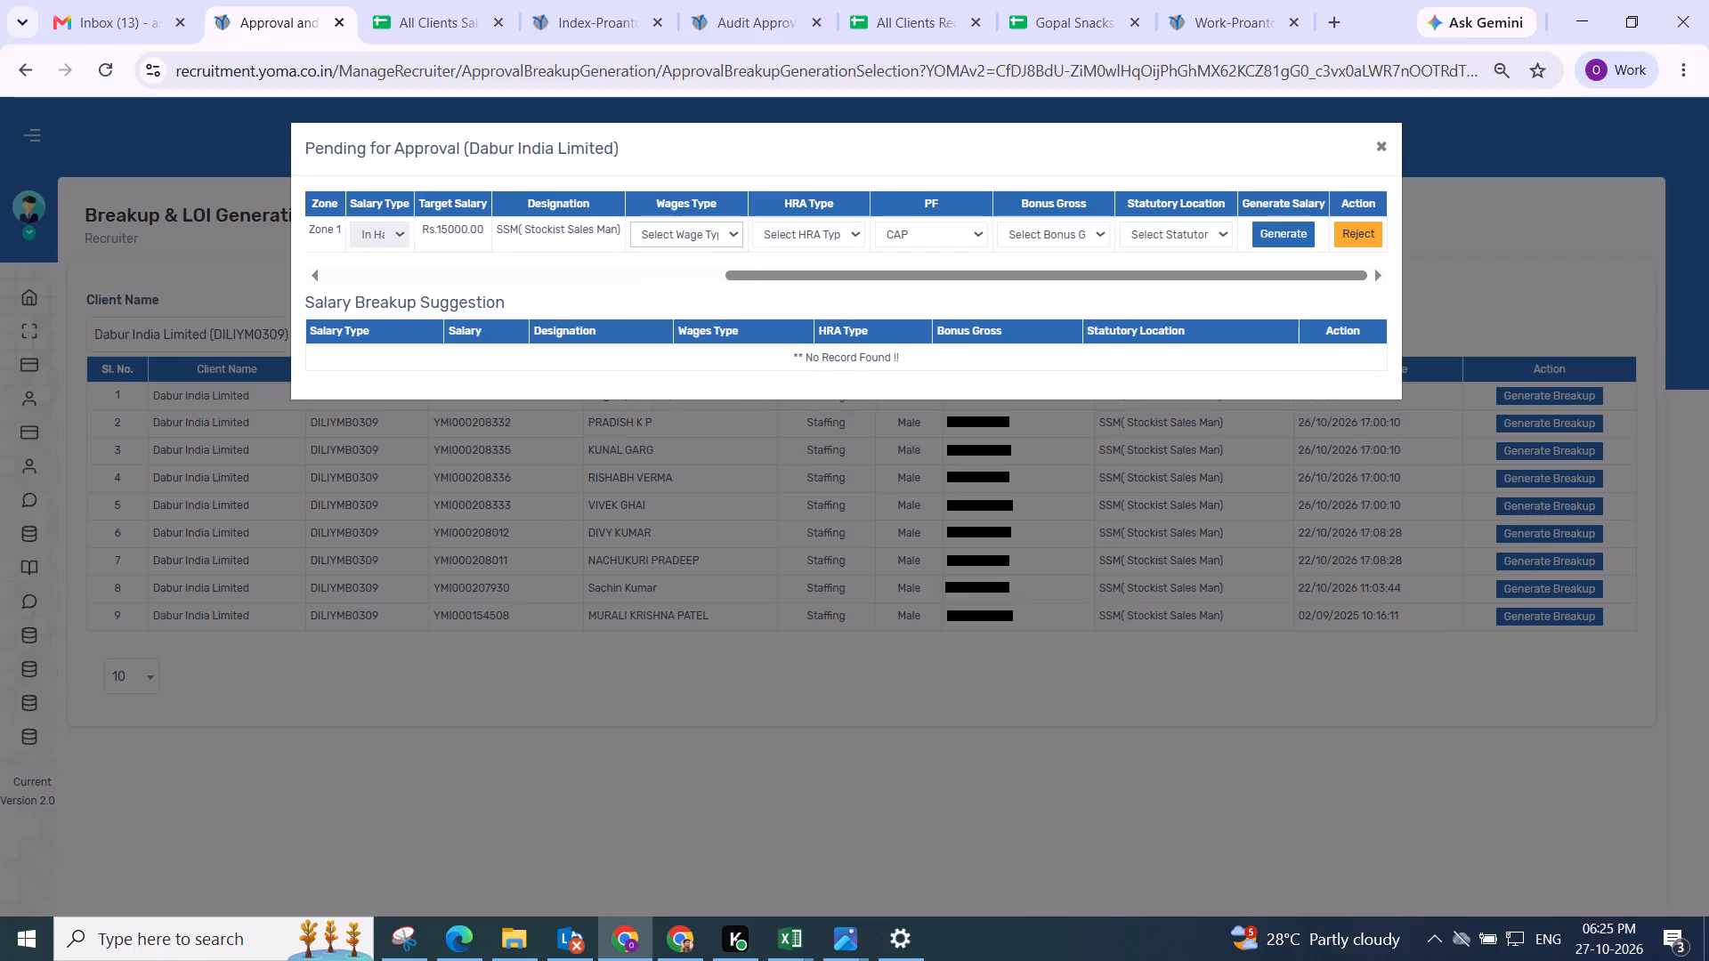
left_click(790, 228)
left_click(791, 291)
left_click(1074, 232)
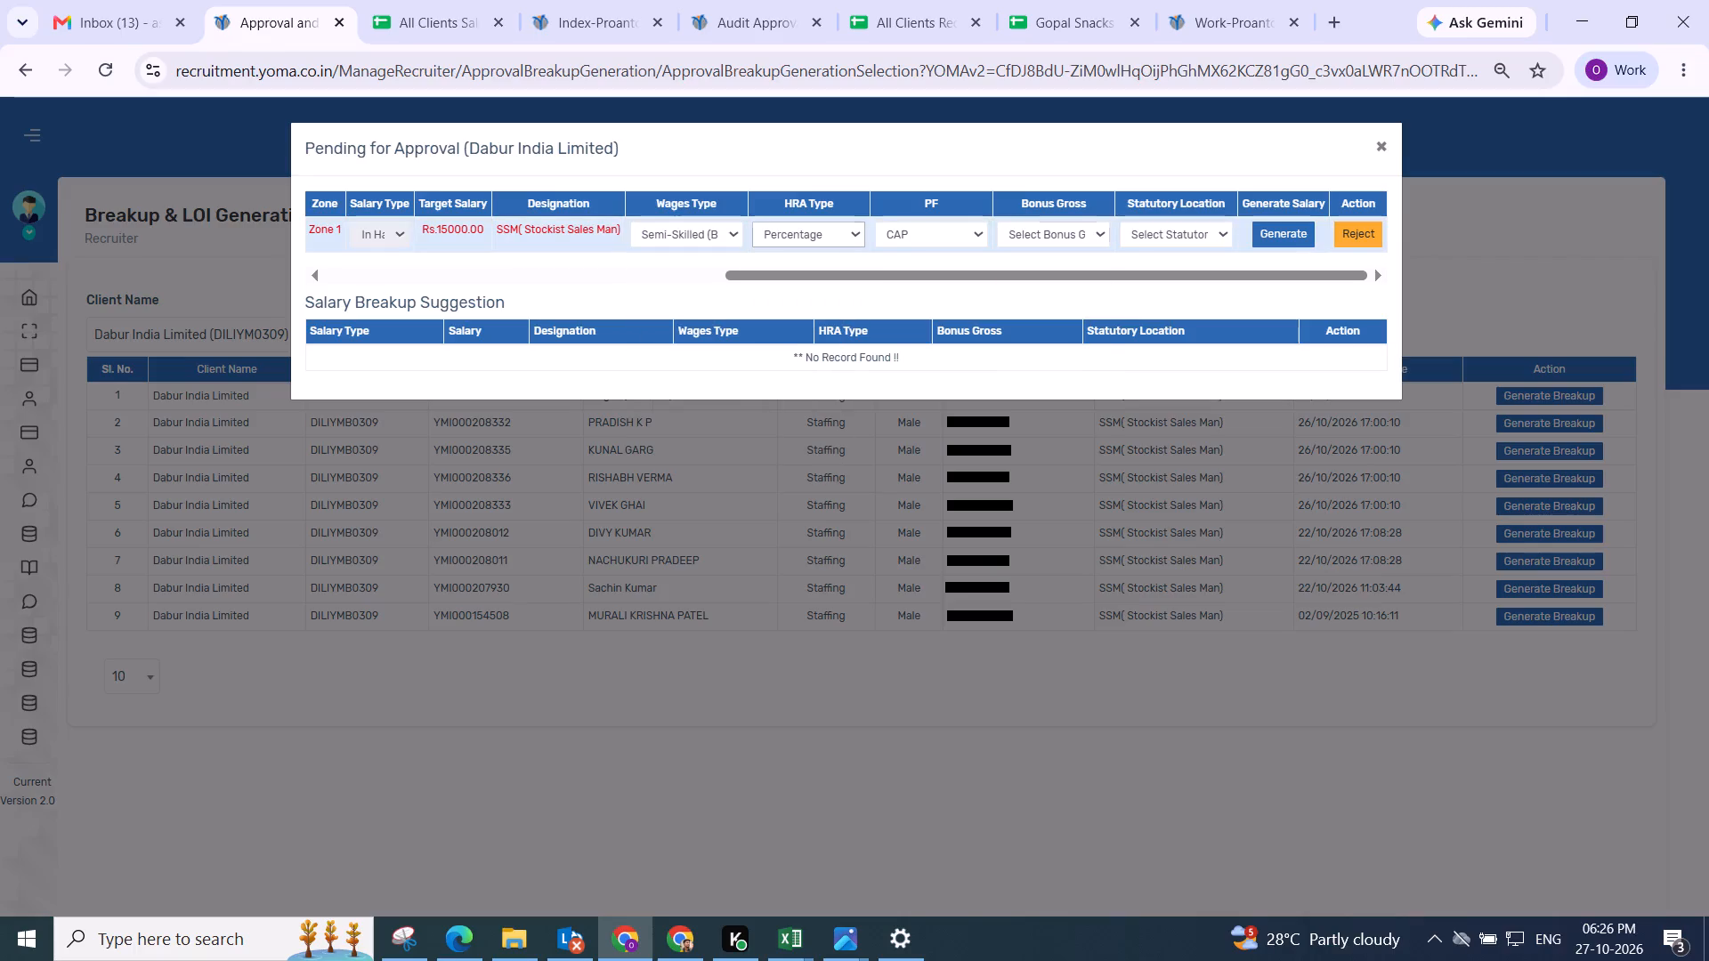
left_click(1050, 286)
left_click_drag(1187, 225, 1189, 236)
left_click(1153, 308)
left_click(1277, 233)
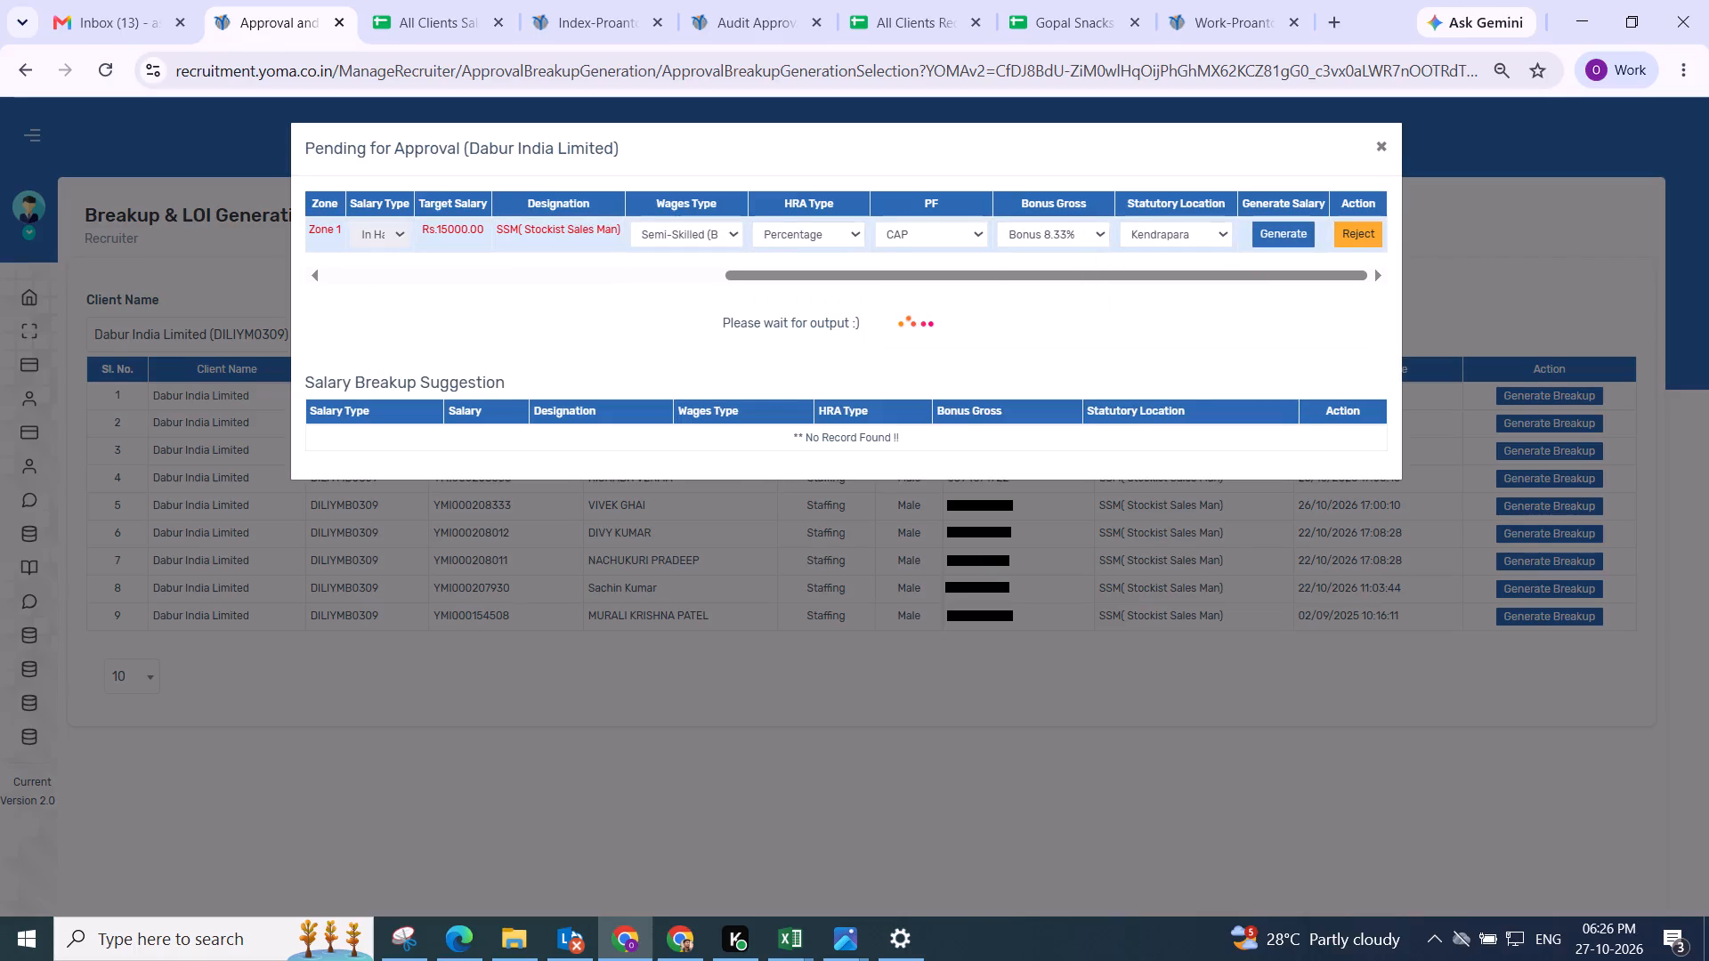
Adjust the gross components of the Rourkela employee's breakup and save it.
scroll(712, 325, "up", 2)
left_click(625, 319)
scroll(725, 546, "down", 4)
left_click(1332, 501)
left_click(1376, 518)
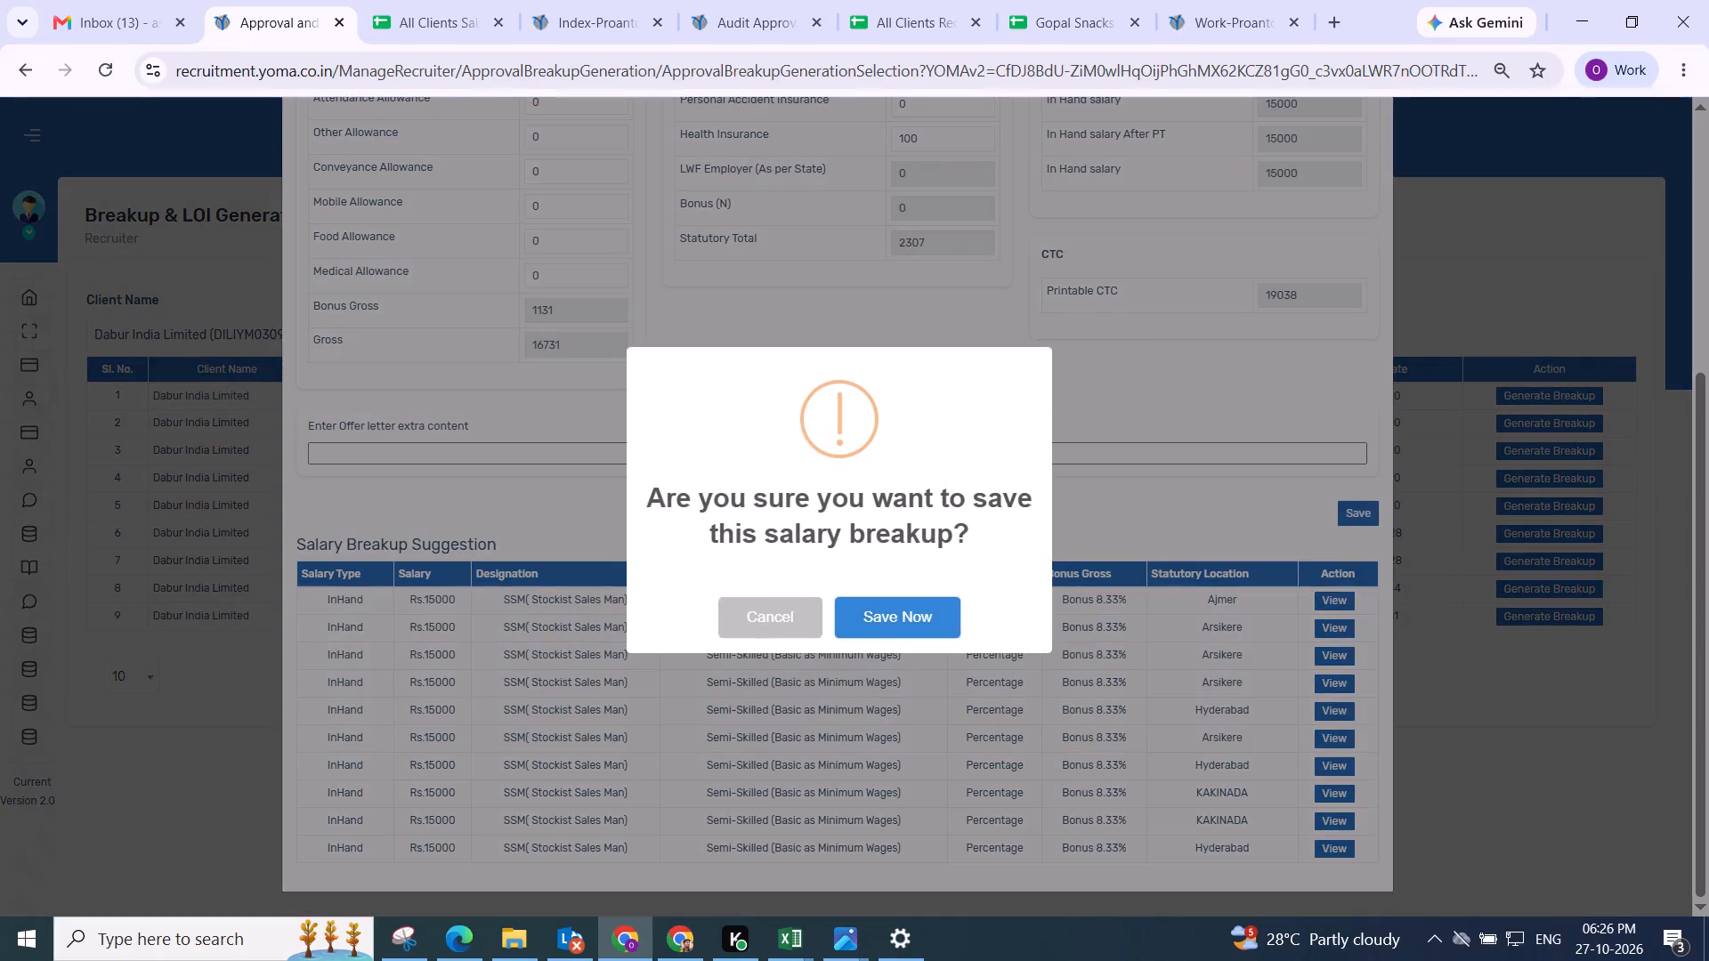
left_click(902, 612)
scroll(912, 602, "up", 4)
scroll(1000, 421, "down", 2)
scroll(1000, 421, "up", 4)
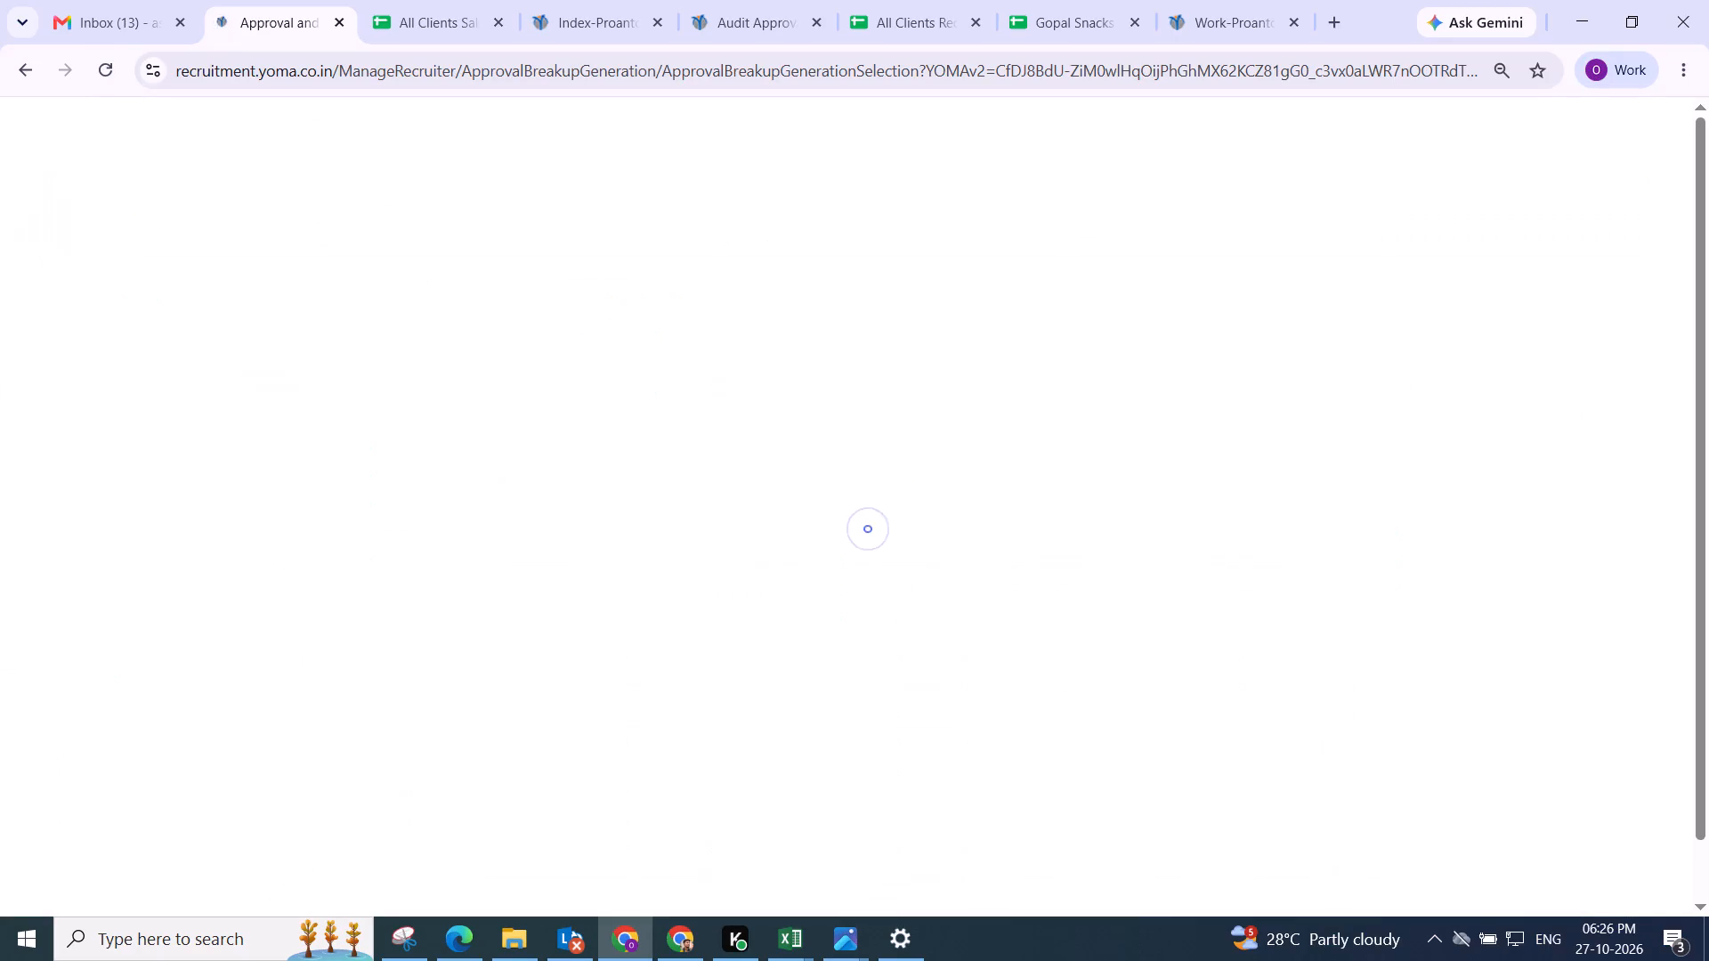
scroll(1462, 408, "down", 3)
scroll(1462, 408, "up", 4)
Generate the first listed Jalandhar employee's breakup using Semi-Skilled (Basic as Minimum Wages), Percentage HRA, Bonus 8.33% and statutory location Ajnala.
left_click(1544, 400)
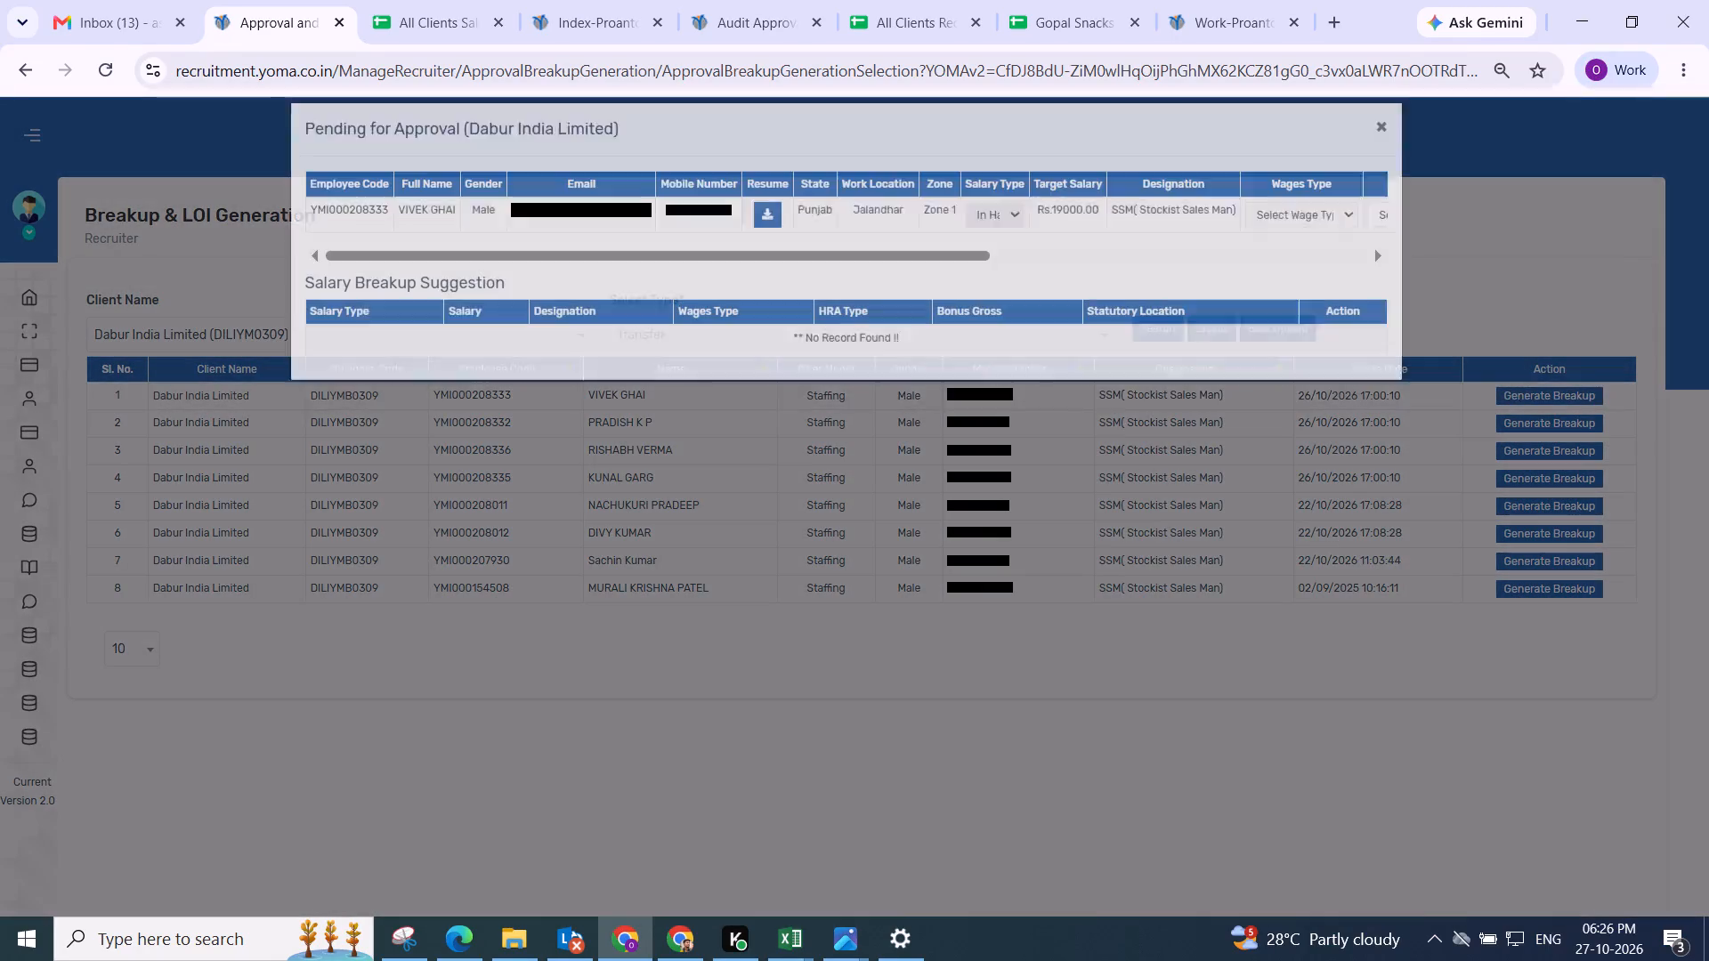
left_click_drag(571, 272, 1493, 280)
left_click(697, 227)
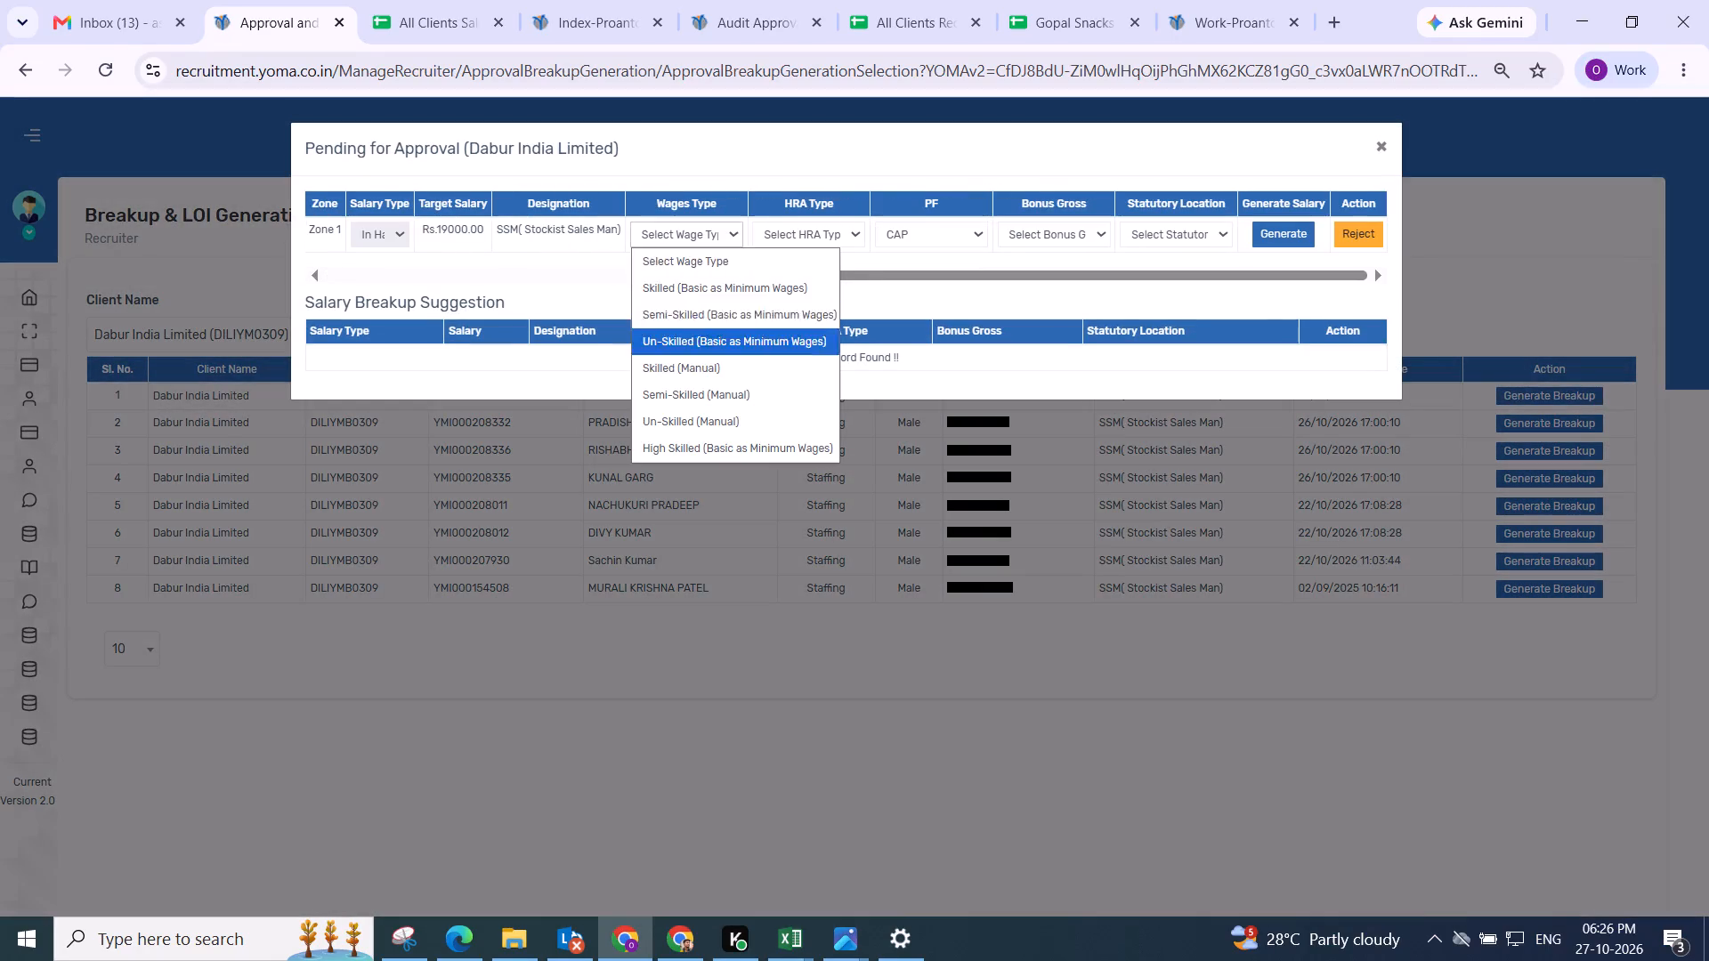
left_click_drag(709, 319, 730, 307)
left_click_drag(802, 224, 802, 235)
left_click_drag(802, 281, 820, 273)
left_click(937, 230)
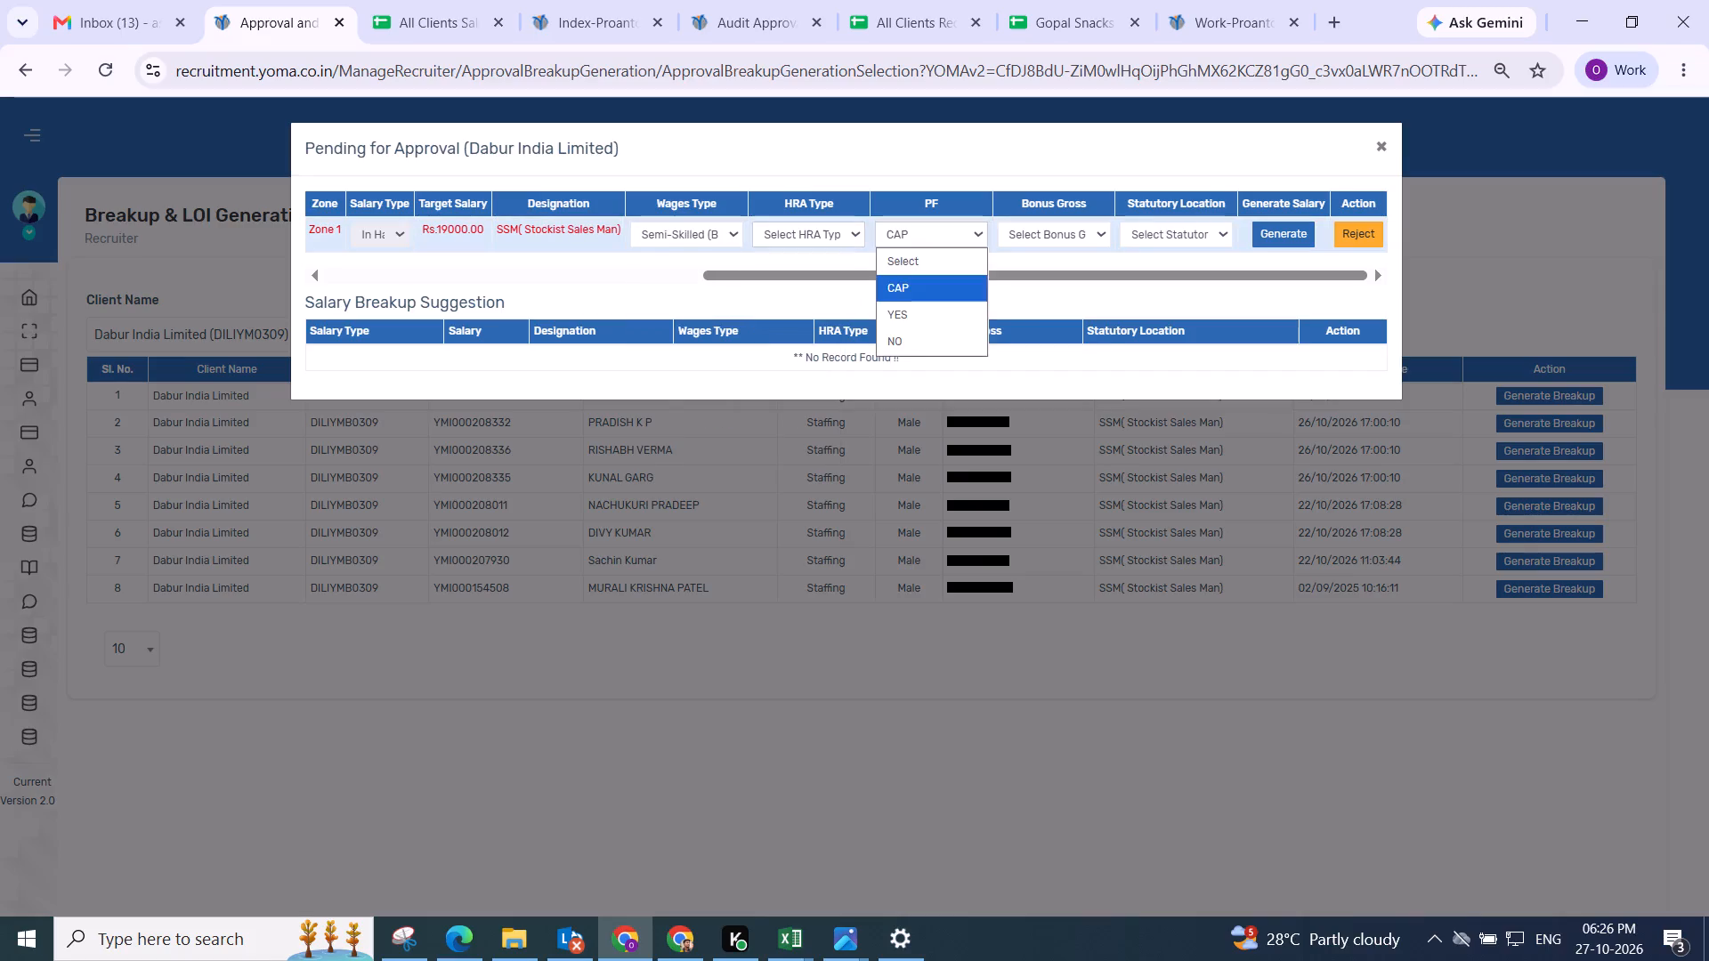
left_click(1079, 254)
left_click(1057, 239)
left_click(1048, 297)
left_click_drag(1126, 225, 1141, 239)
left_click(1159, 299)
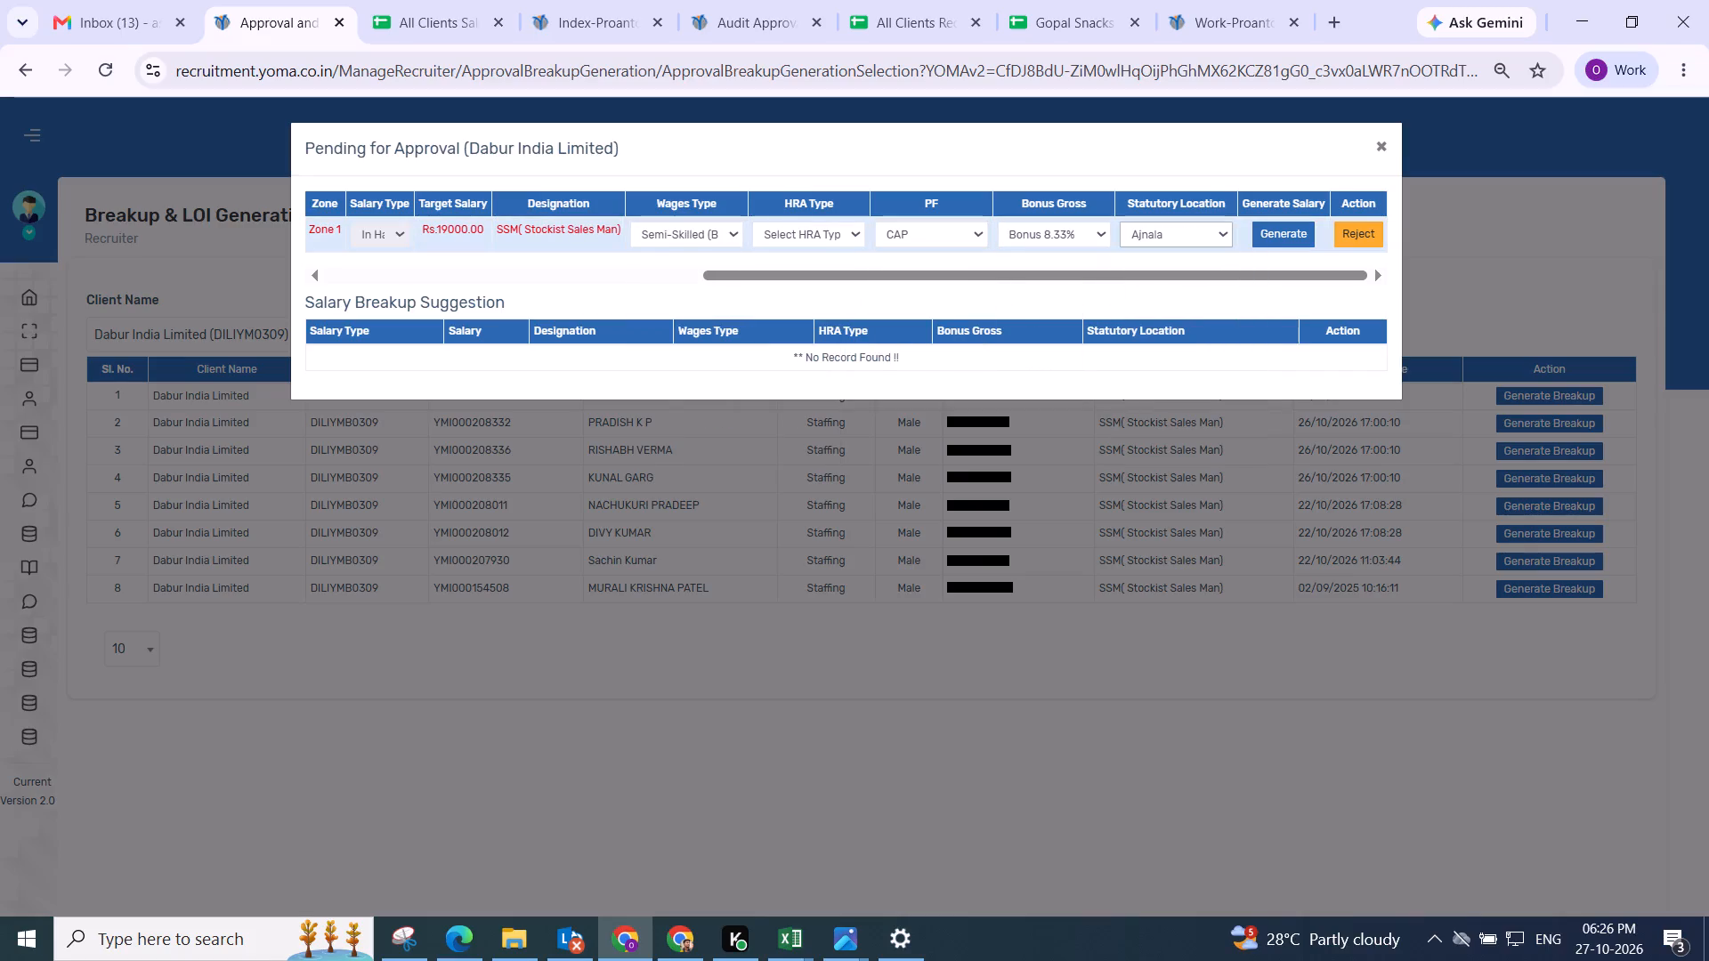
left_click(1280, 230)
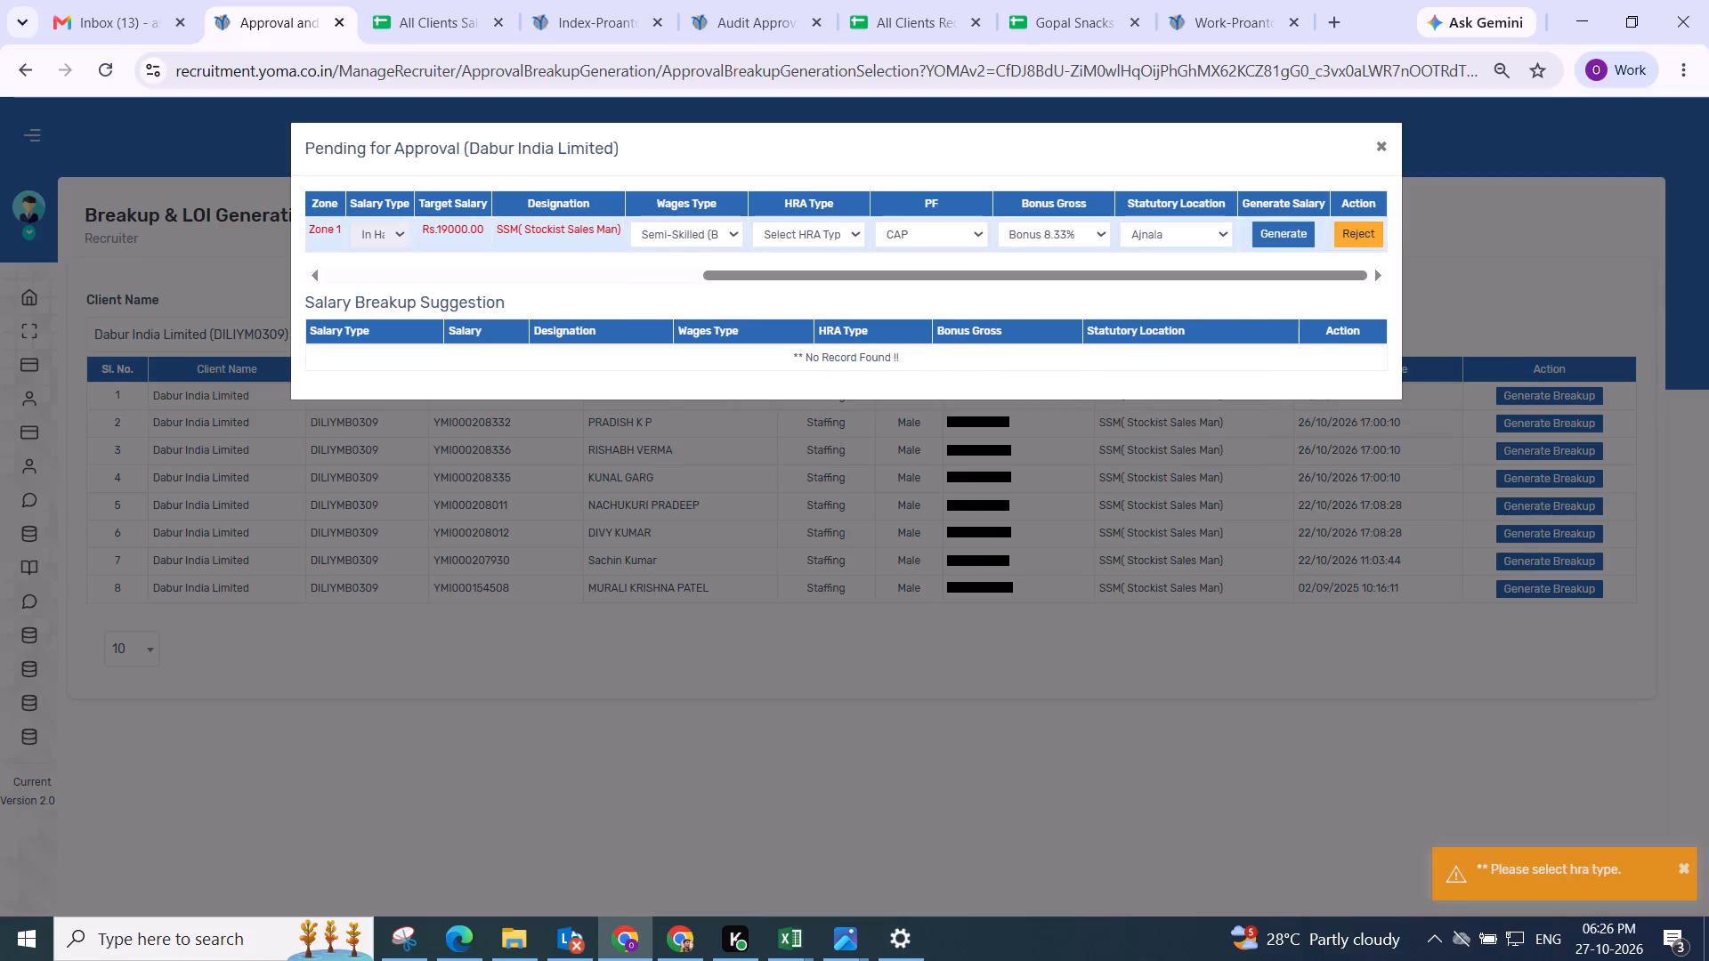
left_click(814, 236)
left_click(825, 293)
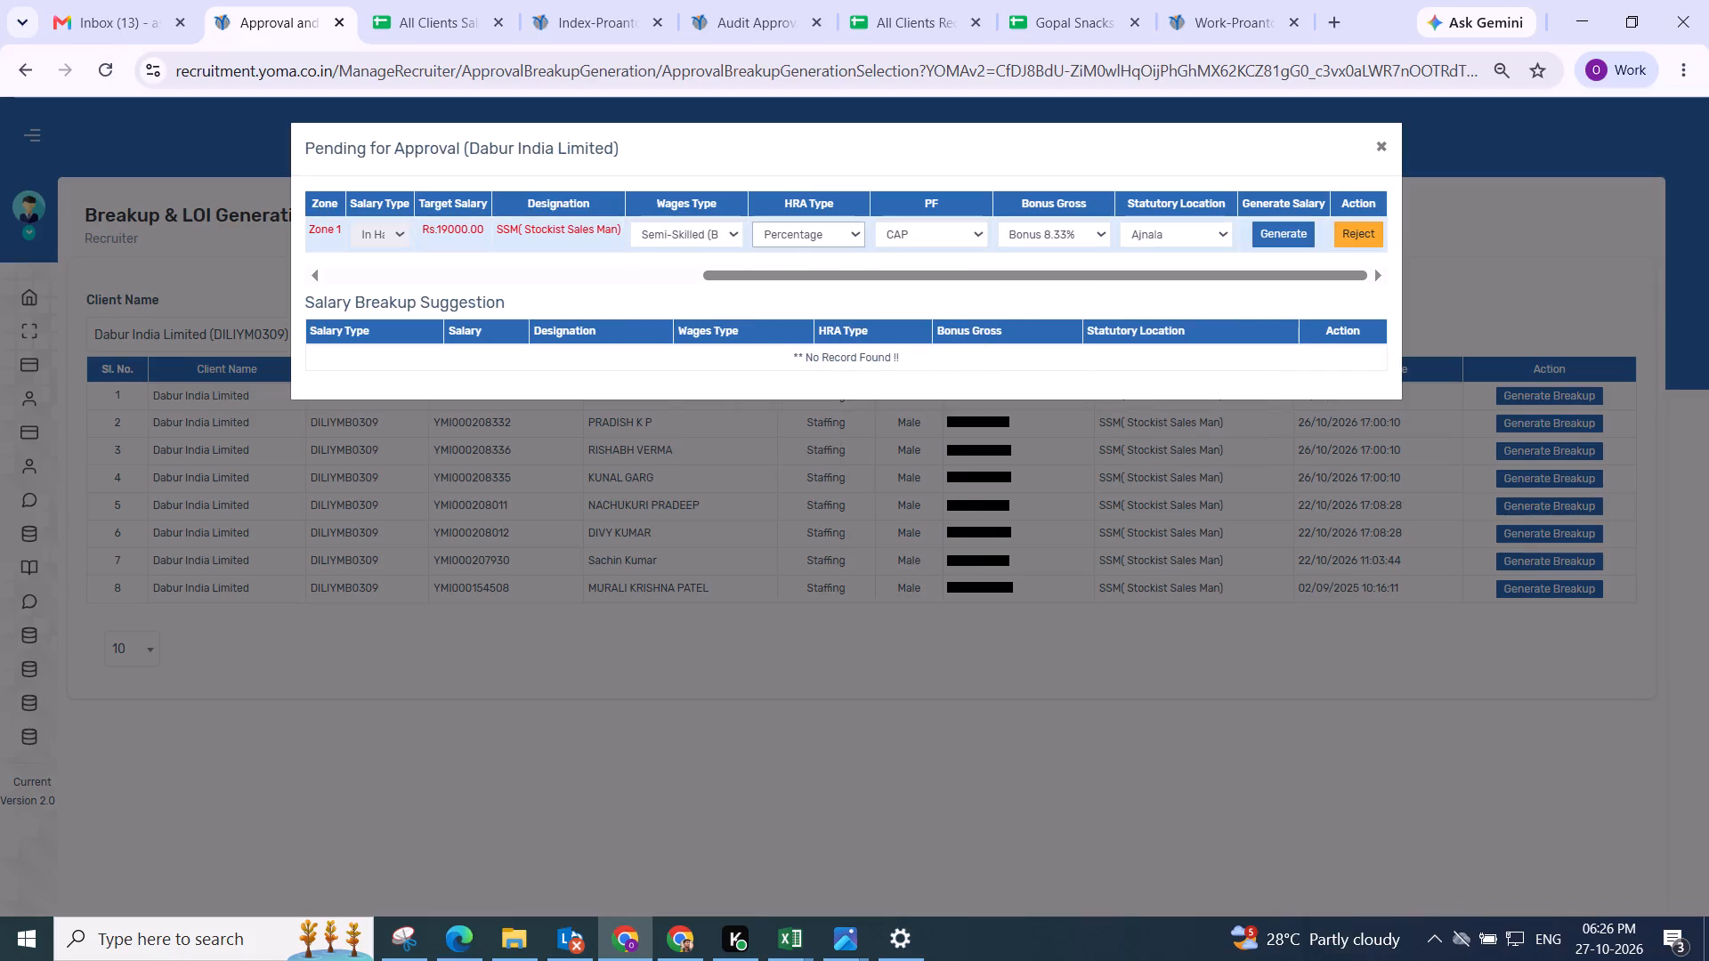
left_click(1258, 243)
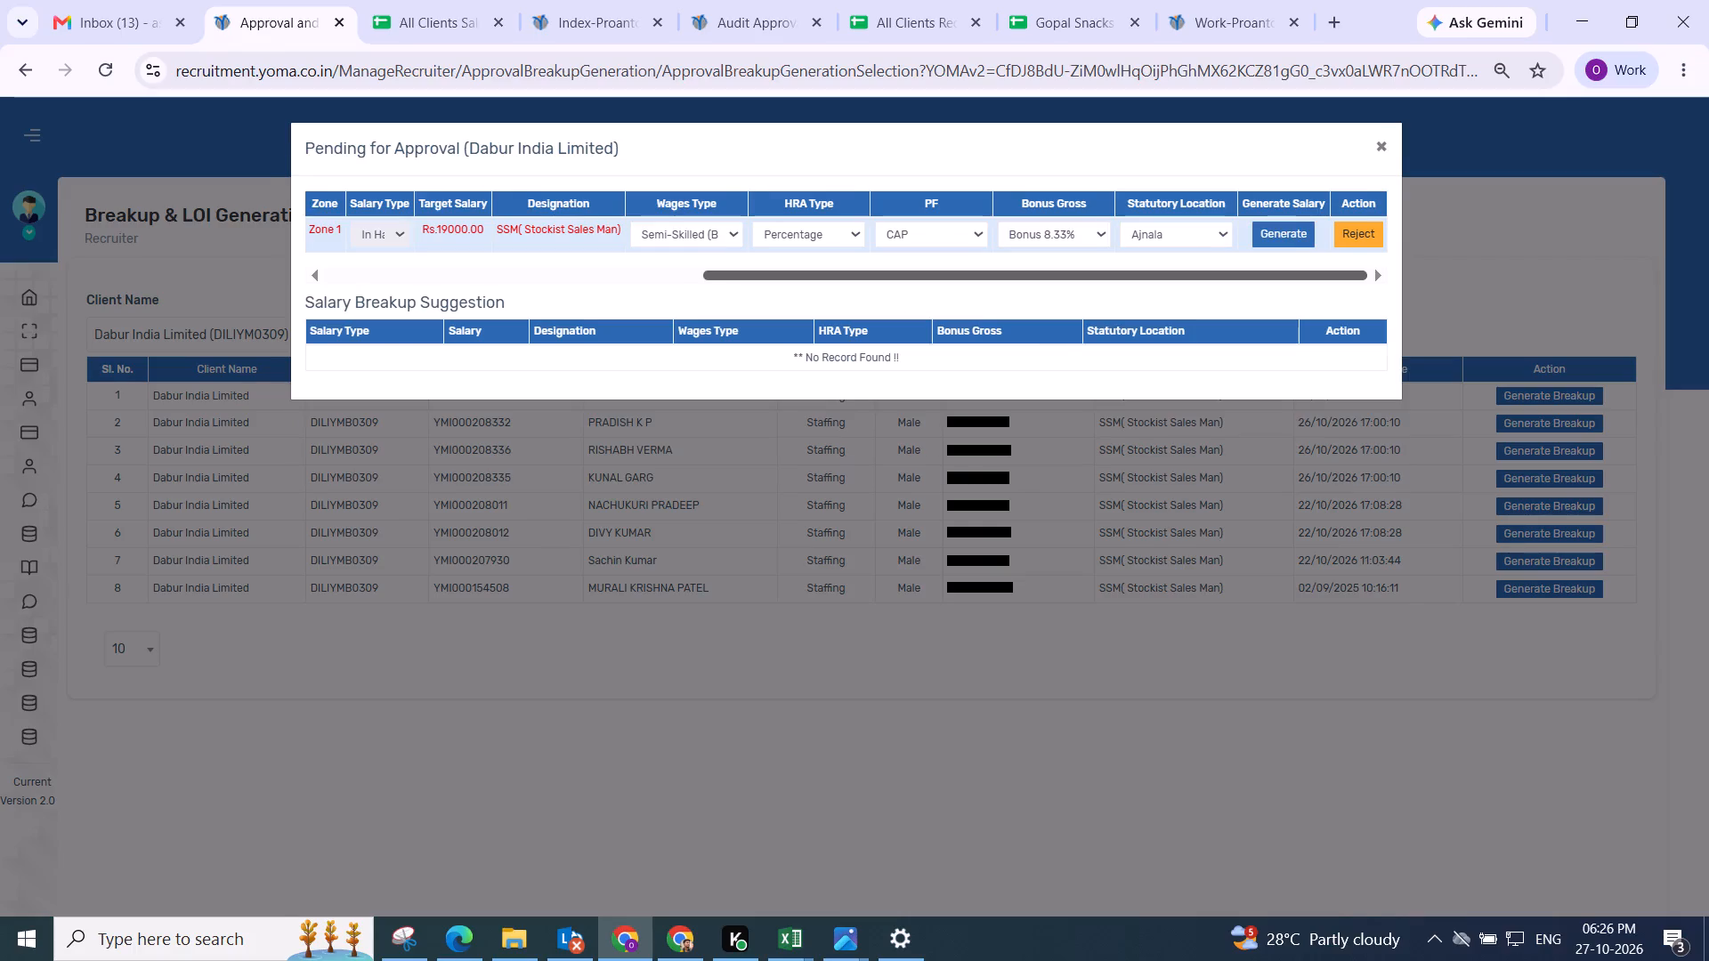
Adjust the gross components of the Jalandhar employee's breakup and save it.
left_click(617, 325)
scroll(638, 329, "down", 2)
left_click_drag(947, 360, 1021, 382)
left_click(1347, 506)
left_click(881, 663)
left_click(885, 627)
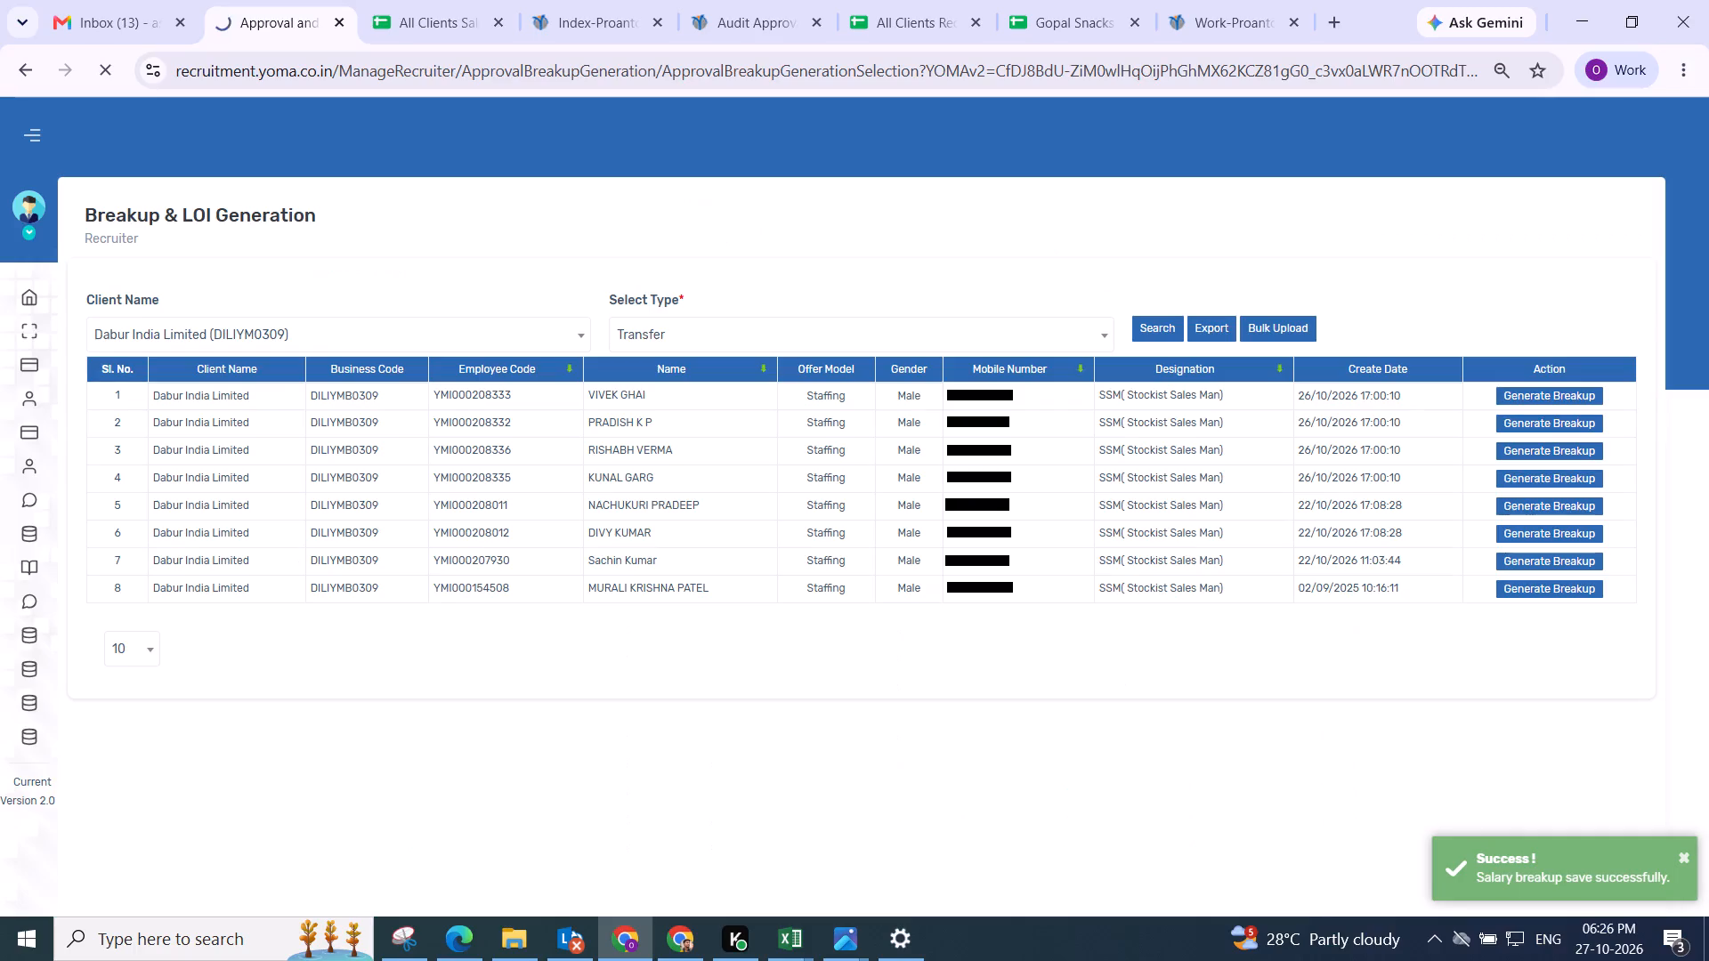
scroll(1144, 429, "up", 3)
scroll(1144, 429, "down", 5)
scroll(1160, 432, "up", 5)
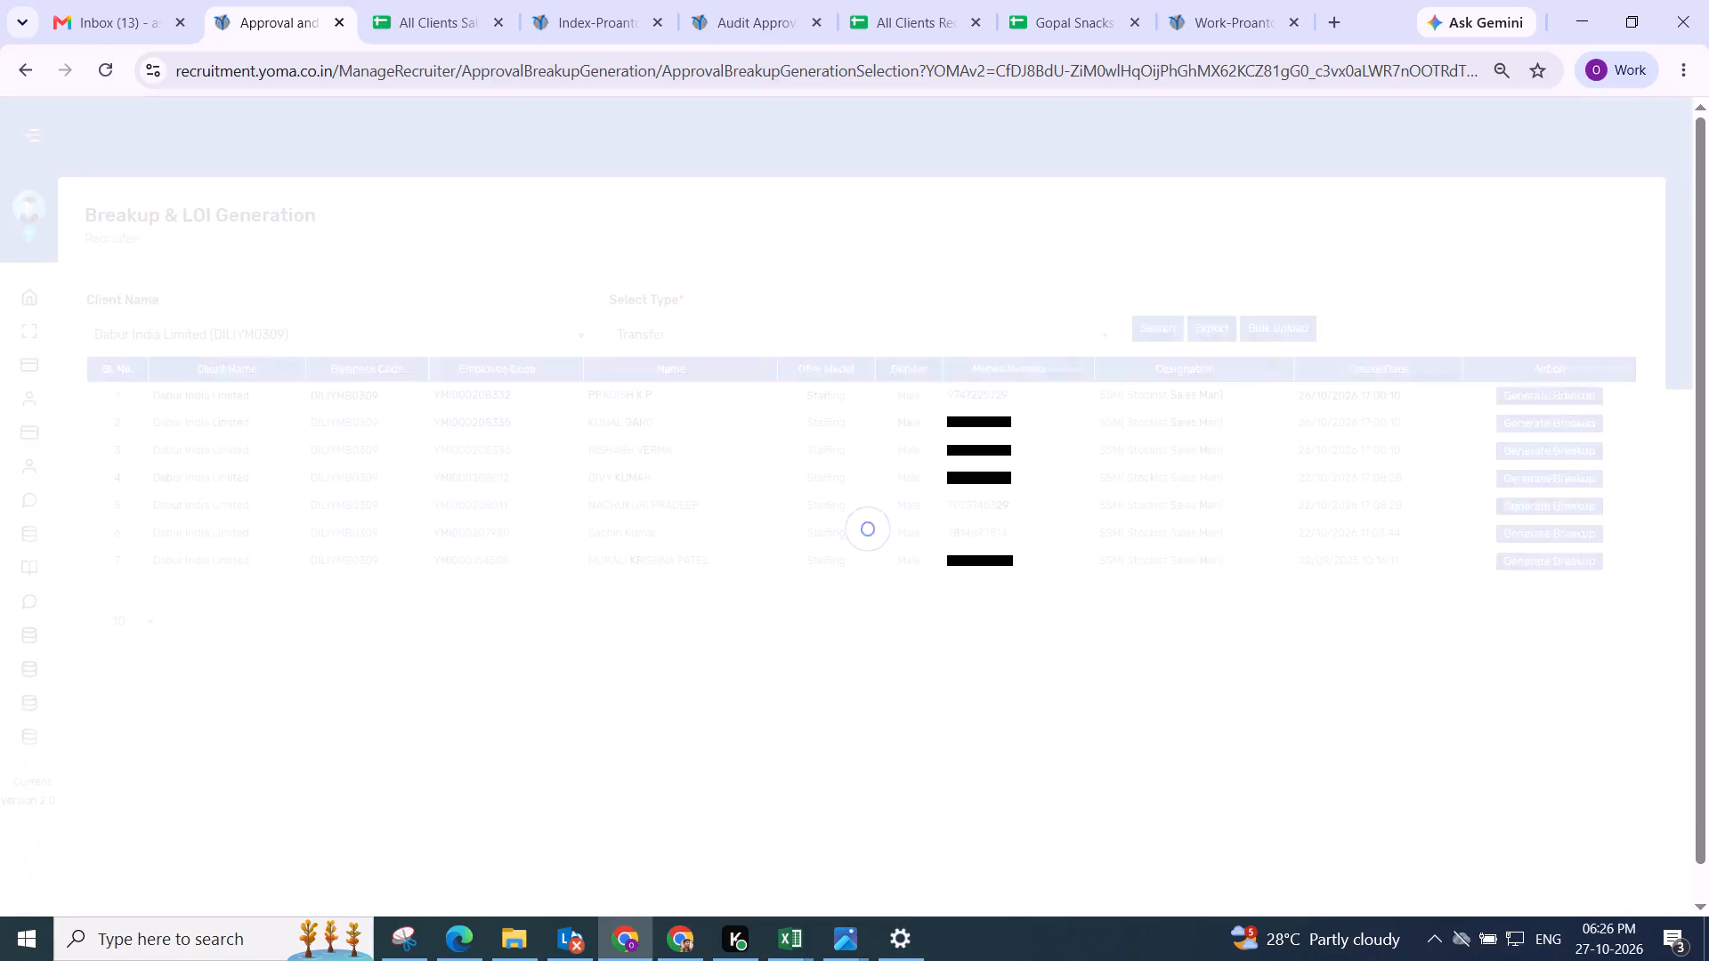
Generate the first listed Thrissur employee's breakup using Semi-Skilled (Basic as Minimum Wages), Percentage HRA, Bonus 8.33% and statutory location Perinthalmanna.
left_click(1540, 389)
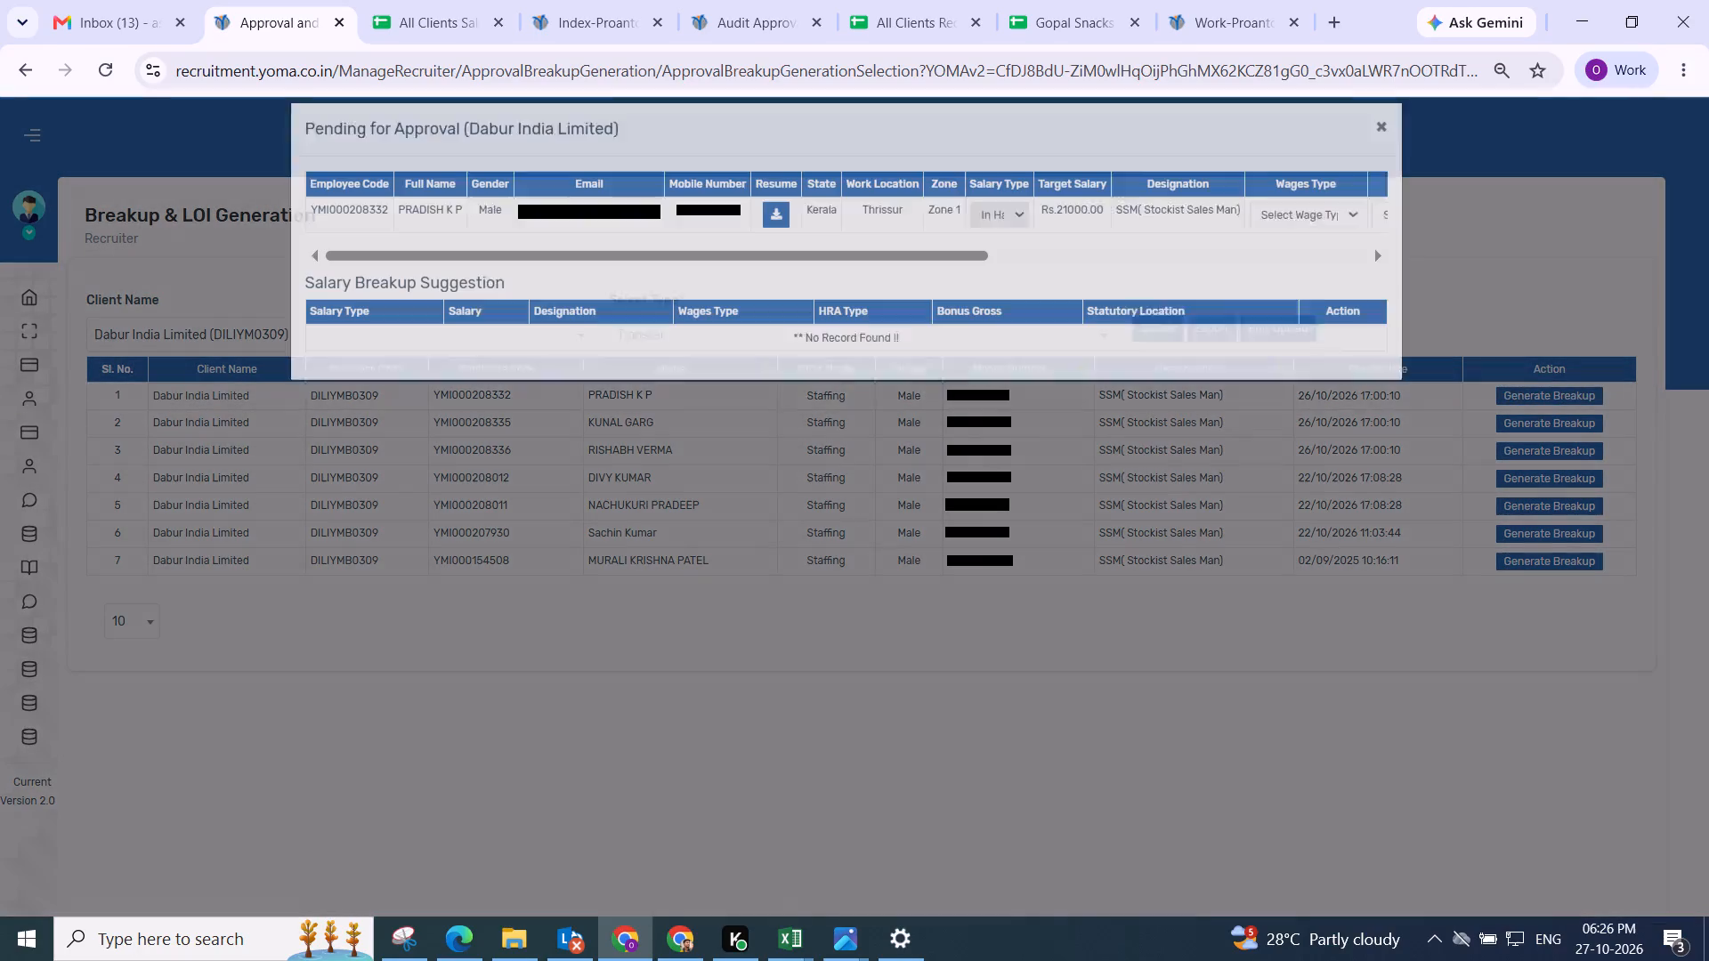
left_click_drag(496, 278, 1568, 273)
left_click(693, 230)
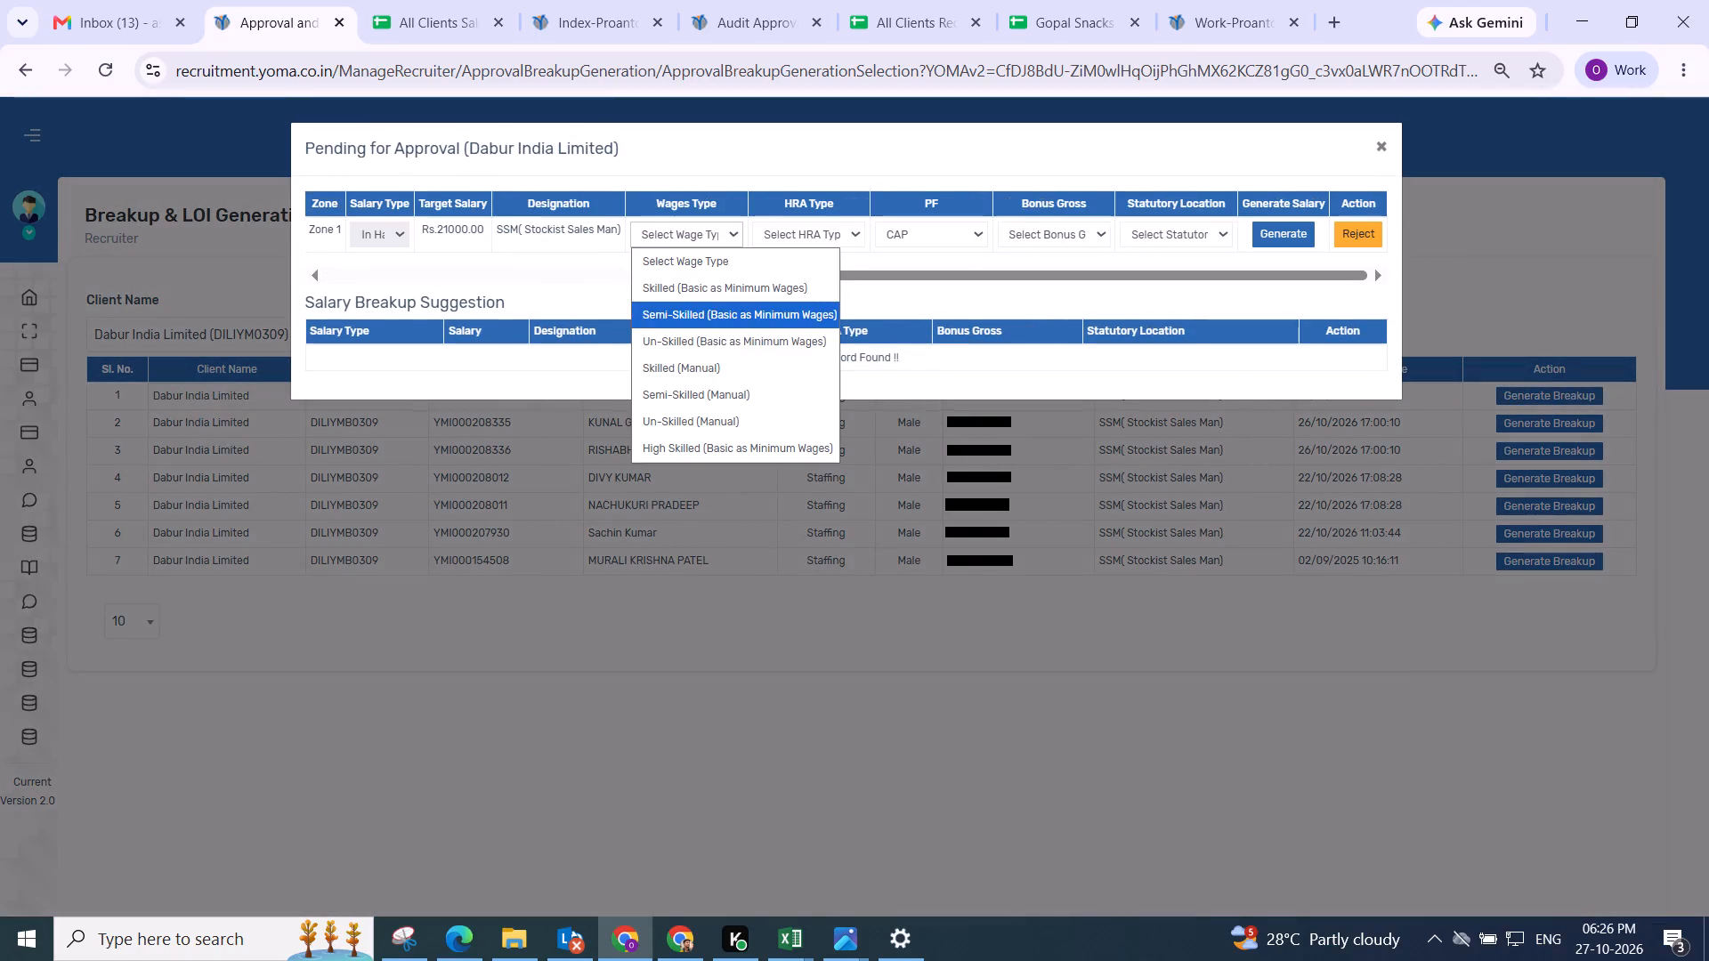
left_click_drag(711, 317, 722, 305)
left_click_drag(798, 234, 802, 249)
left_click(806, 278)
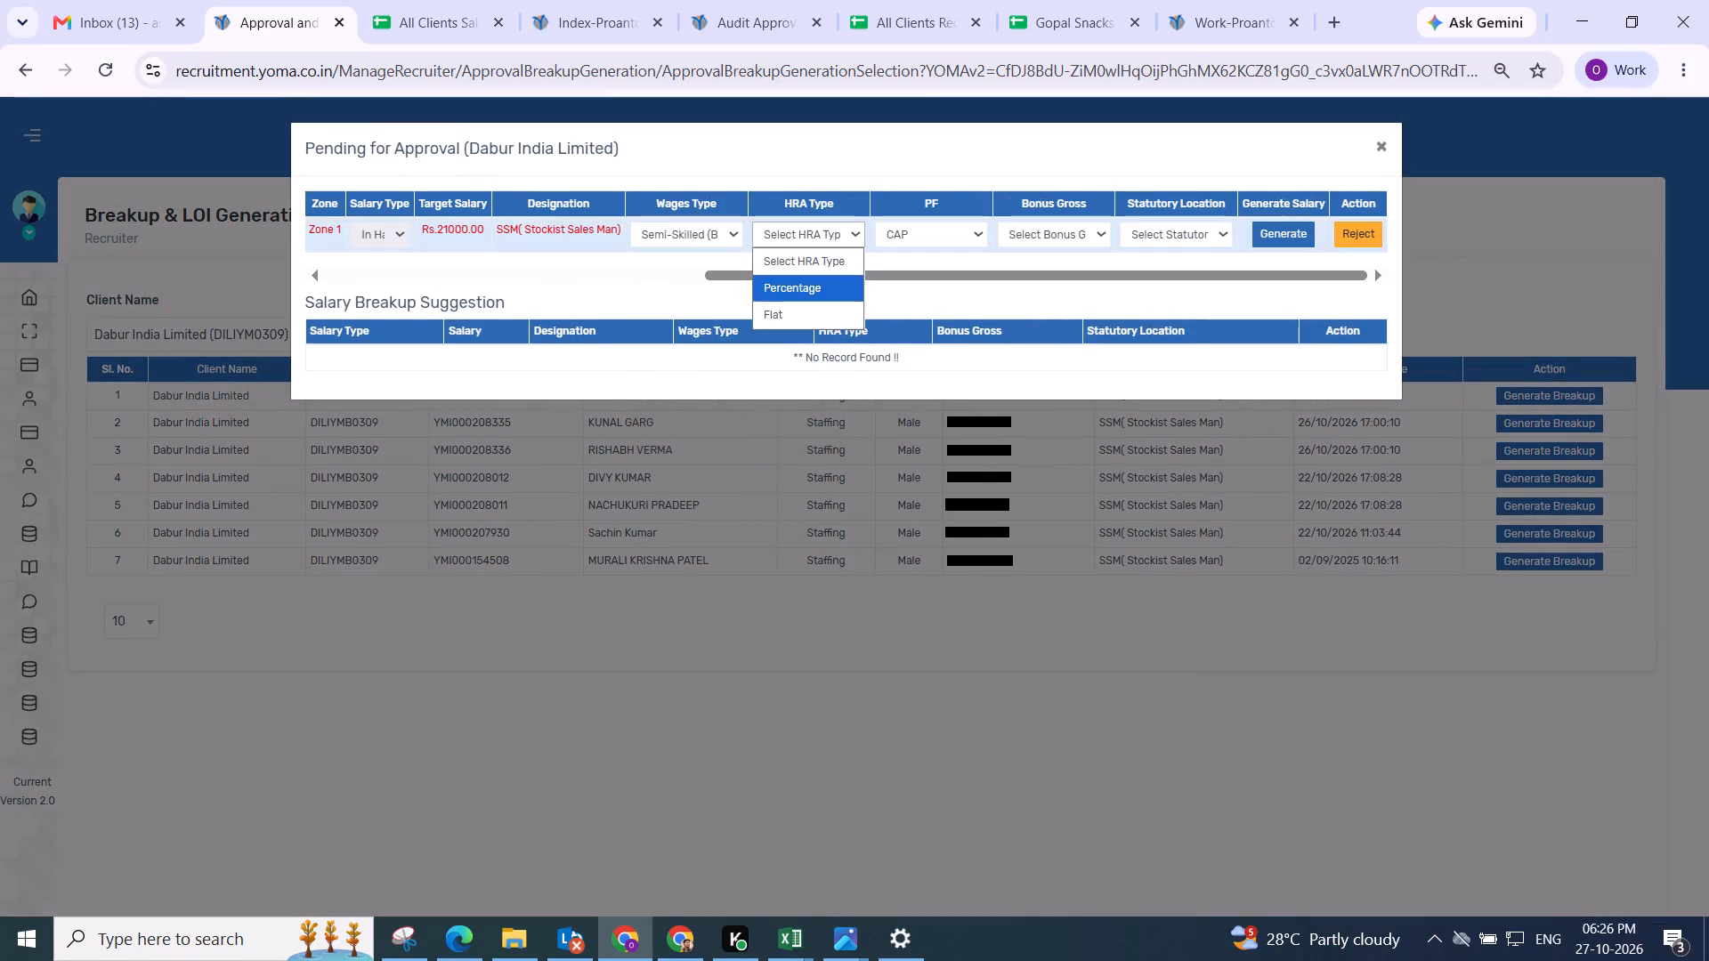
left_click(938, 215)
left_click(934, 234)
left_click(701, 239)
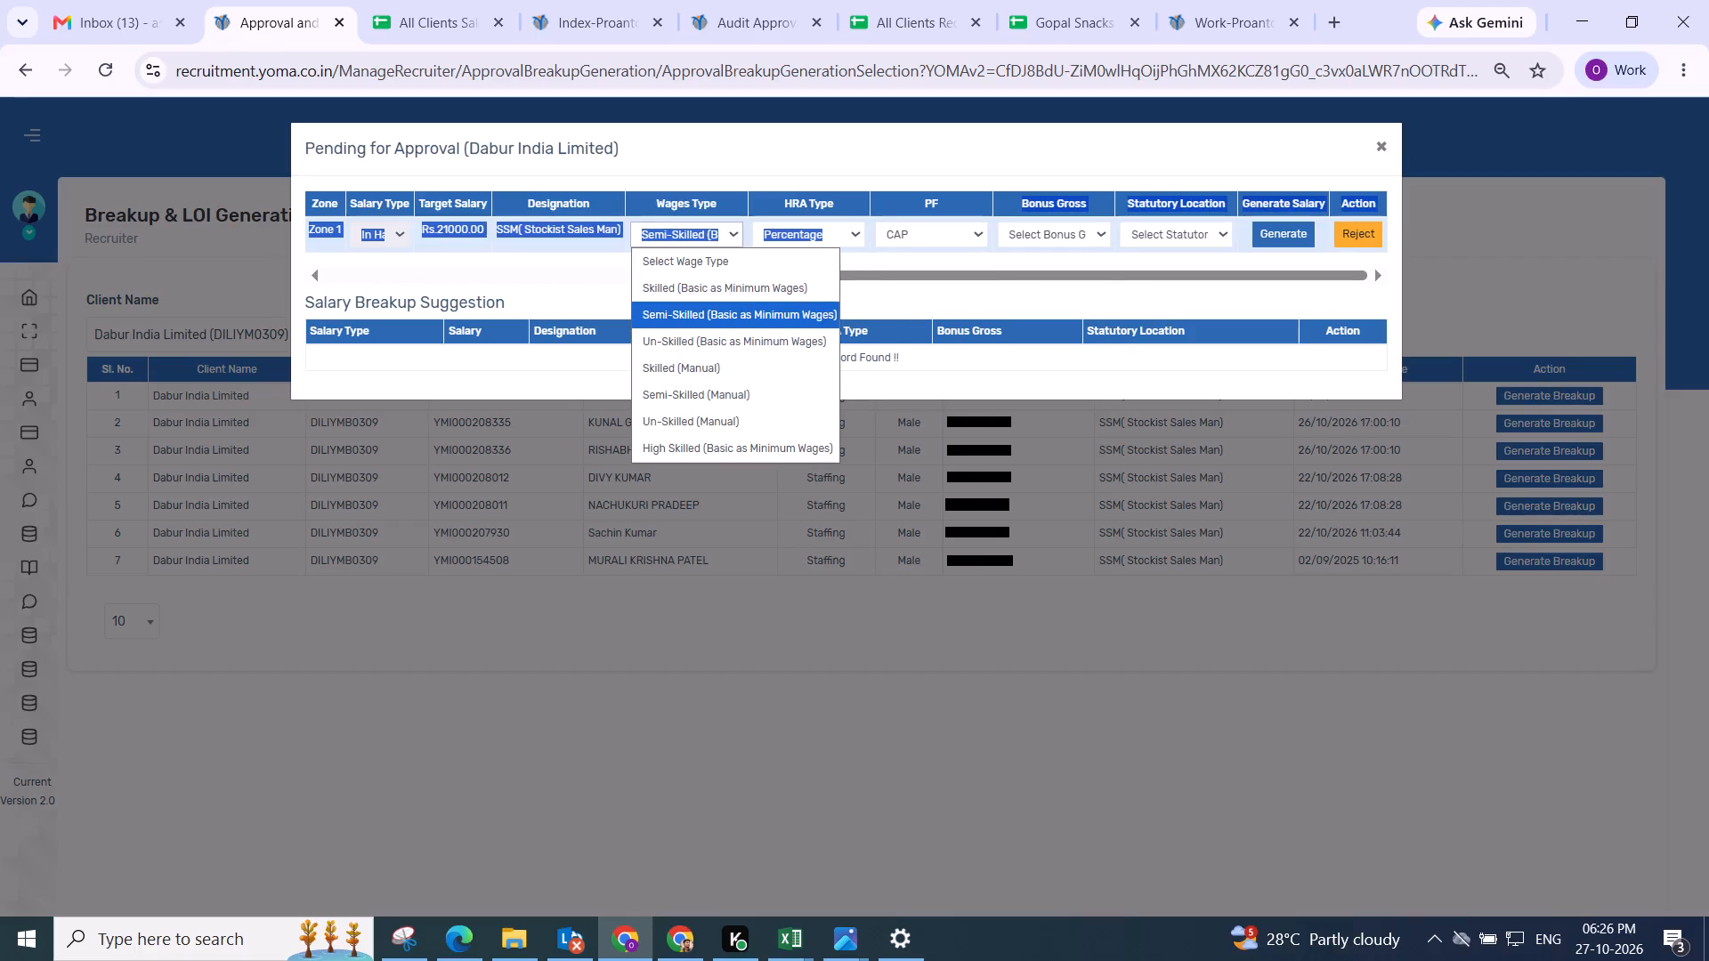
left_click(1022, 232)
left_click(1028, 286)
left_click(1154, 230)
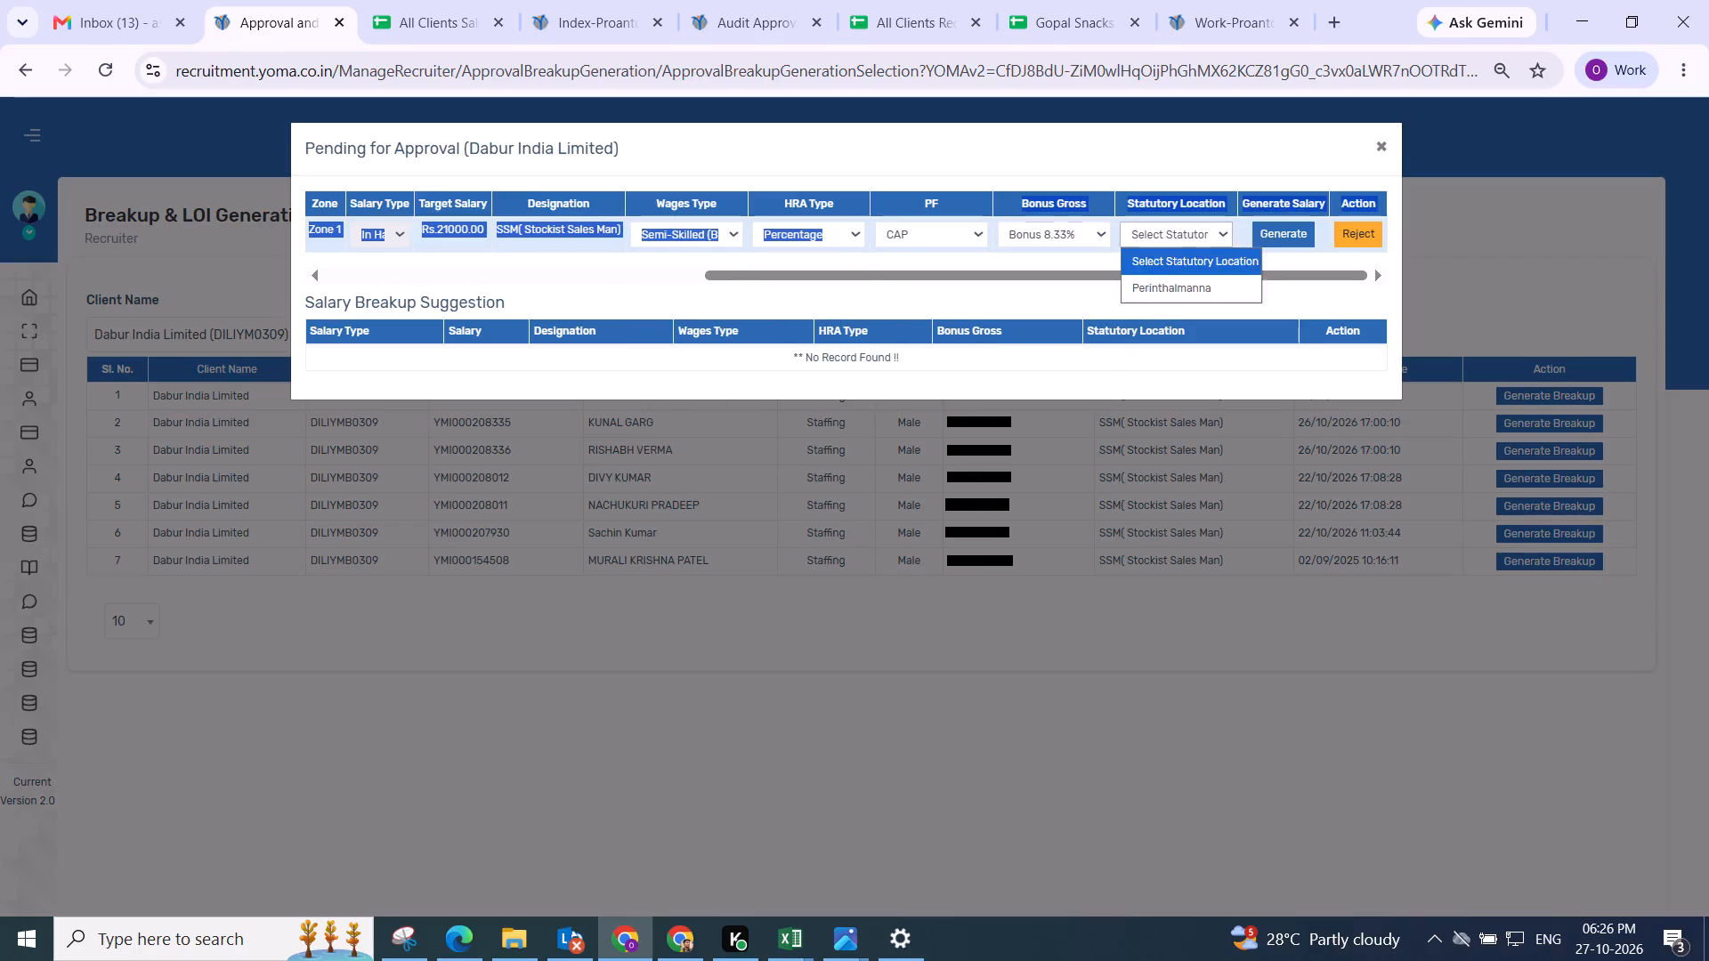
left_click(1145, 304)
left_click(1197, 238)
left_click_drag(1173, 286, 1183, 276)
left_click(1263, 237)
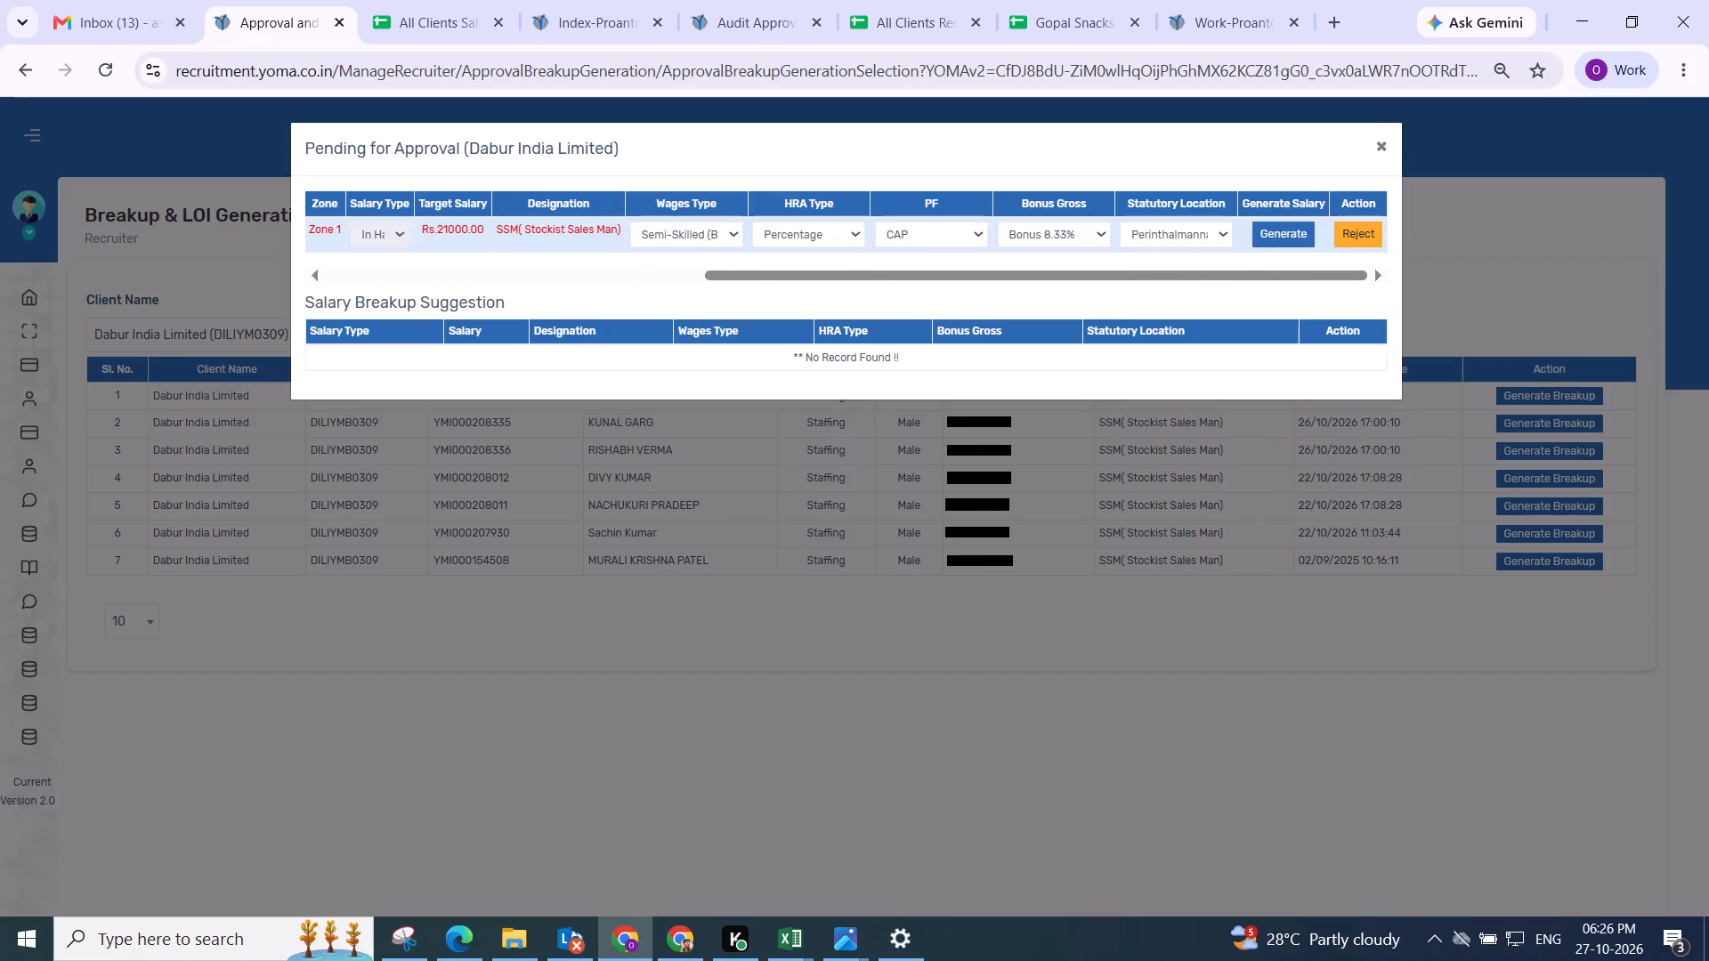
Adjust the gross components of the Thrissur employee's breakup and save it.
left_click(609, 319)
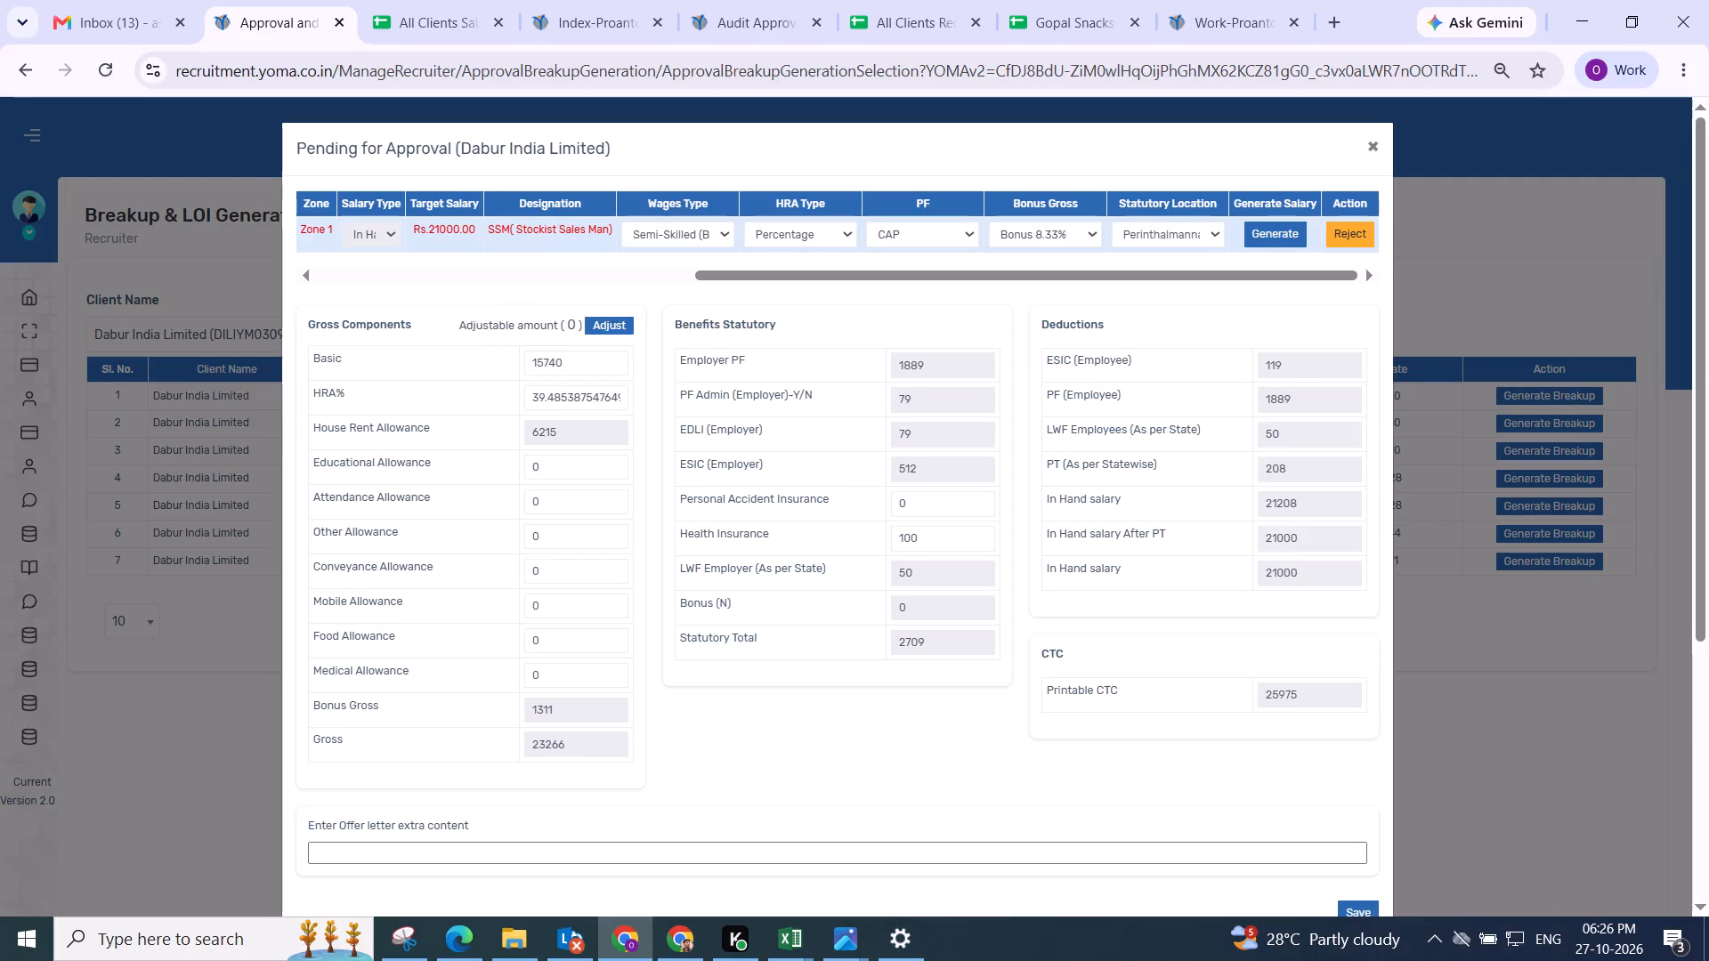
scroll(667, 340, "down", 3)
left_click_drag(844, 376, 875, 377)
left_click(1366, 509)
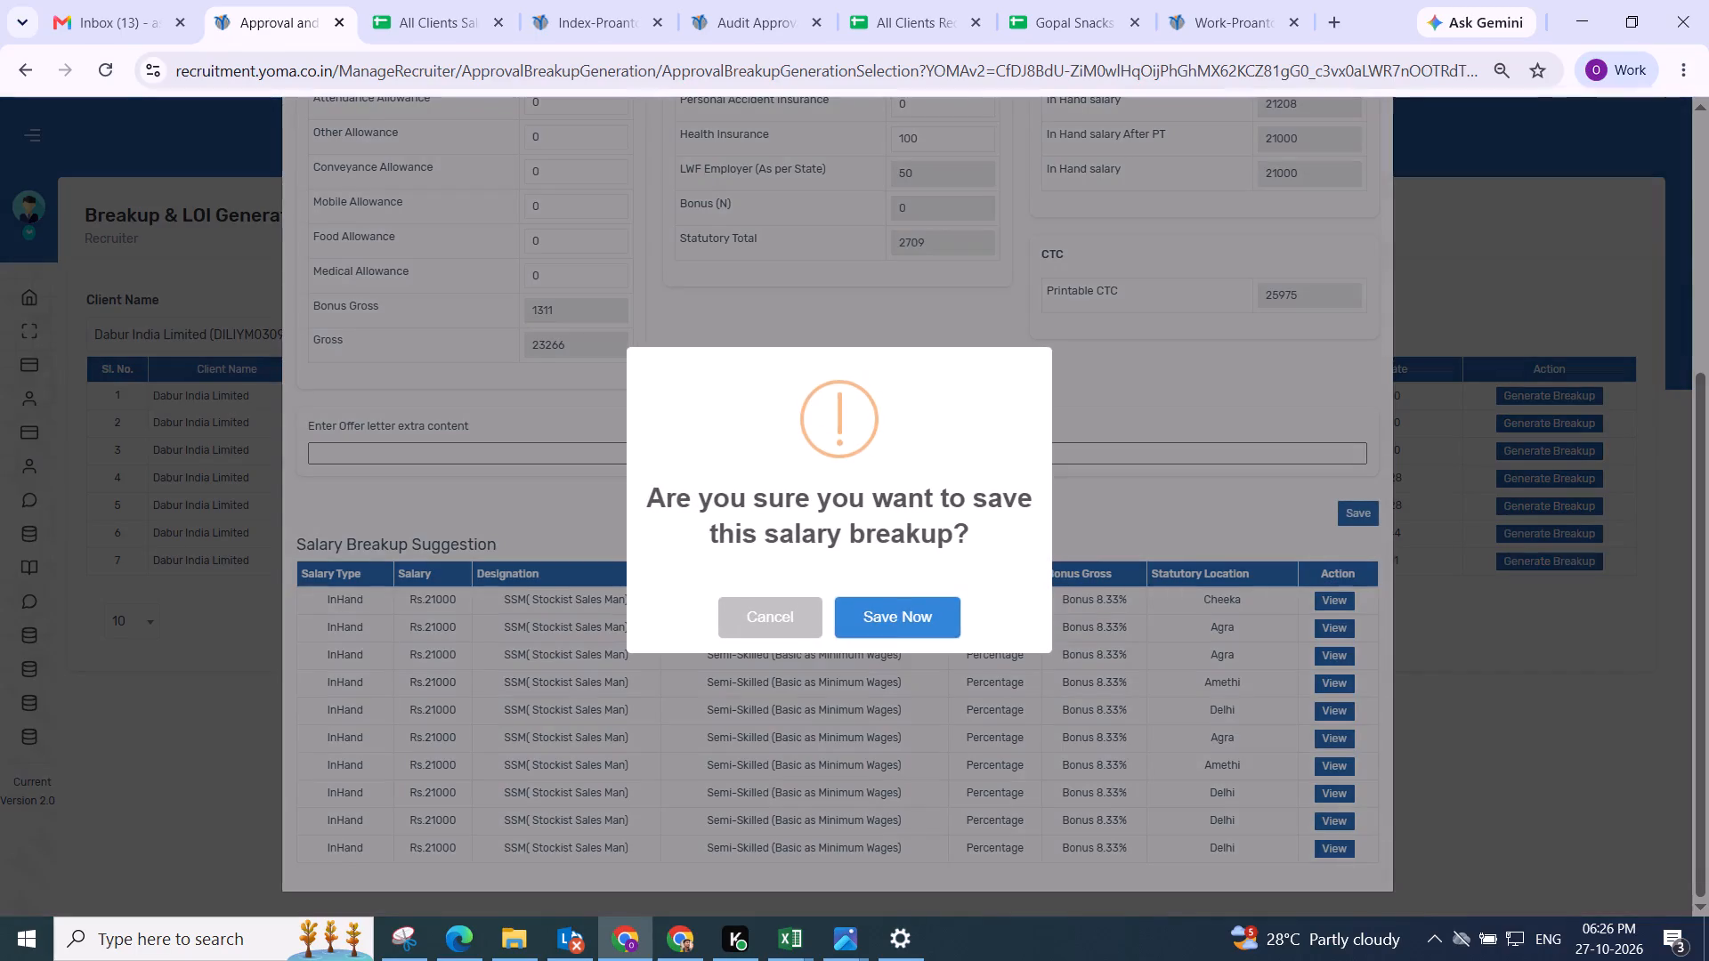
left_click(882, 613)
scroll(877, 608, "up", 4)
middle_click(877, 608)
scroll(956, 380, "up", 4)
scroll(991, 348, "down", 1)
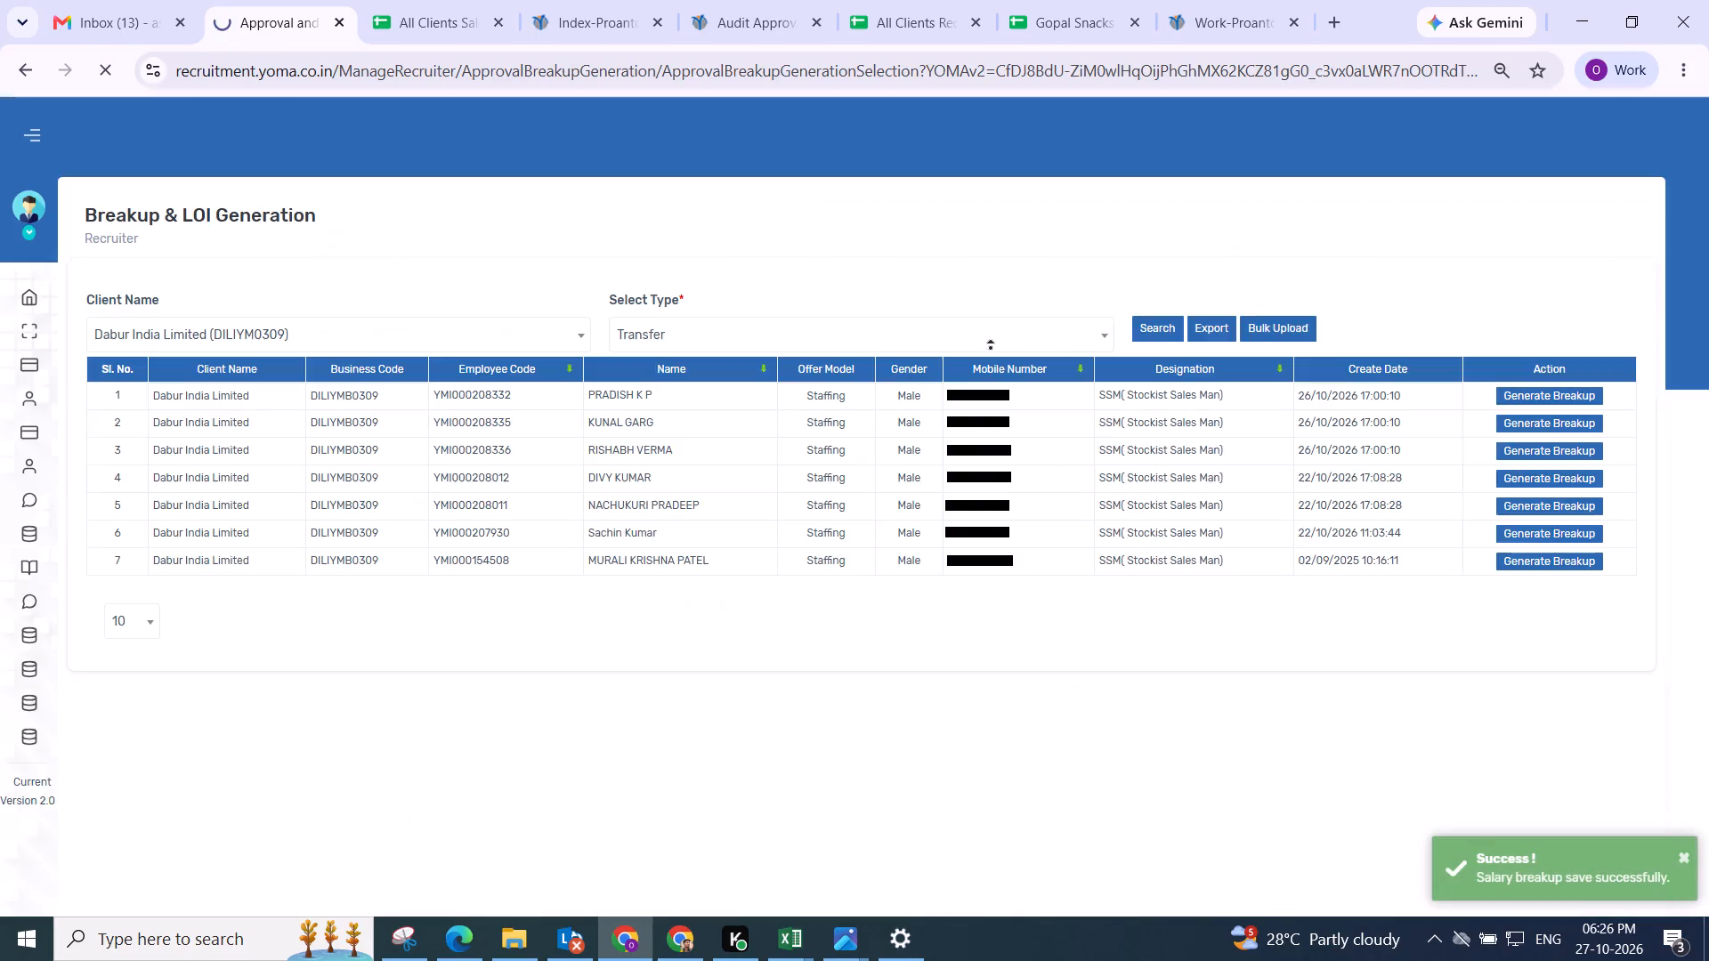
scroll(944, 289, "up", 3)
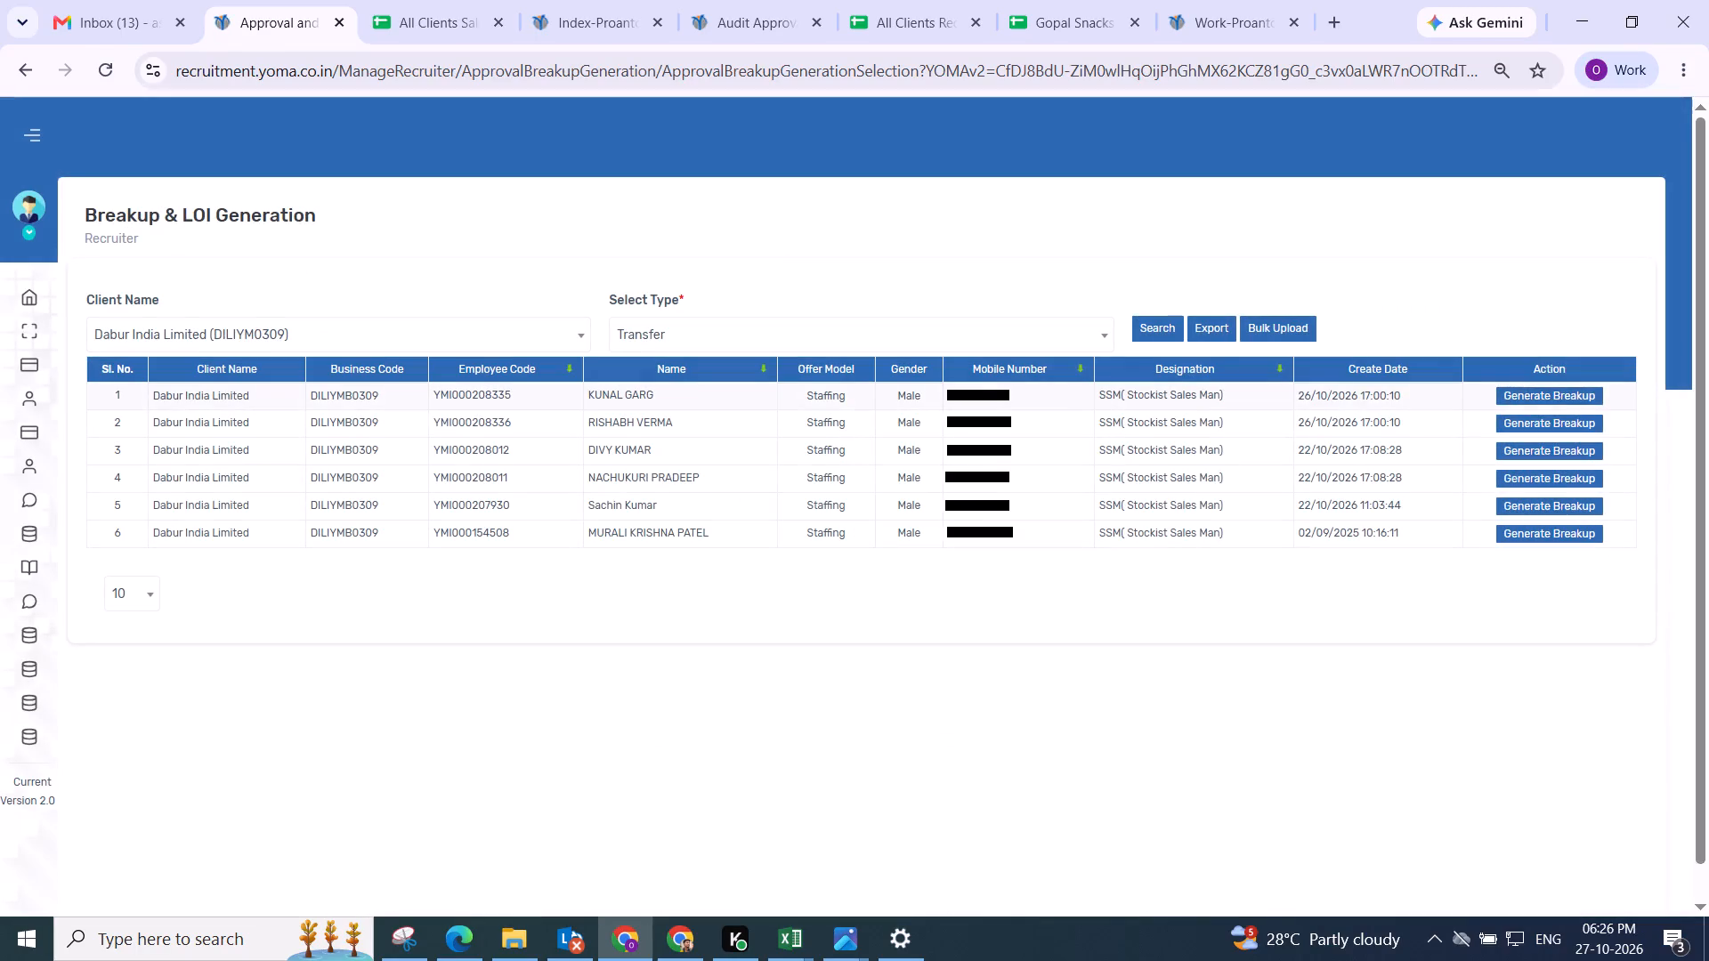
Generate the first listed Sunam employee's breakup using Semi-Skilled (Basic as Minimum Wages), Percentage HRA, Bonus 8.33% and statutory location Ajnala.
left_click(1507, 393)
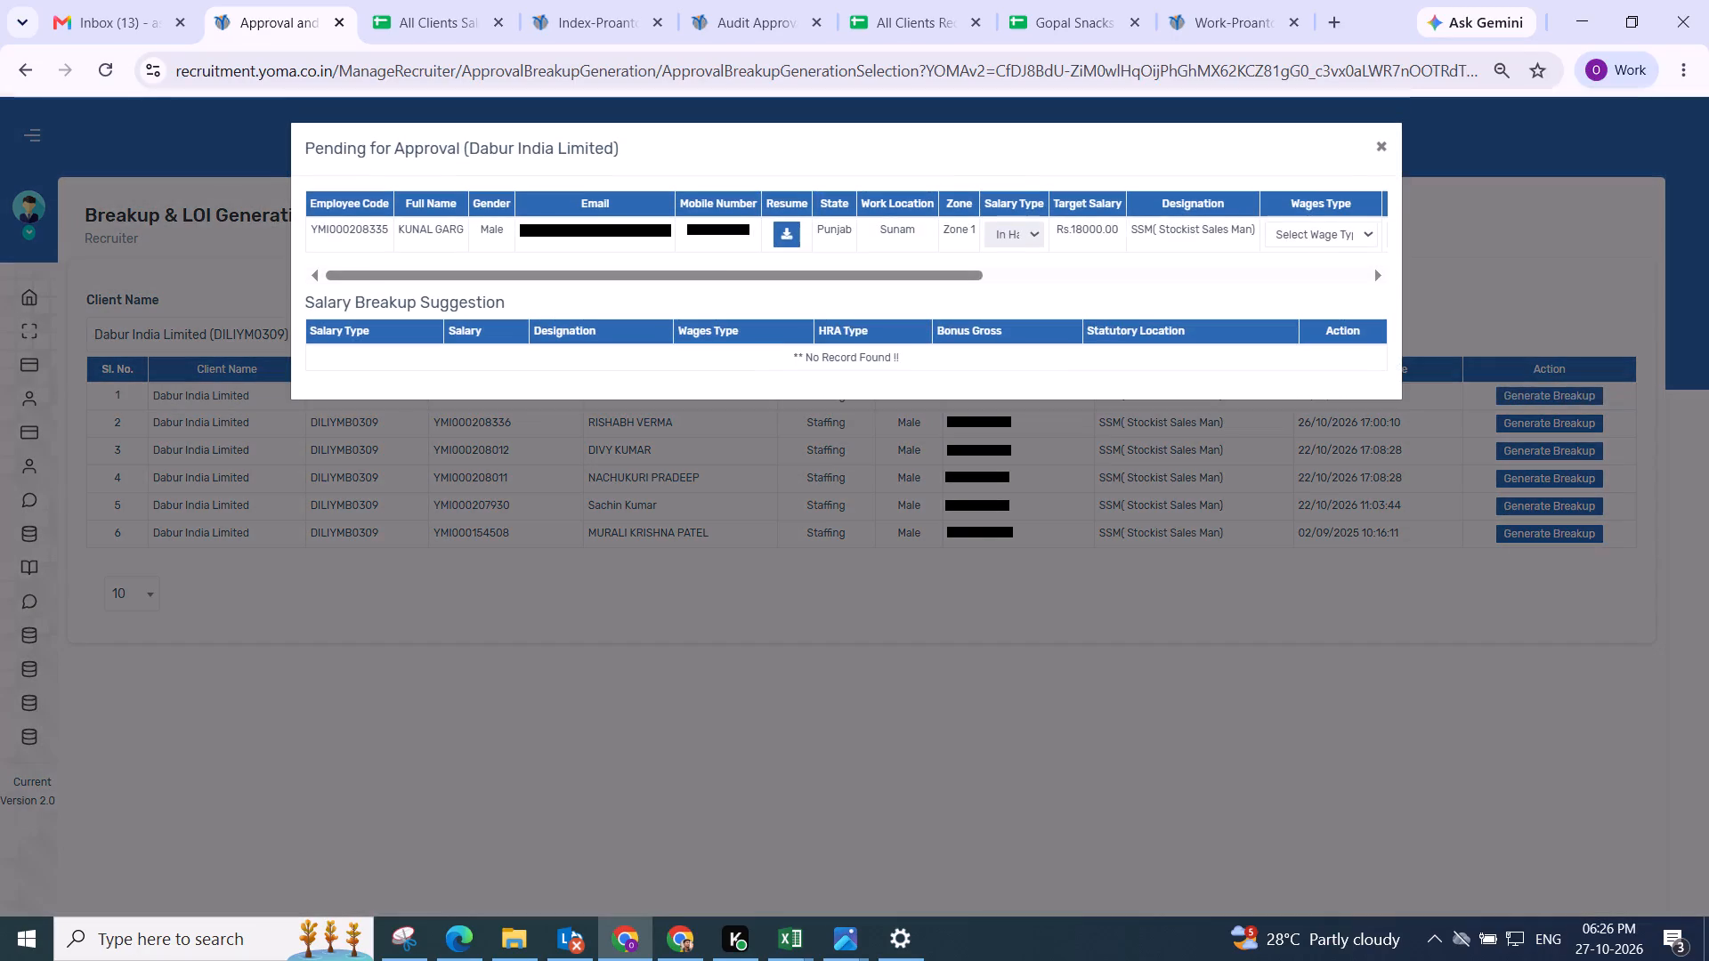
left_click_drag(674, 279, 1622, 267)
left_click_drag(631, 238, 644, 236)
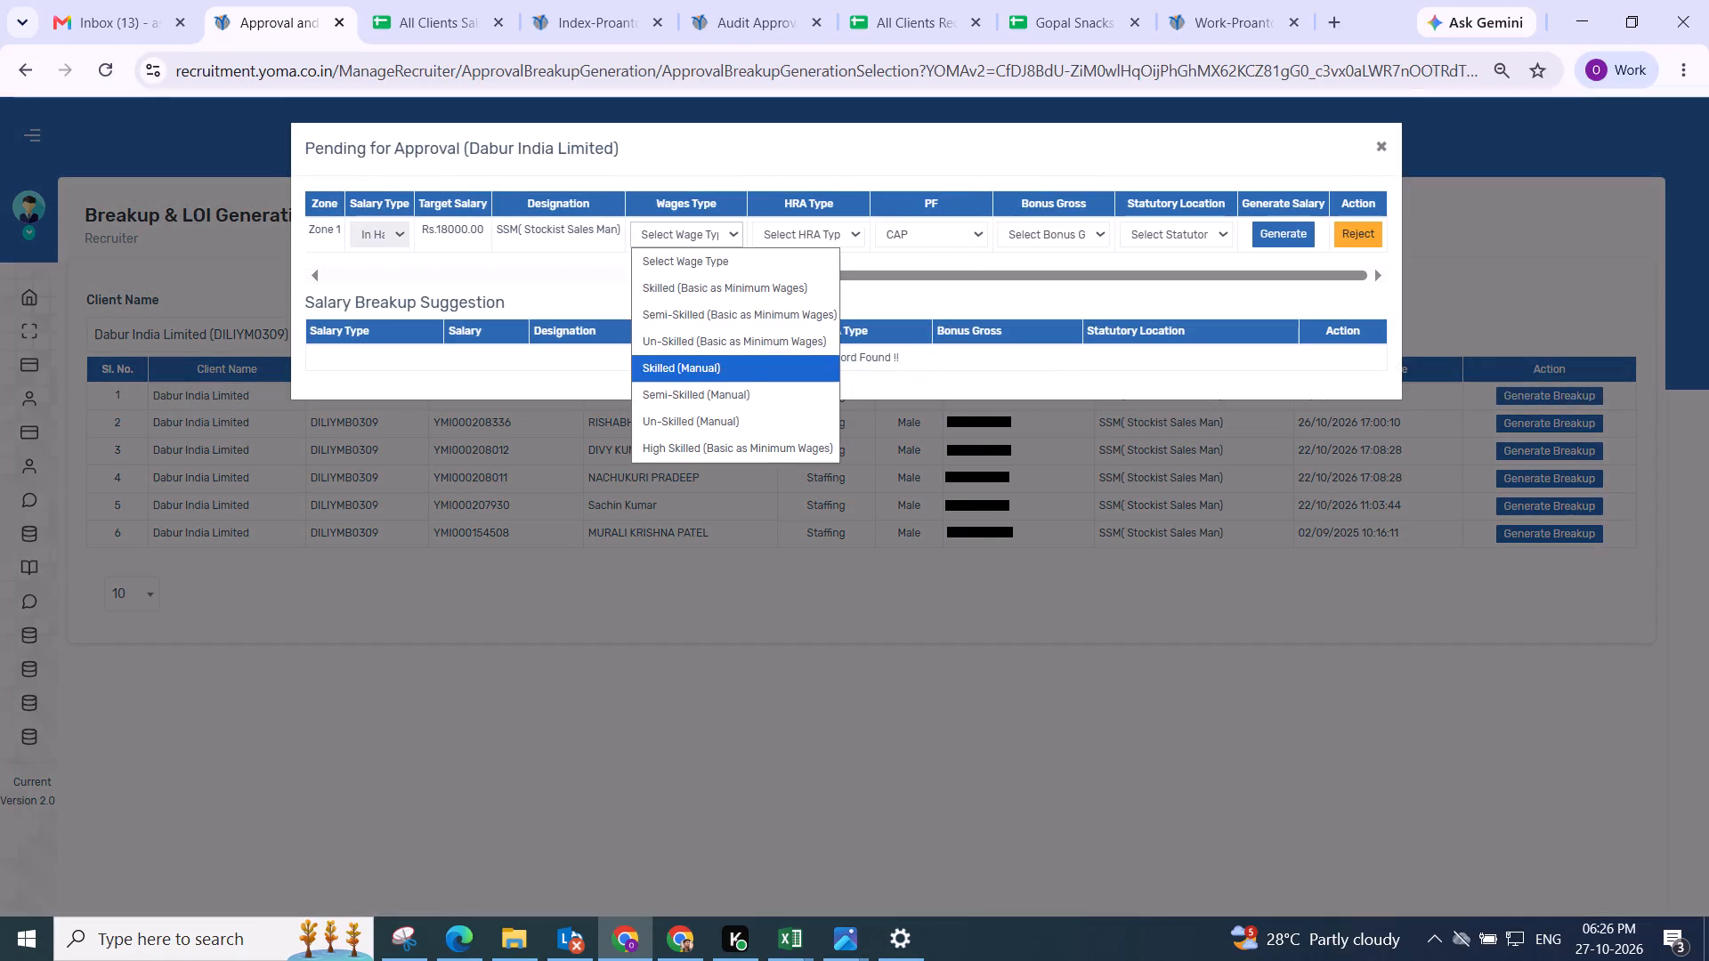
left_click(716, 319)
left_click(799, 238)
left_click_drag(790, 285, 829, 270)
left_click(941, 227)
left_click(1091, 230)
left_click_drag(1049, 285, 1089, 268)
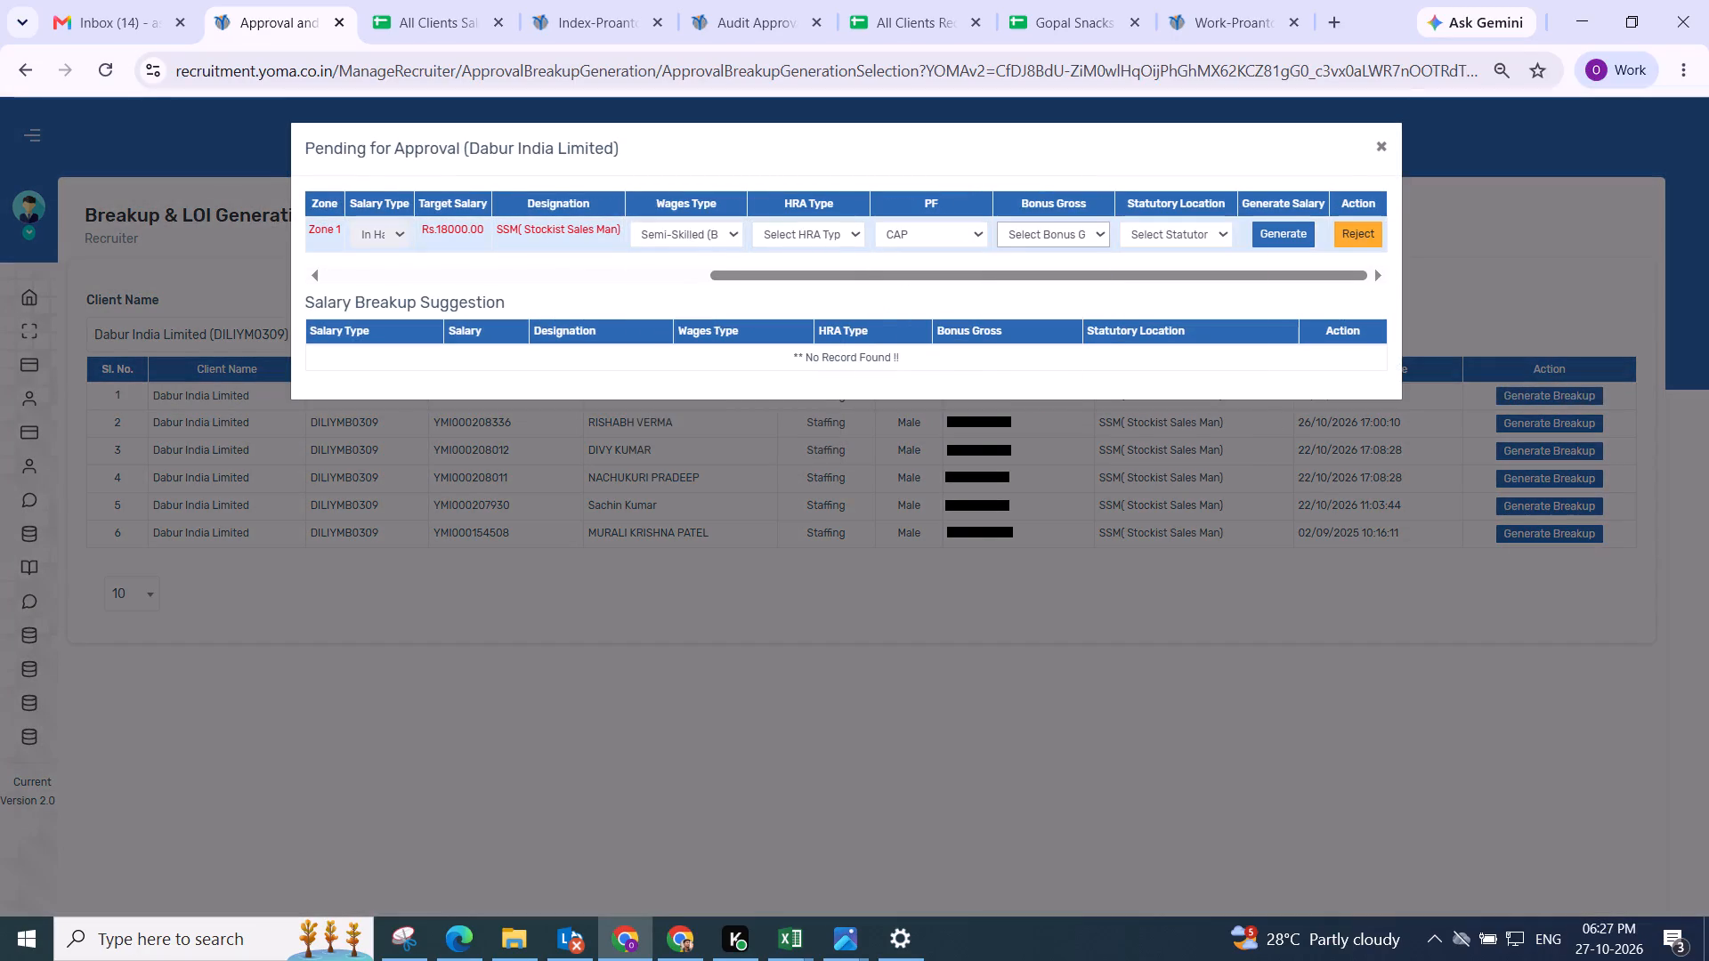
left_click(1186, 223)
left_click_drag(1161, 301, 1171, 287)
left_click(1308, 236)
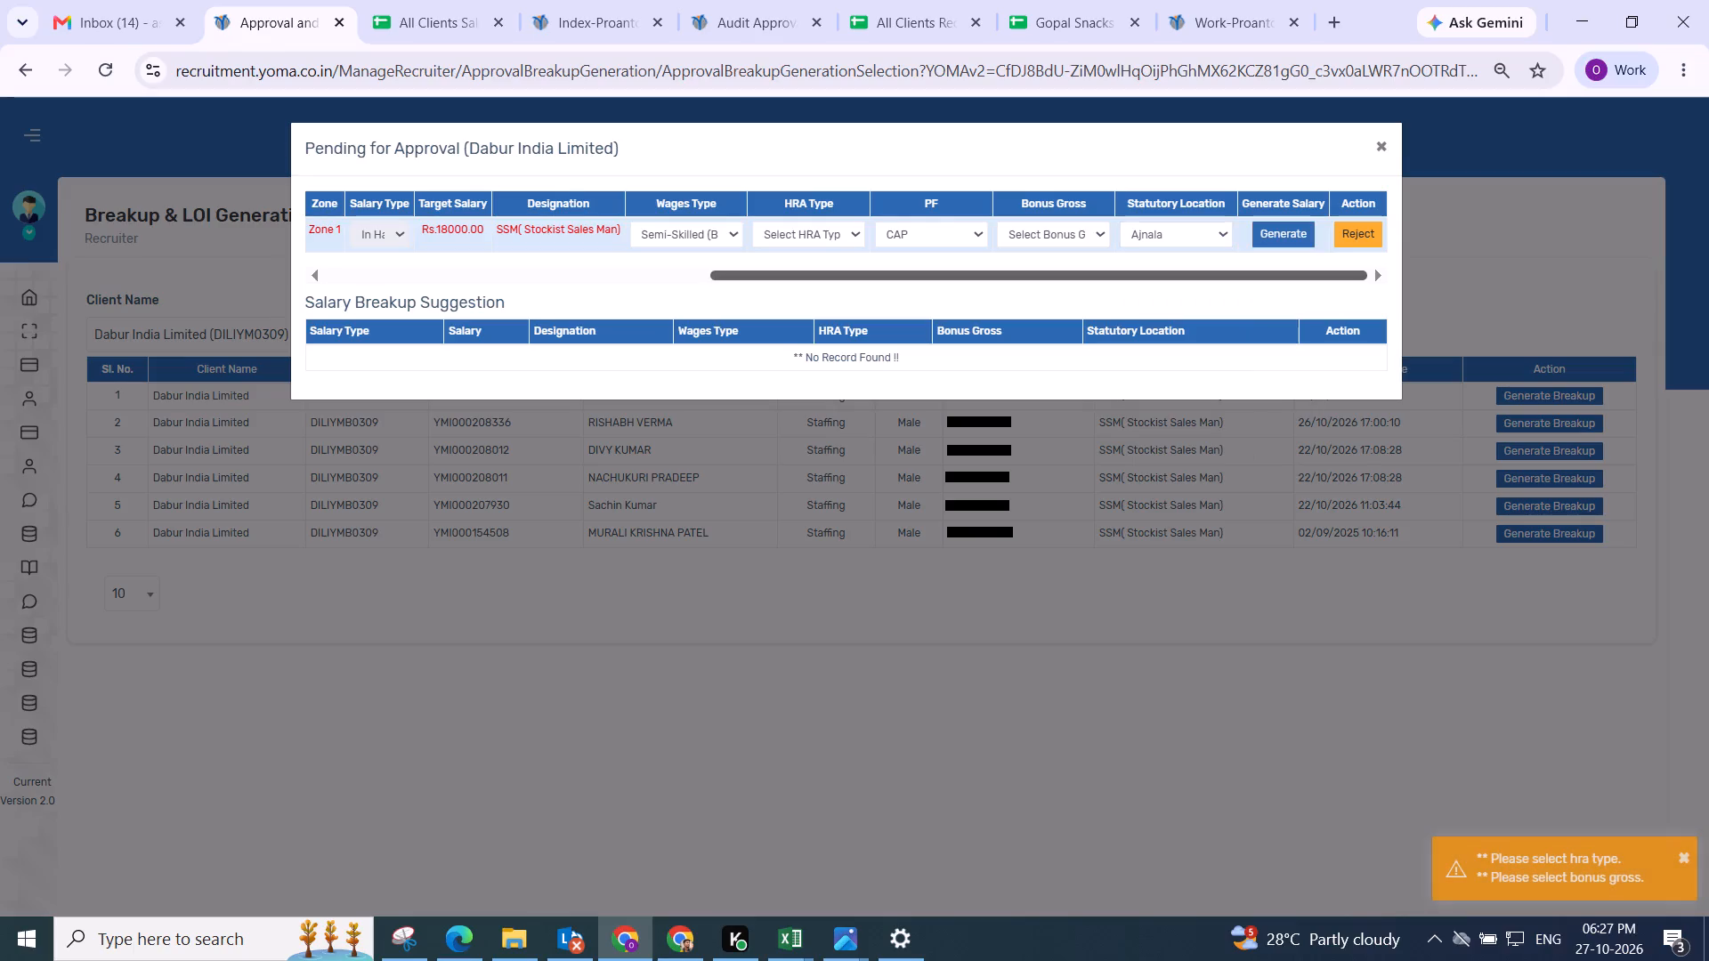
left_click(1019, 235)
left_click(1026, 277)
left_click(1238, 234)
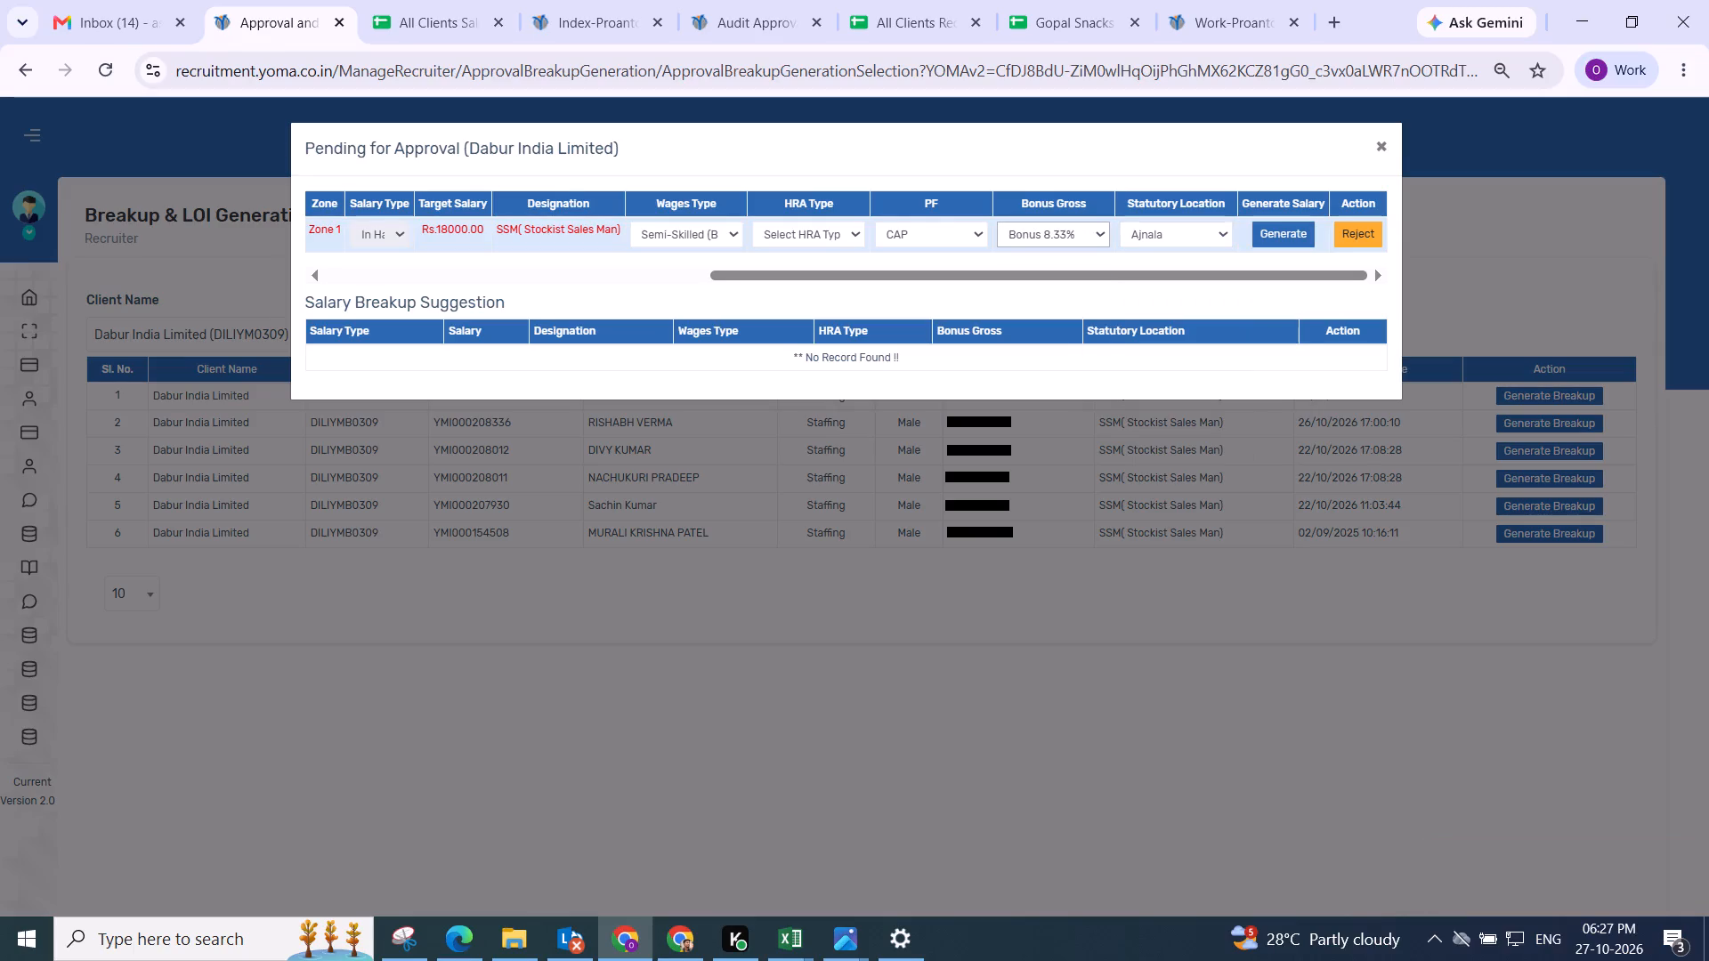
left_click(1258, 232)
left_click(1271, 231)
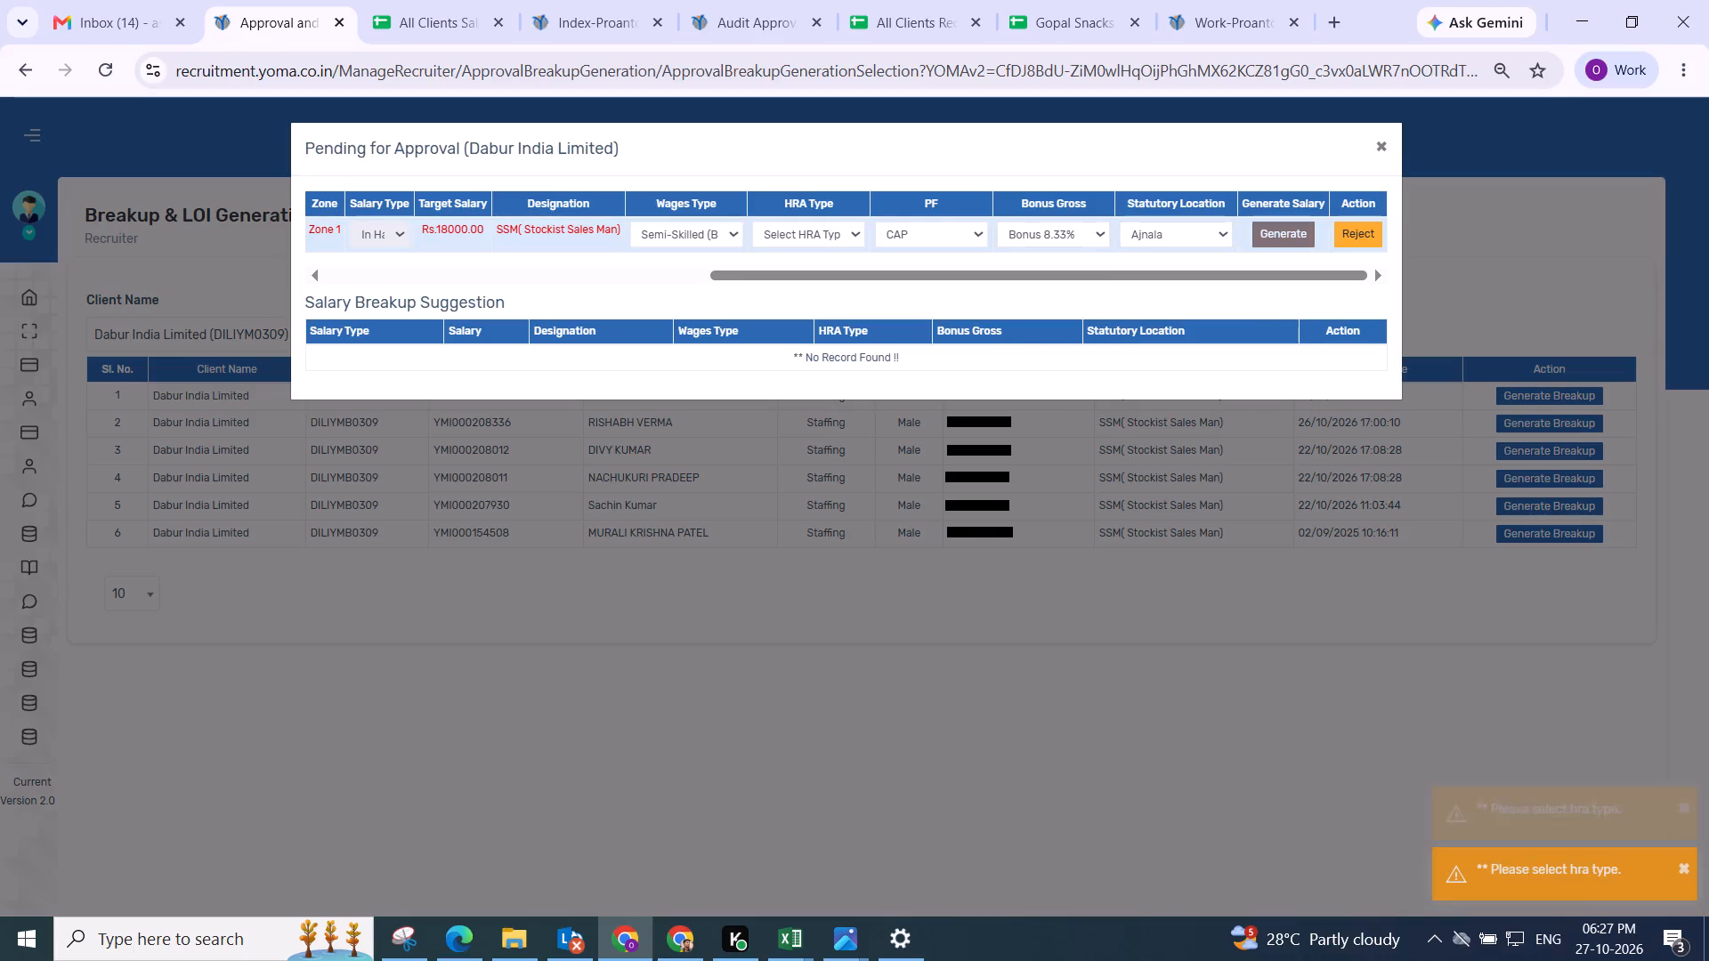
left_click(790, 246)
left_click_drag(797, 295, 807, 293)
left_click(1288, 236)
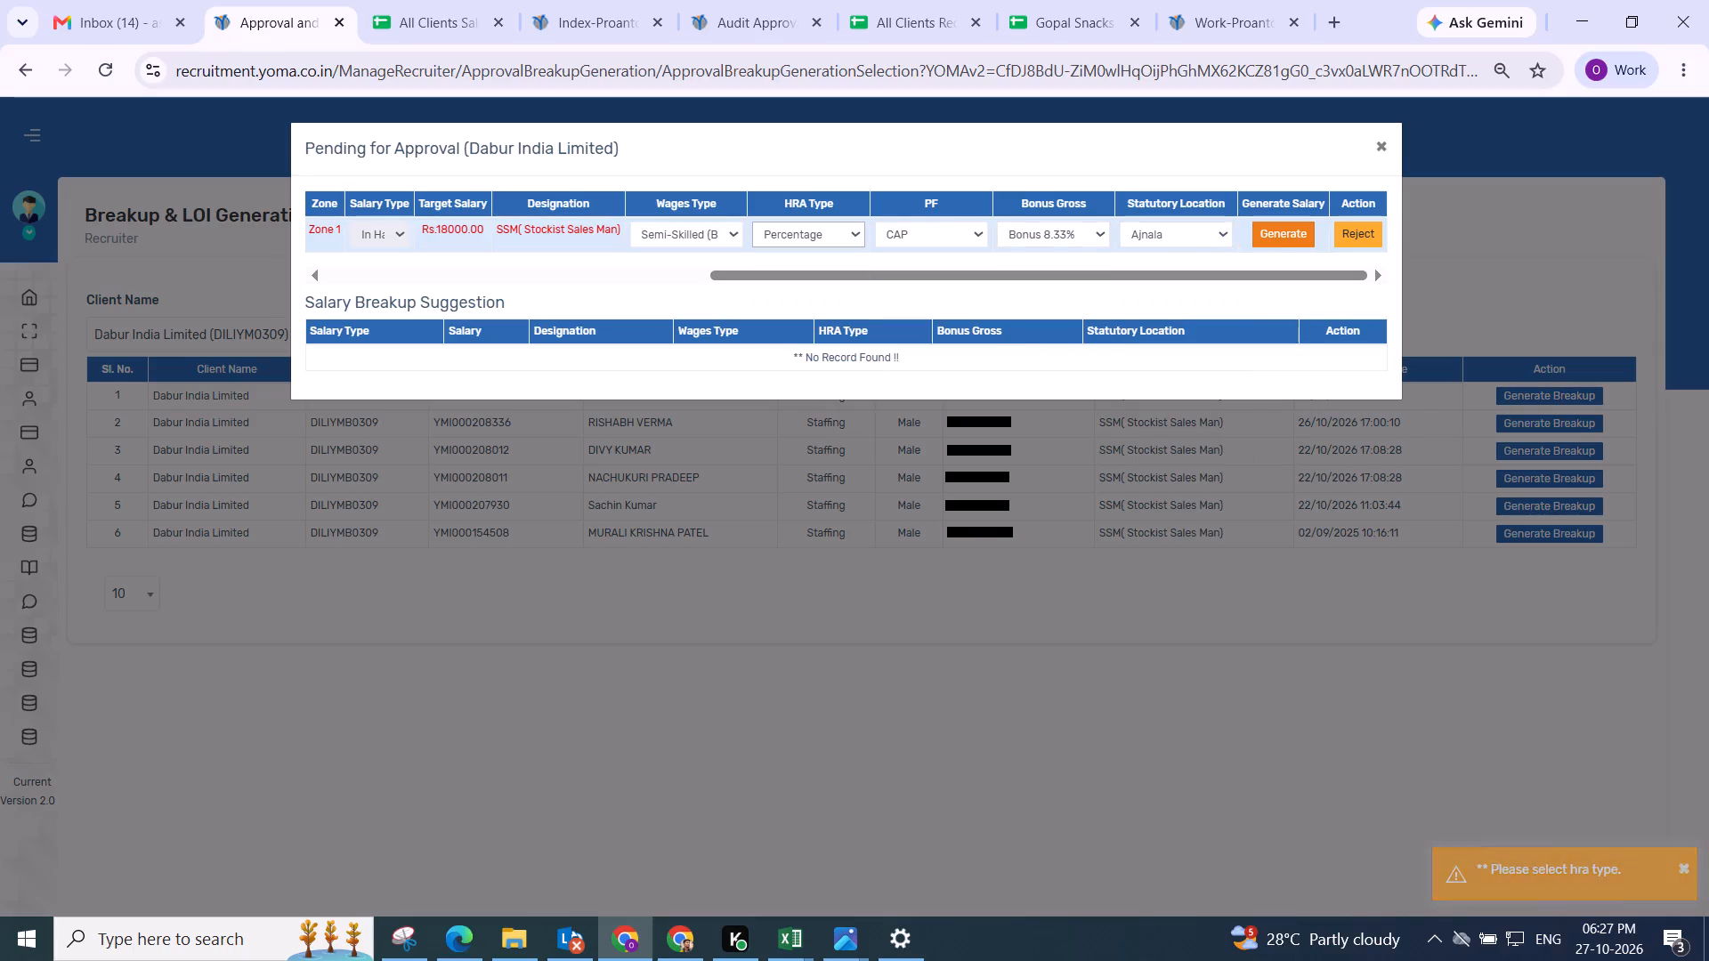
Adjust the gross components of the Sunam employee's breakup and save it.
scroll(837, 364, "up", 4)
scroll(643, 357, "up", 2)
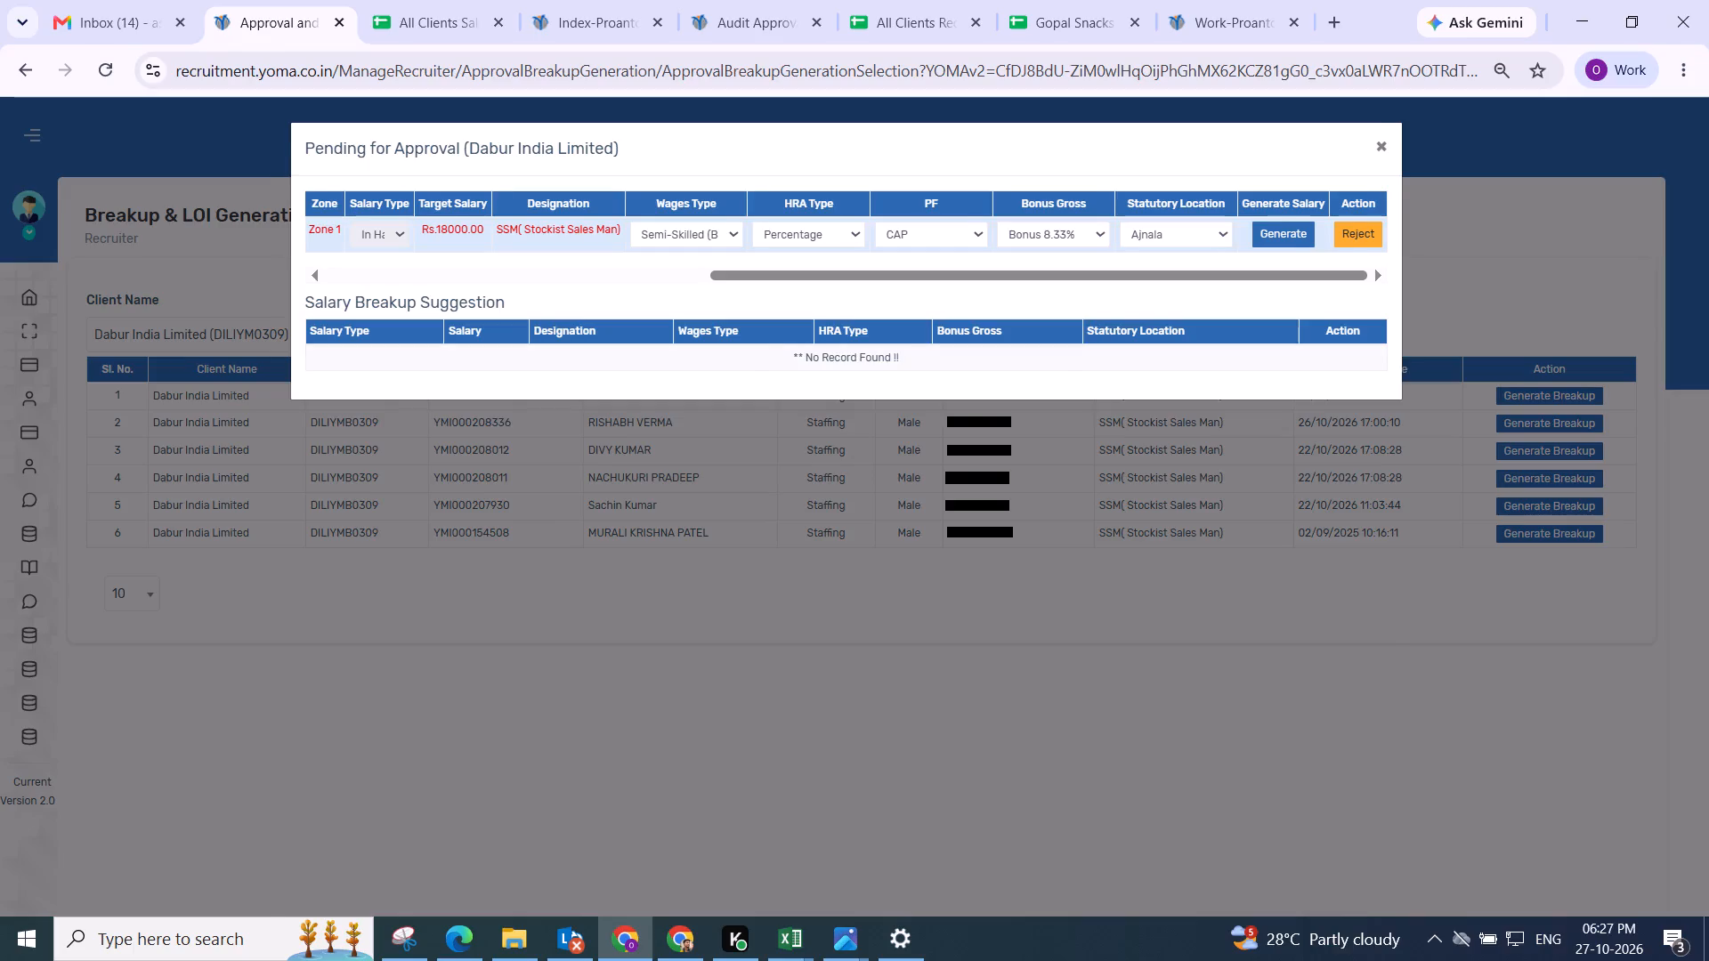
left_click(644, 358)
left_click_drag(594, 346, 606, 338)
left_click(613, 334)
left_click(614, 327)
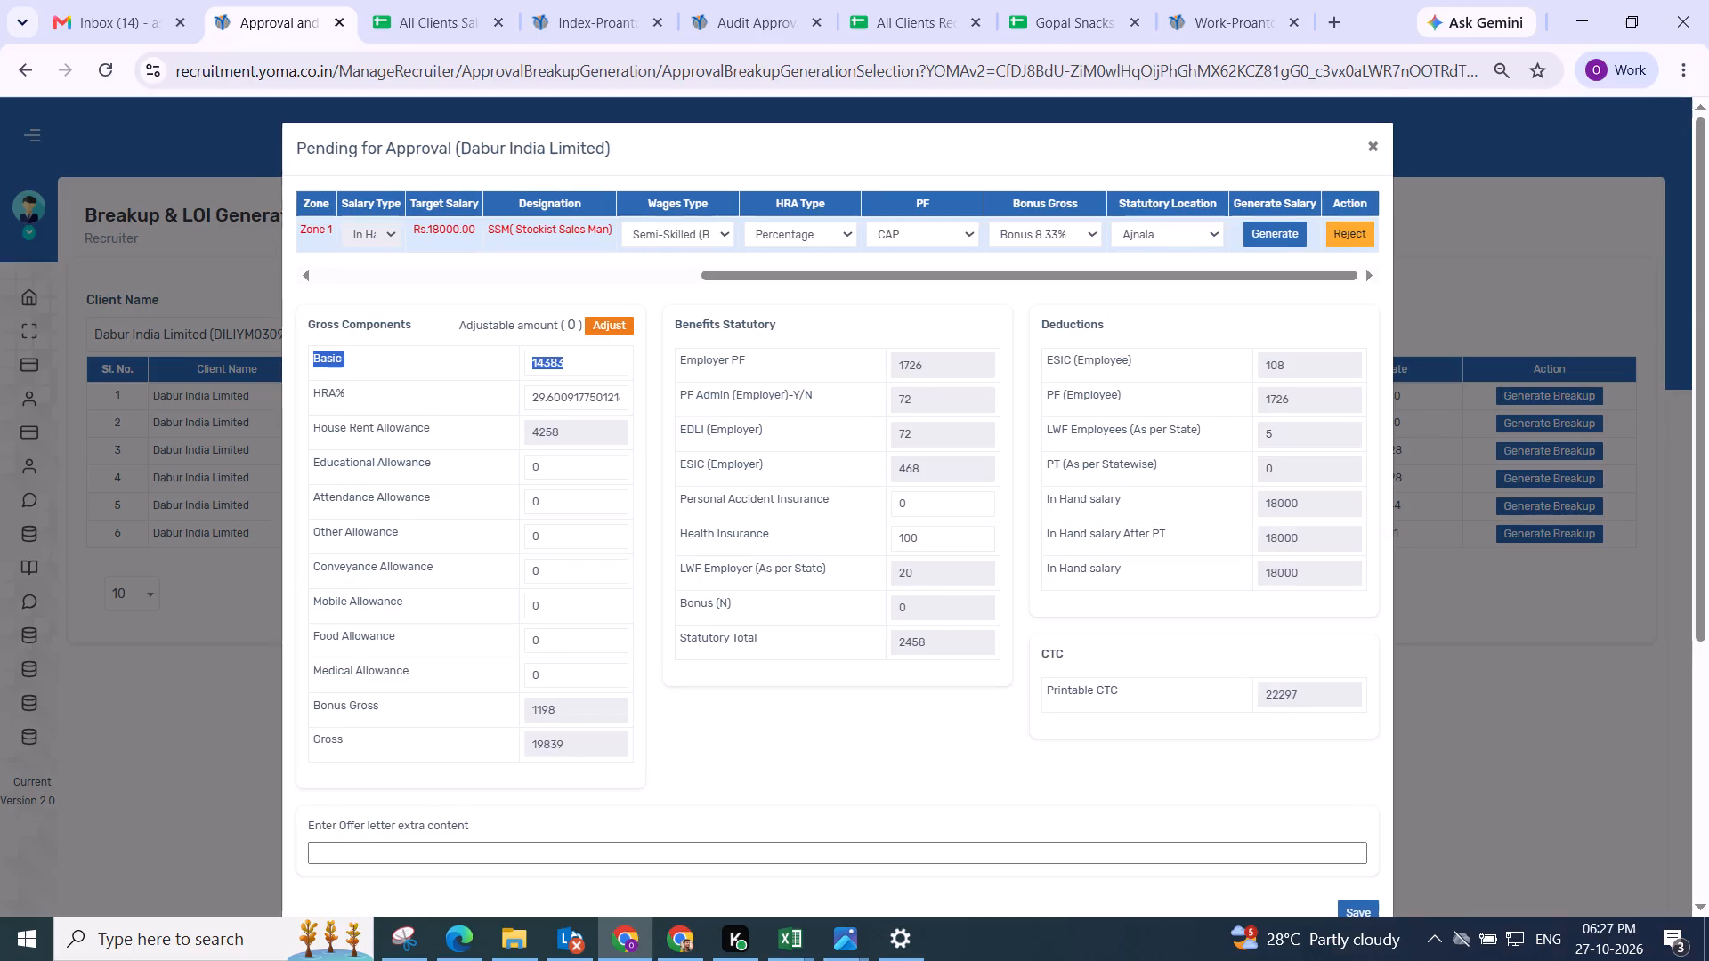
scroll(673, 392, "down", 3)
left_click_drag(846, 351, 895, 354)
left_click_drag(1349, 513, 1311, 502)
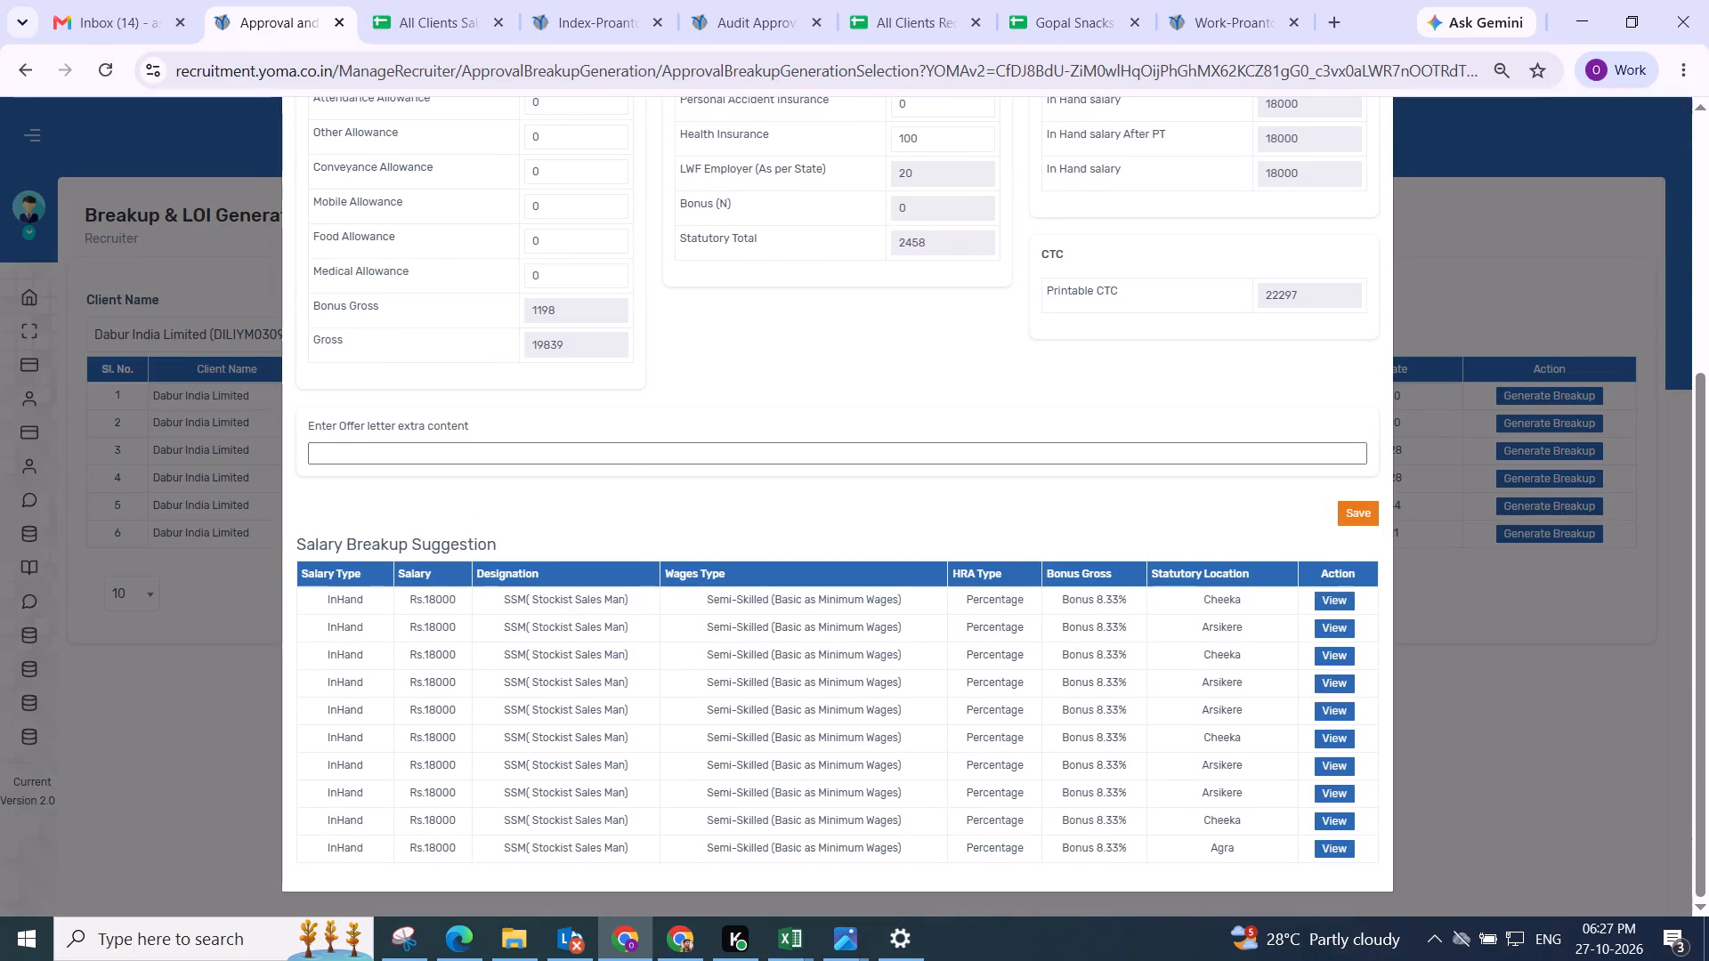
left_click_drag(1311, 502, 1323, 505)
scroll(935, 478, "up", 4)
scroll(863, 501, "down", 4)
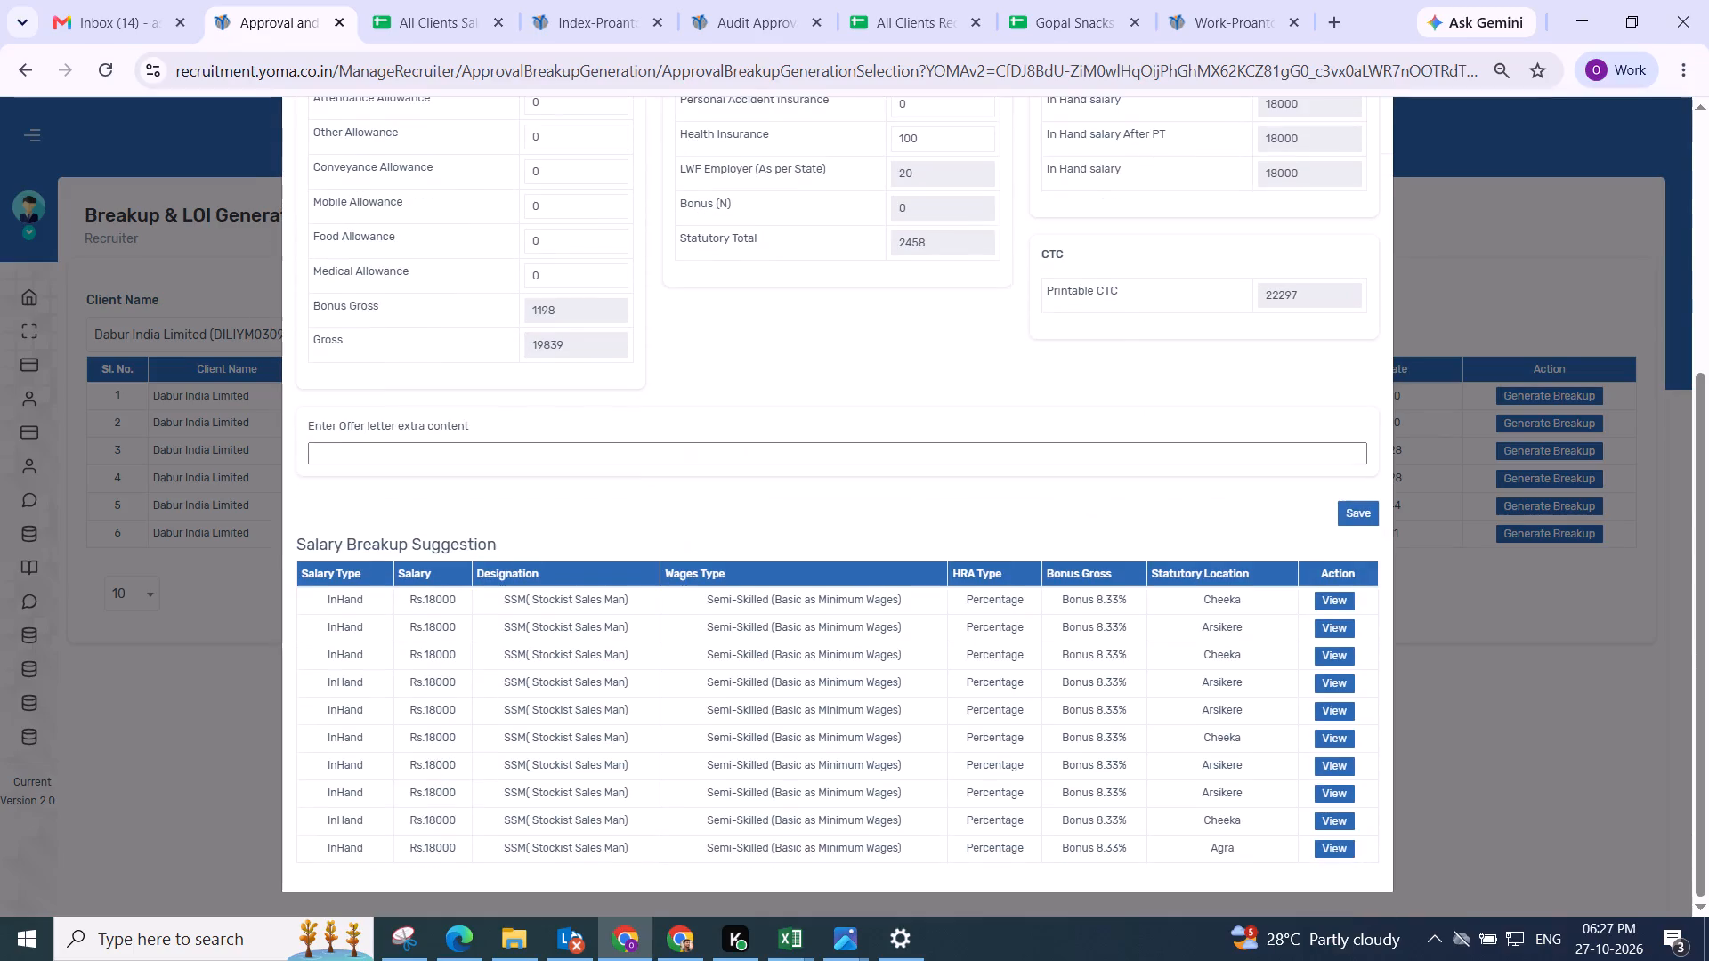
left_click(1348, 517)
left_click(889, 611)
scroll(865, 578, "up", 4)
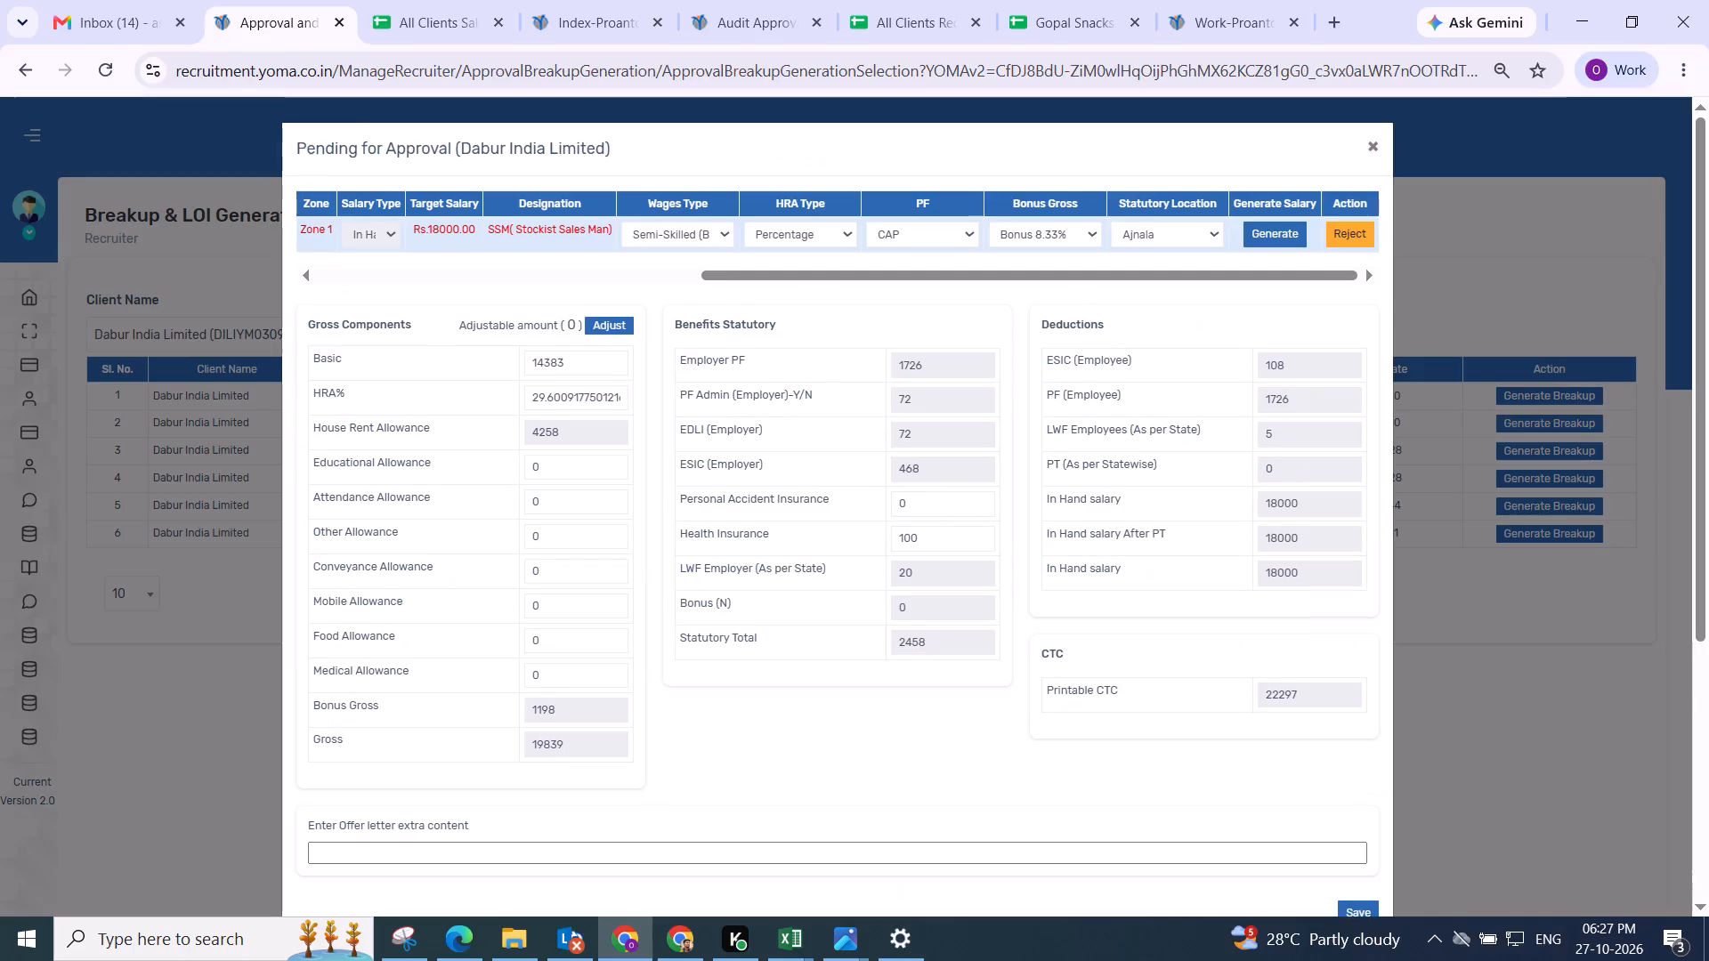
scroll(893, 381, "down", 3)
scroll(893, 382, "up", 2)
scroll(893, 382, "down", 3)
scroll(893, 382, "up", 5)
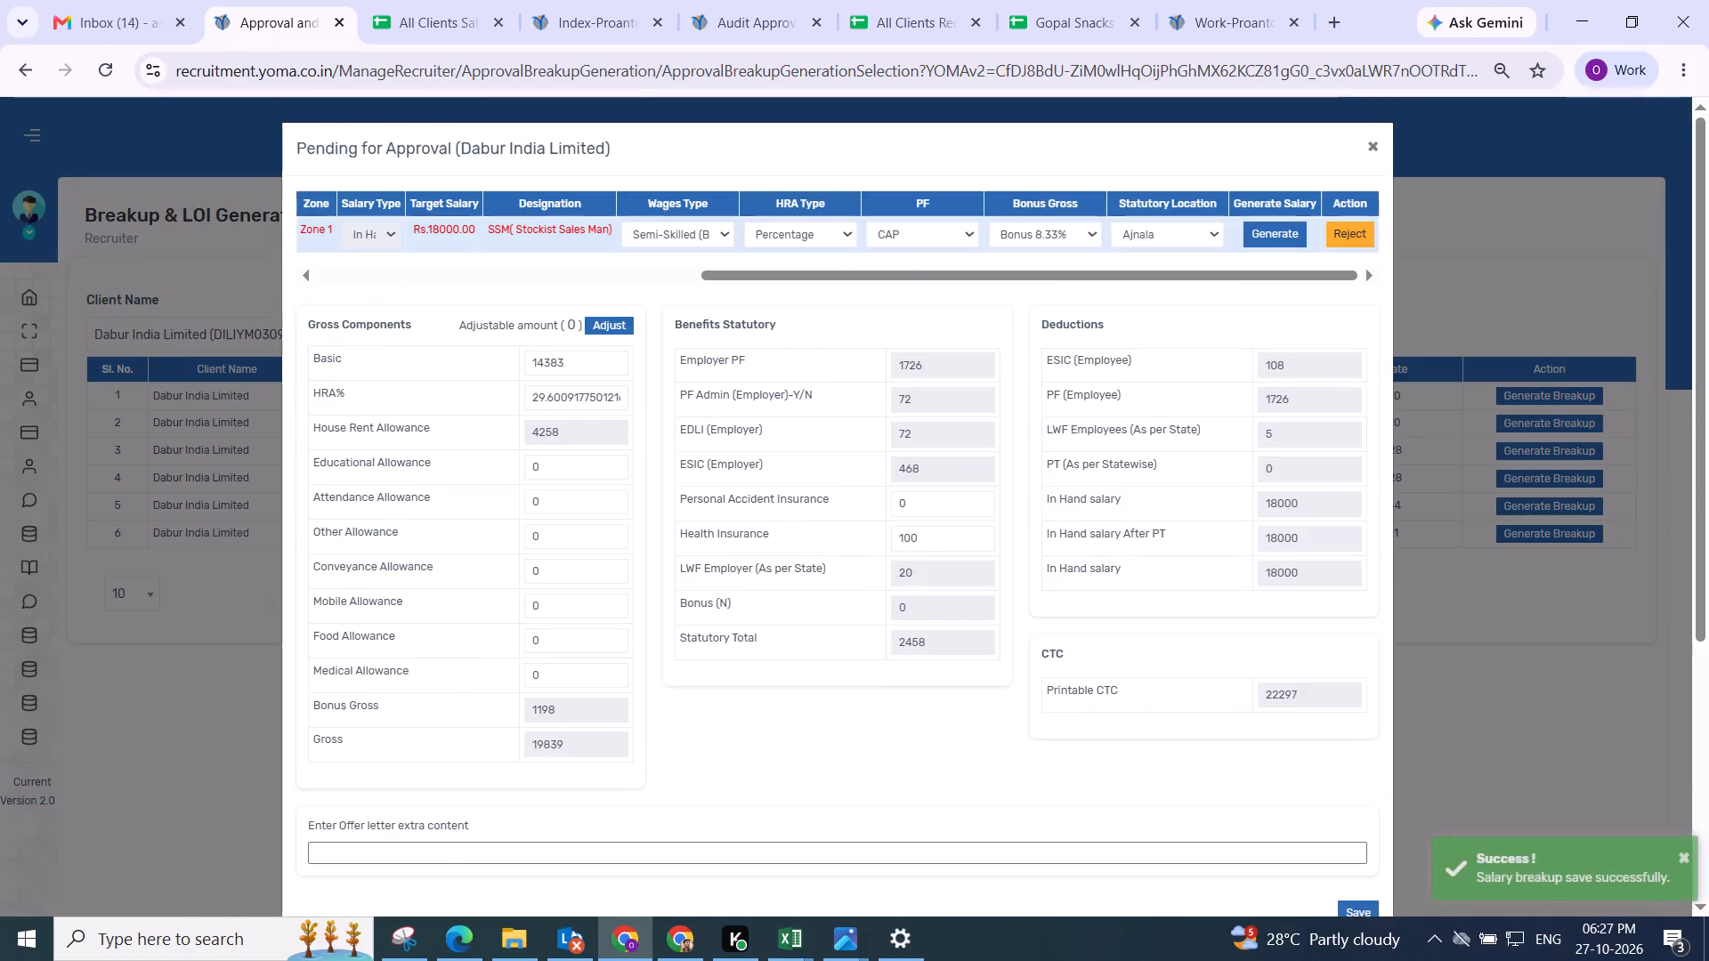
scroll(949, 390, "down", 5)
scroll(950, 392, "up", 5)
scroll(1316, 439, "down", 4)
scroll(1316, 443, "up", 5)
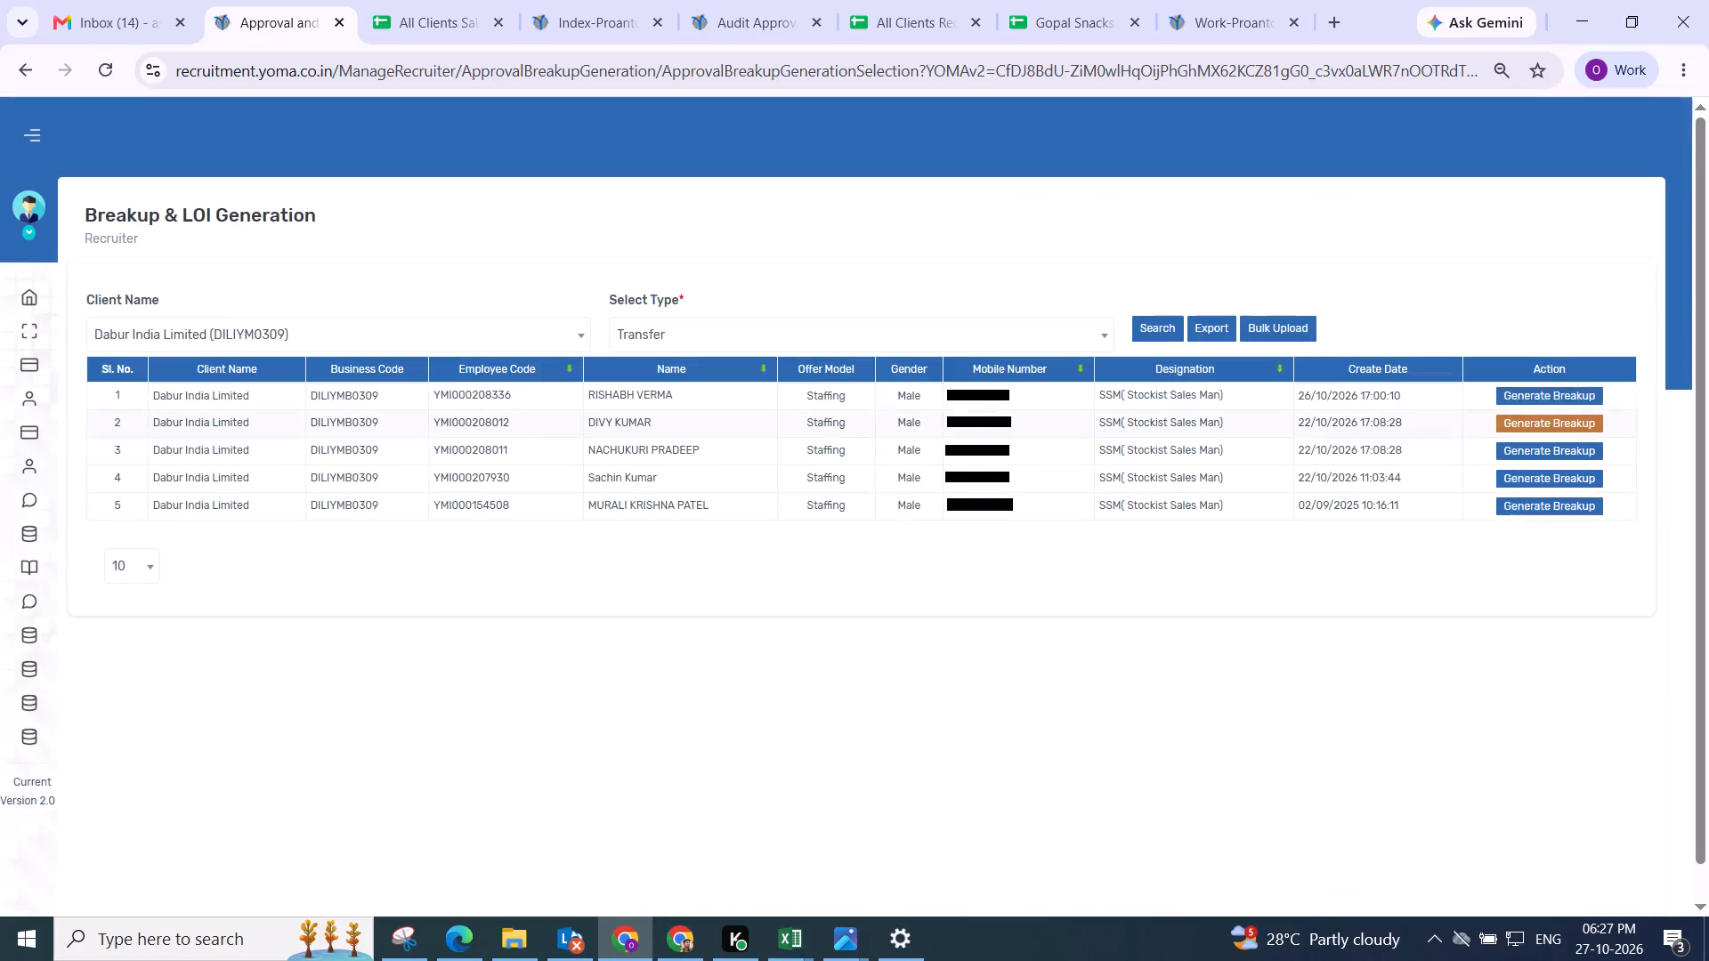
Generate the first listed Allahabad employee's breakup using Semi-Skilled (Basic as Minimum Wages), Percentage HRA, Bonus 8.33% and statutory location Agra.
left_click(1532, 403)
left_click_drag(553, 271, 694, 272)
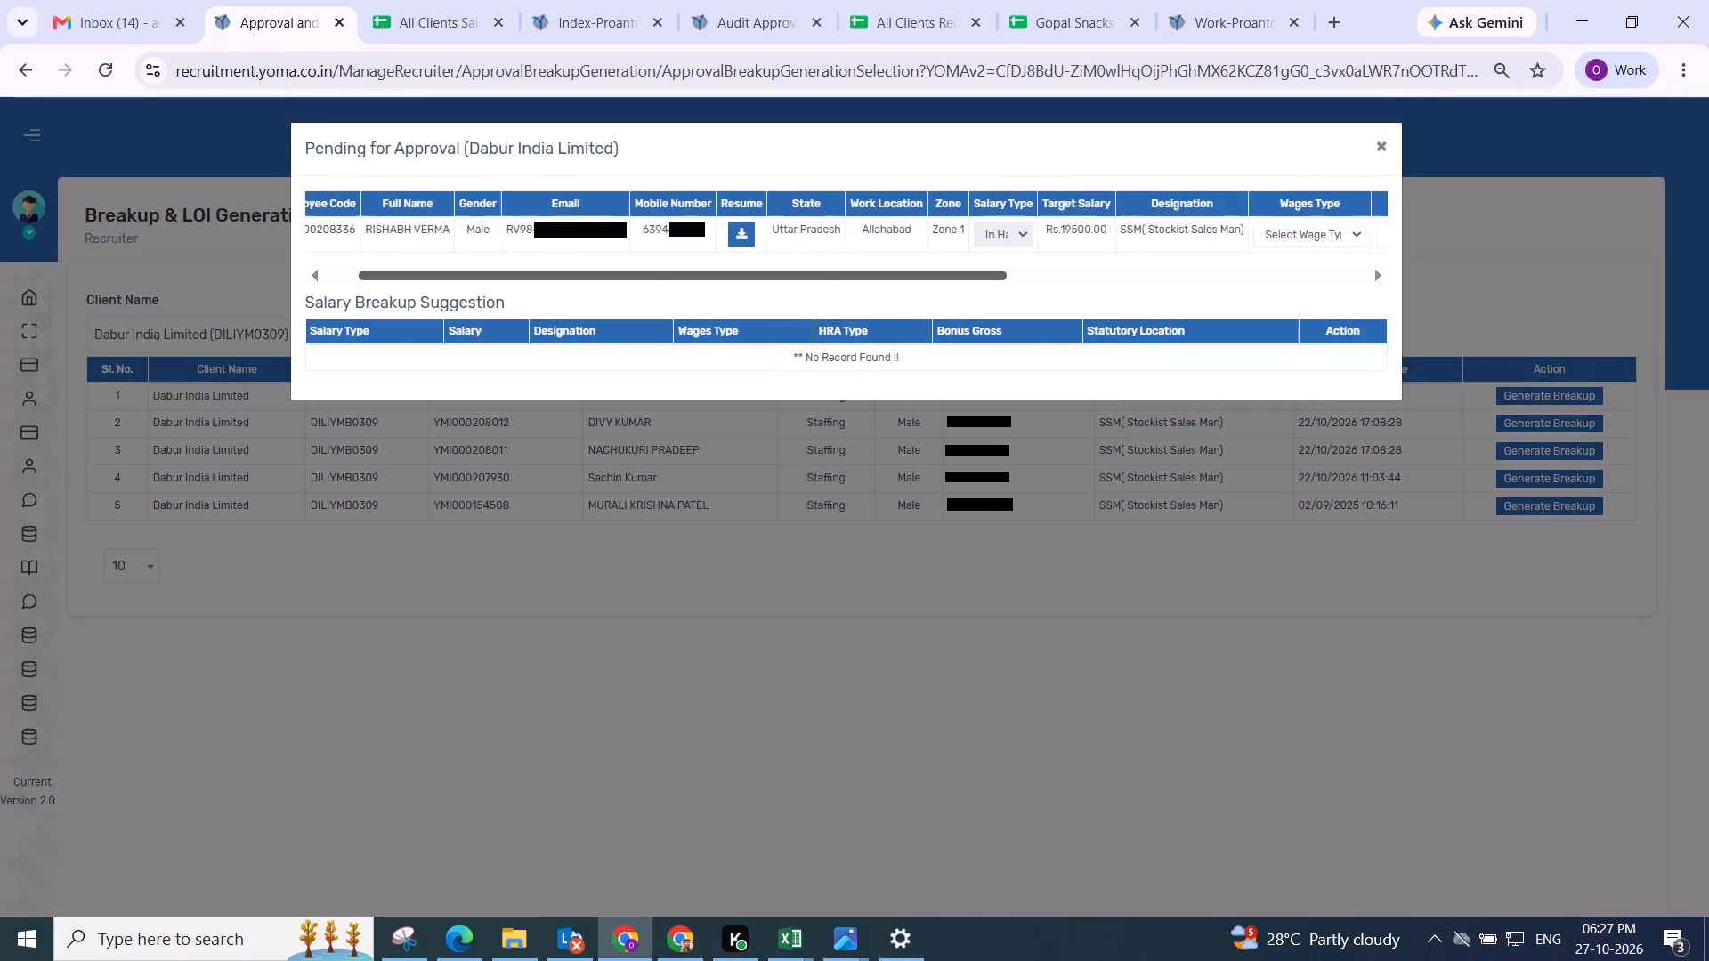
left_click_drag(694, 272, 1674, 264)
left_click(668, 240)
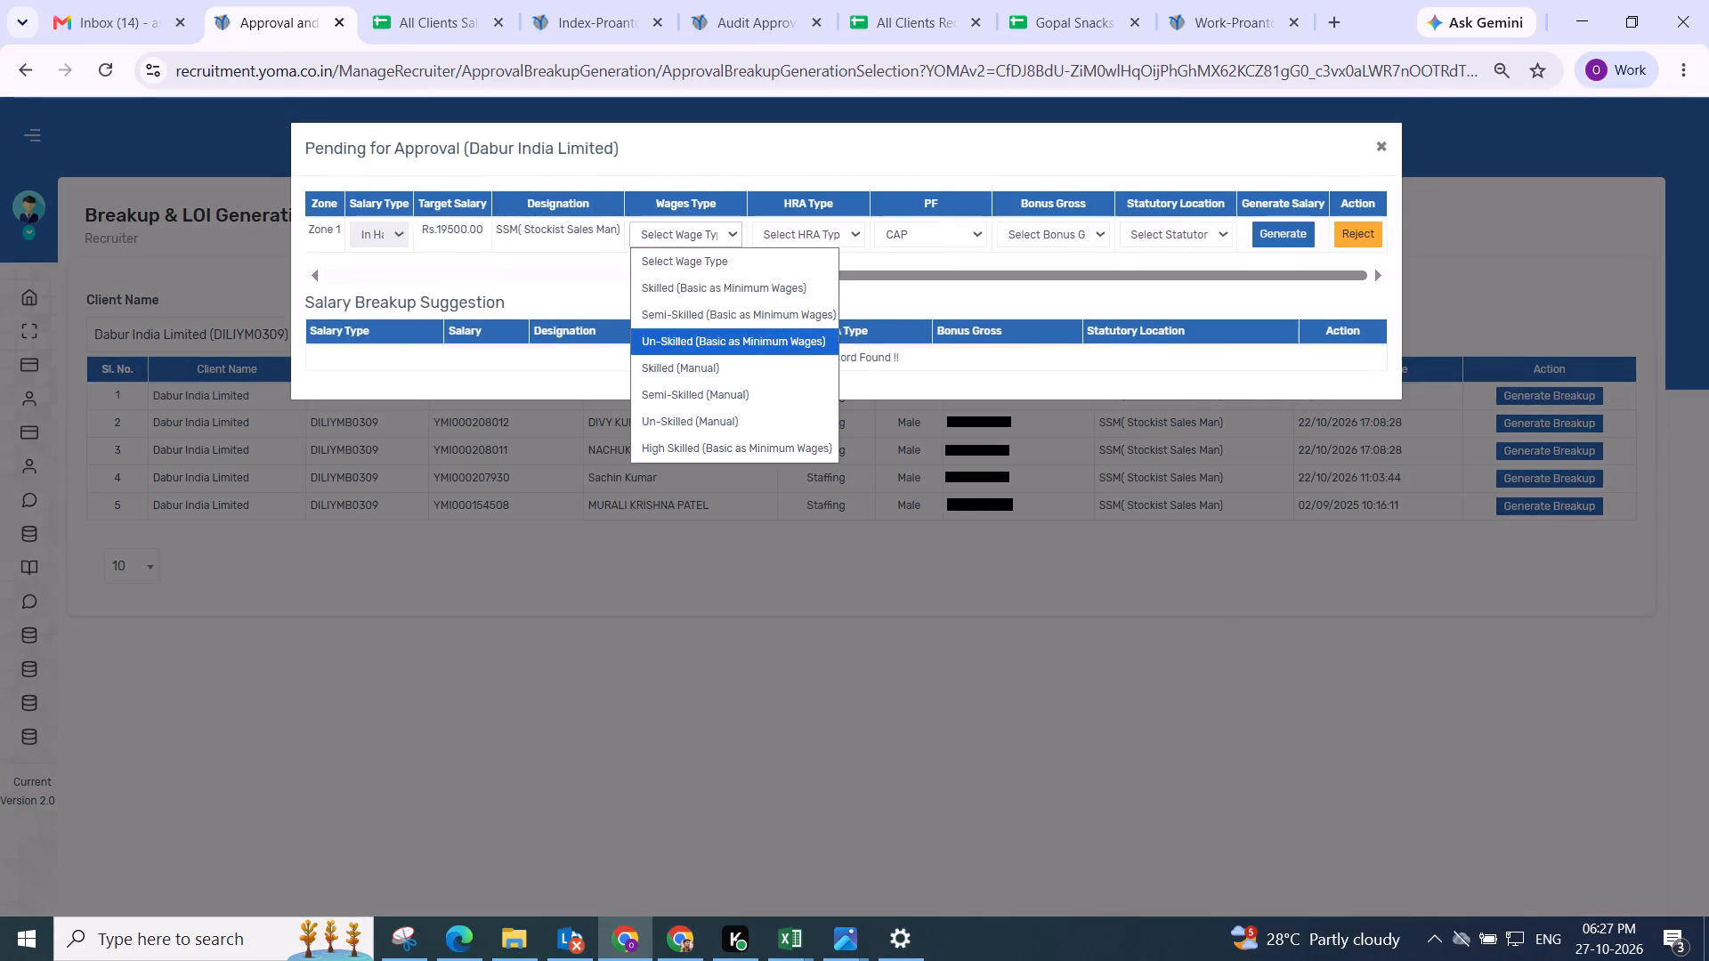
left_click_drag(693, 320, 710, 310)
left_click(806, 234)
left_click(812, 281)
left_click(946, 240)
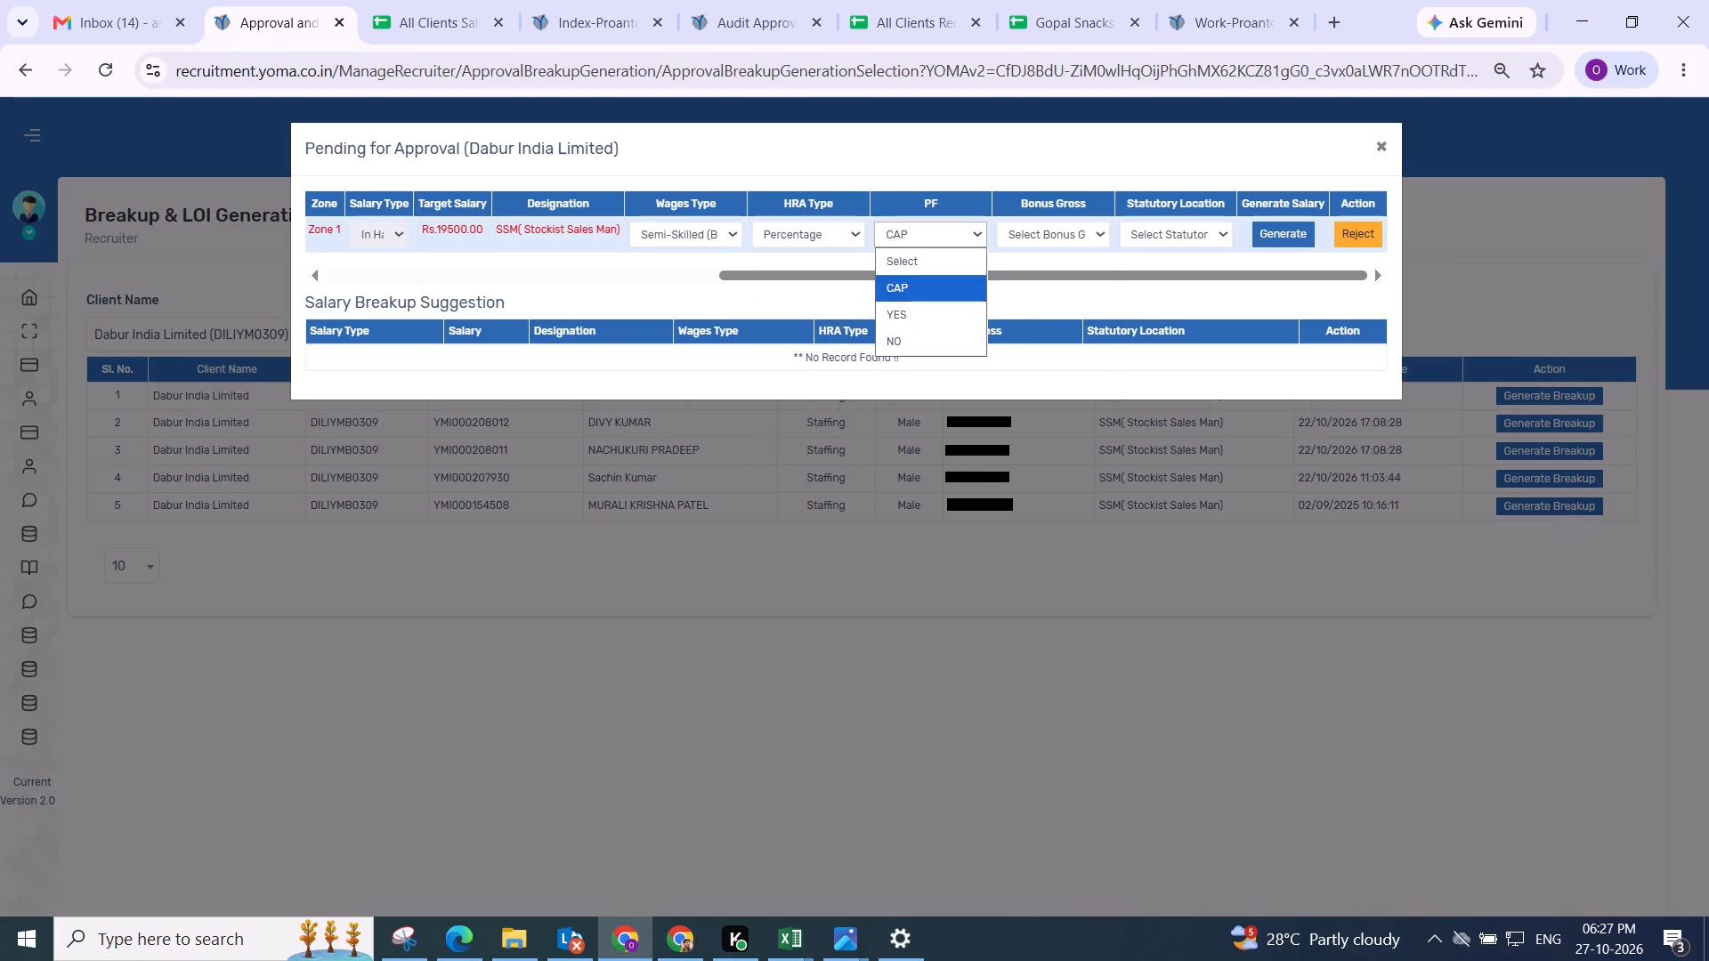
left_click(1034, 238)
left_click_drag(1051, 285, 1061, 282)
left_click_drag(1178, 222, 1175, 237)
left_click(1149, 305)
left_click(1292, 234)
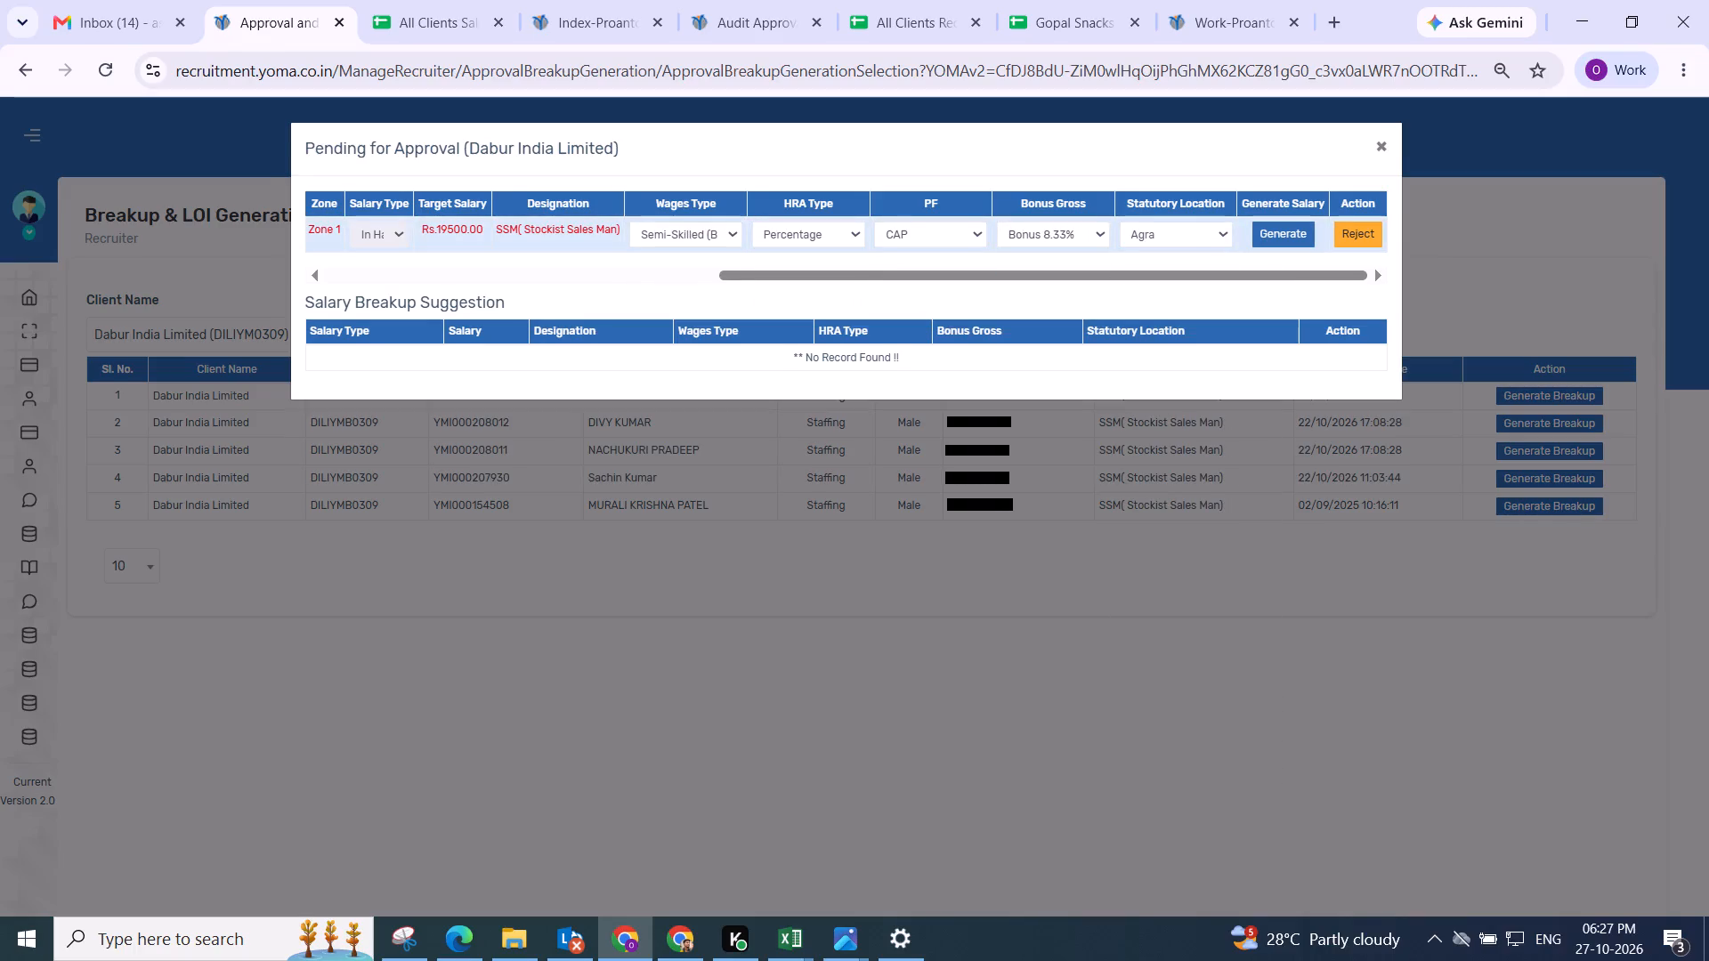
Adjust the gross components of the Allahabad employee's breakup and save it.
left_click(600, 329)
scroll(654, 332, "down", 2)
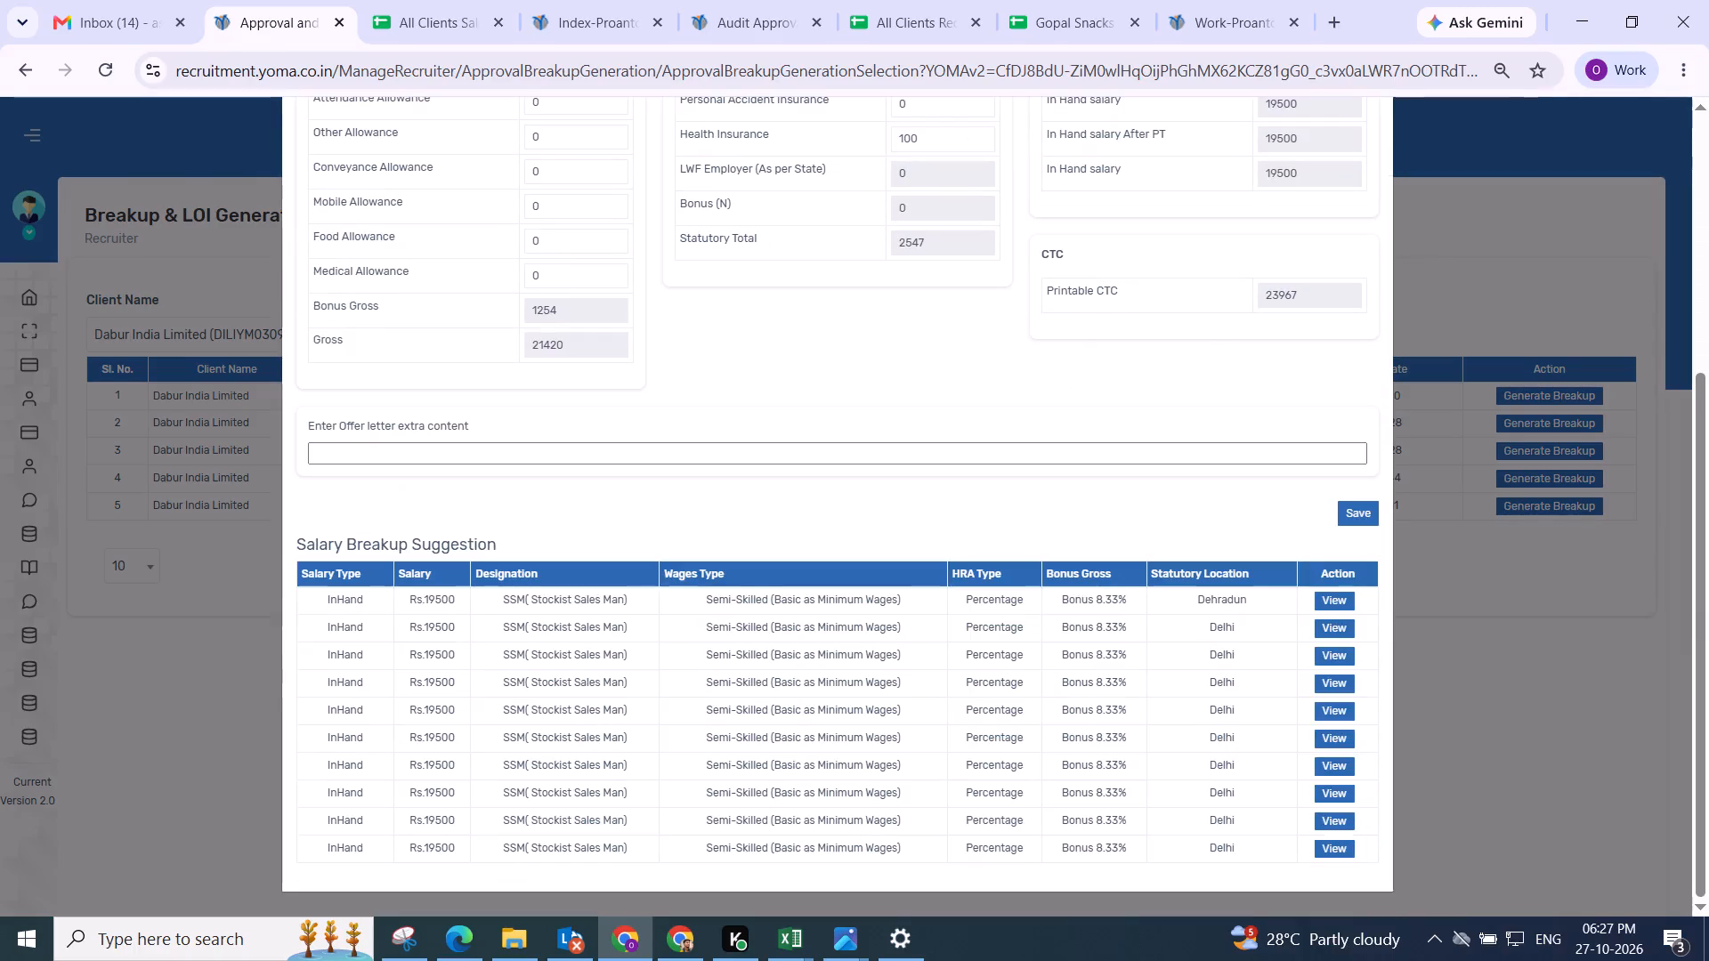
left_click_drag(863, 387, 960, 402)
left_click_drag(1360, 512, 1317, 512)
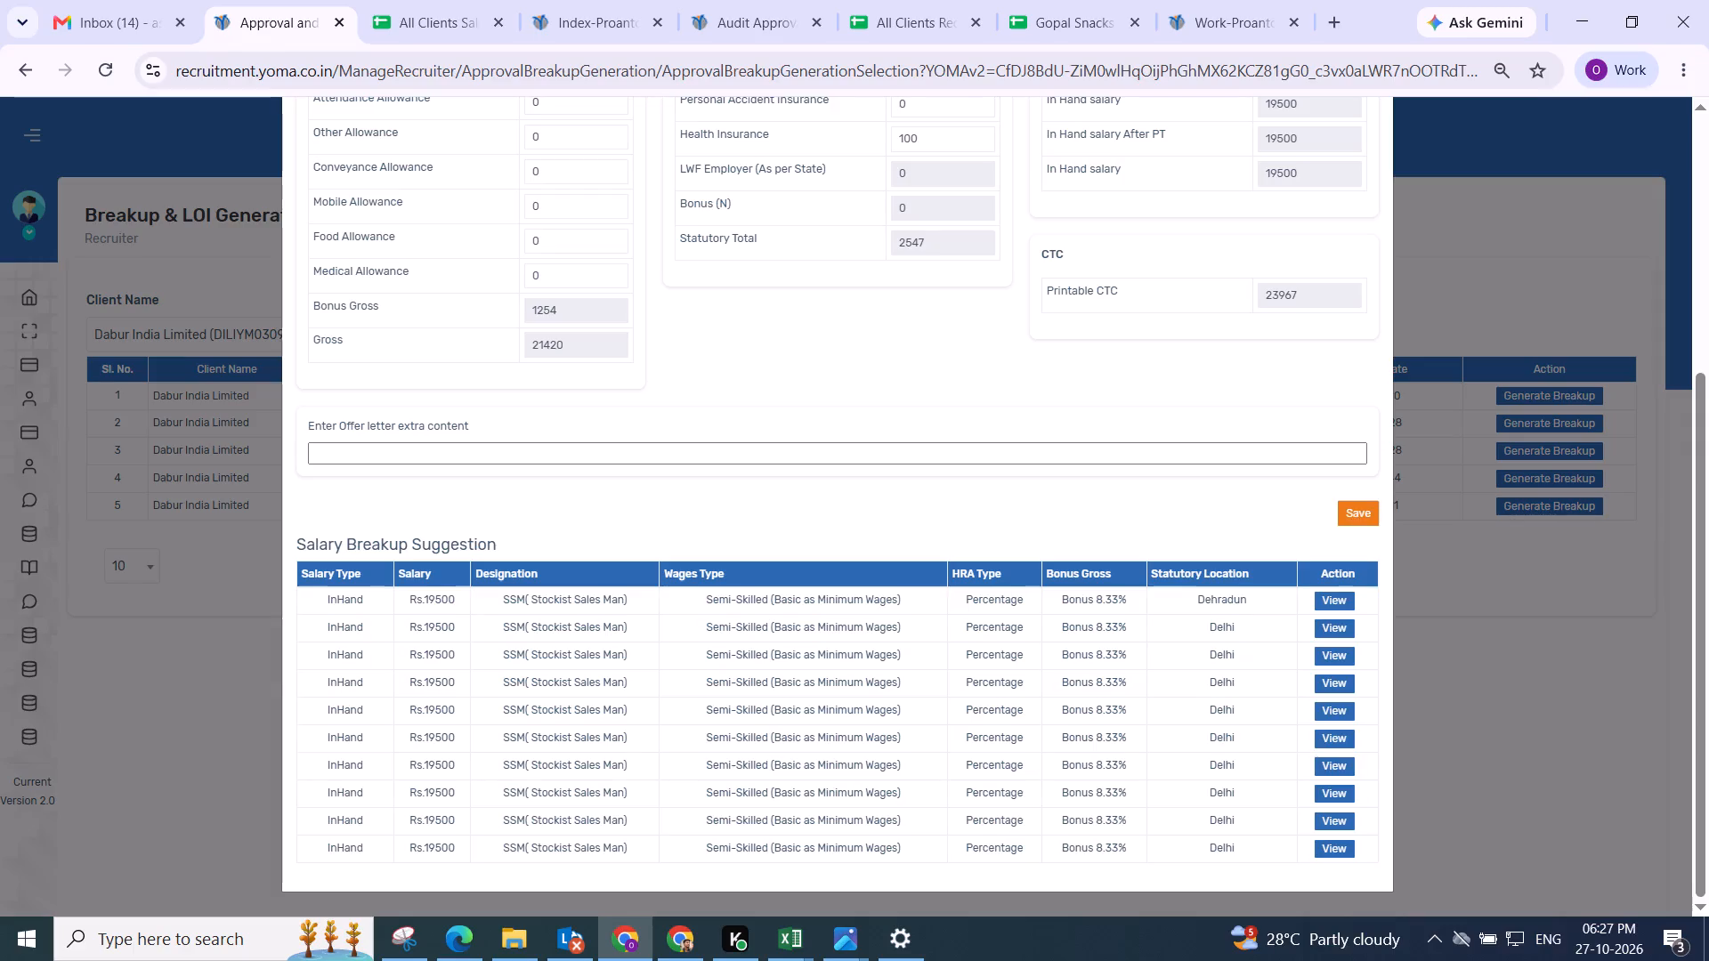
left_click(1352, 513)
left_click(894, 613)
scroll(882, 567, "up", 3)
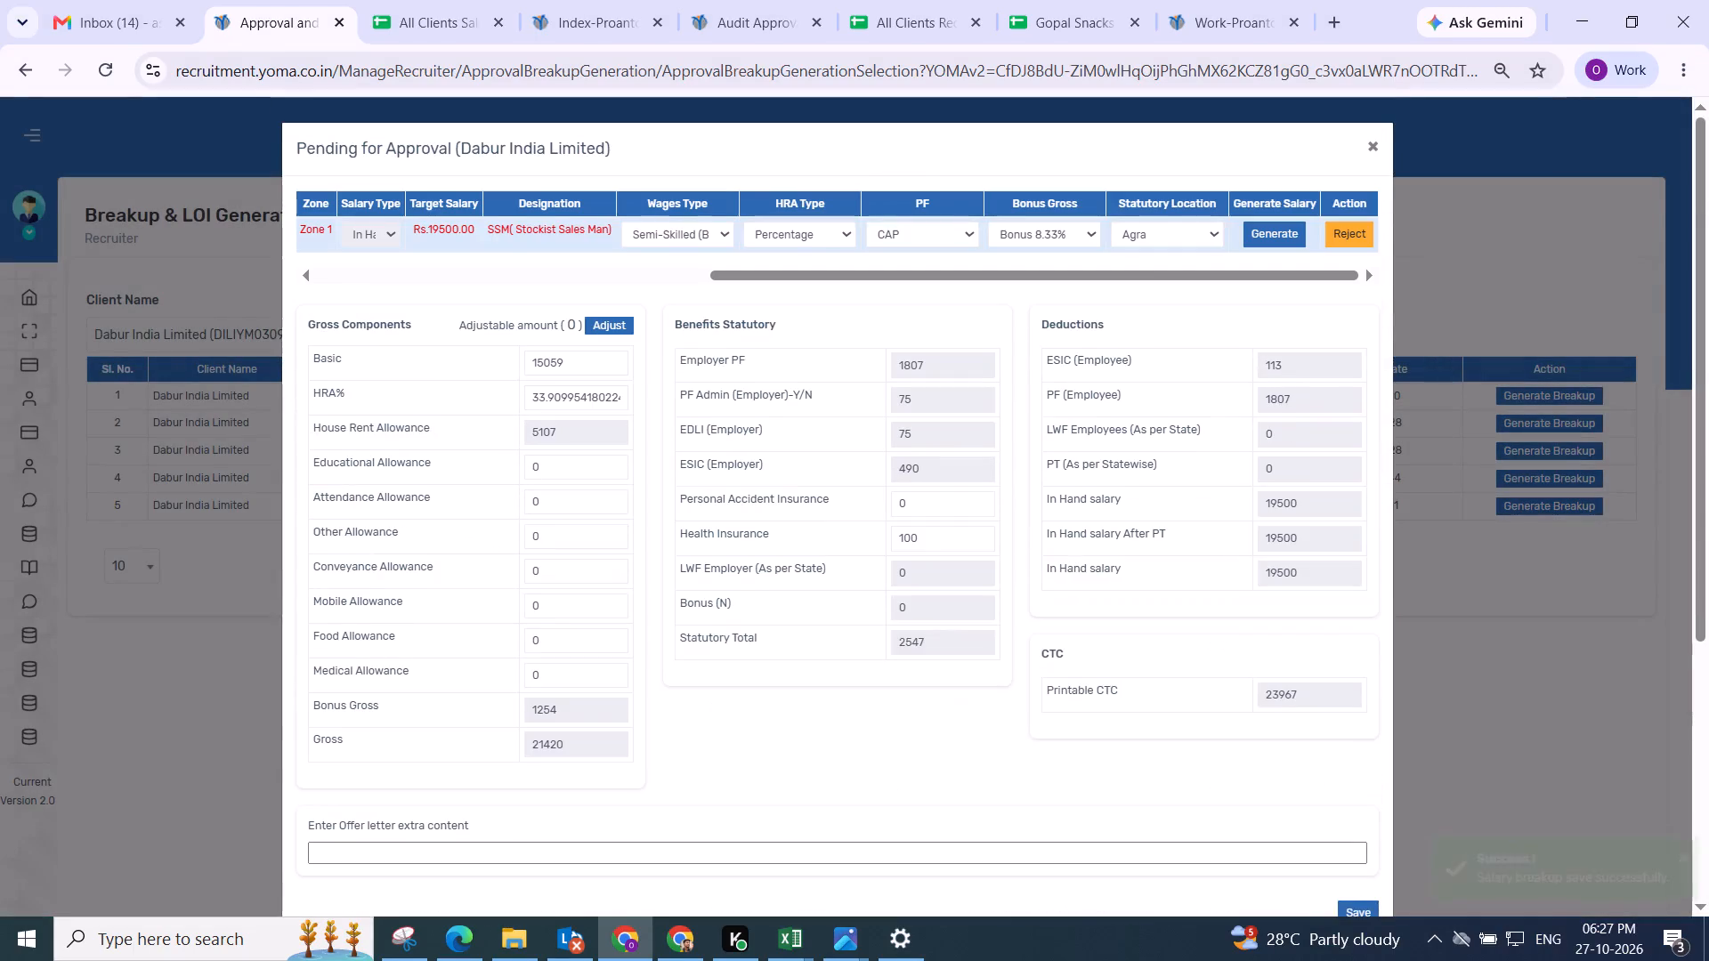
scroll(827, 464, "down", 3)
scroll(826, 464, "up", 3)
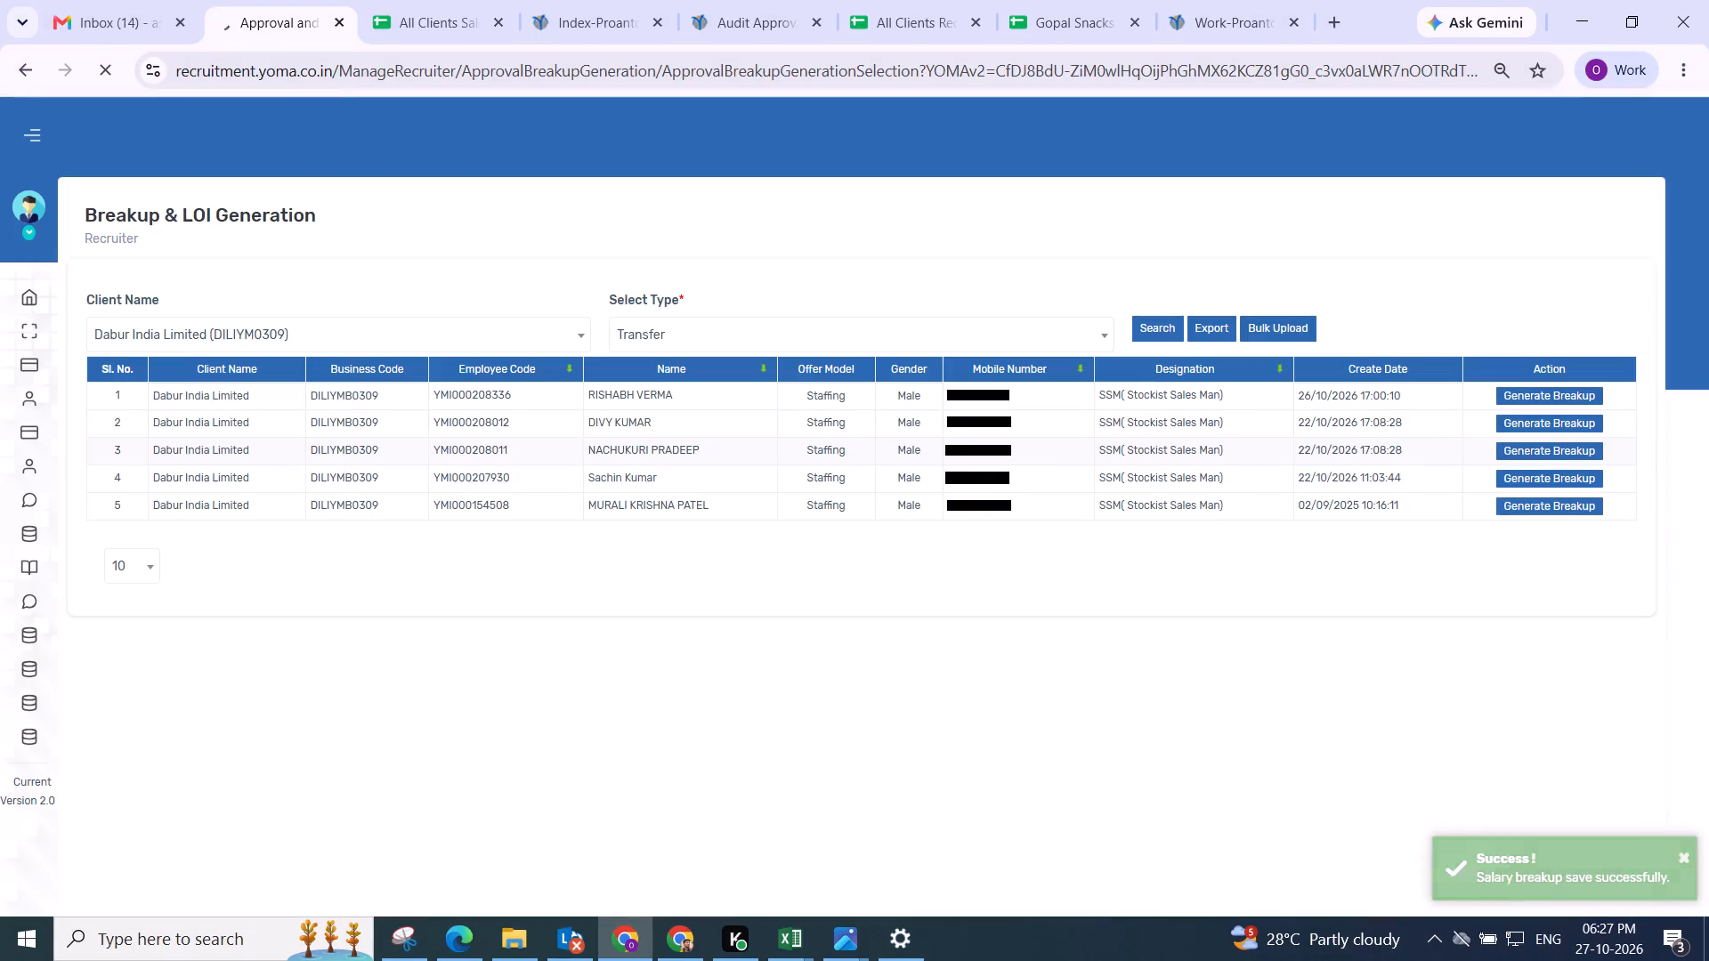
scroll(1275, 513, "up", 2)
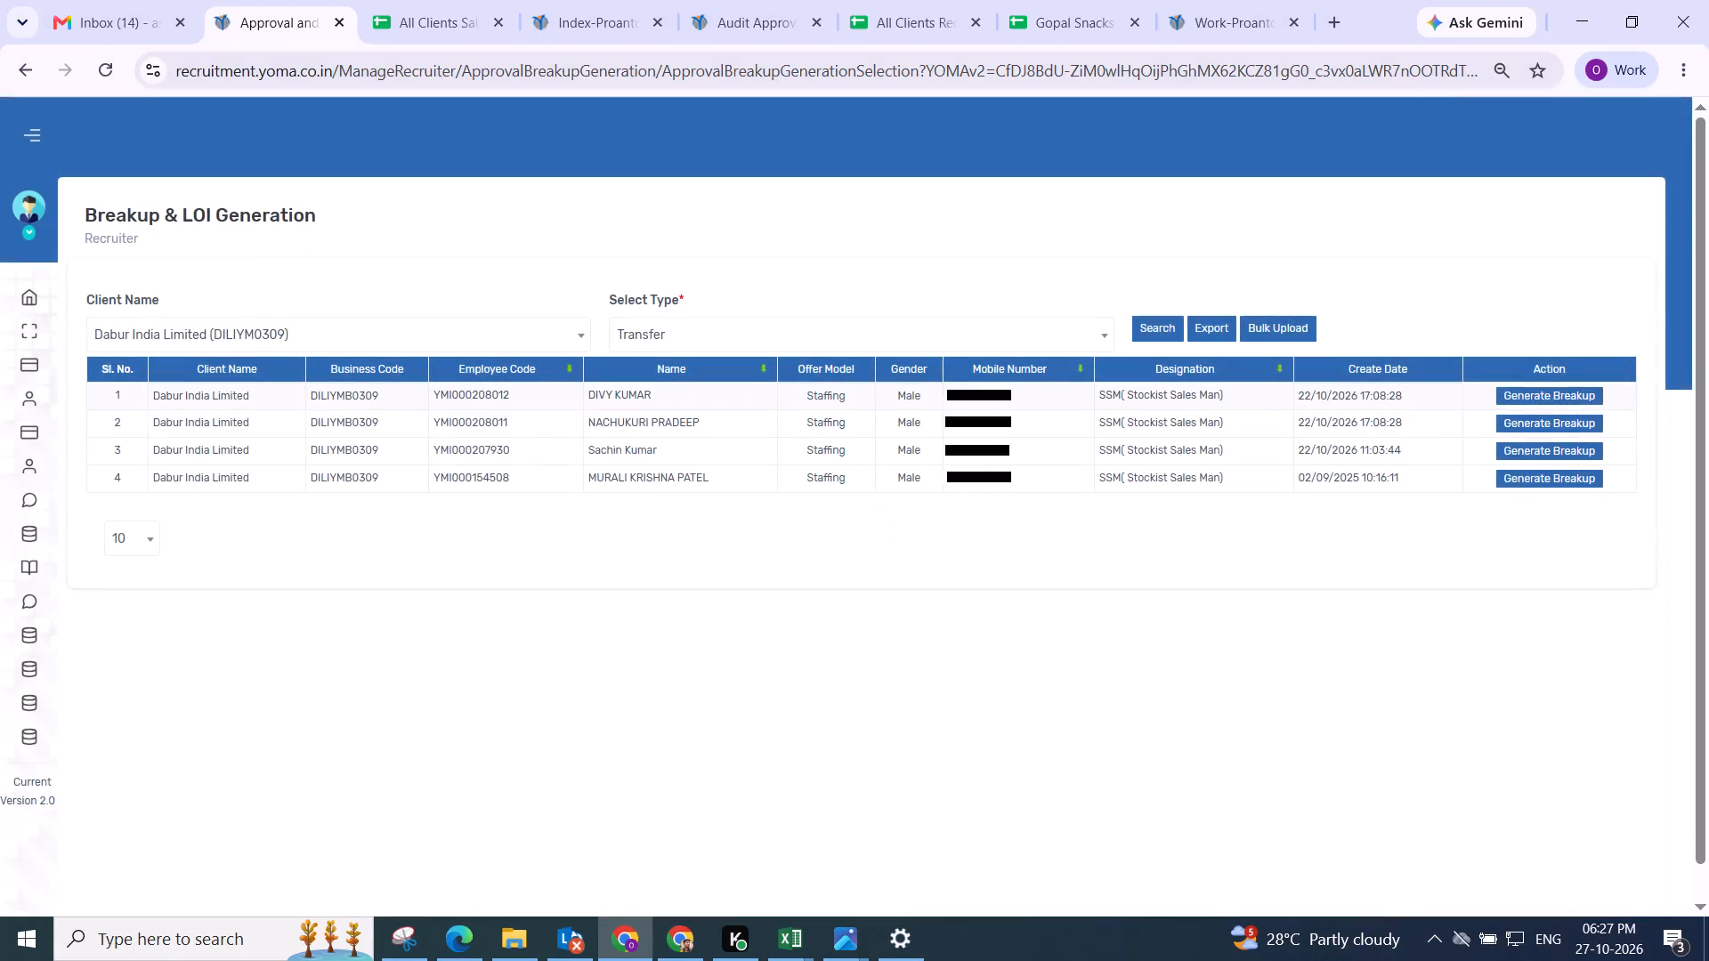
Generate the first listed Bahadurgarh employee's breakup using Skilled (Basic as Minimum Wages), Percentage HRA, Bonus 8.33% and statutory location Fatehabad.
left_click(1512, 400)
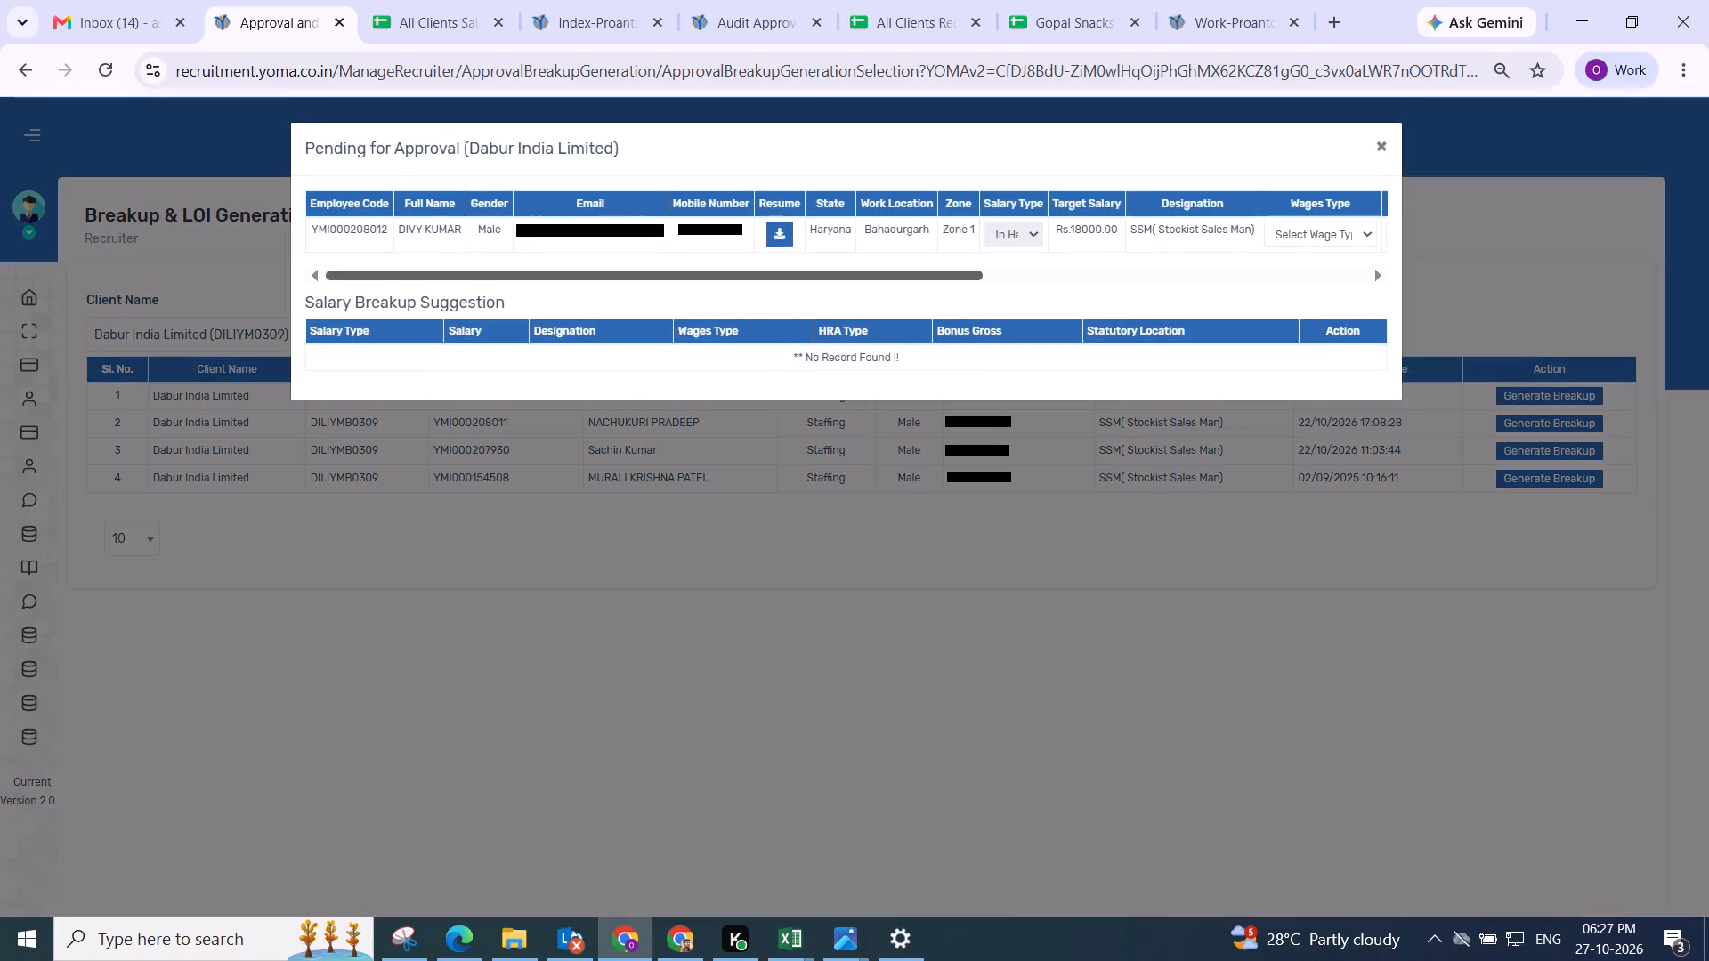
left_click_drag(516, 276, 1582, 327)
left_click(670, 235)
left_click_drag(677, 306, 677, 308)
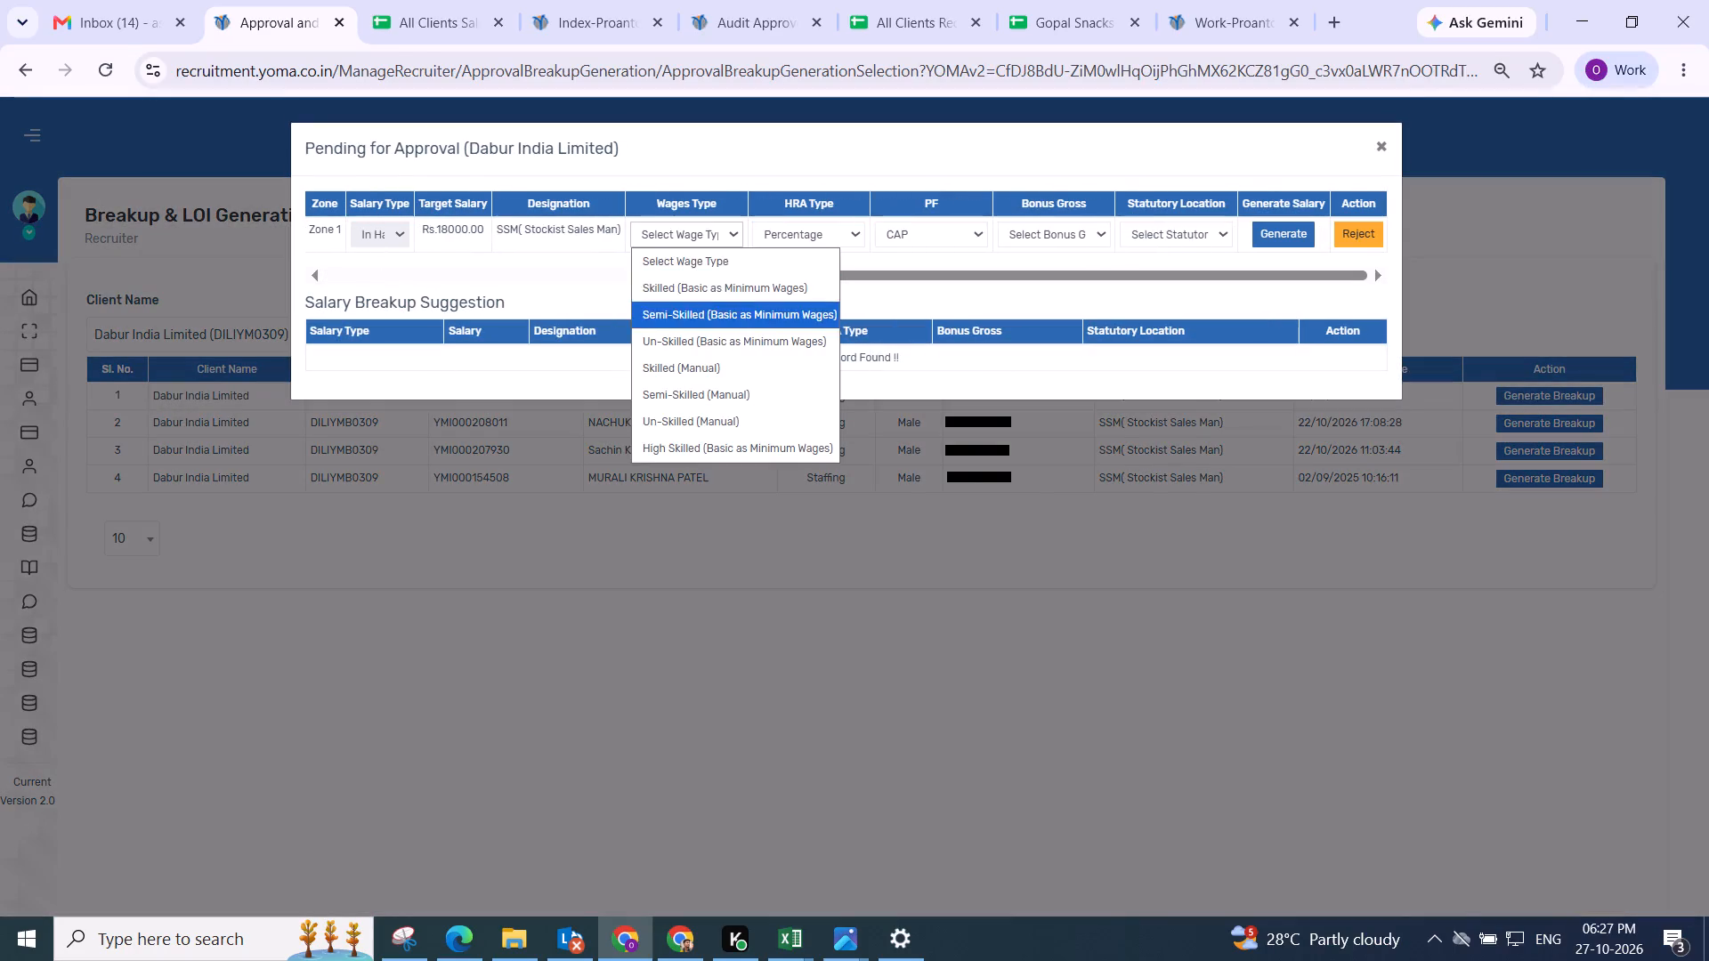
left_click_drag(677, 308, 693, 301)
left_click(775, 236)
left_click(1000, 230)
left_click(1029, 274)
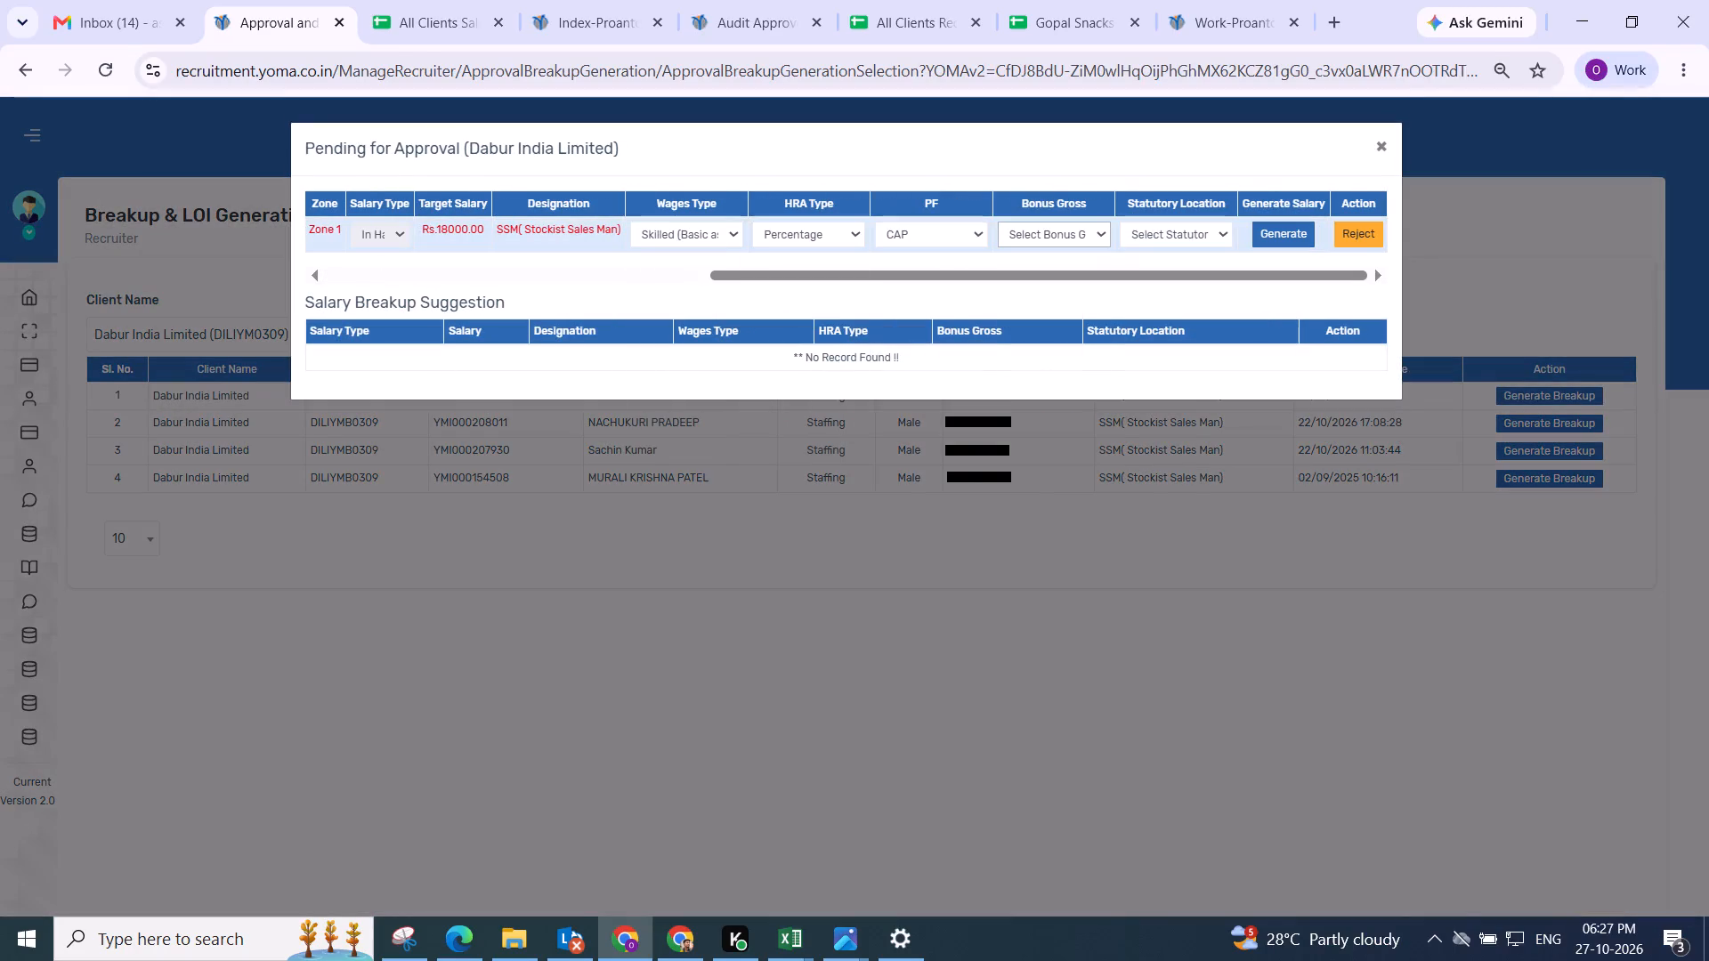
left_click(1061, 233)
left_click(1039, 279)
left_click(1184, 229)
left_click(1154, 305)
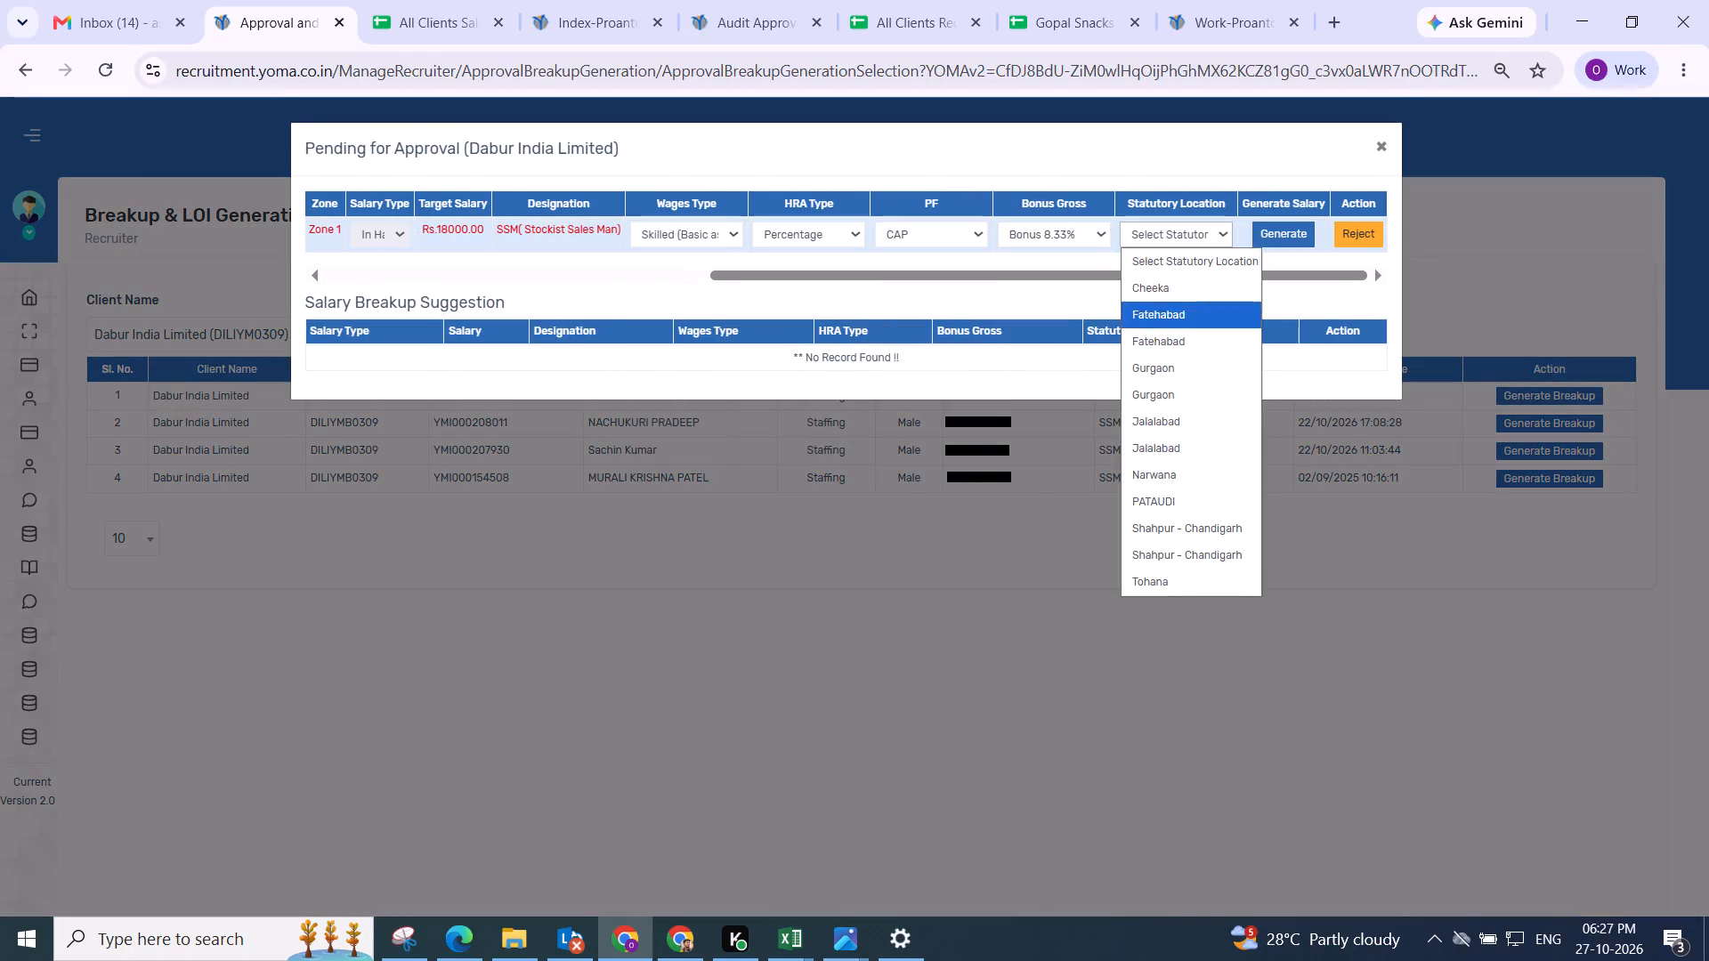
left_click(1304, 234)
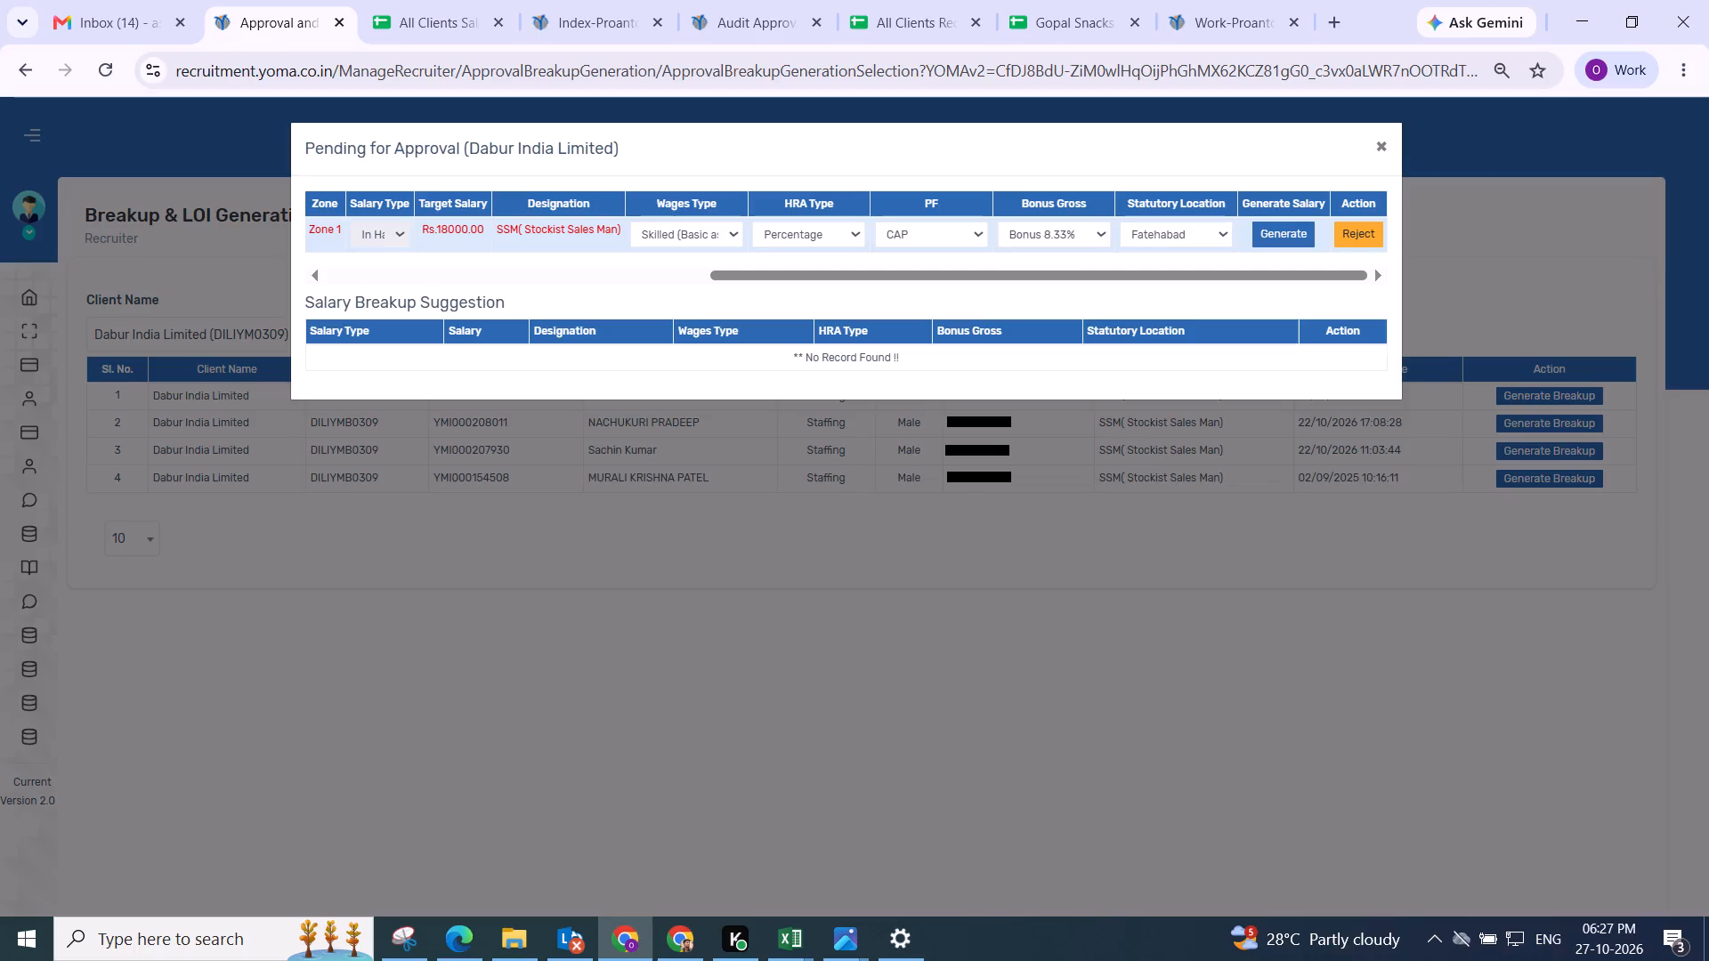
Adjust the gross components of the Bahadurgarh employee's breakup and save it.
left_click(604, 323)
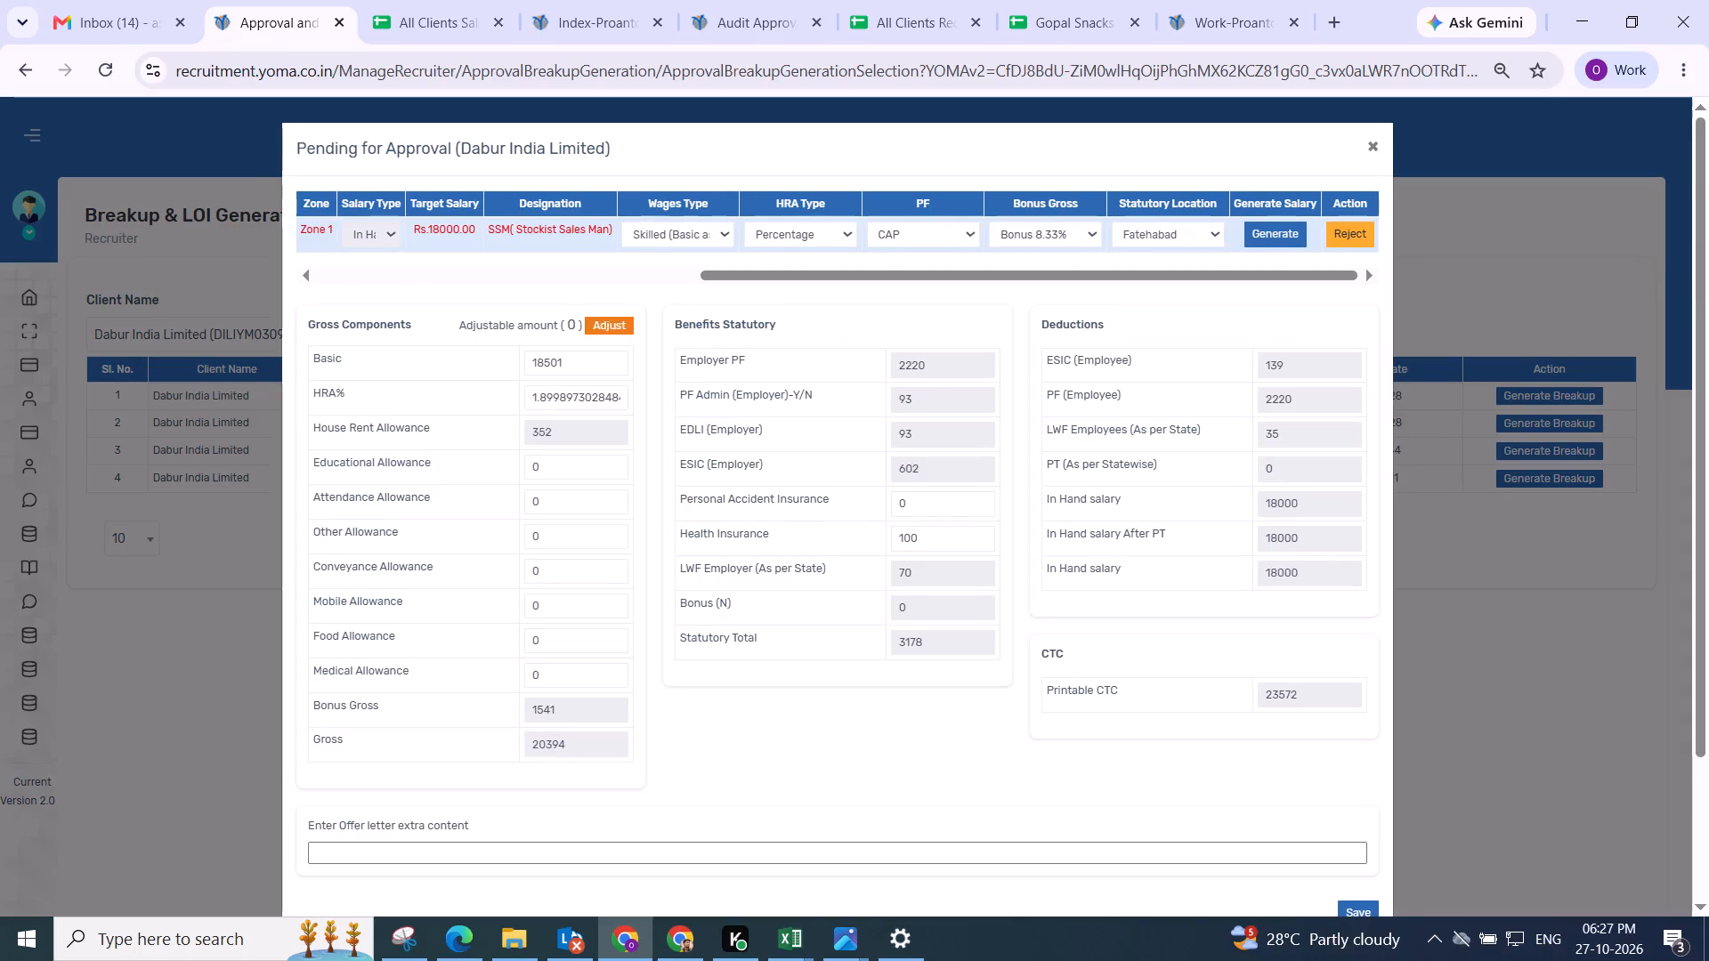
scroll(624, 329, "down", 1)
left_click_drag(860, 574, 903, 581)
left_click(1340, 726)
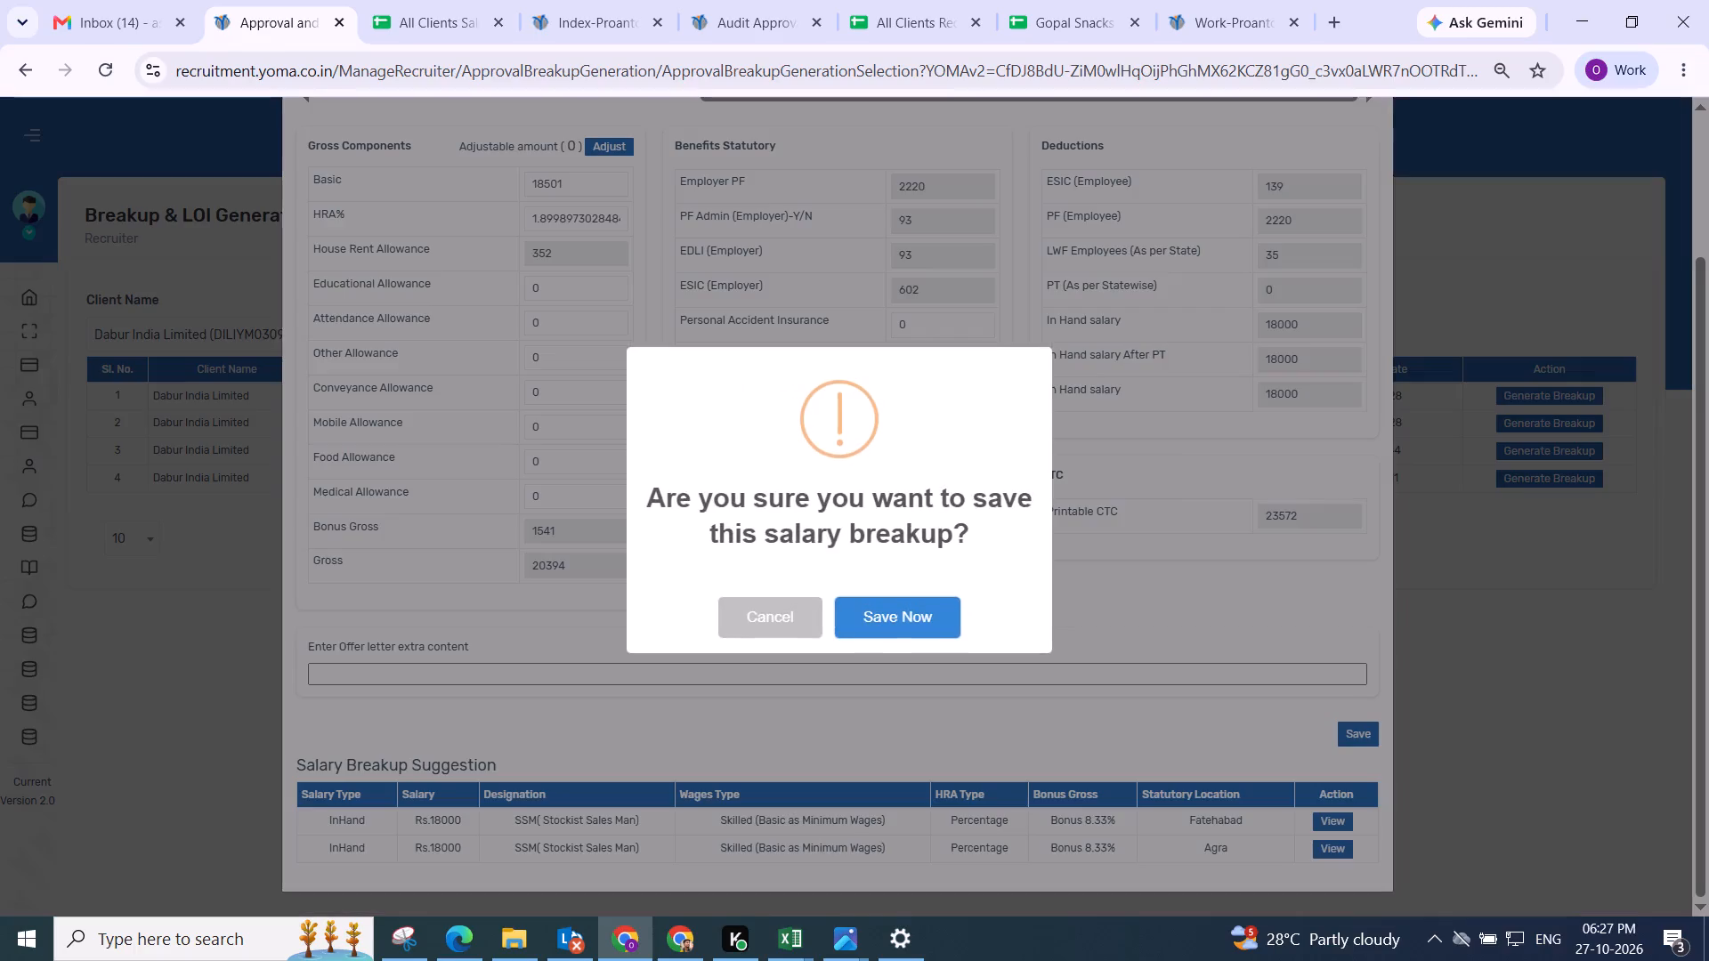
left_click_drag(902, 624, 903, 616)
scroll(886, 616, "up", 4)
middle_click(886, 616)
scroll(860, 523, "up", 11)
middle_click(880, 504)
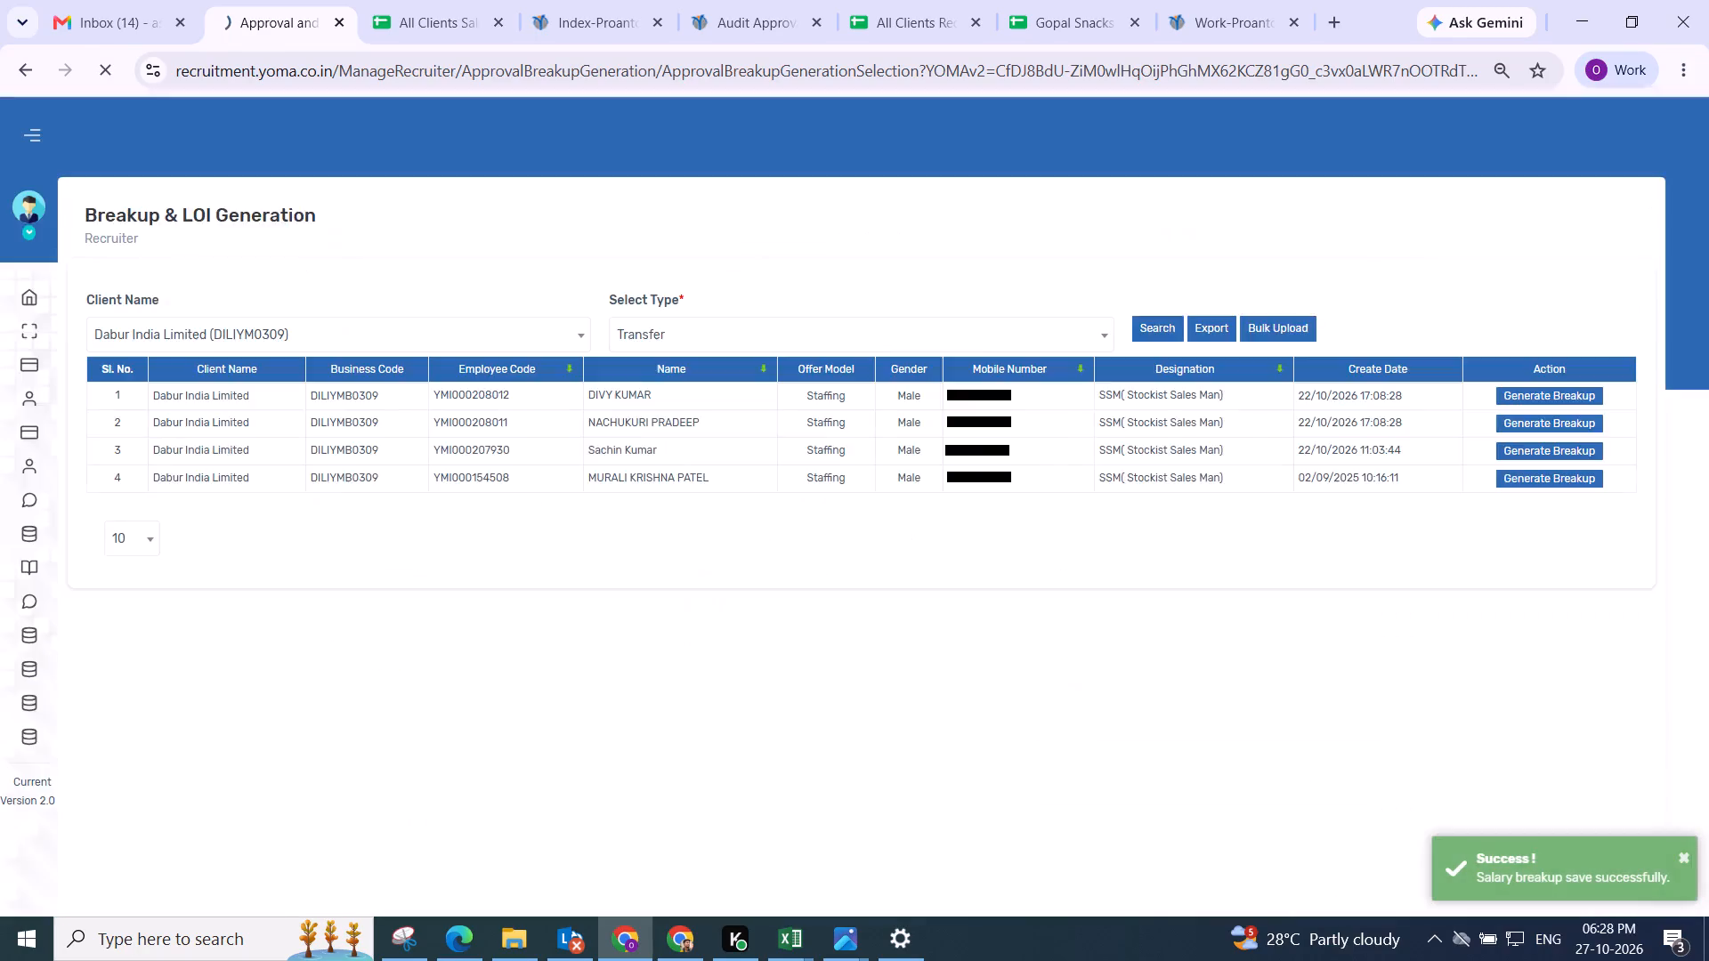
middle_click(871, 496)
scroll(869, 496, "up", 2)
scroll(812, 408, "up", 3)
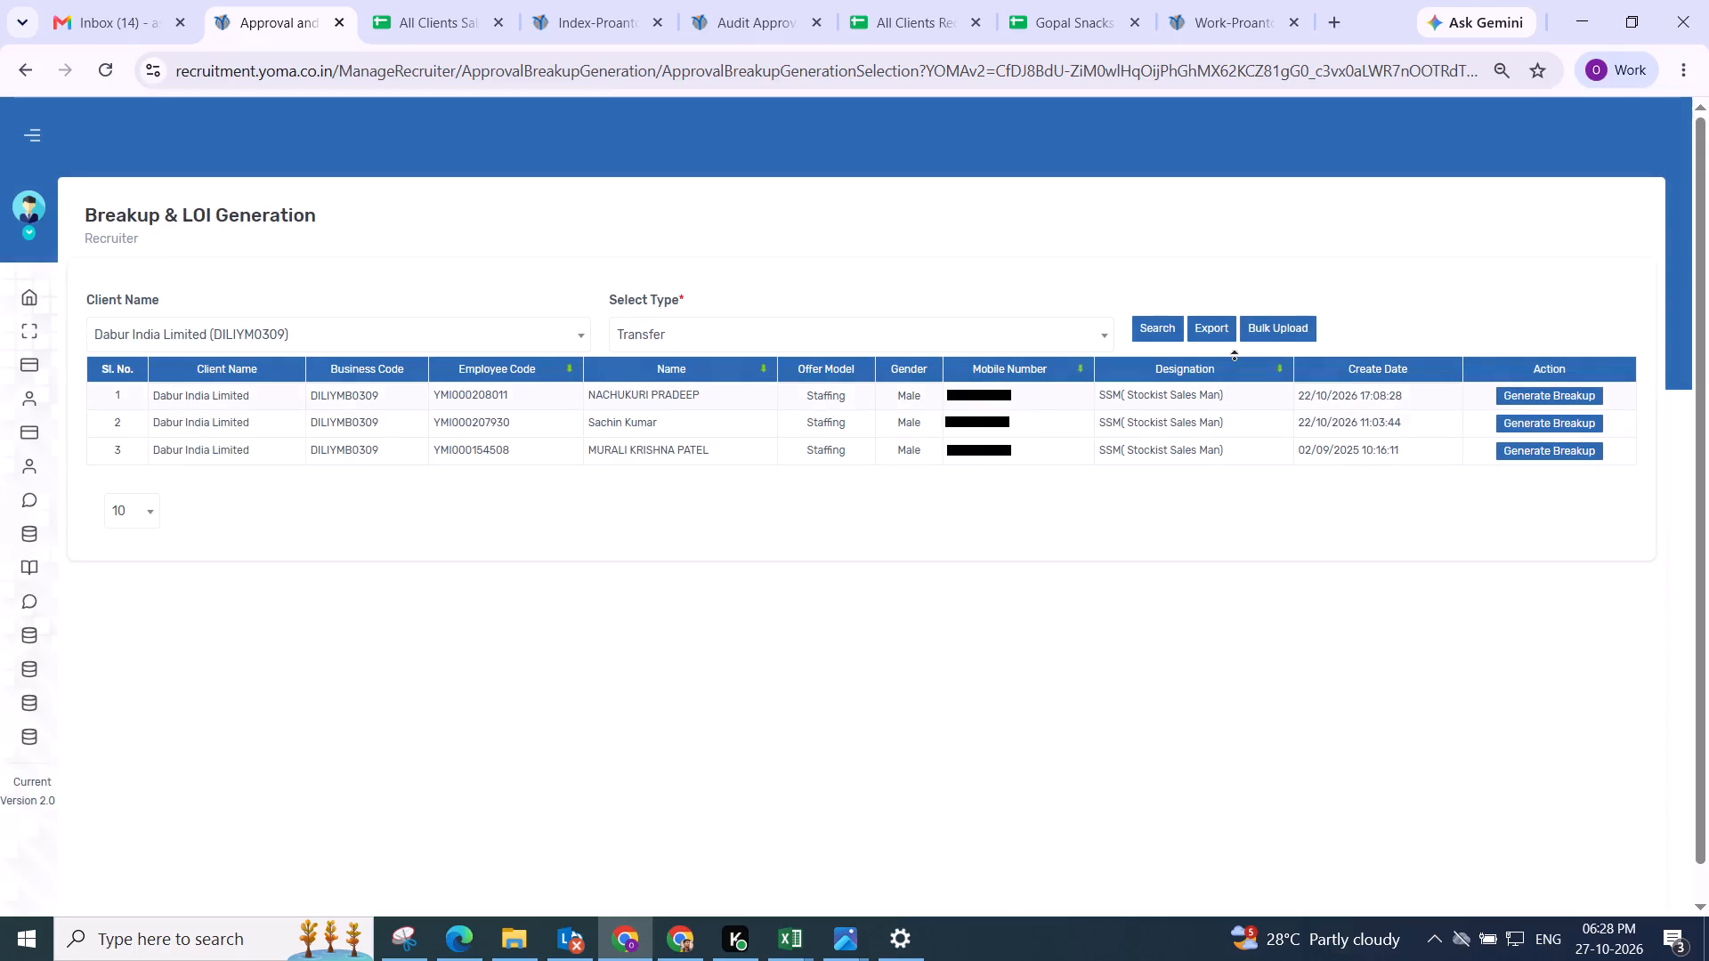
Generate the first listed employee's Rs.15000 breakup using Semi-Skilled (Basic as Minimum Wages), Percentage HRA, Bonus 8.33% and statutory location KAKINADA.
left_click(1528, 406)
left_click(1521, 400)
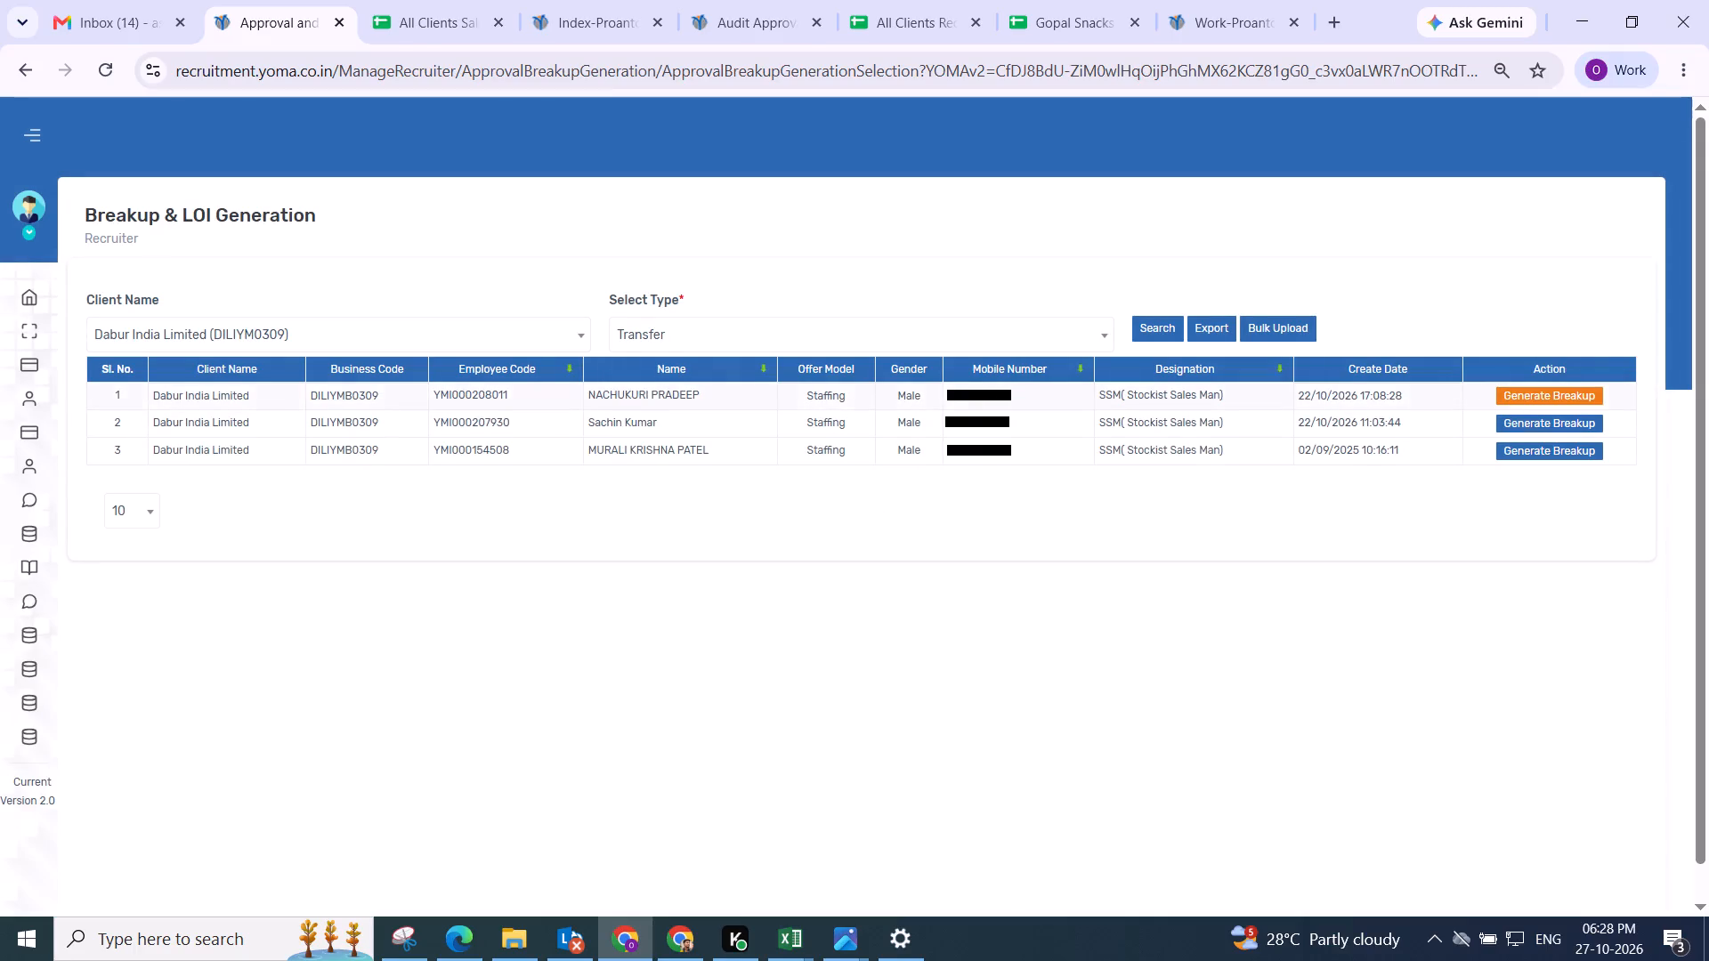
left_click(578, 282)
left_click_drag(574, 275, 1406, 290)
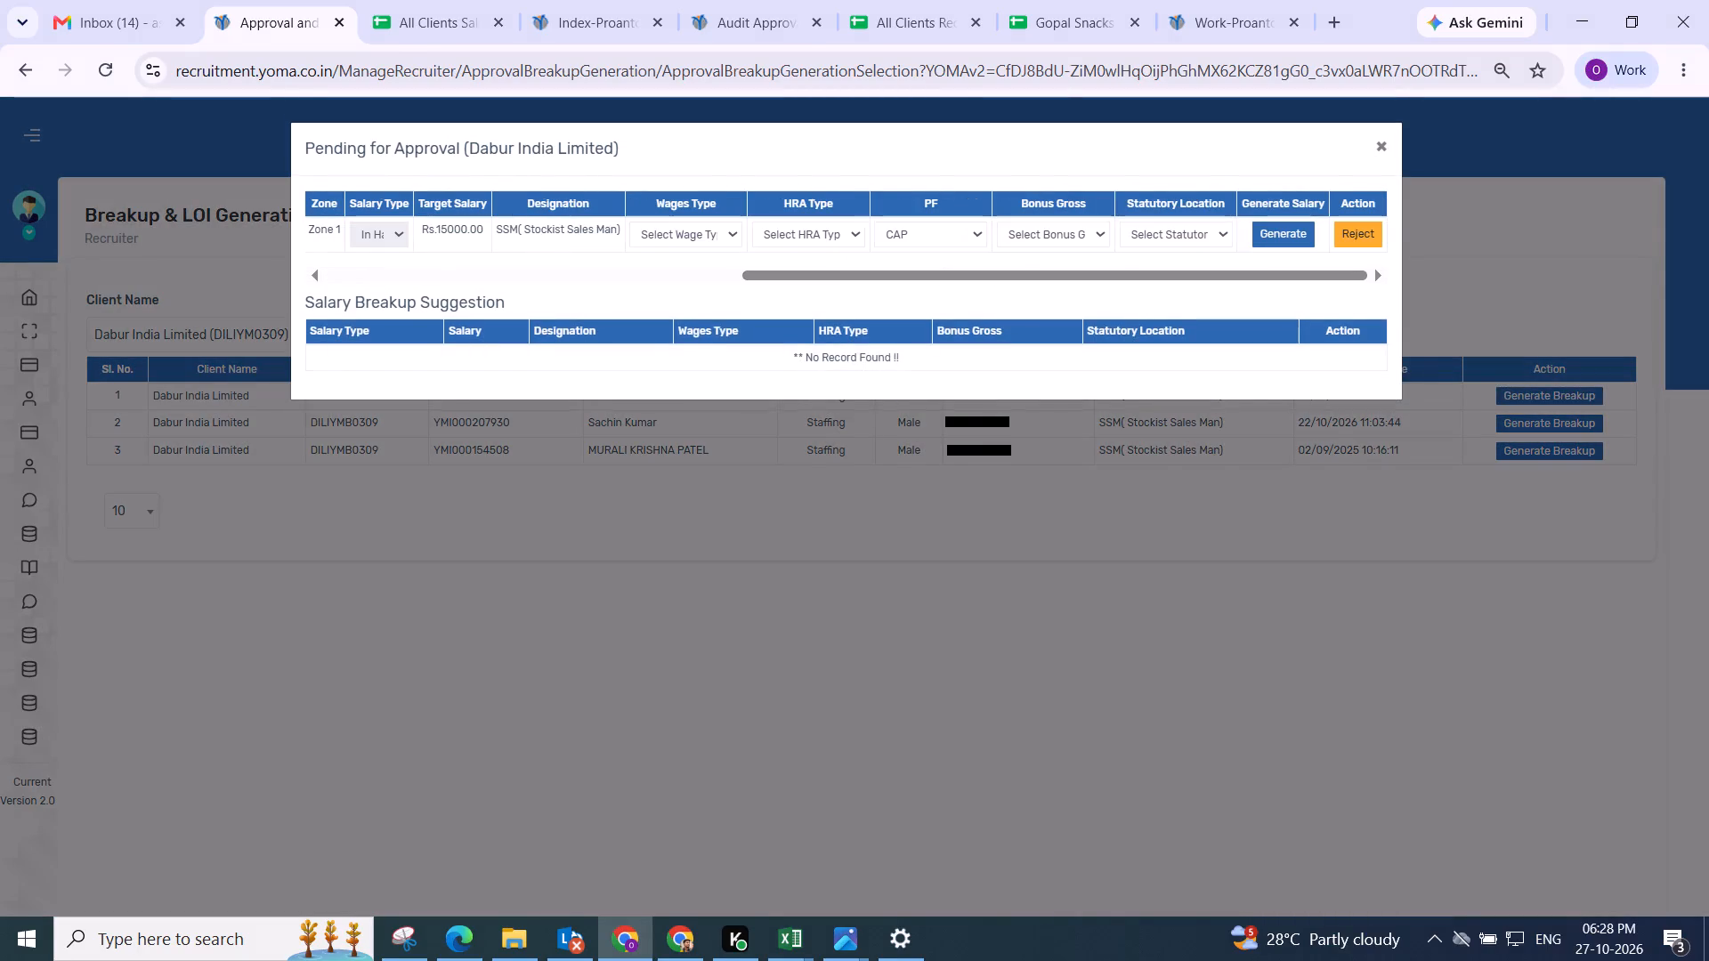
left_click(697, 232)
left_click_drag(709, 322, 713, 313)
left_click(789, 232)
left_click(796, 275)
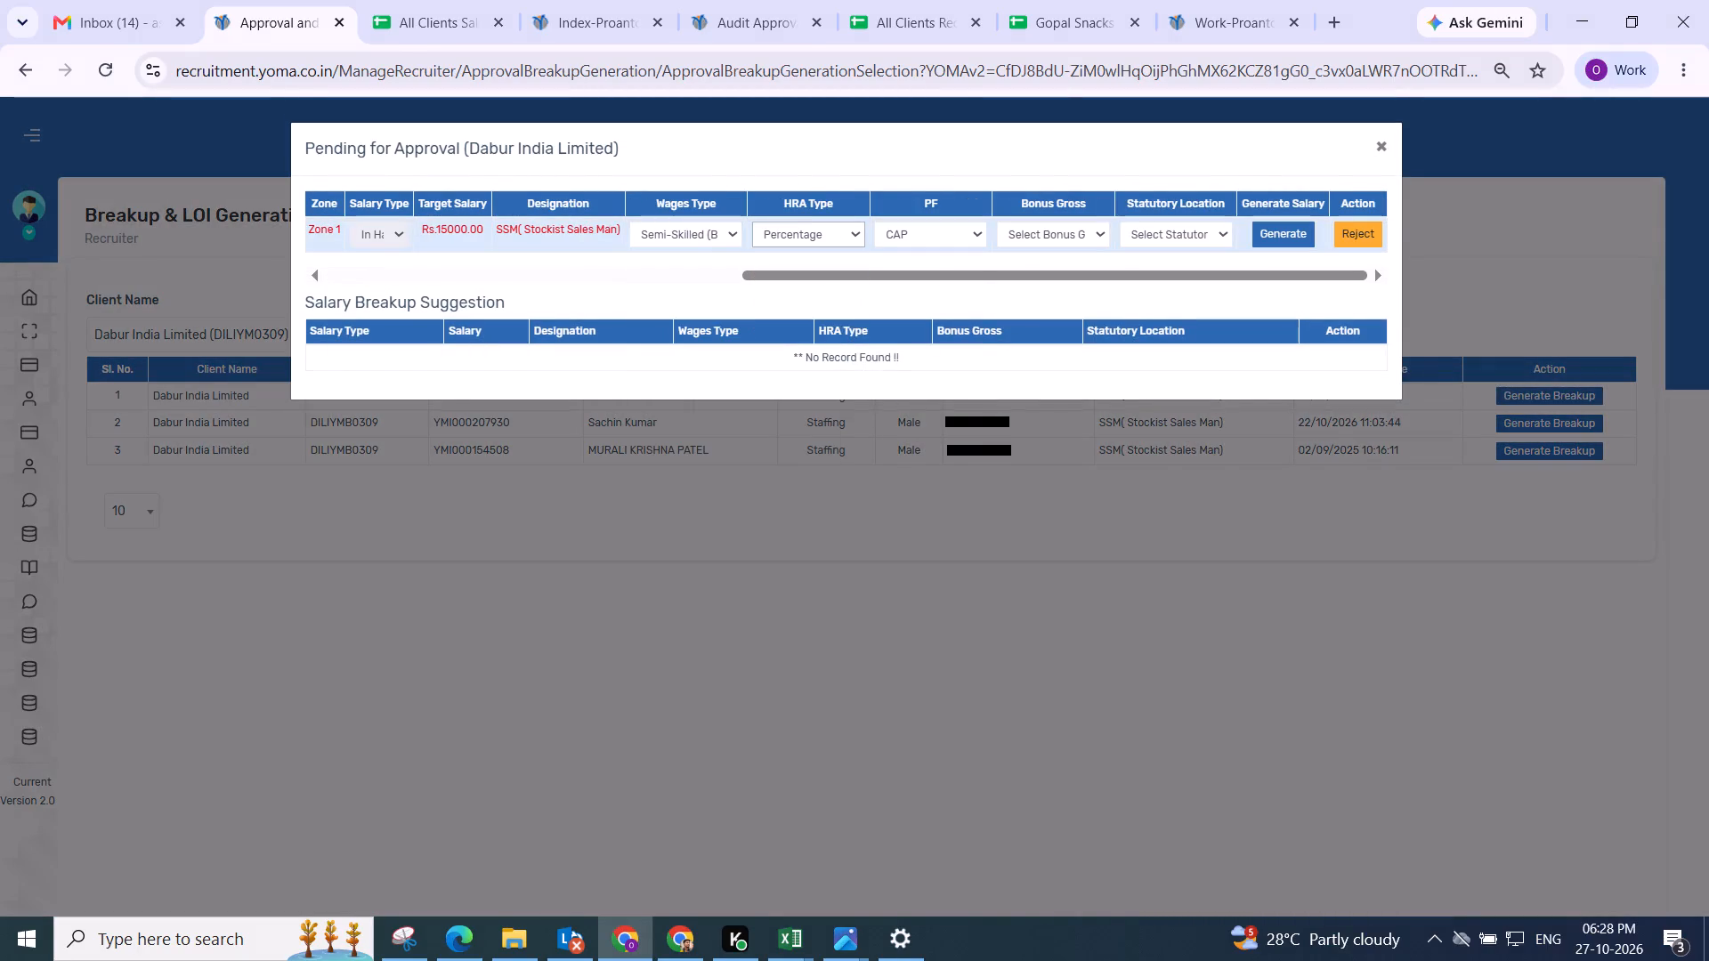
left_click(911, 234)
left_click(1055, 237)
left_click_drag(1053, 290, 1061, 279)
left_click(1186, 230)
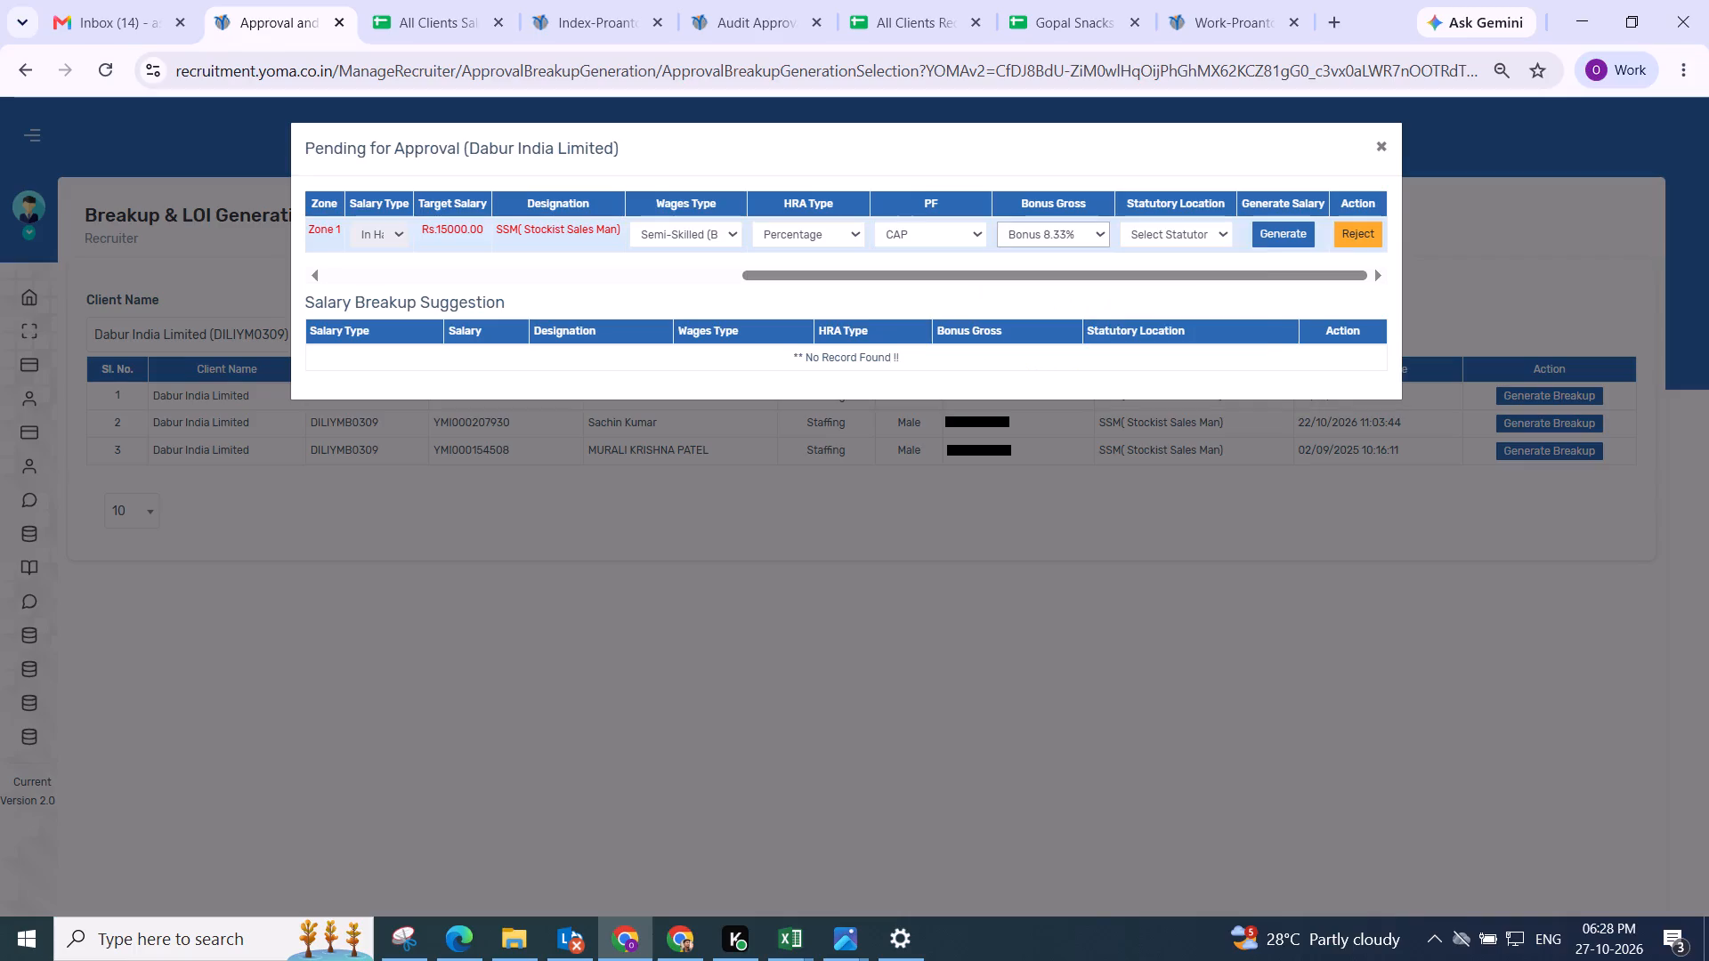
left_click(1170, 300)
left_click(1270, 241)
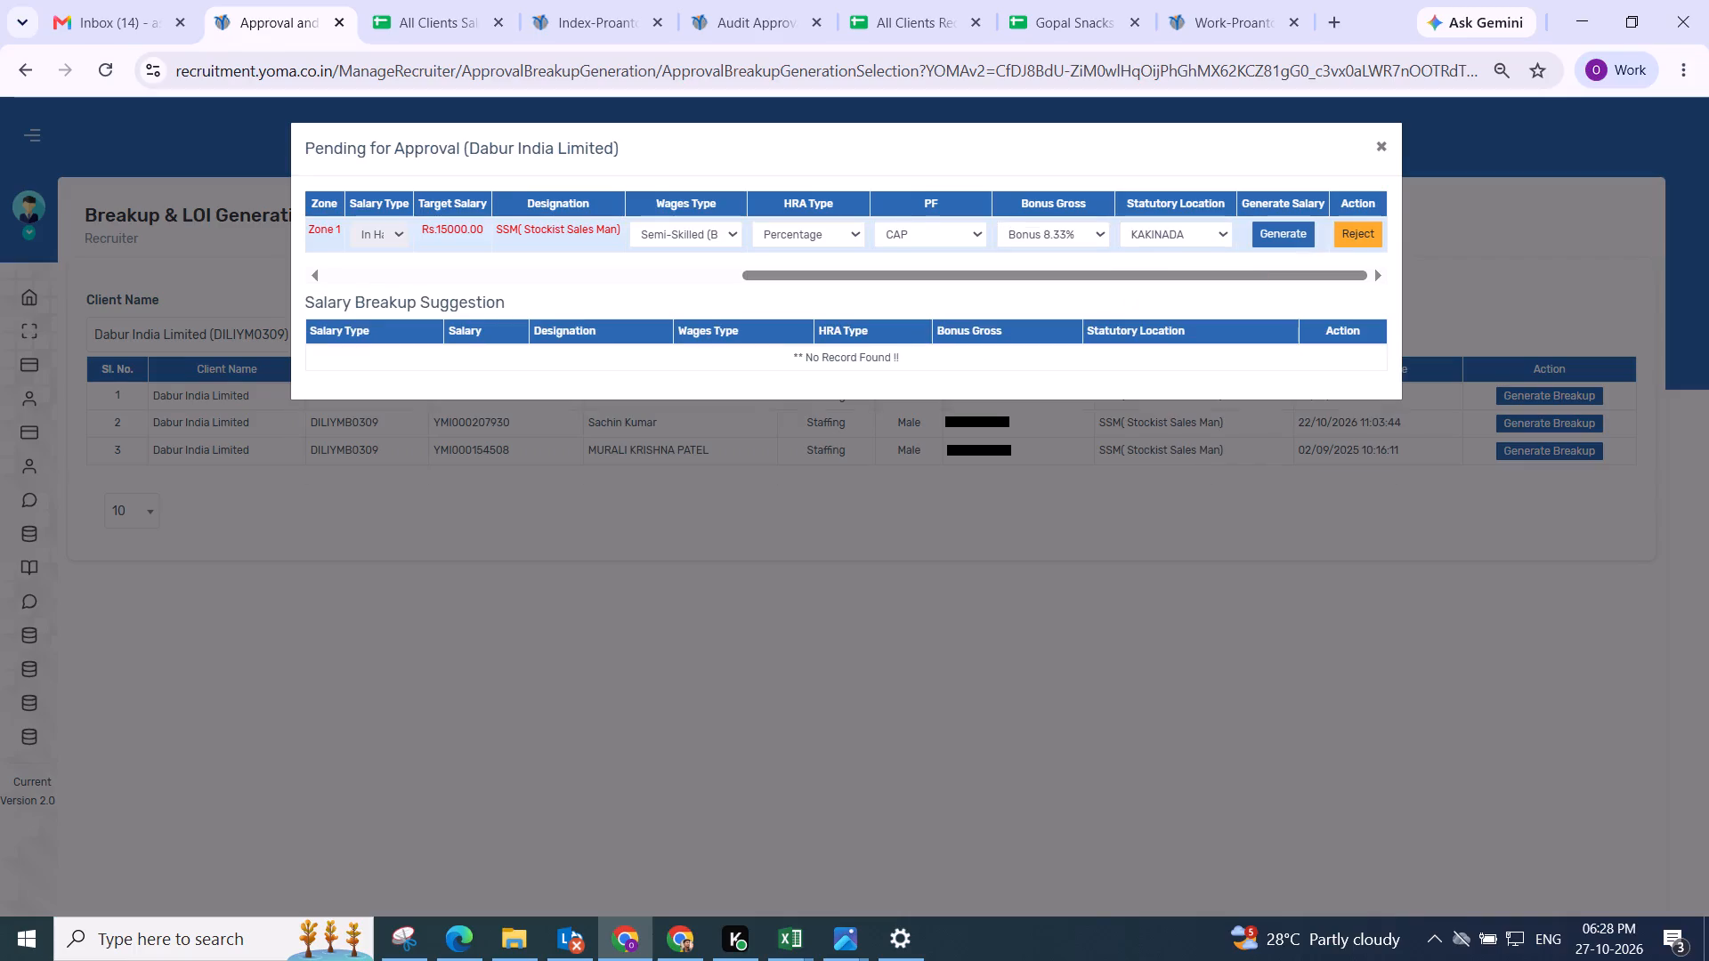
Adjust the gross components of the Rs.15000 employee's KAKINADA breakup and save it.
scroll(847, 312, "up", 3)
left_click(596, 323)
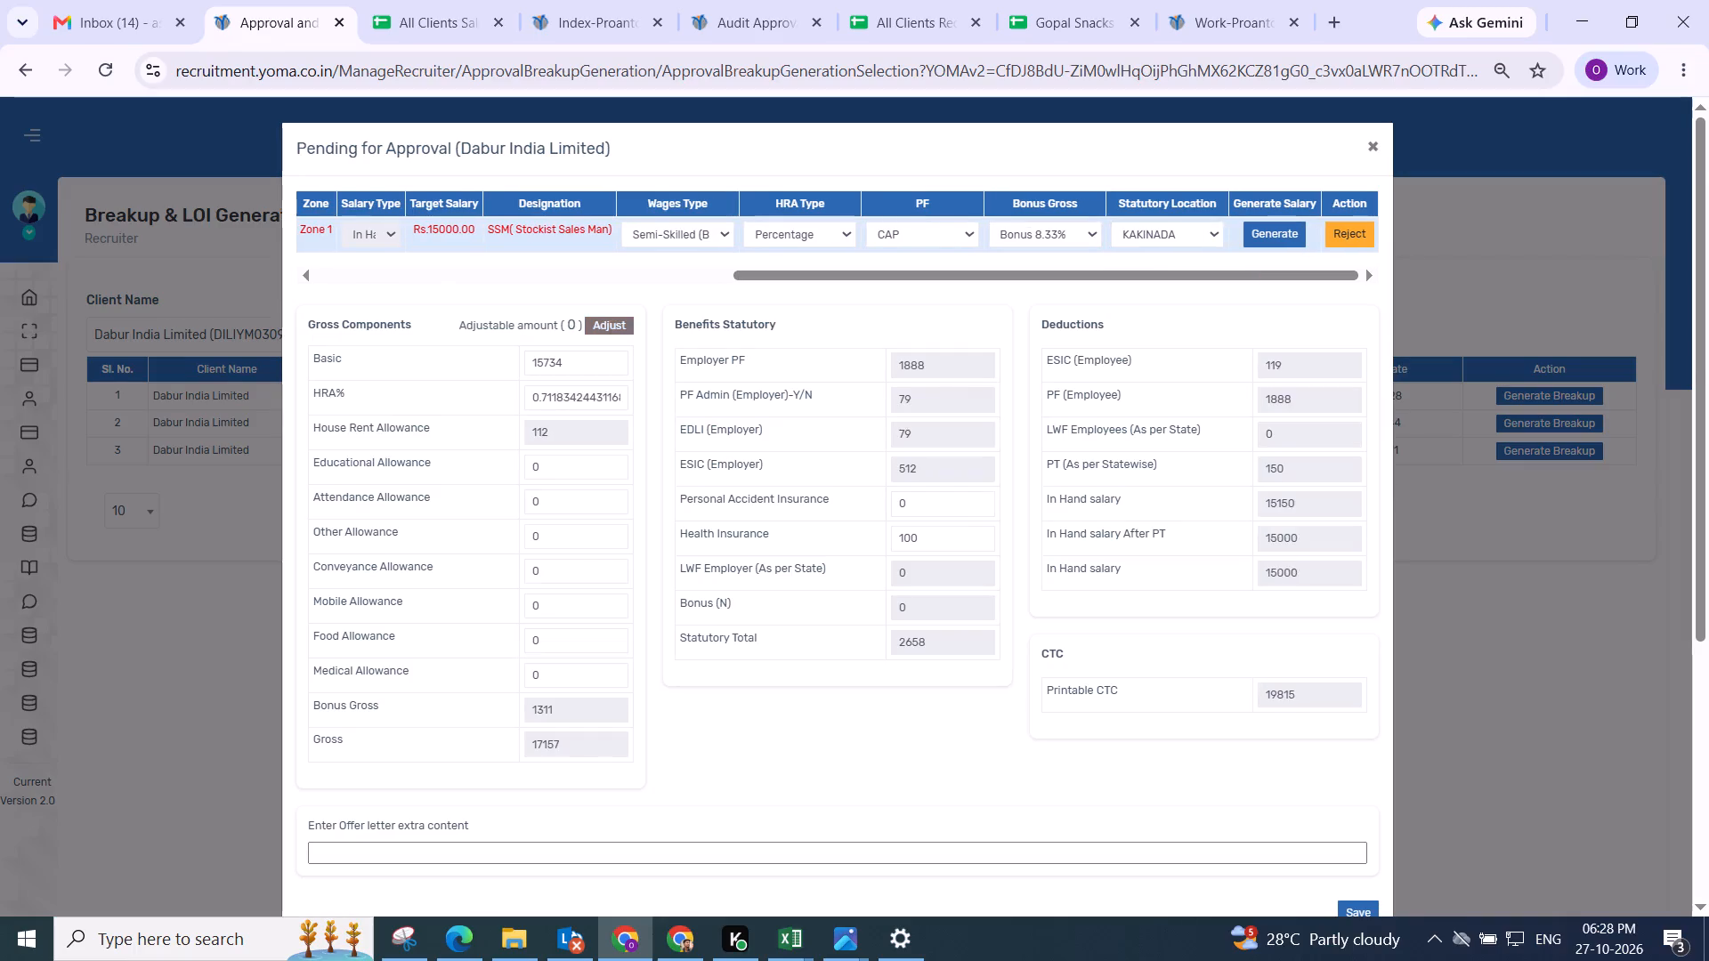
scroll(644, 330, "down", 2)
left_click_drag(756, 380, 822, 393)
left_click(1351, 513)
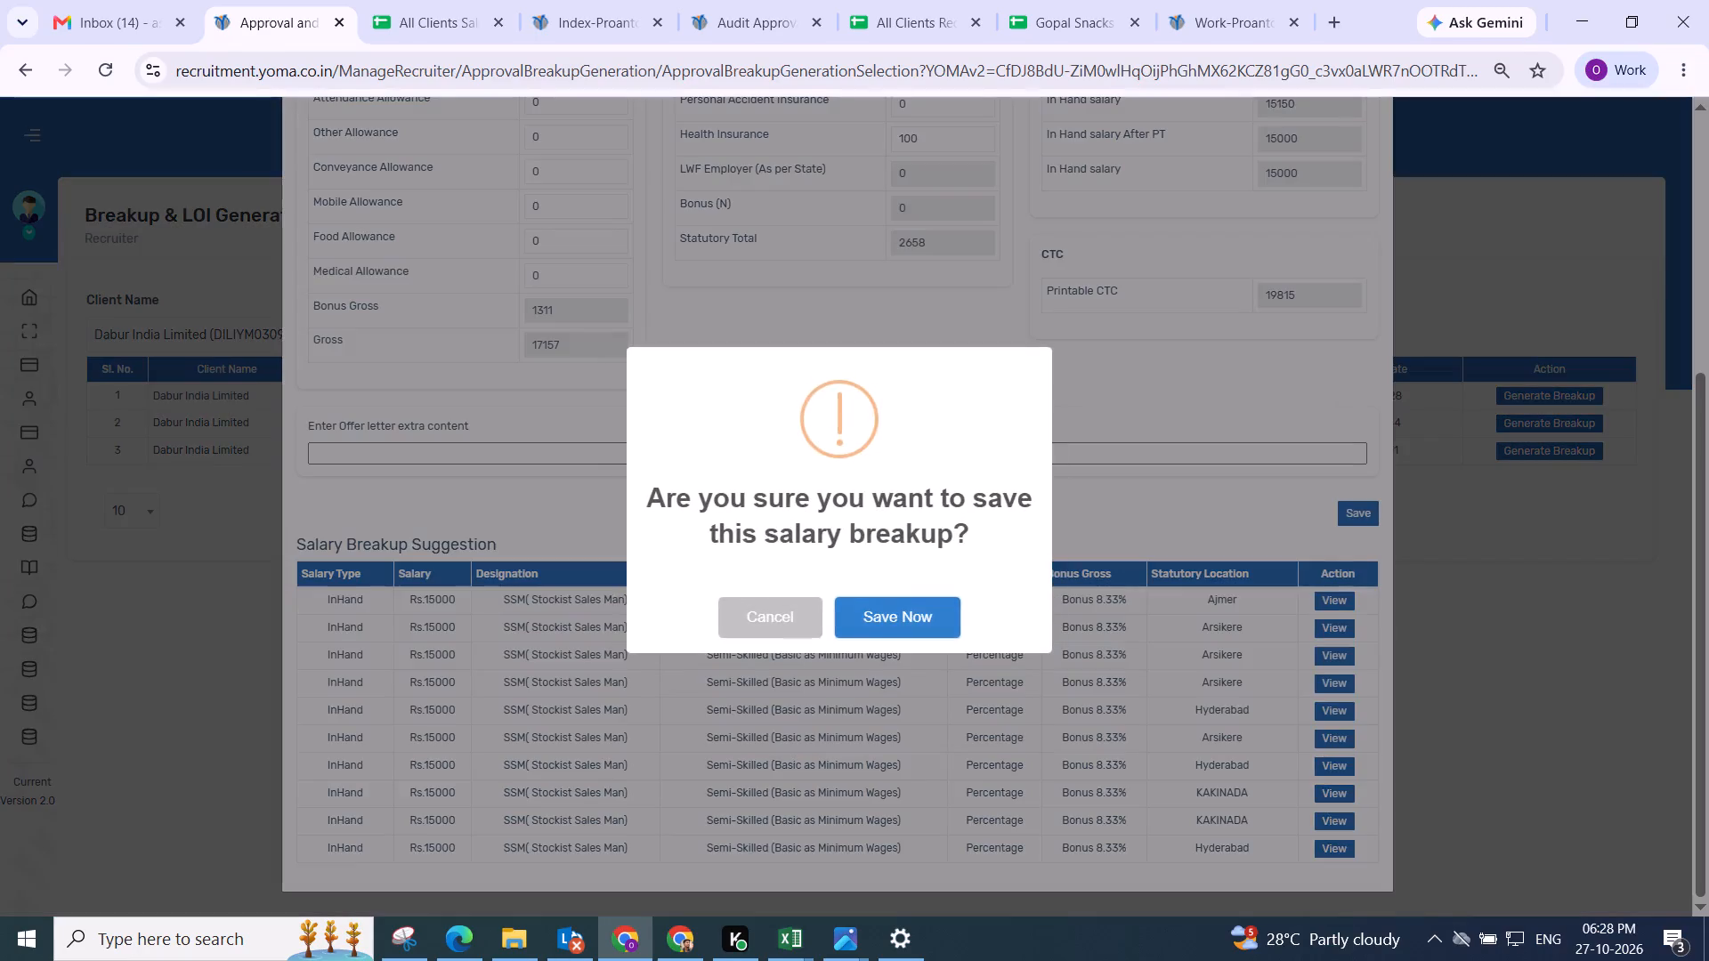
left_click(914, 614)
scroll(910, 606, "up", 4)
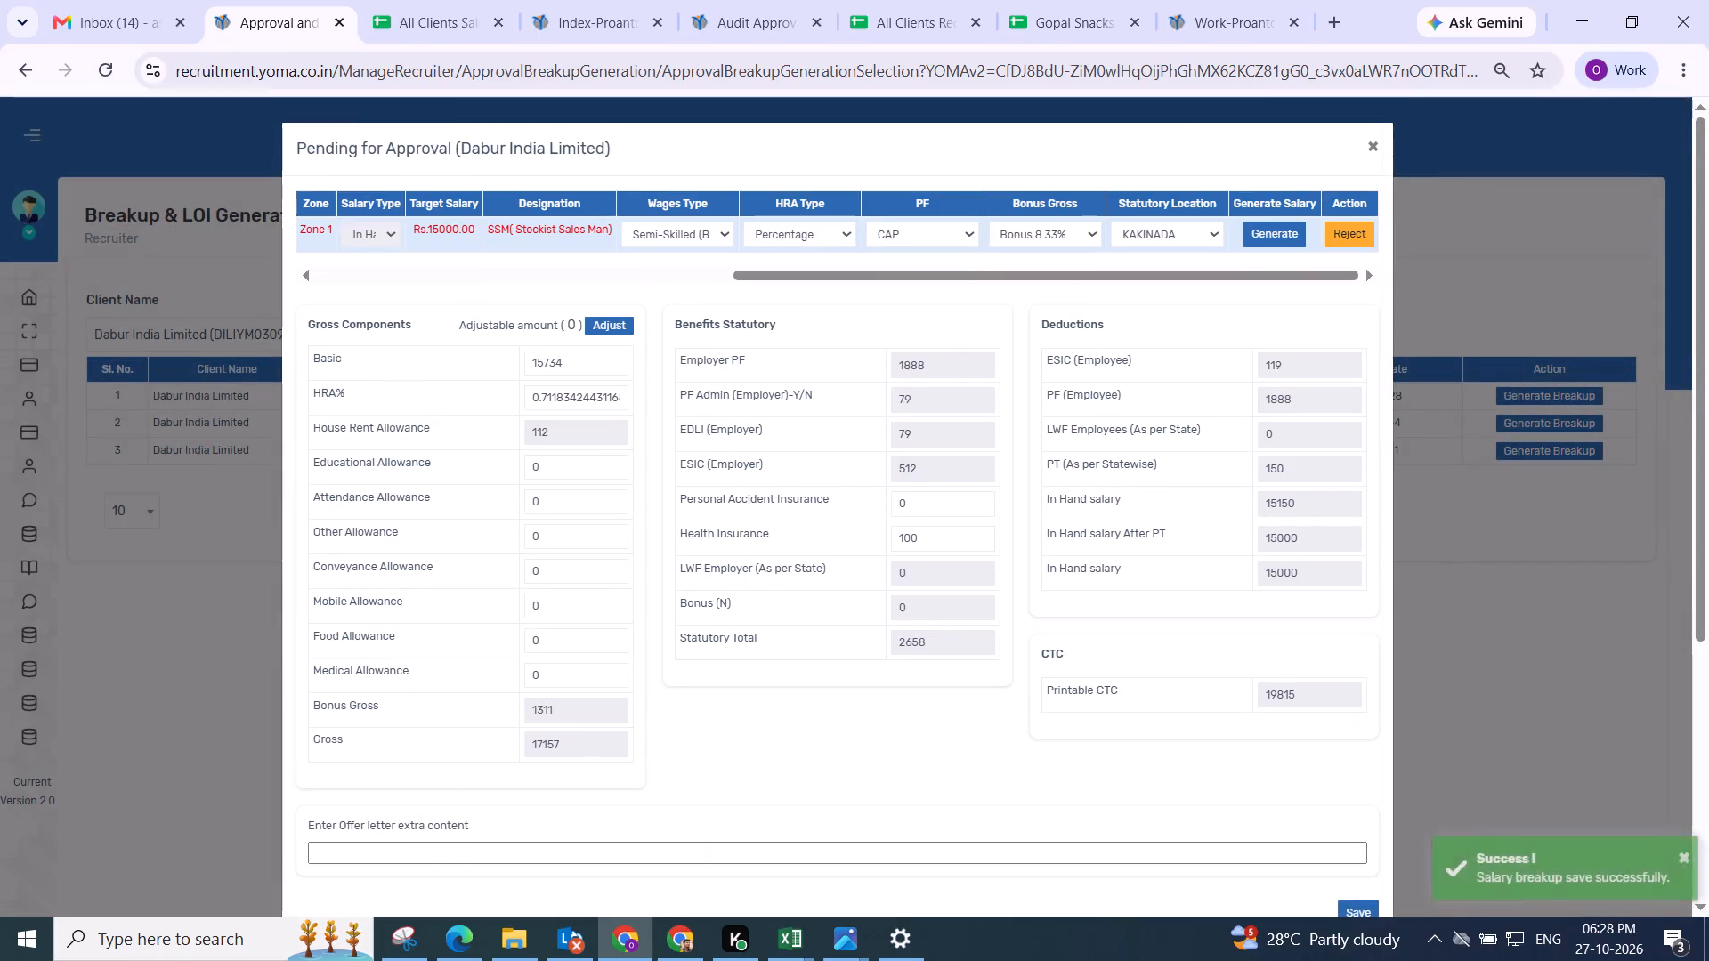
scroll(953, 526, "up", 3)
scroll(1416, 447, "down", 3)
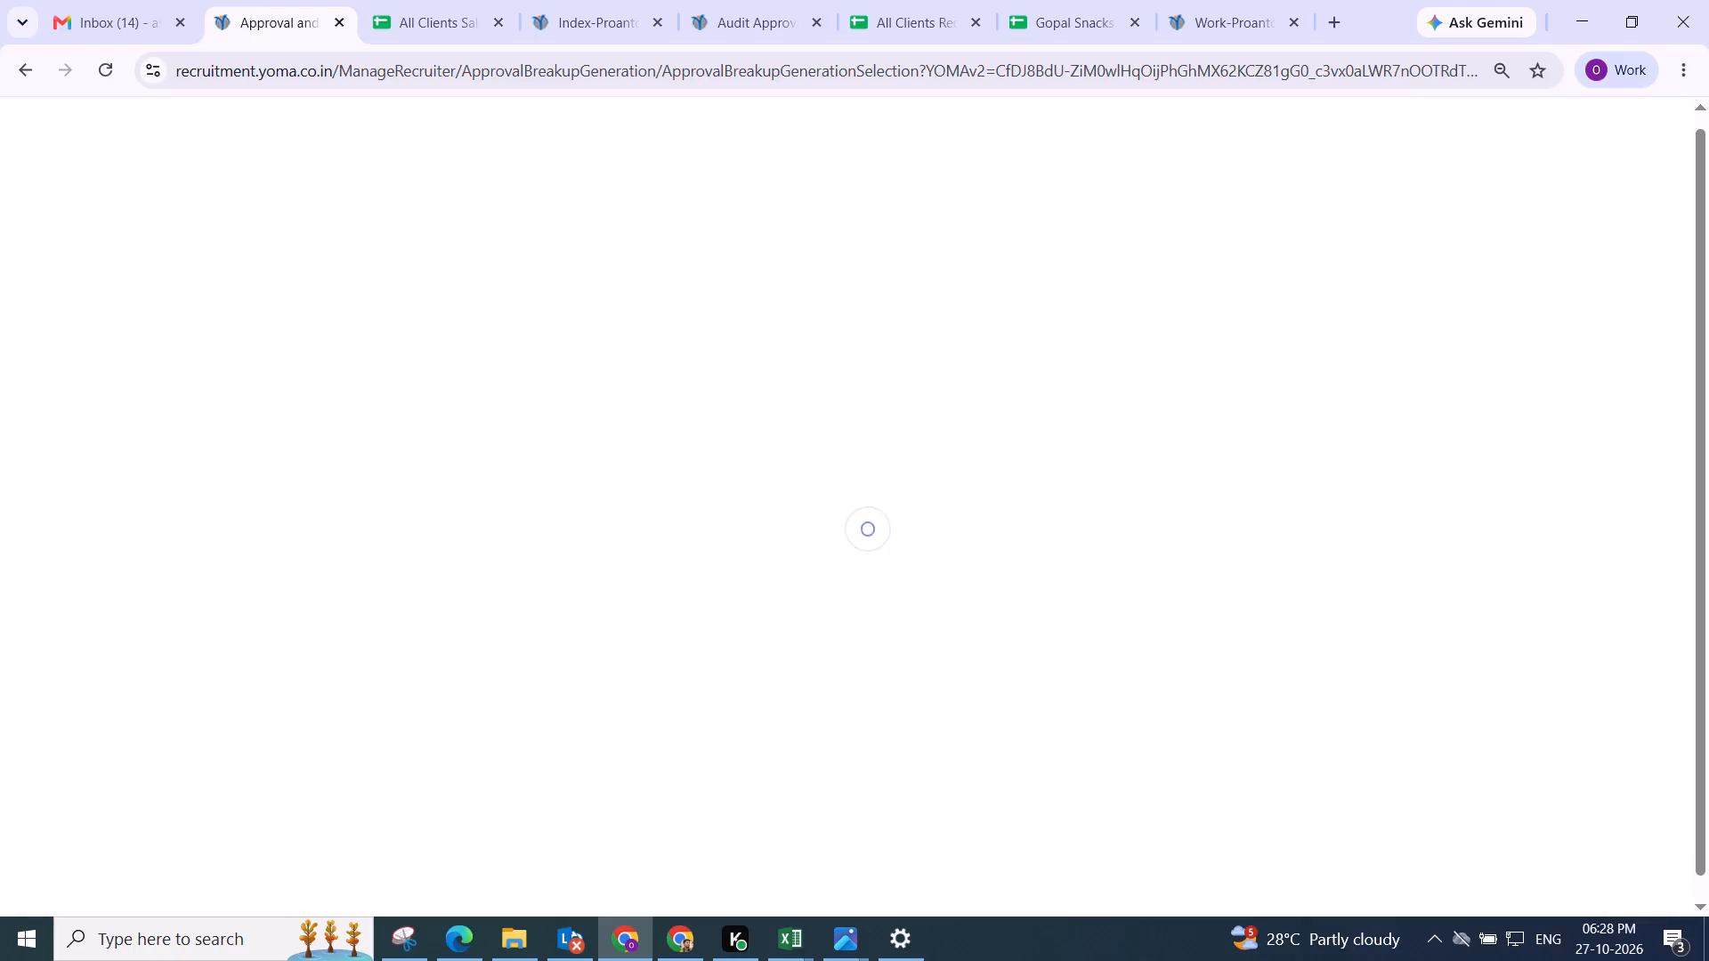
scroll(1415, 448, "up", 4)
Generate the first listed Panchkula employee's breakup using Semi-Skilled (Basic as Minimum Wages), Percentage HRA, Bonus 8.33% and statutory location Fatehabad.
left_click(1560, 392)
scroll(613, 264, "up", 4)
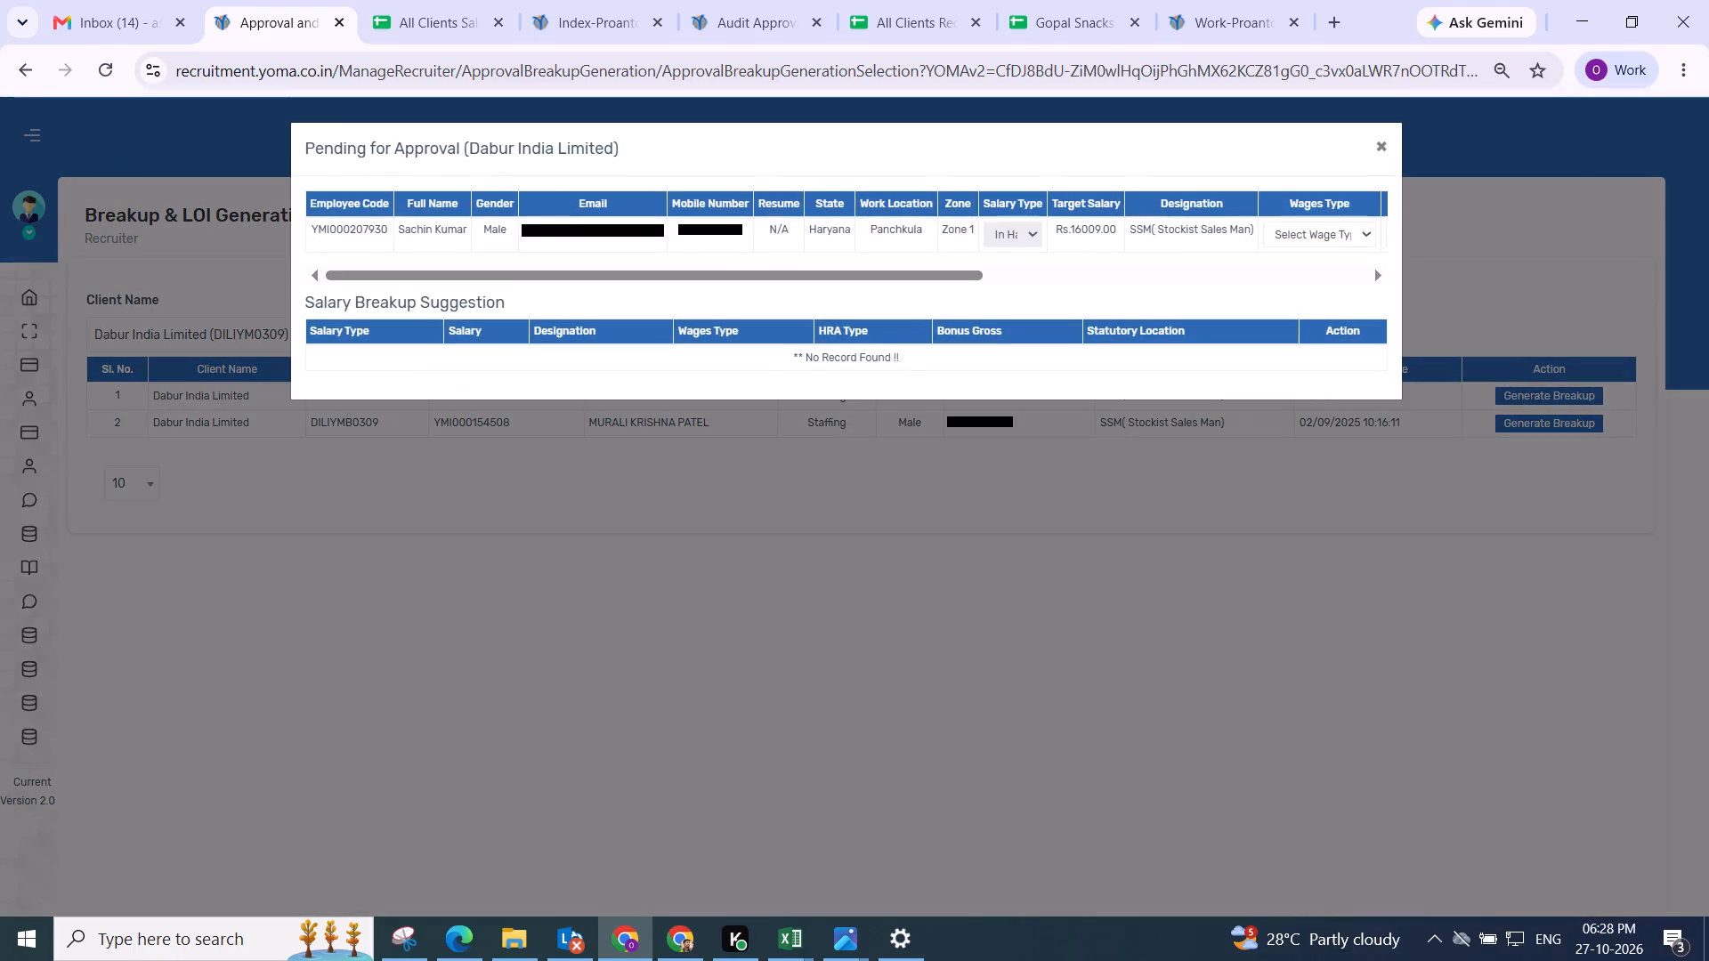
left_click_drag(555, 272, 1673, 290)
left_click(665, 245)
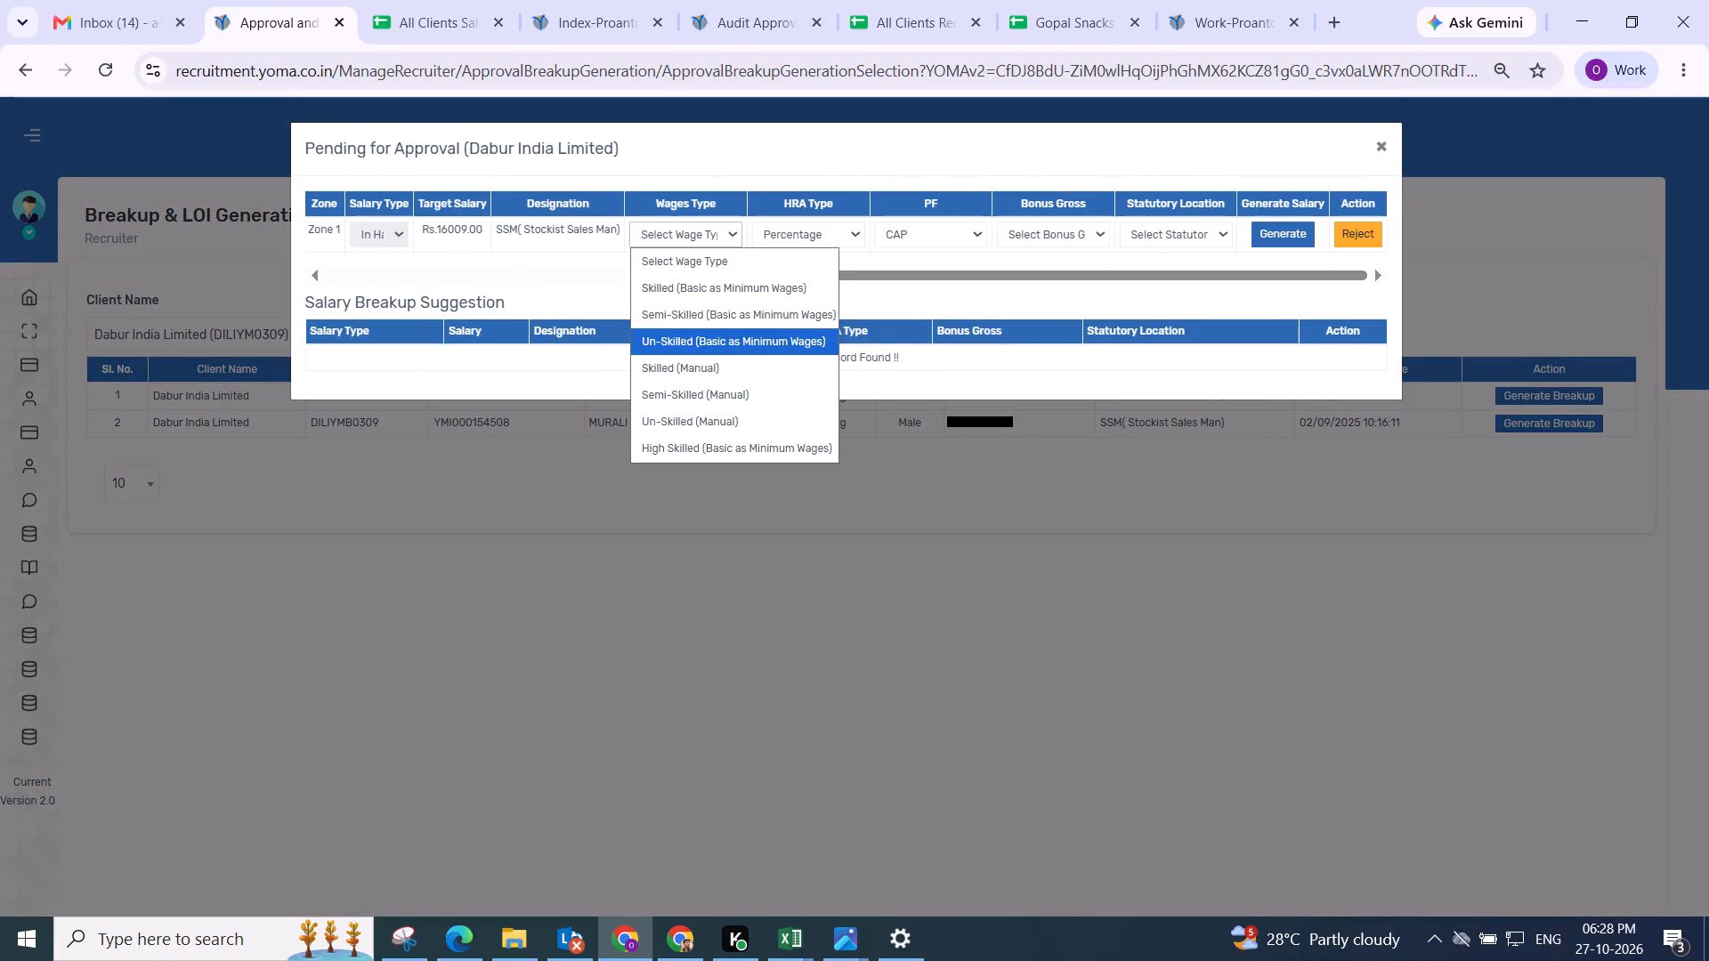
left_click(685, 319)
left_click(803, 230)
left_click(795, 283)
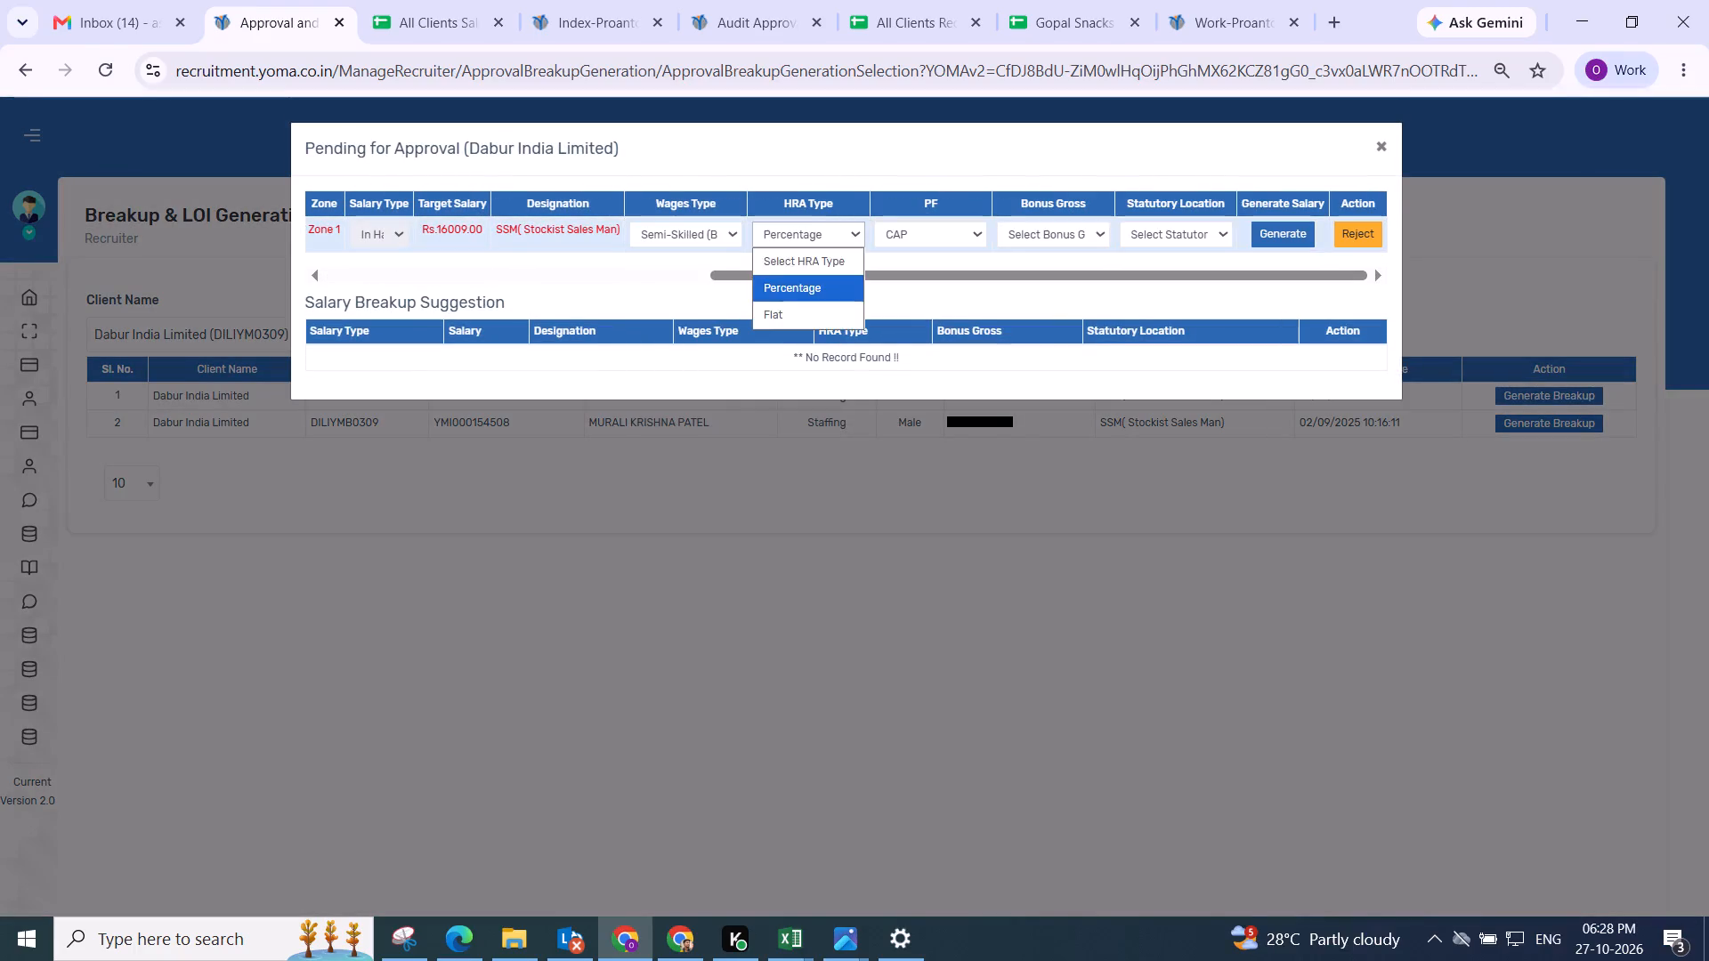
left_click(944, 237)
left_click(1025, 235)
left_click(1050, 293)
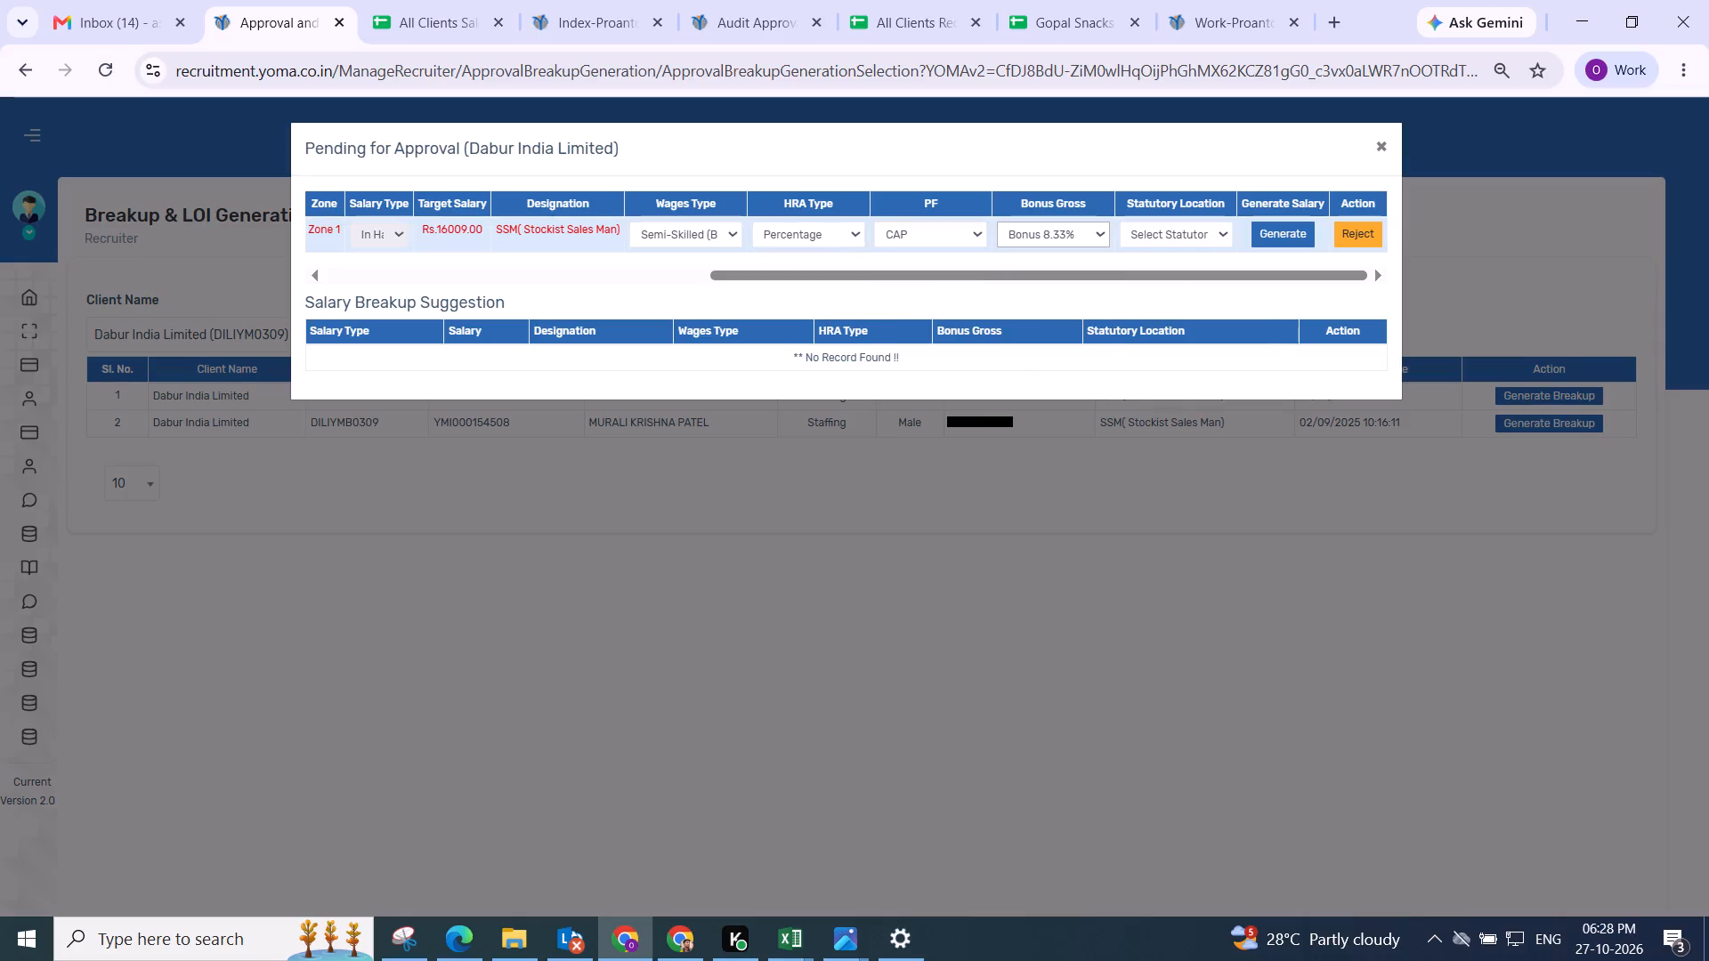
left_click(1142, 233)
left_click(1150, 318)
left_click(1268, 242)
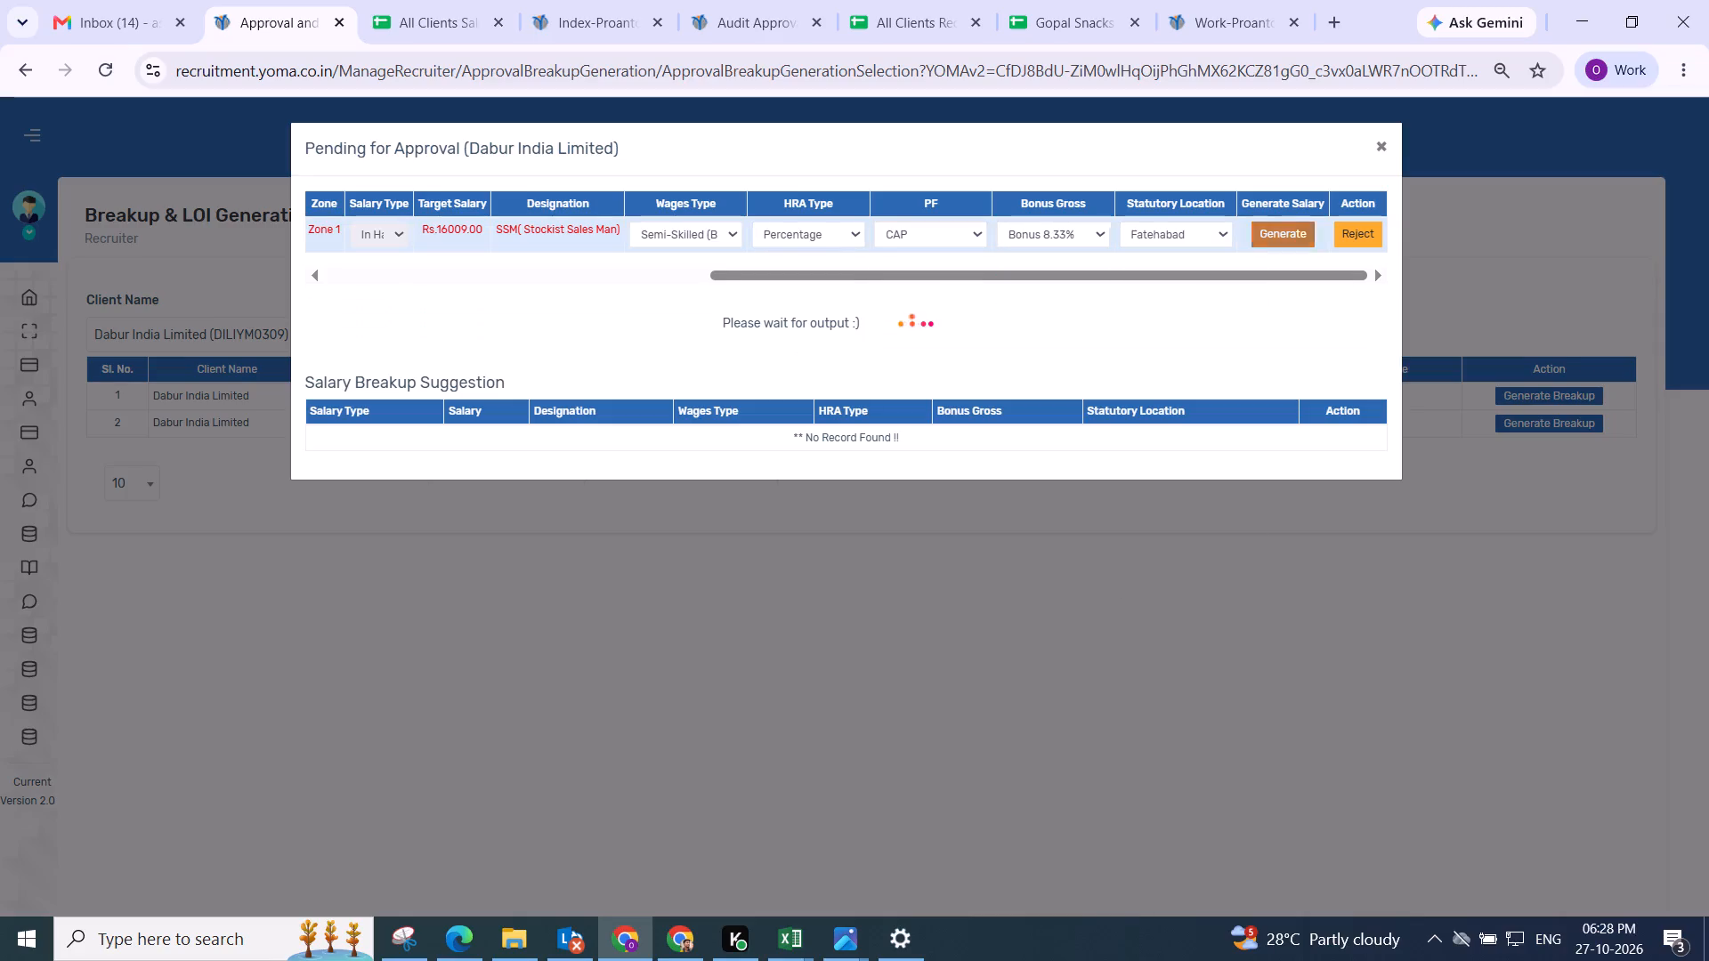
Adjust the gross components of the Panchkula employee's breakup and save it.
scroll(619, 307, "up", 3)
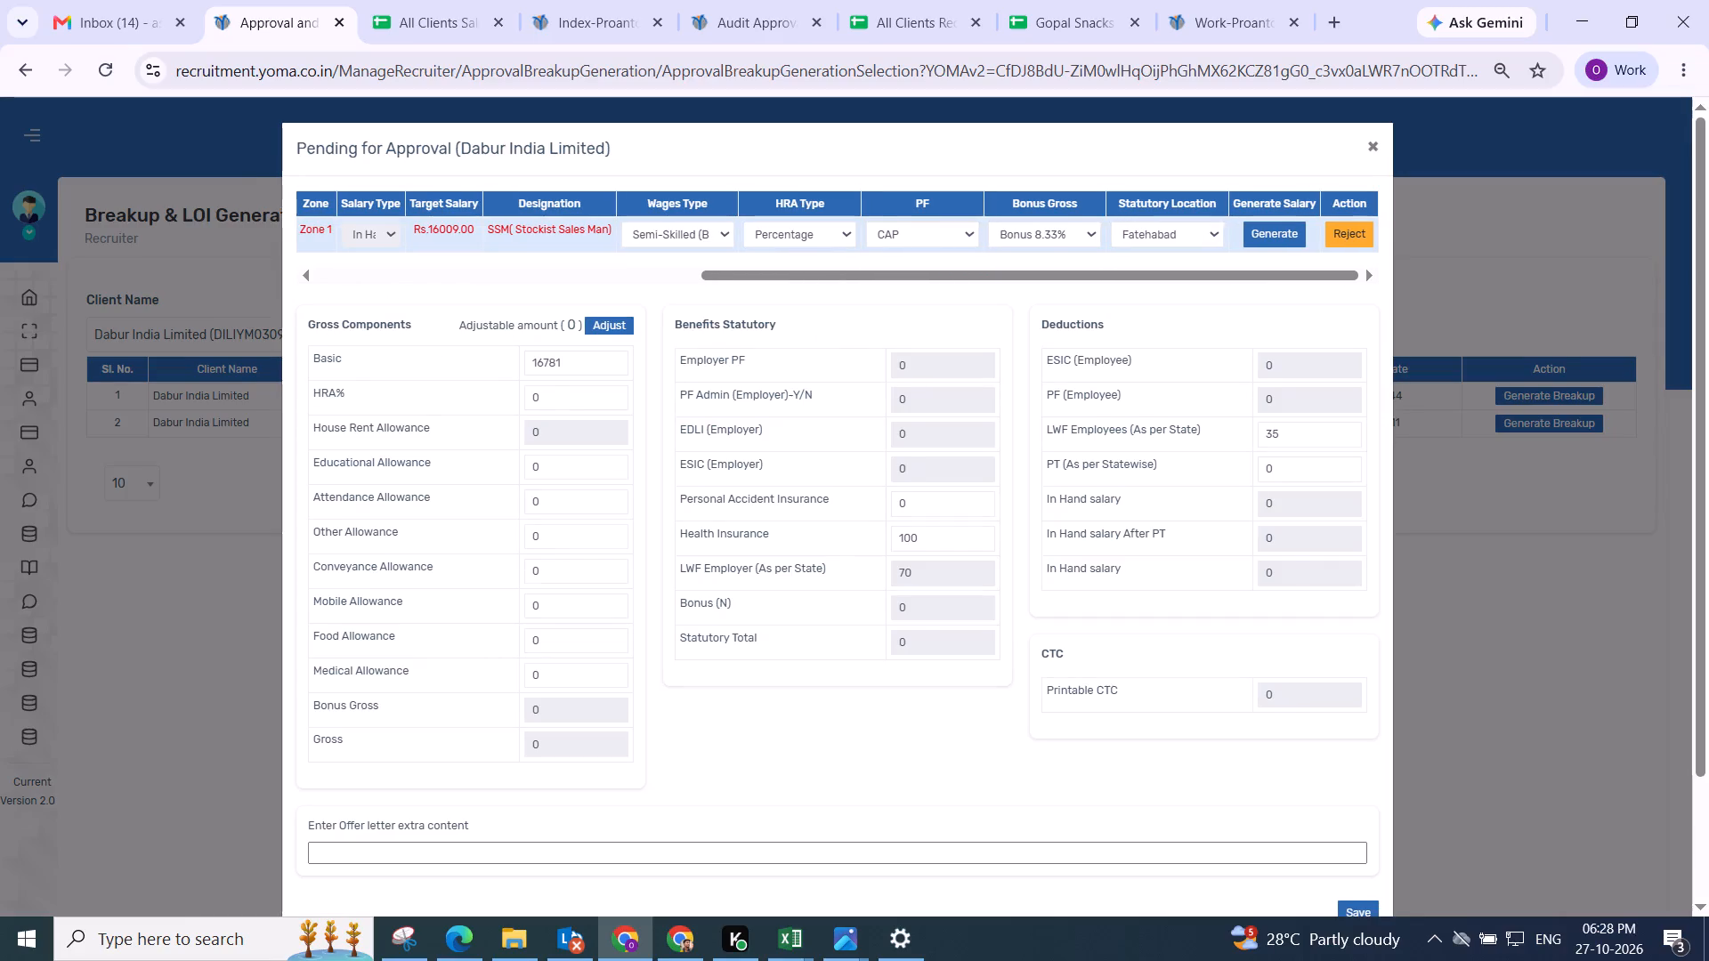
left_click(603, 327)
scroll(667, 335, "down", 2)
left_click_drag(977, 572, 1010, 584)
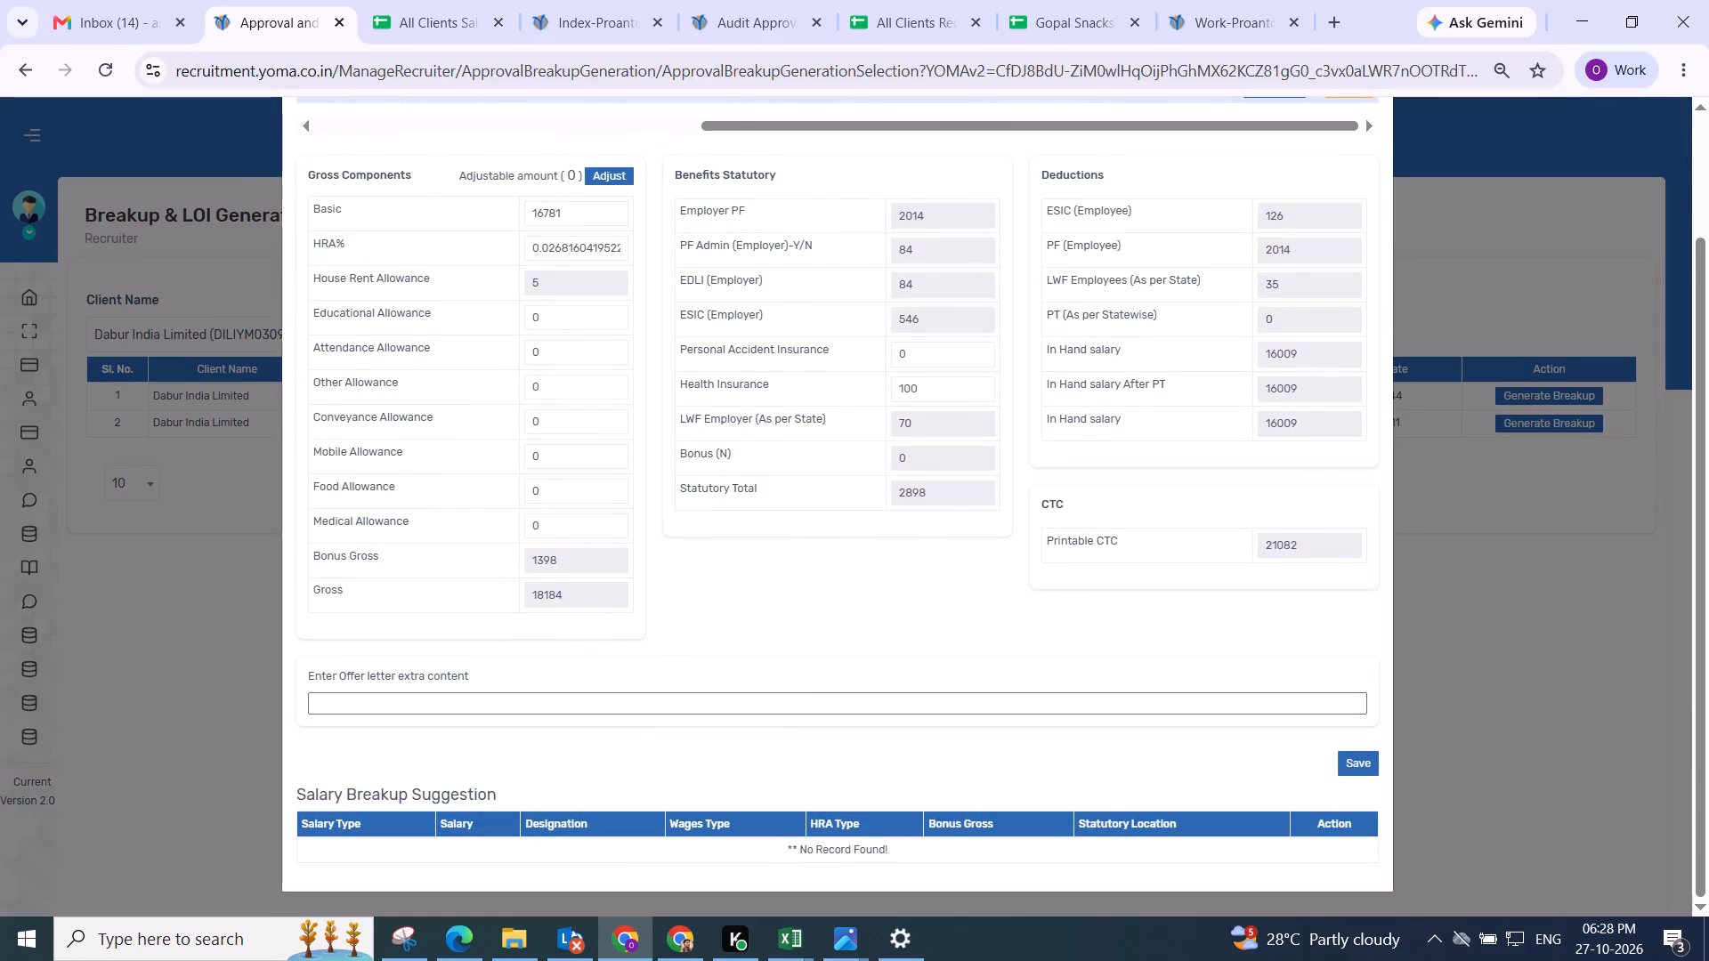
left_click(1356, 752)
left_click(891, 599)
scroll(892, 597, "up", 7)
scroll(940, 510, "down", 3)
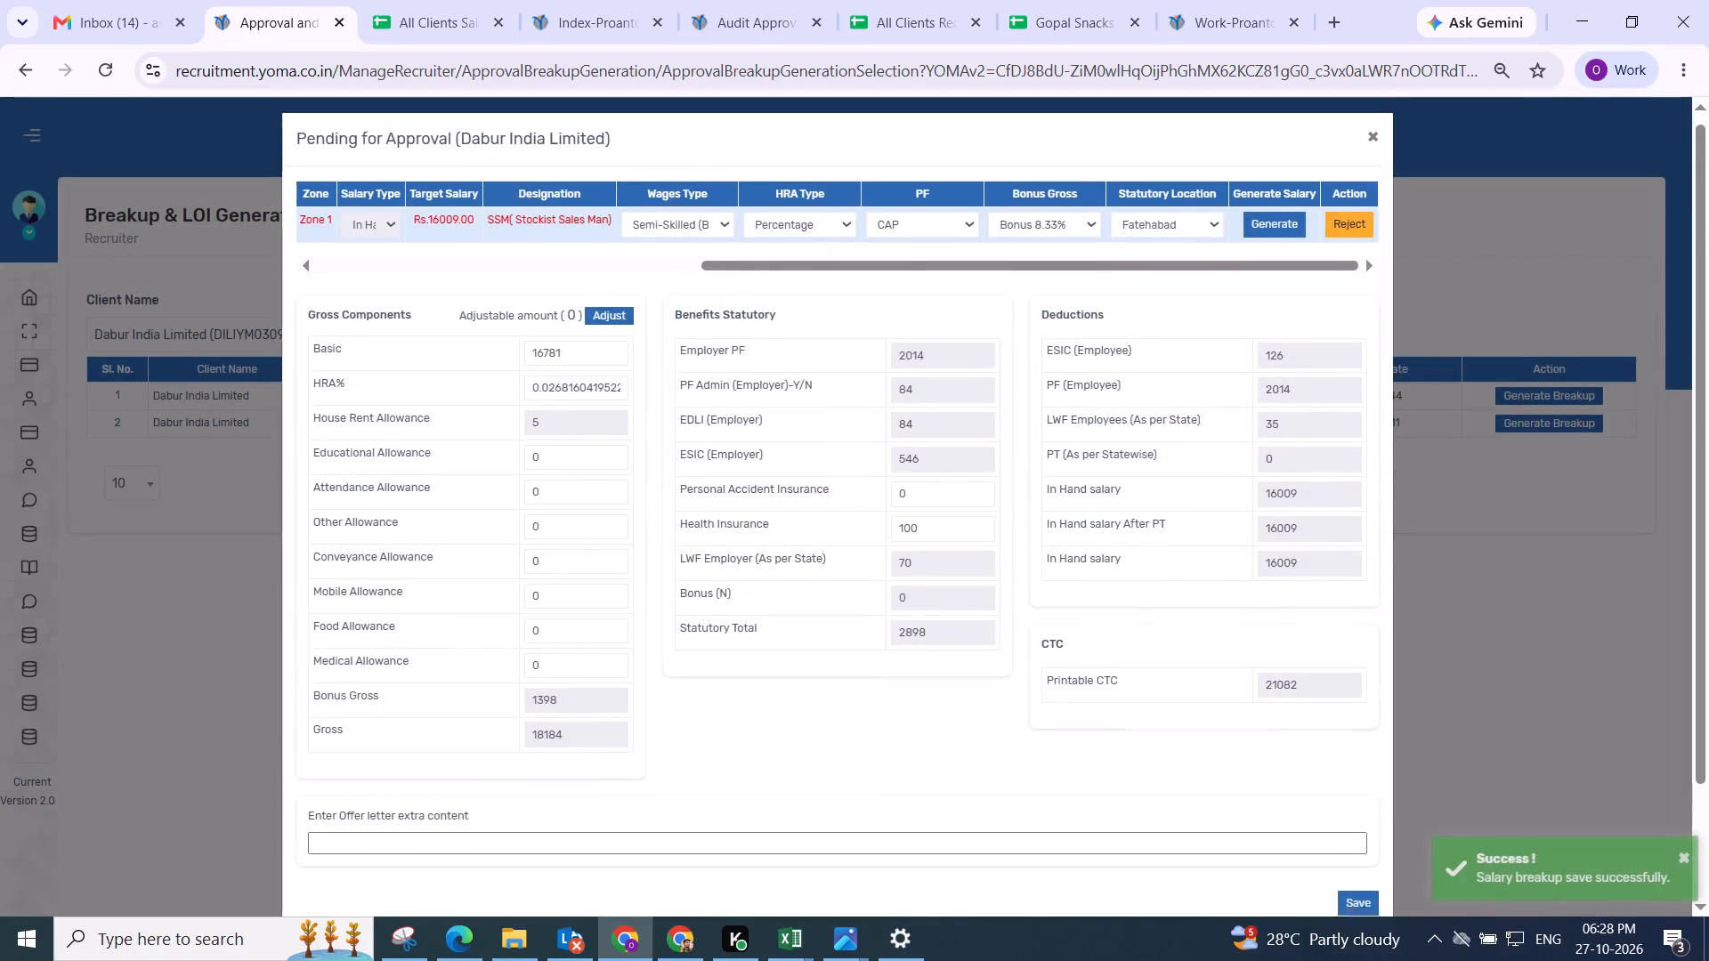
Generate the remaining Dabur India employee's Rs.18000 breakup using Semi-Skilled (Basic as Minimum Wages), Percentage HRA, Bonus 8.33% and statutory location Hyderabad.
scroll(940, 510, "down", 3)
scroll(940, 510, "up", 5)
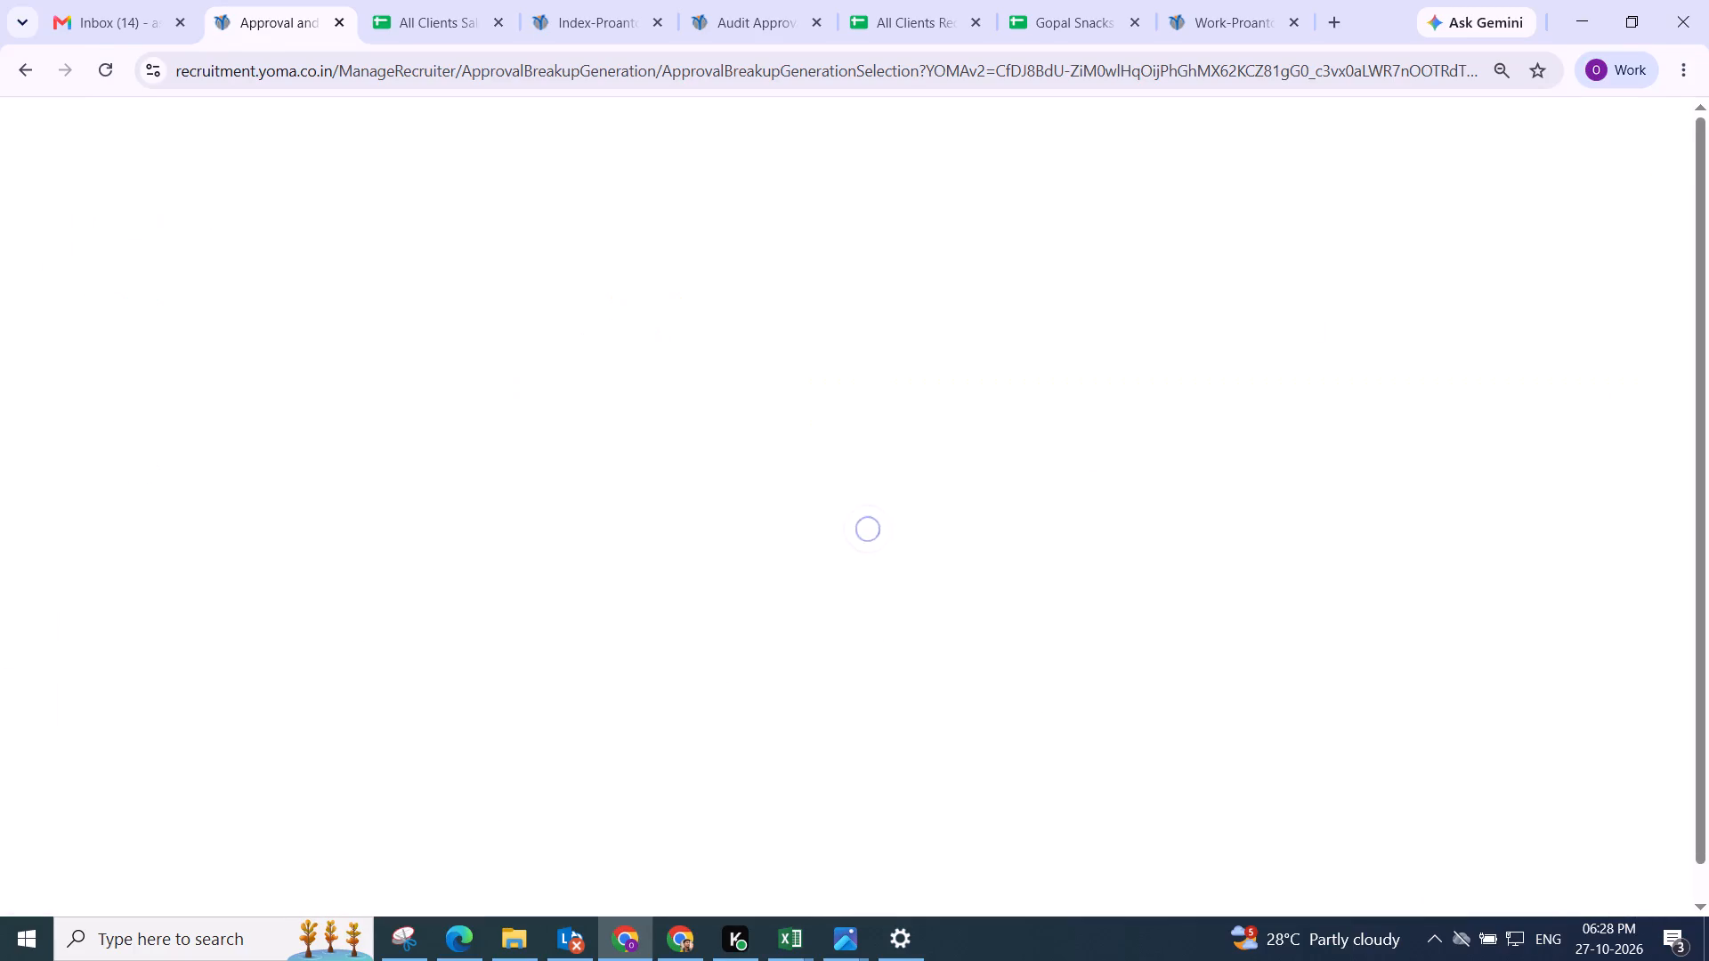
scroll(834, 617, "down", 4)
left_click(1519, 359)
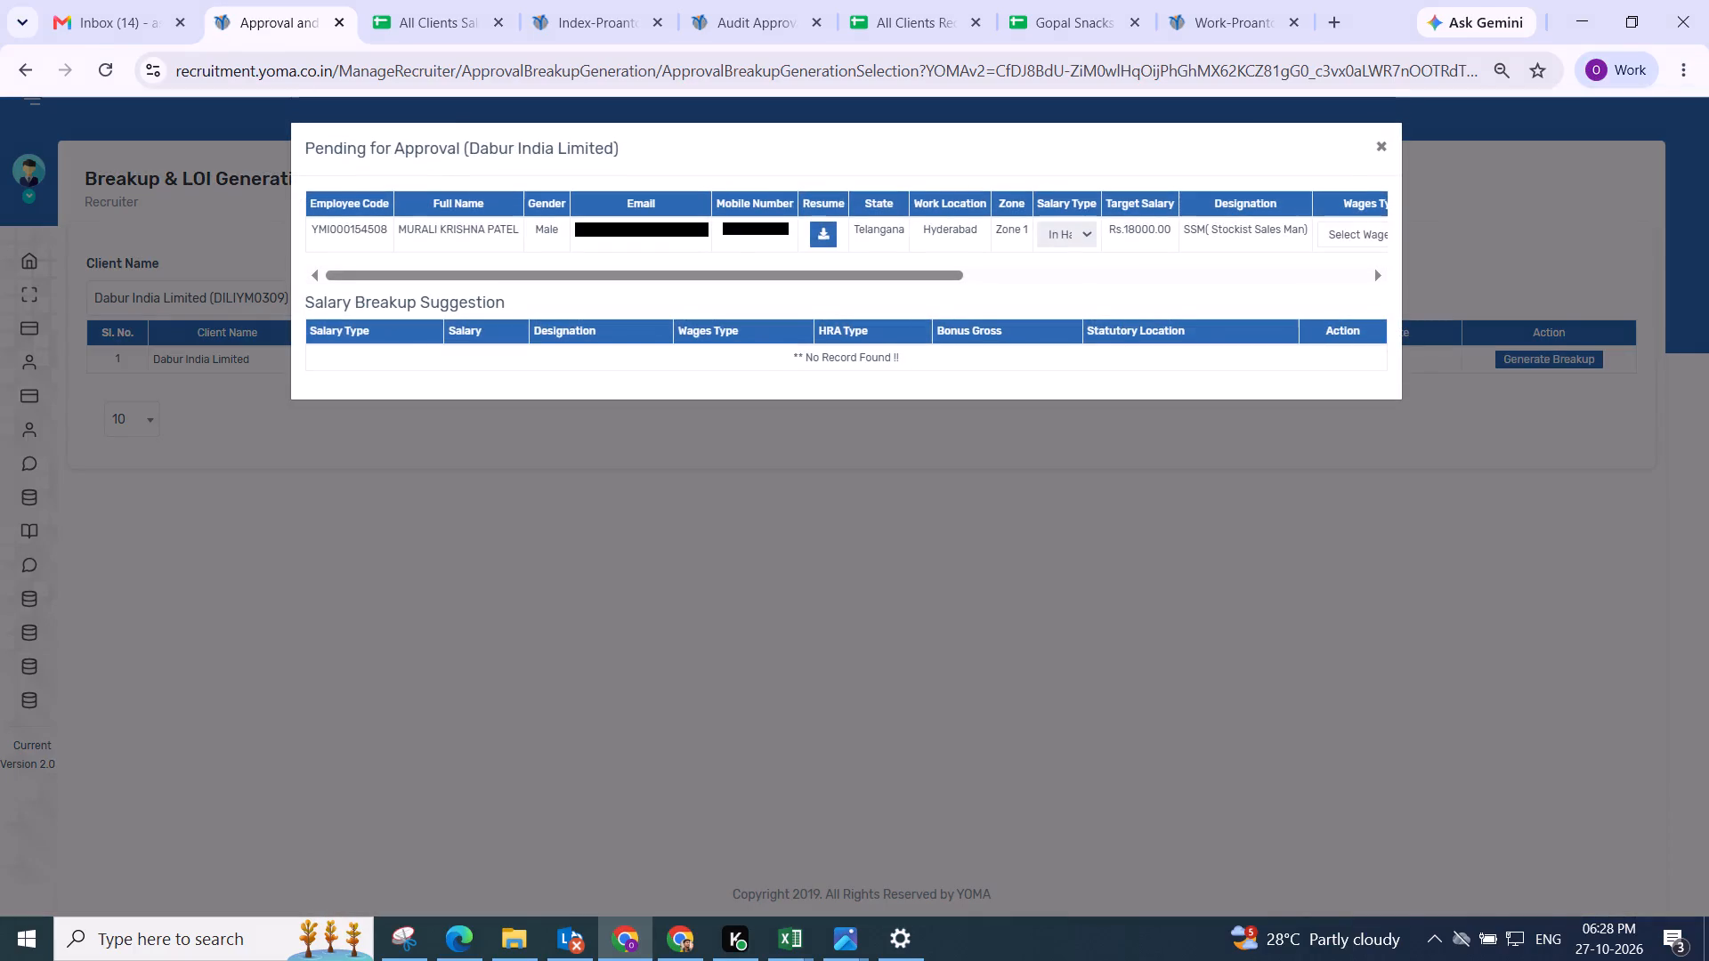
left_click_drag(510, 271, 1542, 228)
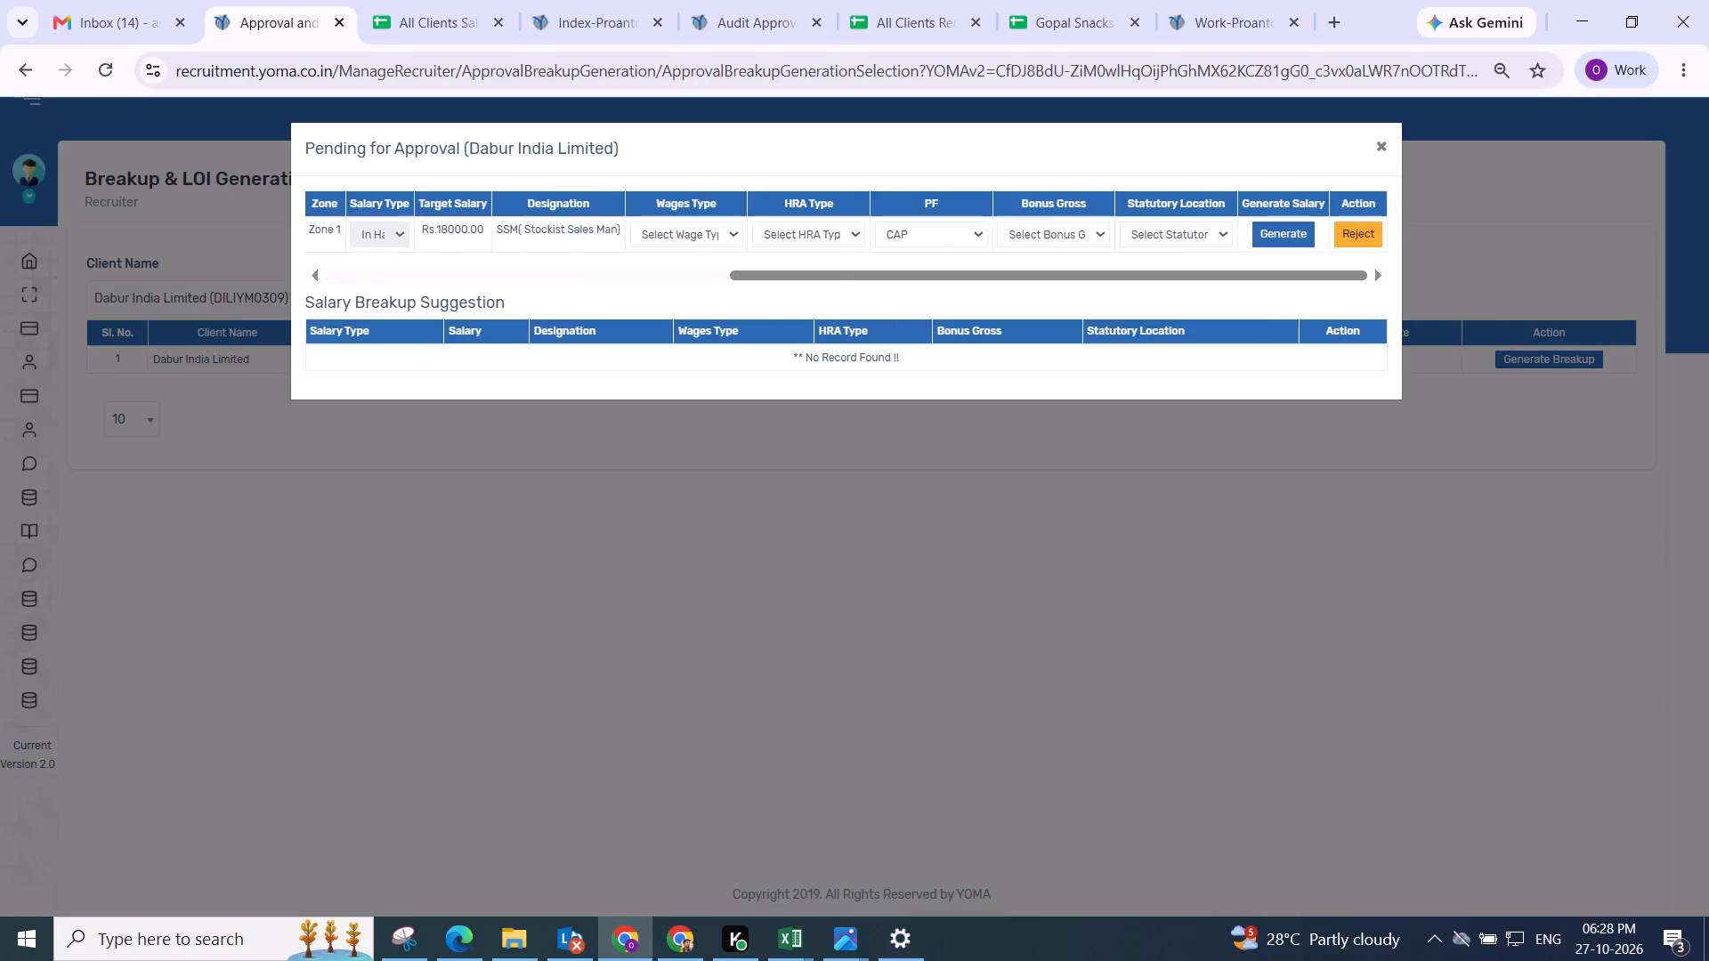
left_click(701, 231)
left_click(717, 314)
left_click_drag(811, 227, 811, 244)
left_click_drag(796, 285, 810, 277)
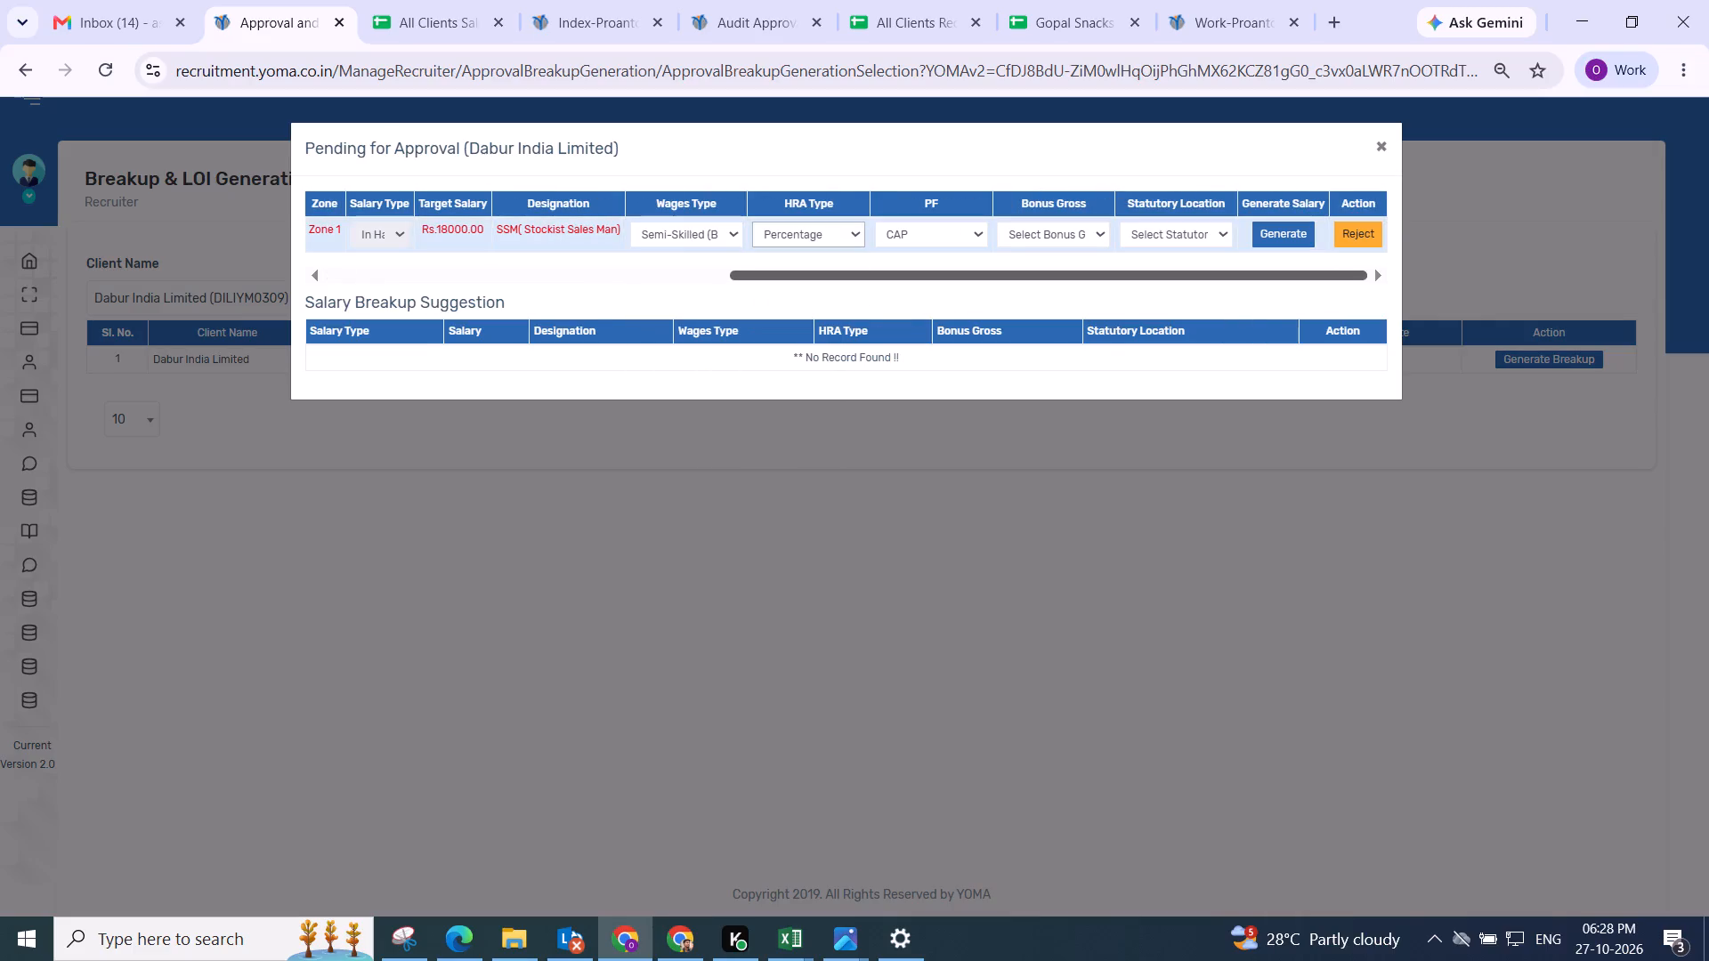
left_click(1008, 216)
left_click(1033, 235)
left_click(1047, 288)
left_click(1148, 222)
left_click_drag(1153, 316, 1153, 305)
left_click(1283, 227)
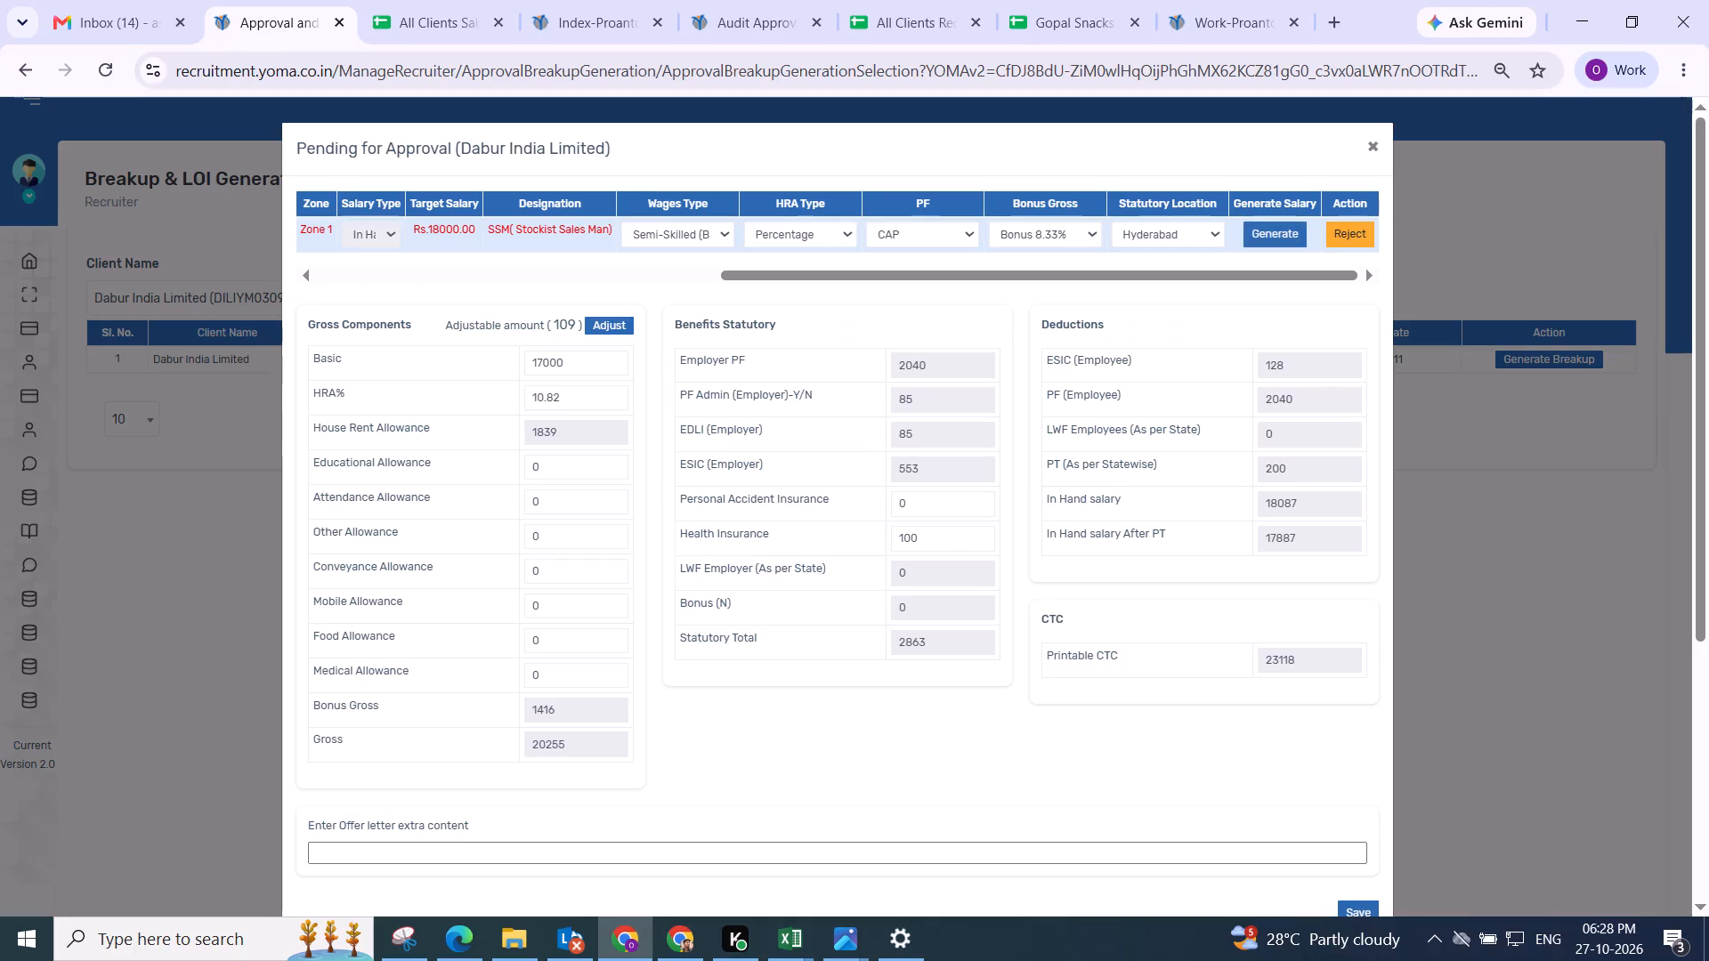
Adjust the gross components of the Rs.18000 employee's Hyderabad breakup and save it.
left_click(606, 329)
scroll(680, 444, "down", 3)
left_click_drag(865, 387, 981, 398)
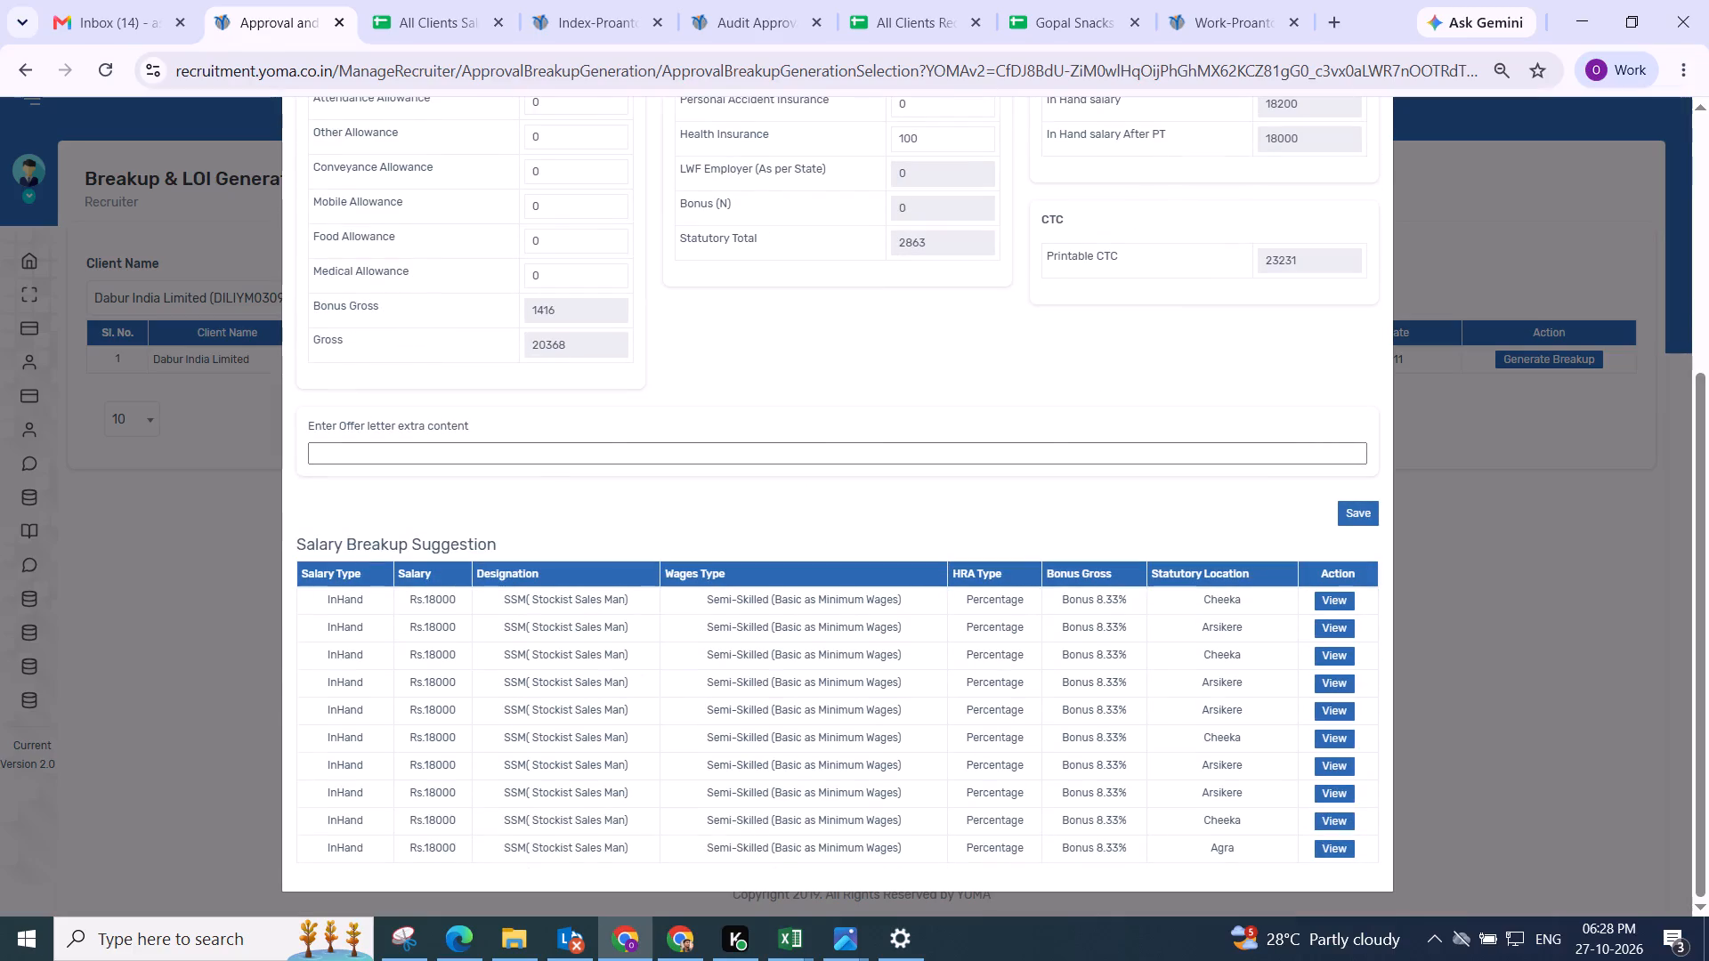
left_click(1369, 517)
left_click(911, 630)
scroll(933, 596, "up", 2)
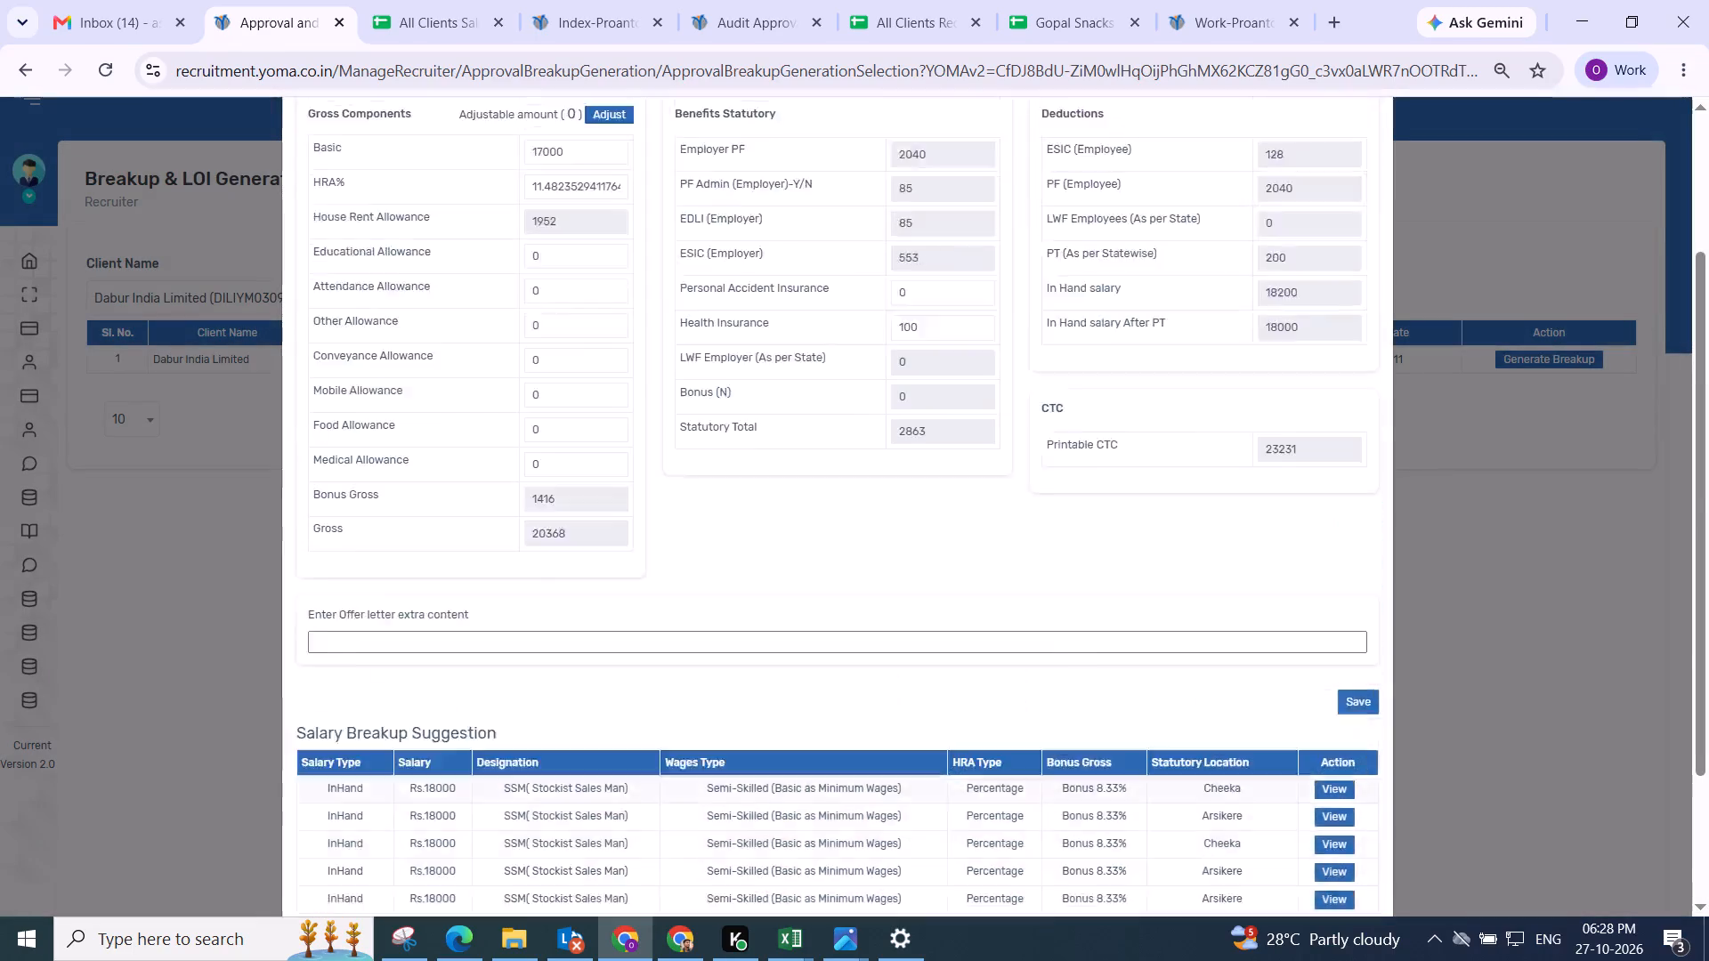
scroll(933, 596, "up", 1)
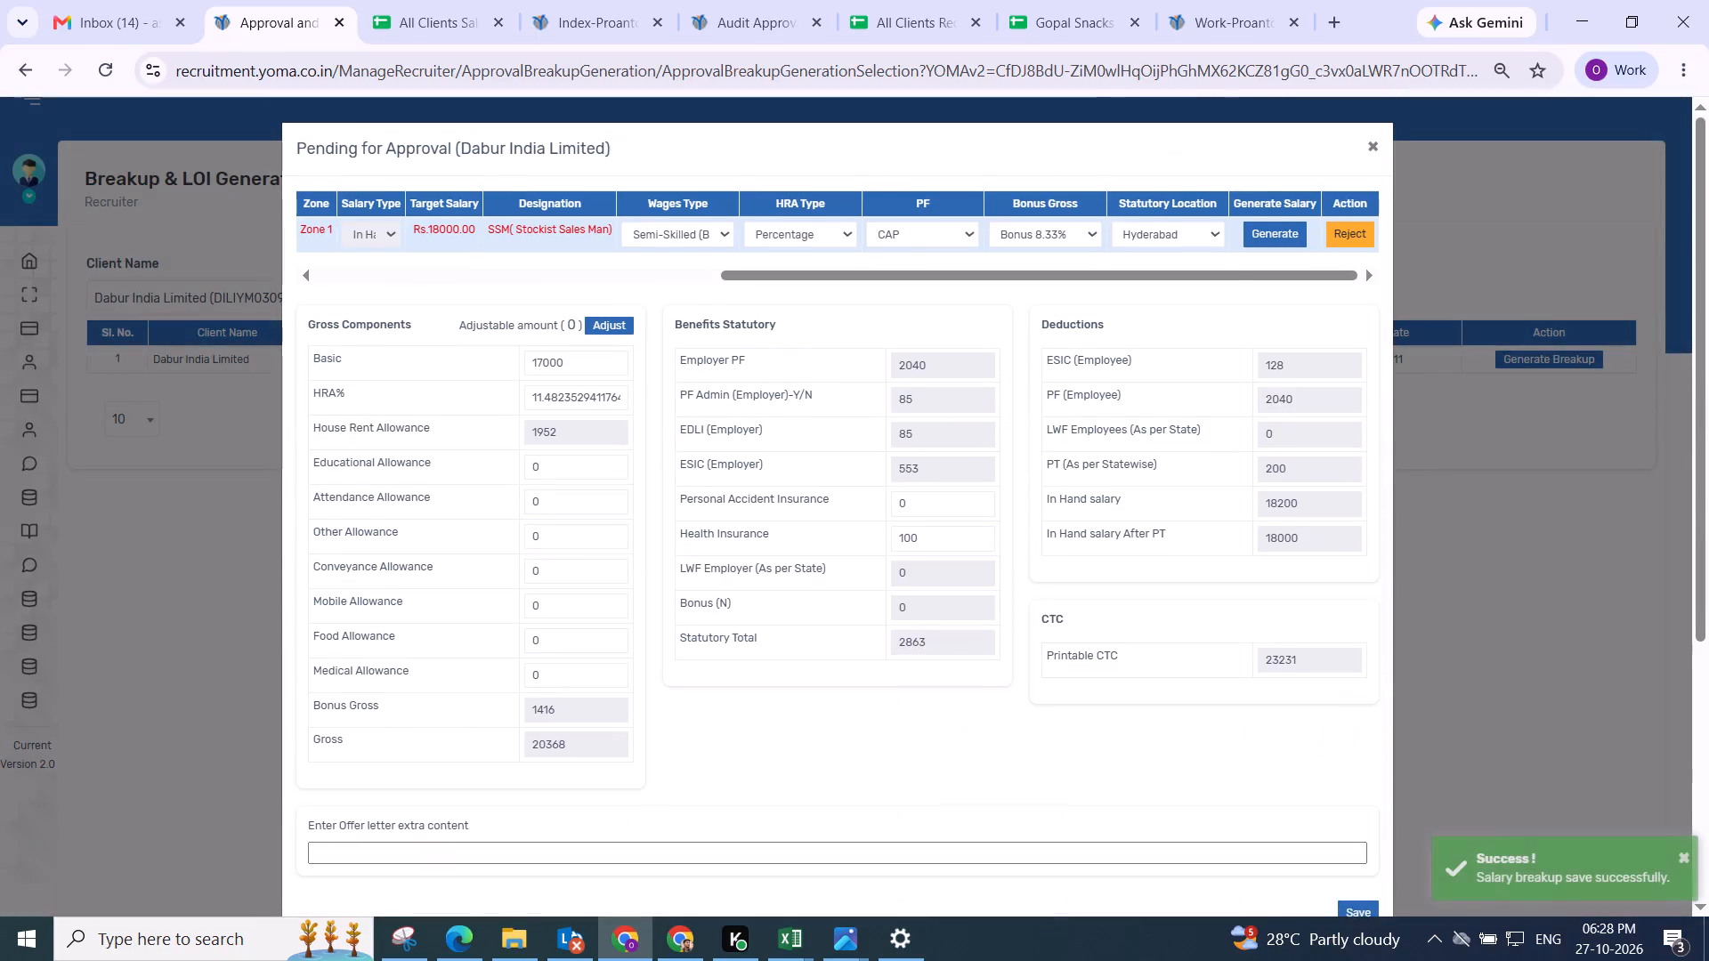
scroll(951, 663, "up", 3)
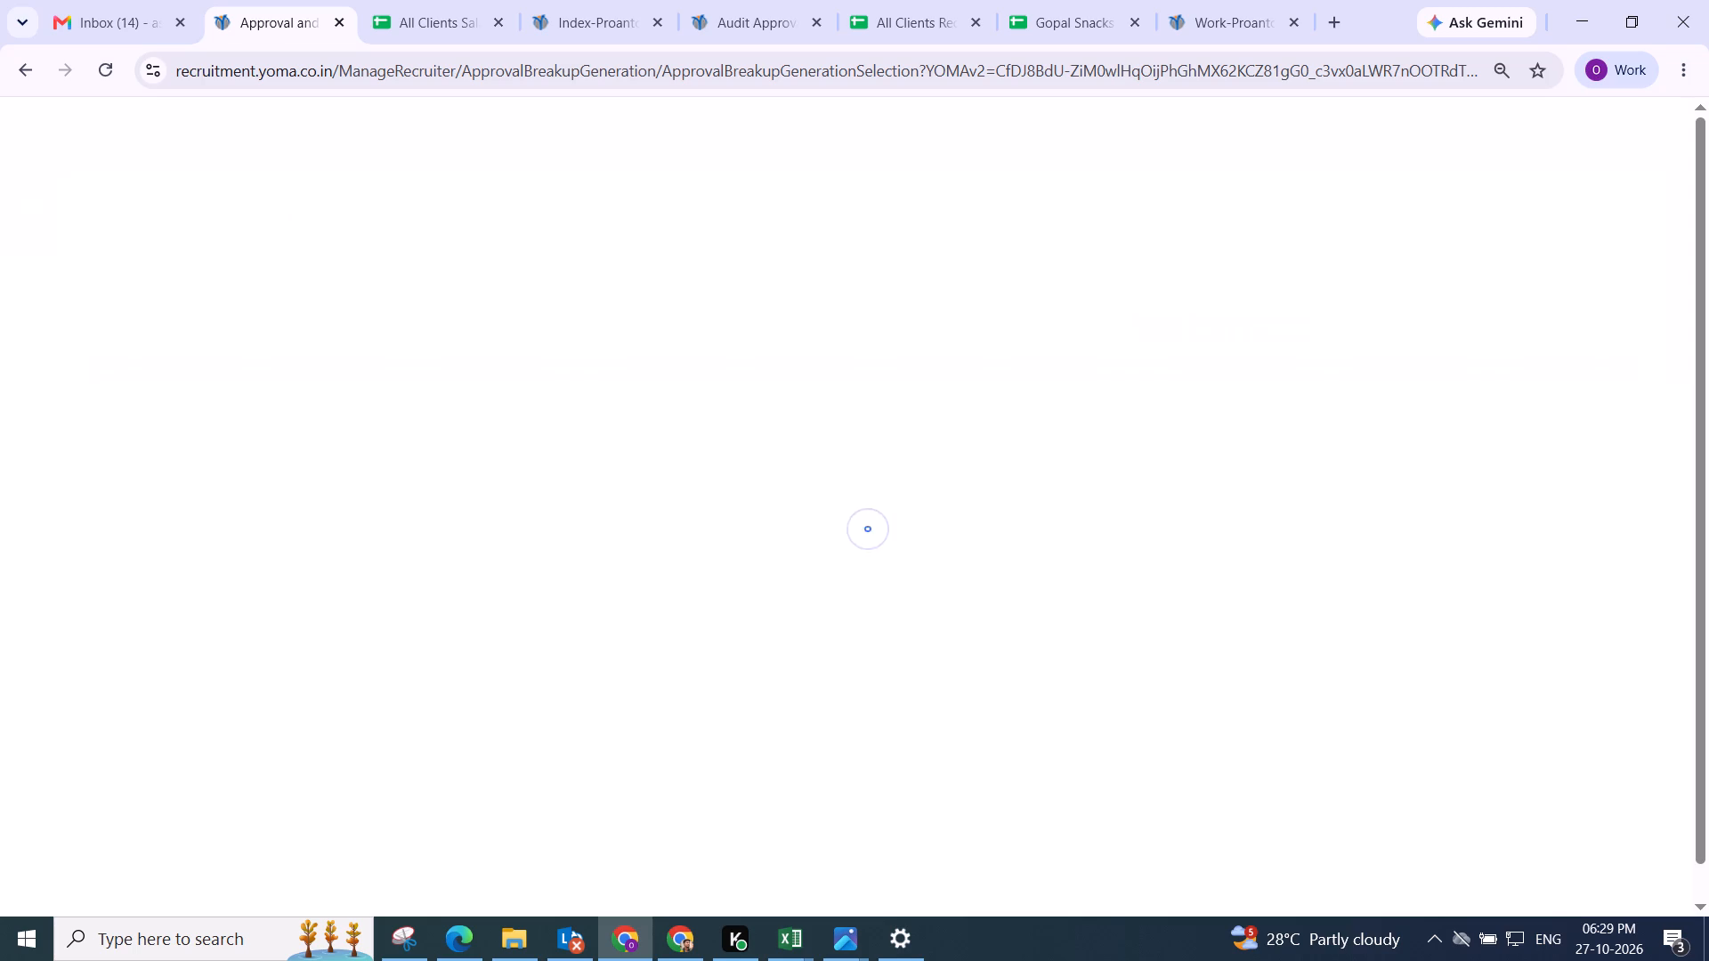
scroll(854, 658, "down", 5)
scroll(847, 656, "up", 4)
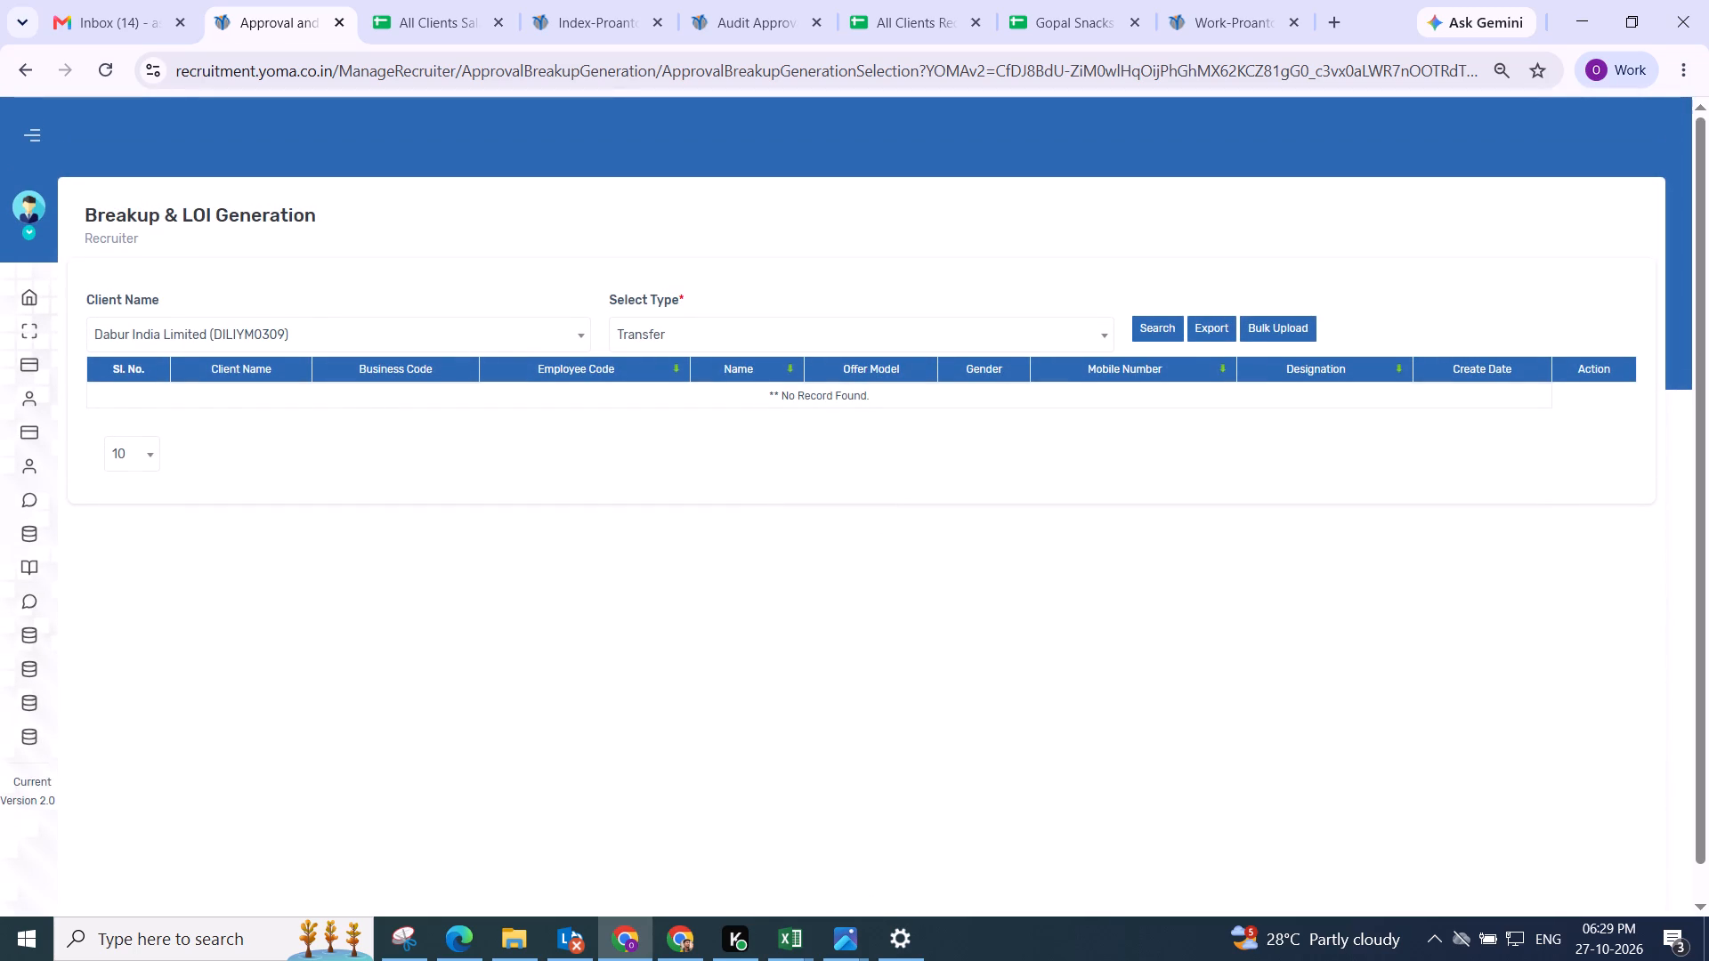
Reset the client filter to Select Client, search the Transfer records of every client and show ALL rows on one page.
left_click(410, 323)
type("se")
left_click_drag(394, 400, 411, 400)
left_click(1144, 316)
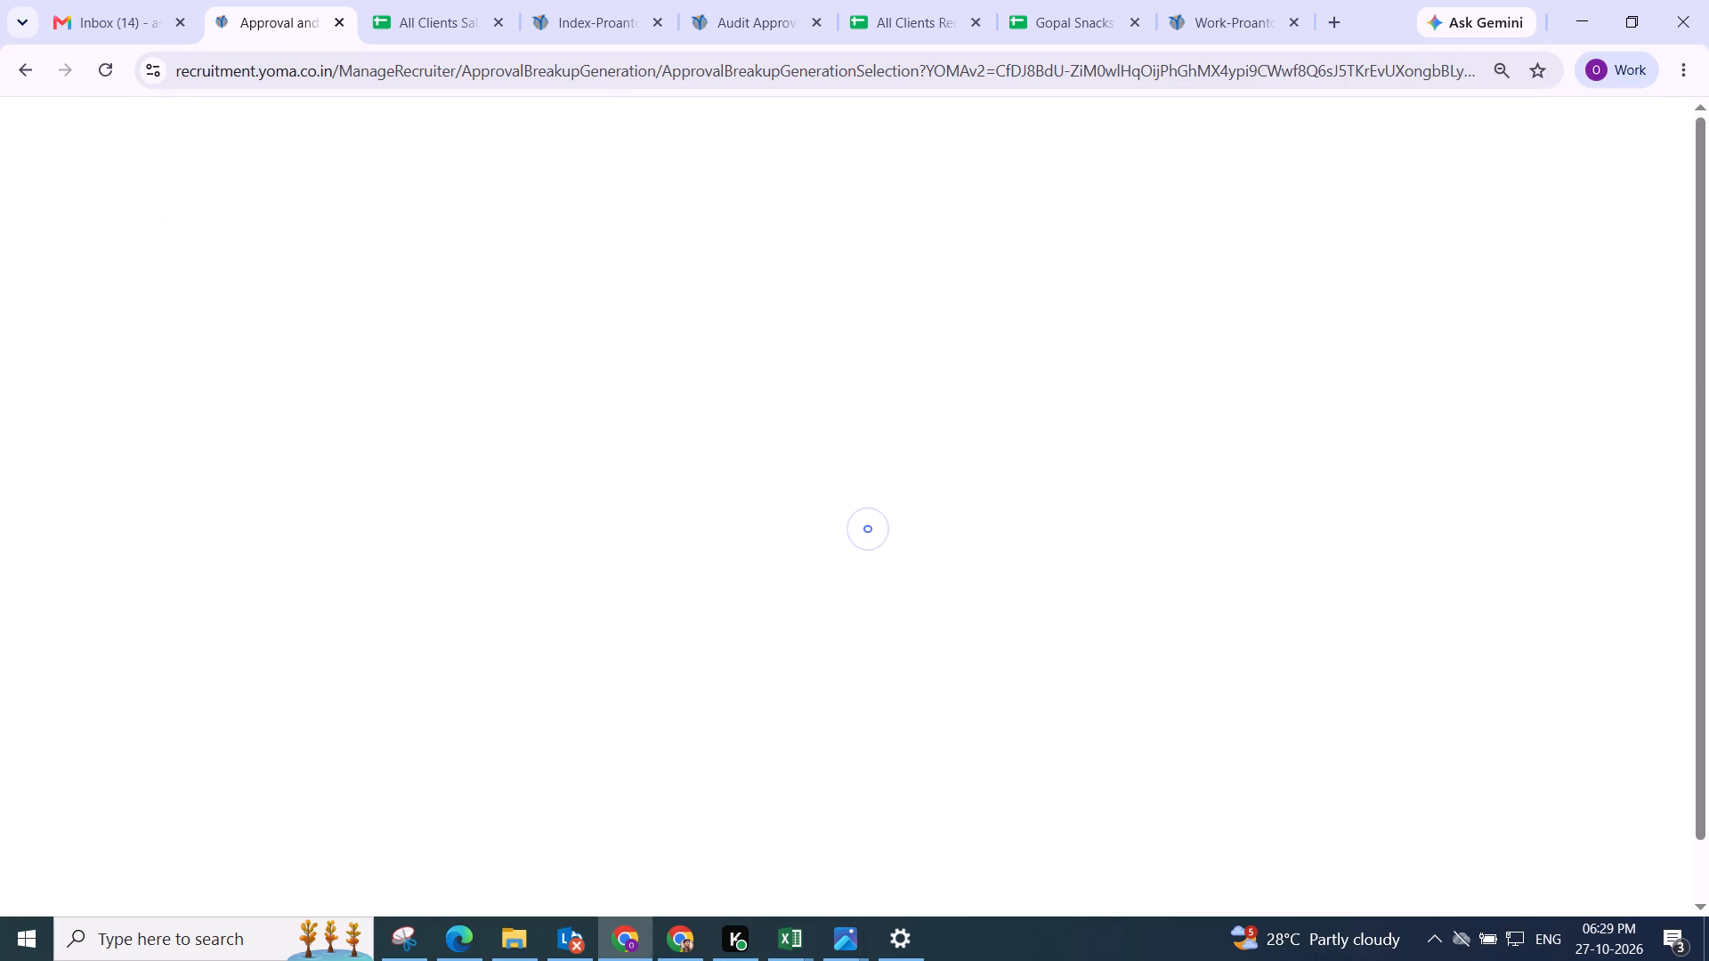
scroll(514, 521, "down", 1)
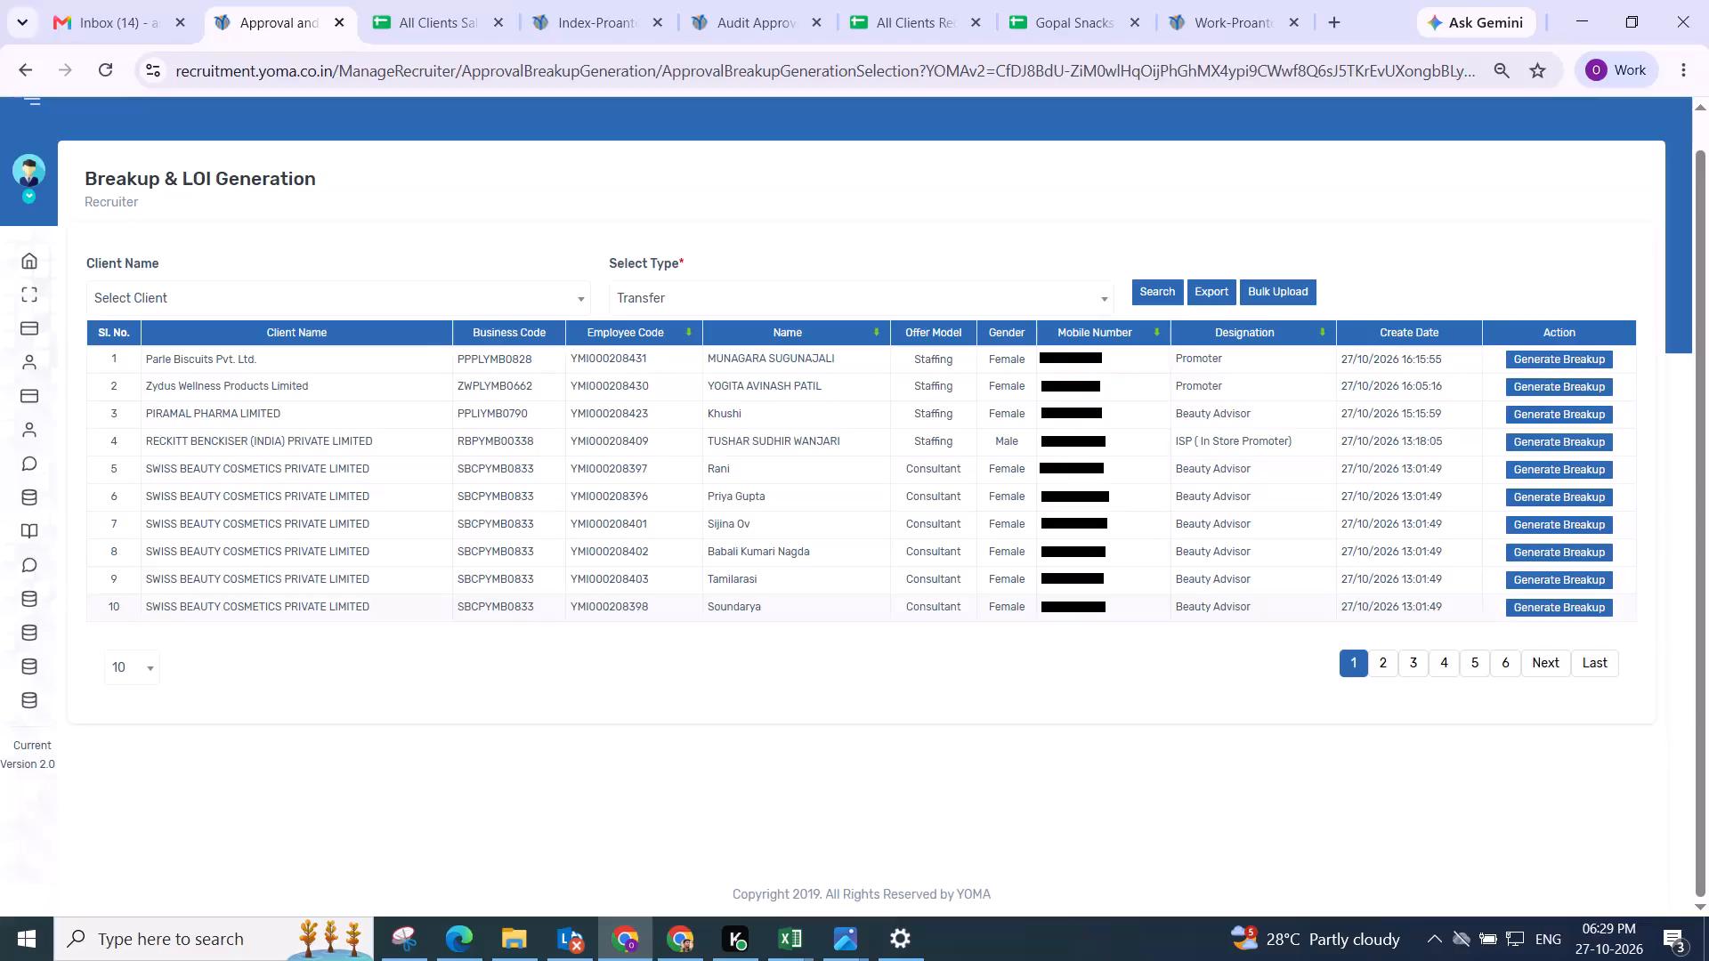
left_click(128, 674)
left_click(142, 738)
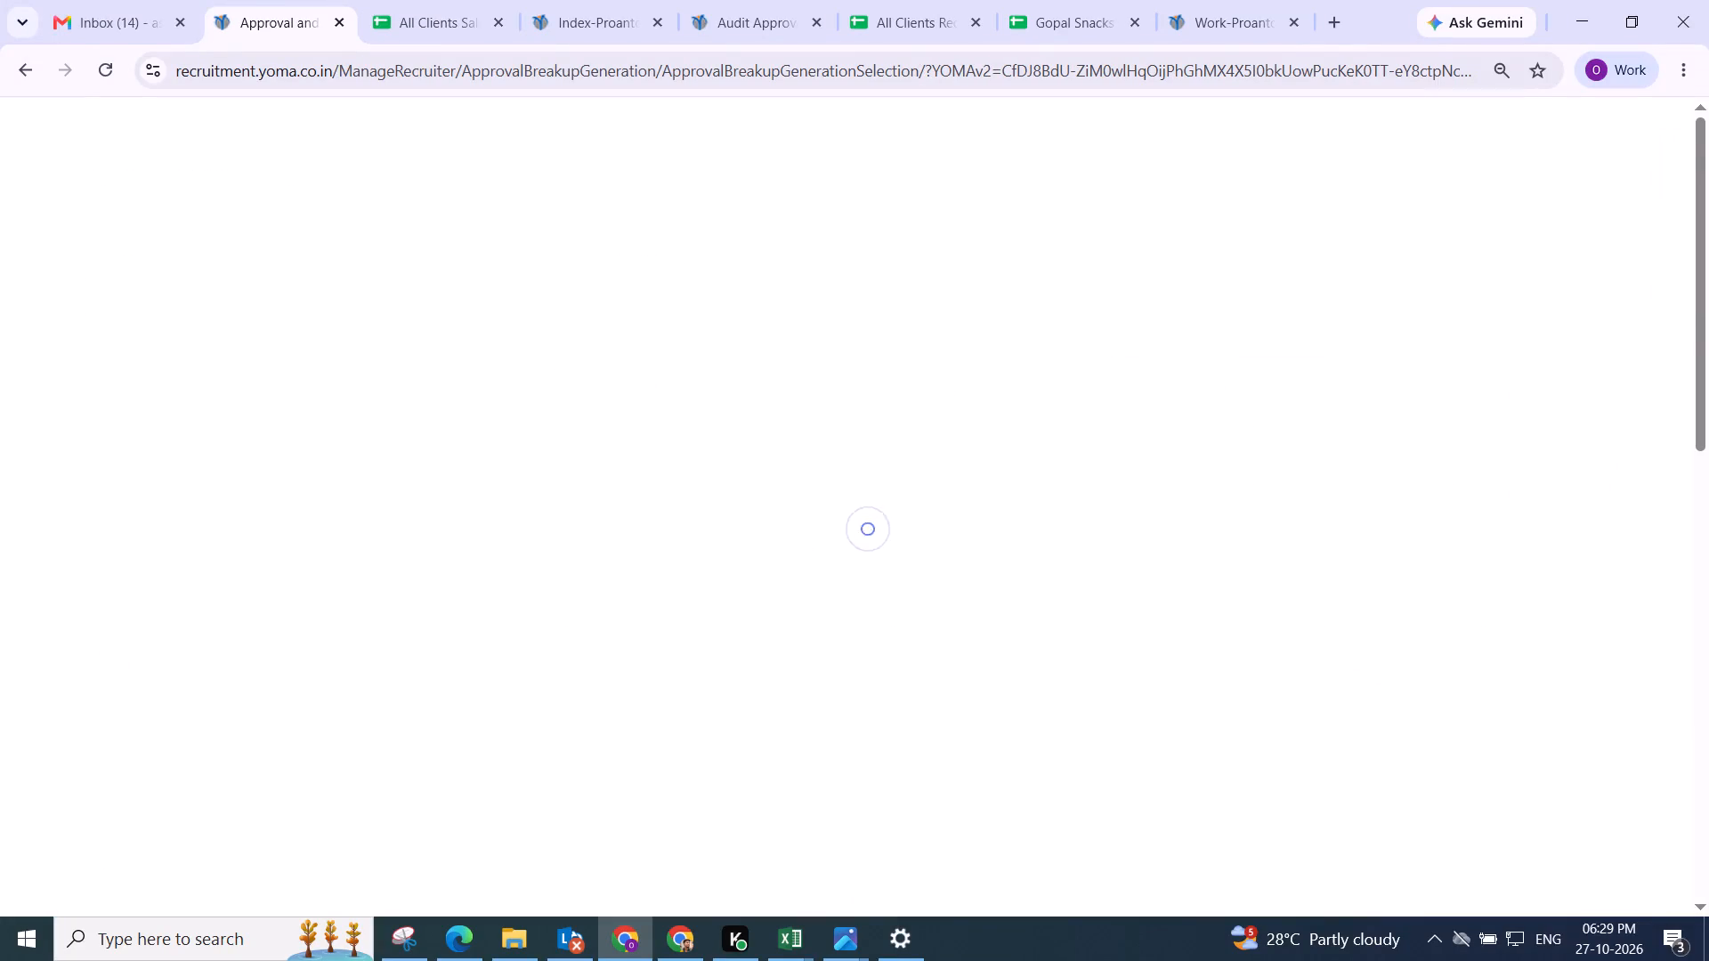
Examine the full transfer list for clients whose employees still need a salary breakup.
scroll(264, 491, "down", 1)
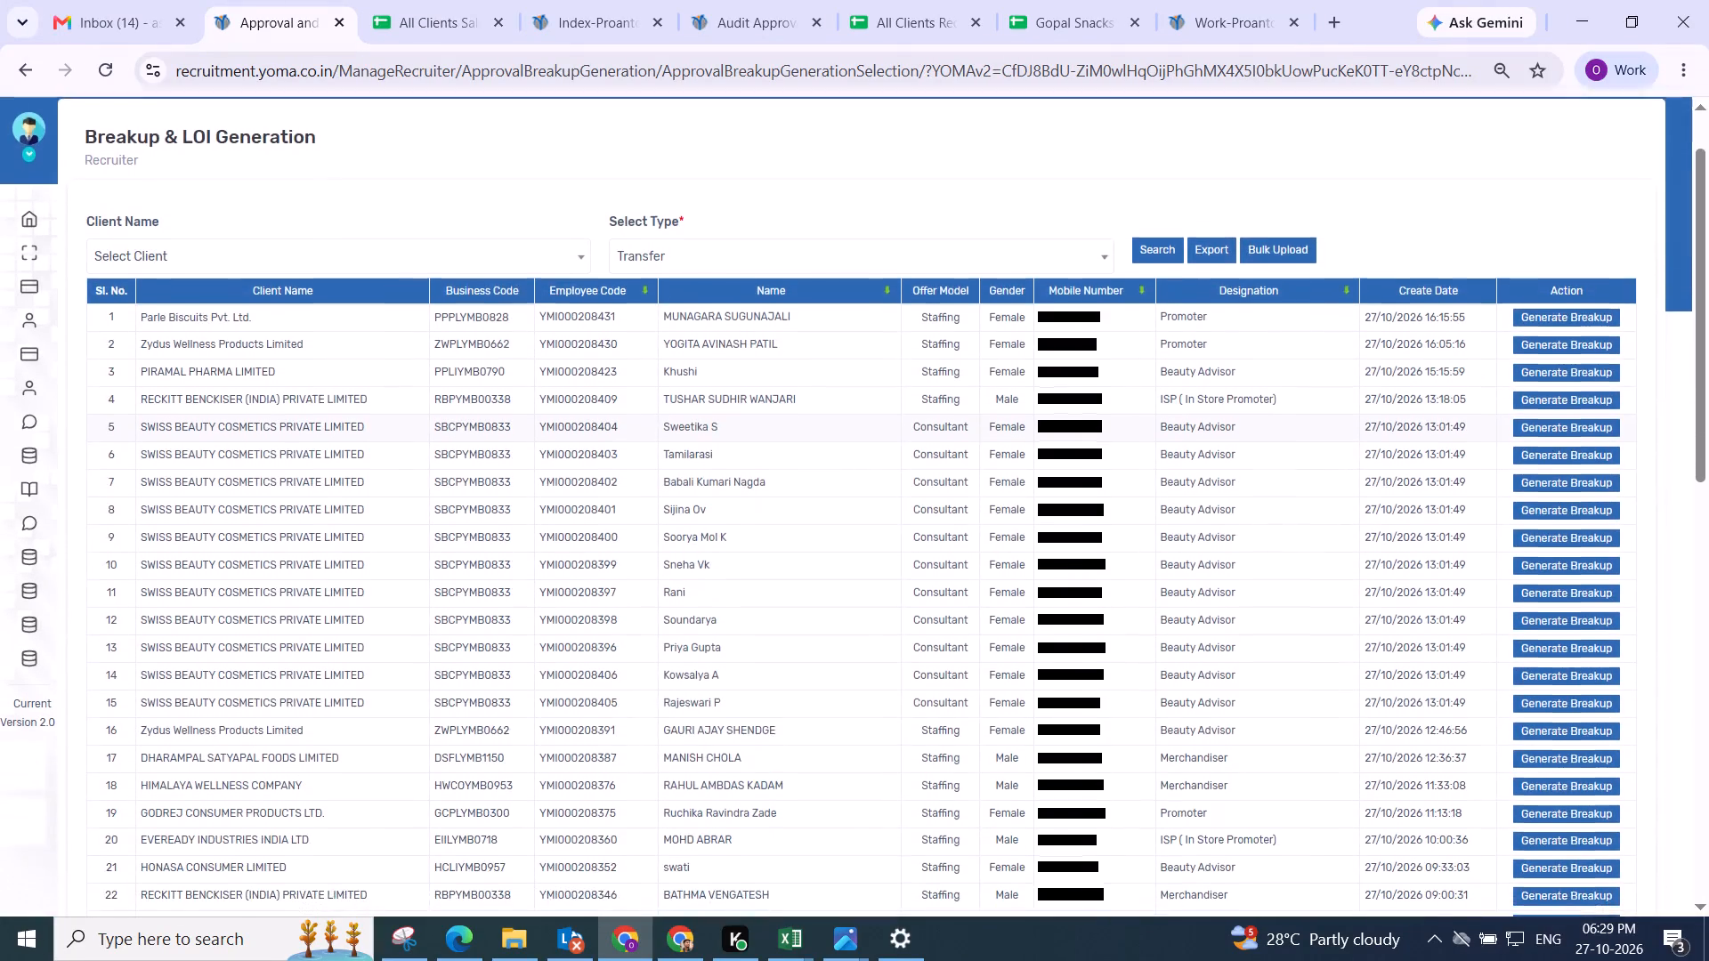
scroll(222, 422, "down", 4)
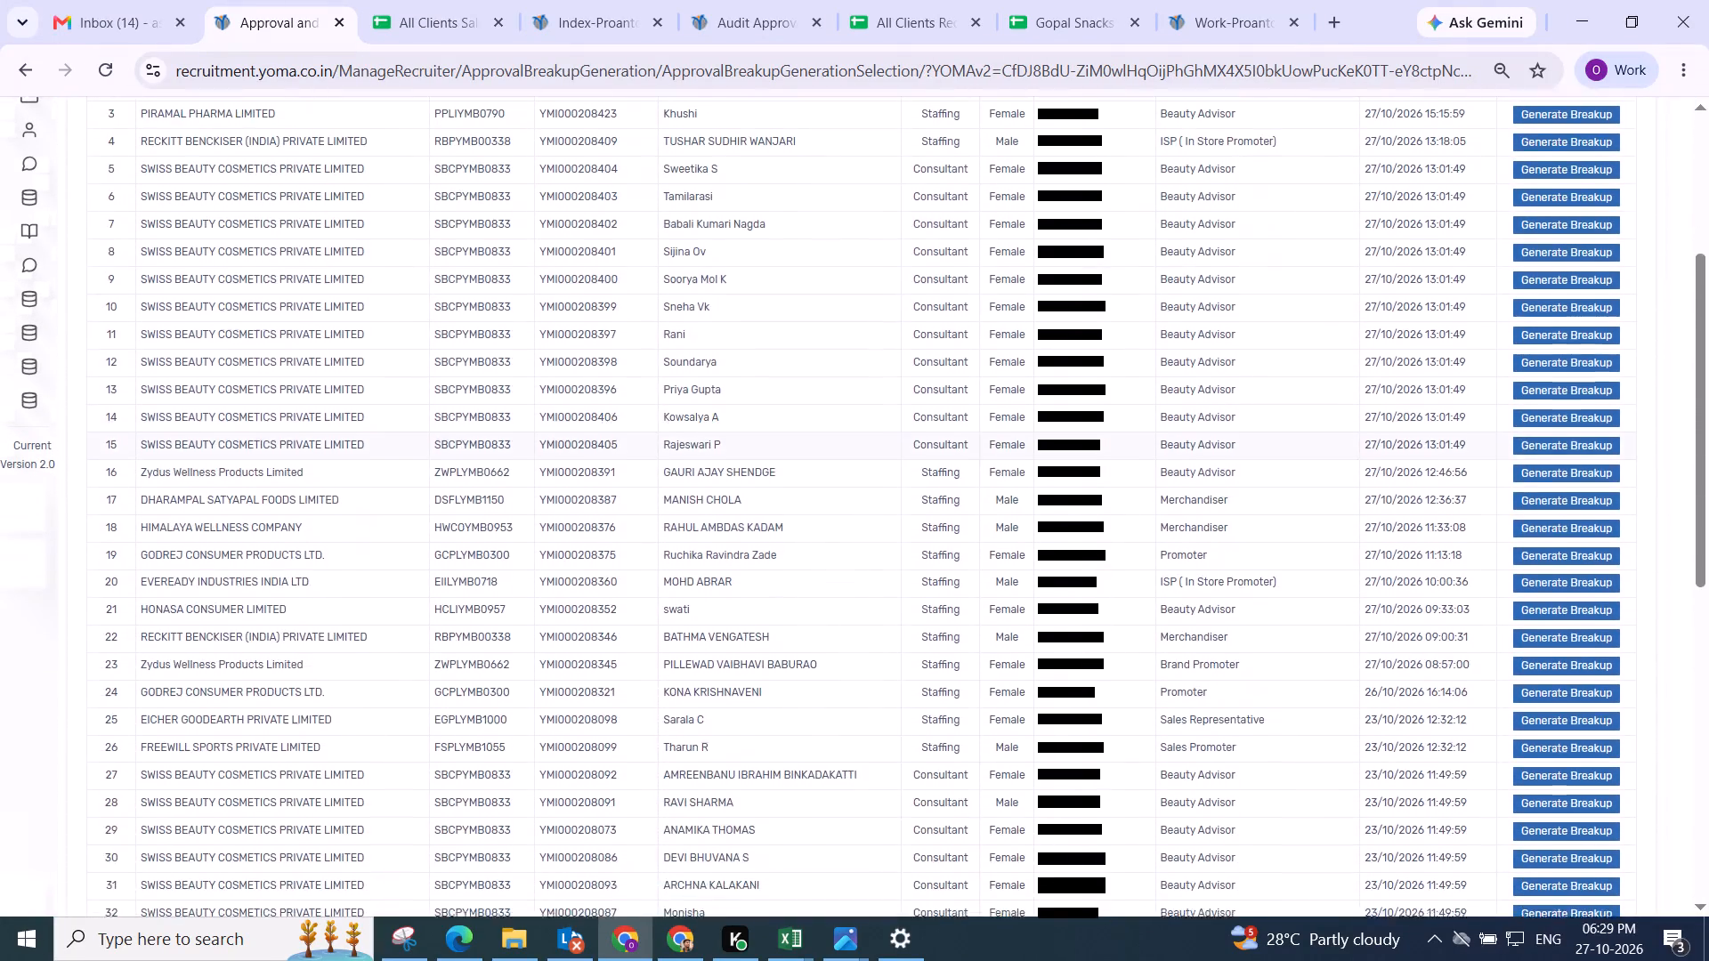
scroll(227, 488, "down", 5)
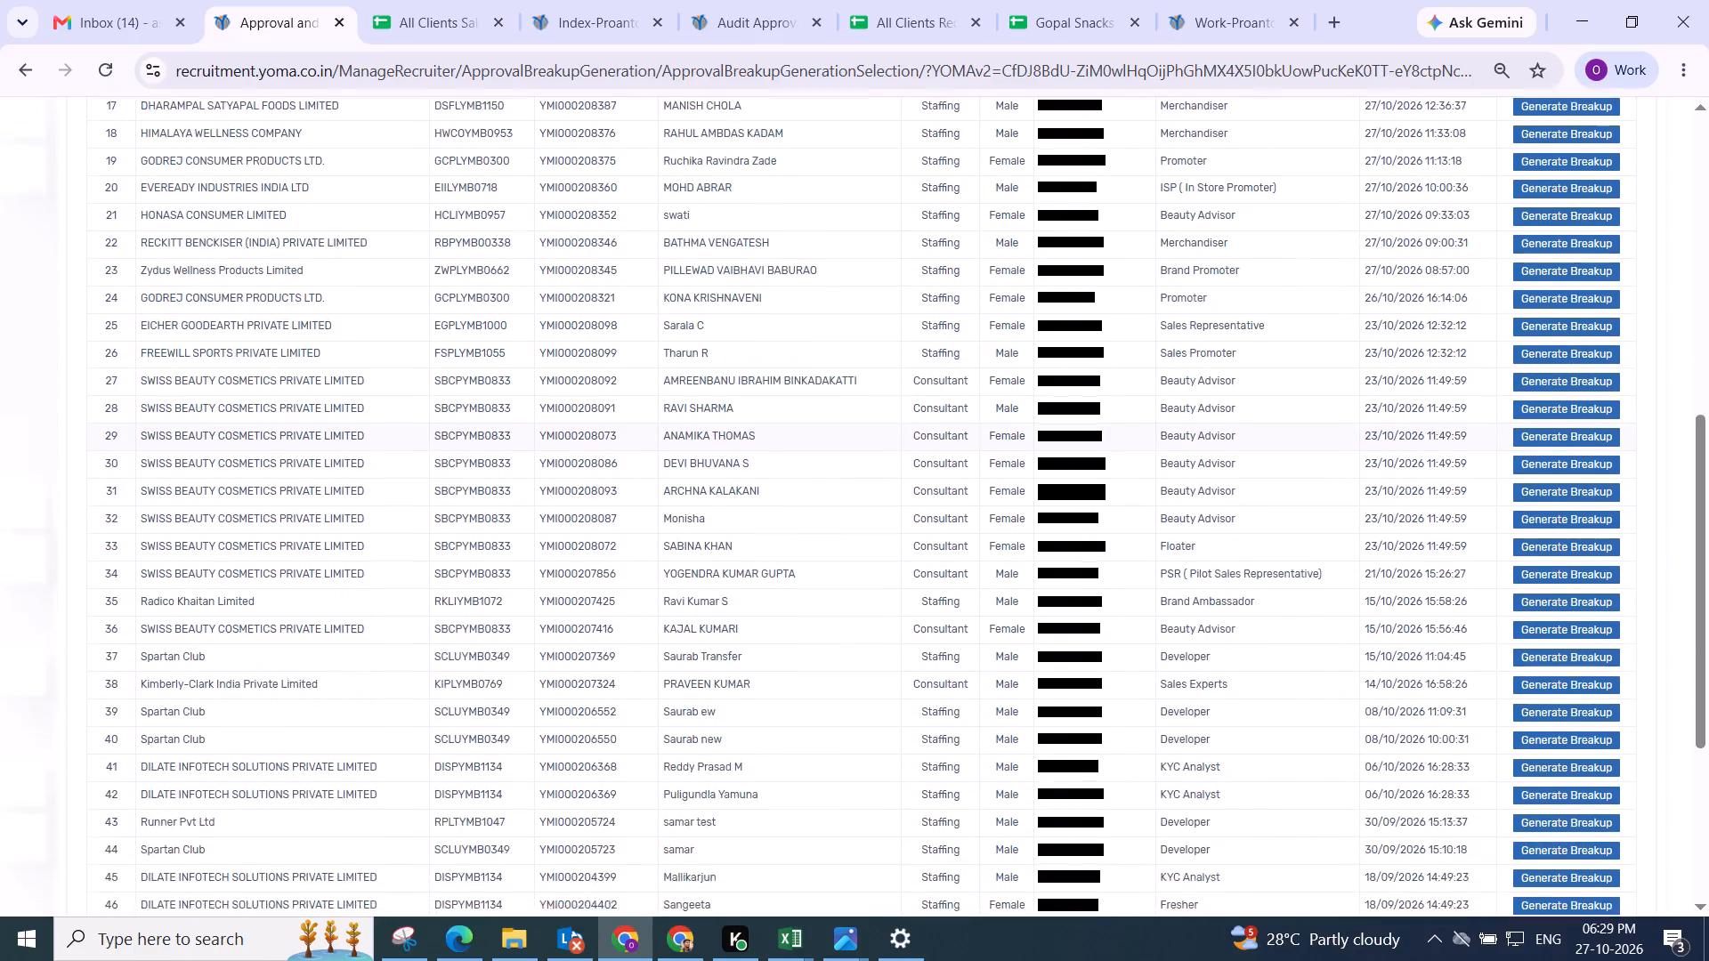
scroll(248, 556, "down", 4)
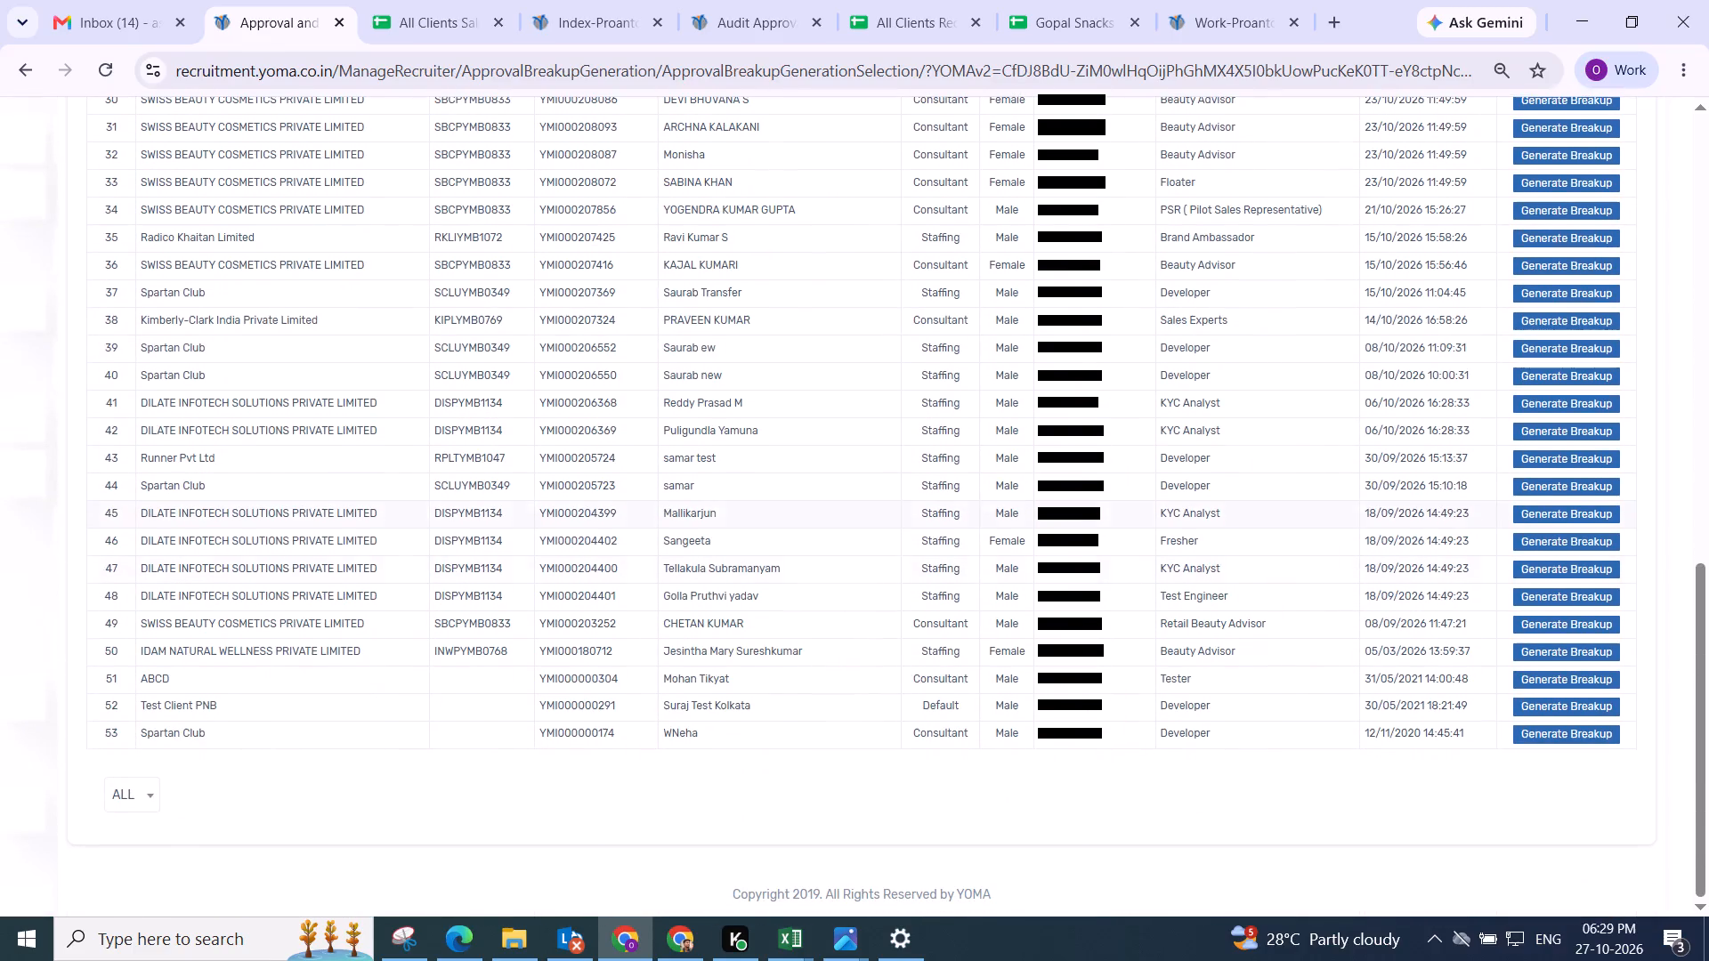
scroll(248, 556, "down", 1)
scroll(174, 712, "up", 1)
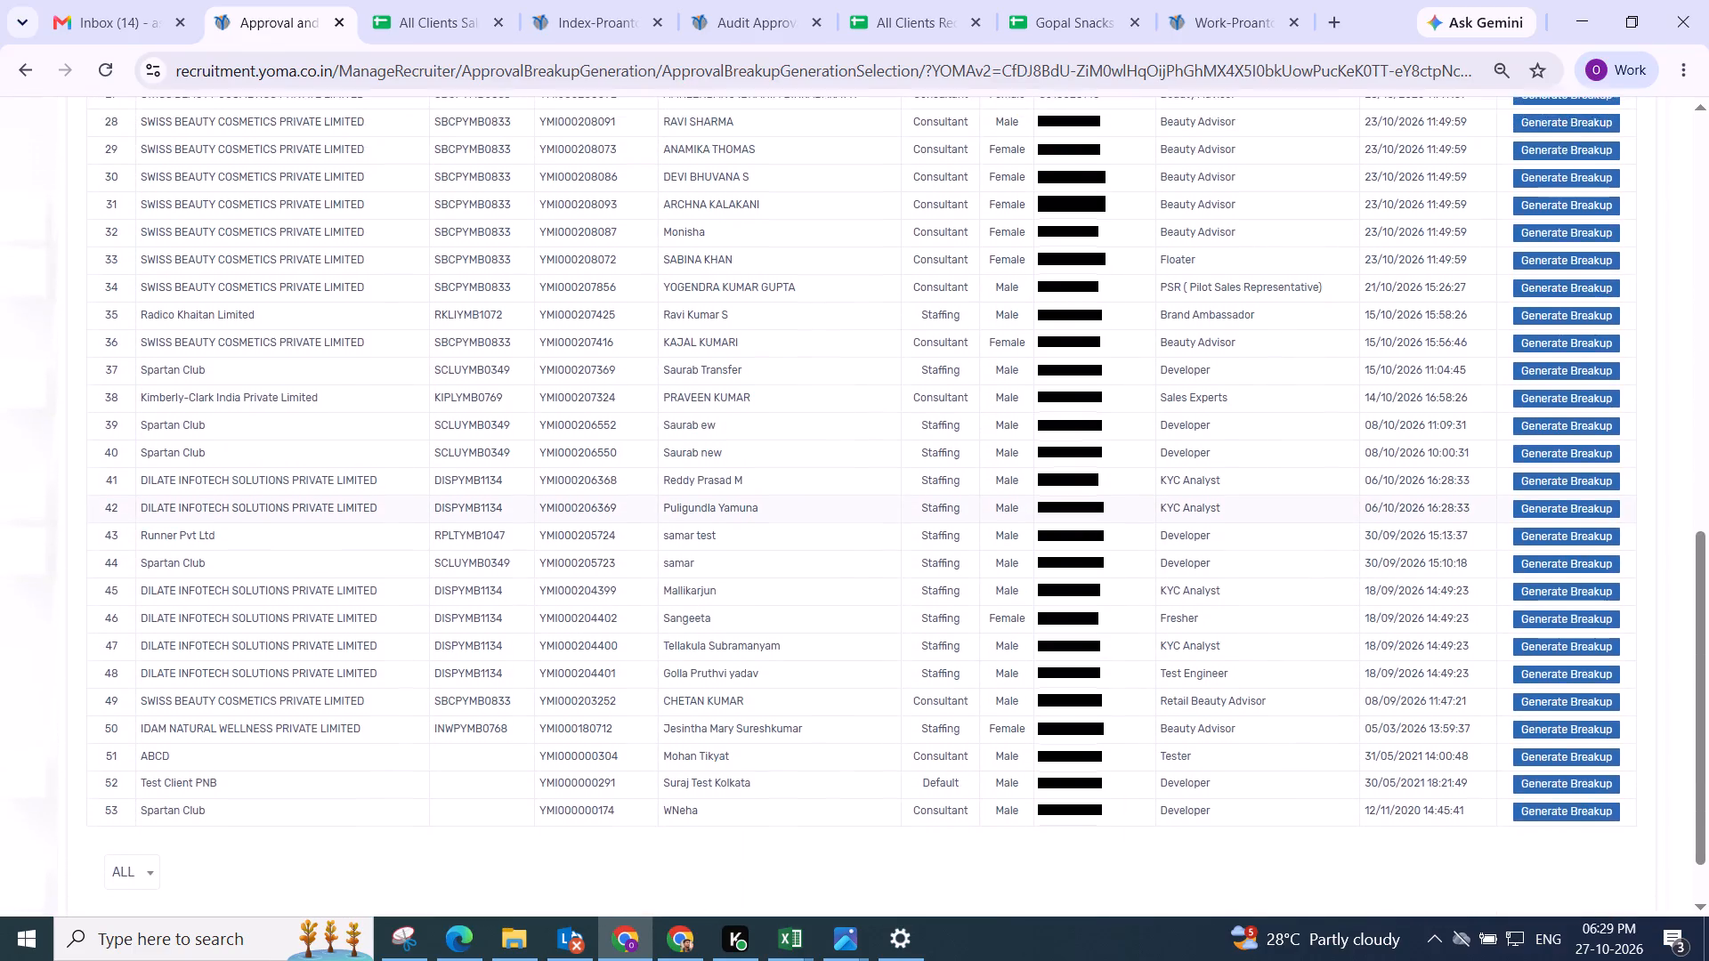
scroll(180, 487, "up", 3)
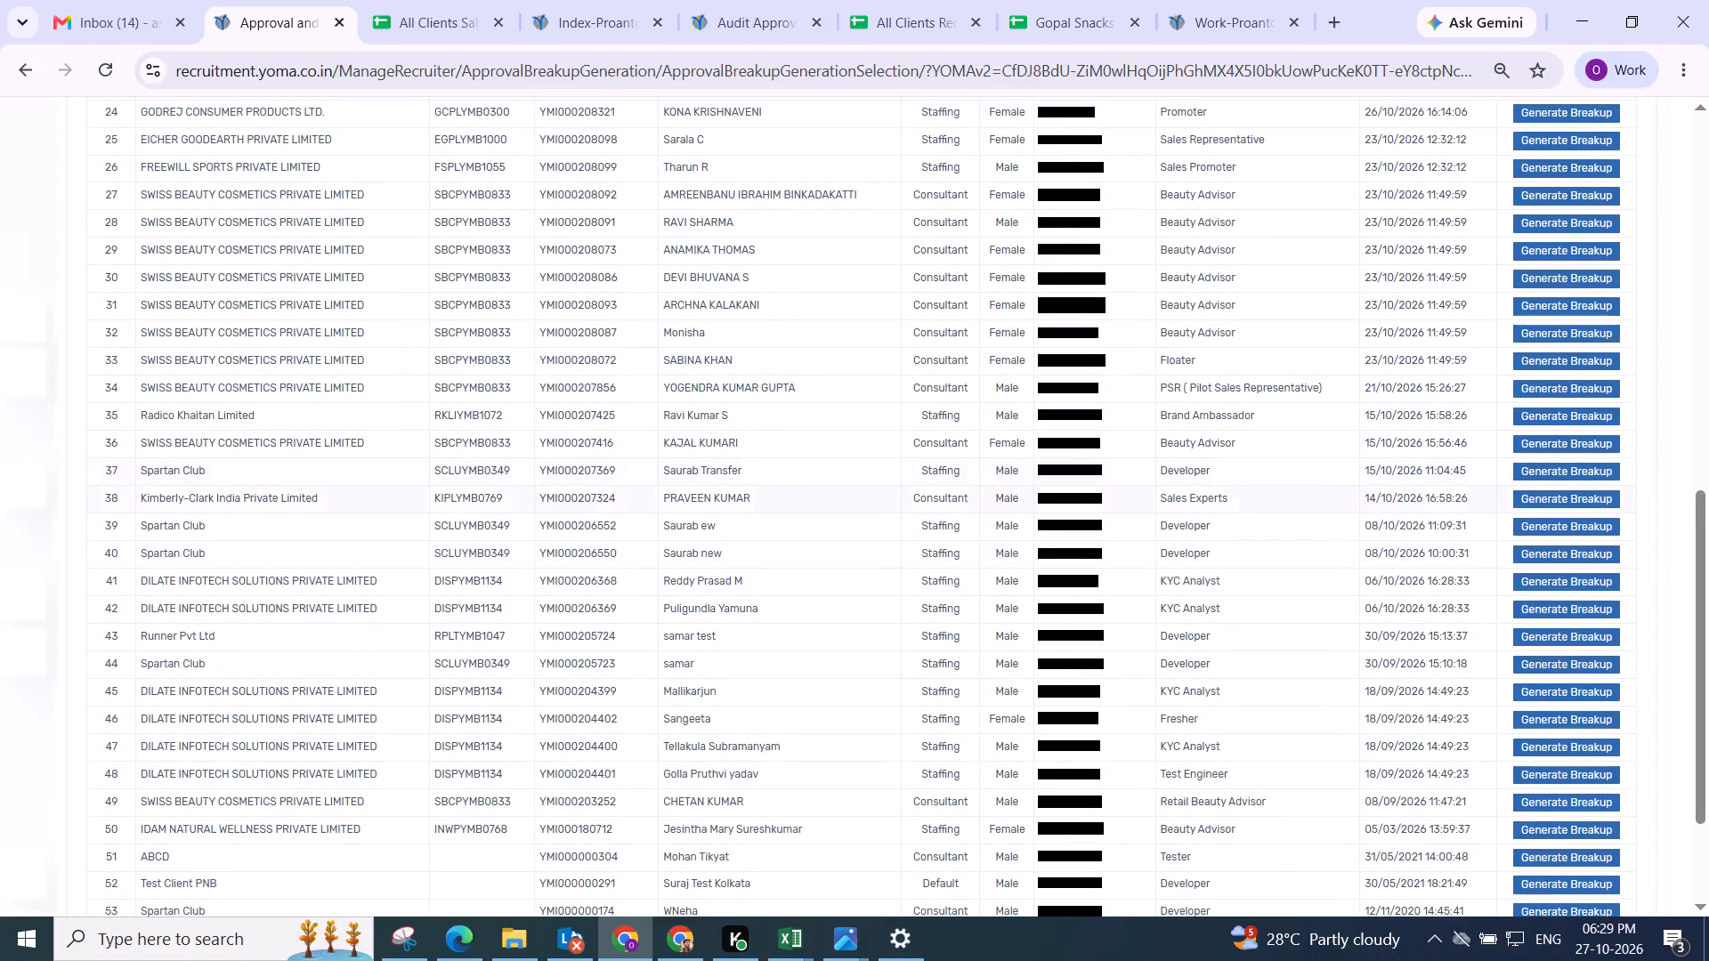
Open the Kimberly-Clark India Sales Experts employee's pending breakup and set the wages type to Skilled (Manual) and HRA type to Flat.
left_click(1586, 497)
left_click_drag(479, 271, 1550, 261)
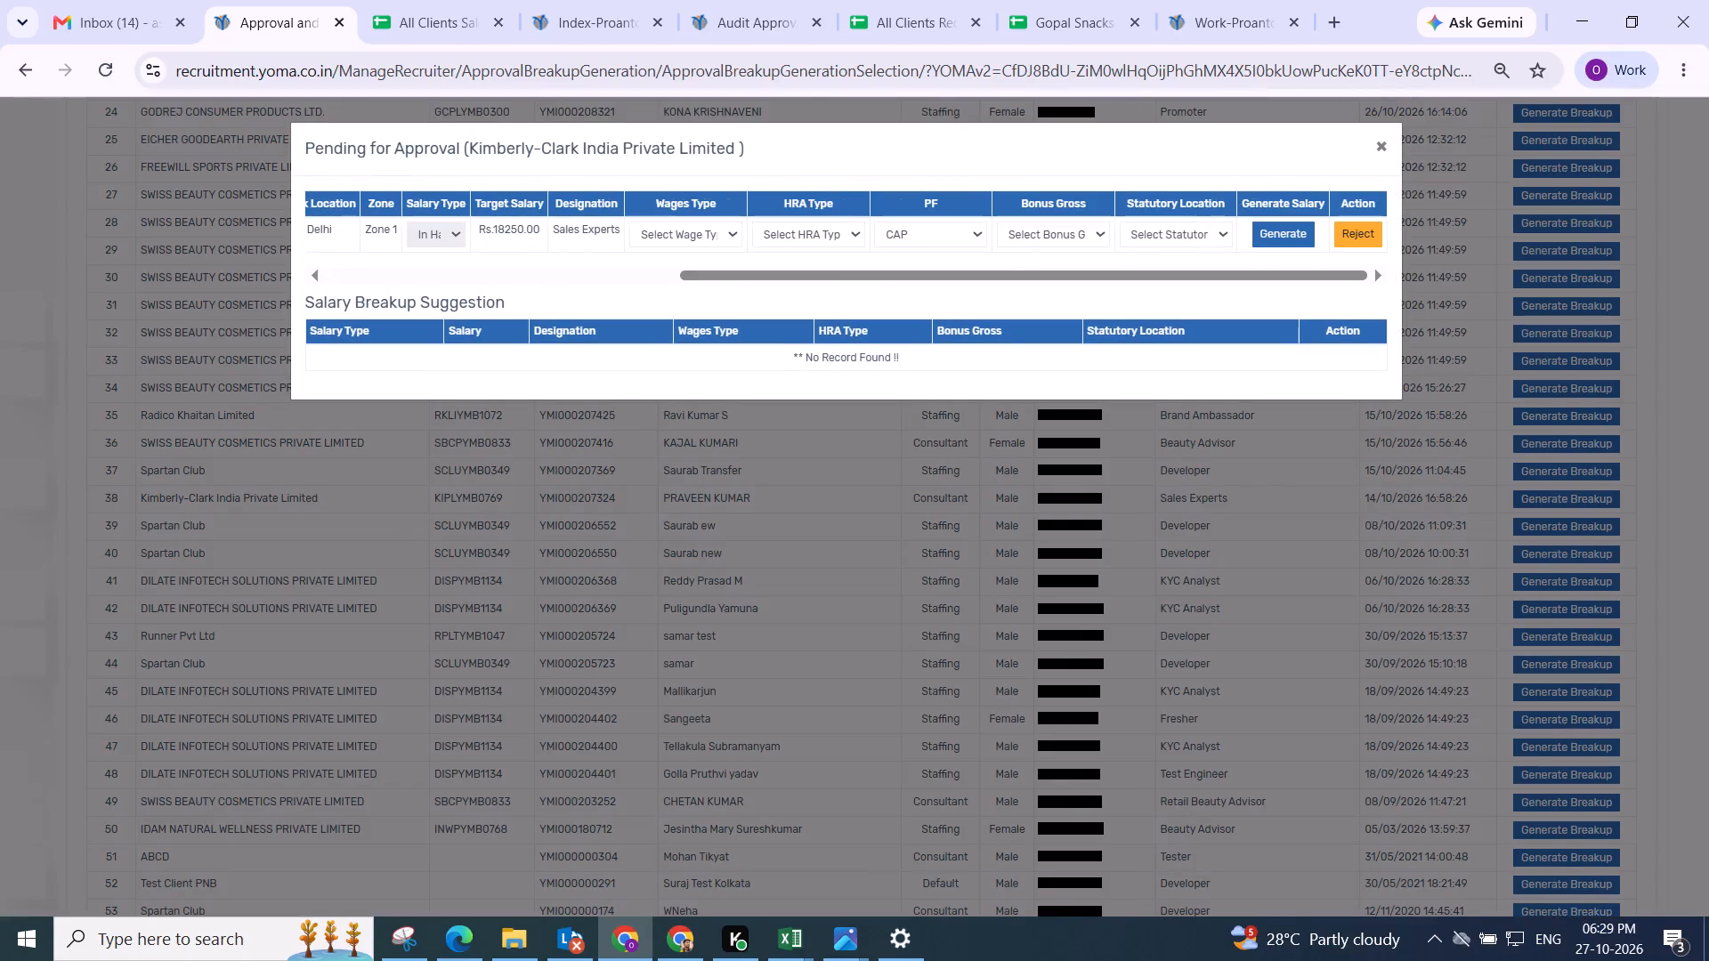
left_click(646, 224)
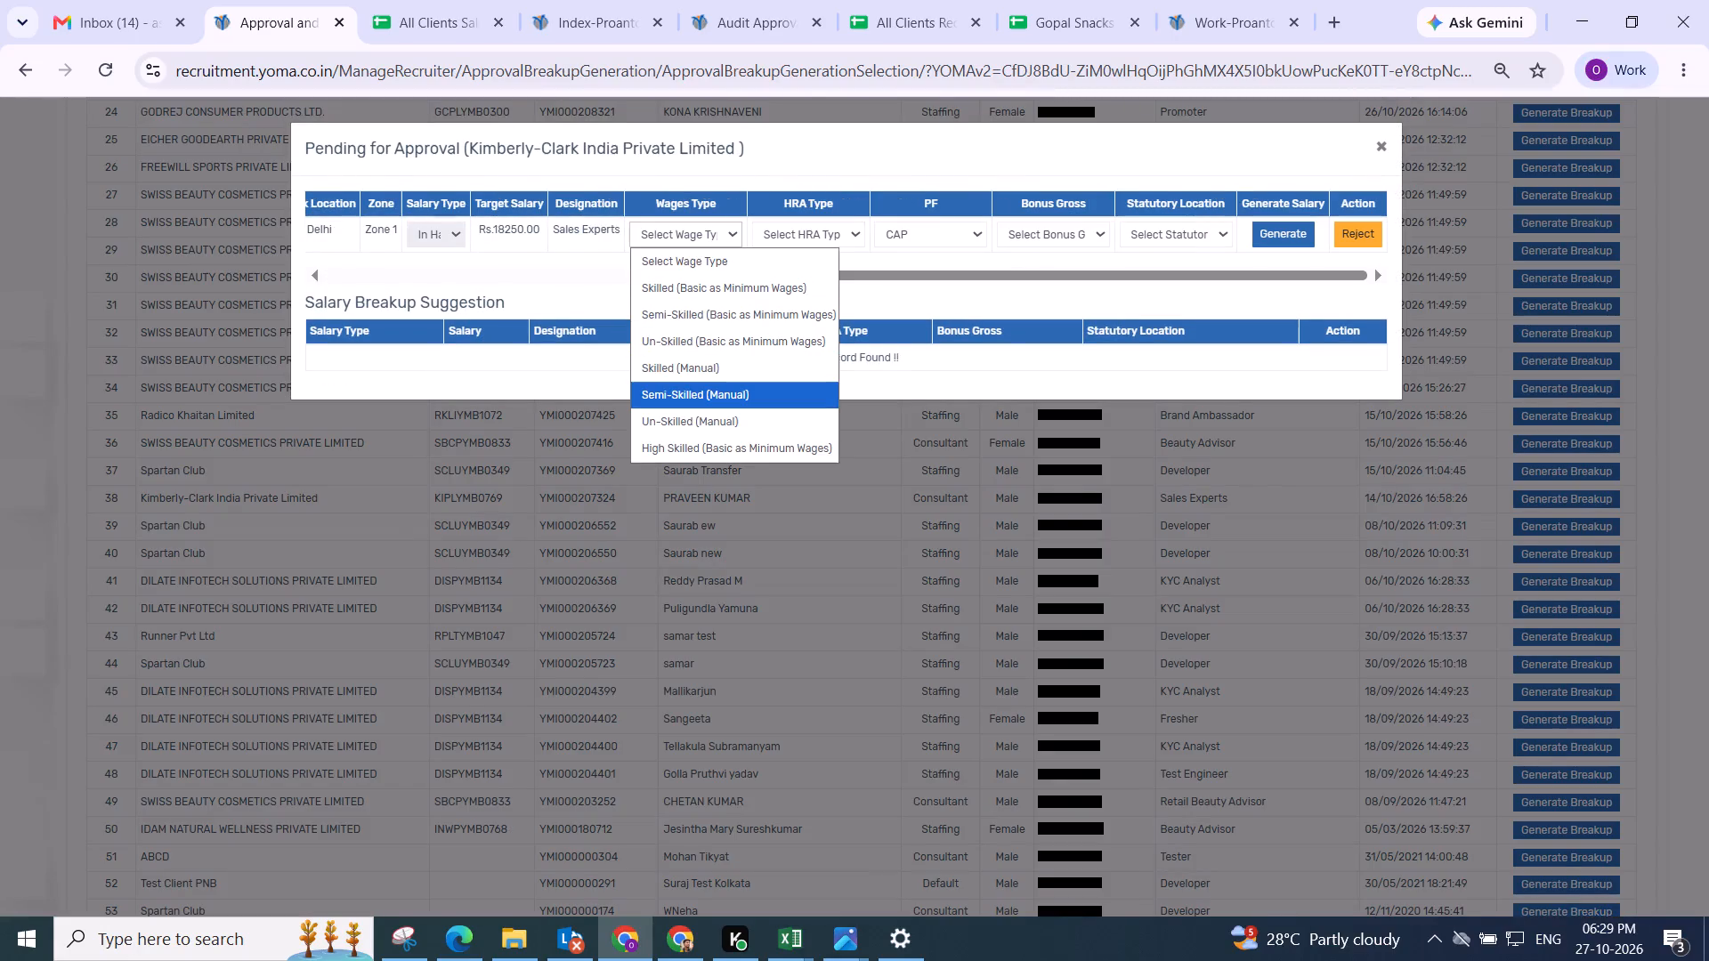
left_click_drag(698, 392, 698, 376)
left_click_drag(776, 227, 784, 261)
left_click_drag(792, 311, 798, 303)
Generate the Kimberly-Clark employee's breakup with PF set to NO, Bonus Gross Not Applicable and statutory location Delhi.
left_click(953, 220)
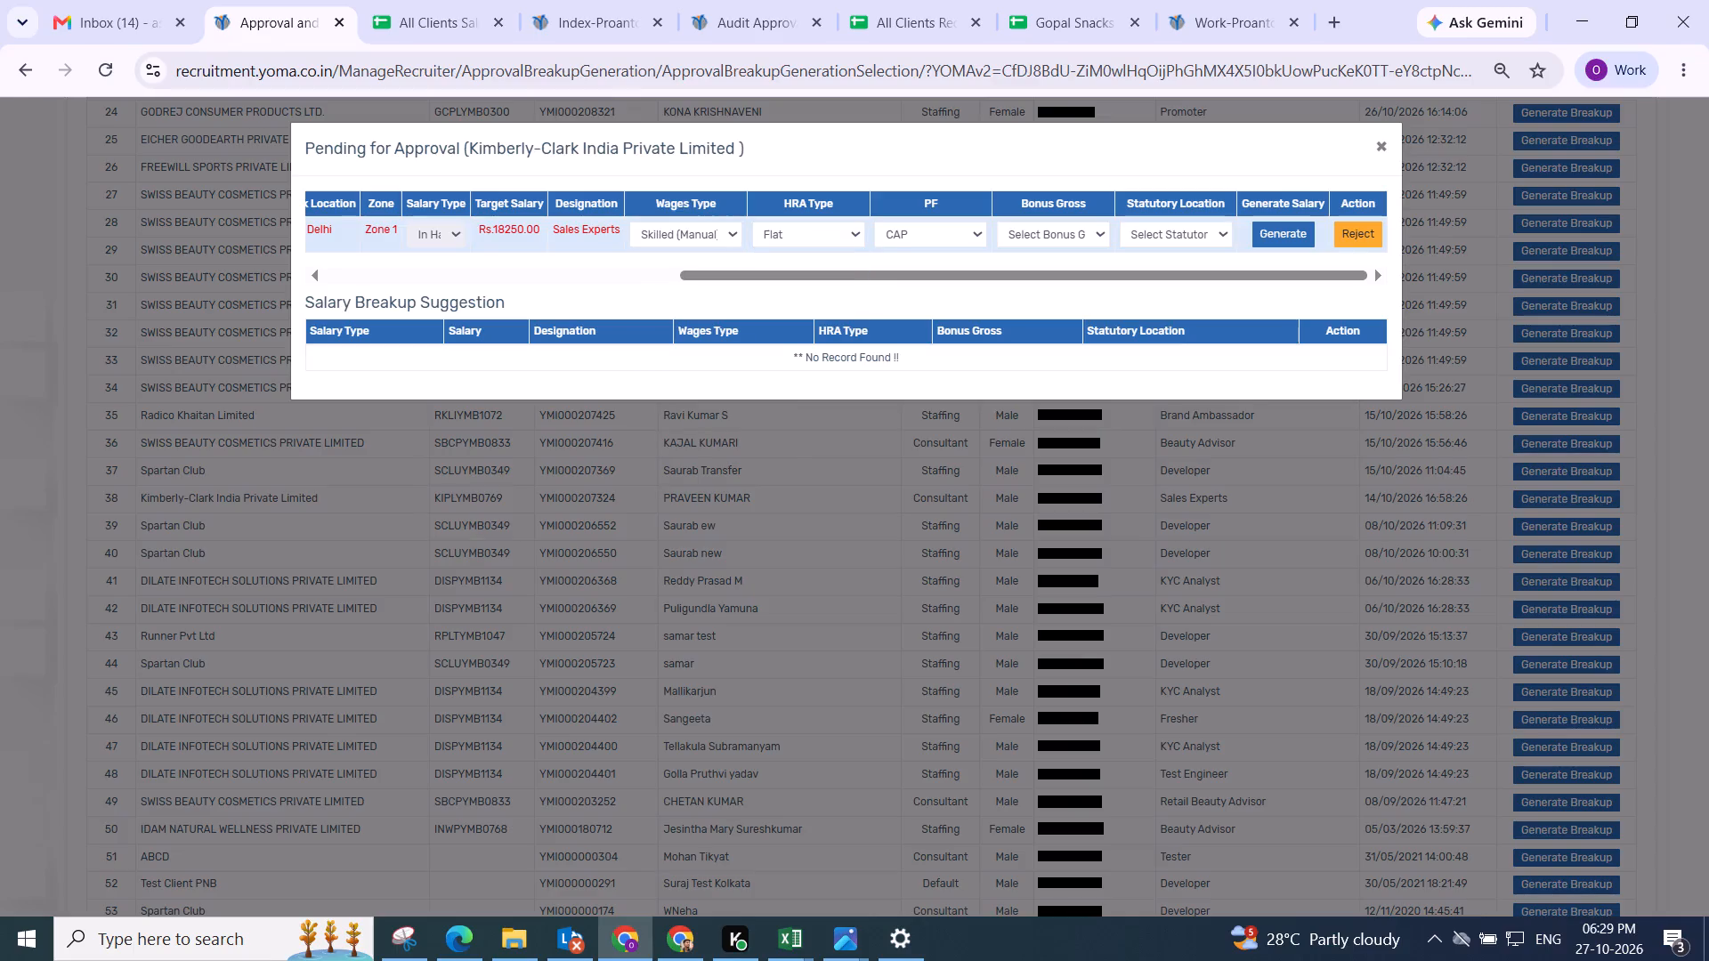
left_click_drag(929, 235, 929, 246)
left_click_drag(919, 335, 917, 312)
left_click(1026, 230)
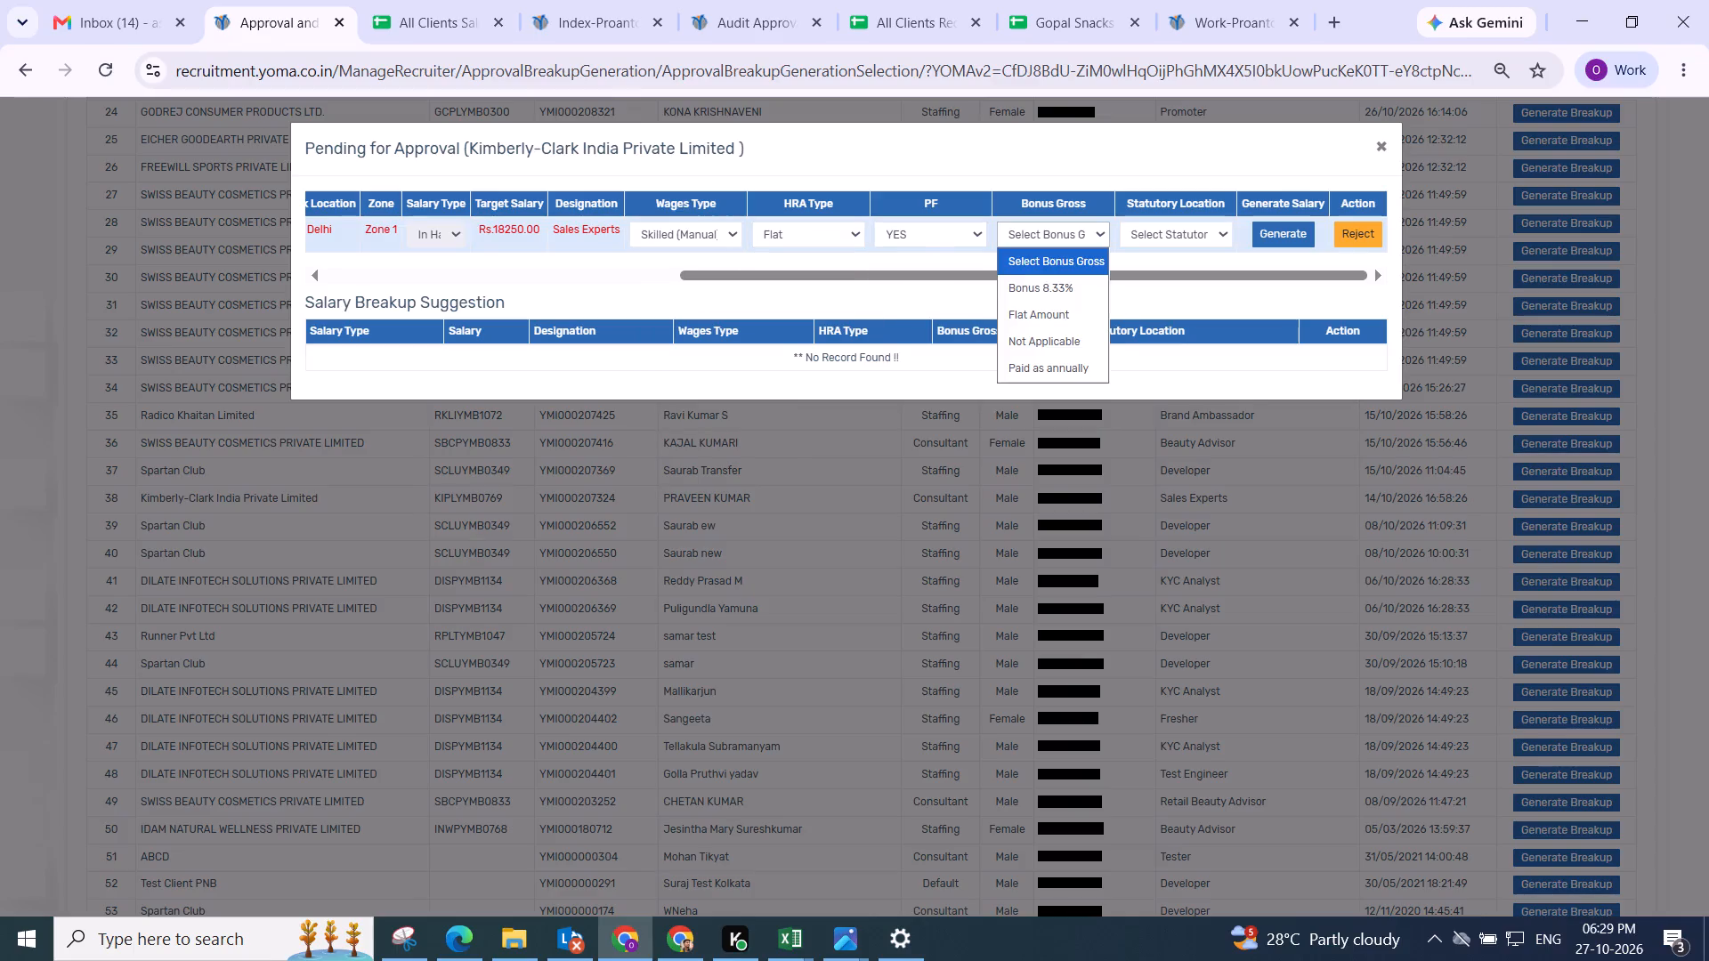
left_click(926, 246)
left_click_drag(921, 335, 923, 295)
left_click(1040, 216)
left_click(1037, 241)
left_click_drag(1035, 334, 1035, 319)
left_click(927, 231)
left_click(912, 331)
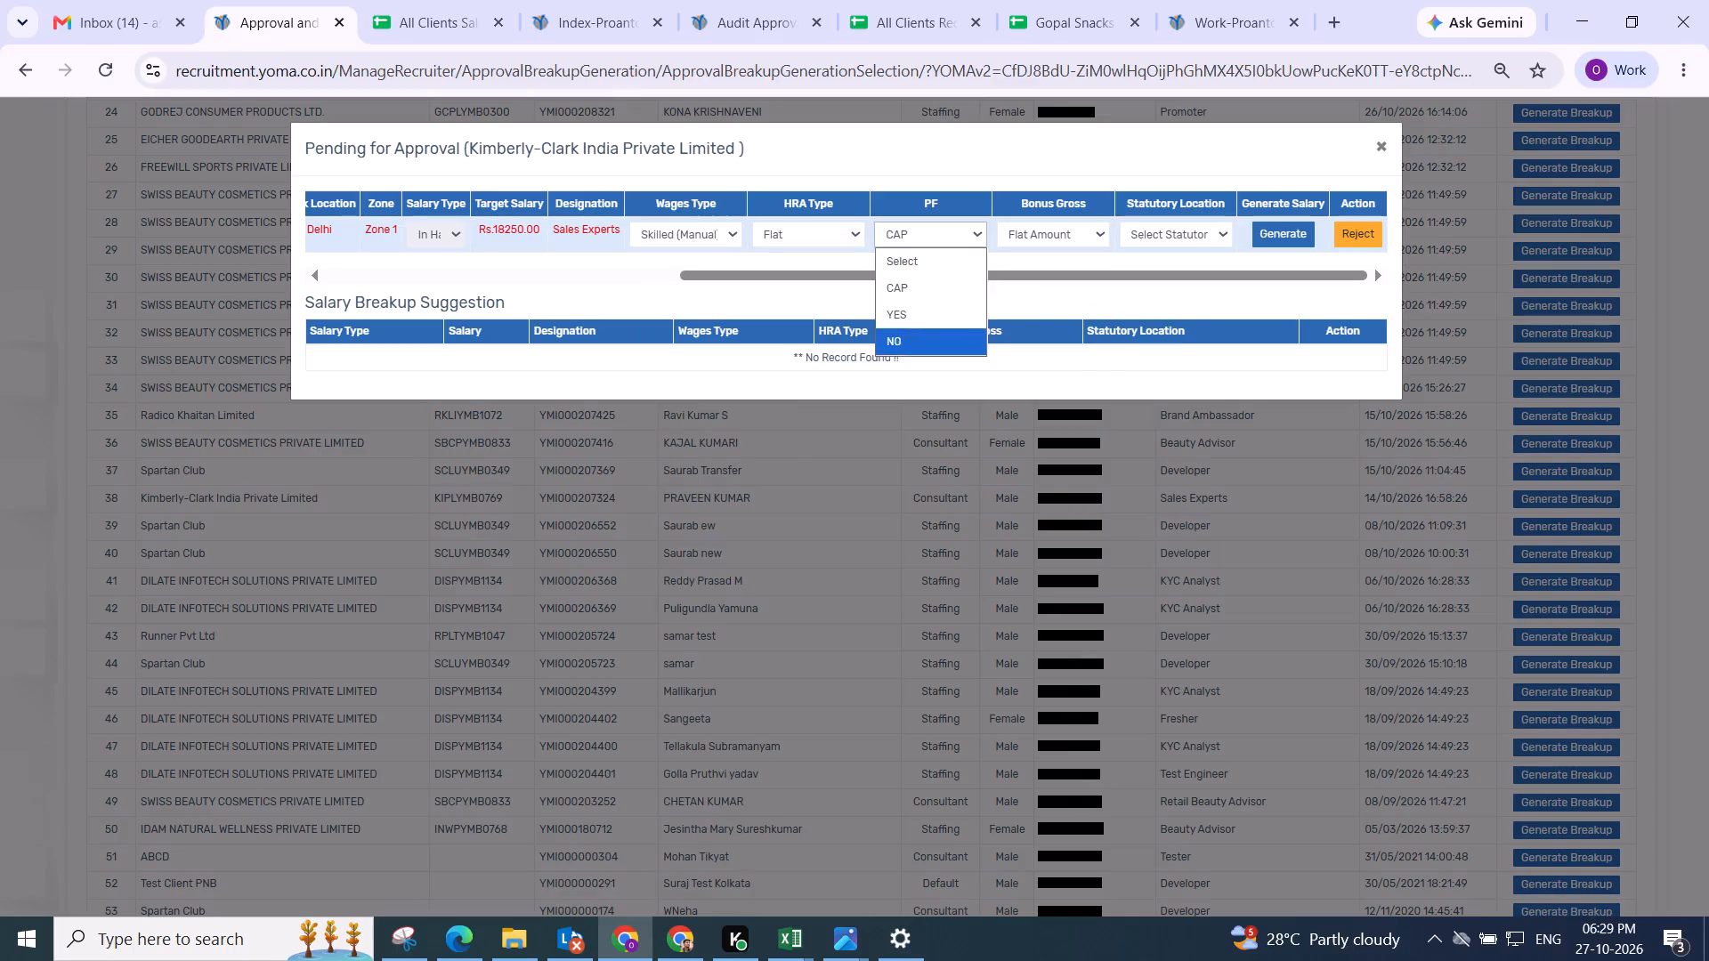
left_click(1154, 230)
left_click(1162, 290)
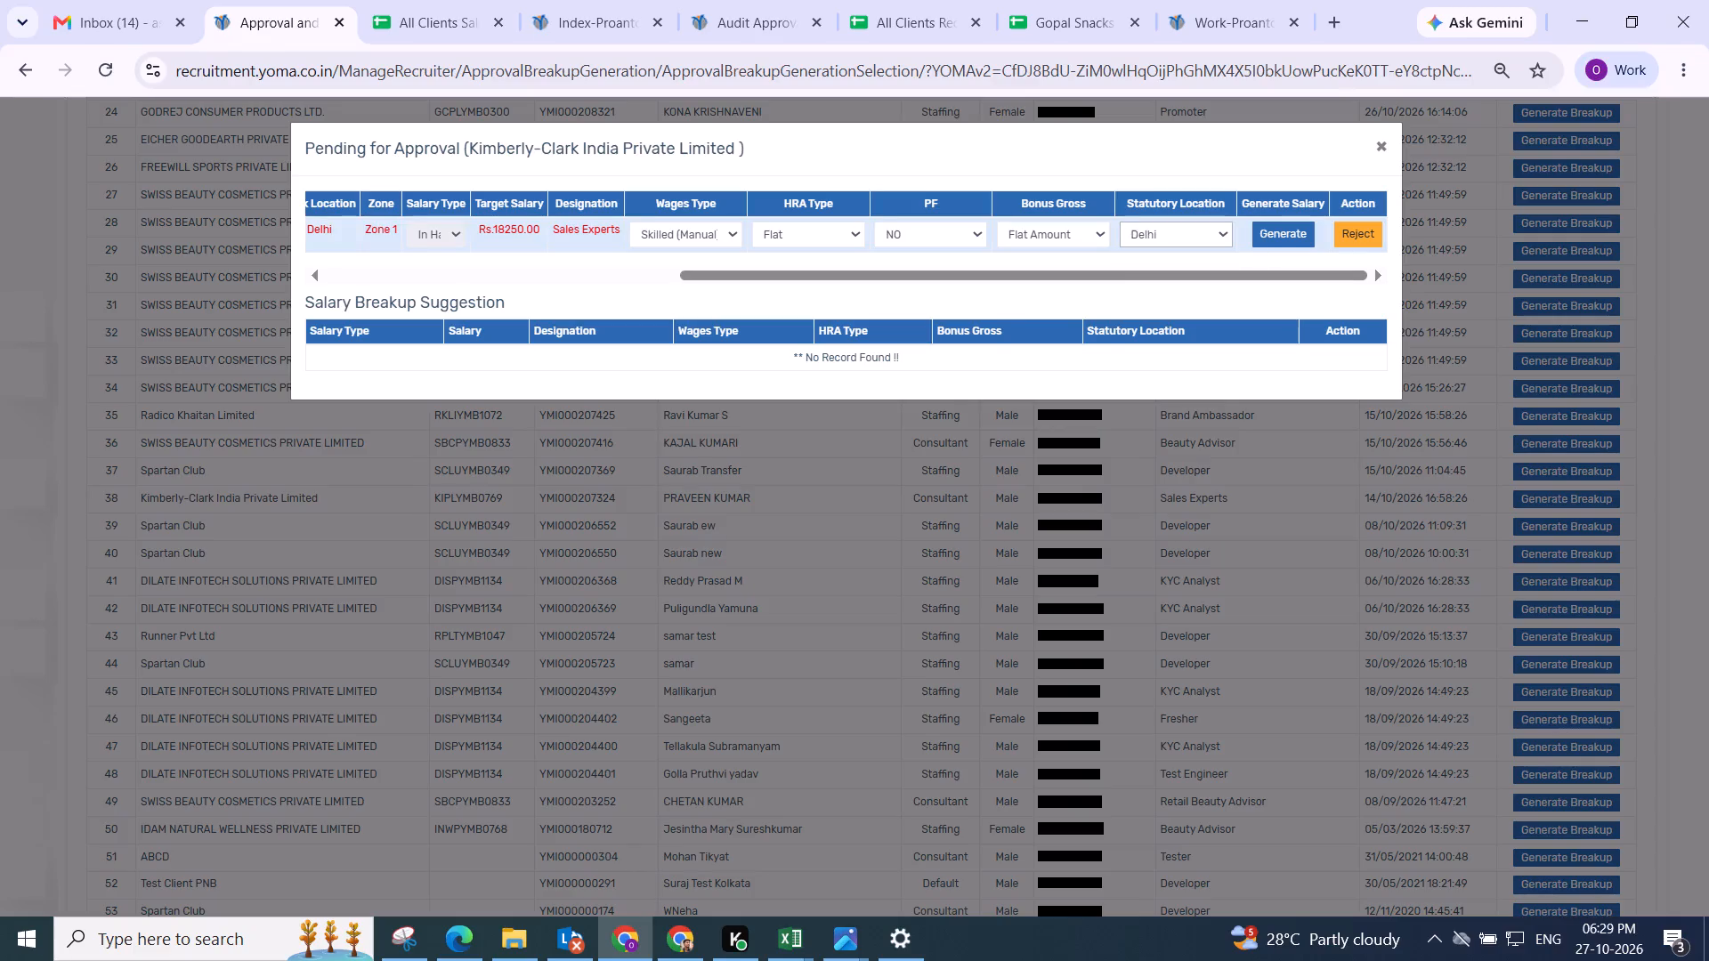
left_click(1065, 225)
left_click(1042, 332)
left_click(1274, 238)
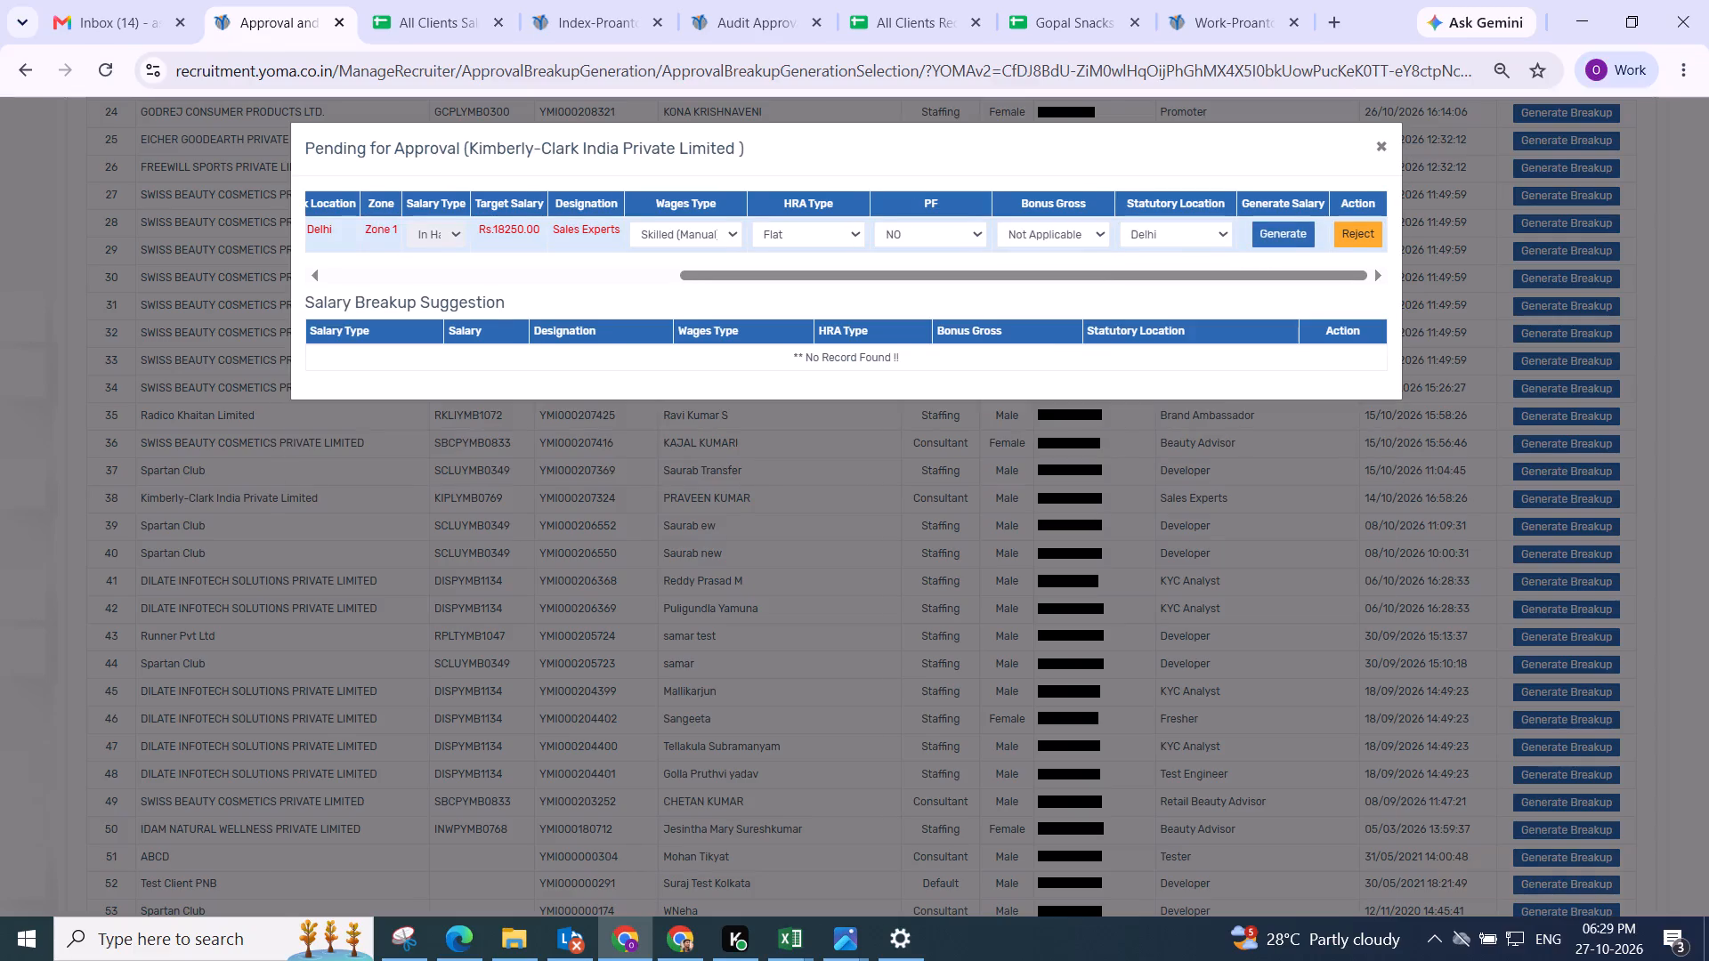
Set the Basic component of the Kimberly-Clark employee's breakup to the full gross of 18250.
left_click(608, 330)
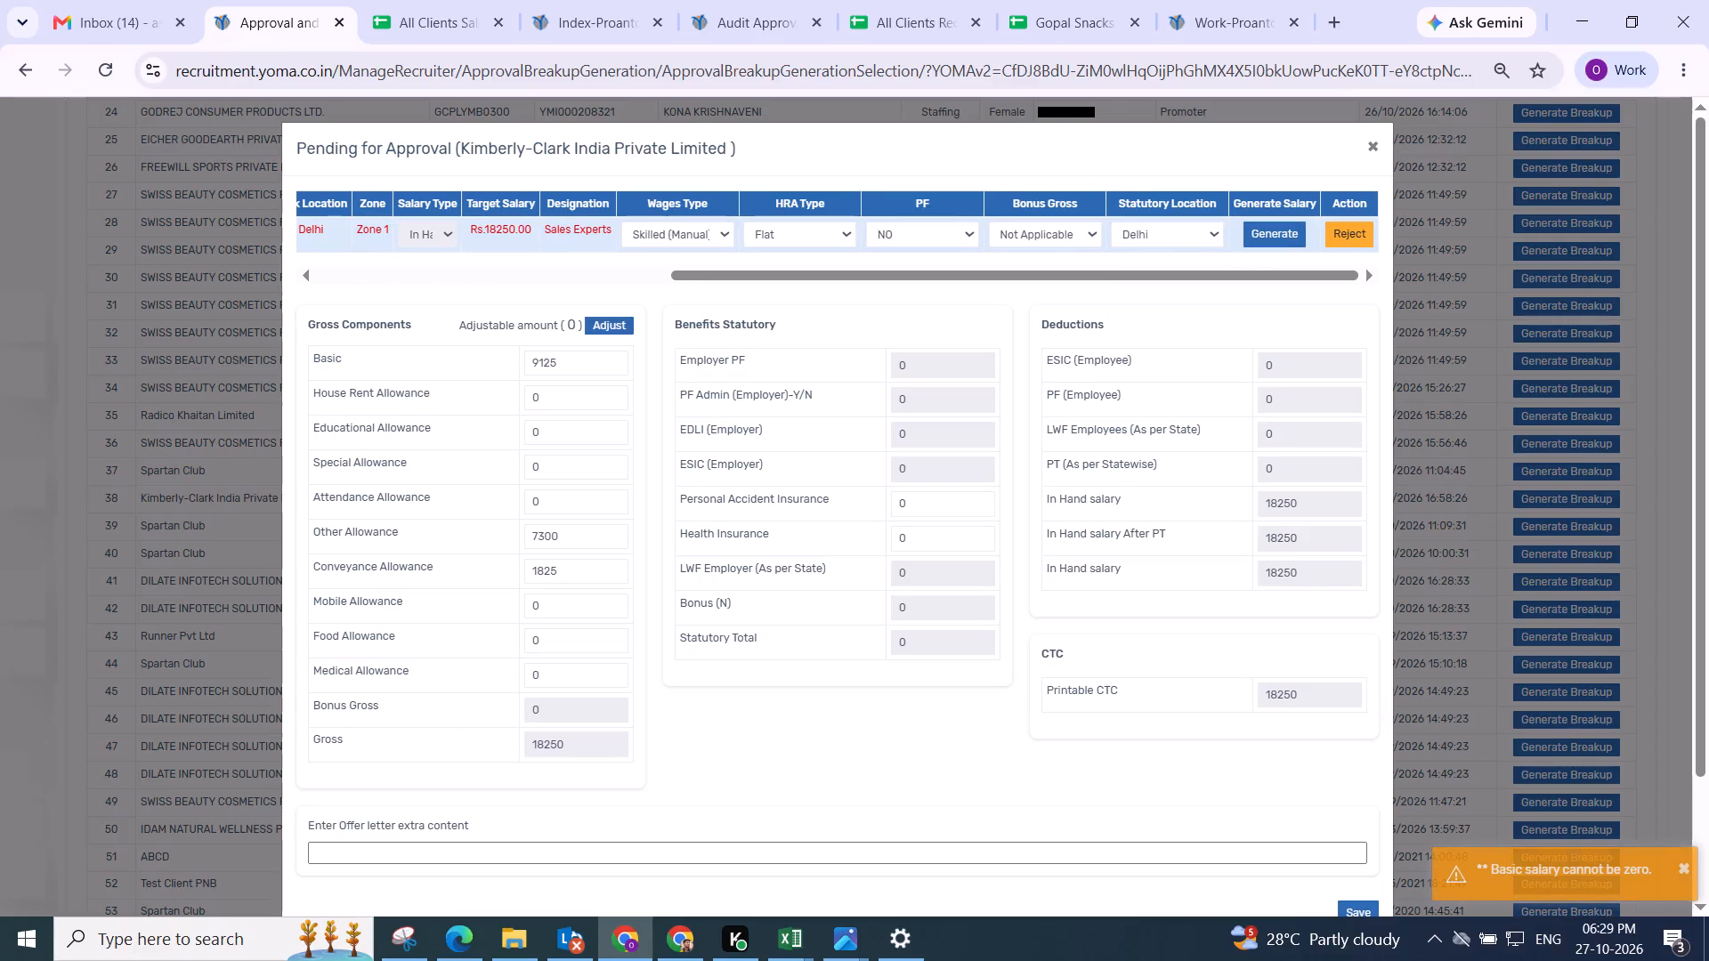
double_click(550, 741)
key("ctrl+c")
left_click_drag(588, 365, 506, 365)
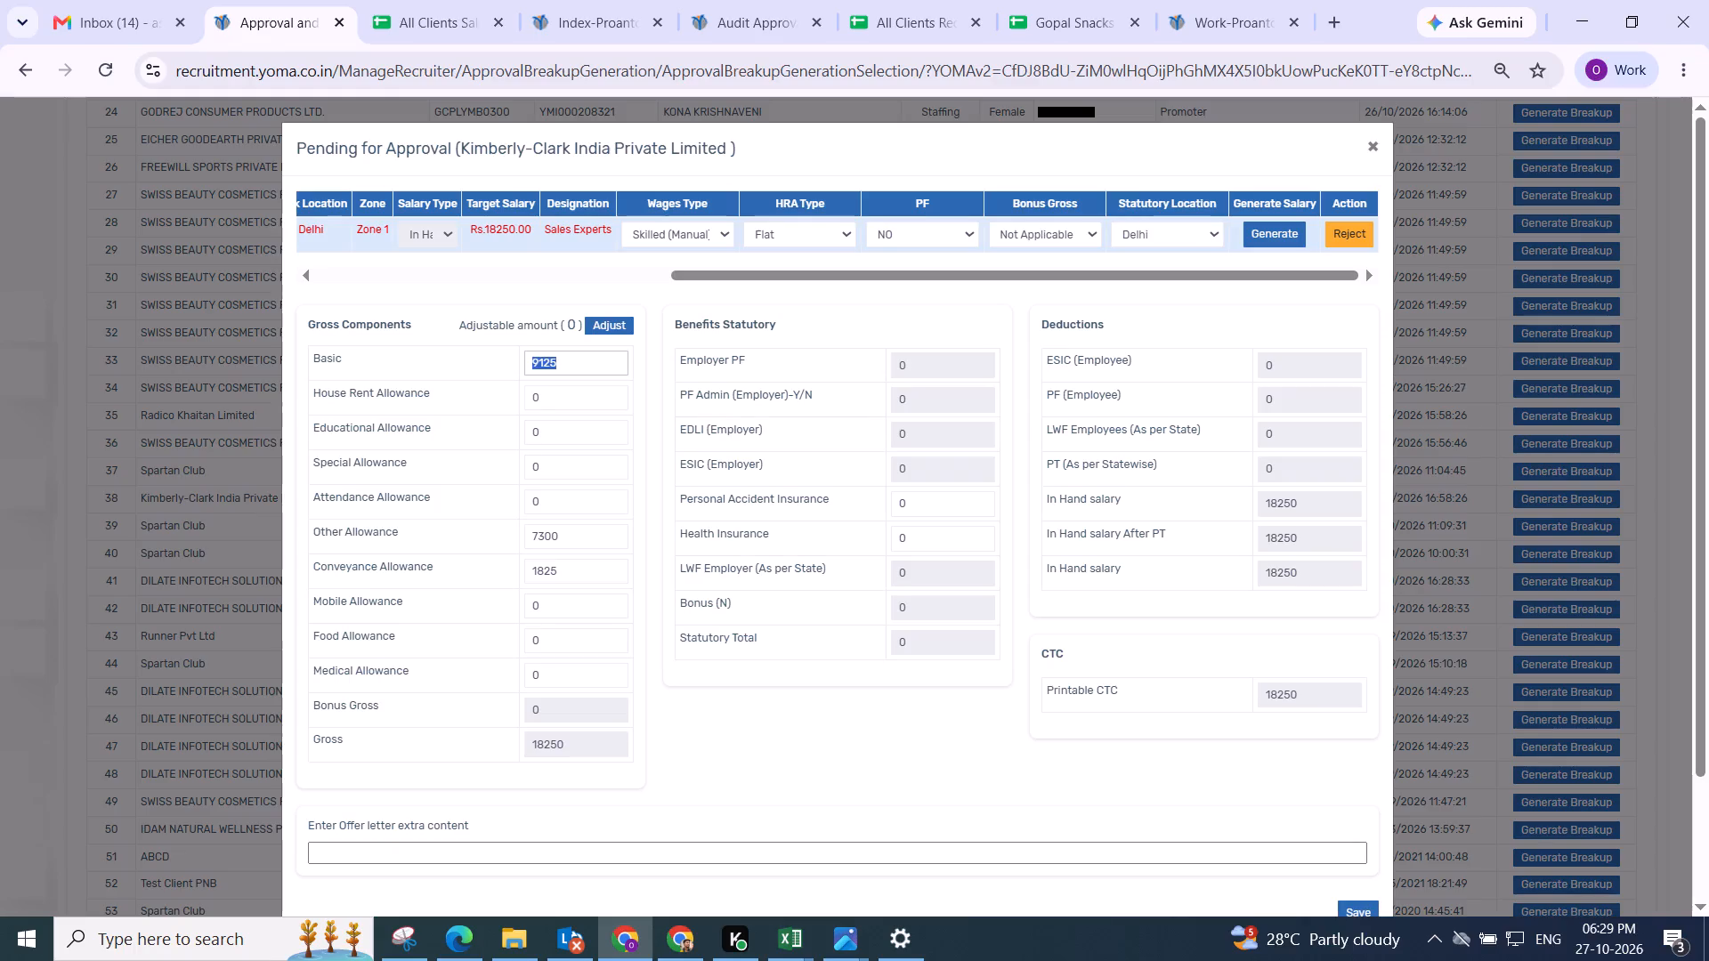
key("ctrl+v")
left_click(644, 346)
left_click(650, 336)
Save the Kimberly-Clark employee's salary breakup.
scroll(651, 335, "down", 2)
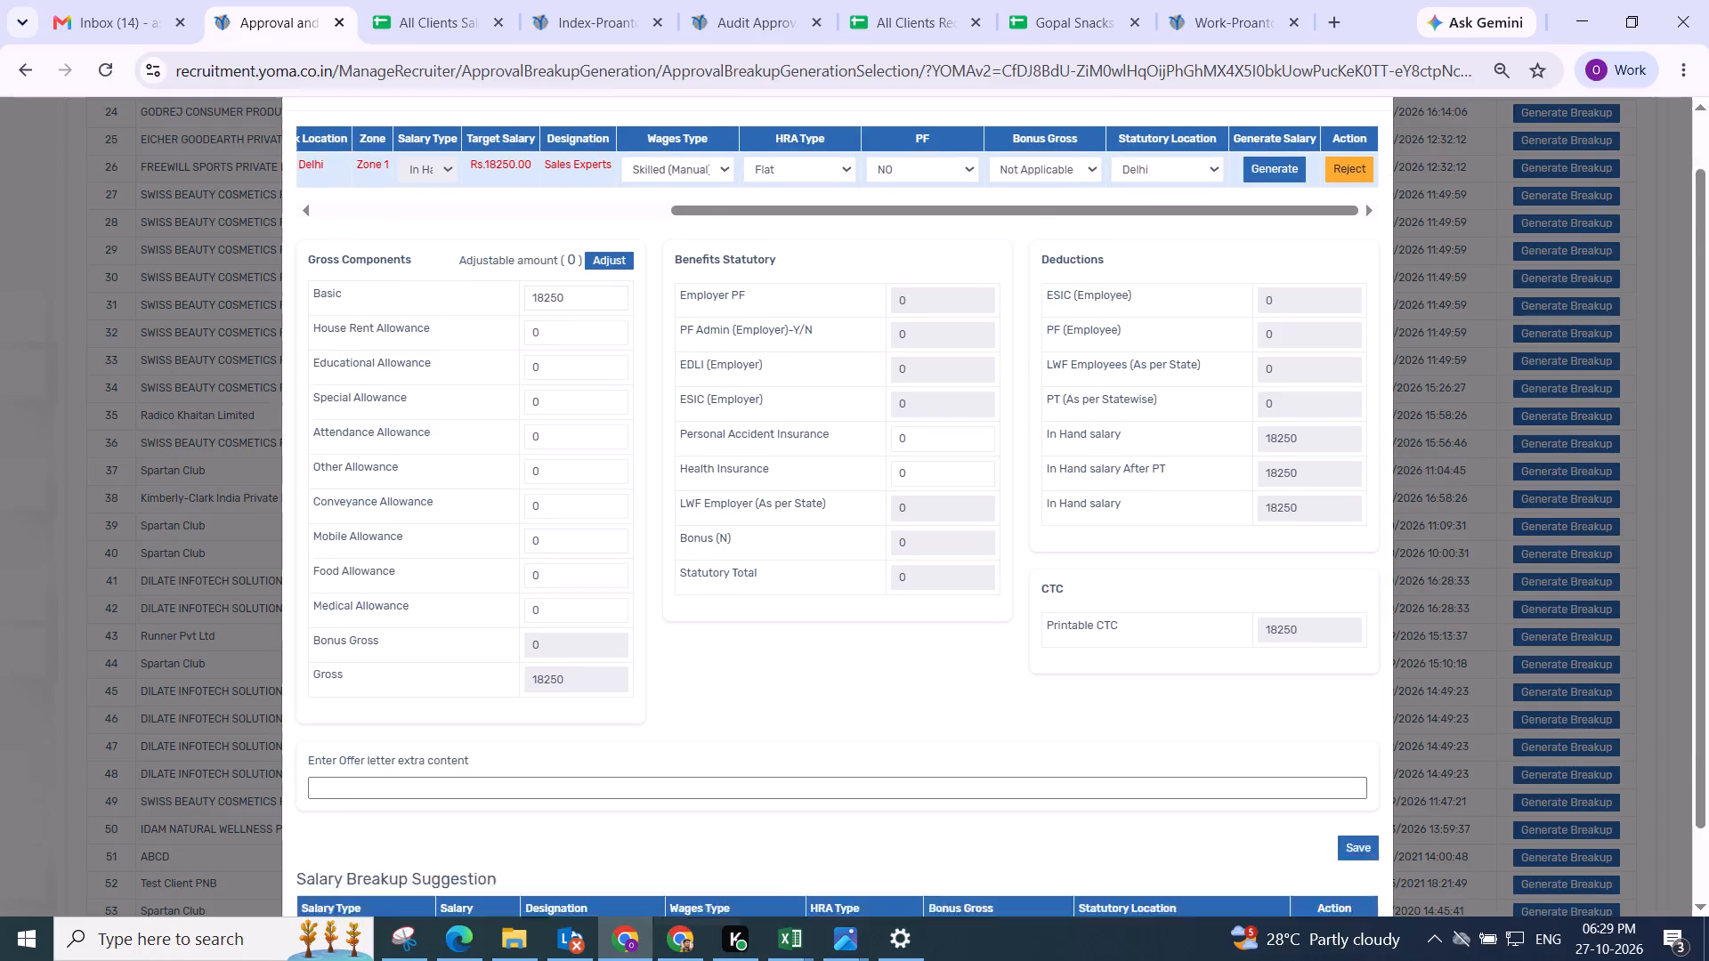
left_click_drag(789, 609, 836, 634)
left_click(1356, 763)
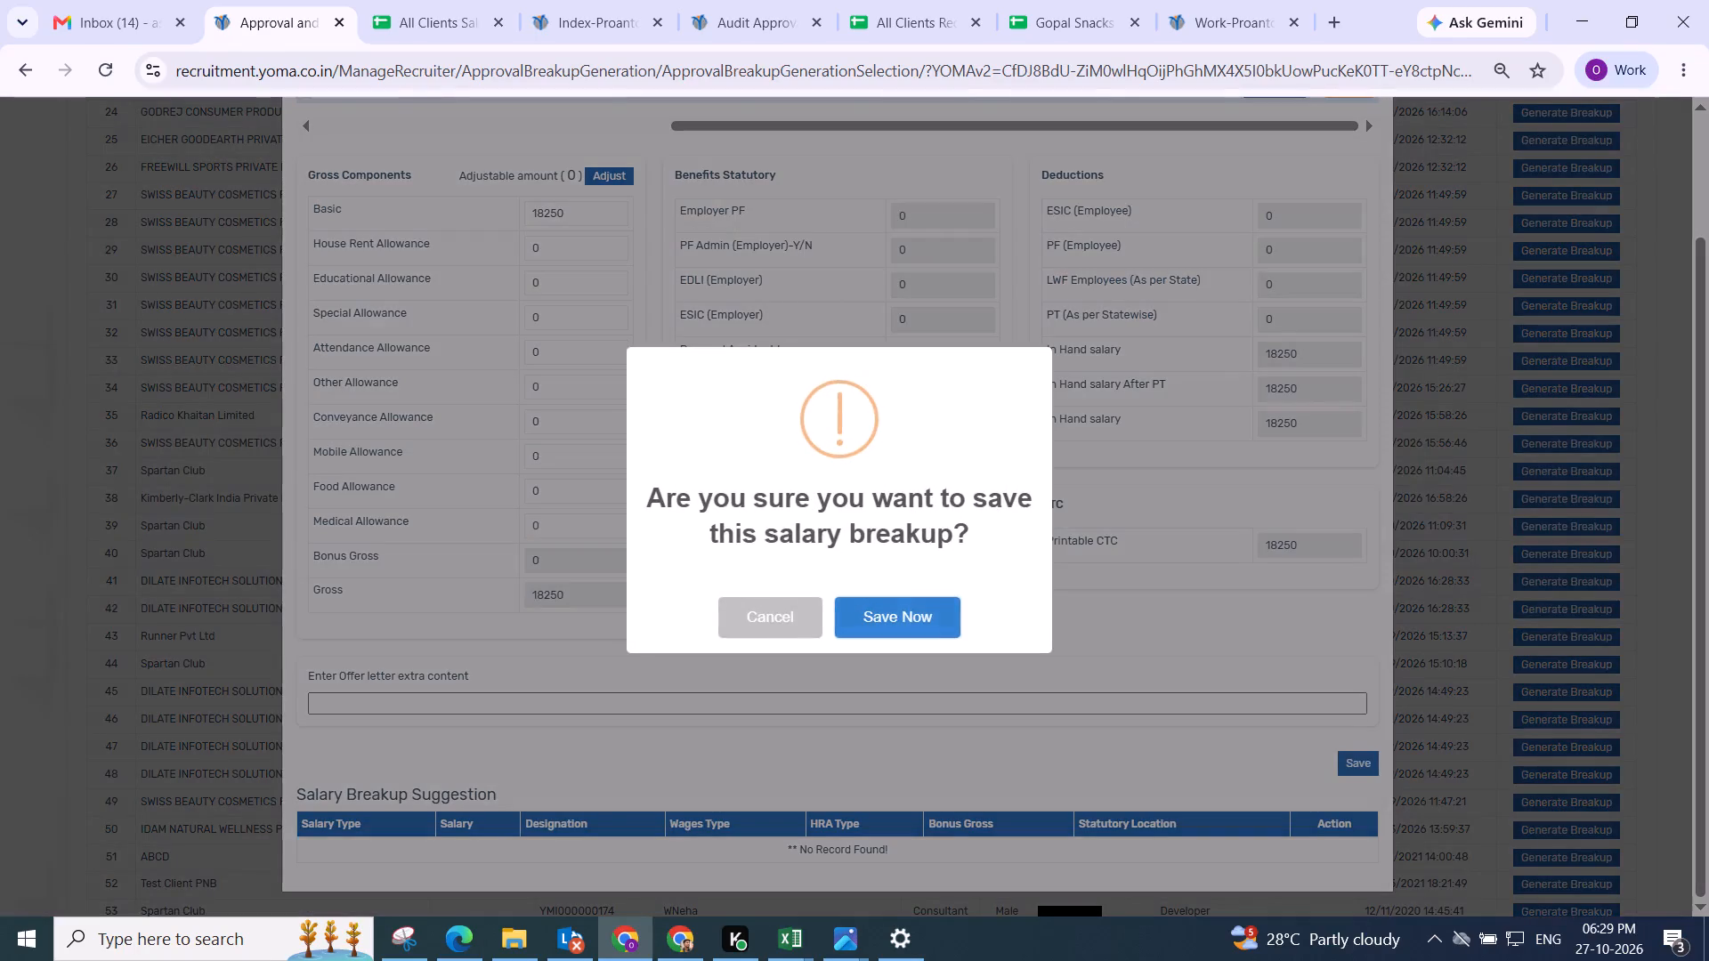
left_click(903, 627)
scroll(840, 543, "up", 3)
scroll(1008, 413, "down", 4)
scroll(1008, 413, "up", 5)
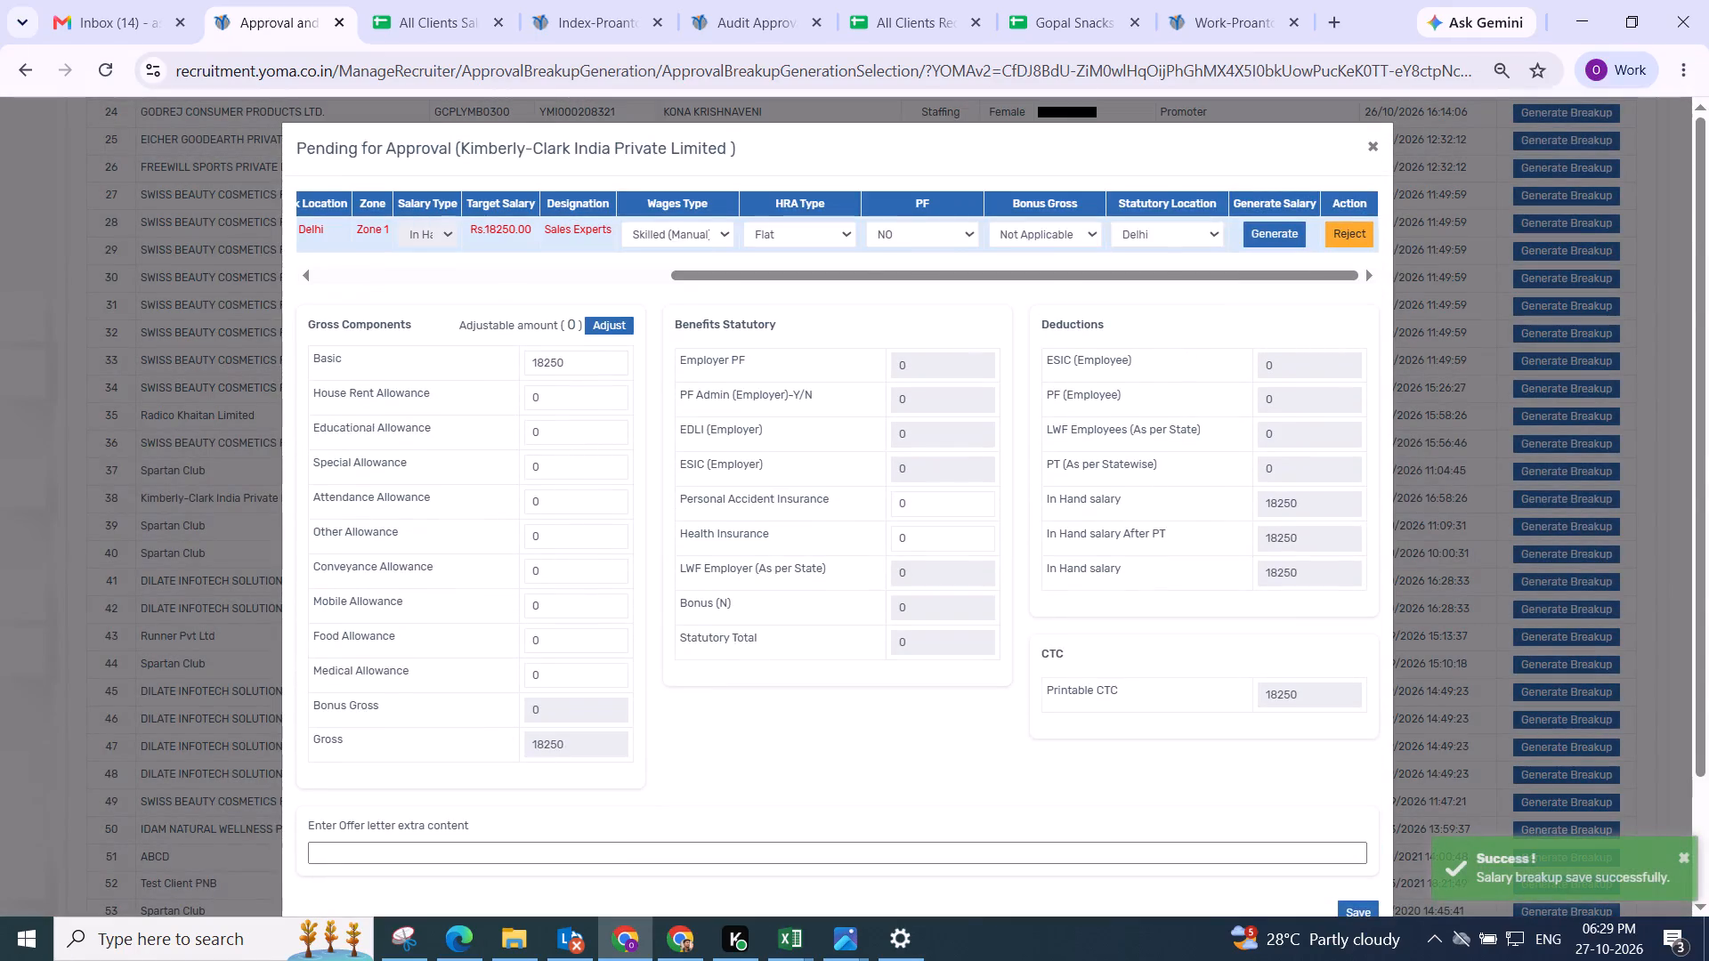
scroll(1008, 413, "down", 4)
scroll(1008, 413, "up", 2)
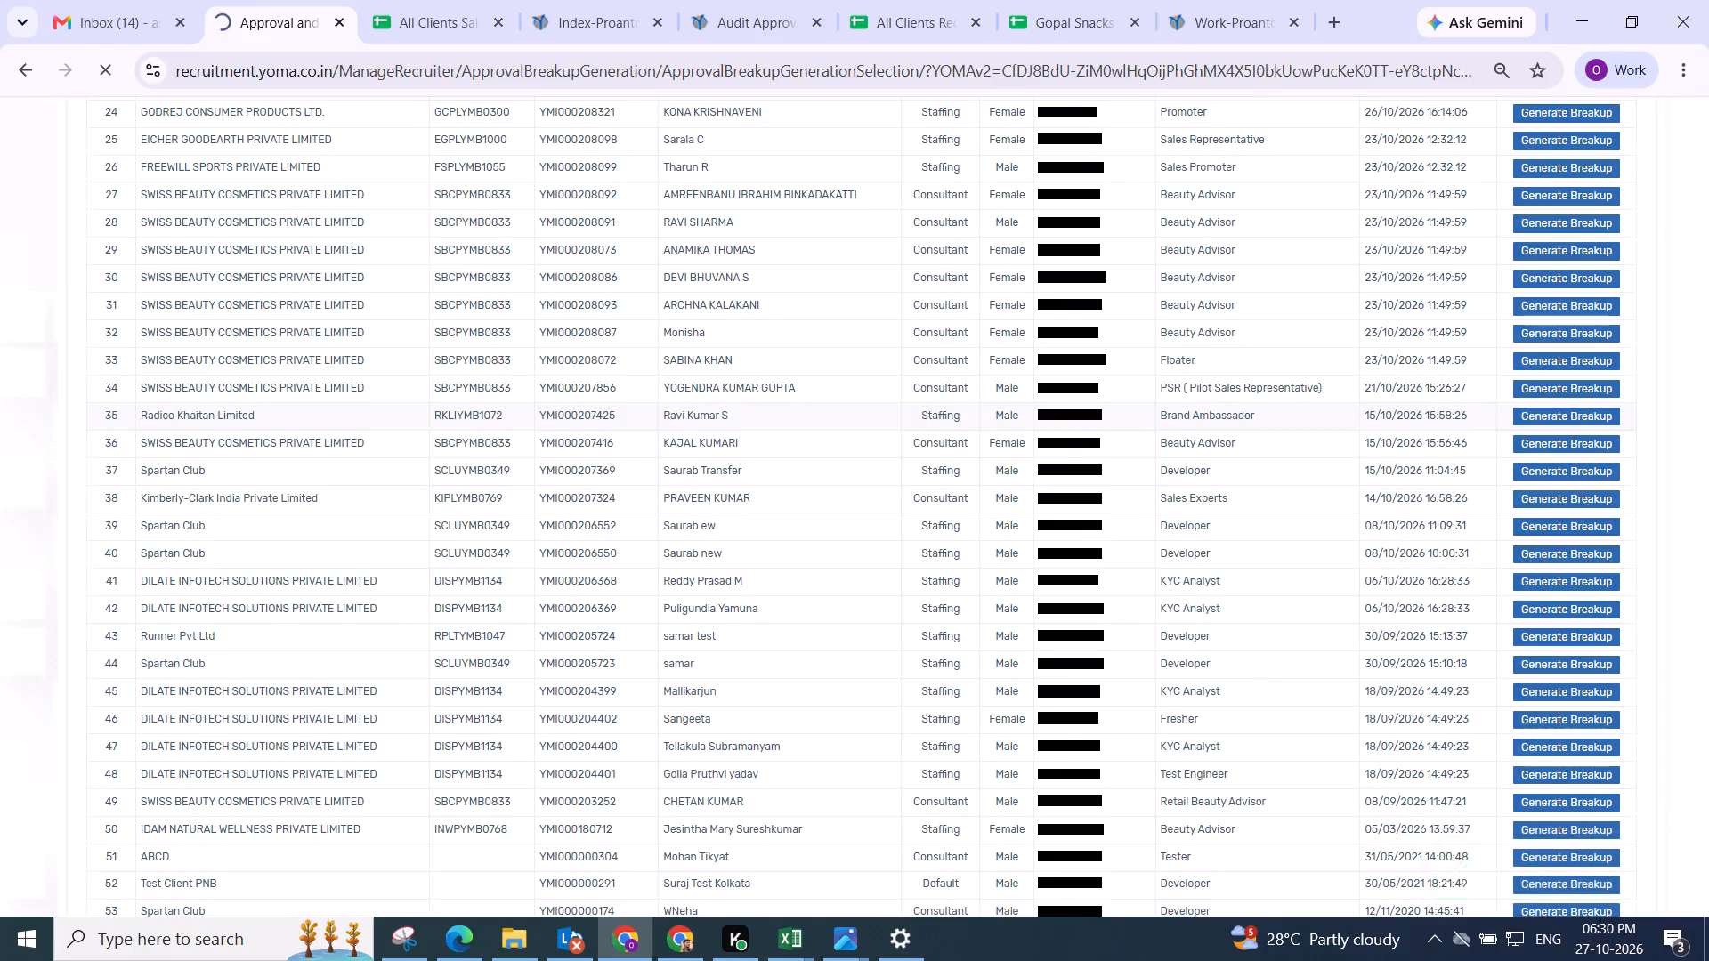
Filter the pending transfer list to the client SWISS BEAUTY COSMETICS PRIVATE LIMITED (SBCPYM0720).
scroll(1008, 413, "up", 2)
scroll(1005, 413, "down", 5)
scroll(852, 440, "up", 4)
left_click(358, 333)
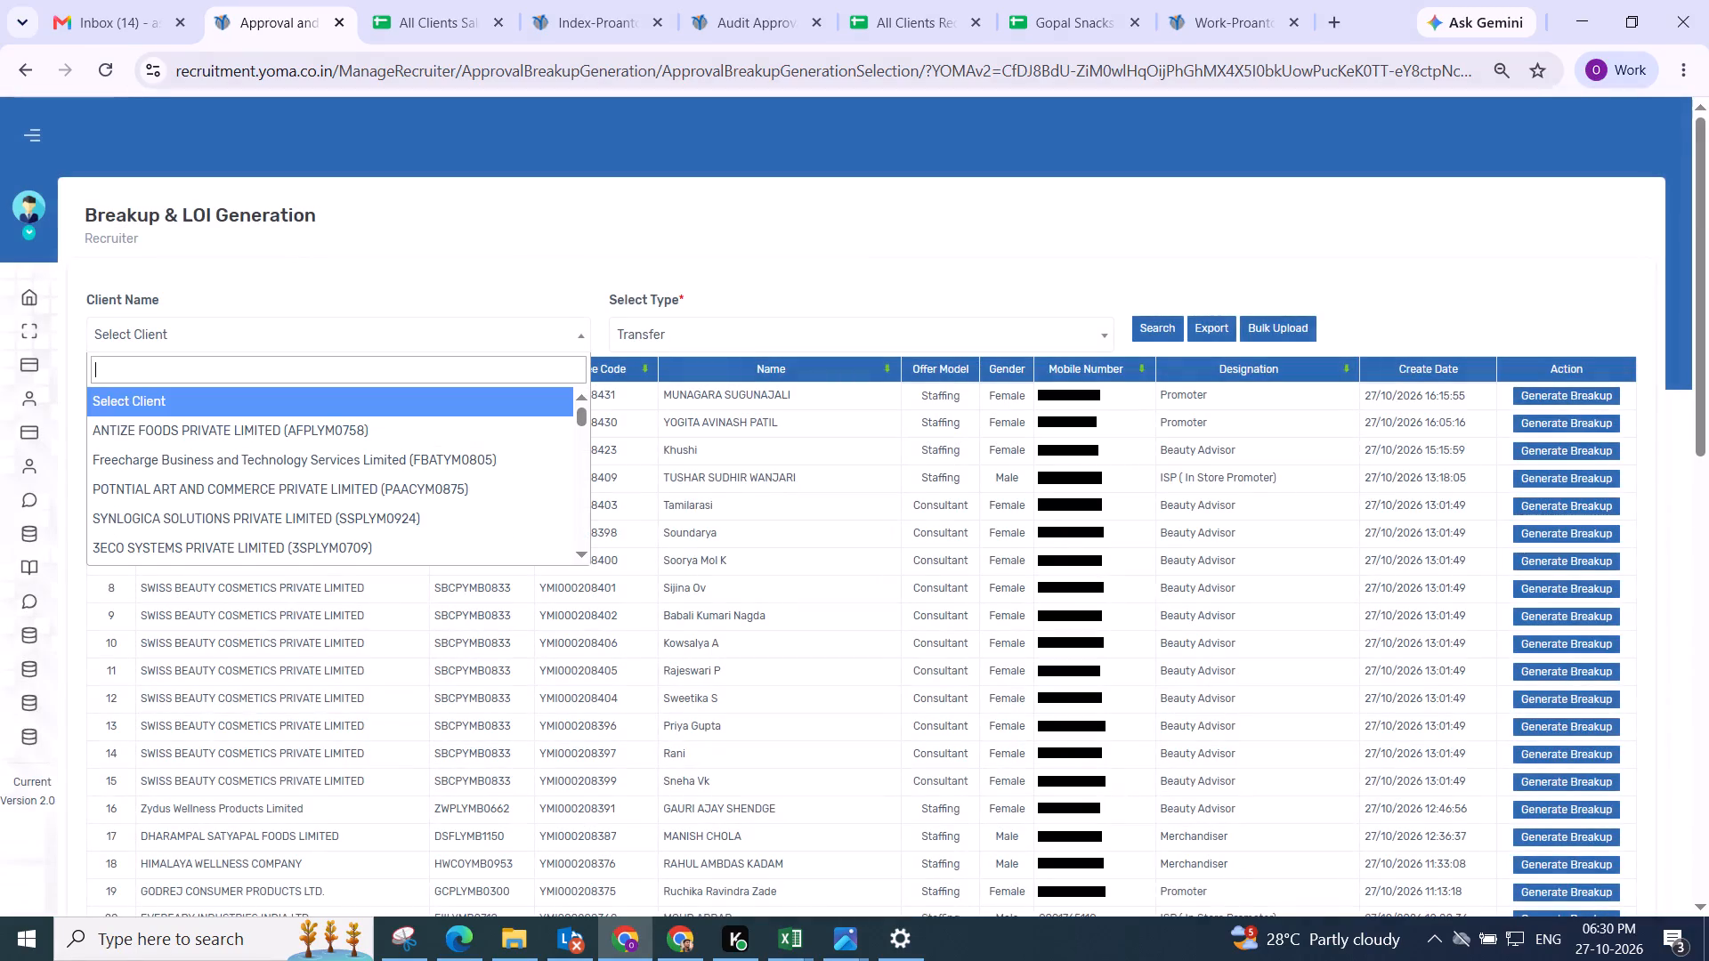
type("swi")
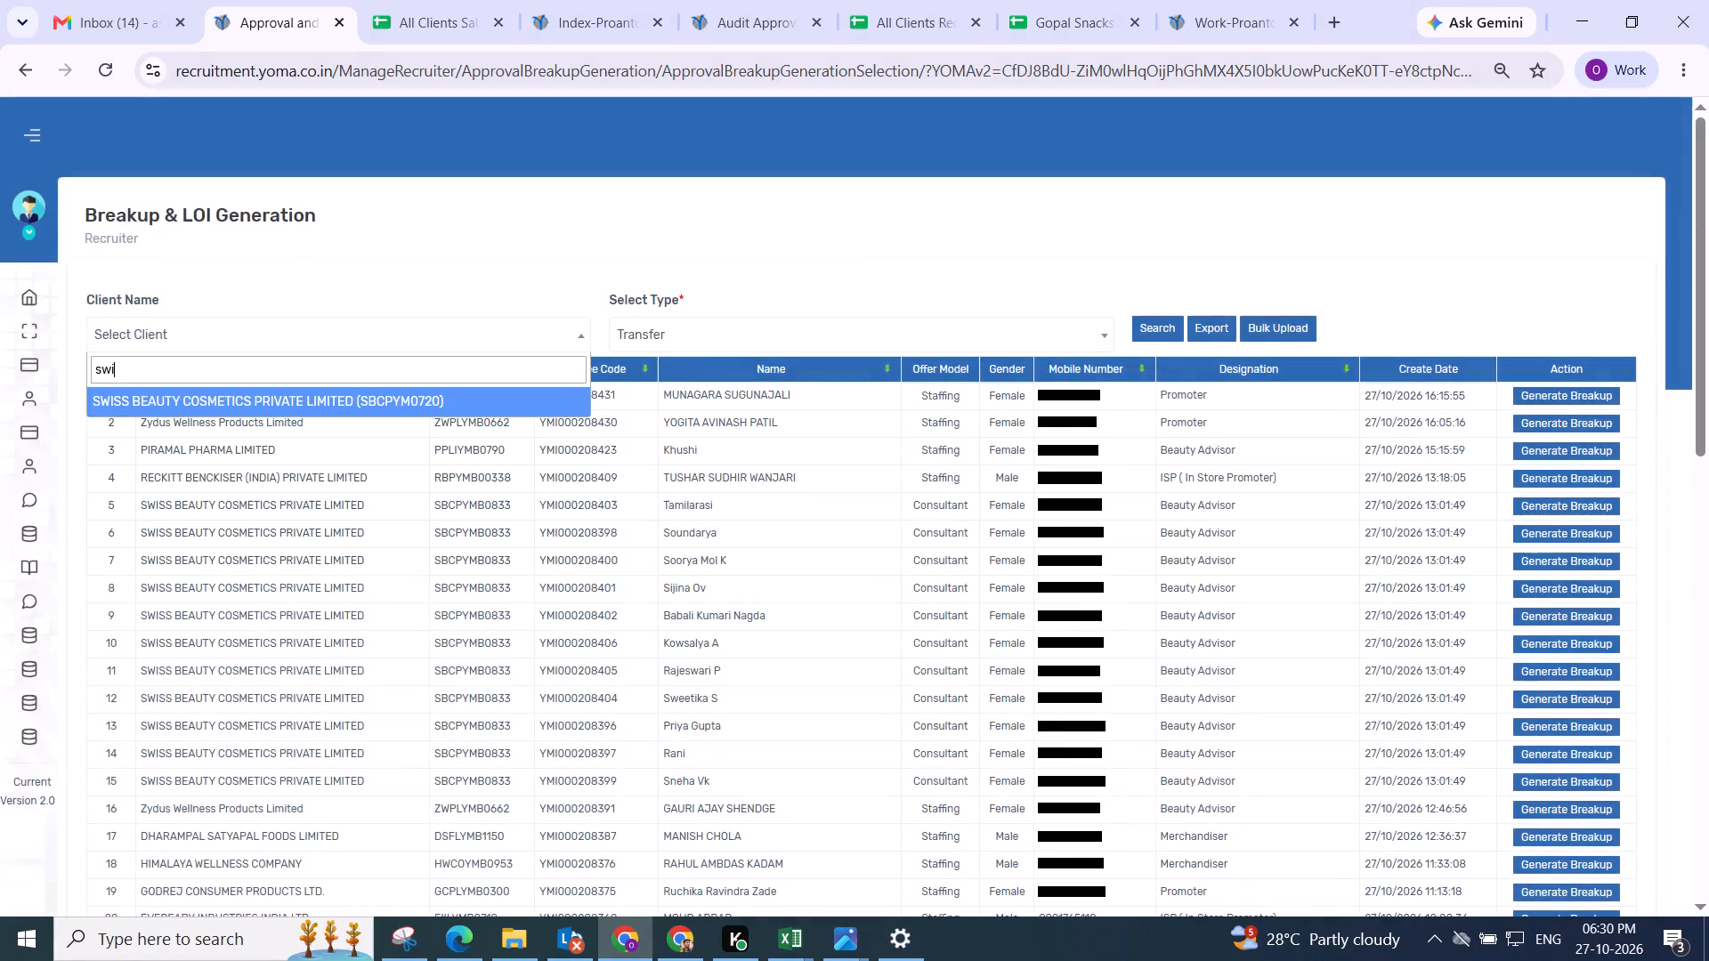
key("s")
left_click(292, 402)
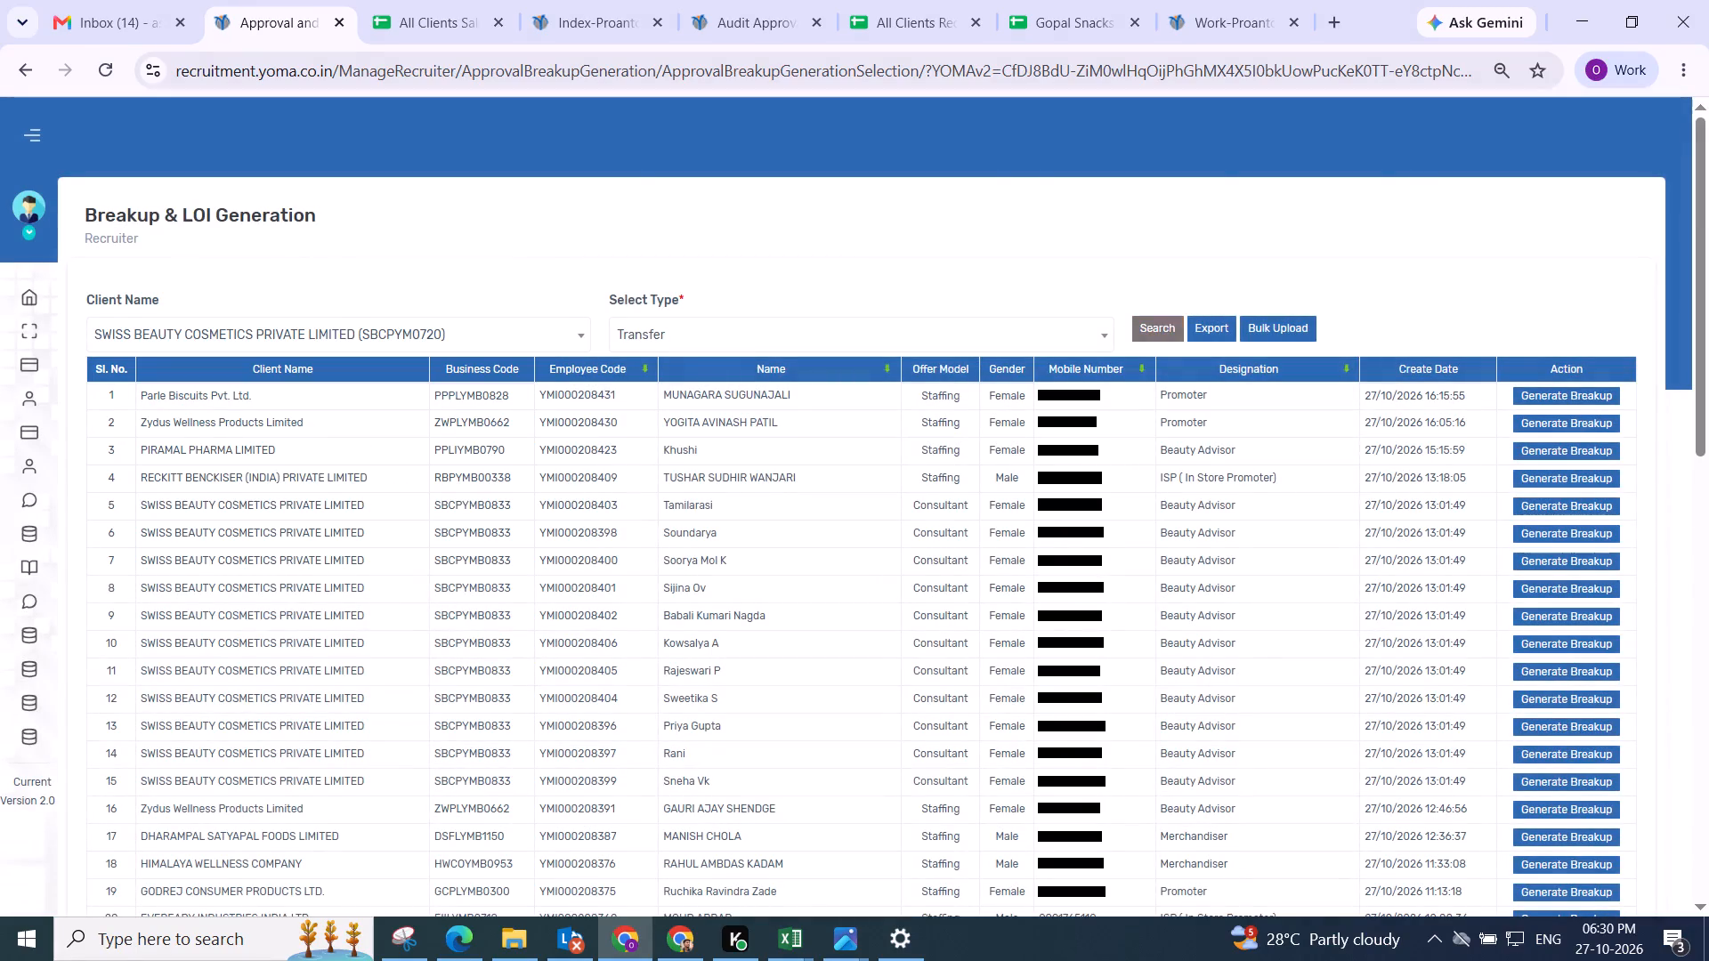
left_click(1171, 324)
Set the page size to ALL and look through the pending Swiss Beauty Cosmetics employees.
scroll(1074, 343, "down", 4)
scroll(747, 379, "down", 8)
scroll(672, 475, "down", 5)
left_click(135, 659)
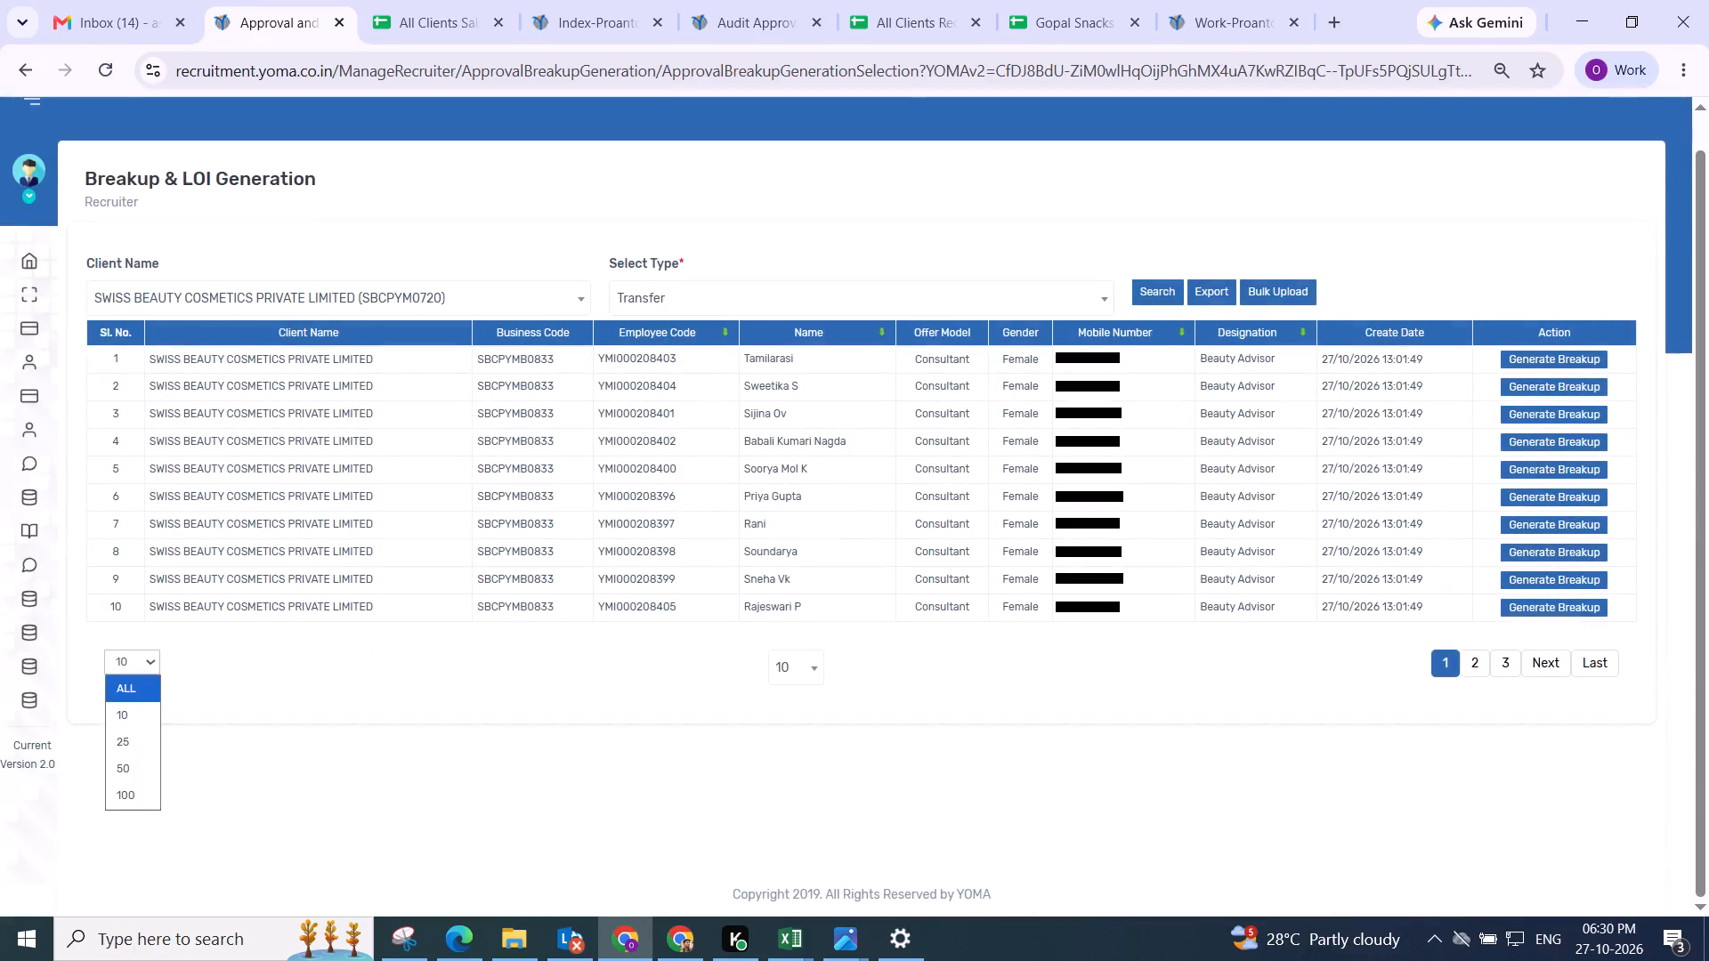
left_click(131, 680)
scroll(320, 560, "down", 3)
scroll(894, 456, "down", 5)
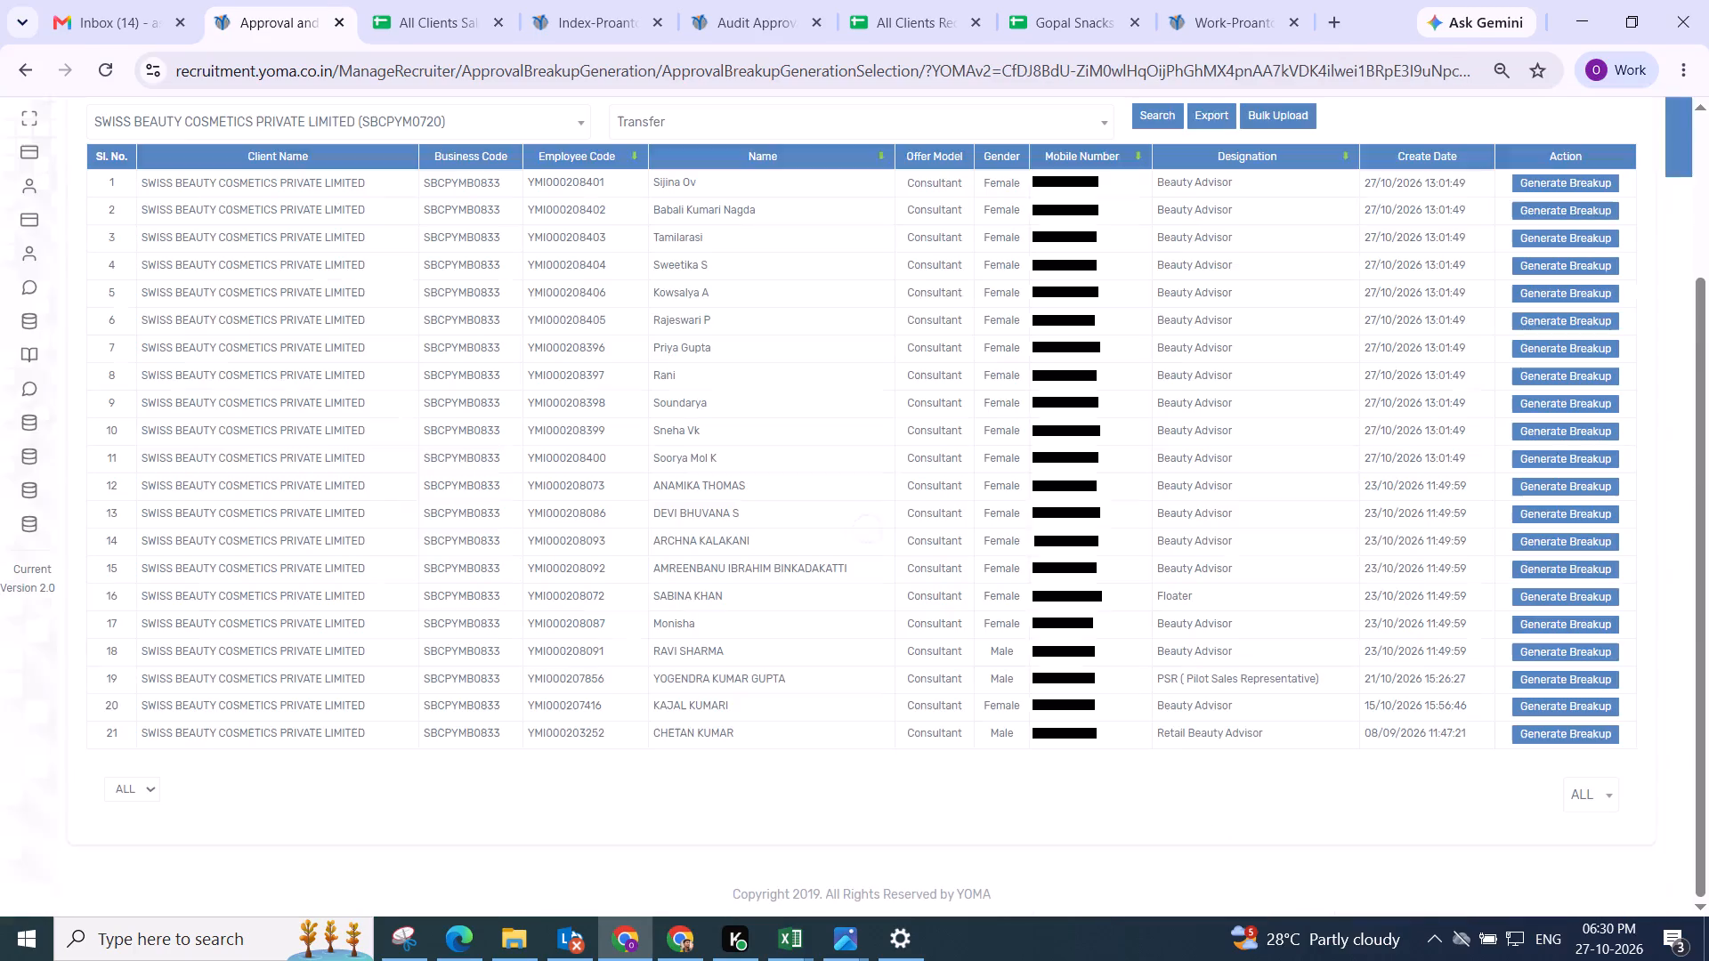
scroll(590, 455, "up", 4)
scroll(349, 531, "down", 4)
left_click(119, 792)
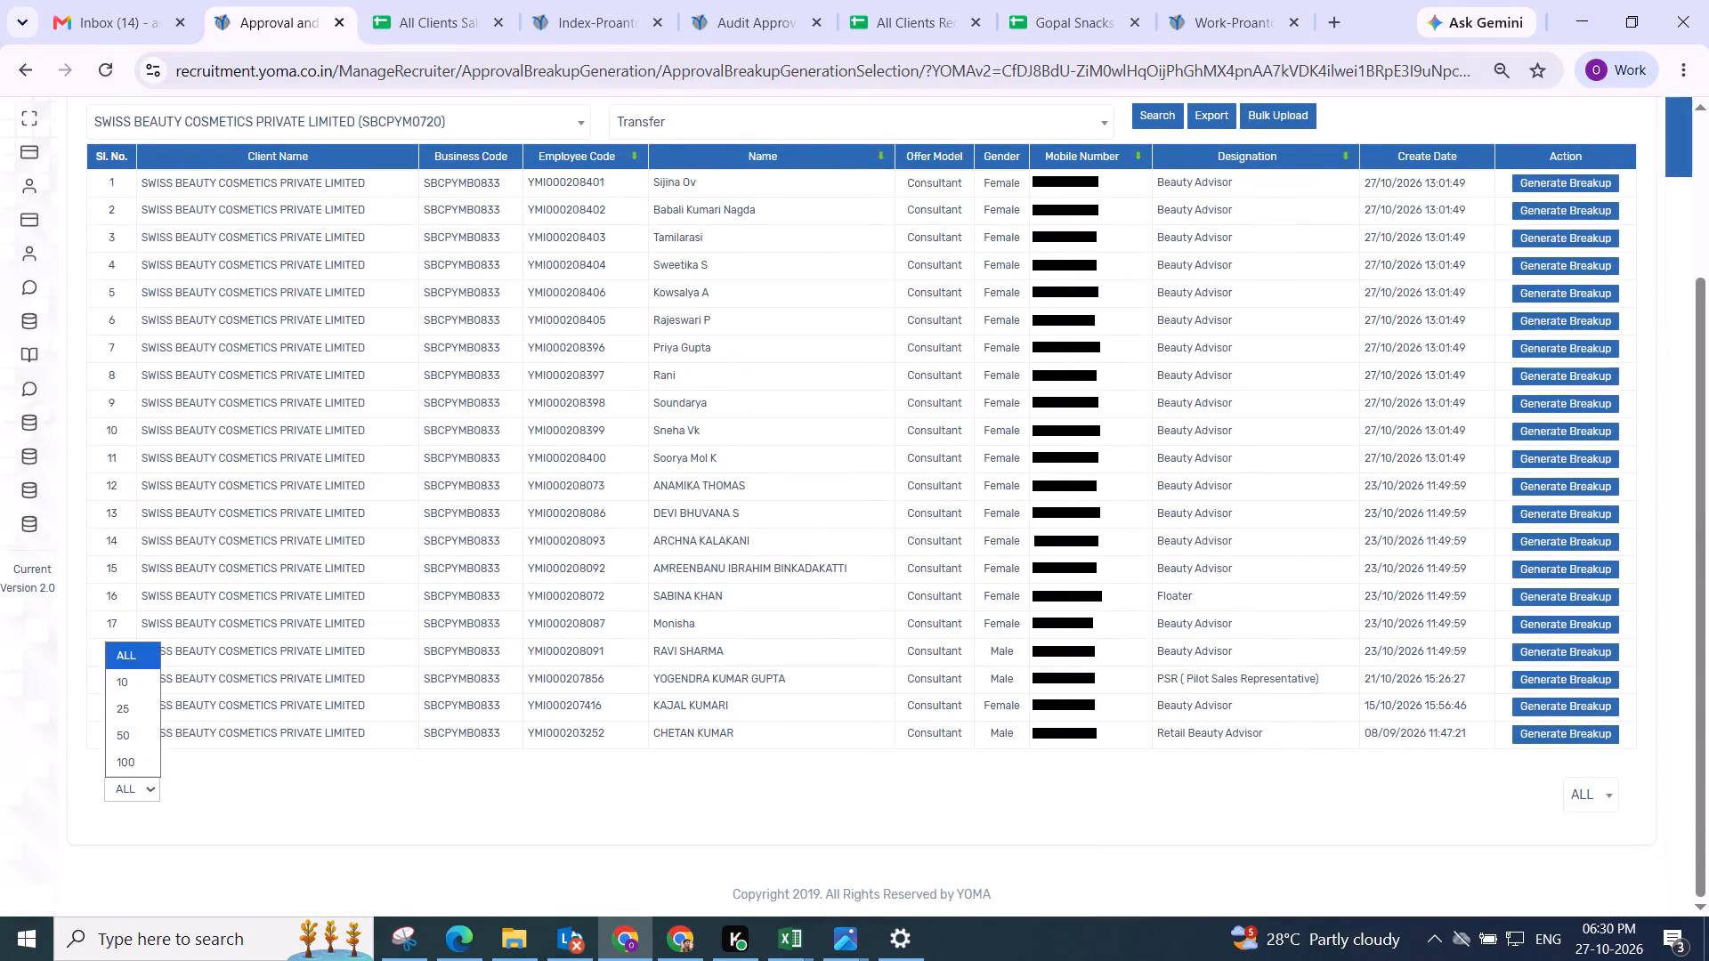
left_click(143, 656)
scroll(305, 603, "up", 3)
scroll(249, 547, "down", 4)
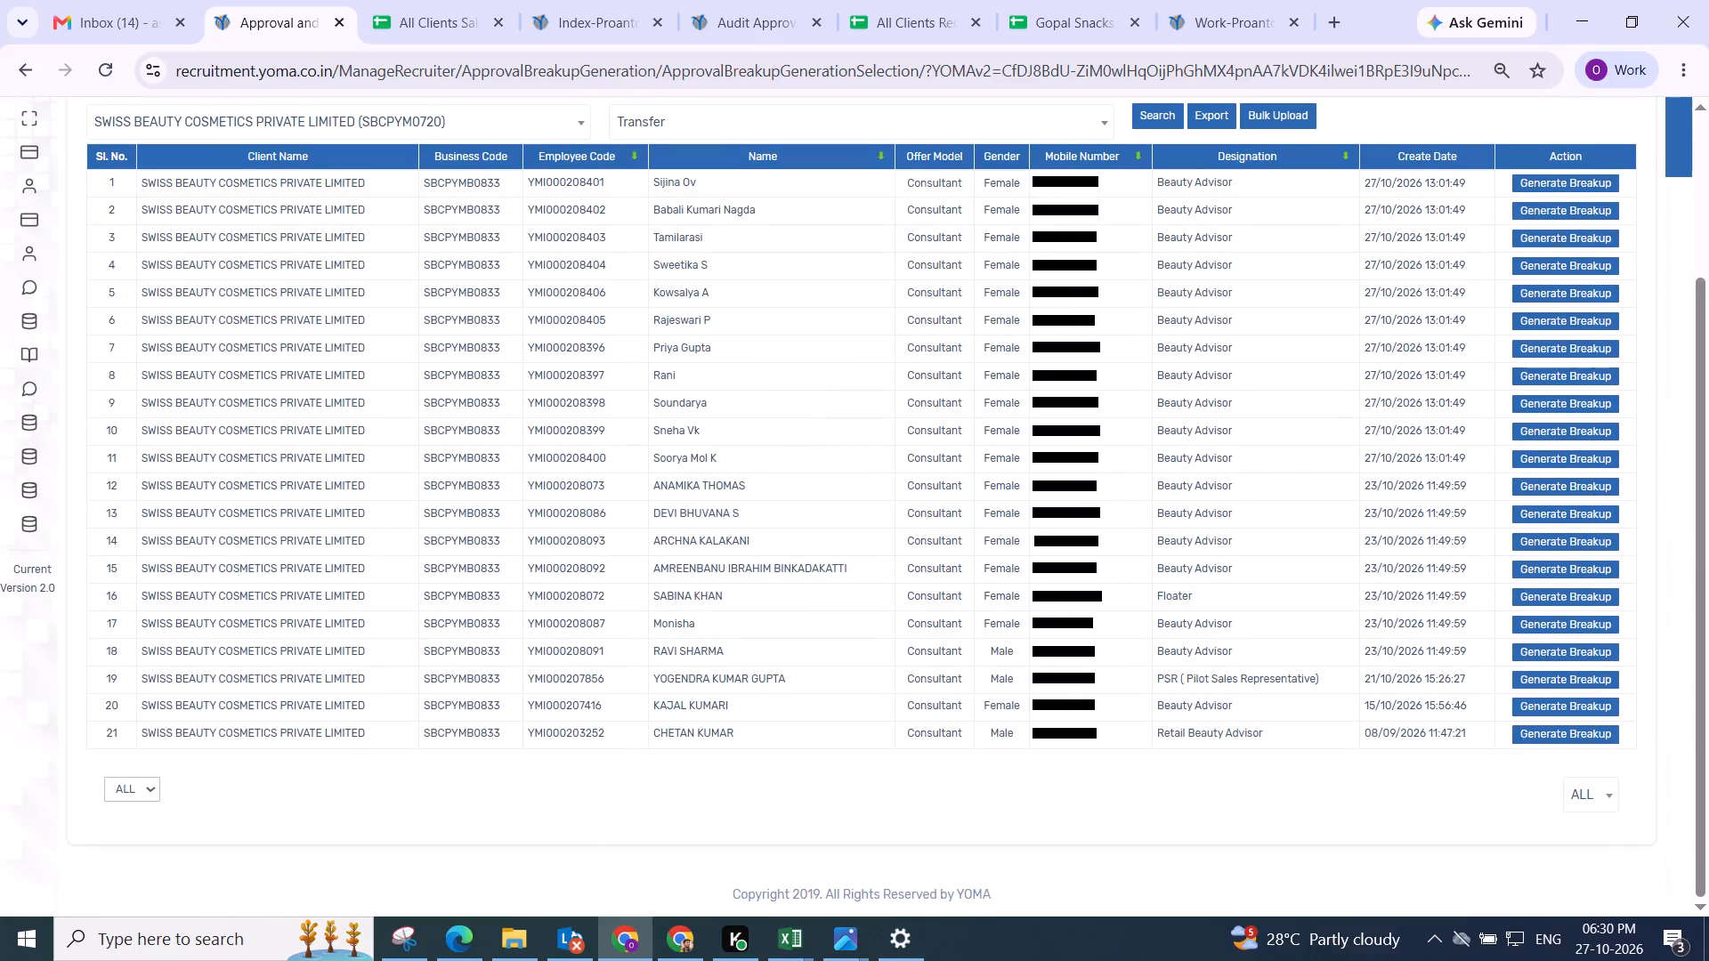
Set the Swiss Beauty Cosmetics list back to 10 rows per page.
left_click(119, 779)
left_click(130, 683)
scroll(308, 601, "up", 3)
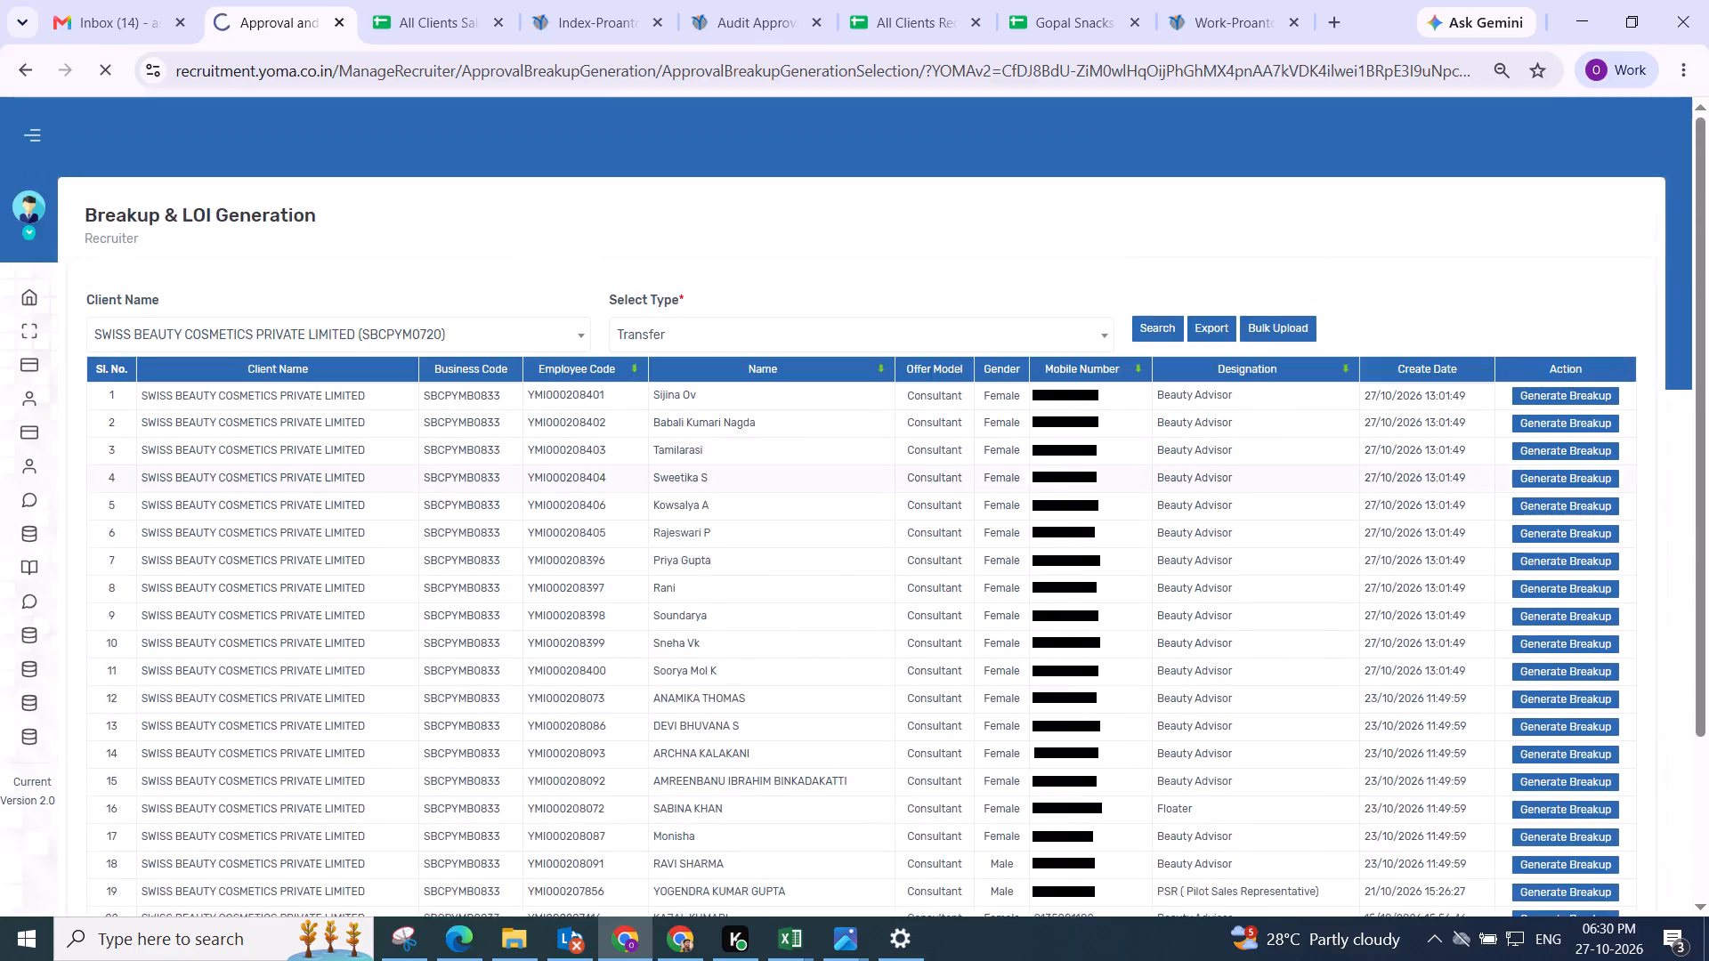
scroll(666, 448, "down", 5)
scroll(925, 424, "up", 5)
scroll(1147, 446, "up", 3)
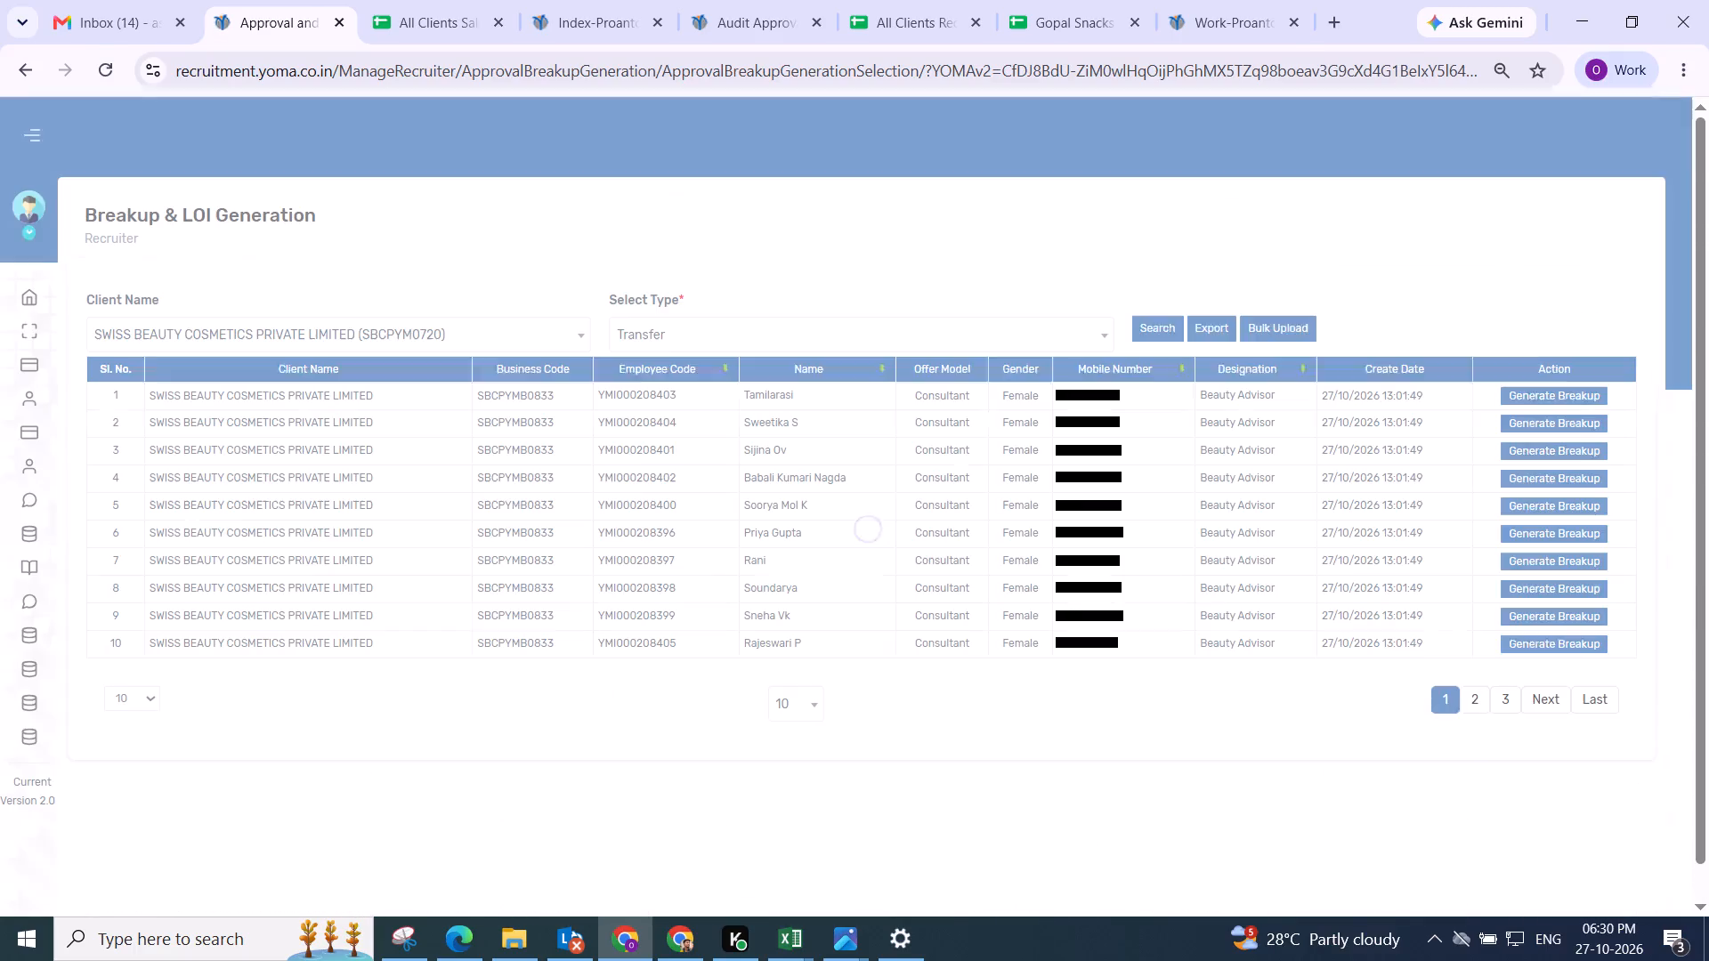
Open the first listed Swiss Beauty Beauty Advisor's pending breakup and set the wages type to Semi-Skilled (Manual) and HRA type to Flat.
left_click(1544, 391)
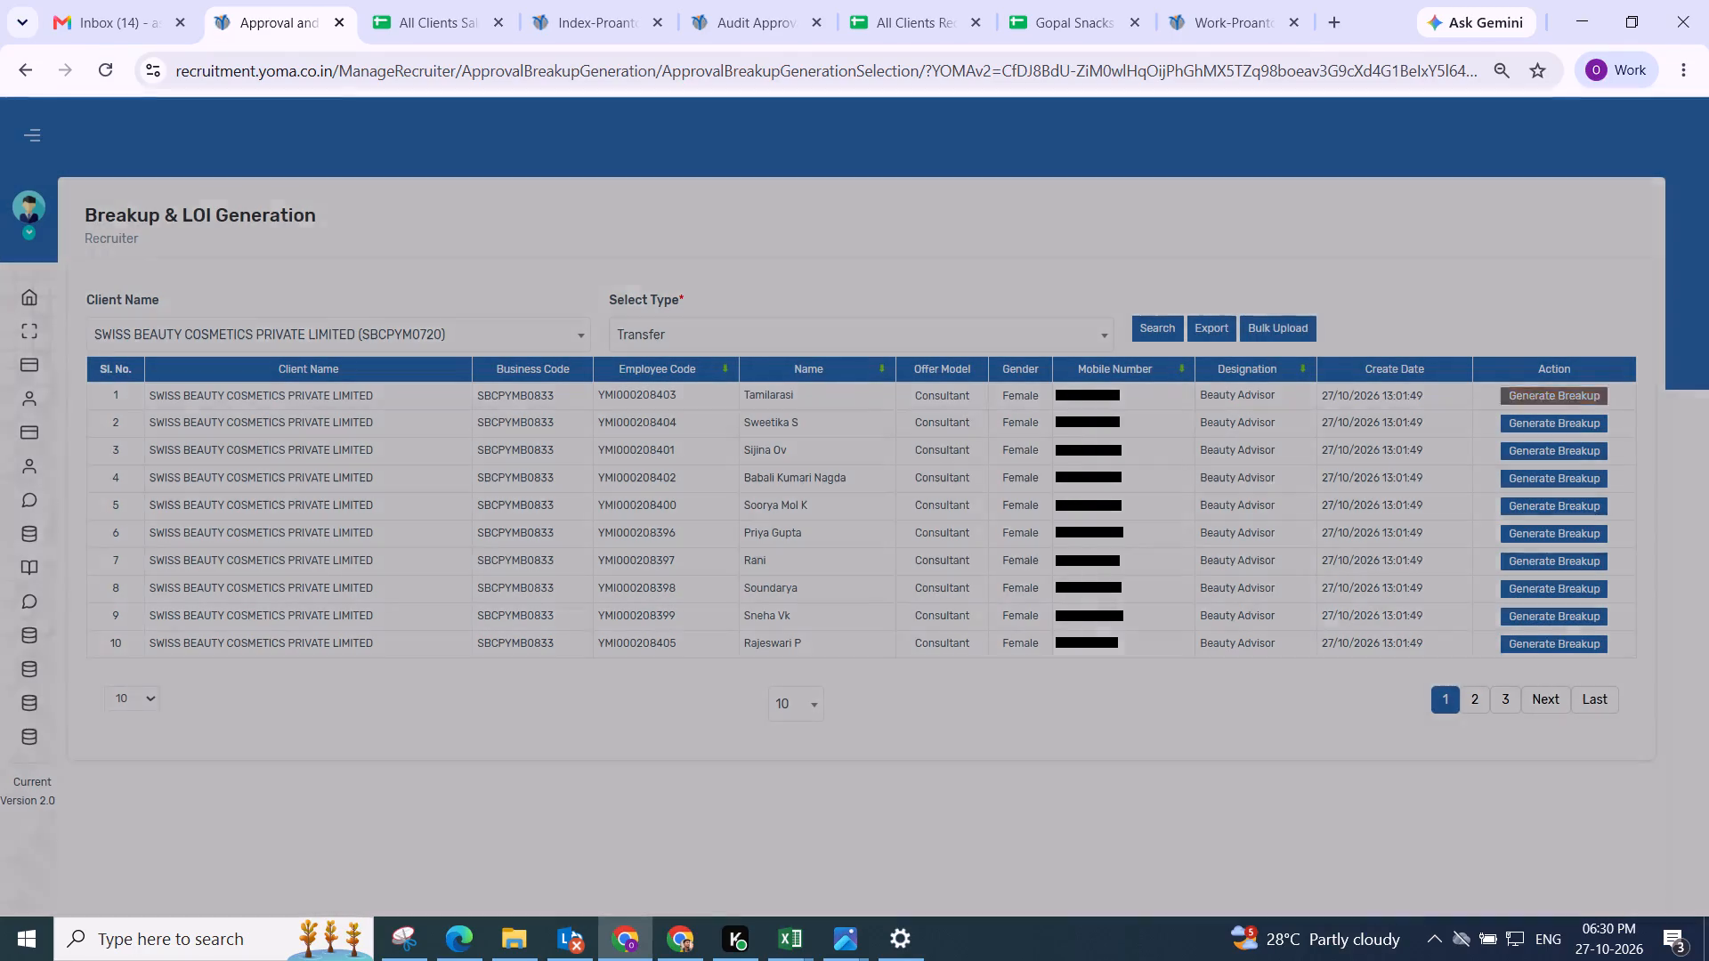
left_click_drag(502, 275, 1265, 274)
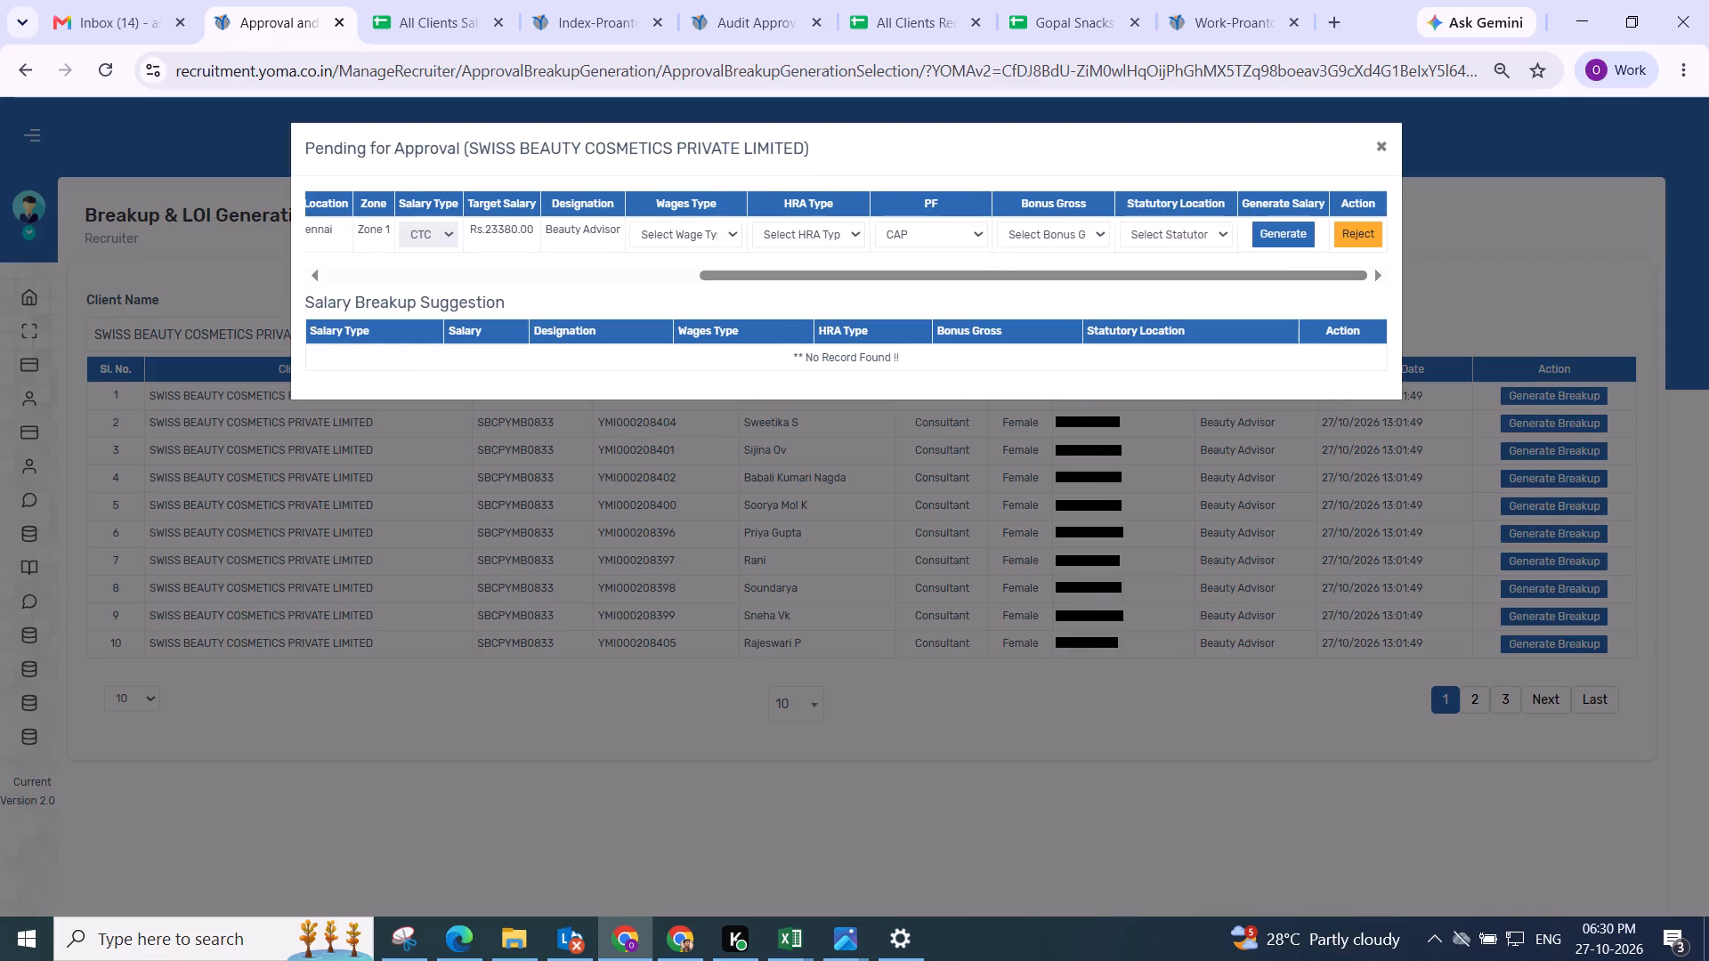
left_click(673, 229)
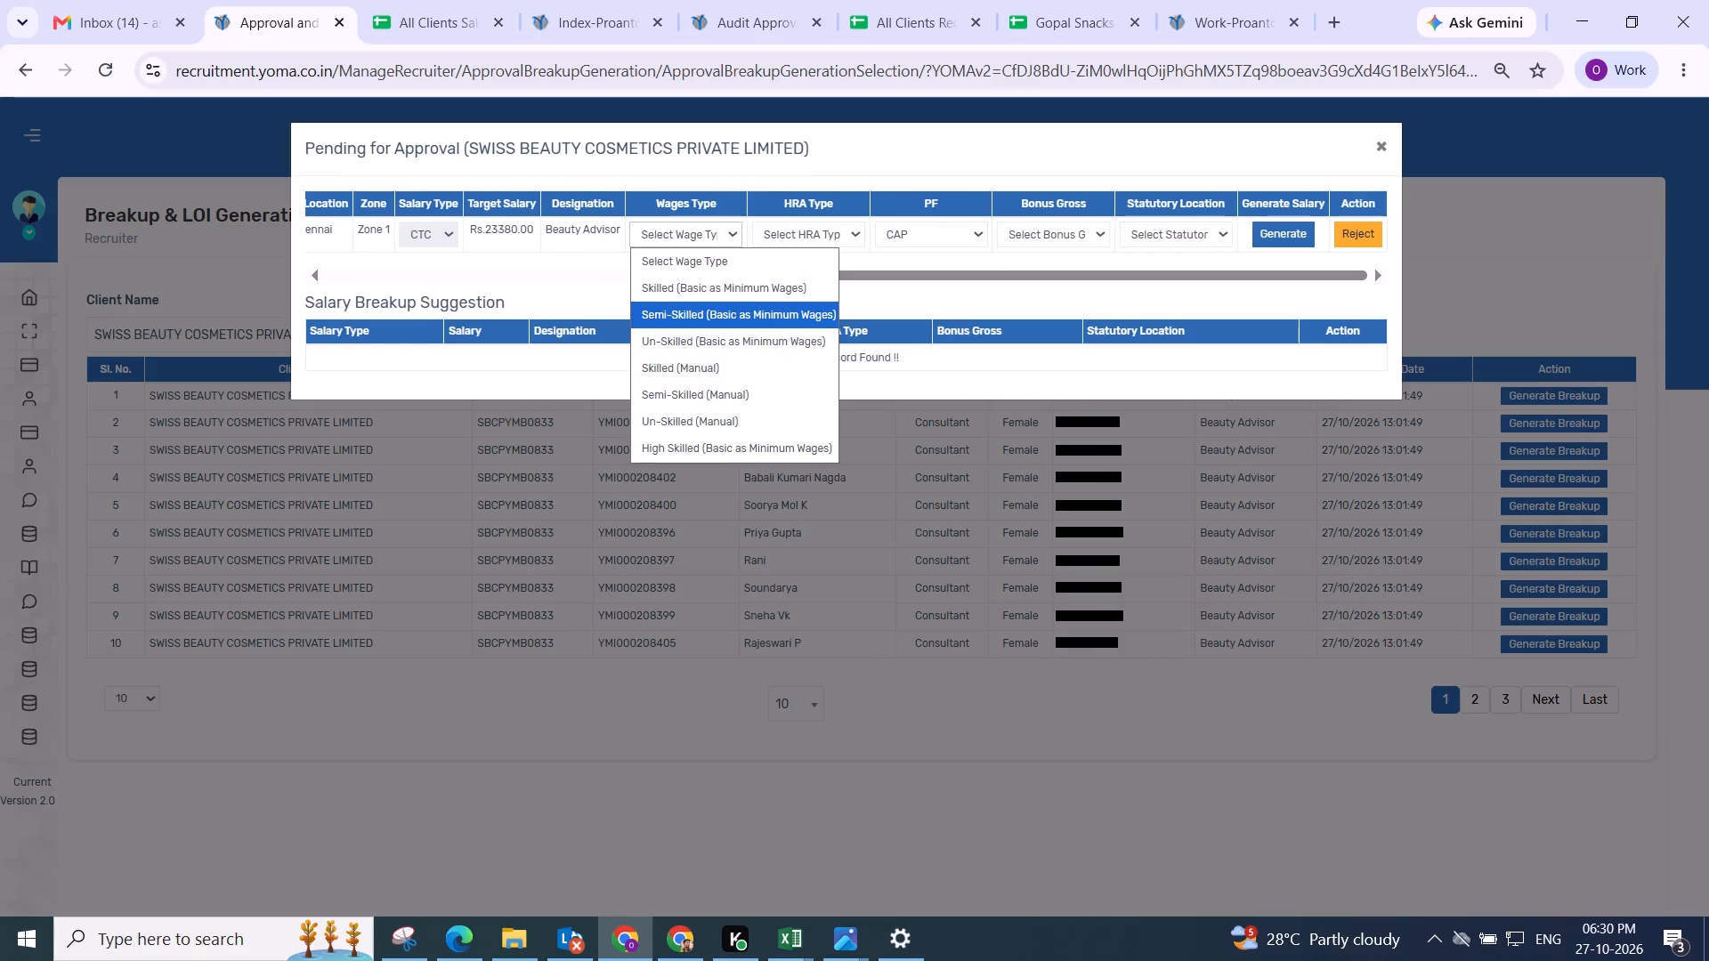
left_click_drag(702, 396, 704, 385)
left_click(777, 238)
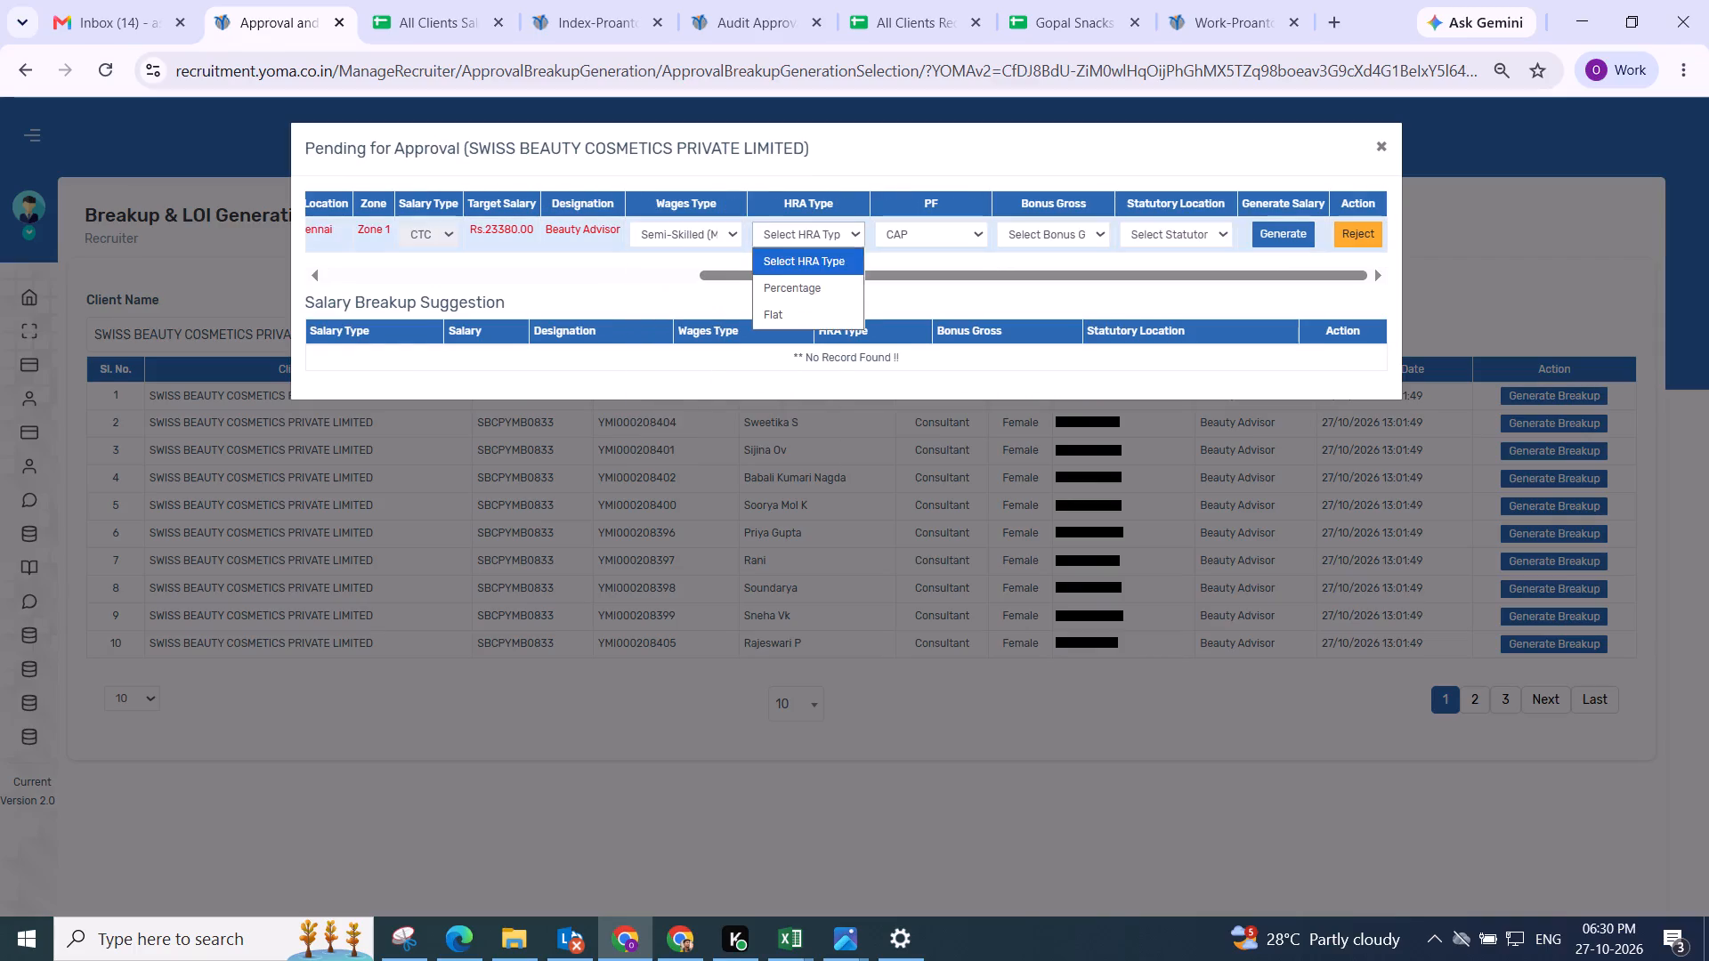
left_click(788, 302)
left_click(813, 245)
left_click(806, 305)
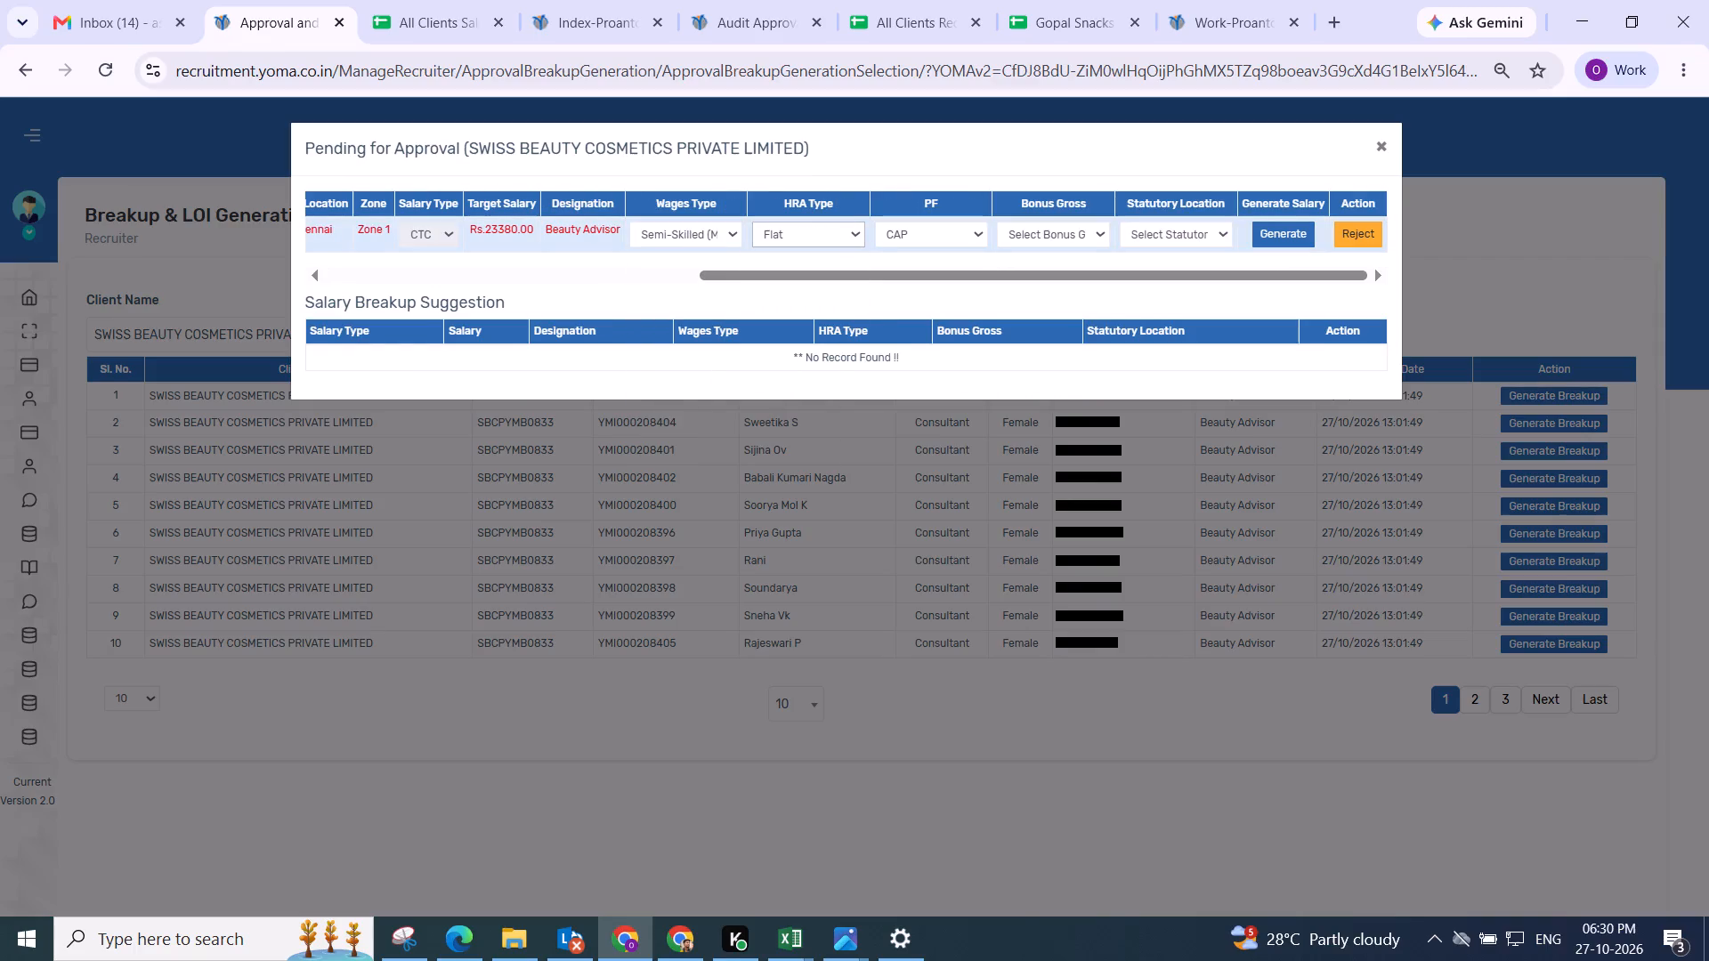
Generate this Beauty Advisor's breakup with PF set to NO, Bonus Gross Not Applicable and statutory location Chennai.
left_click(886, 249)
left_click(926, 244)
left_click_drag(920, 335, 922, 320)
left_click(1041, 240)
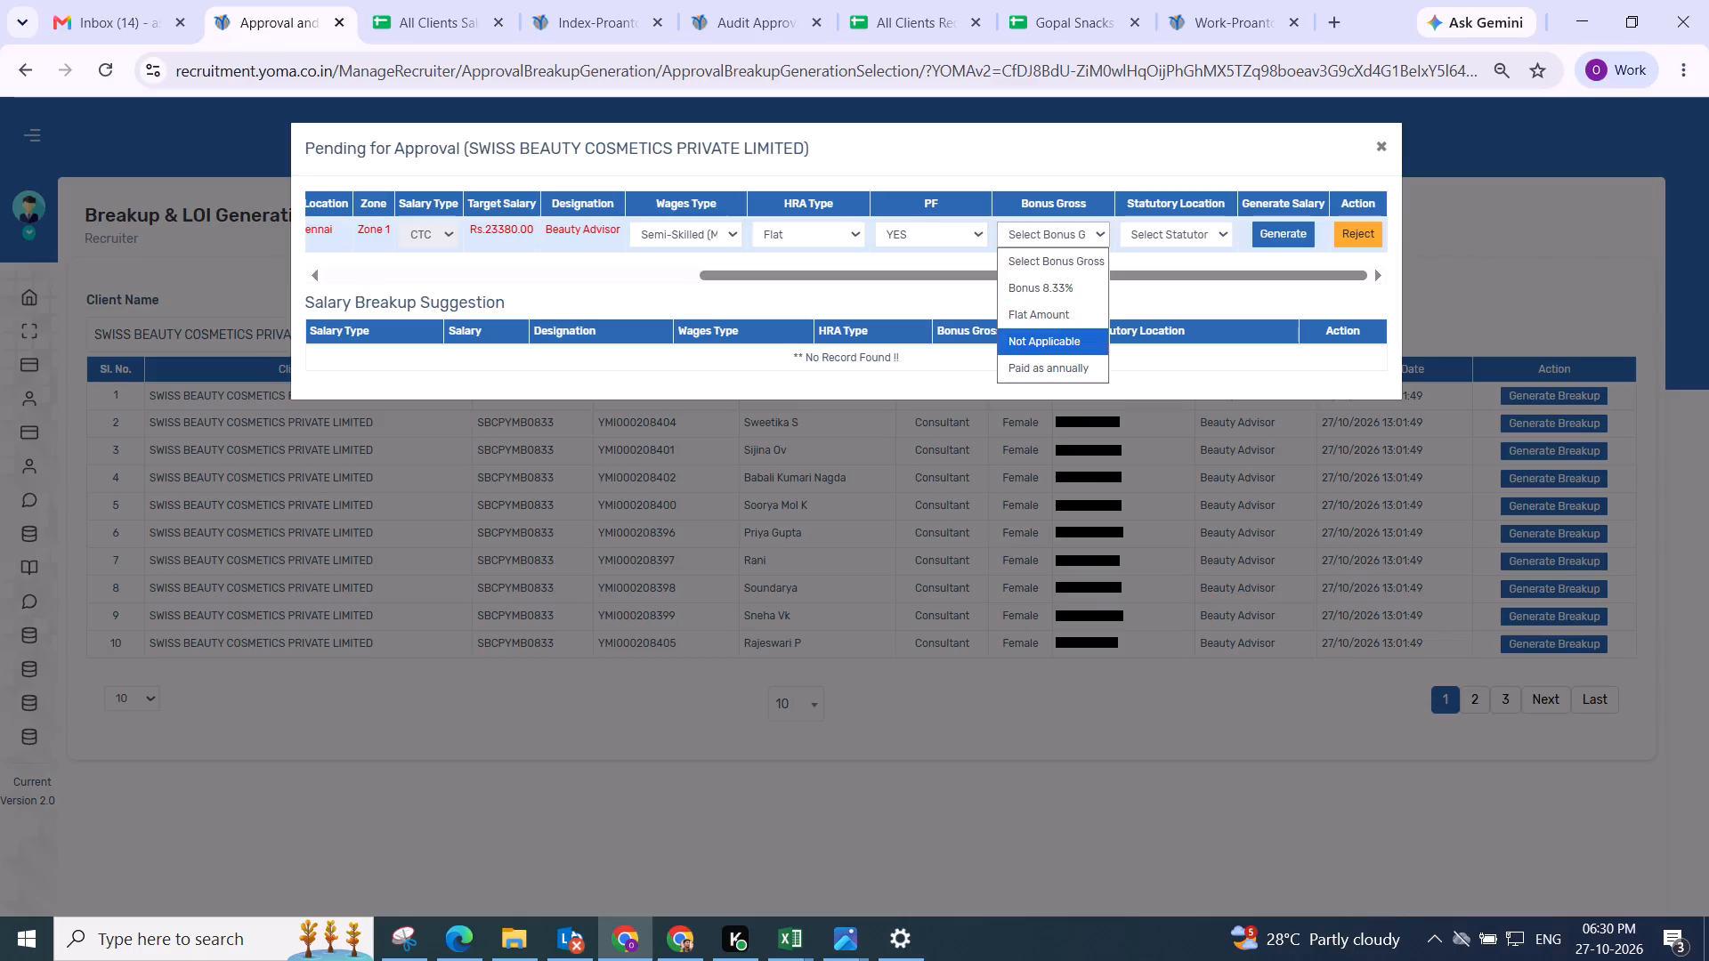
left_click(1055, 341)
left_click(885, 221)
left_click(930, 238)
left_click(931, 334)
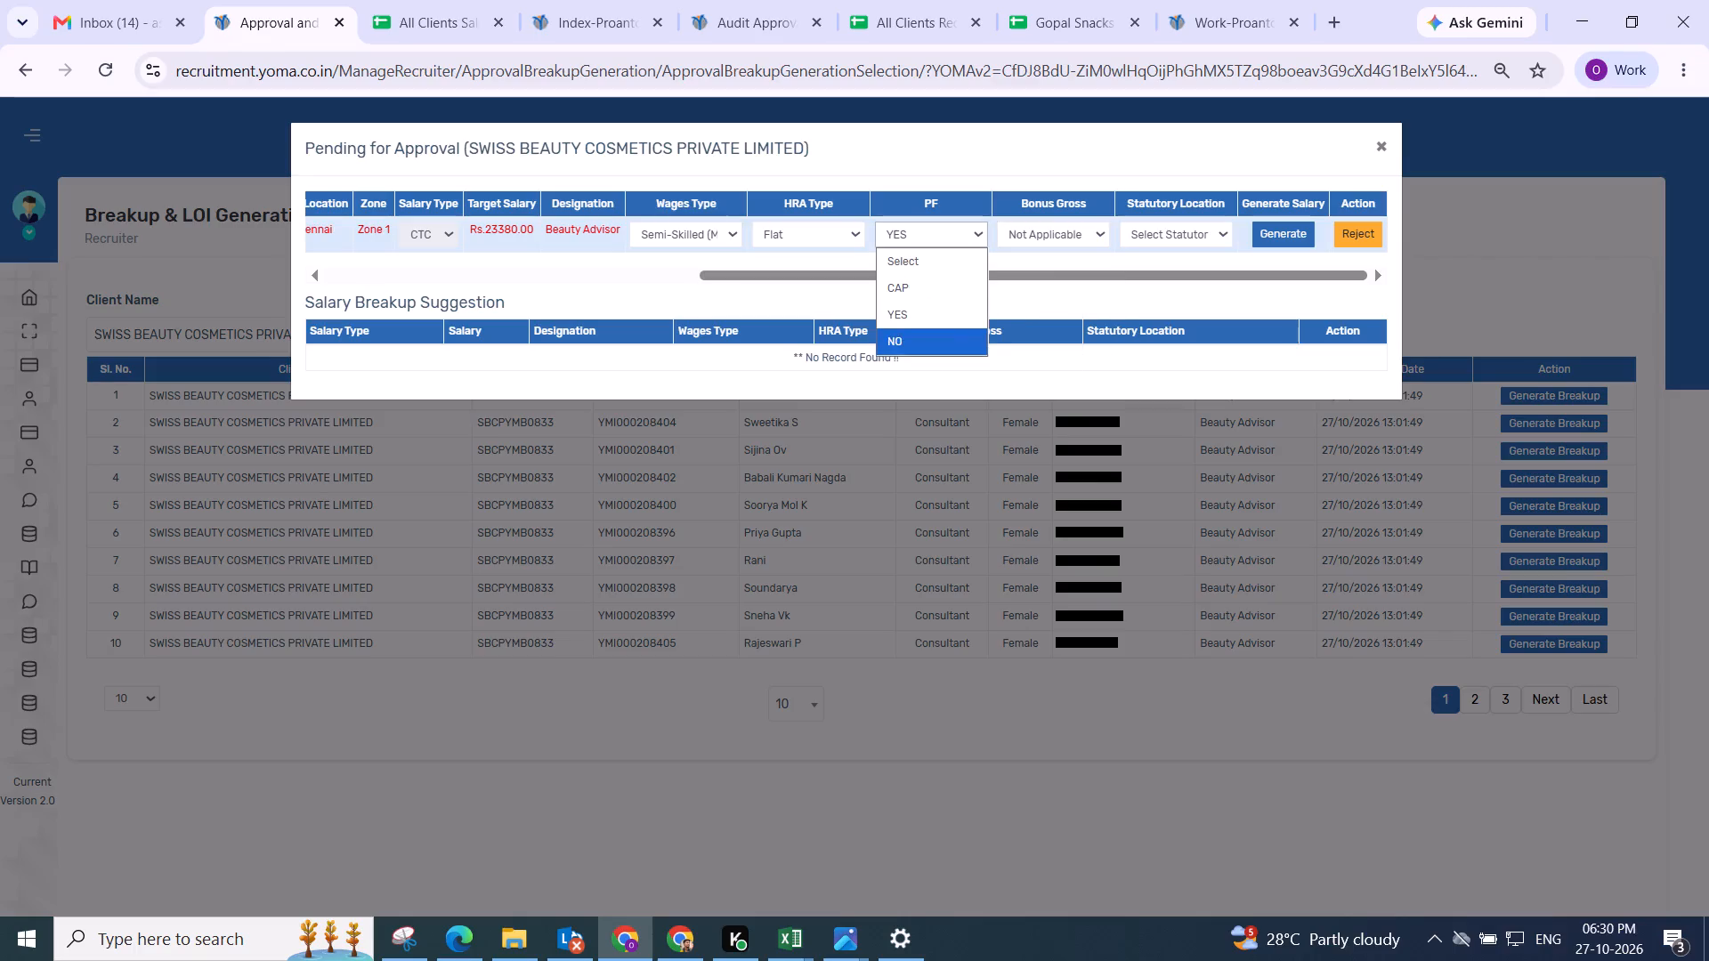
left_click(1160, 233)
left_click(1169, 337)
left_click(1049, 226)
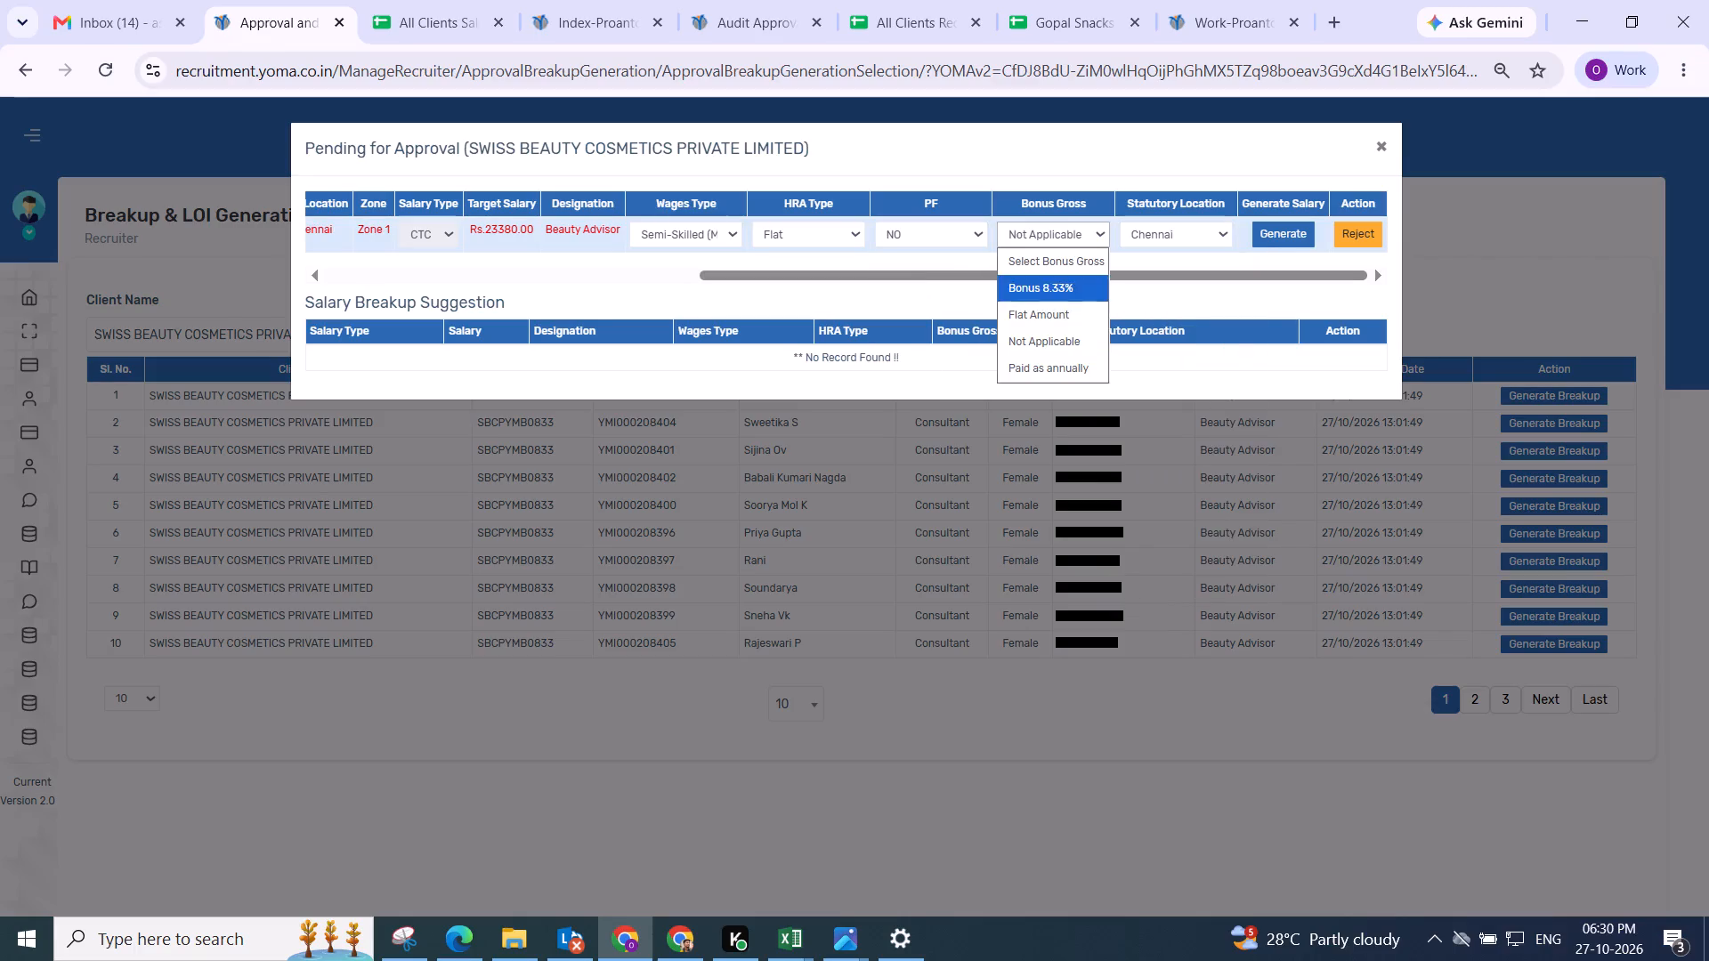
left_click(1056, 328)
left_click(1276, 238)
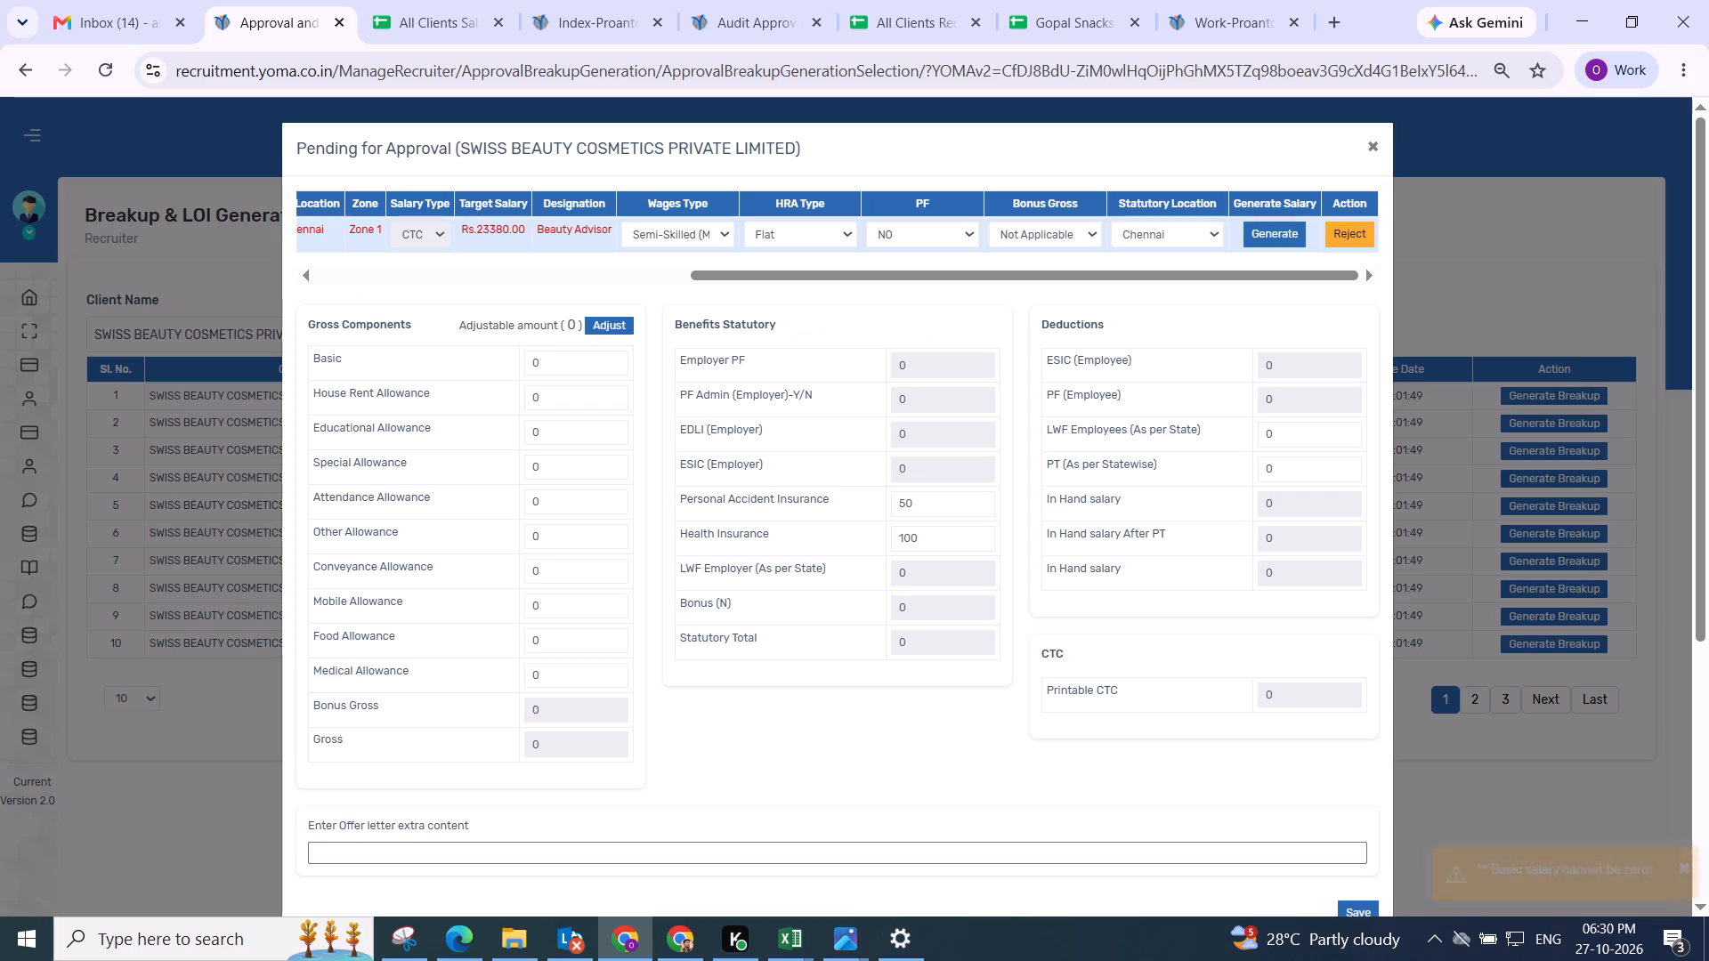
Adjust the Chennai Beauty Advisor's breakup and set its Basic component to the full gross of 23230.
left_click(611, 322)
double_click(550, 734)
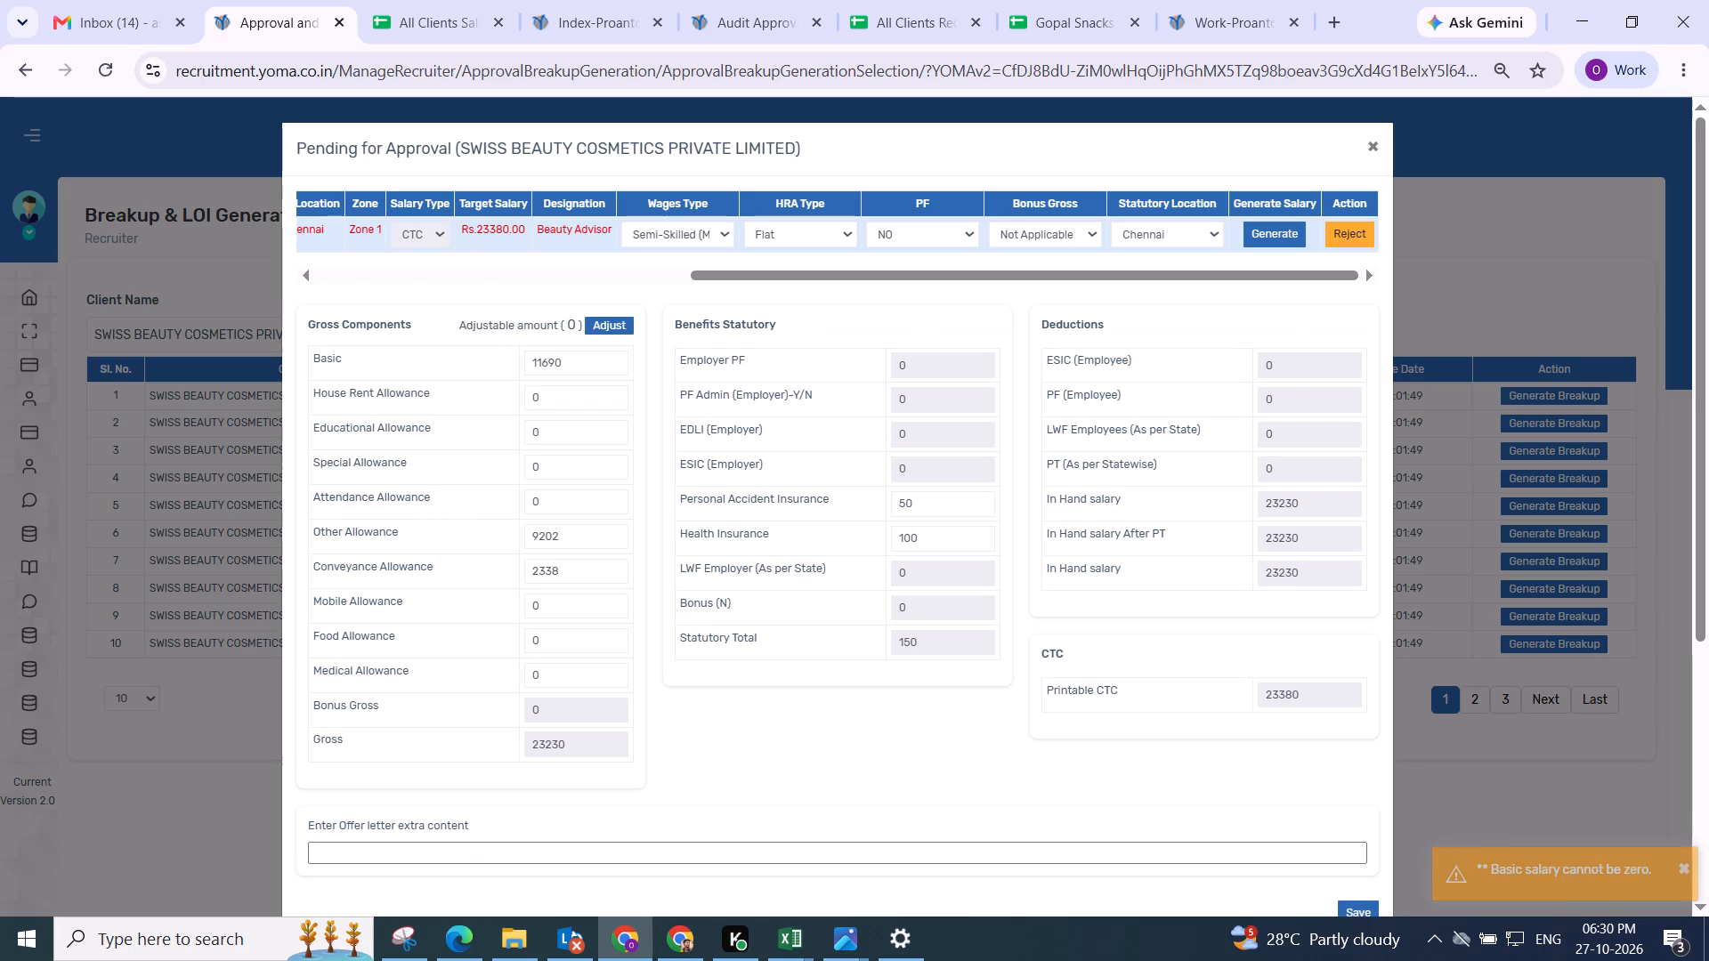
key("ctrl+c")
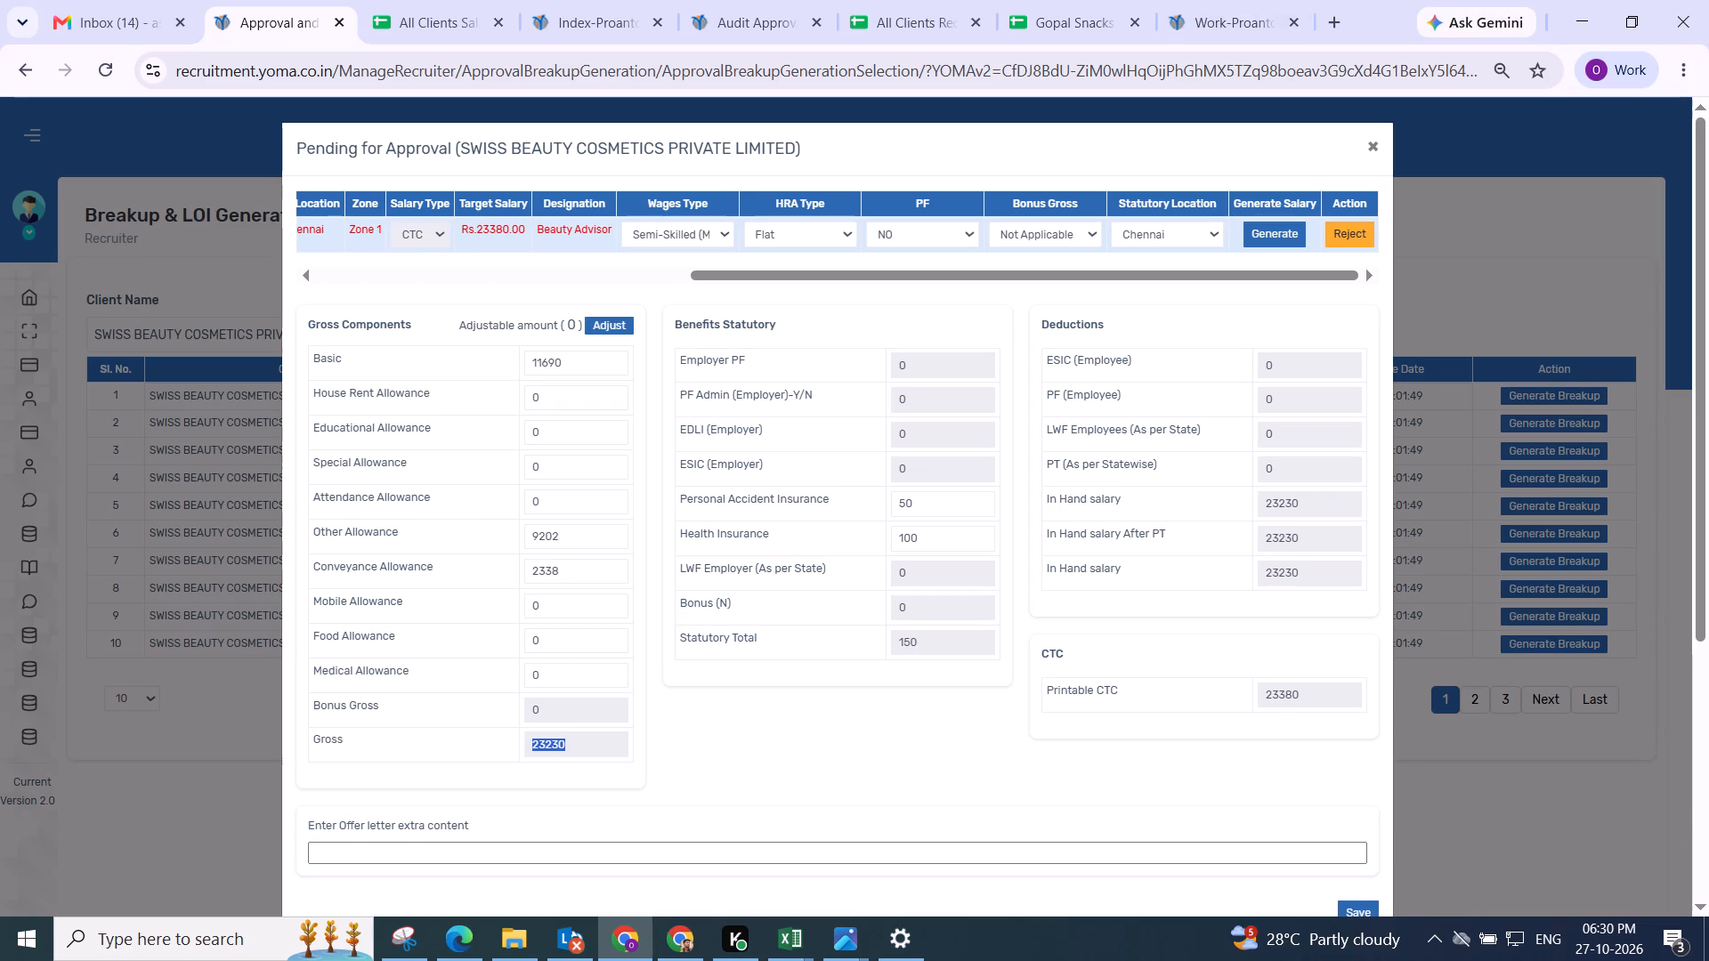
left_click_drag(587, 358, 512, 358)
key("ctrl+v")
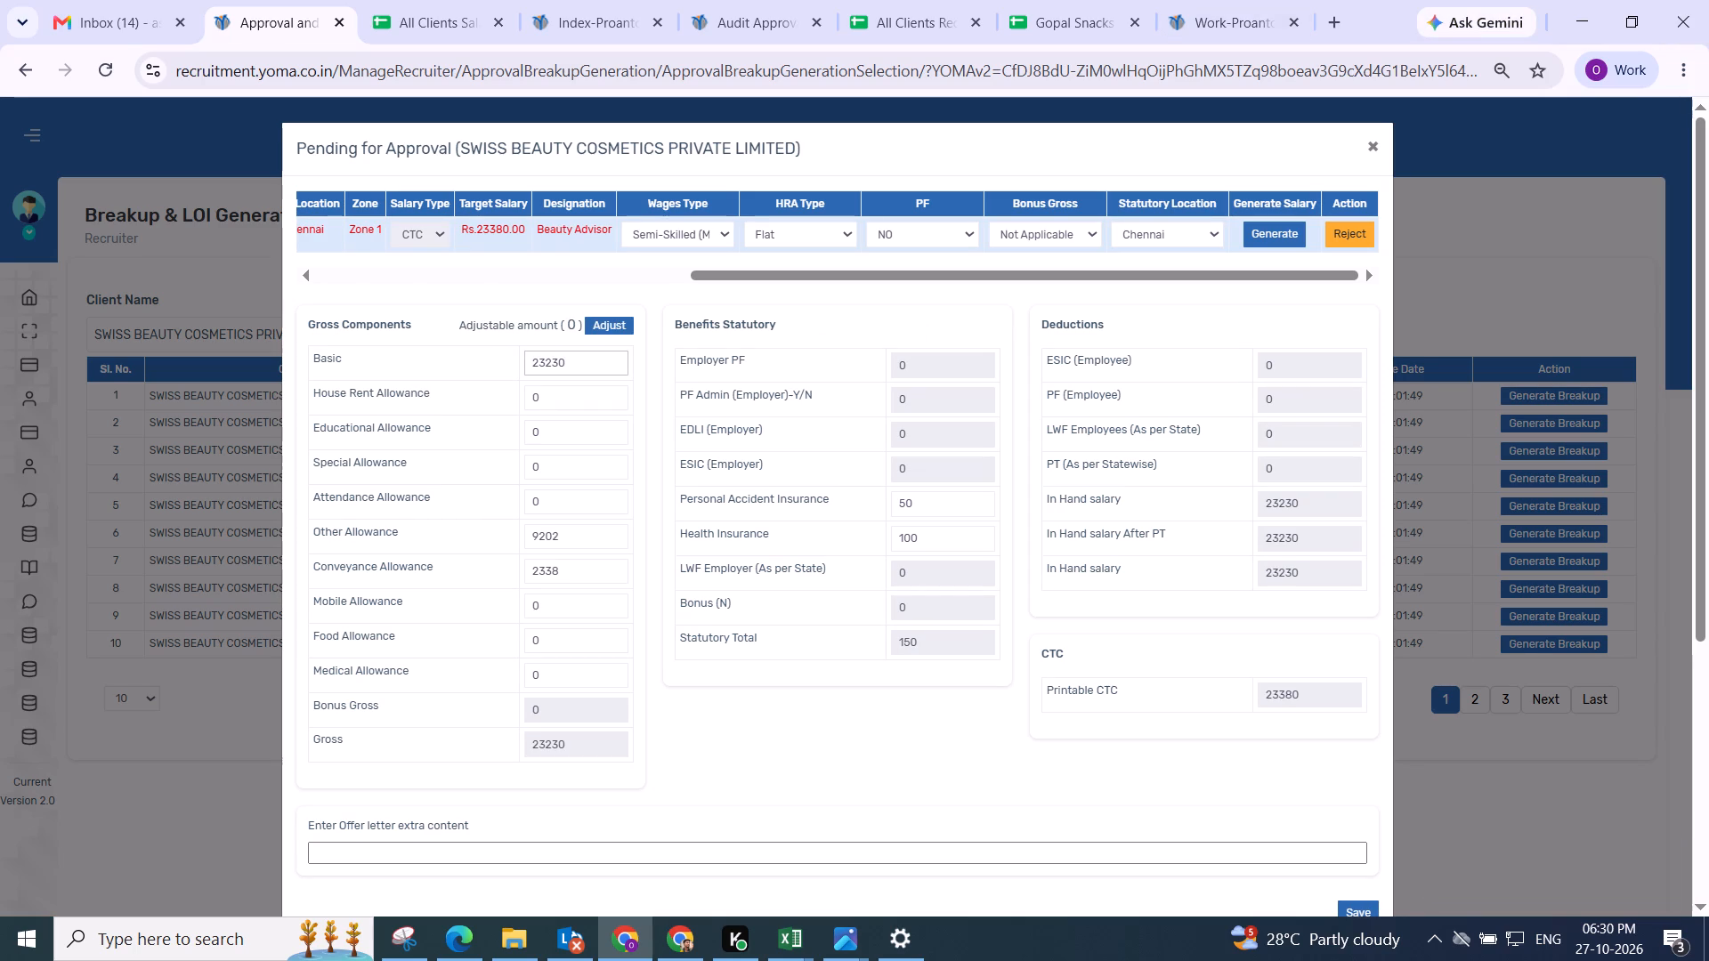
left_click(656, 366)
Save the Chennai Beauty Advisor's salary breakup.
scroll(661, 386, "down", 2)
left_click_drag(907, 390, 963, 408)
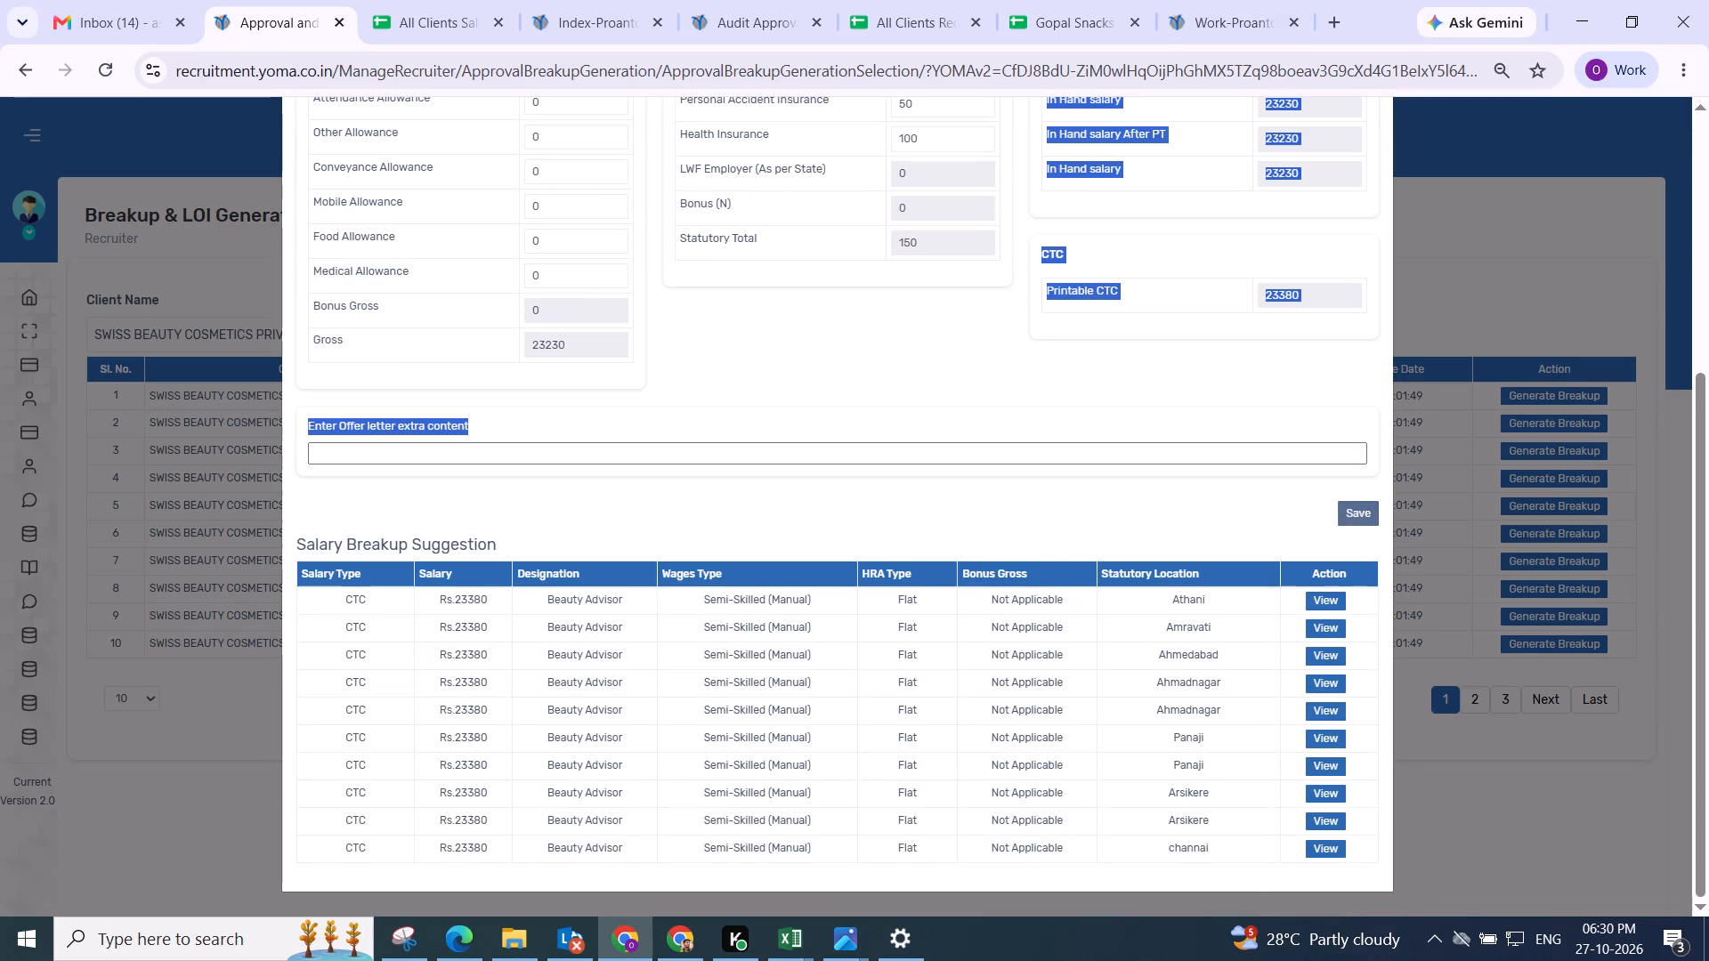
left_click(1358, 507)
left_click(913, 627)
scroll(848, 572, "up", 3)
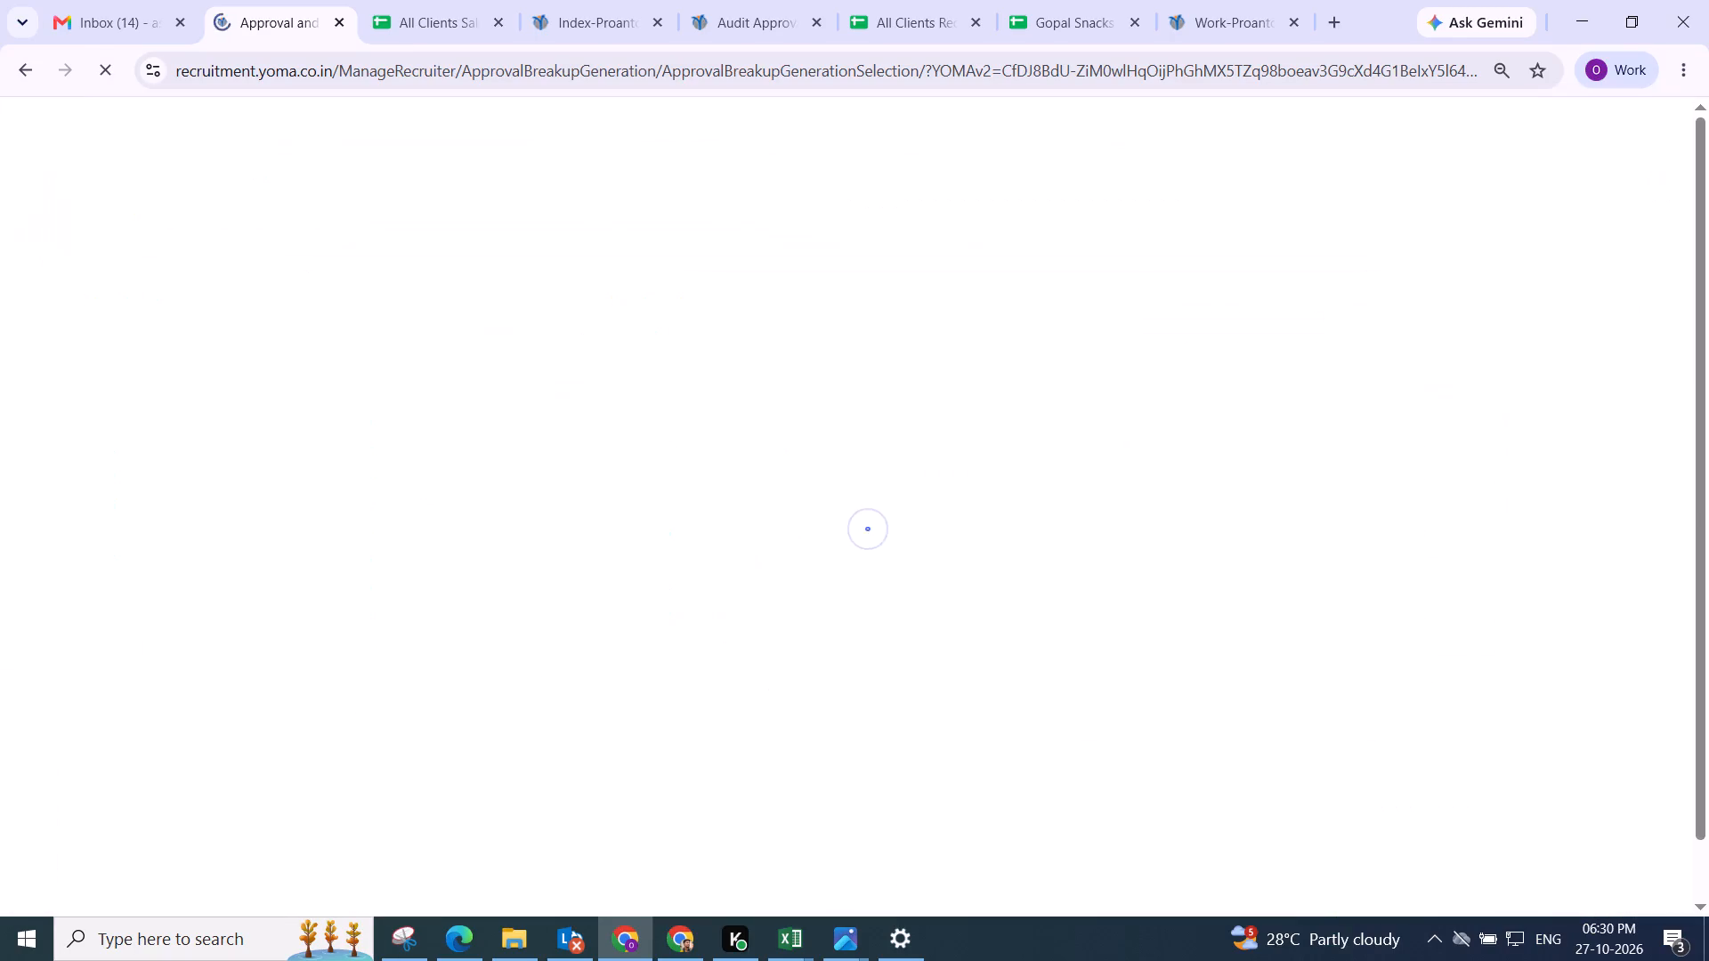
scroll(919, 676, "up", 2)
Open the next Swiss Beauty Beauty Advisor's pending breakup and set the wages type to Semi-Skilled (Manual) and HRA type to Percentage.
left_click(1517, 397)
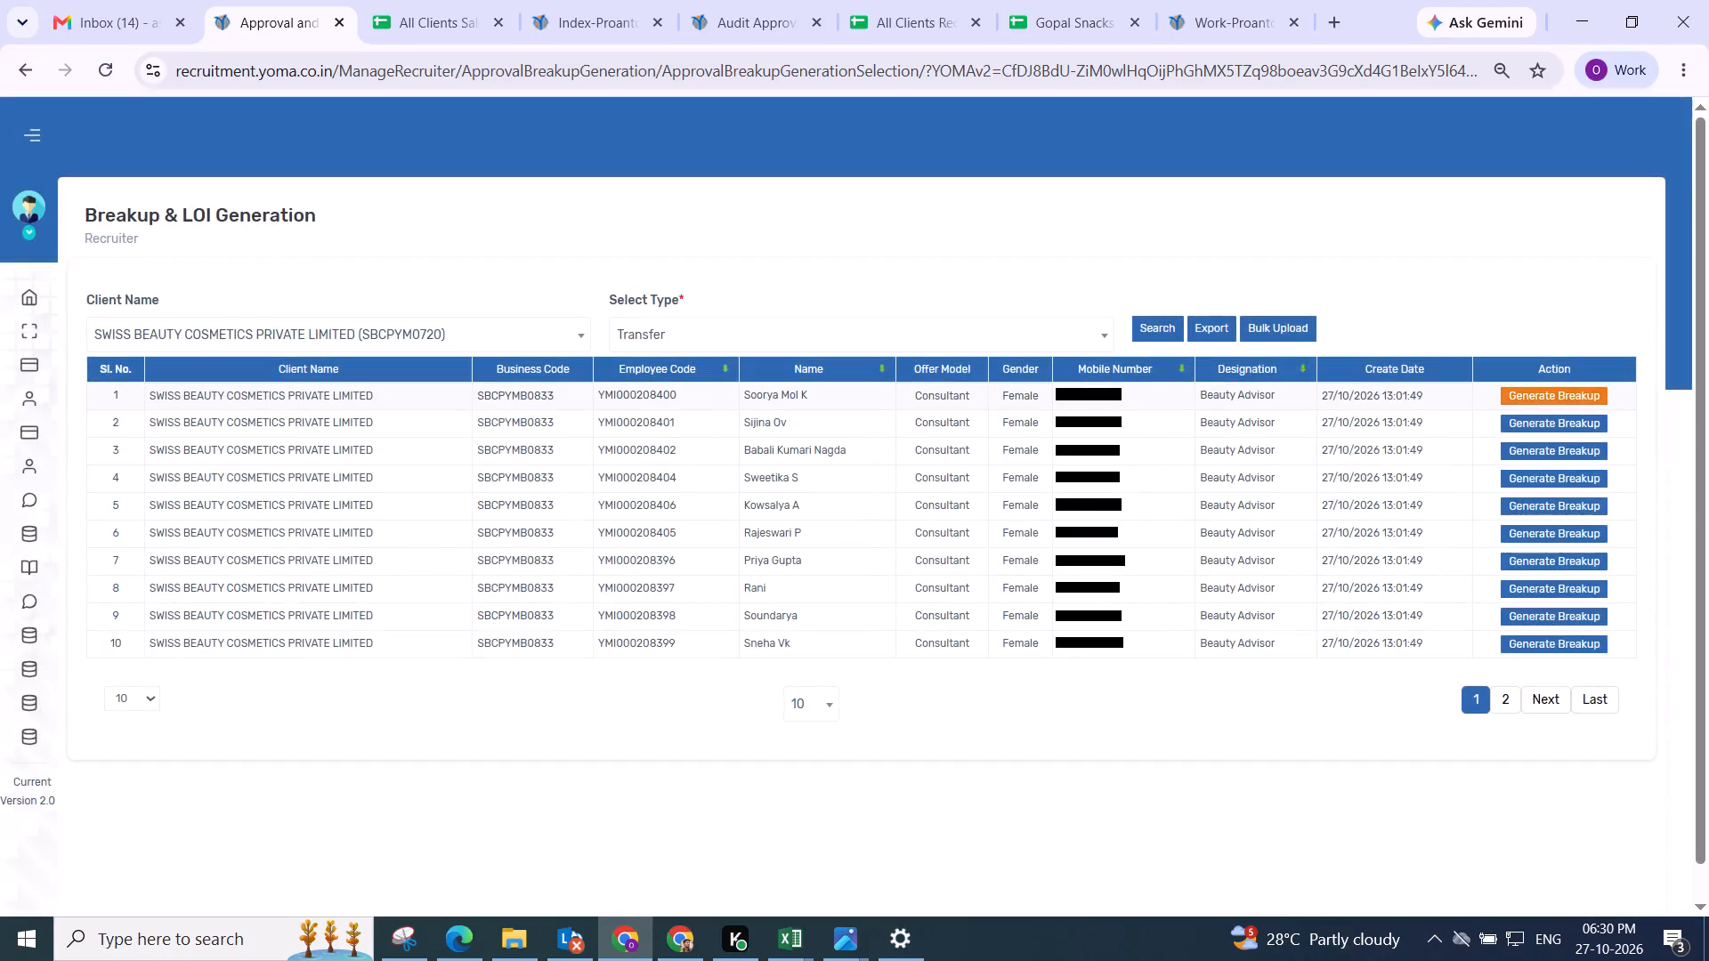
left_click_drag(539, 269, 1670, 269)
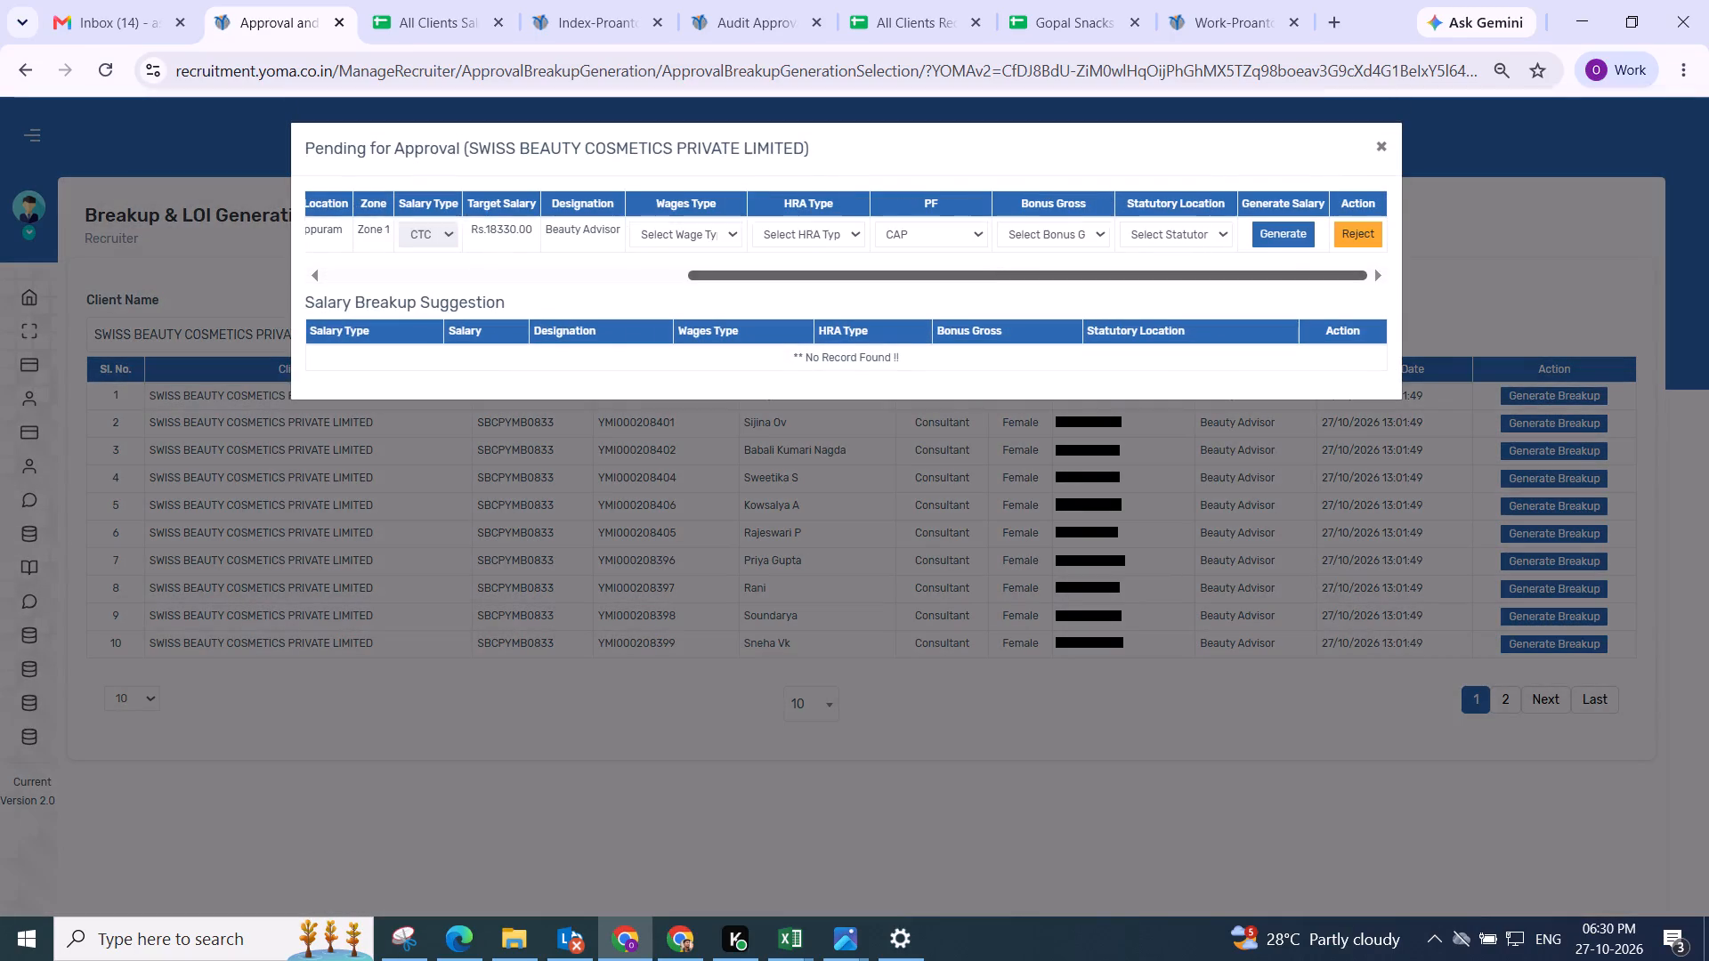
left_click_drag(1670, 269, 1665, 269)
left_click(665, 232)
left_click(707, 392)
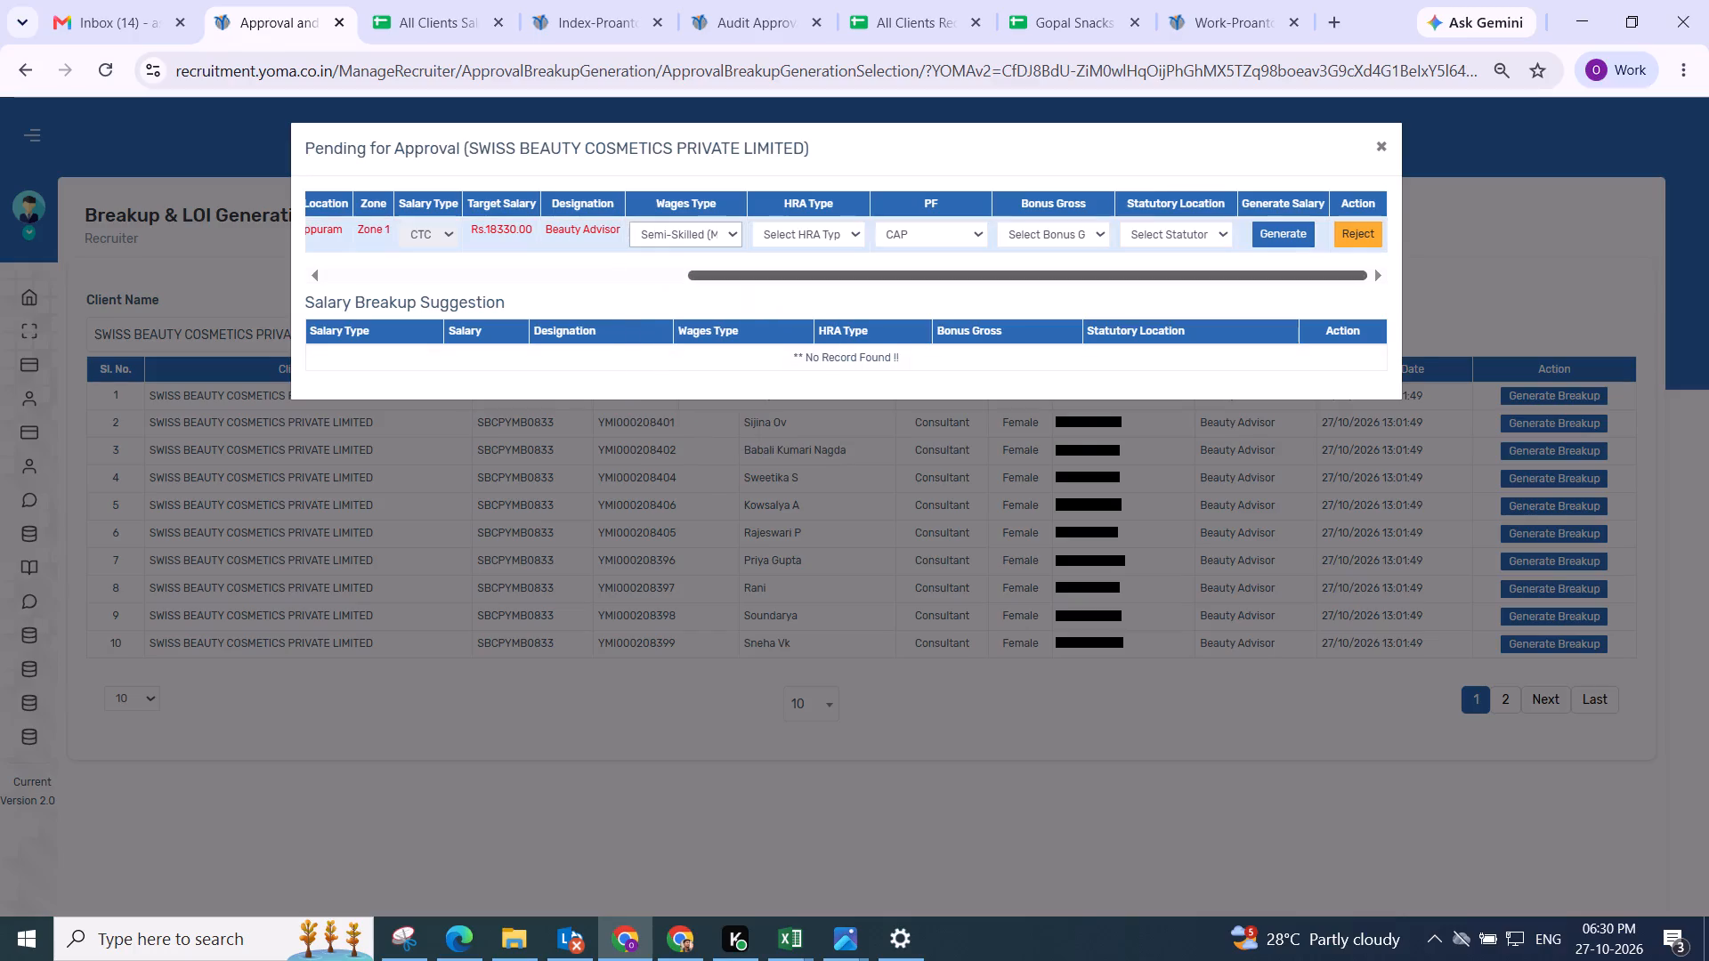
left_click(699, 239)
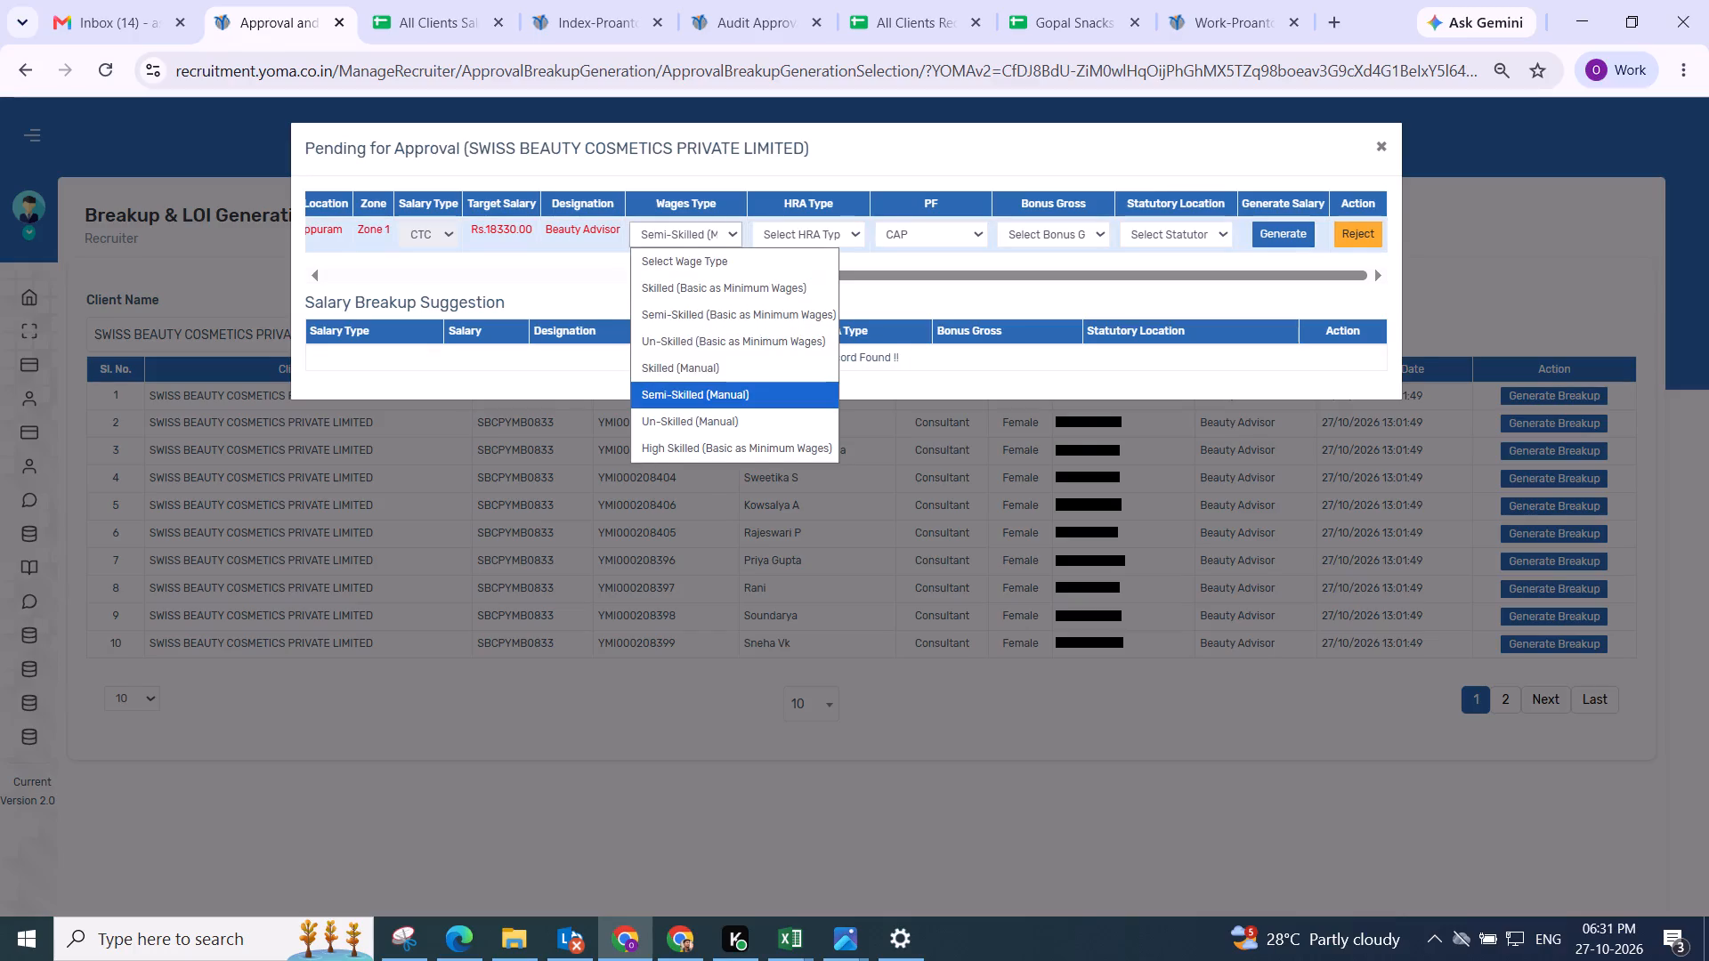
left_click(694, 395)
left_click(788, 235)
left_click_drag(789, 311, 797, 300)
Generate this Beauty Advisor's breakup with PF set to NO, Bonus Gross Flat Amount and statutory location Perinthalmanna.
left_click(964, 236)
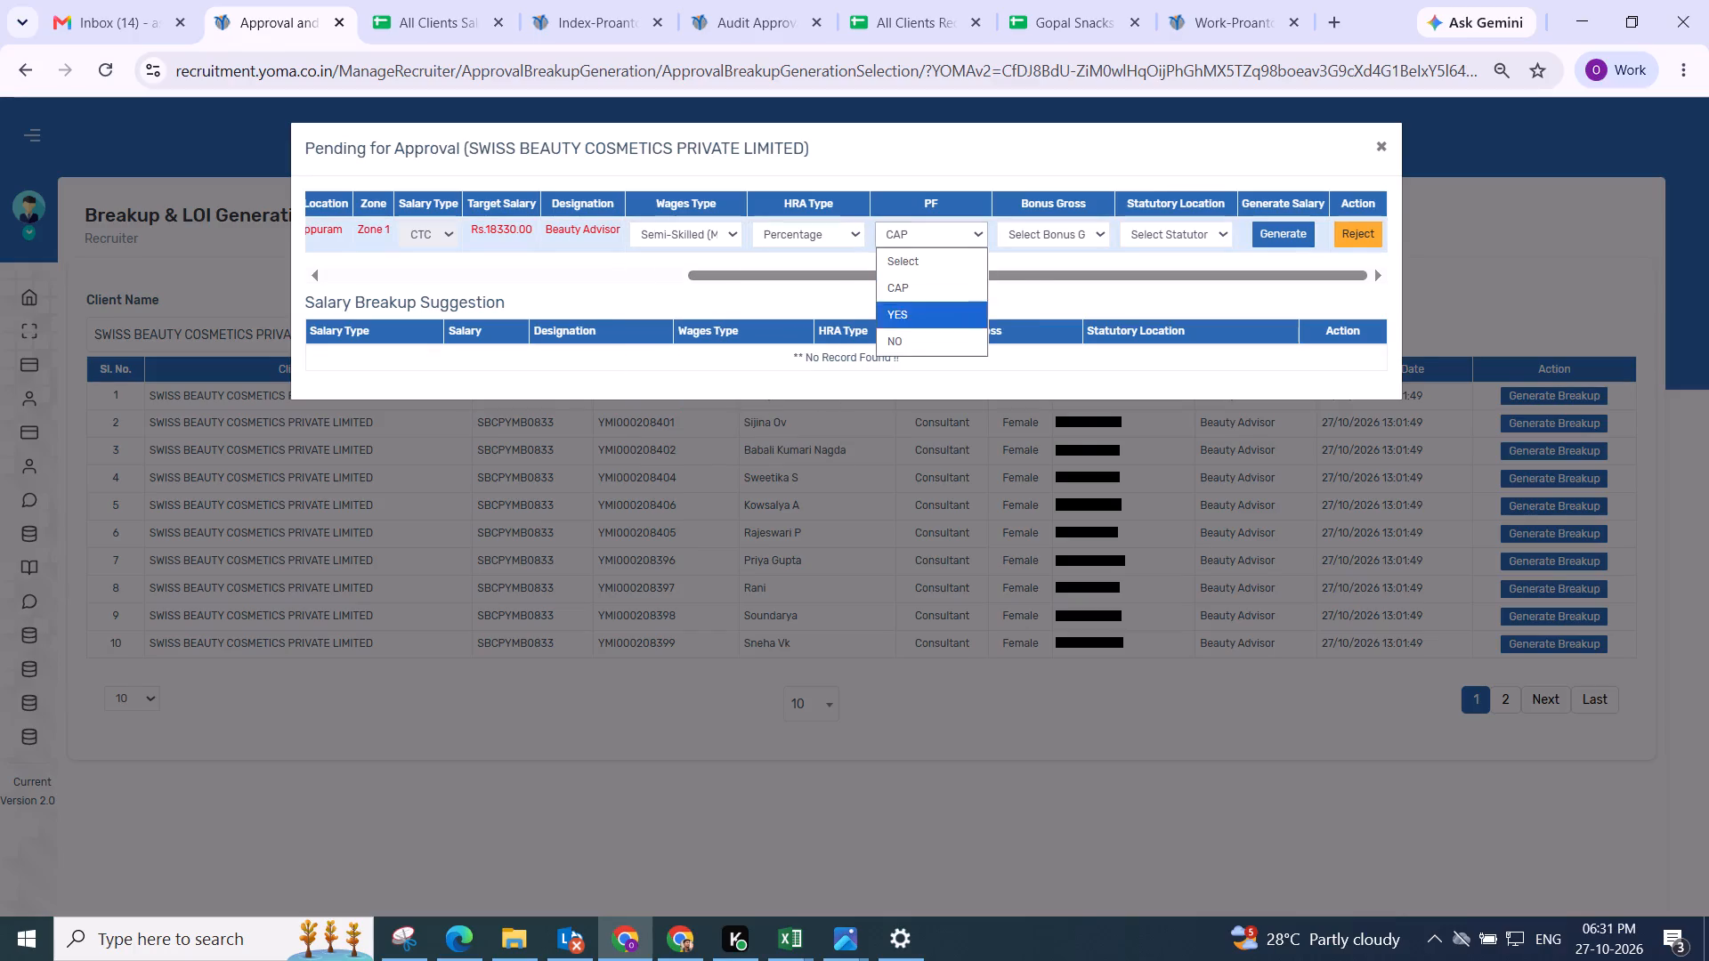
left_click(935, 337)
left_click(1041, 230)
left_click_drag(1041, 335, 1041, 324)
left_click_drag(1153, 230, 1156, 240)
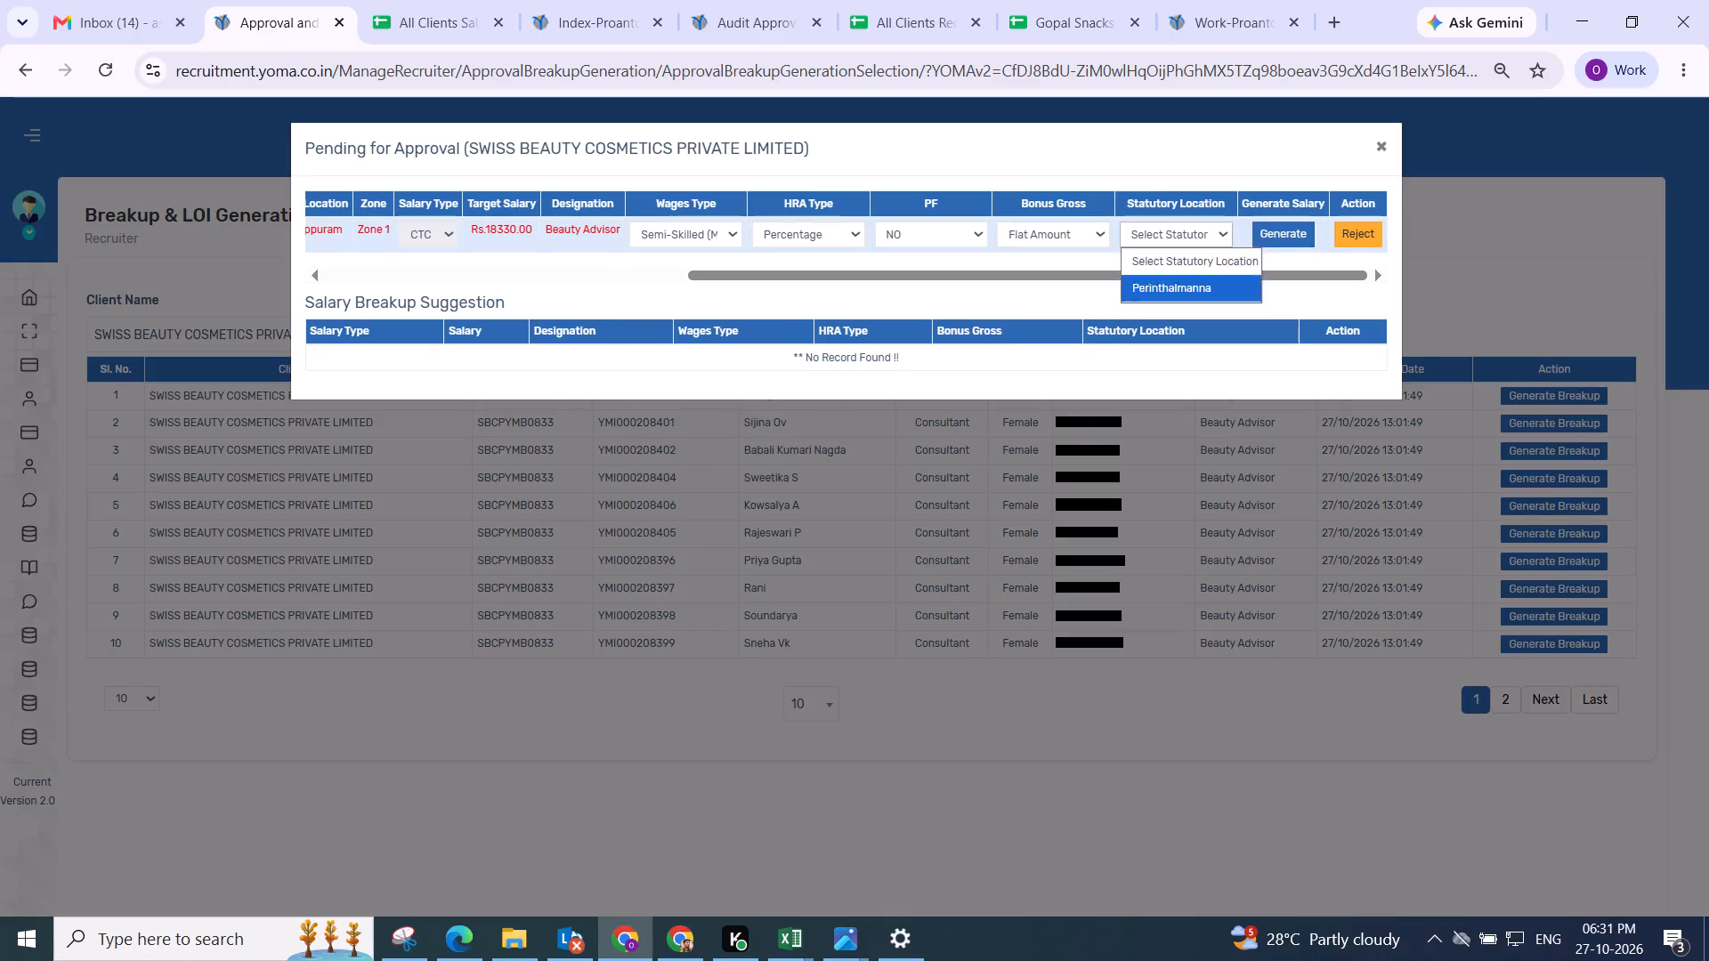
left_click(1162, 313)
left_click_drag(1170, 244, 1170, 254)
left_click(1170, 300)
left_click(1166, 281)
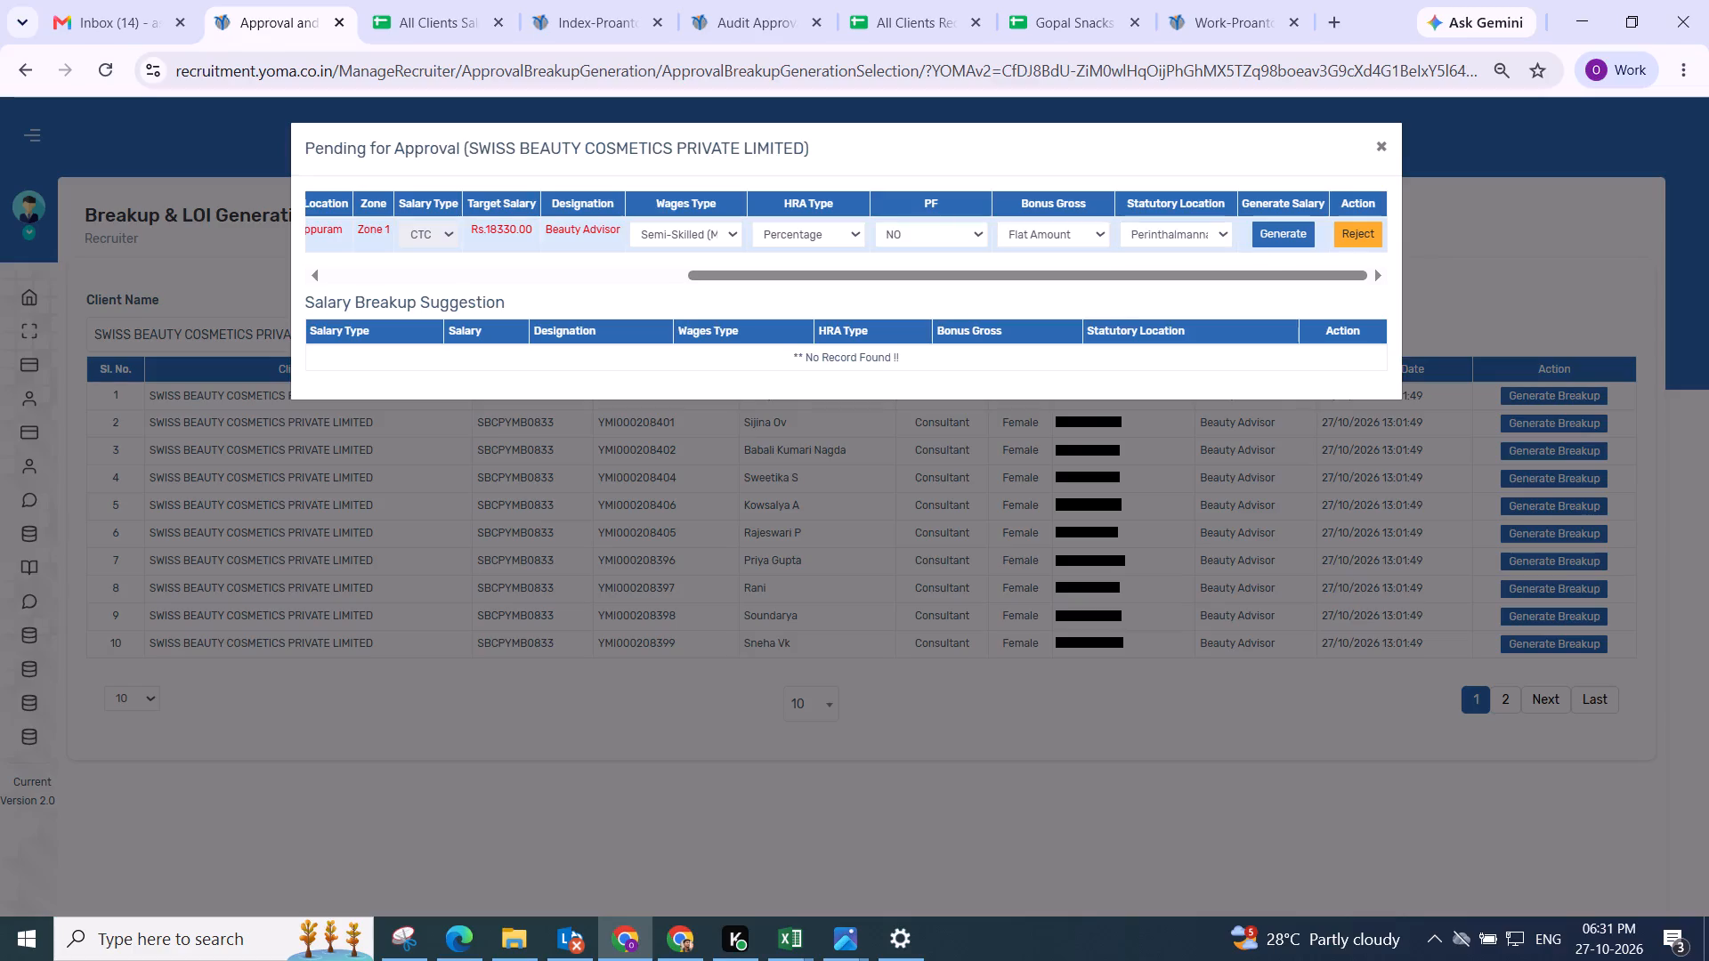
left_click(1269, 229)
Change the HRA type to Flat and regenerate the Perinthalmanna Beauty Advisor's breakup.
left_click(798, 235)
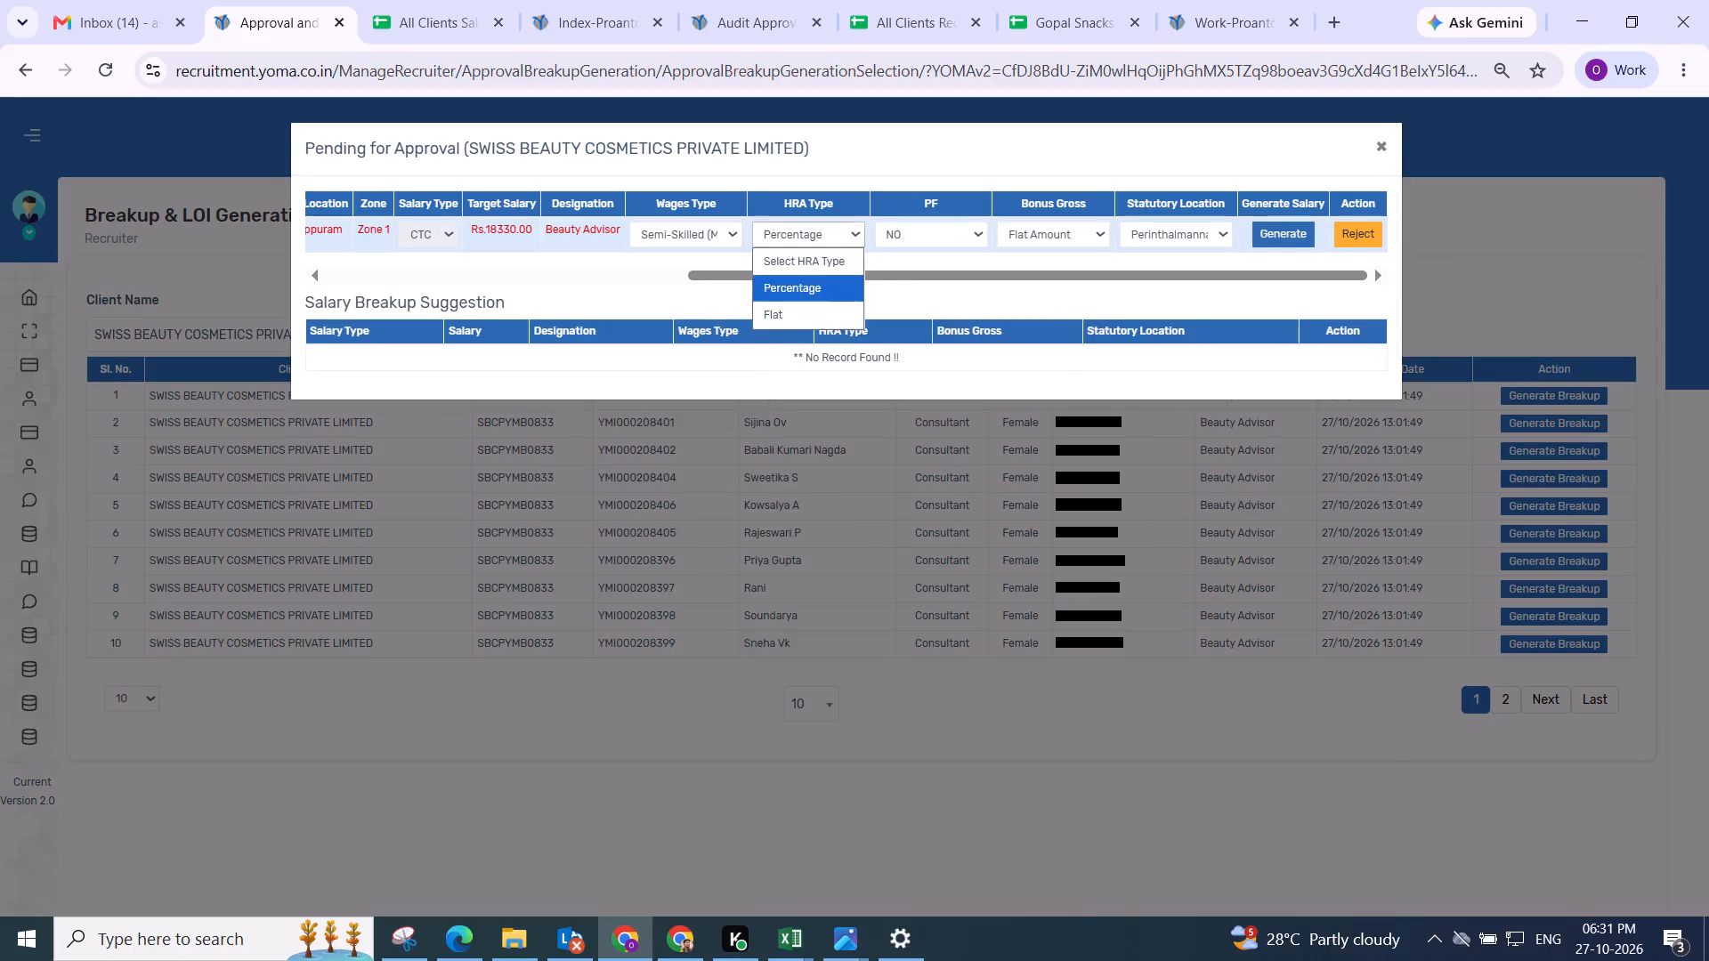
left_click(806, 315)
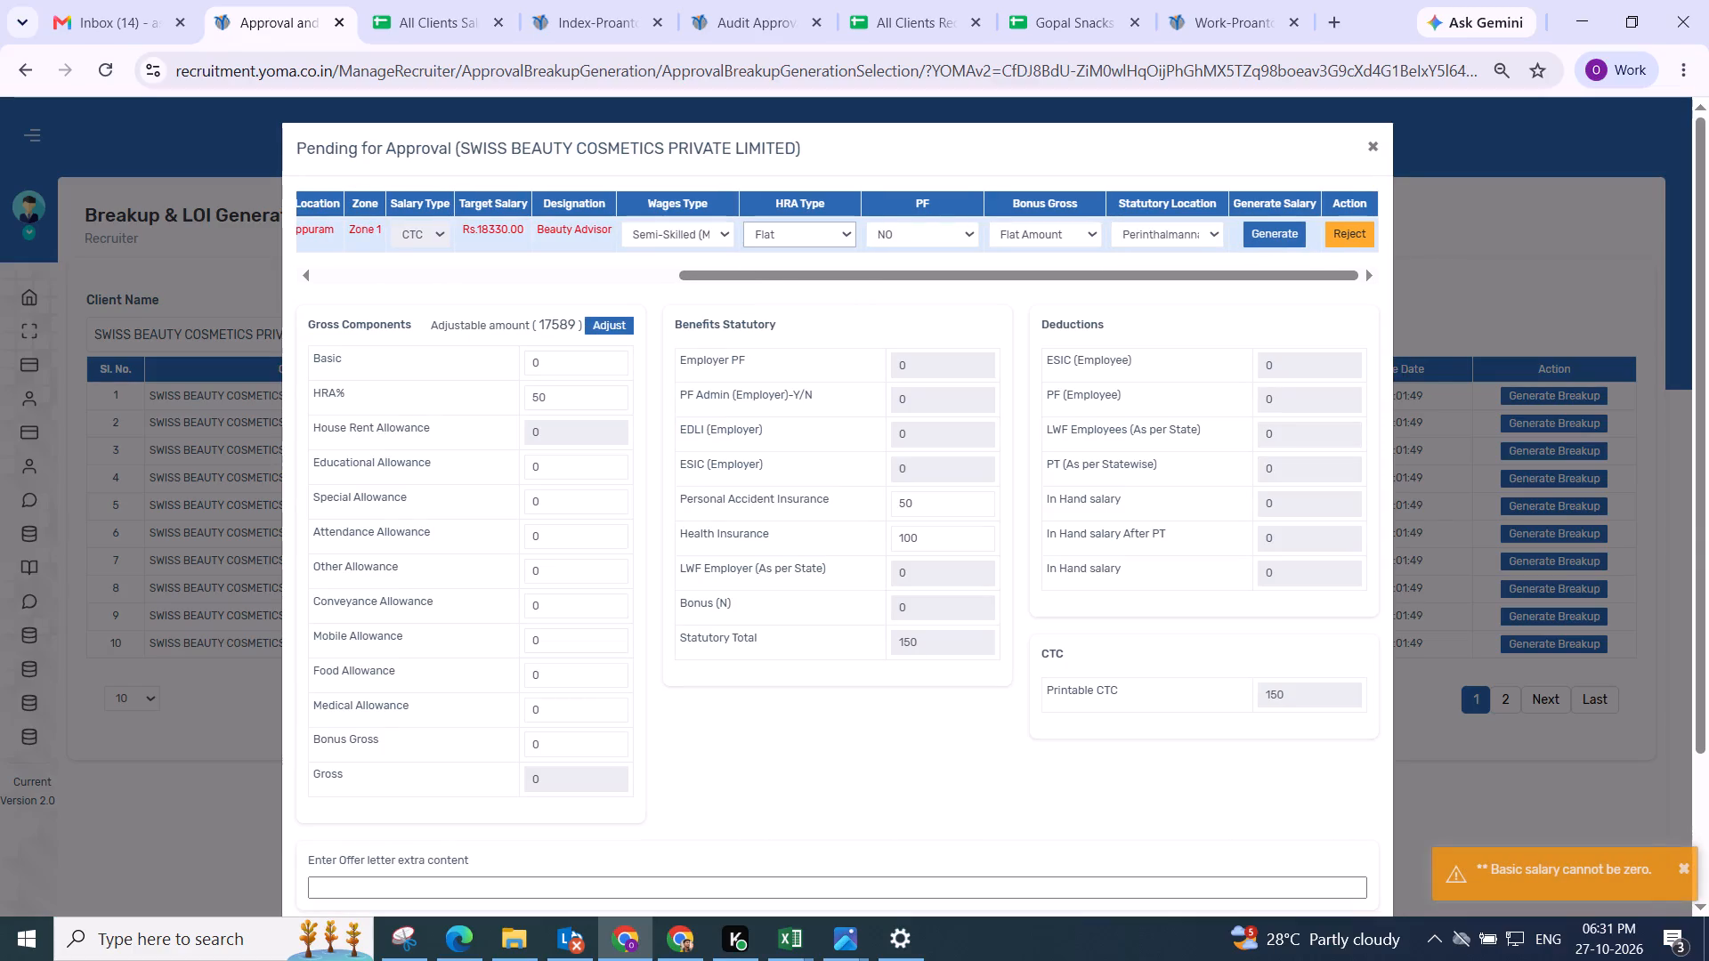
left_click(1265, 235)
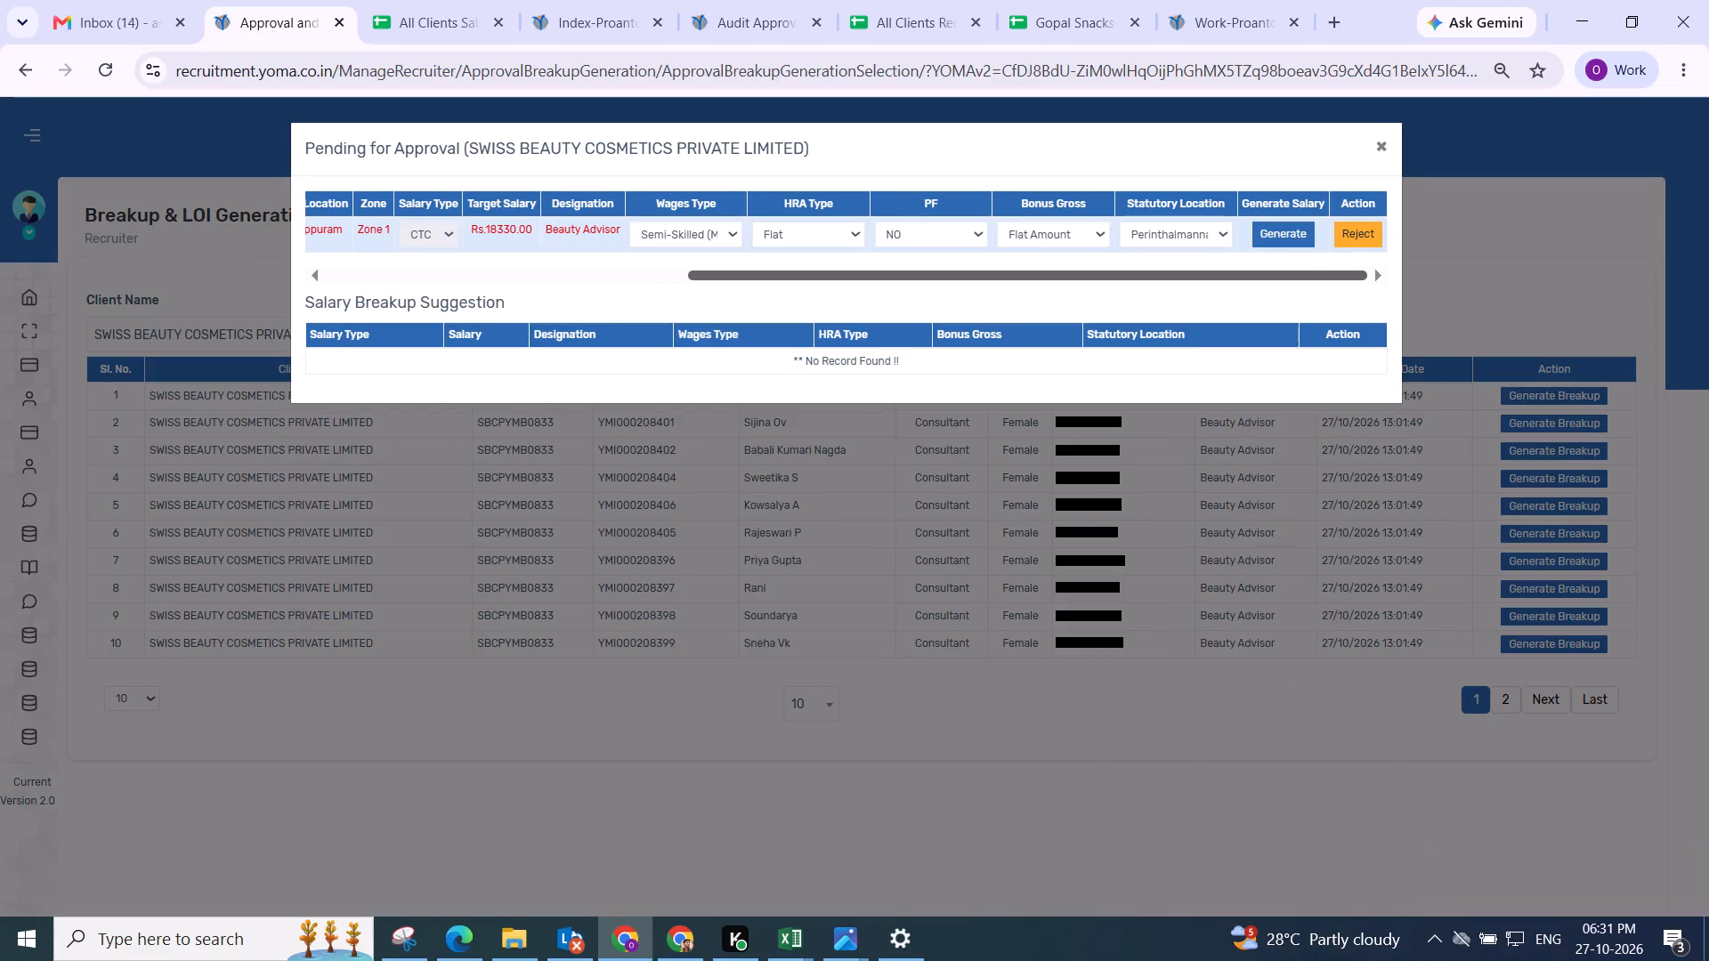
Adjust the Perinthalmanna Beauty Advisor's salary components and set Basic to the full gross of 18180.
left_click(602, 324)
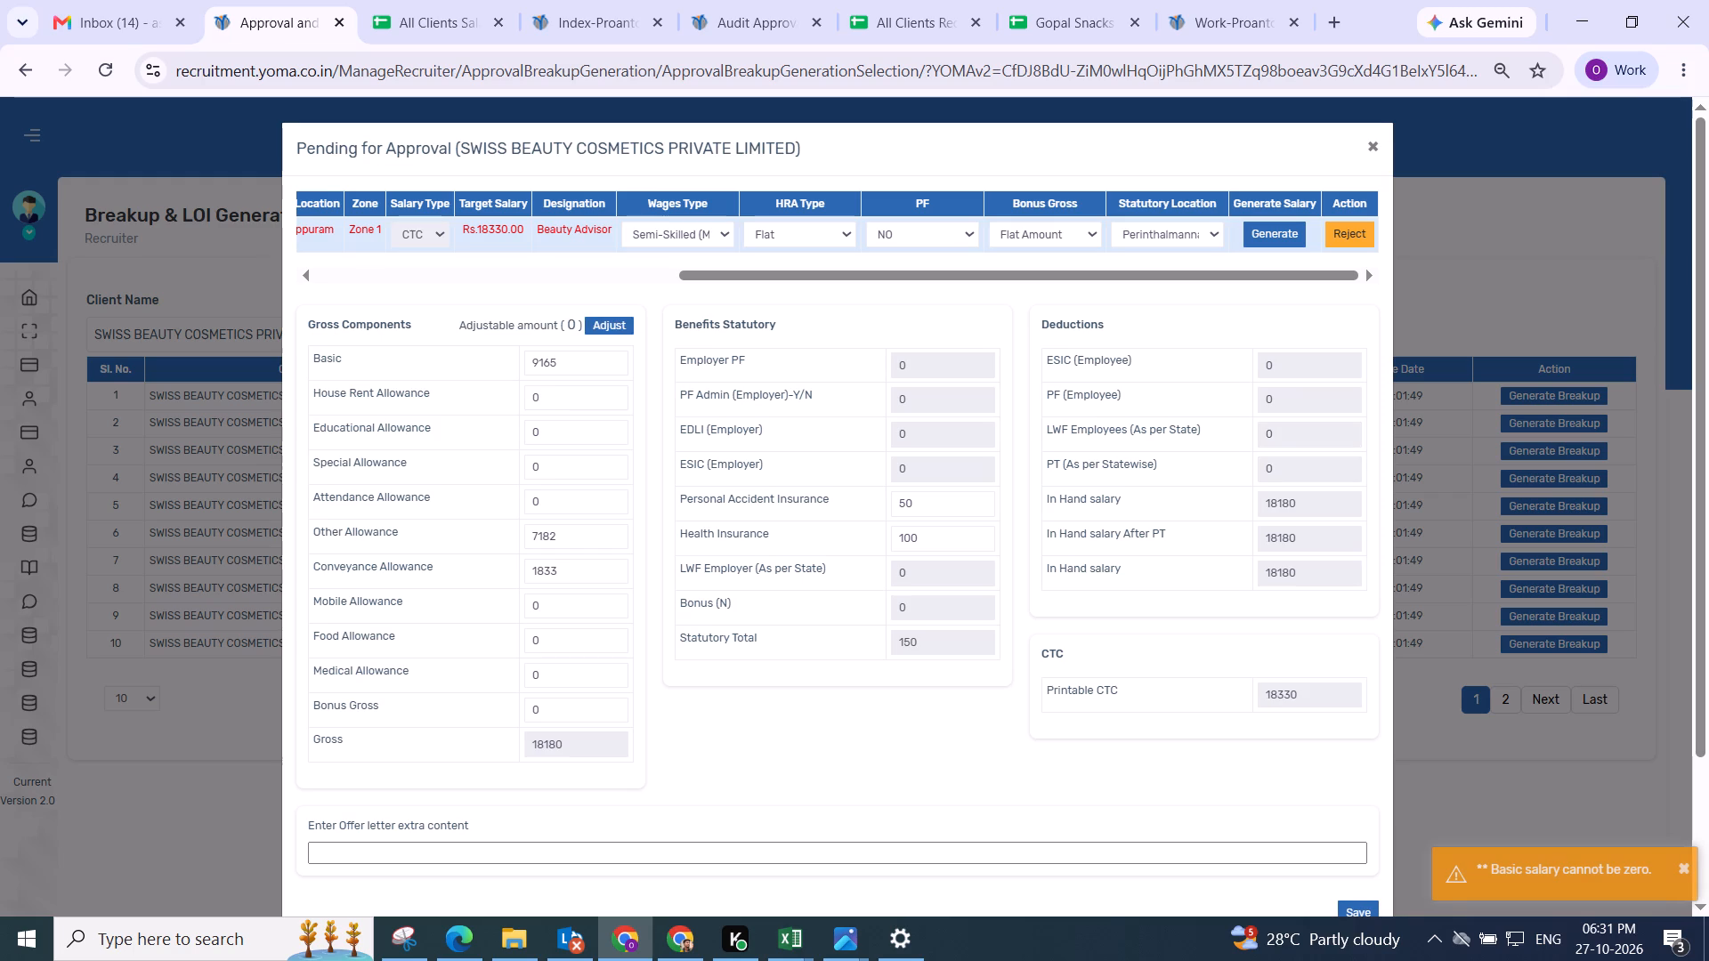
double_click(557, 745)
key("ctrl+c")
left_click_drag(584, 368, 535, 368)
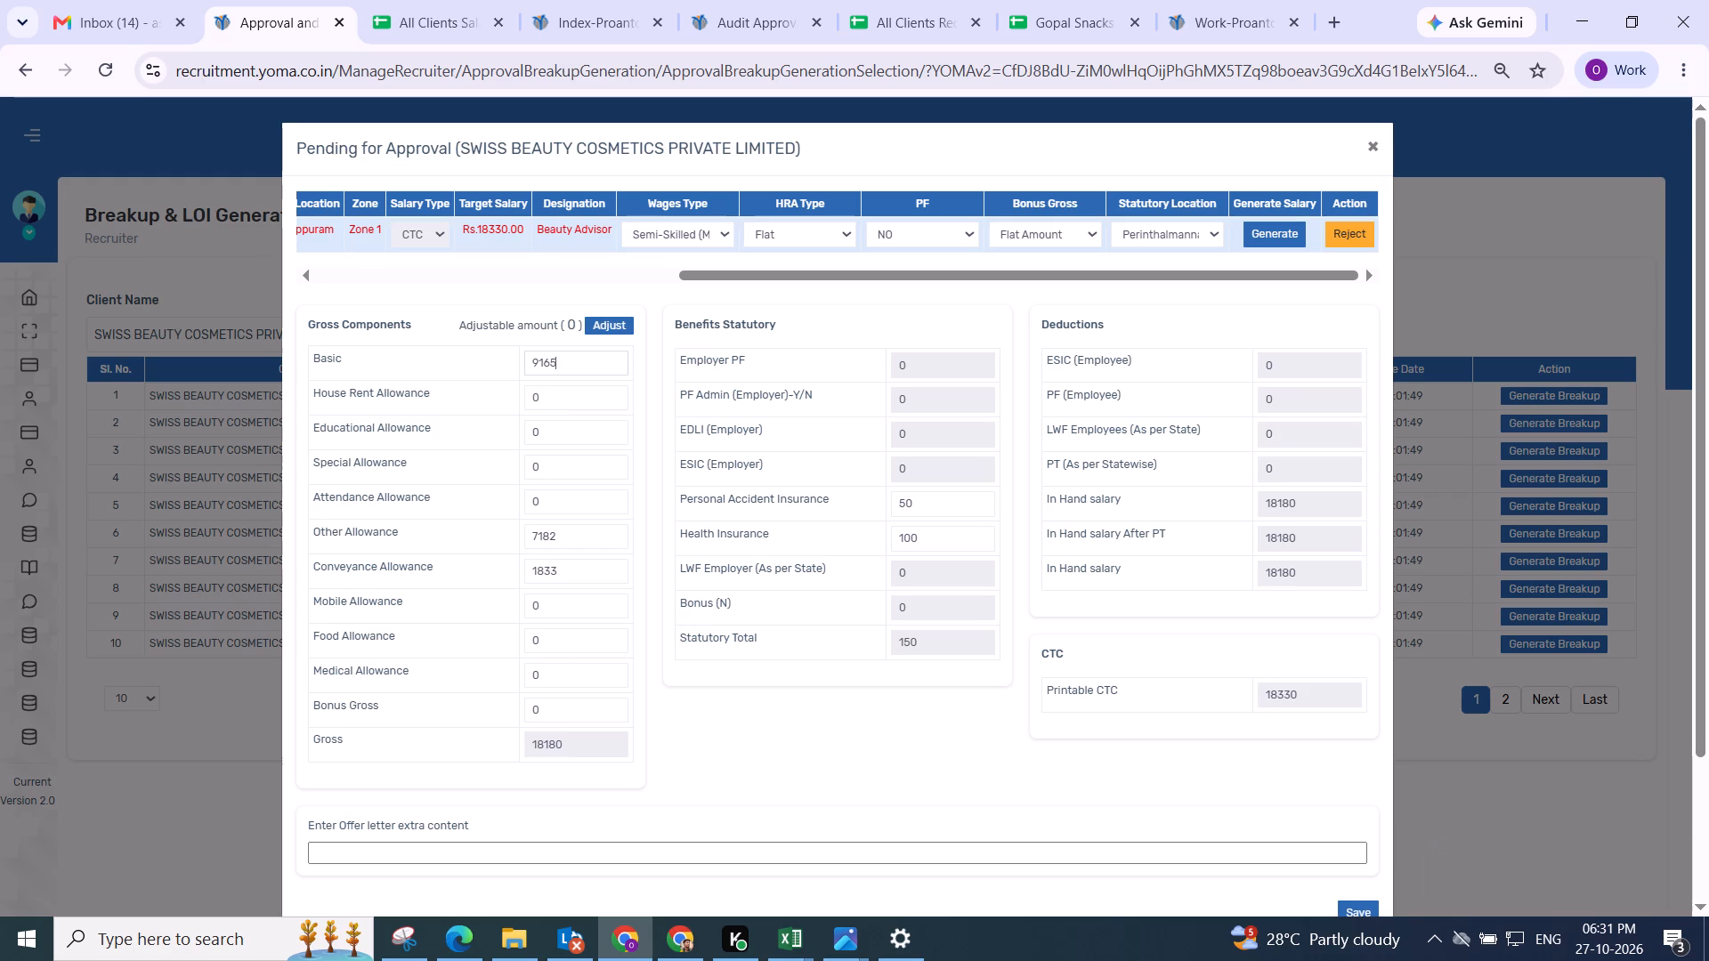
left_click_drag(535, 368, 489, 360)
key("ctrl+v")
left_click(655, 350)
Save the Perinthalmanna Beauty Advisor's salary breakup.
scroll(655, 350, "down", 2)
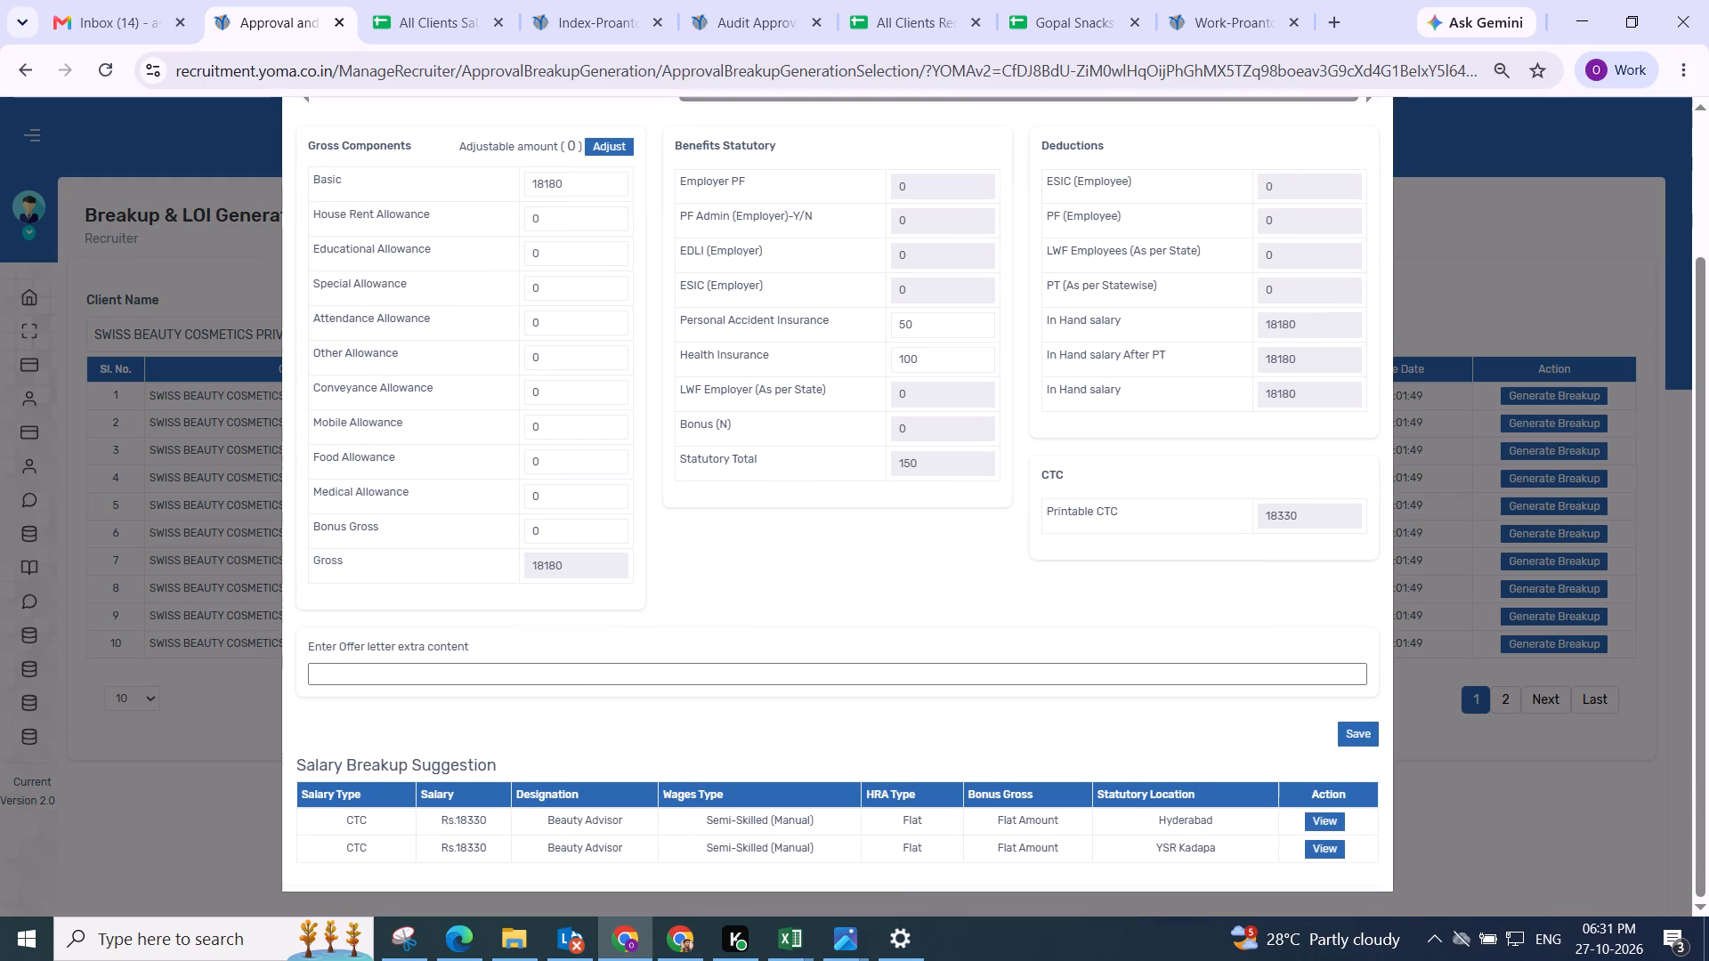
left_click(893, 599)
left_click(1349, 726)
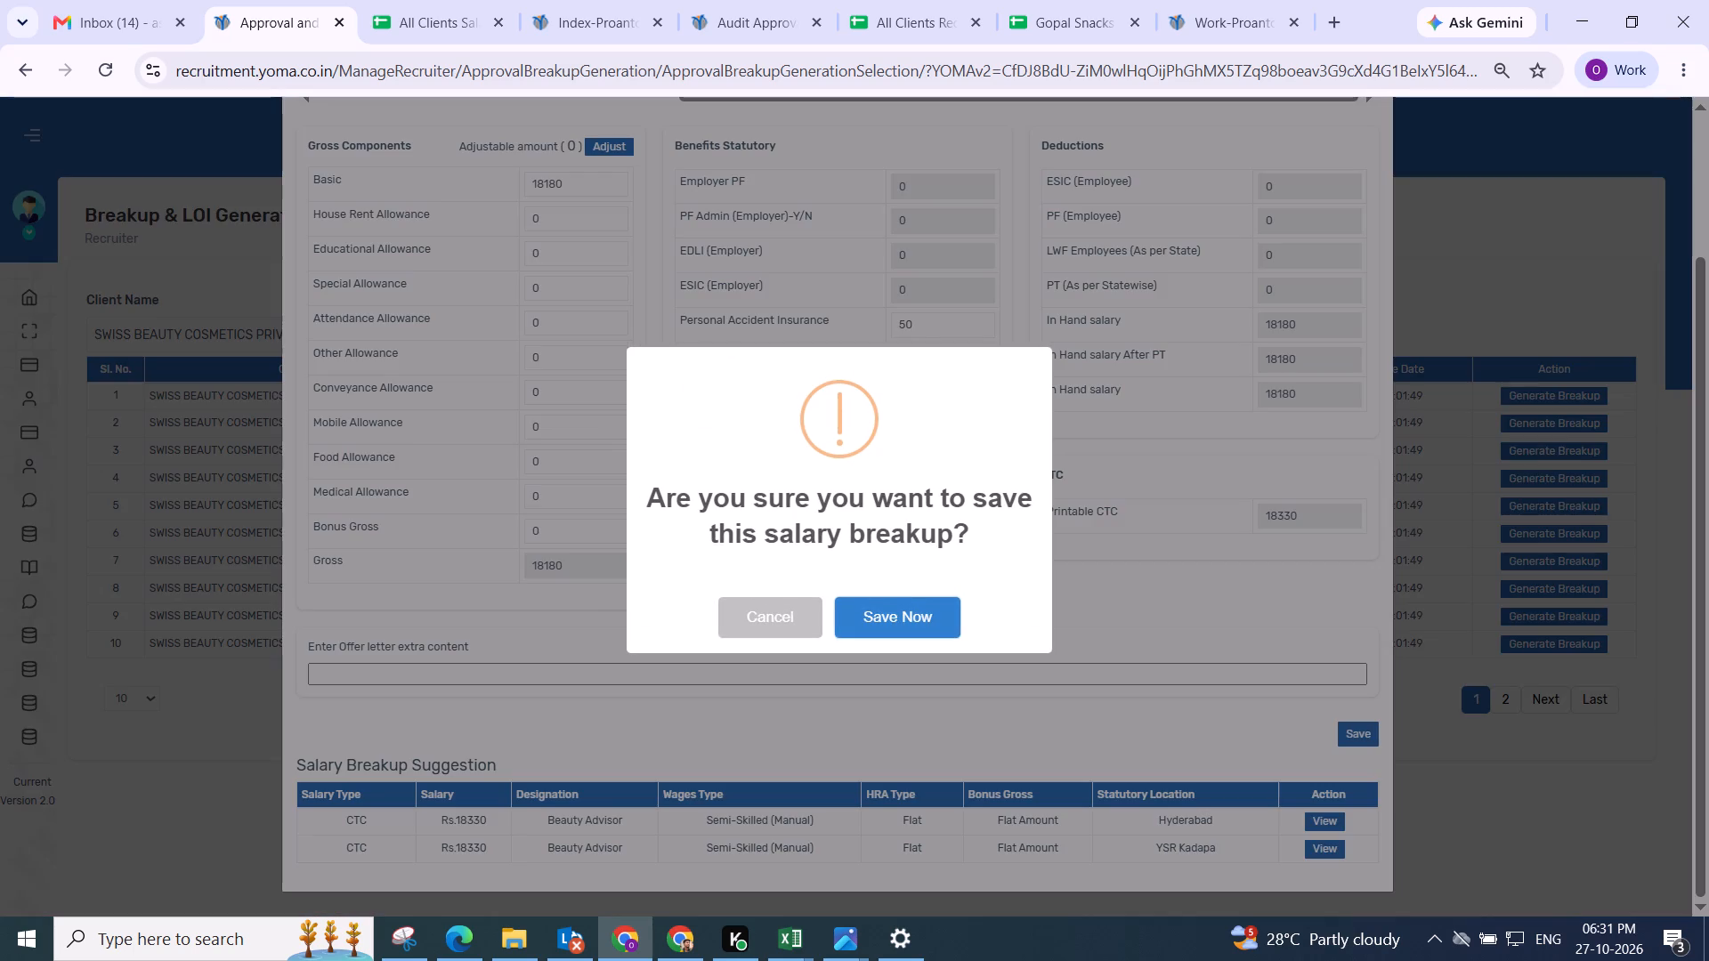
left_click(849, 625)
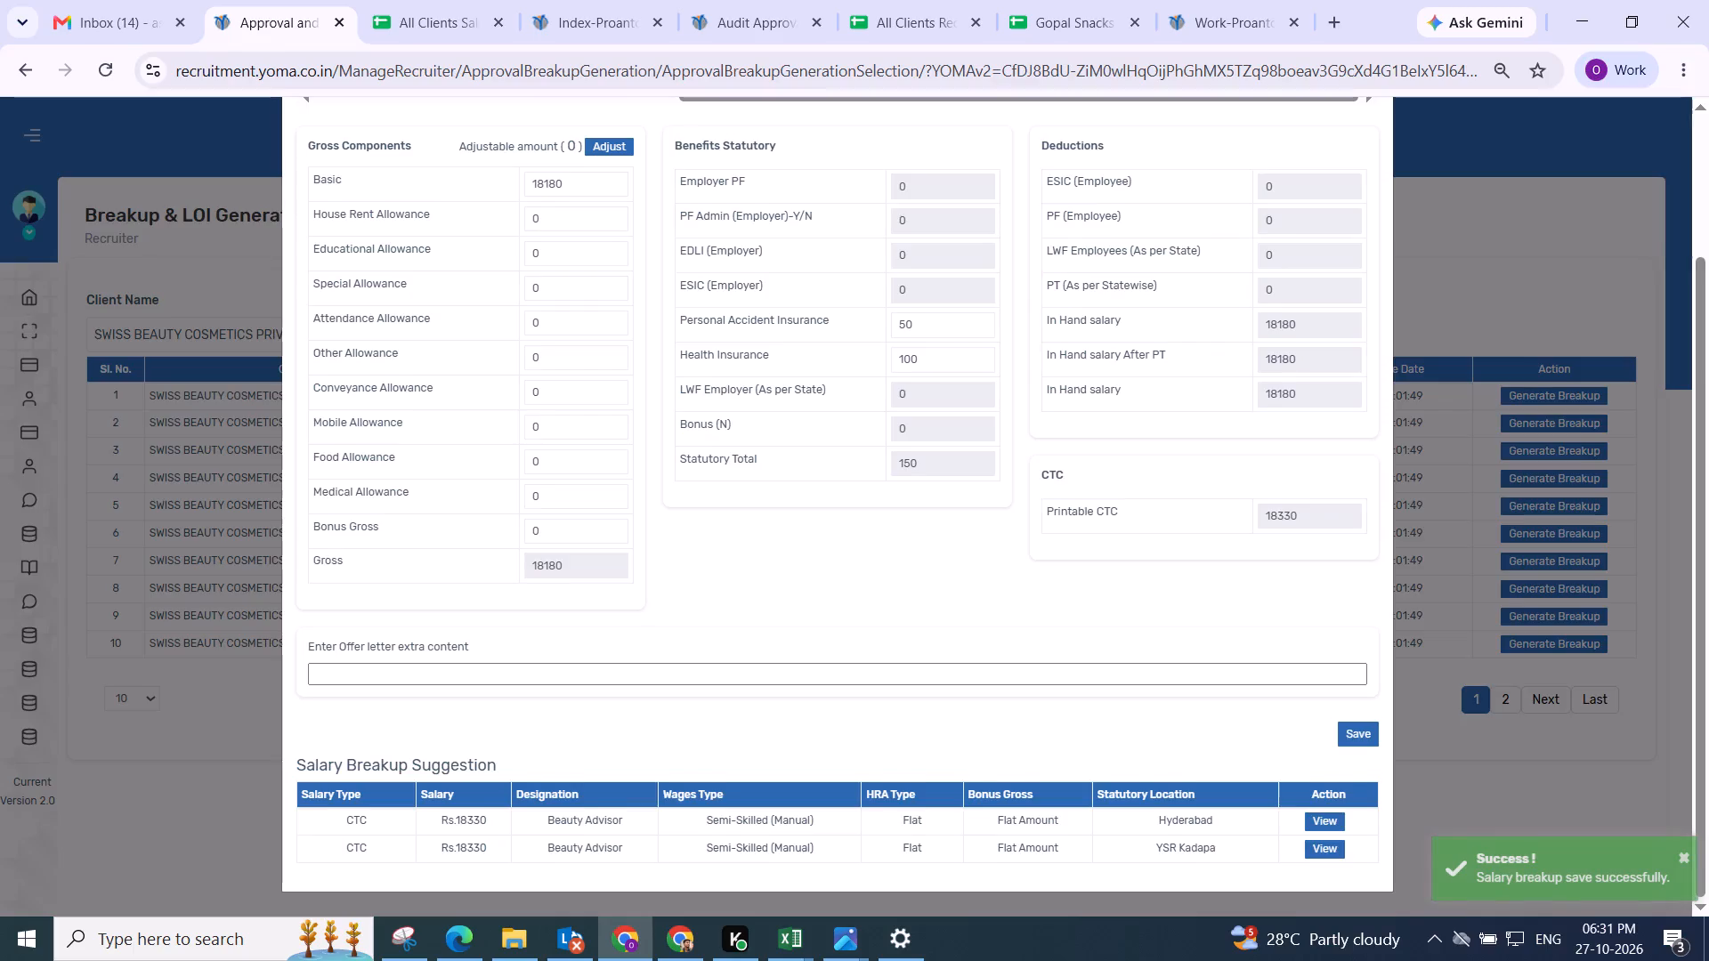
scroll(858, 592, "up", 3)
scroll(858, 592, "down", 3)
scroll(858, 592, "up", 4)
scroll(942, 503, "up", 4)
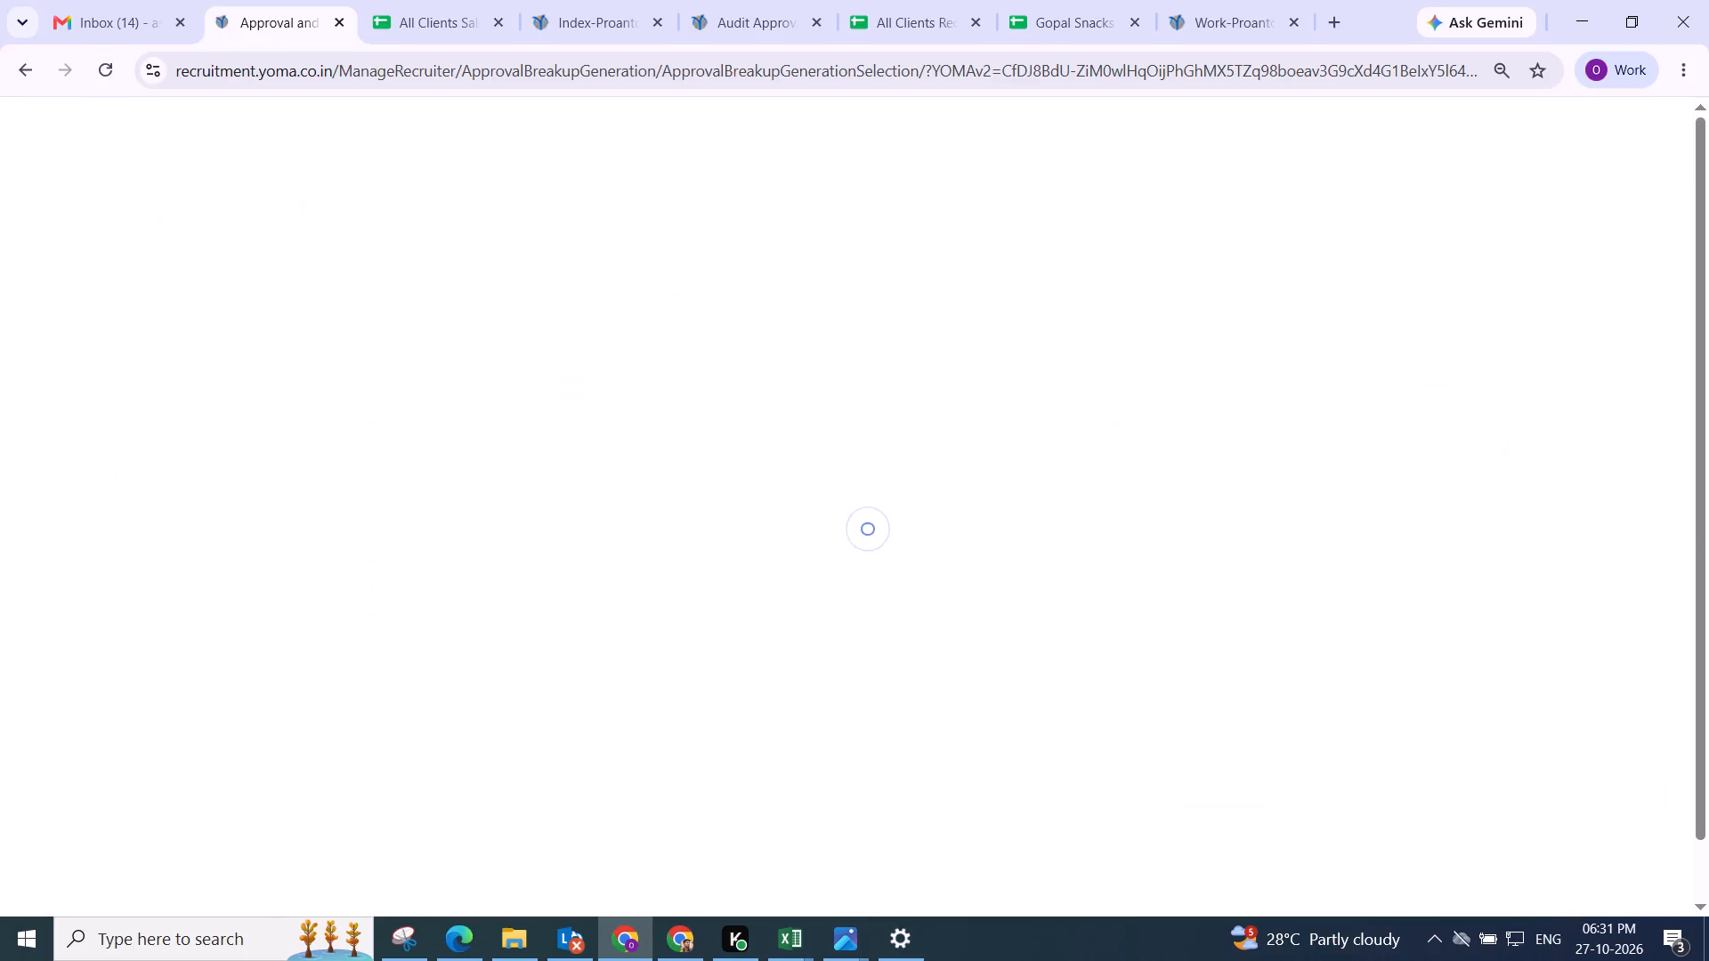
scroll(1416, 445, "up", 3)
Open the next Swiss Beauty Beauty Advisor's pending breakup and set wages type to Semi-Skilled (Manual) and HRA type to Flat.
left_click(1550, 396)
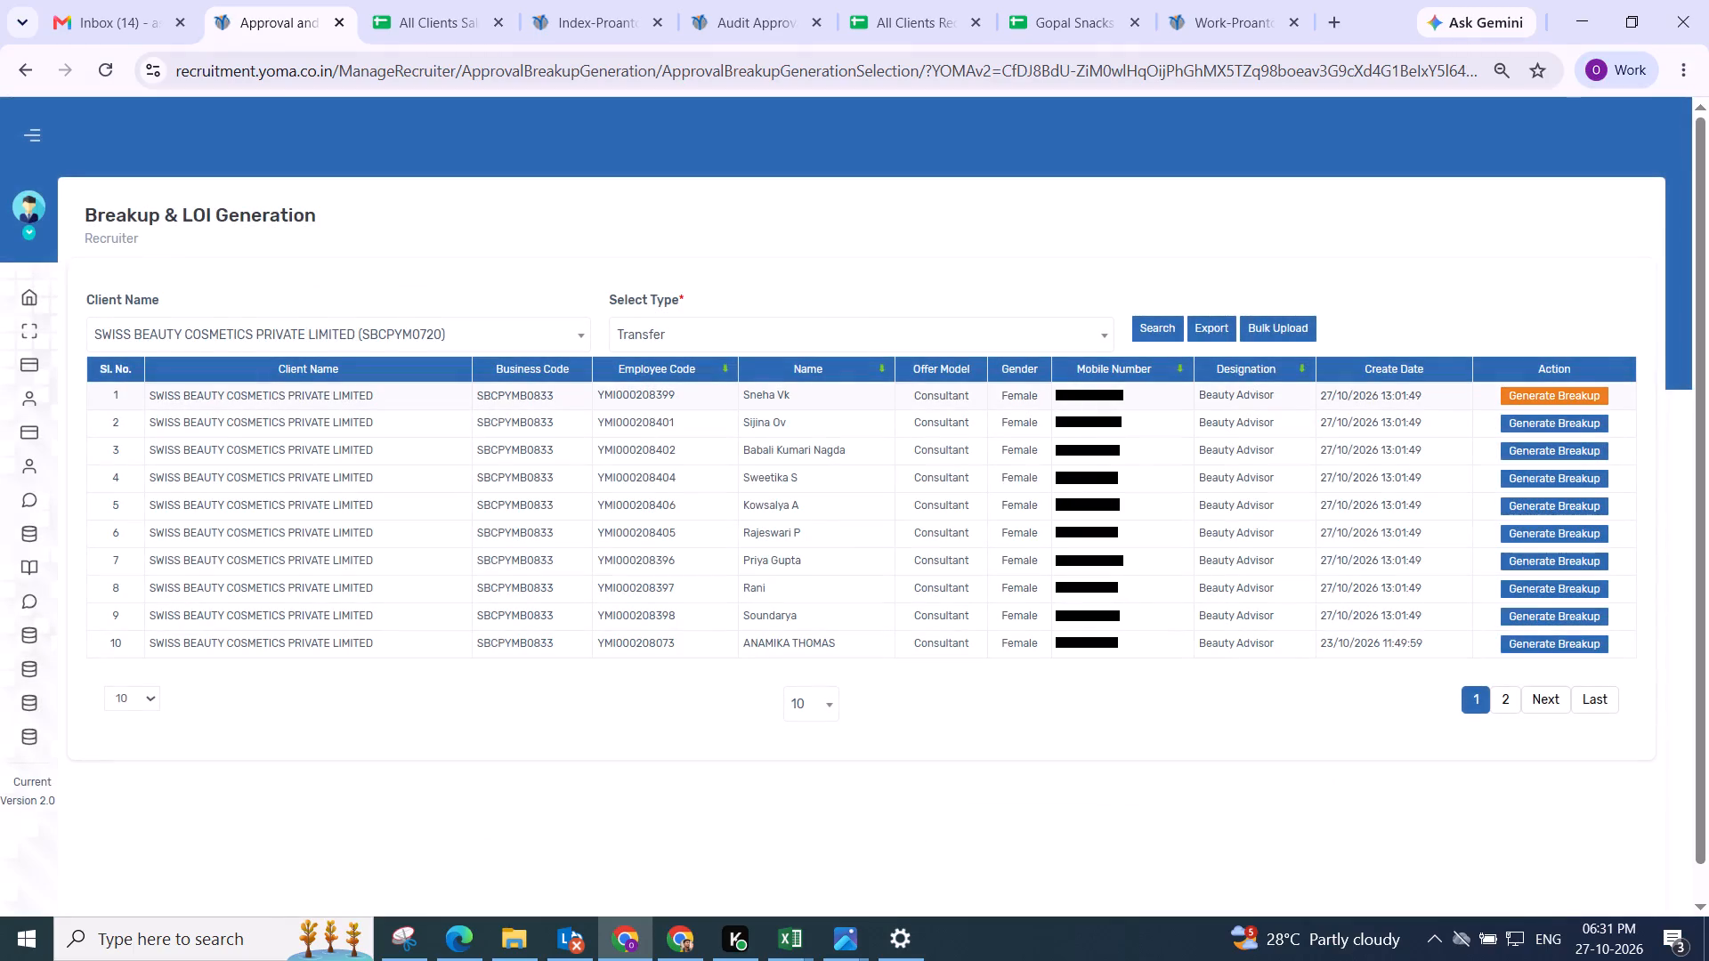
left_click_drag(512, 277, 1629, 303)
left_click(678, 230)
left_click(704, 388)
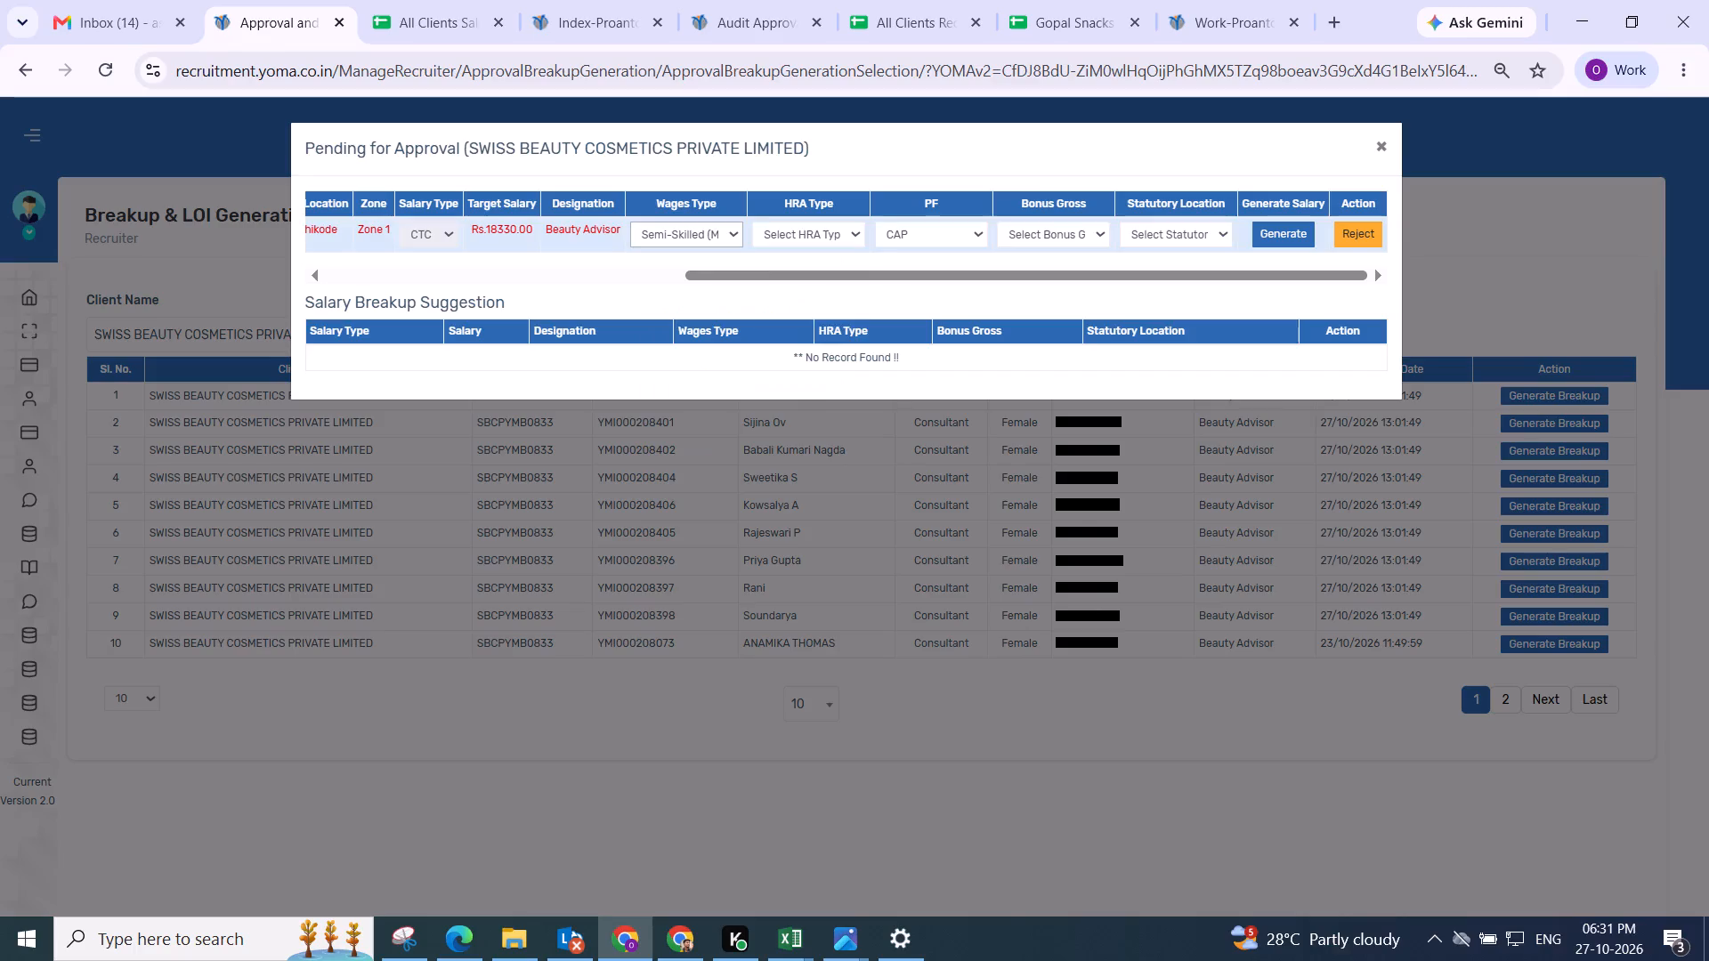
left_click_drag(797, 230, 798, 239)
left_click(789, 309)
Generate this Beauty Advisor's breakup with PF set to NO, Bonus Gross Not Applicable and statutory location Perinthalmanna.
left_click(896, 244)
left_click_drag(913, 336, 913, 327)
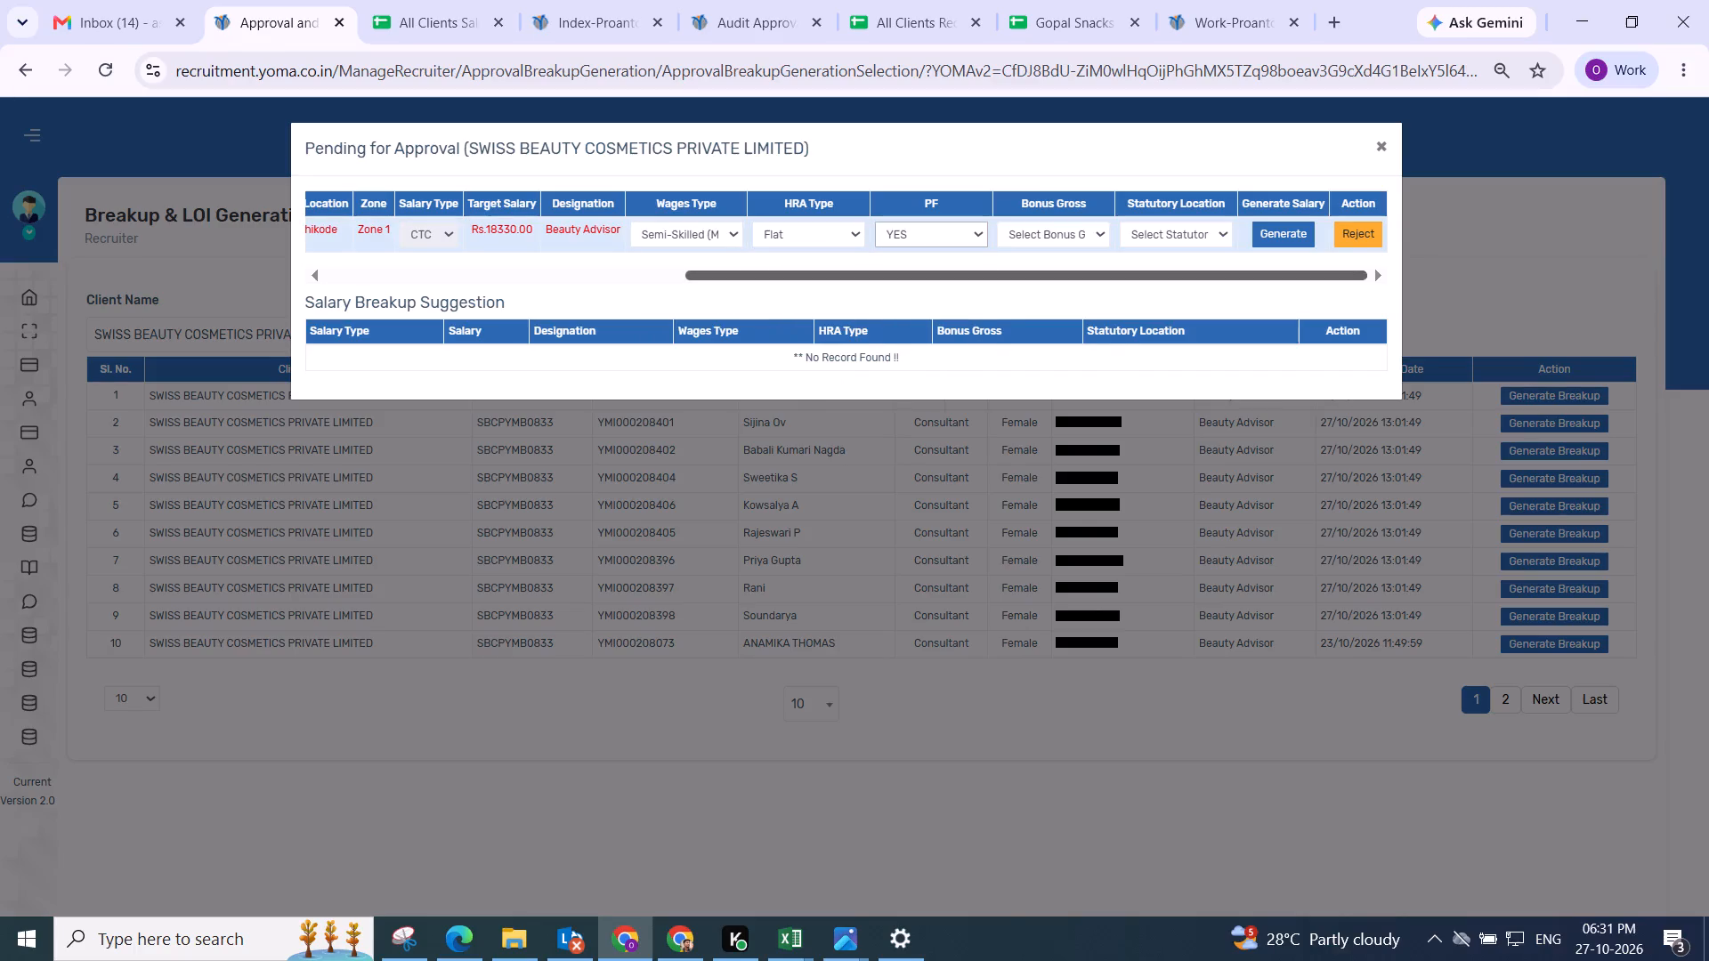
left_click(1018, 233)
left_click(909, 245)
left_click(916, 341)
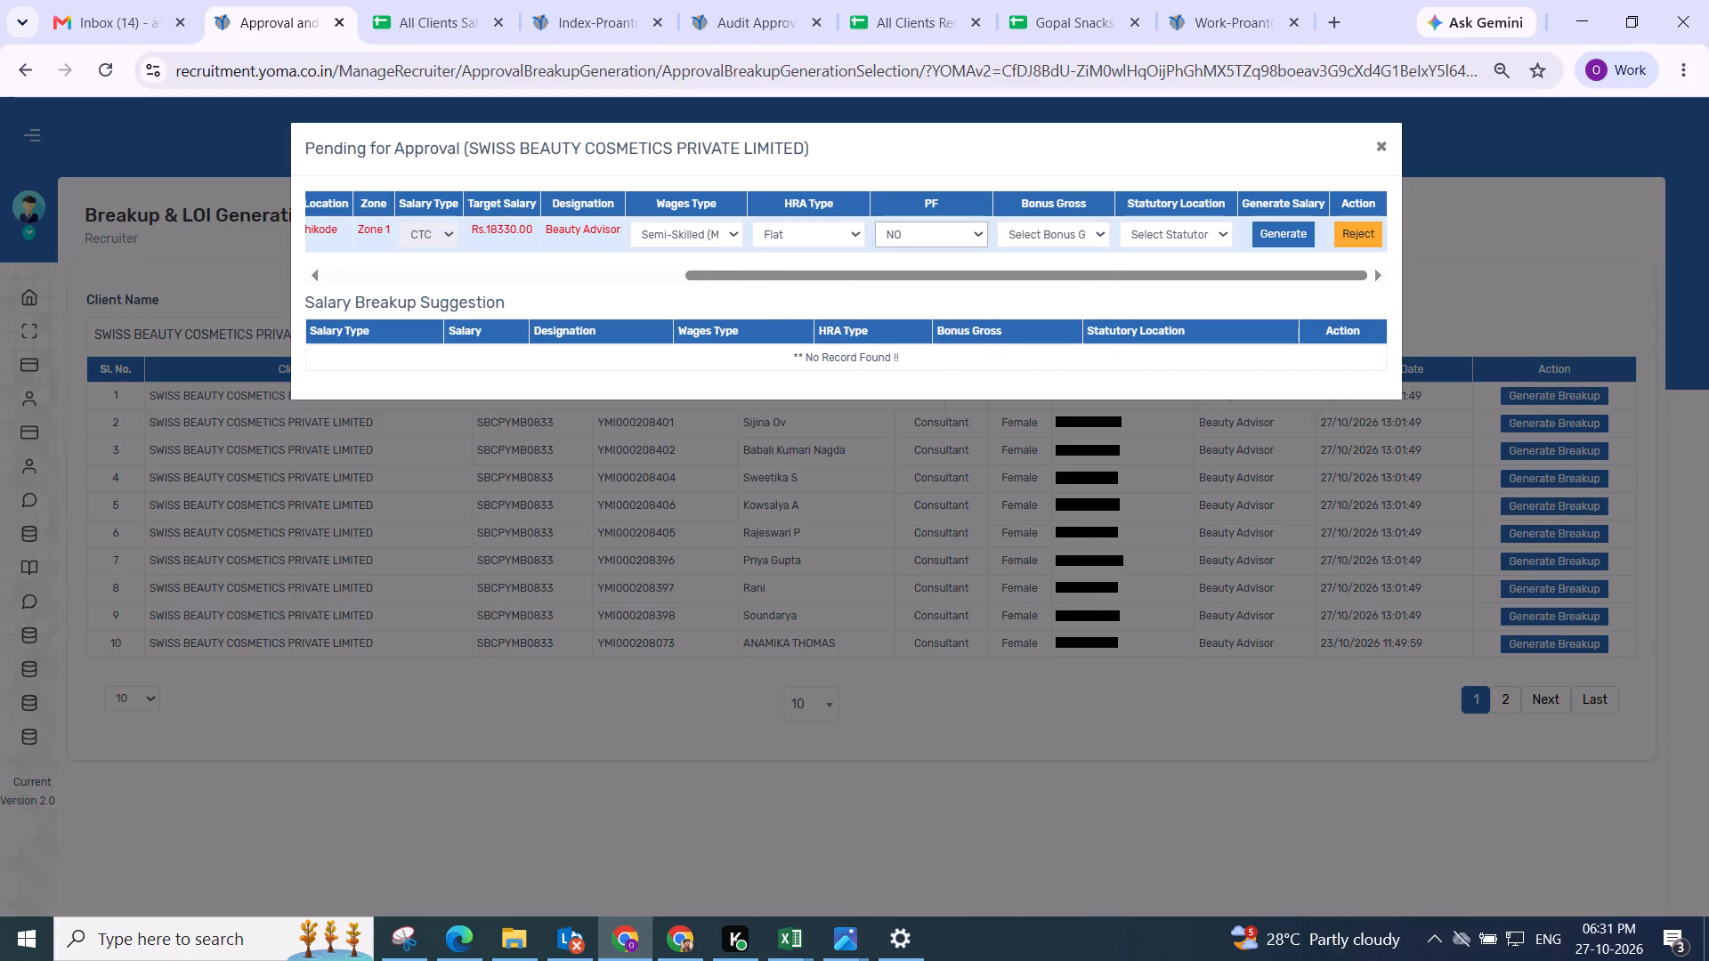
left_click(1059, 241)
left_click(1060, 340)
left_click(1165, 236)
left_click(1169, 286)
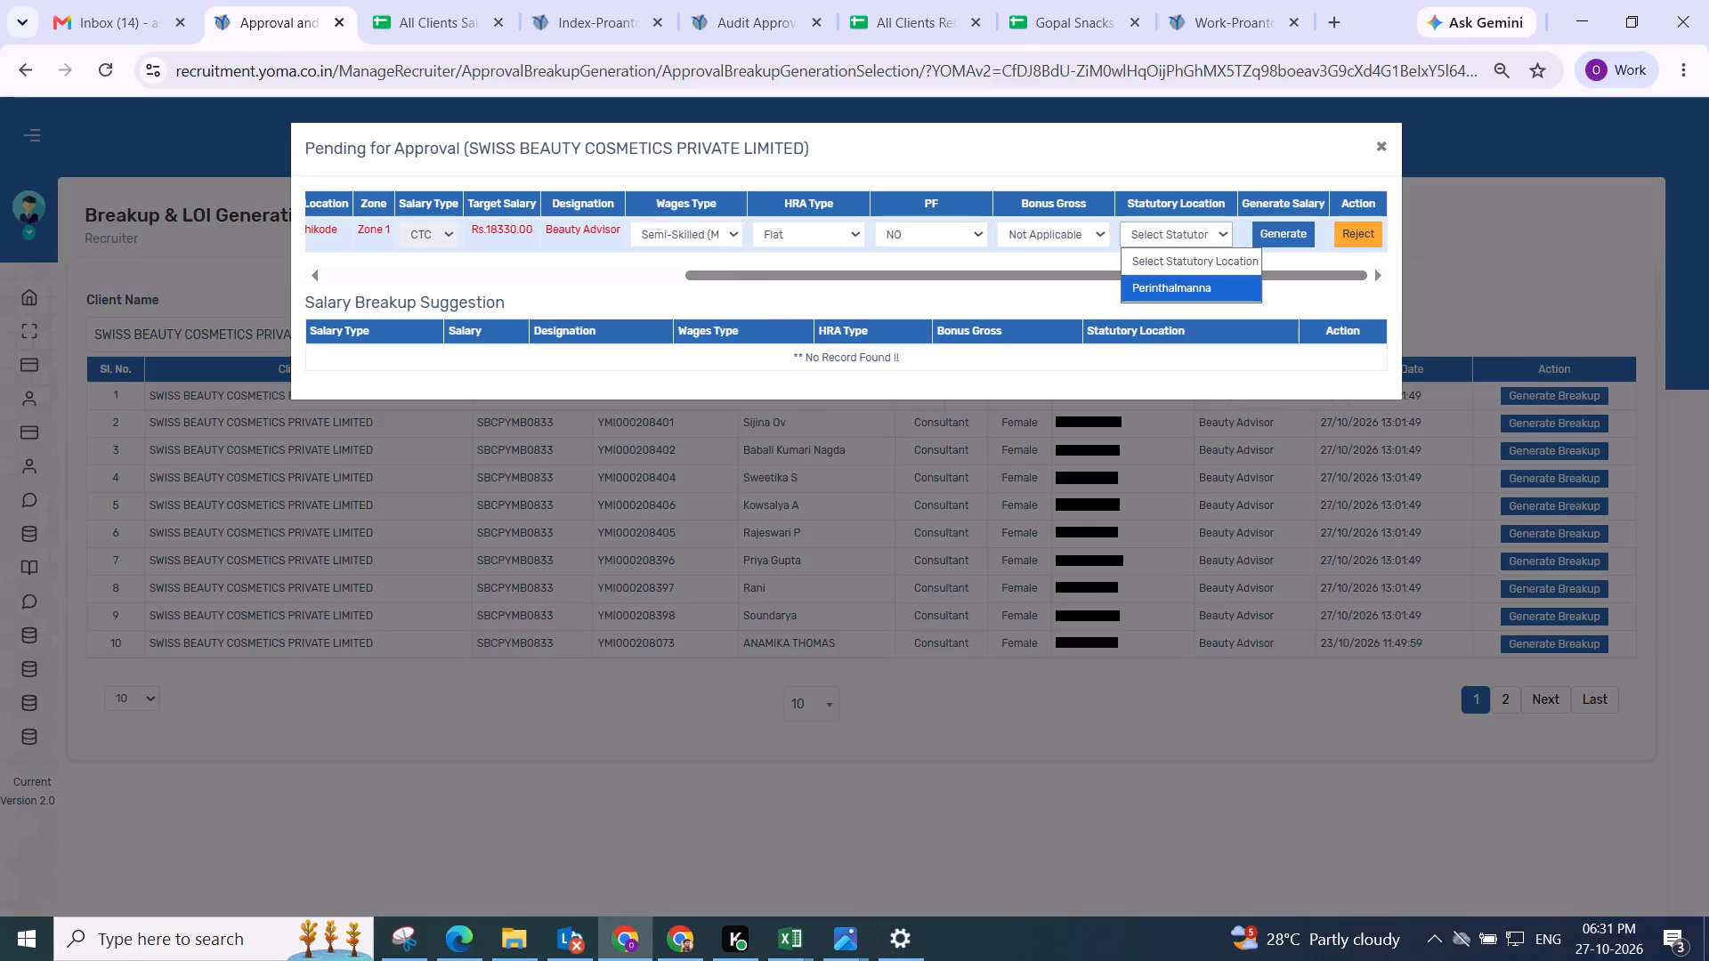
left_click(1275, 231)
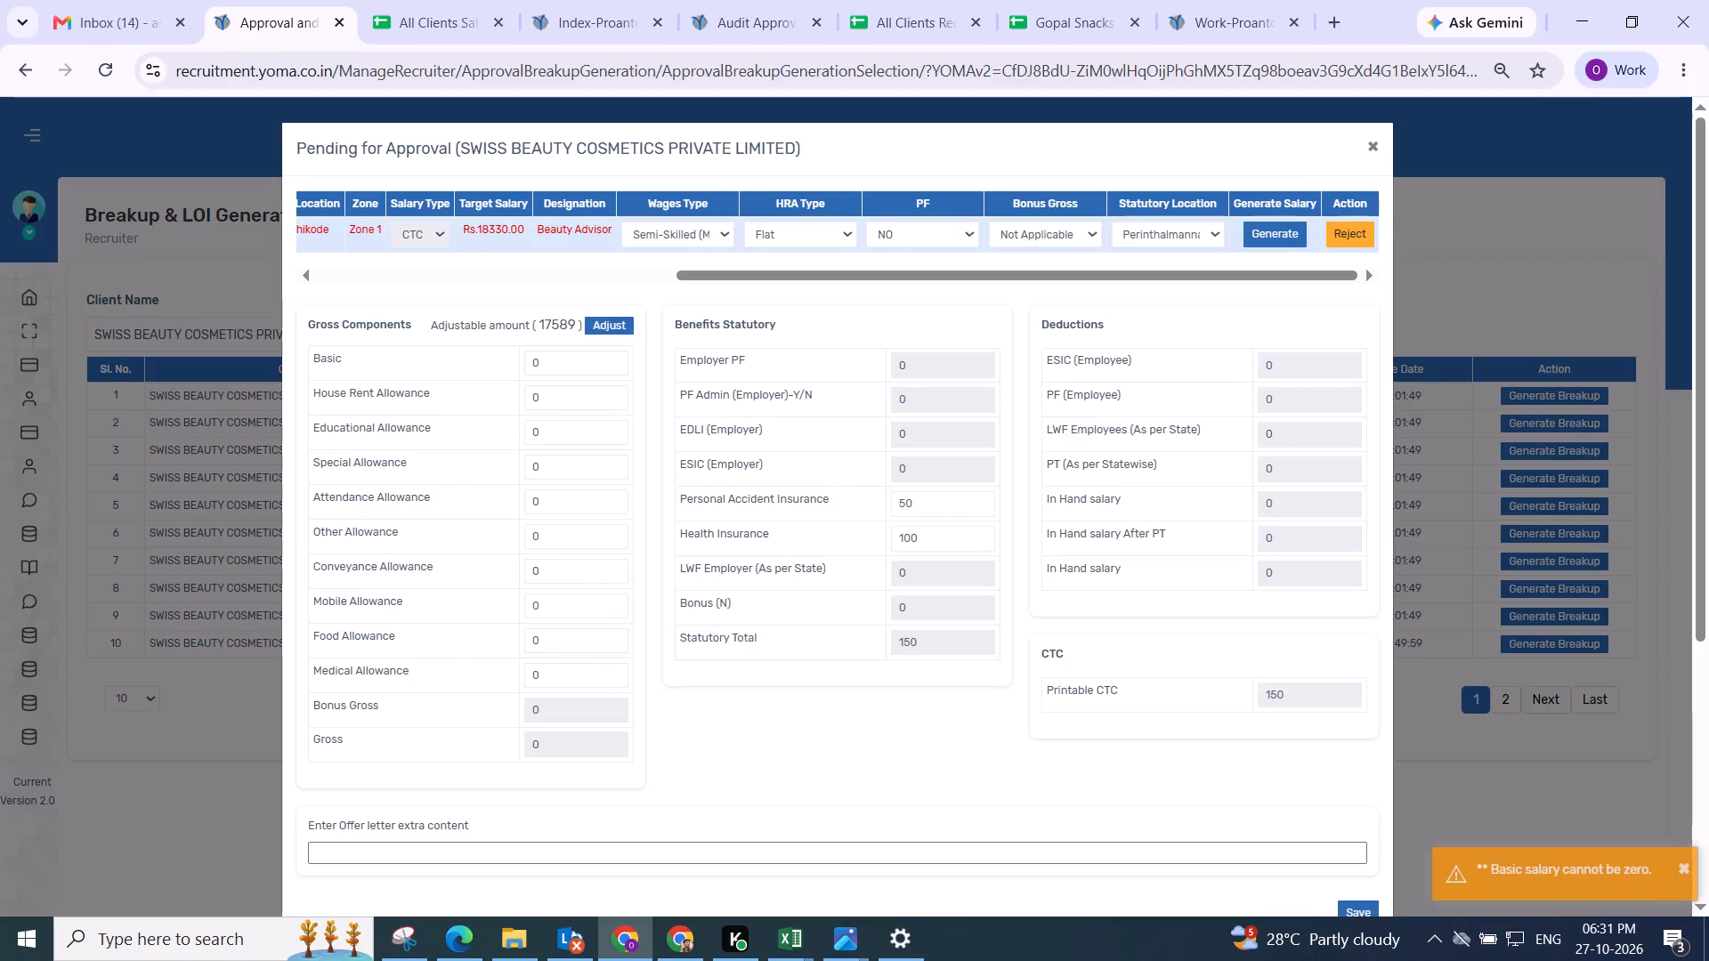
Adjust the generated salary components and set Basic to the full gross of 18180.
left_click(613, 328)
double_click(553, 739)
key("ctrl+c")
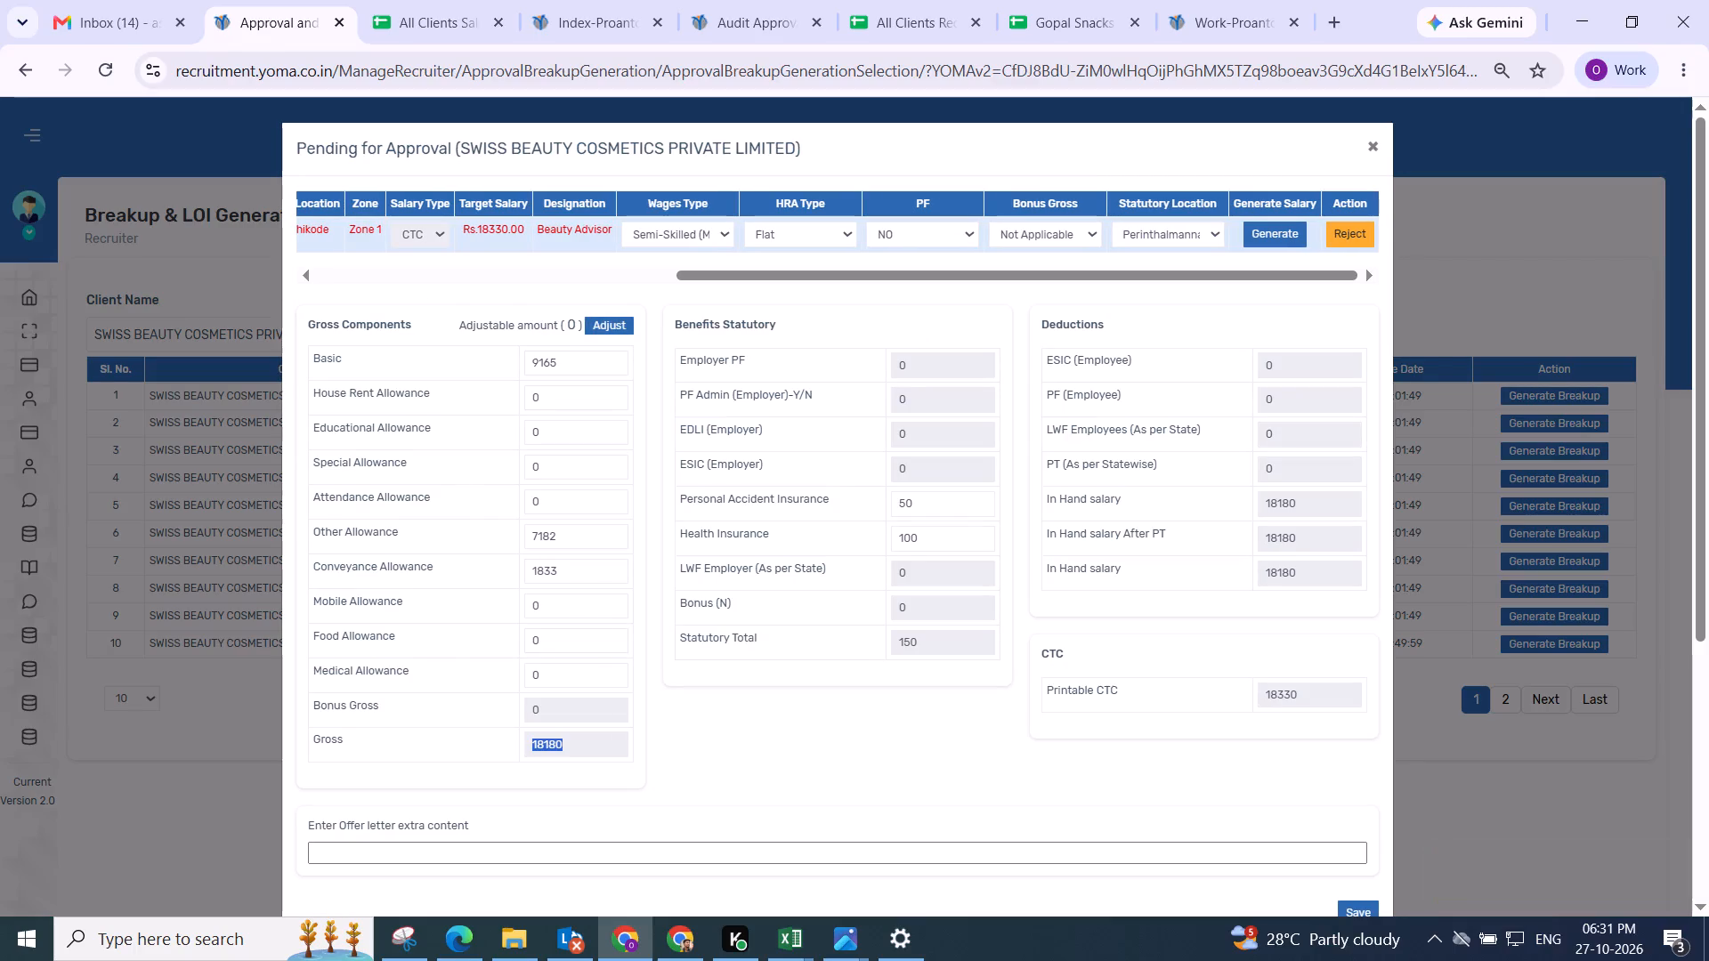
left_click_drag(585, 360, 519, 360)
key("ctrl+v")
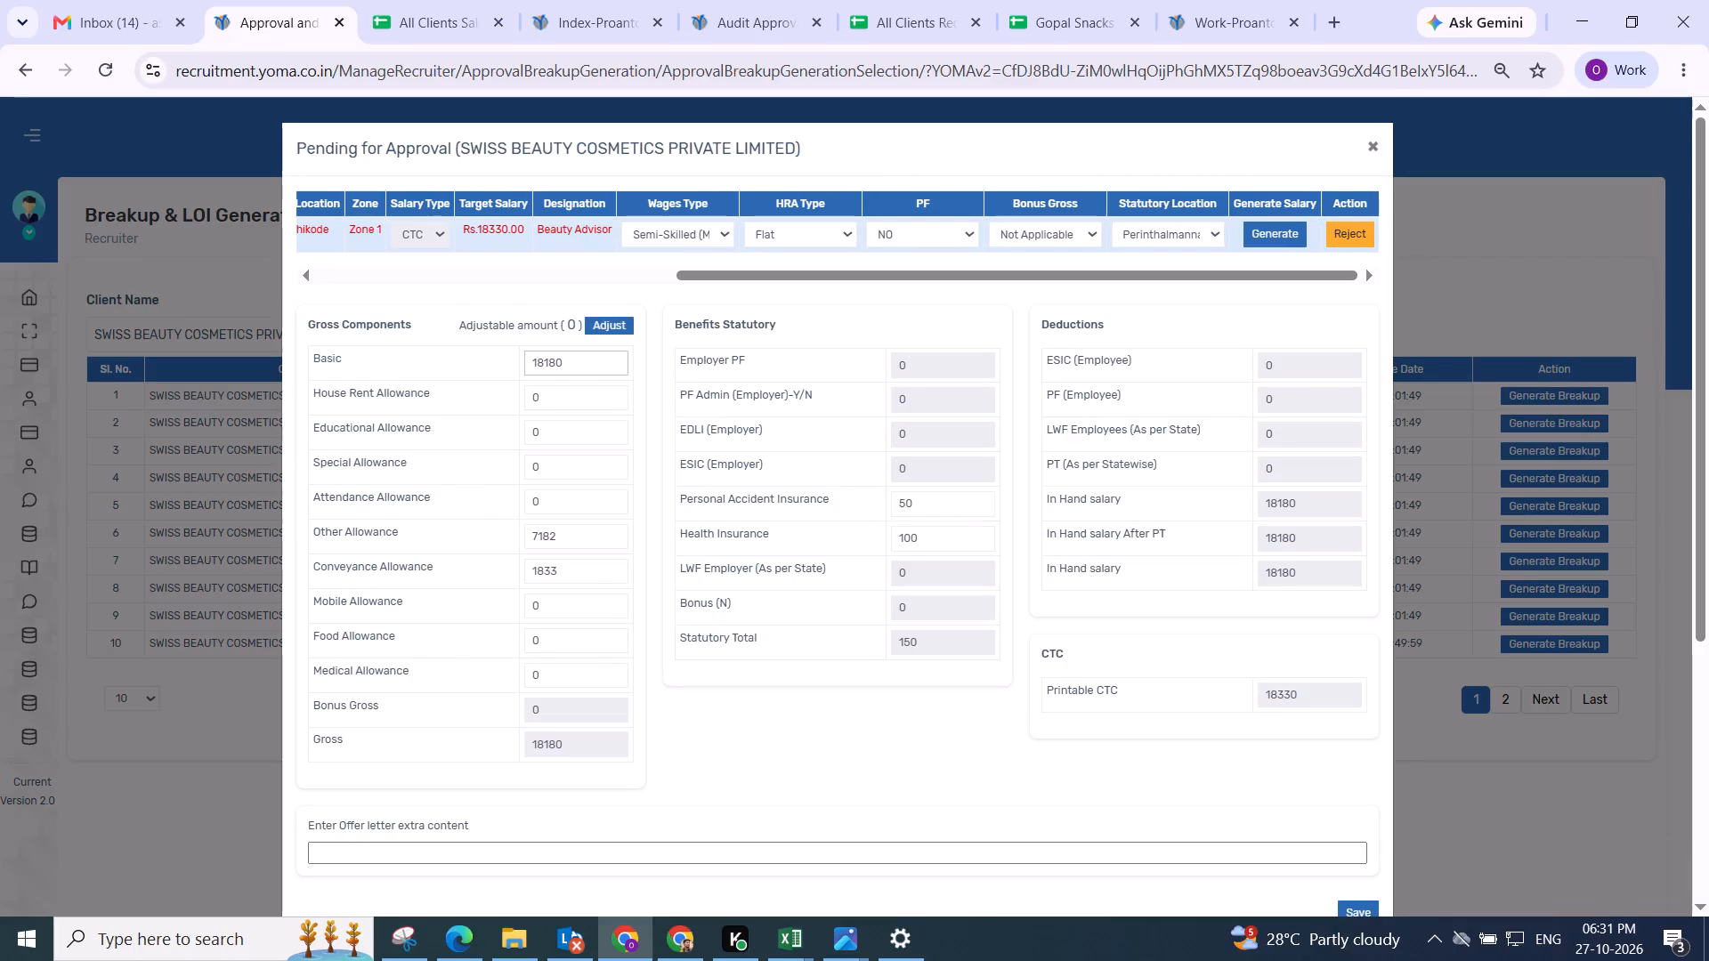
left_click(652, 348)
Save this Beauty Advisor's salary breakup with the Perinthalmanna statutory location.
scroll(652, 348, "down", 1)
left_click_drag(811, 400, 979, 440)
left_click(1359, 506)
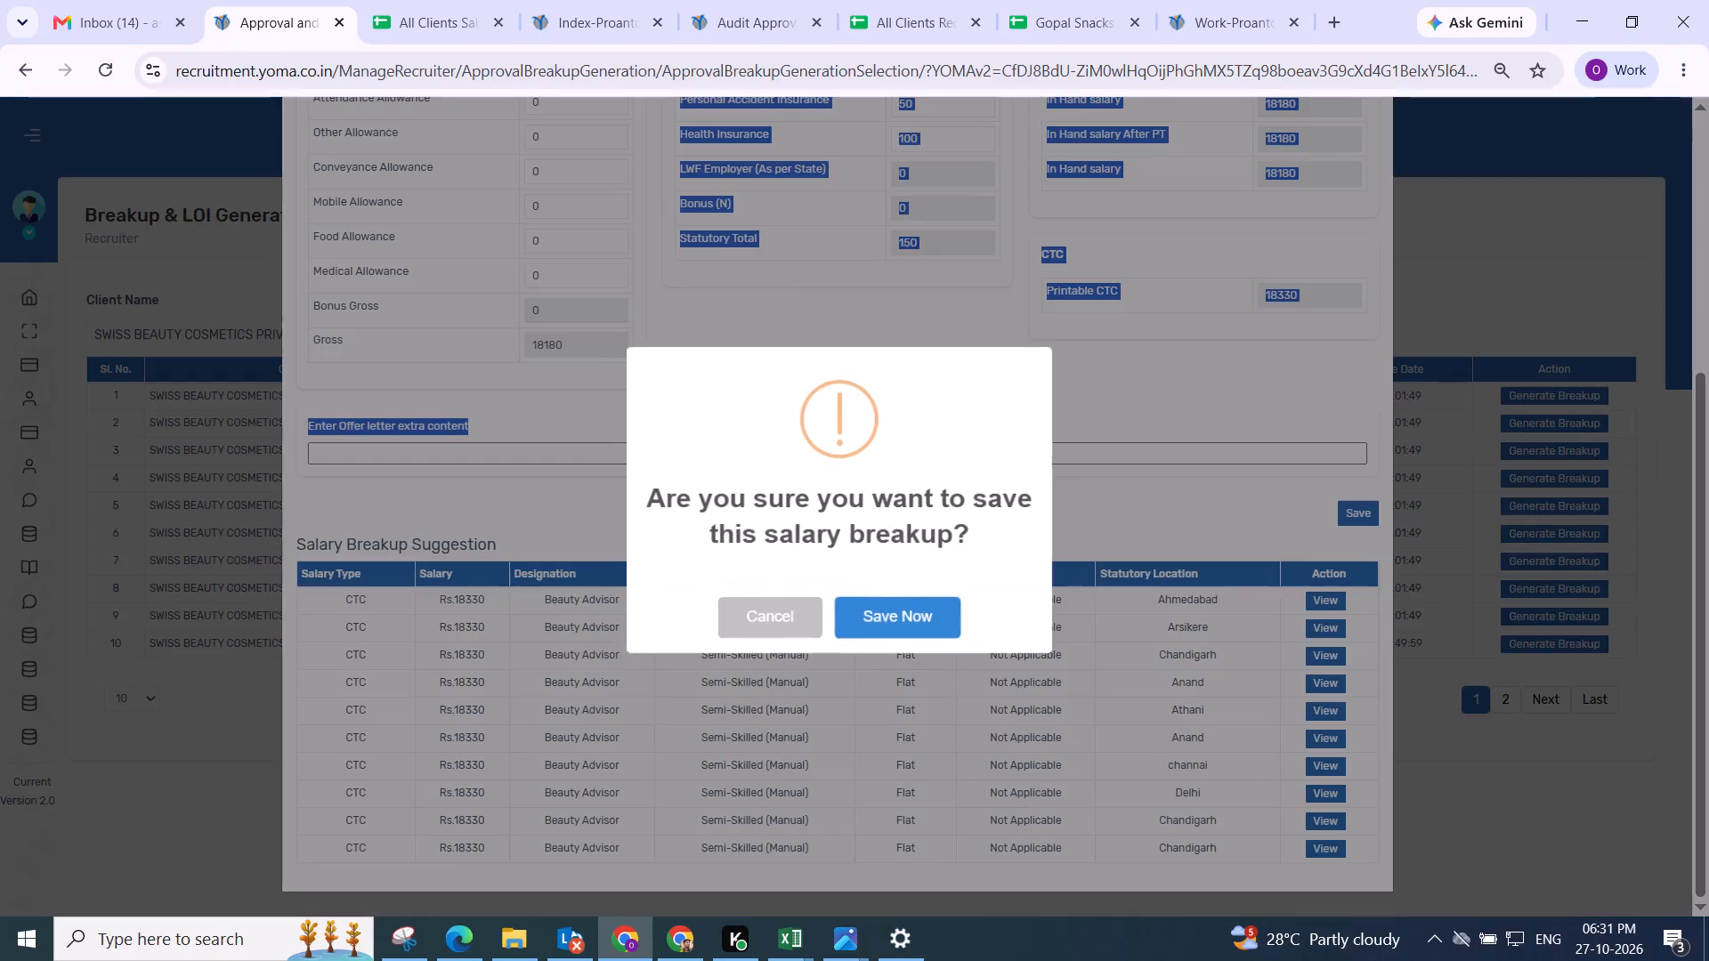
left_click(920, 620)
scroll(911, 616, "up", 3)
scroll(907, 548, "down", 1, "ctrl")
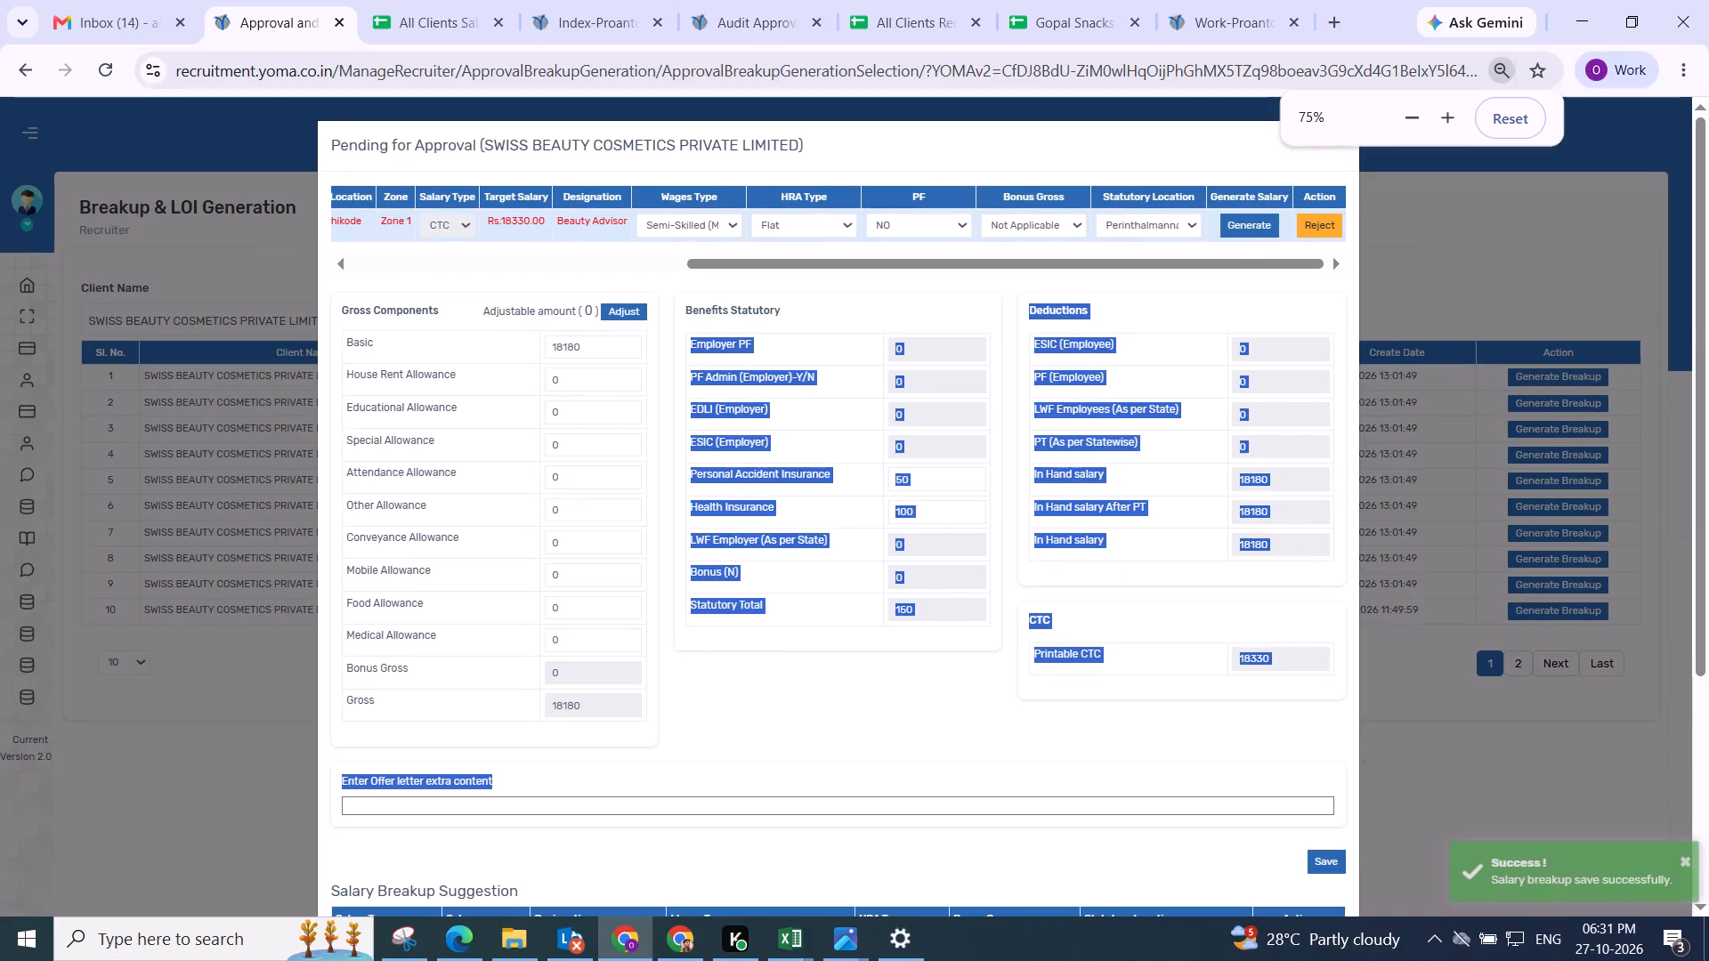
left_click(1427, 708)
scroll(1015, 491, "up", 3)
scroll(1015, 491, "down", 4)
scroll(1015, 491, "up", 3)
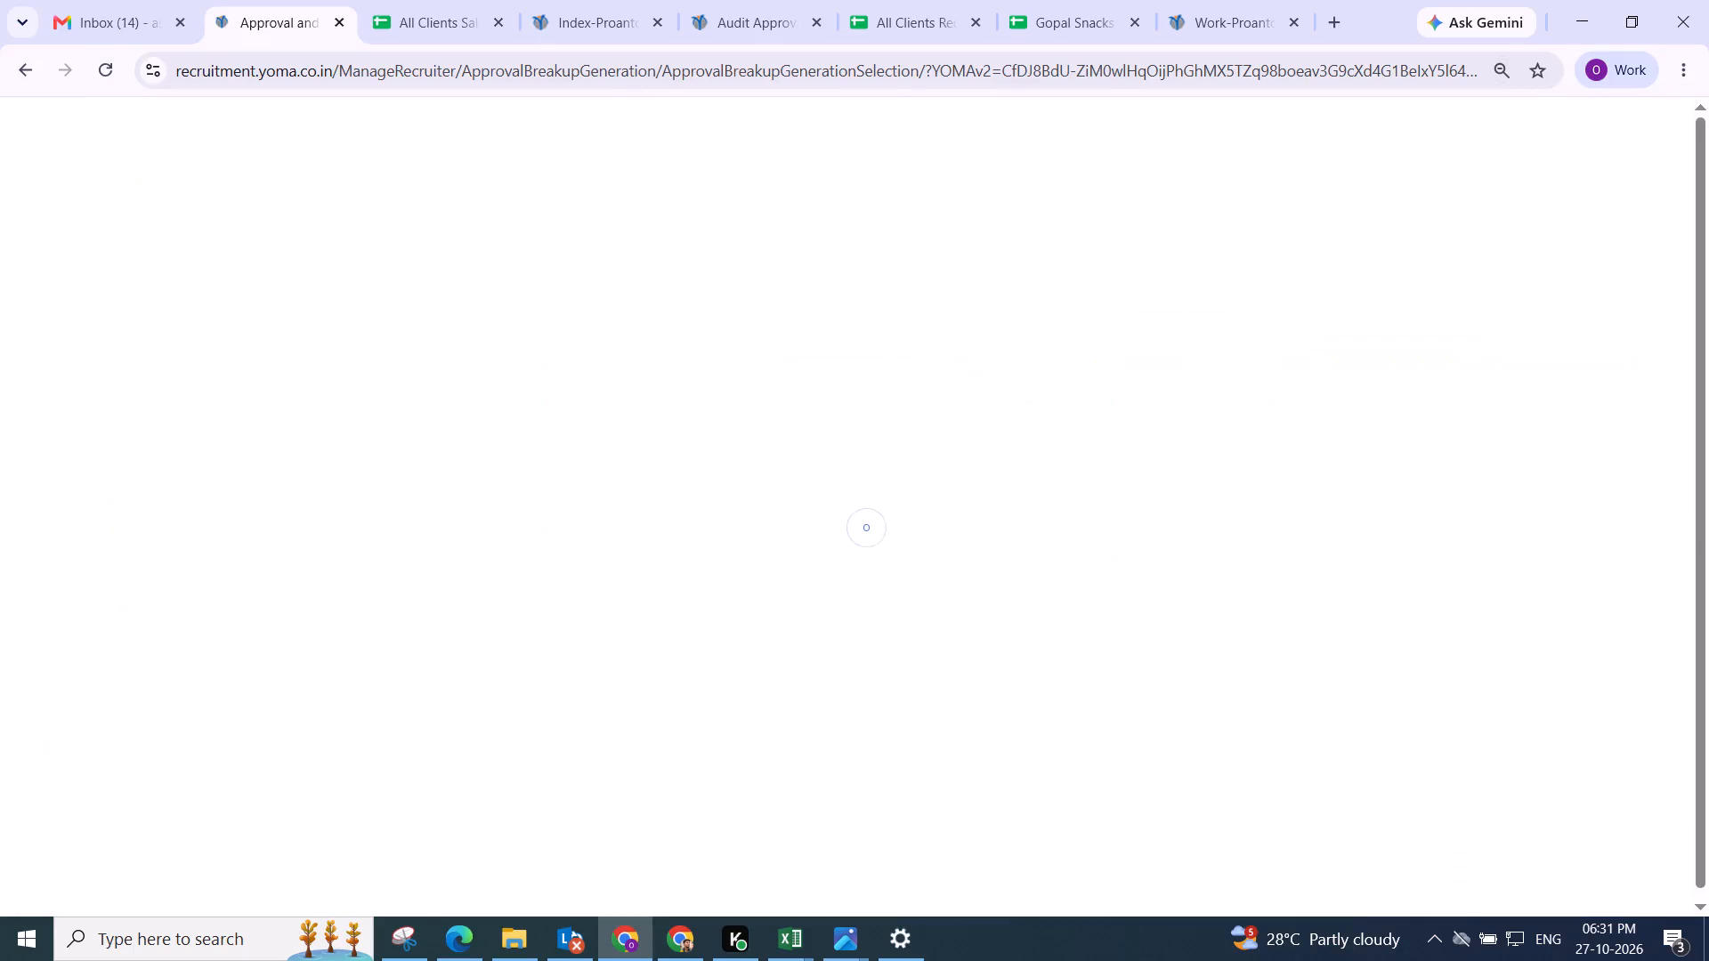
scroll(1015, 491, "up", 3)
scroll(812, 458, "down", 3)
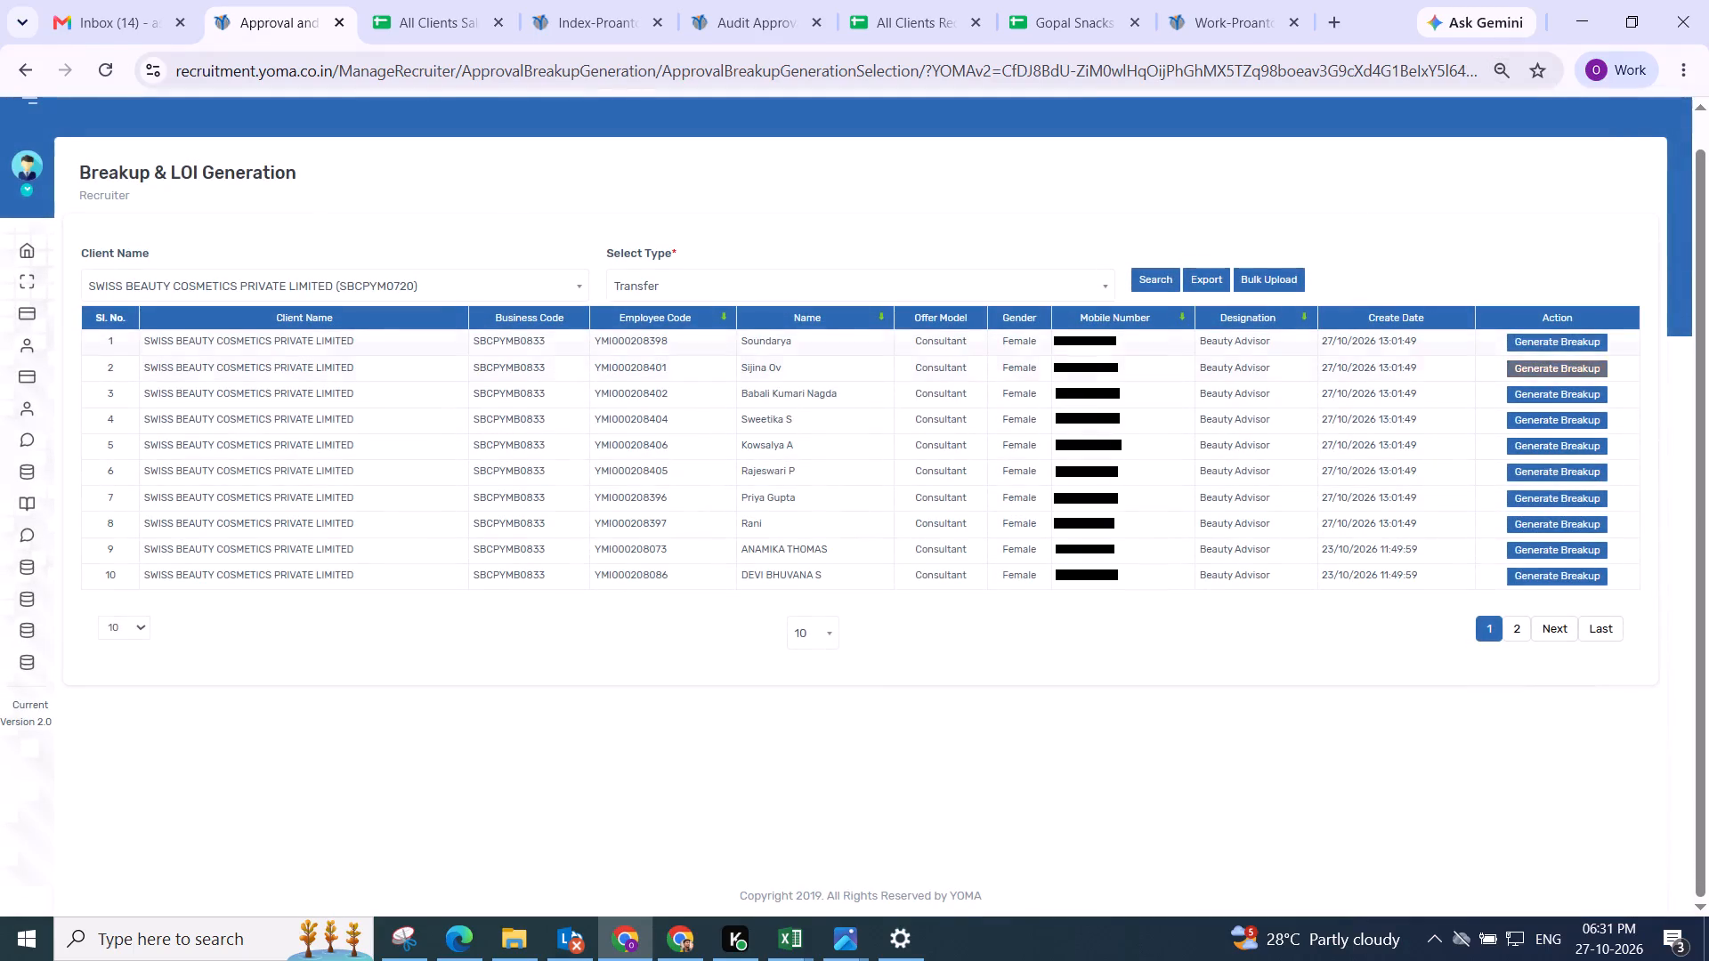
Open the Hassan Beauty Advisor's pending breakup and set wages type to Semi-Skilled (Manual) and HRA type to Percentage.
left_click(1543, 345)
left_click_drag(602, 266, 1708, 332)
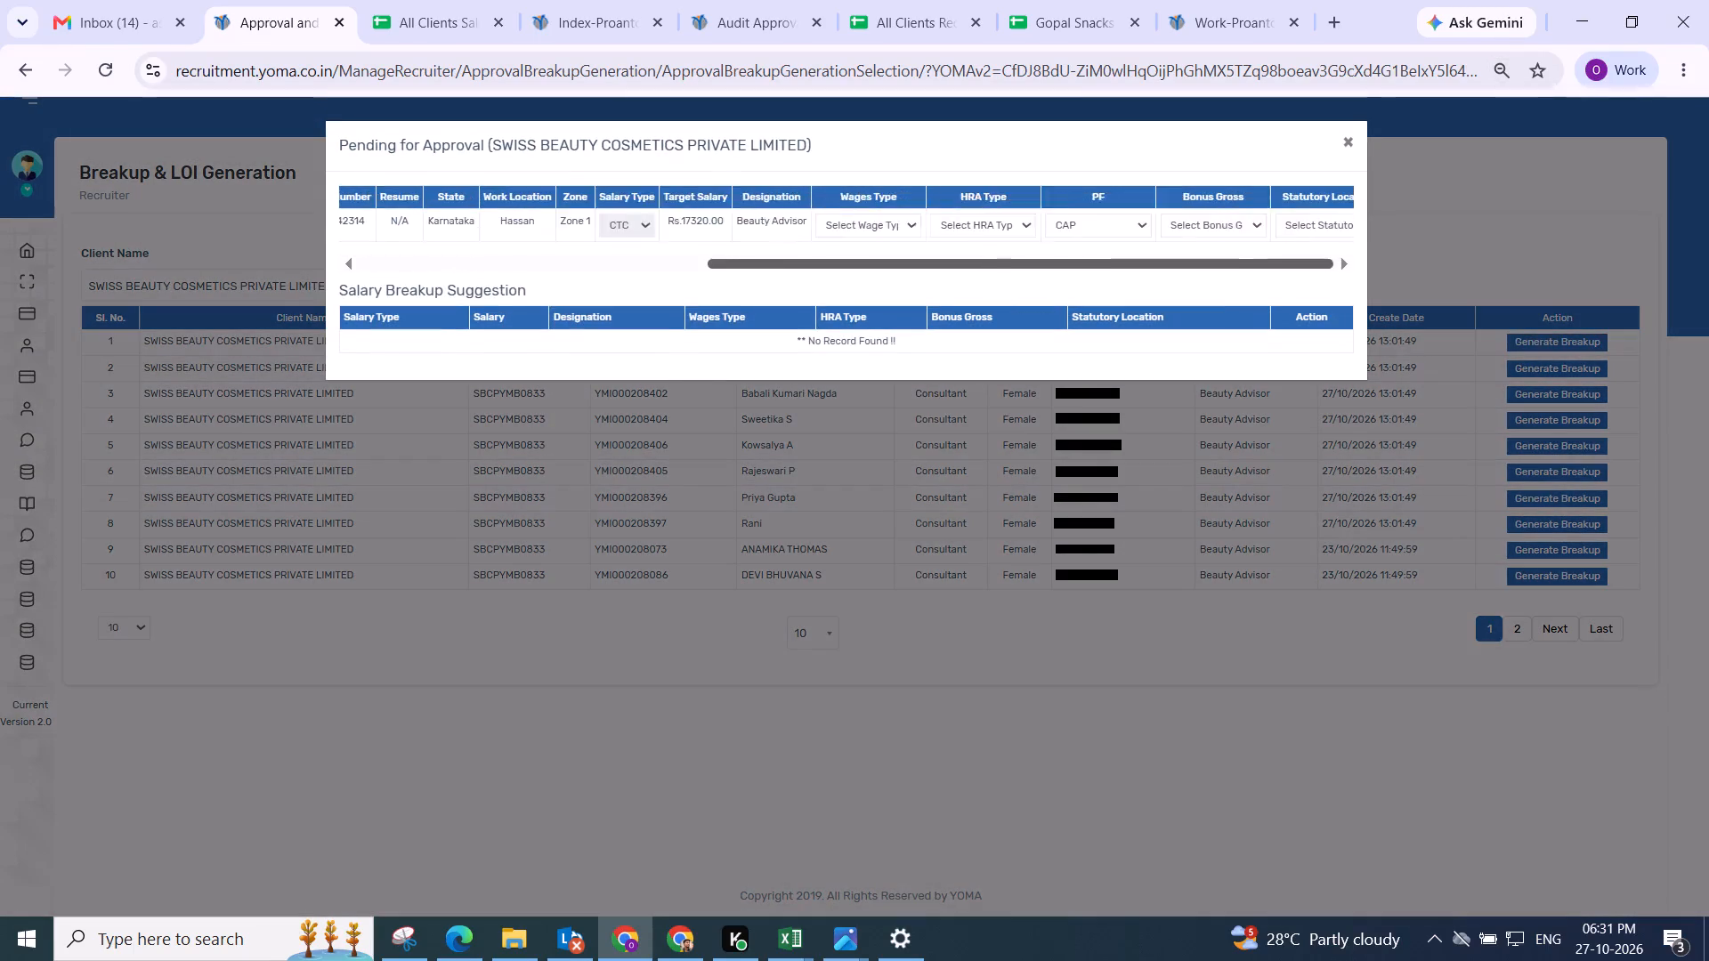
left_click_drag(1708, 332, 1672, 326)
left_click_drag(673, 226, 675, 239)
left_click(708, 381)
left_click_drag(775, 218, 795, 256)
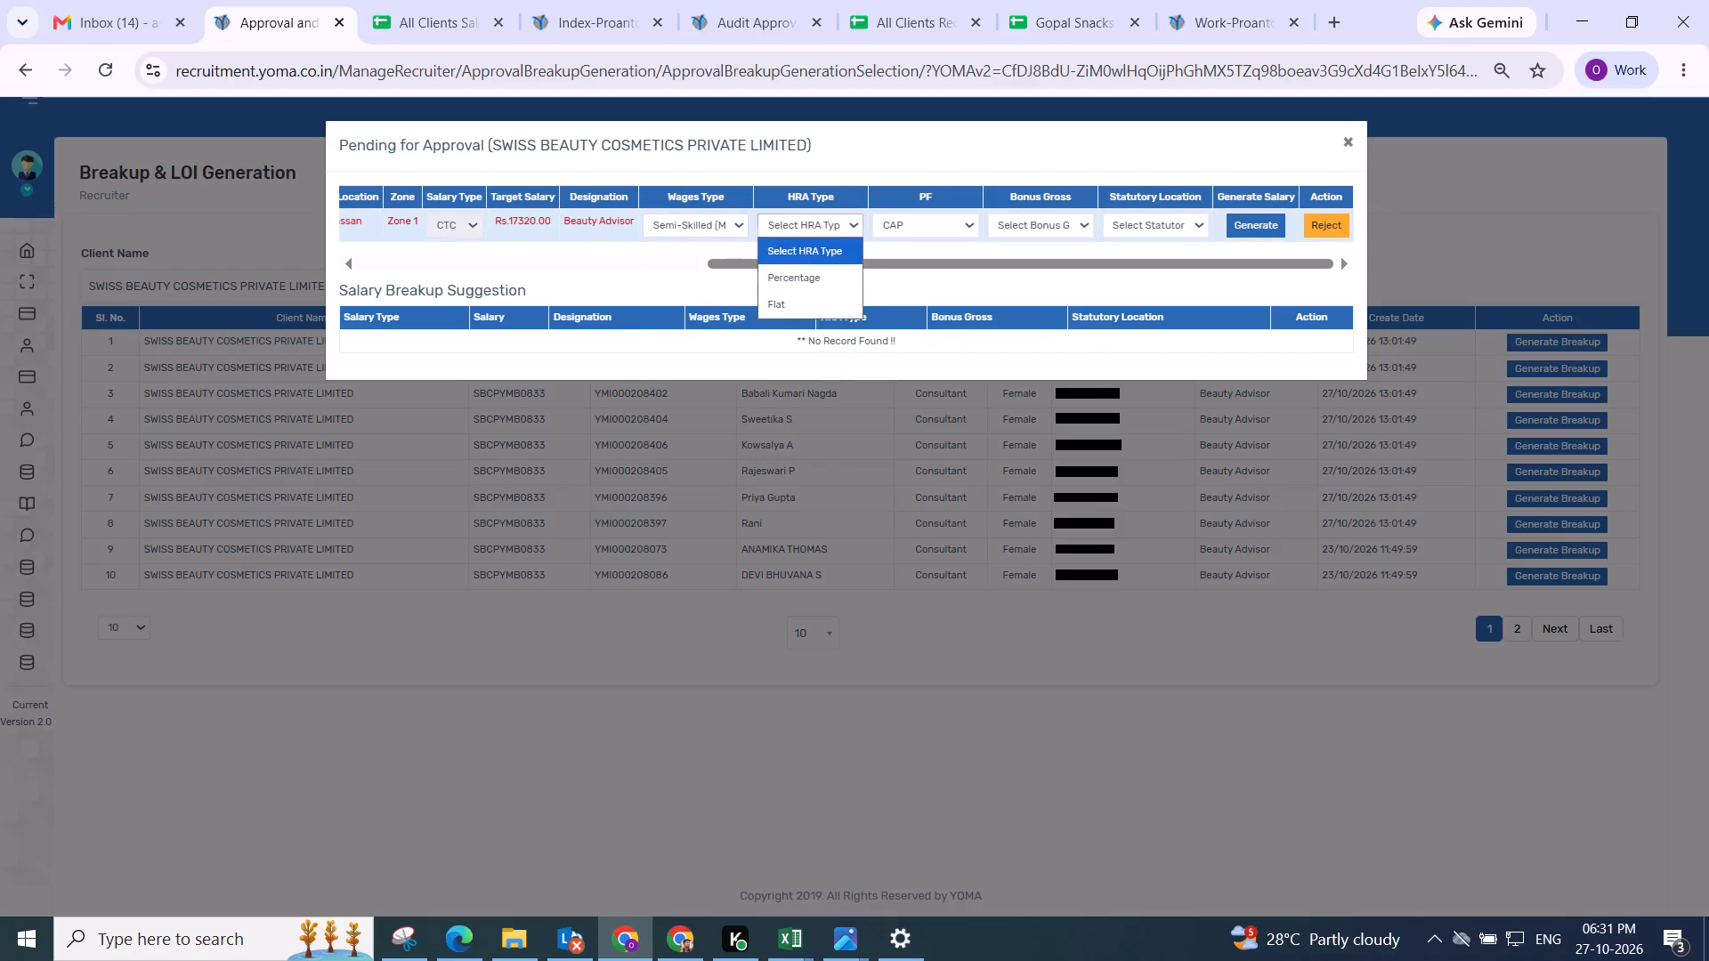
left_click_drag(804, 322, 804, 306)
left_click(818, 233)
left_click_drag(820, 296, 827, 277)
Generate the Hassan Beauty Advisor's breakup with PF NO, HRA type Flat, Bonus Gross Not Applicable and statutory location Bangalore.
left_click(920, 220)
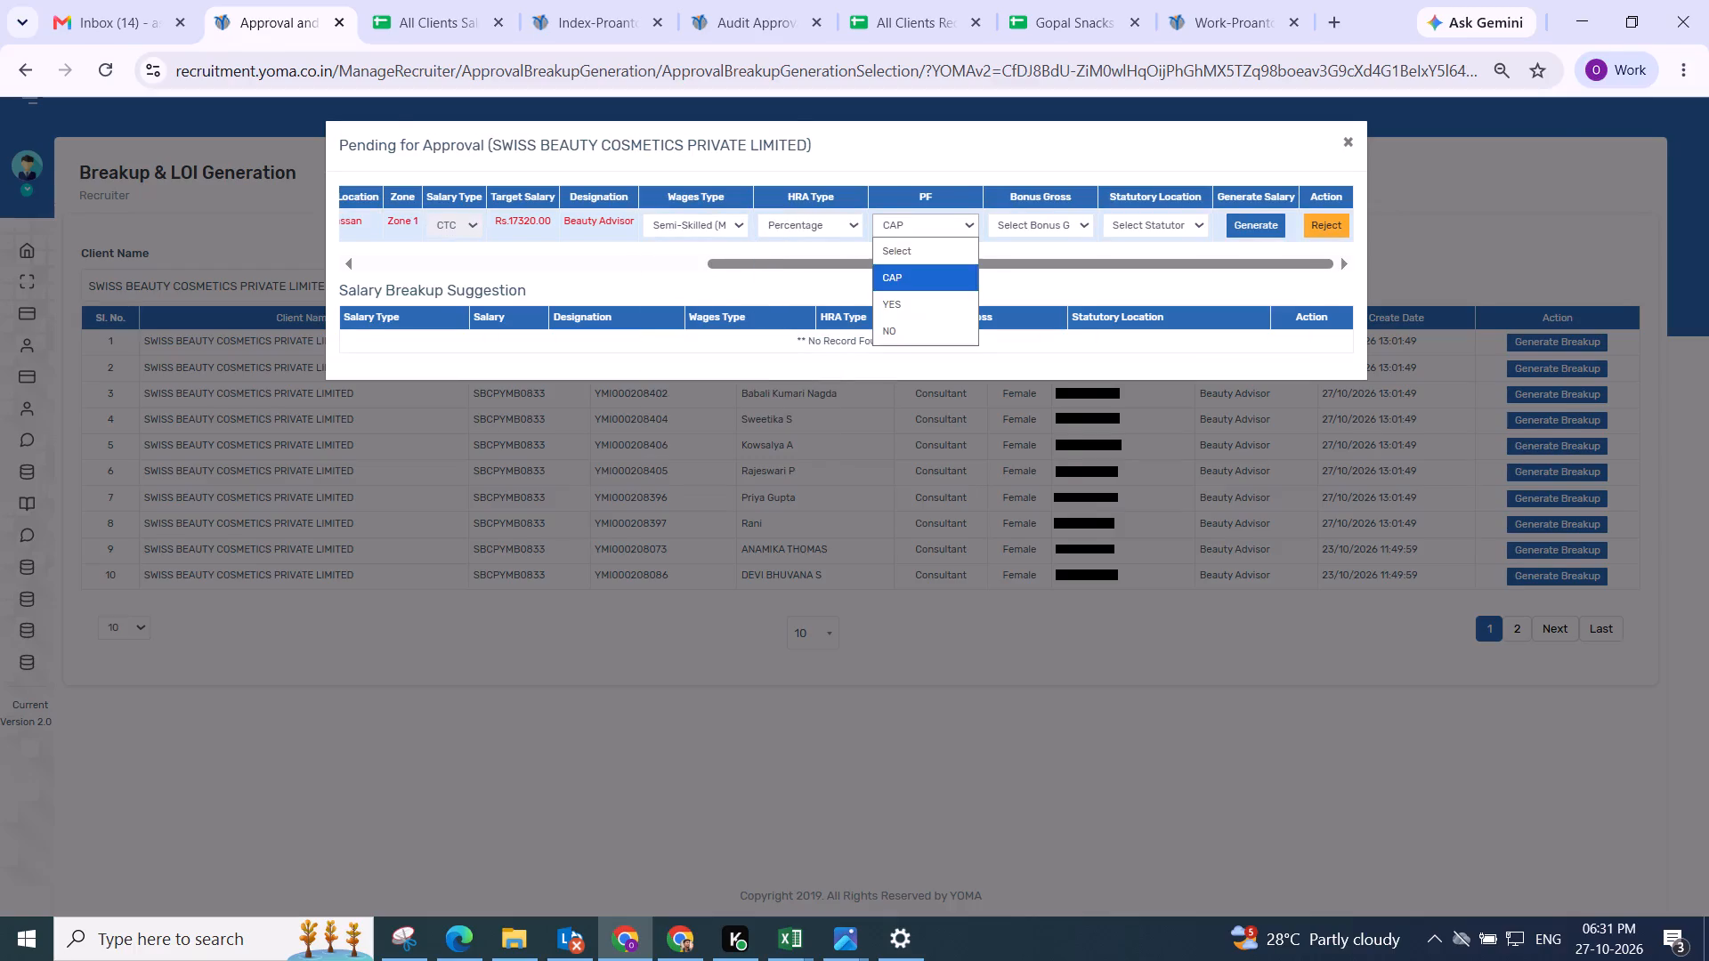
scroll(920, 220, "up", 1, "ctrl+shift")
left_click(1440, 112)
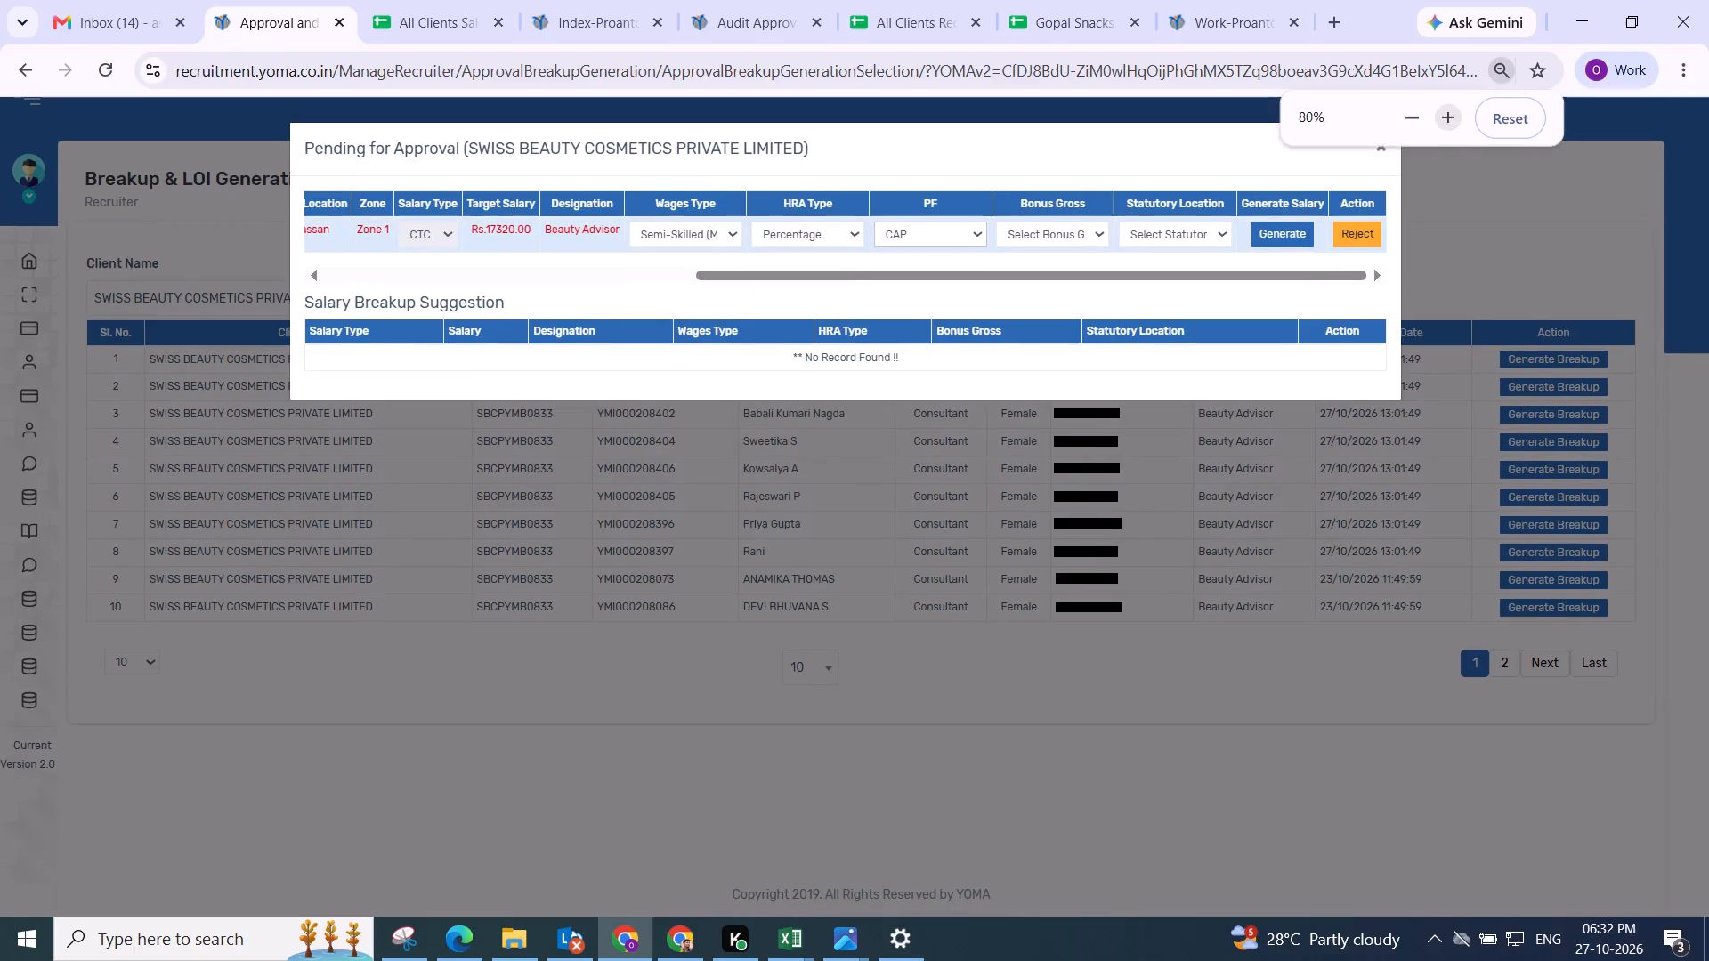
left_click(1075, 261)
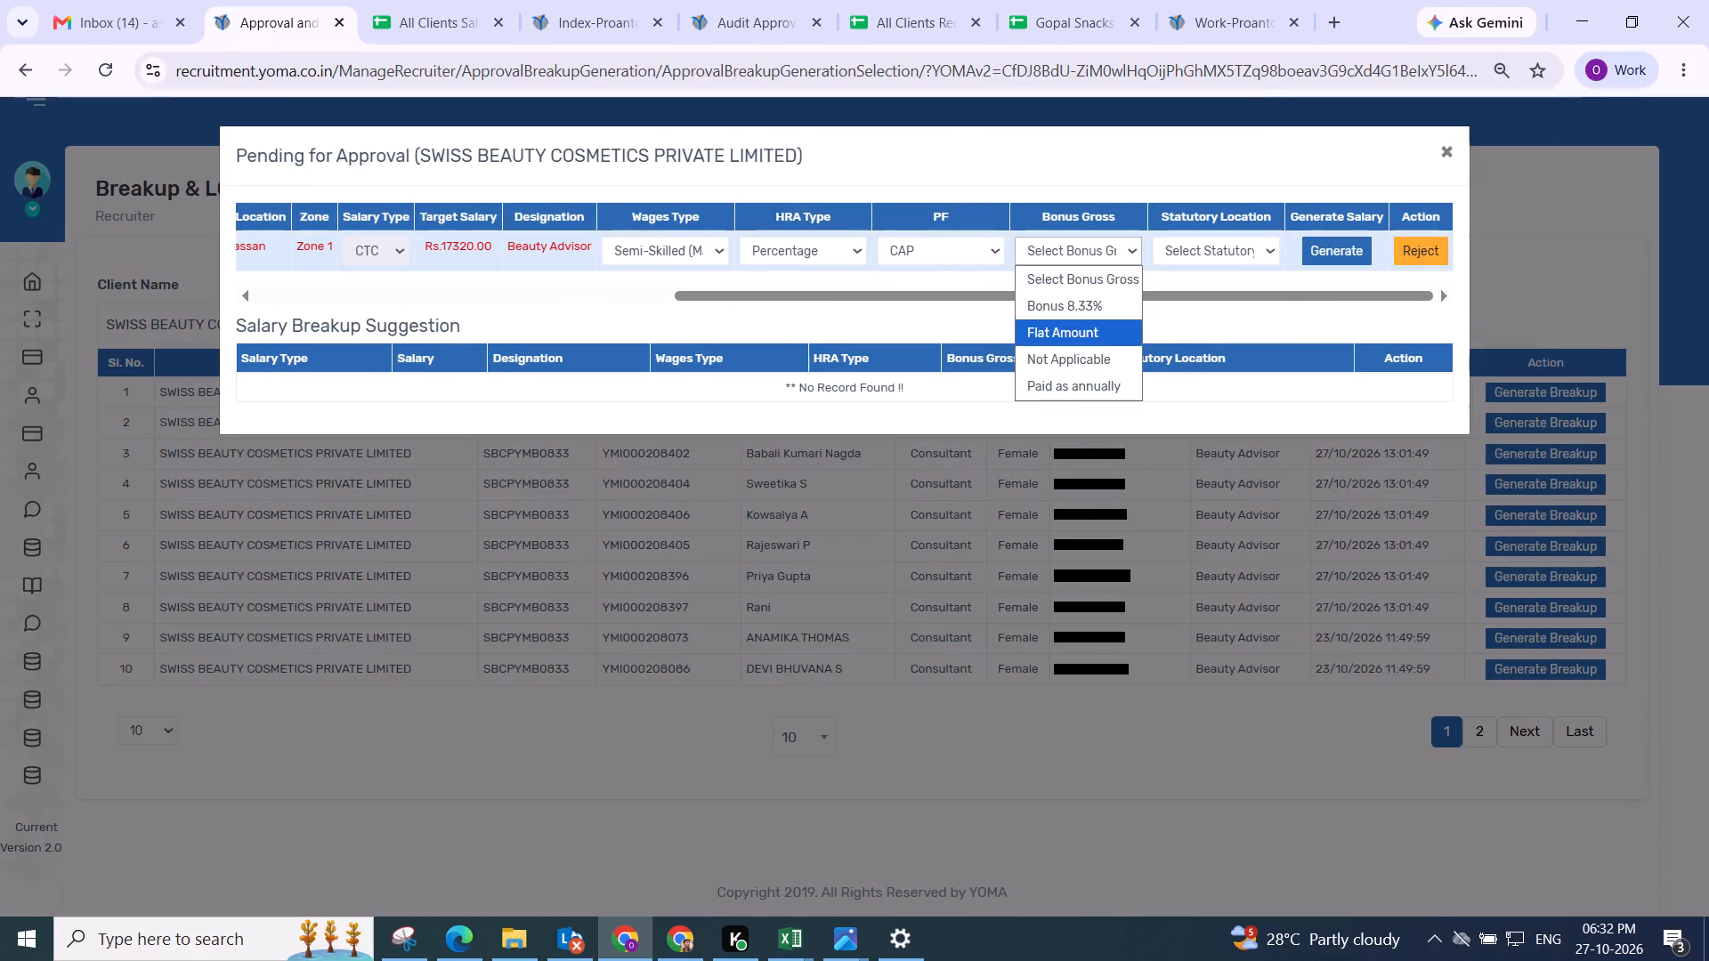
left_click(928, 249)
left_click(937, 351)
left_click(821, 244)
left_click(825, 323)
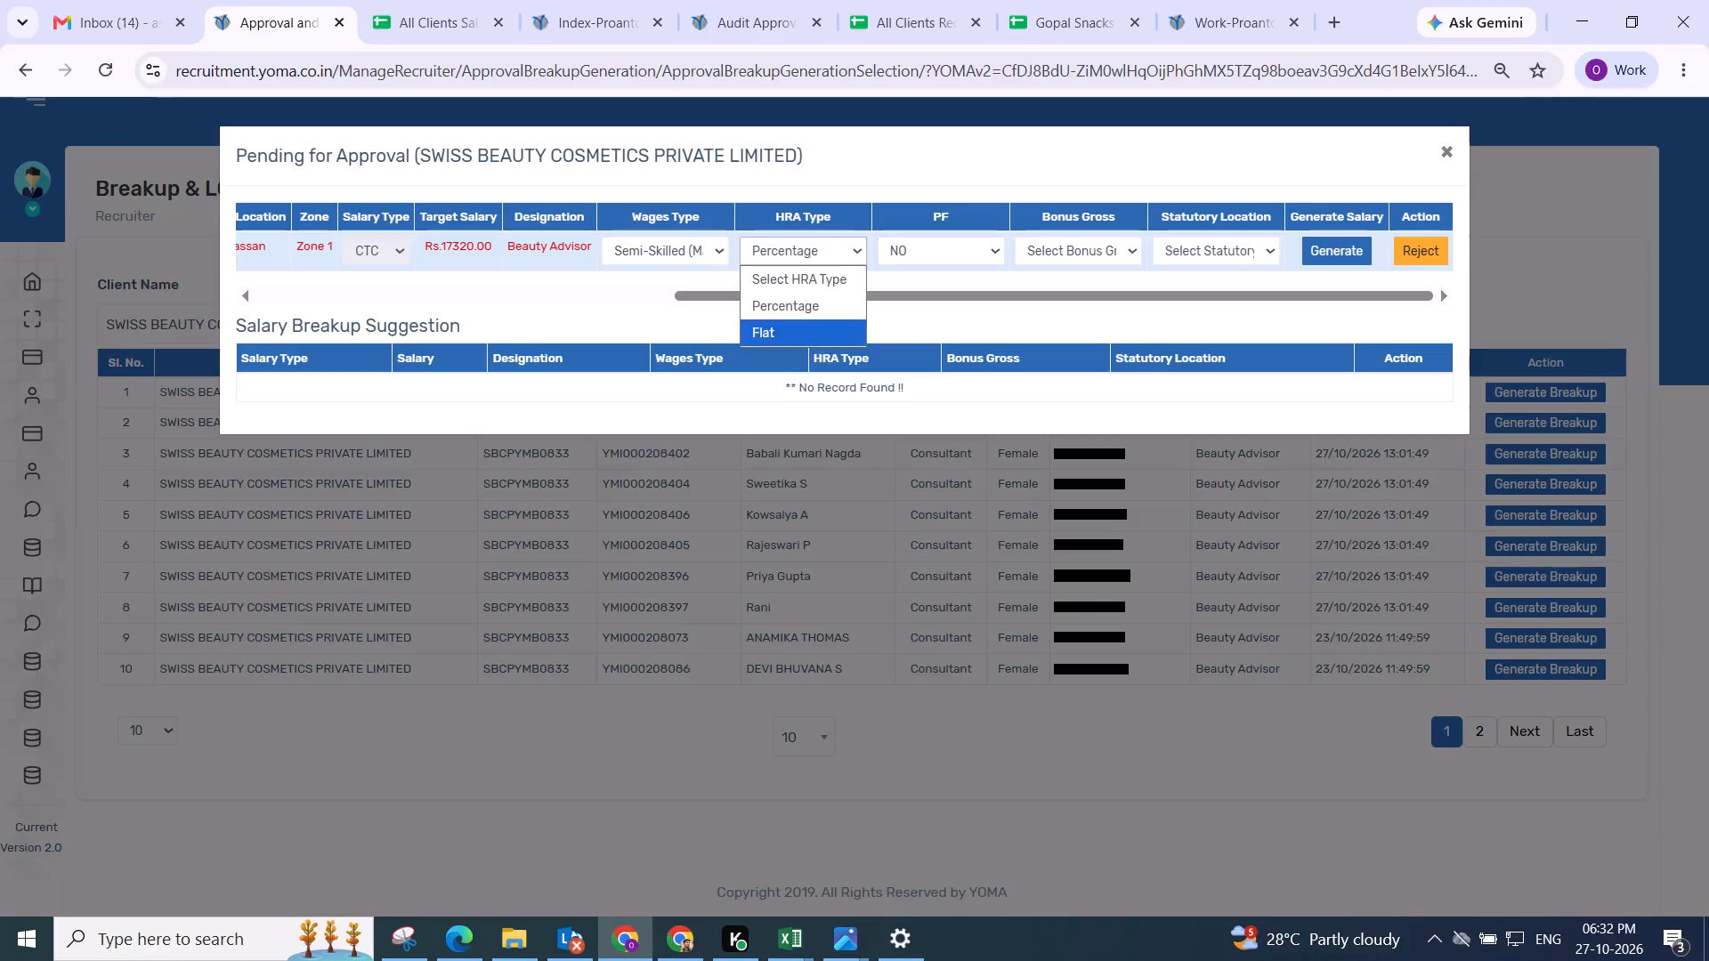
left_click_drag(1036, 247, 1045, 258)
left_click_drag(1072, 355, 1087, 346)
left_click(1198, 255)
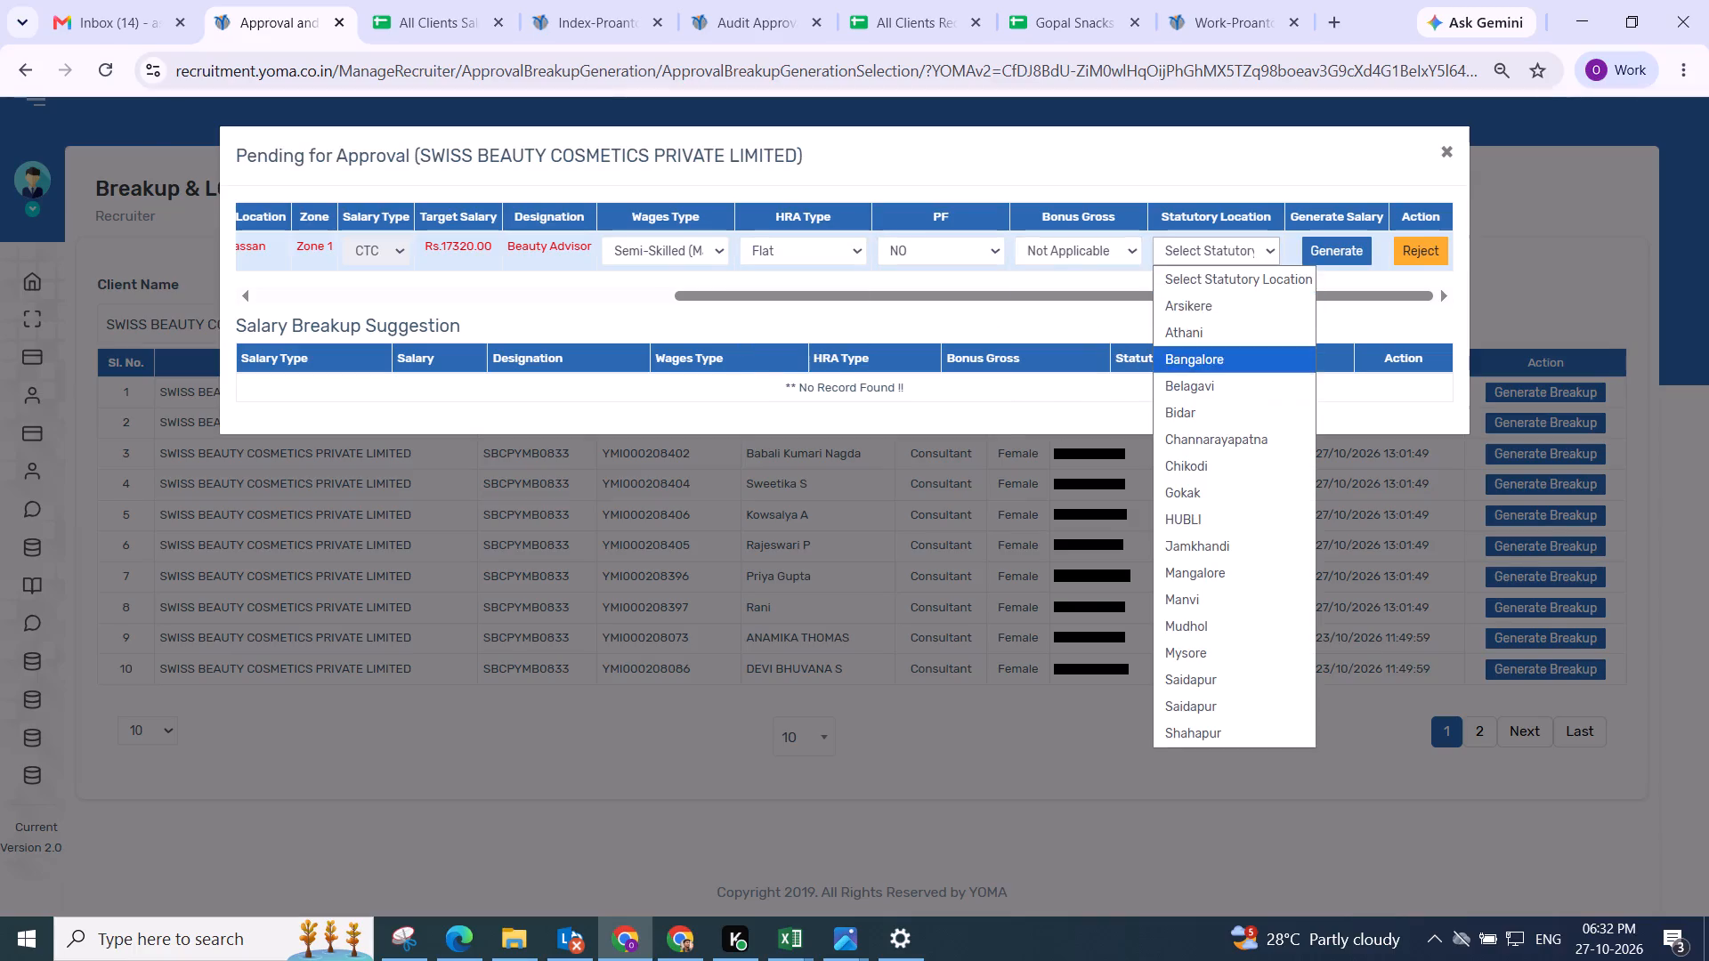
left_click_drag(1187, 364, 1186, 356)
left_click(1331, 265)
left_click(1335, 247)
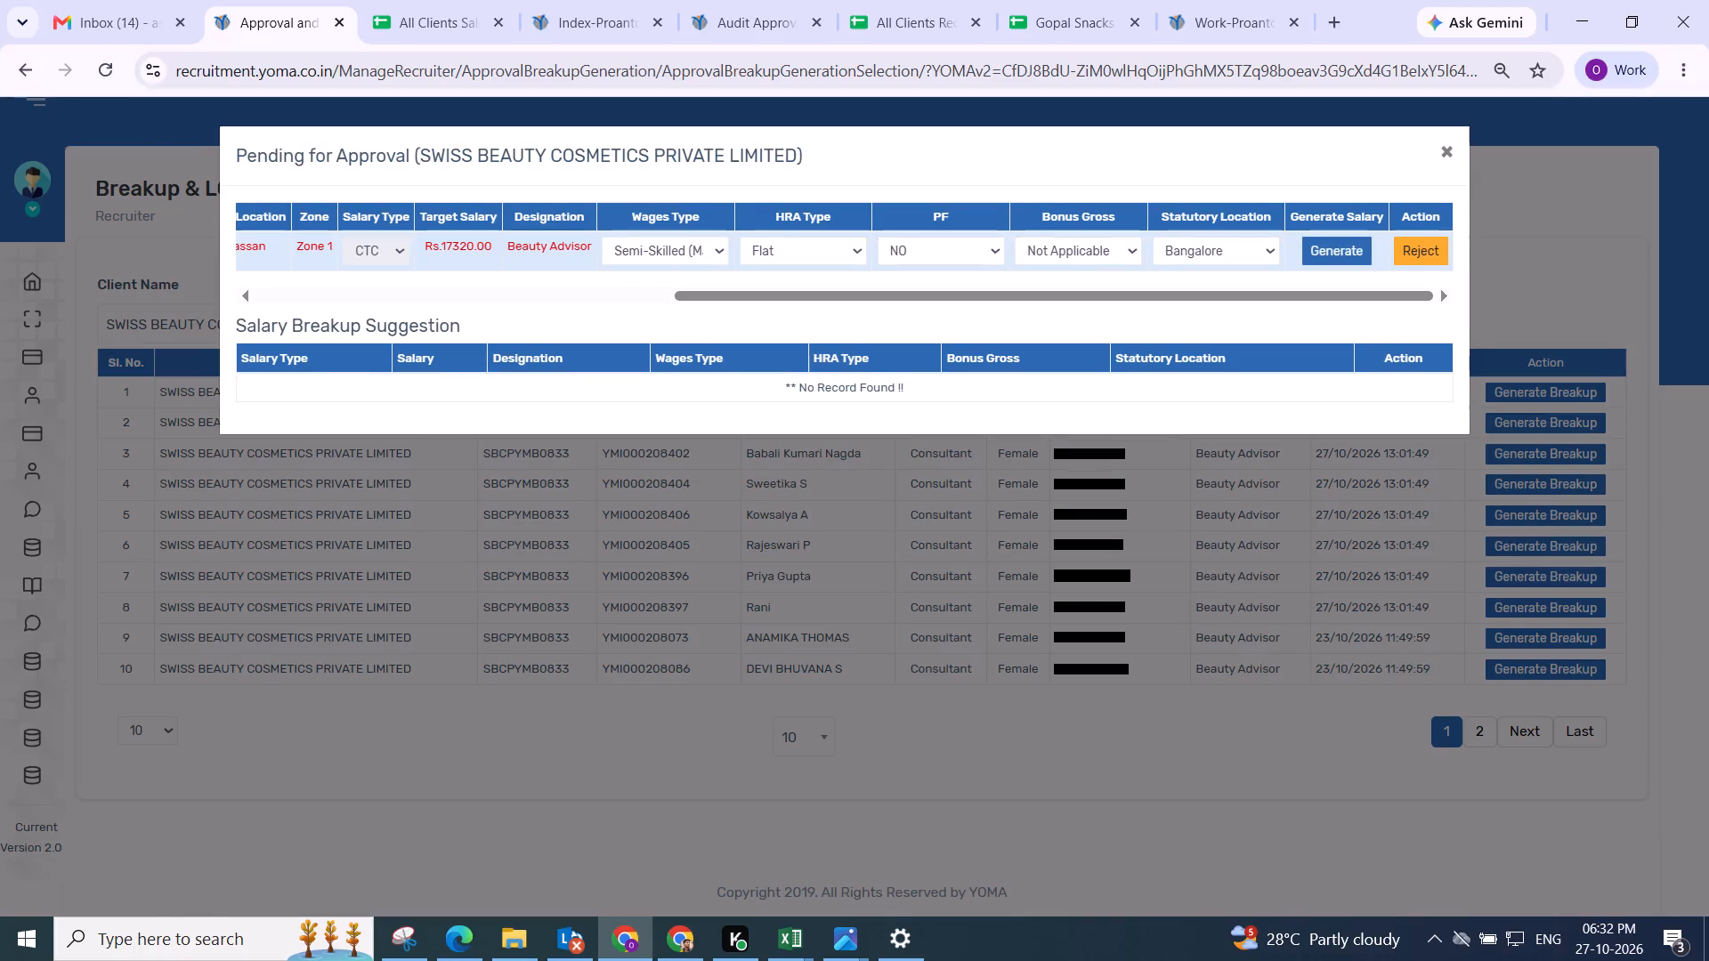
Adjust the Hassan Beauty Advisor's salary components and set Basic to the full gross of 17170.
left_click(568, 359)
scroll(595, 357, "down", 2)
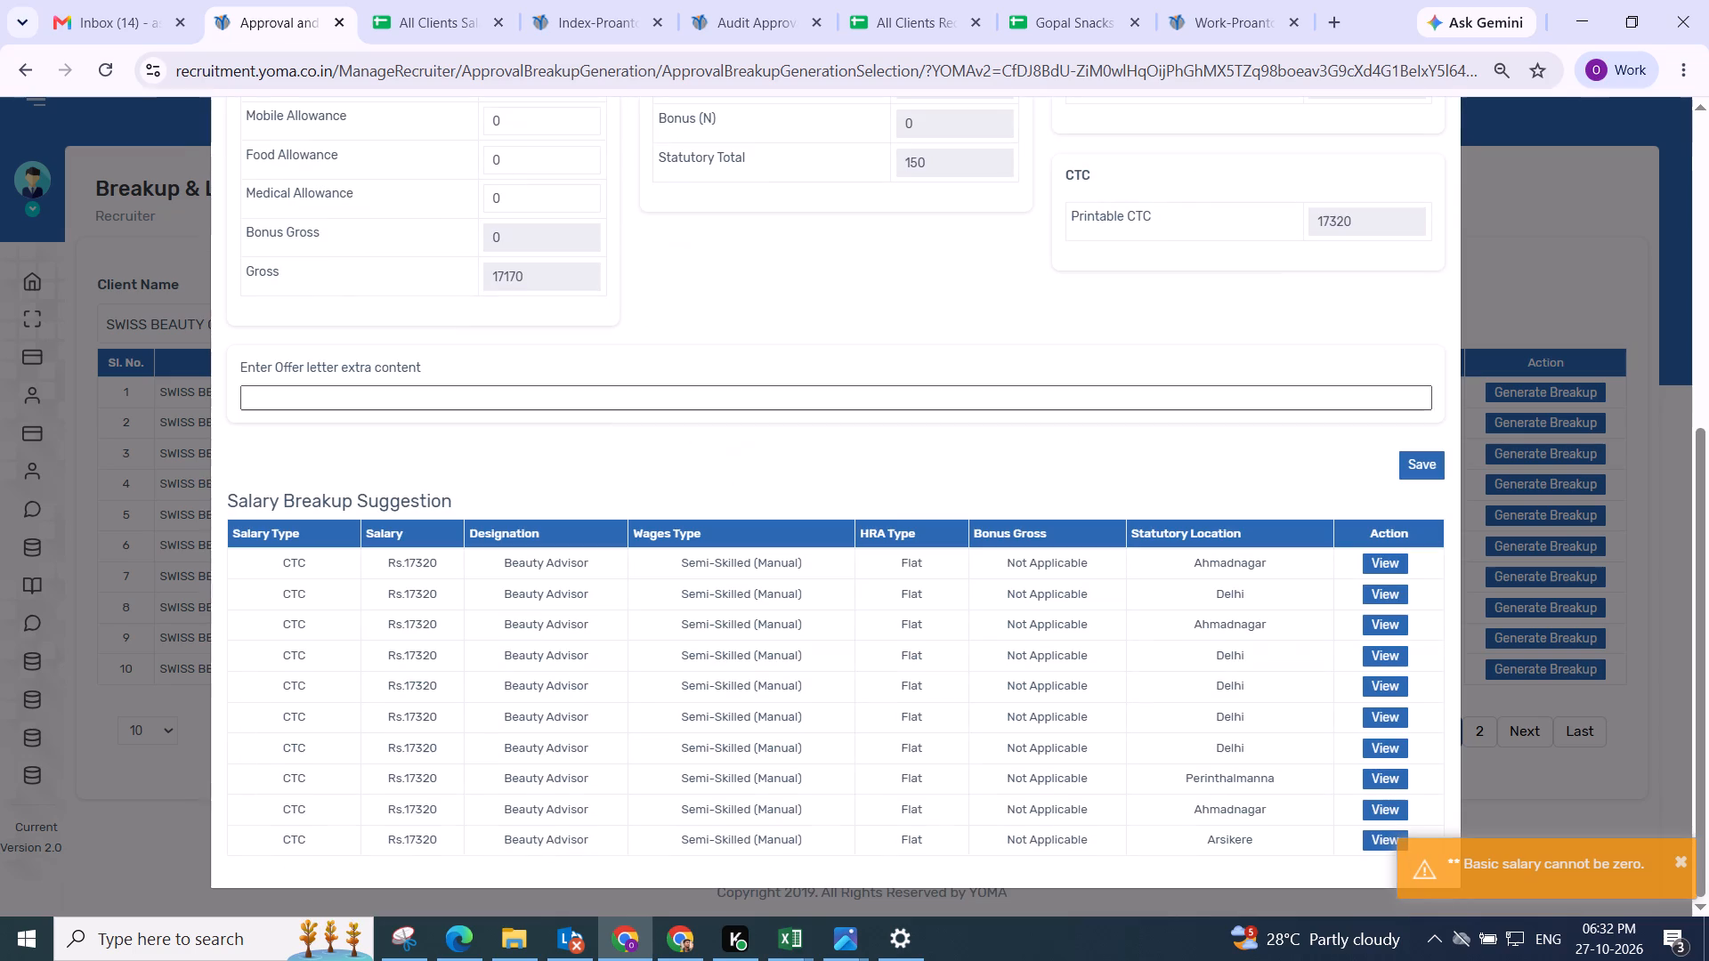
left_click(509, 275)
double_click(509, 275, "ctrl")
key("ctrl+c")
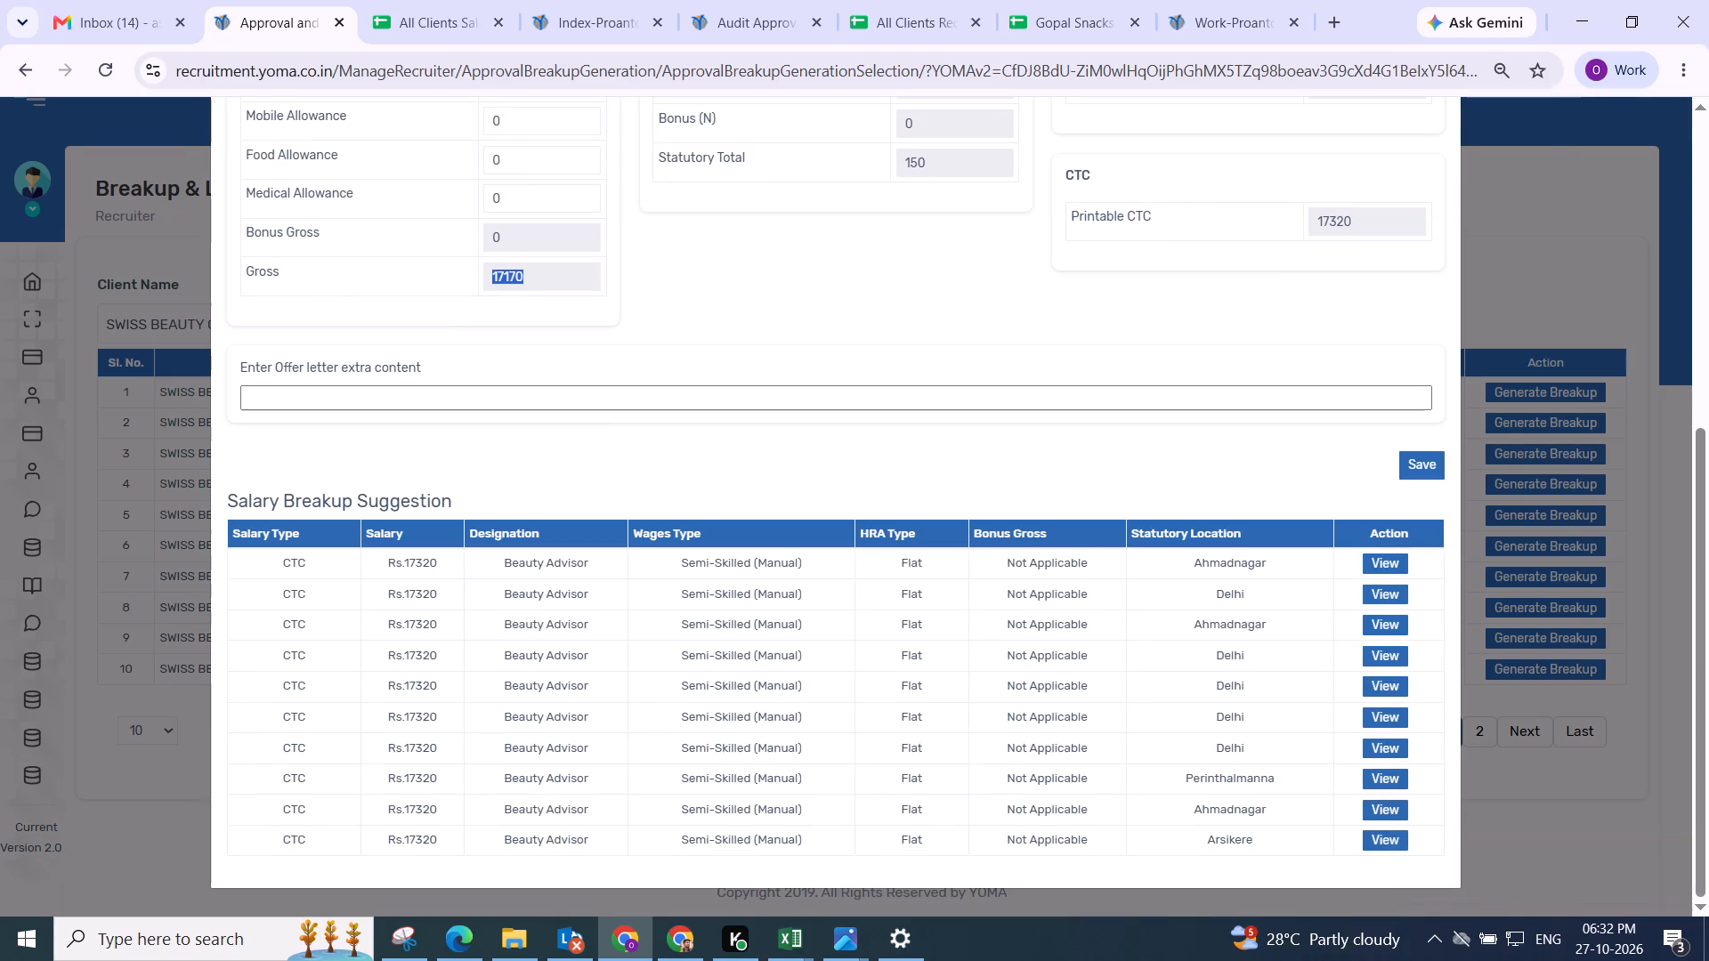
scroll(509, 275, "up", 3, "ctrl")
scroll(493, 371, "down", 1, "ctrl")
double_click(505, 328)
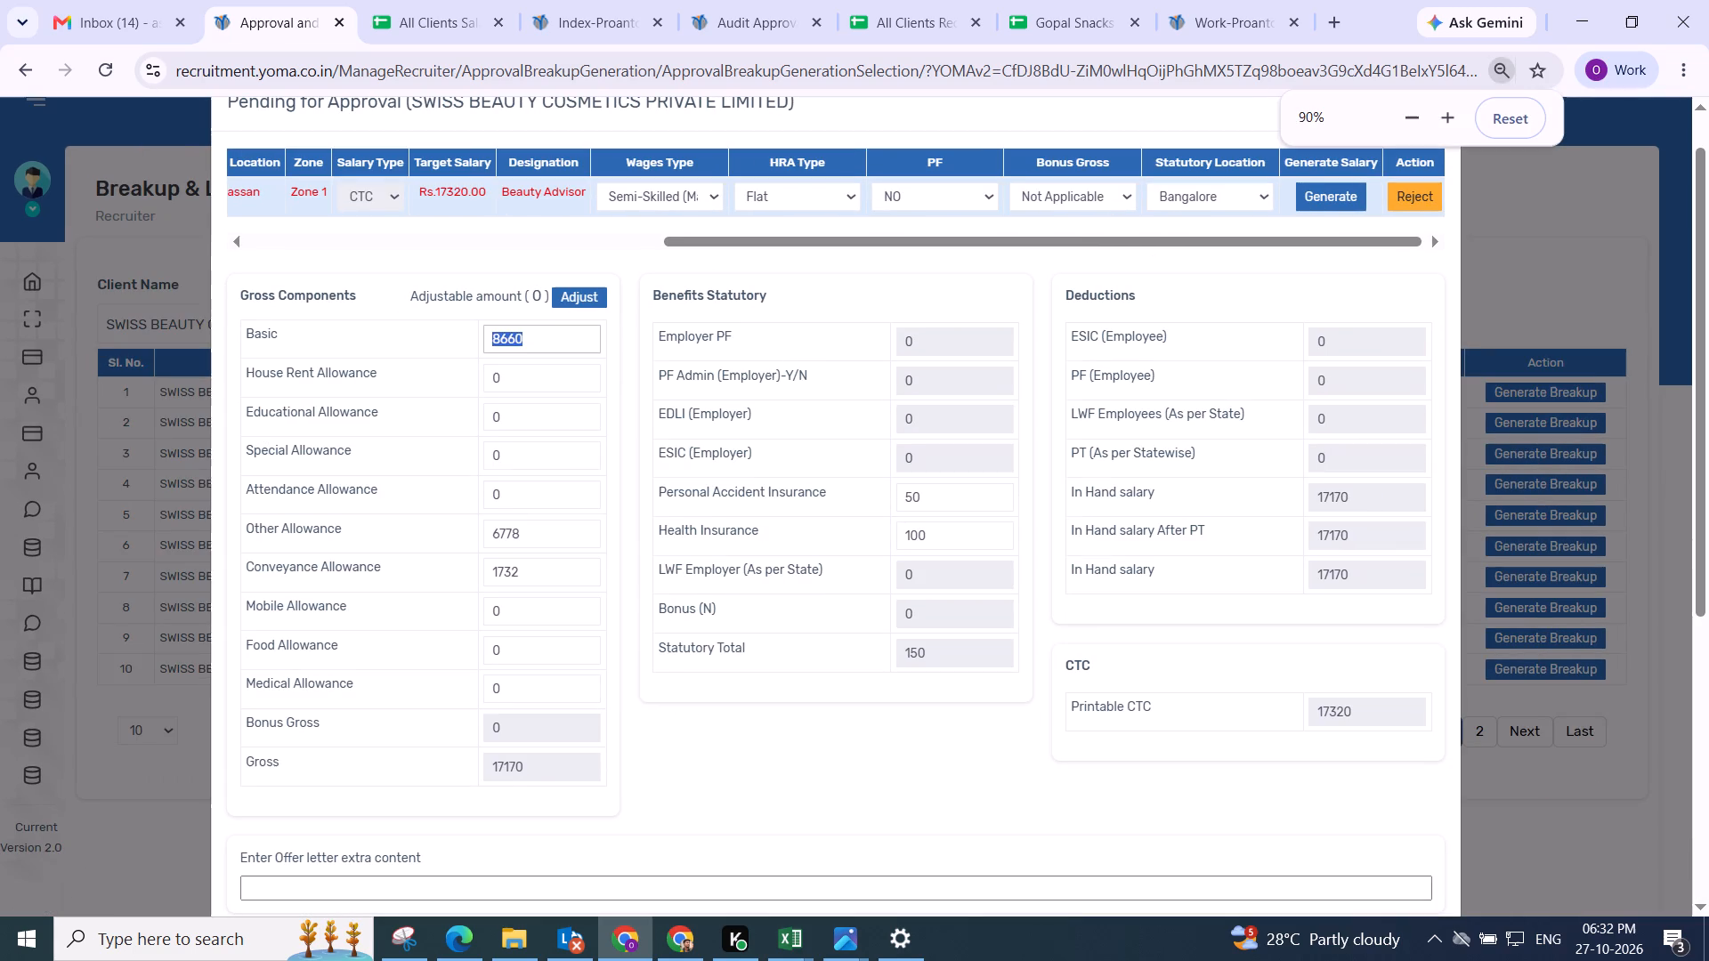
key("ctrl+v")
scroll(660, 407, "down", 3)
left_click(730, 288)
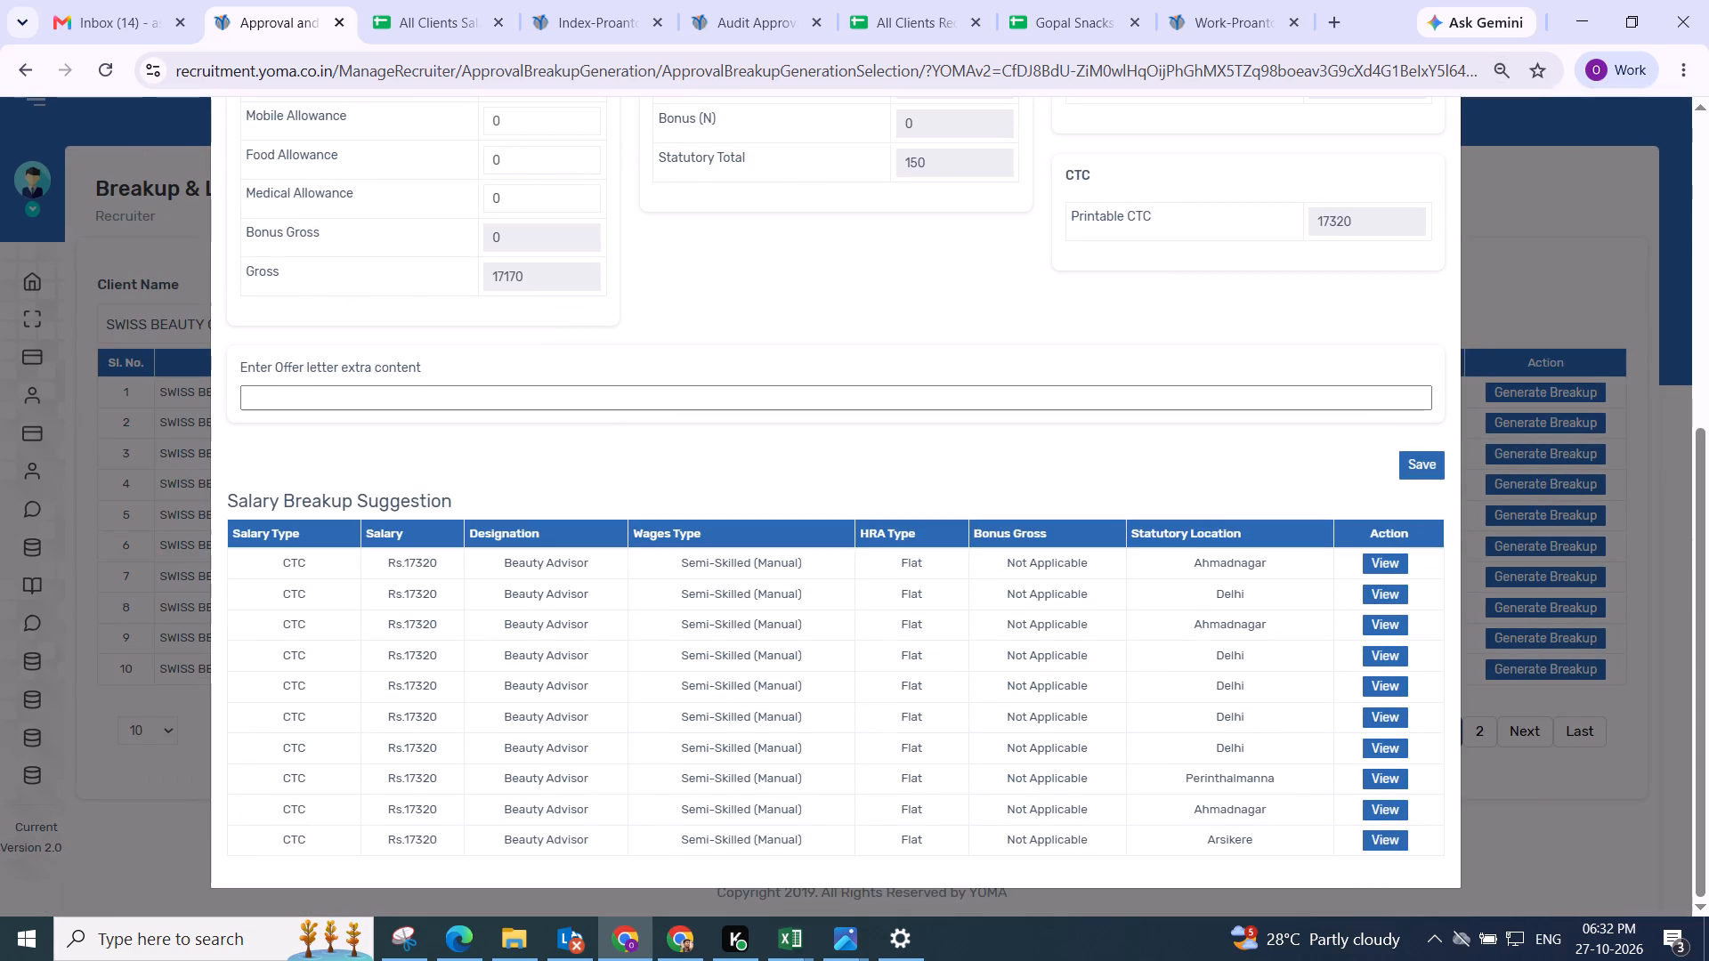
Save the Hassan Beauty Advisor's salary breakup.
left_click(1421, 460)
left_click(923, 629)
scroll(912, 585, "up", 3)
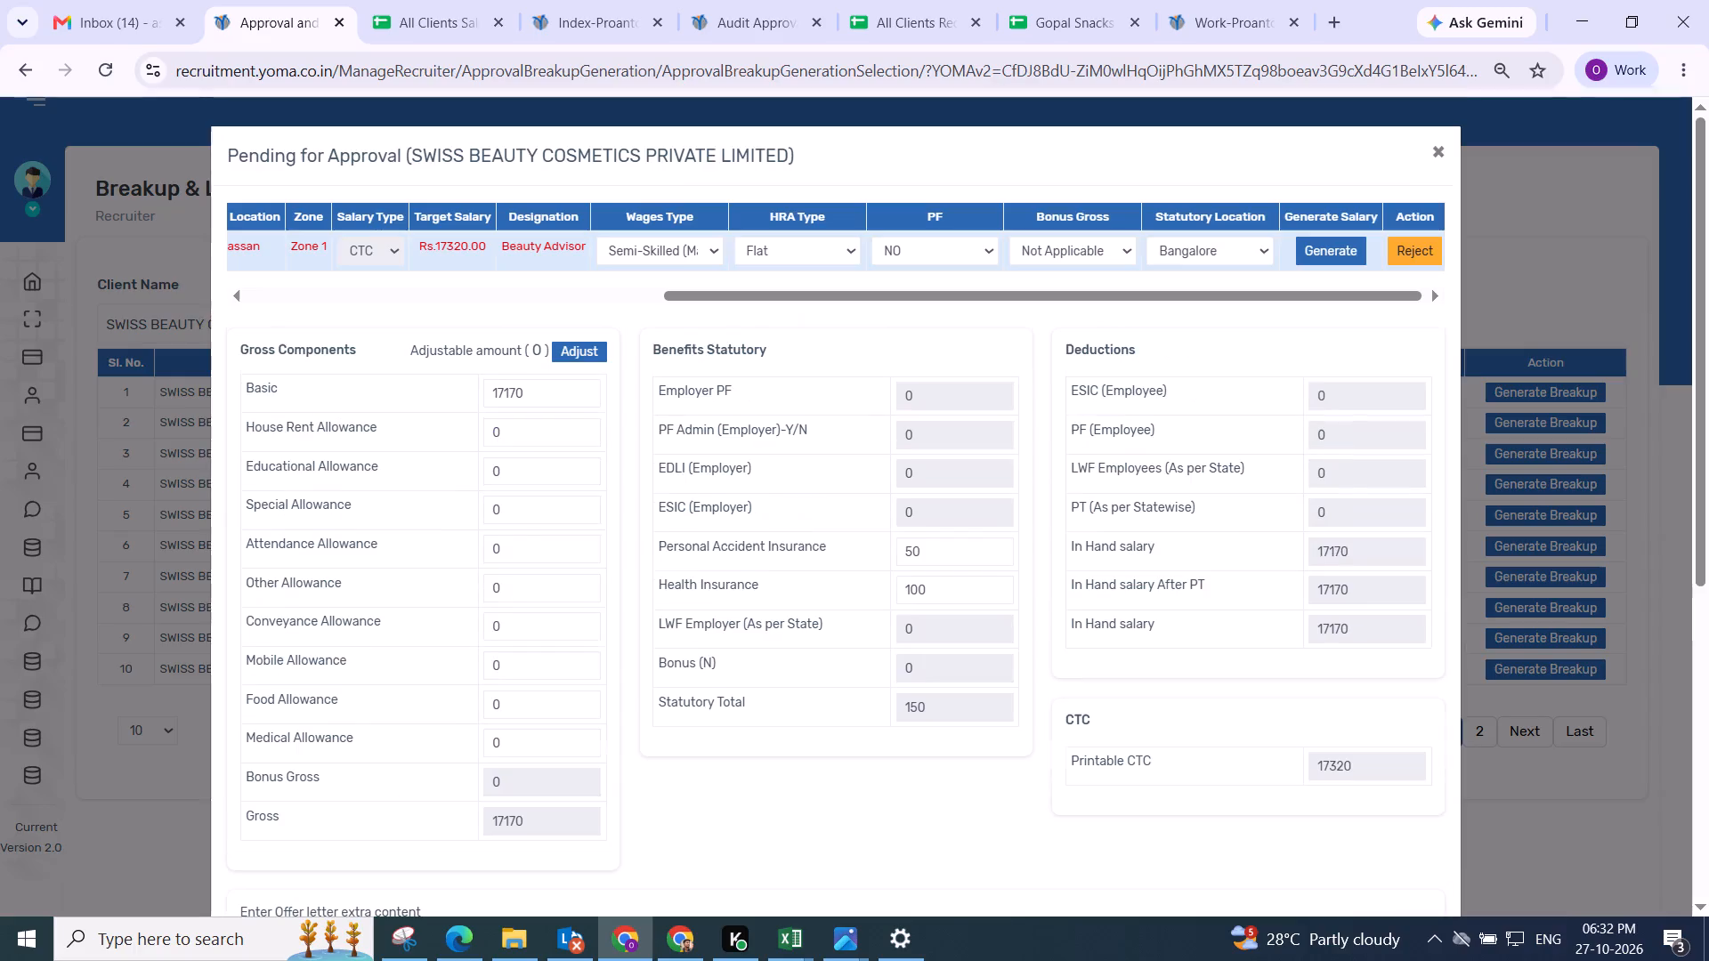
scroll(943, 420, "down", 3)
scroll(943, 420, "up", 4)
scroll(943, 420, "down", 3)
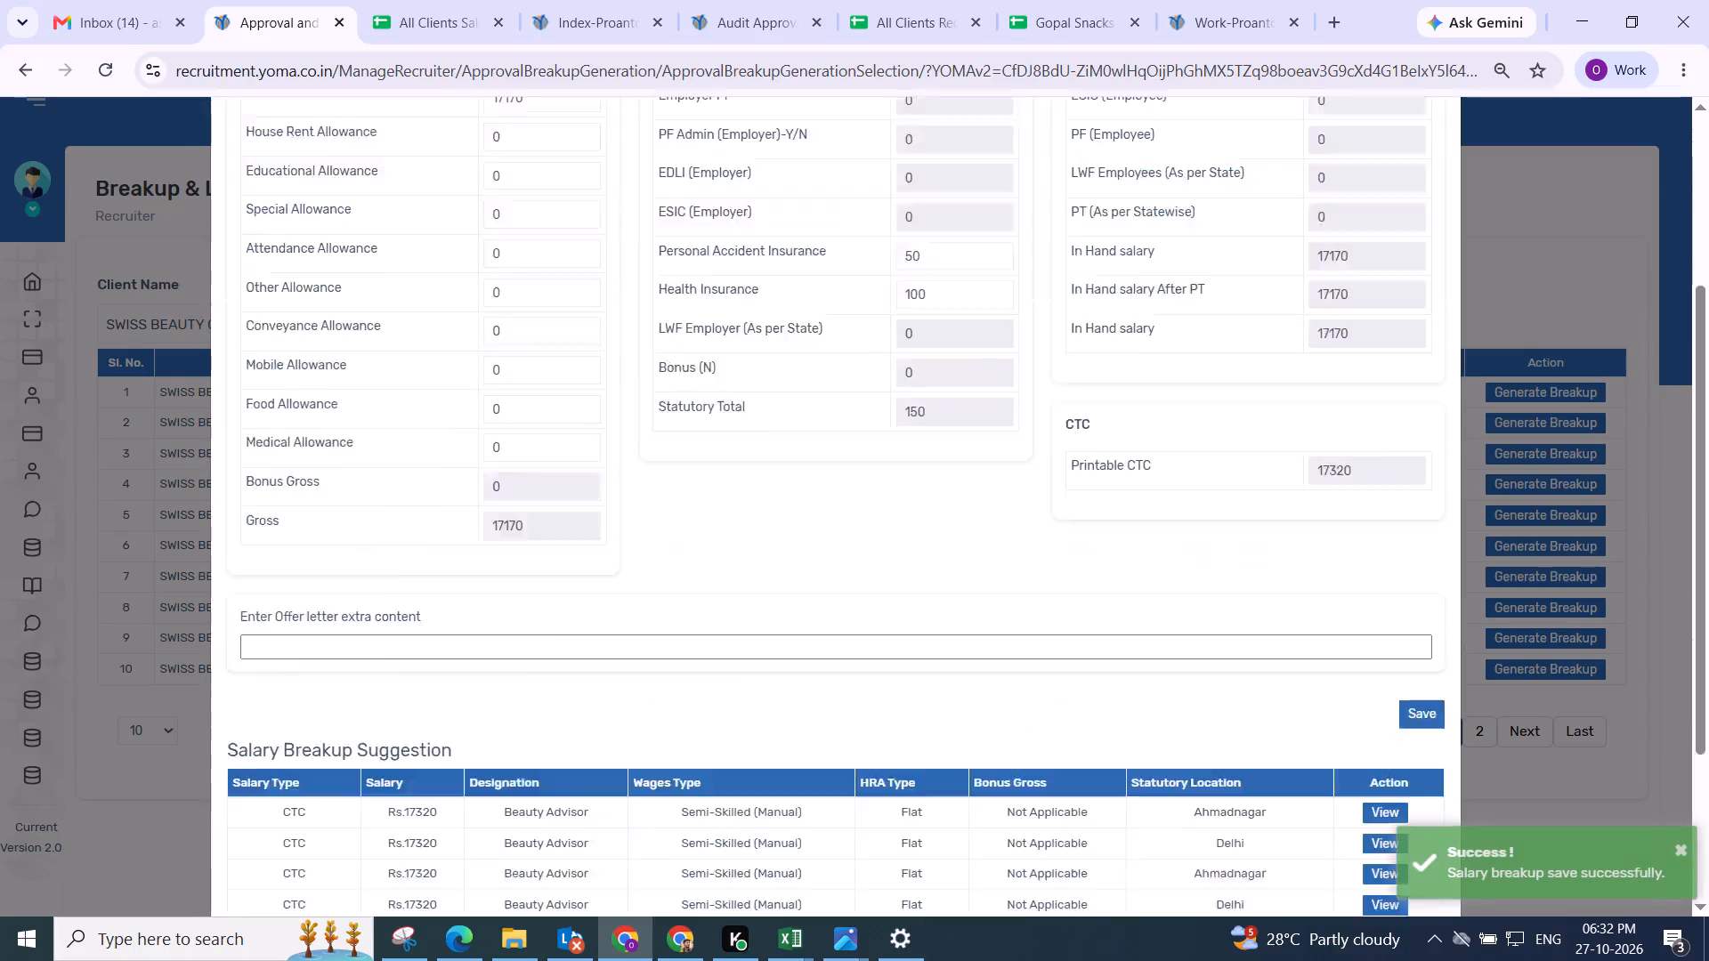
scroll(943, 420, "down", 3)
scroll(943, 420, "up", 3)
scroll(1115, 509, "up", 3)
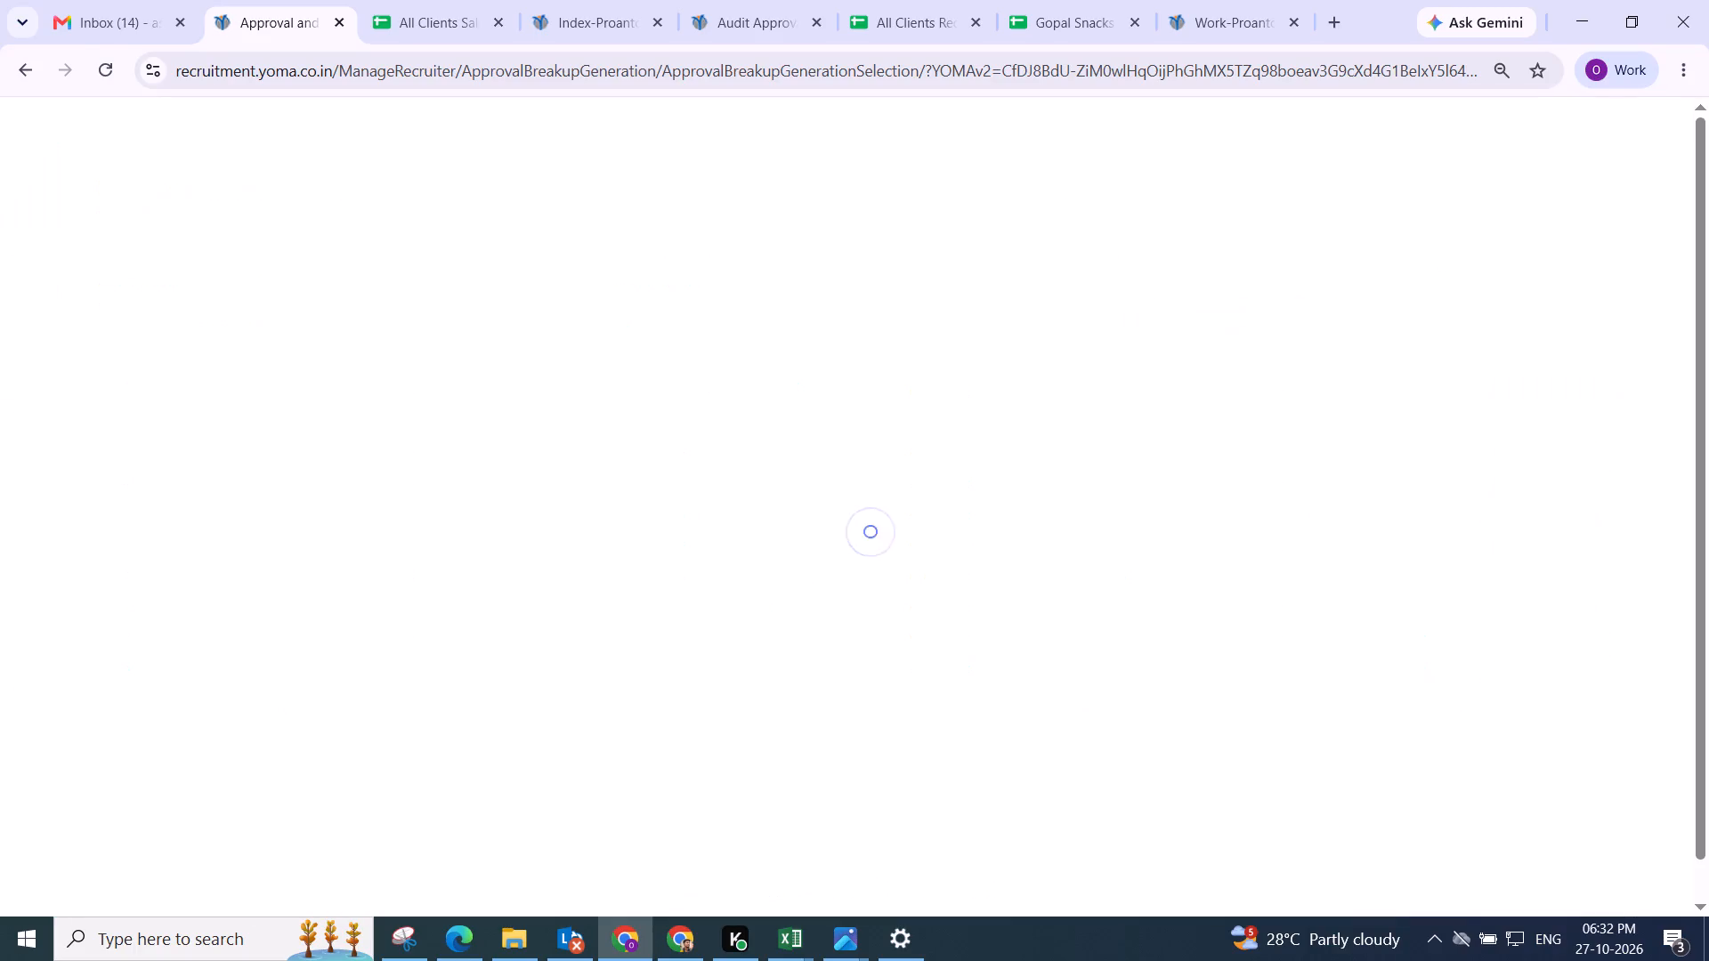
Open the Gulbarga Beauty Advisor's pending breakup and set wages type to Semi-Skilled (Manual) and HRA type to Percentage.
left_click(1563, 424)
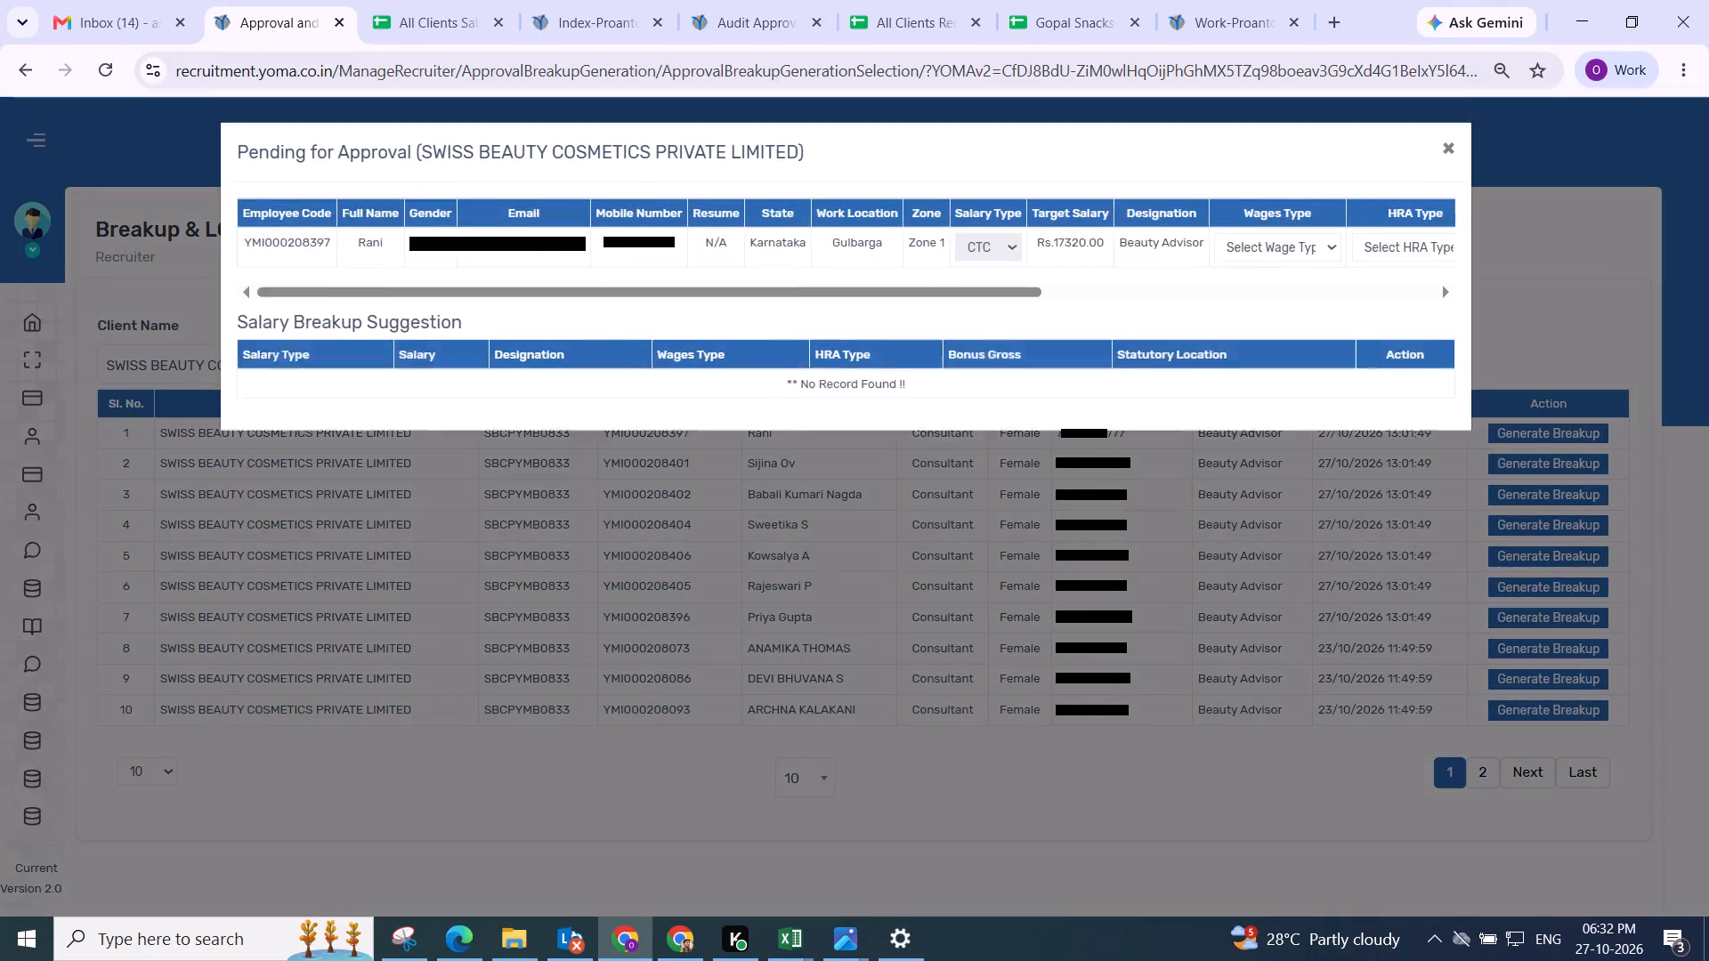
left_click_drag(649, 295, 1663, 398)
left_click(666, 247)
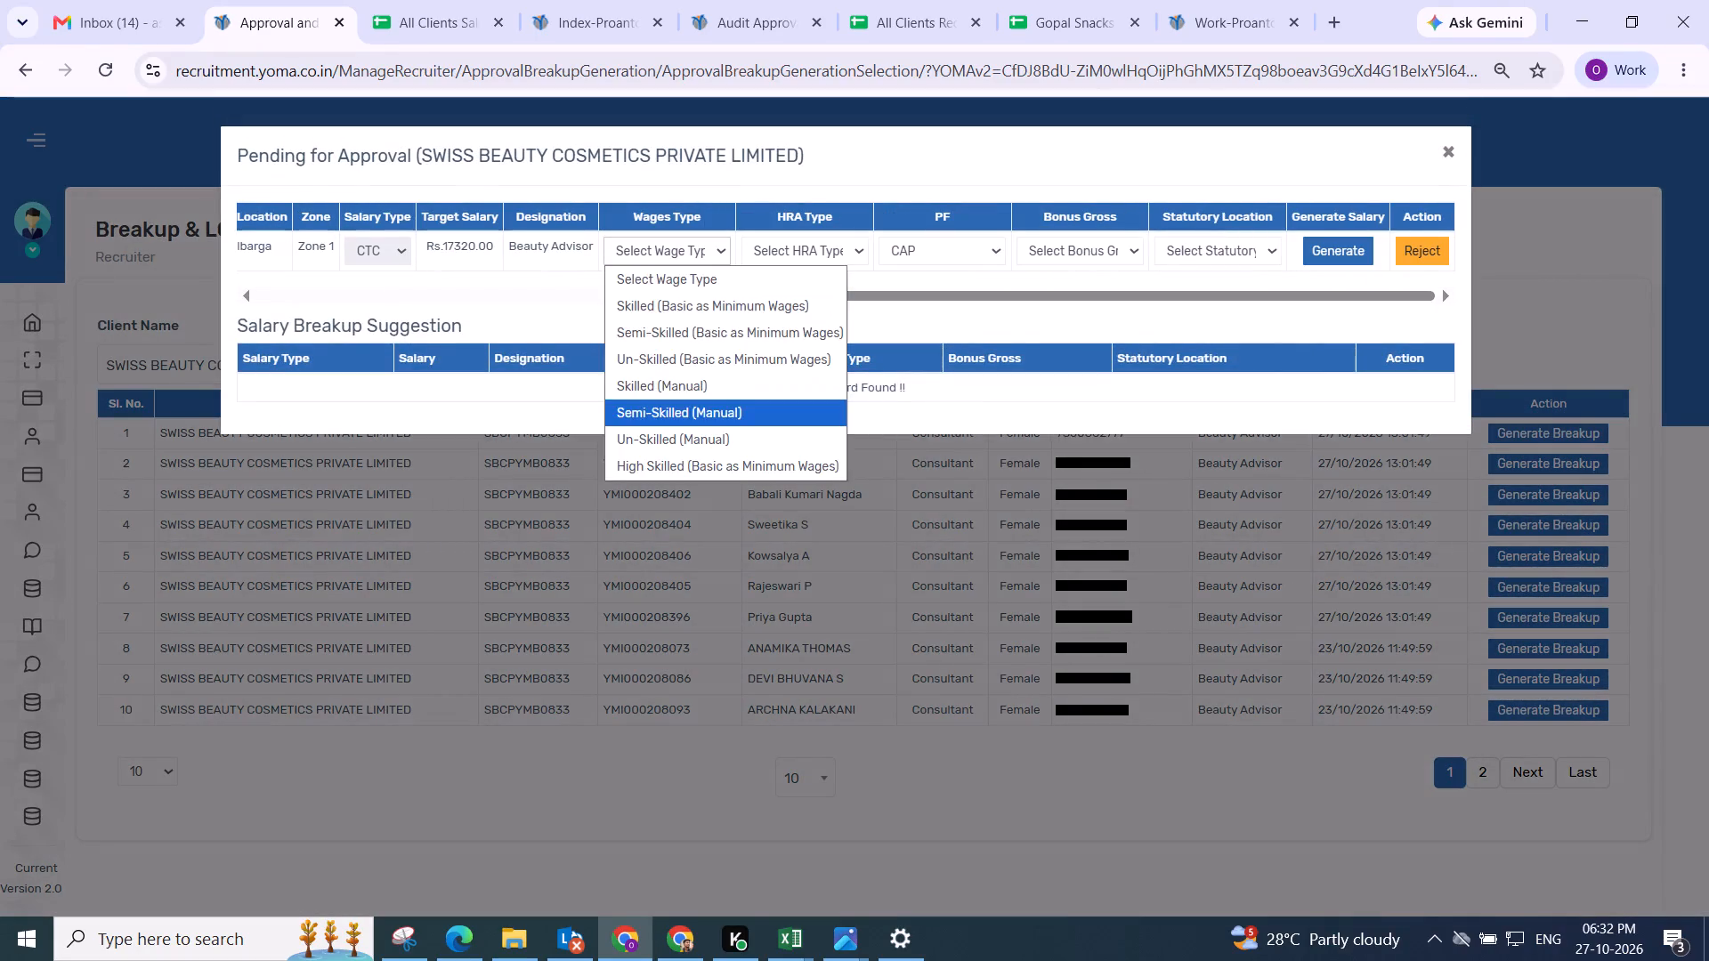
left_click(695, 404)
left_click(754, 269)
left_click(772, 256)
left_click_drag(780, 330, 780, 317)
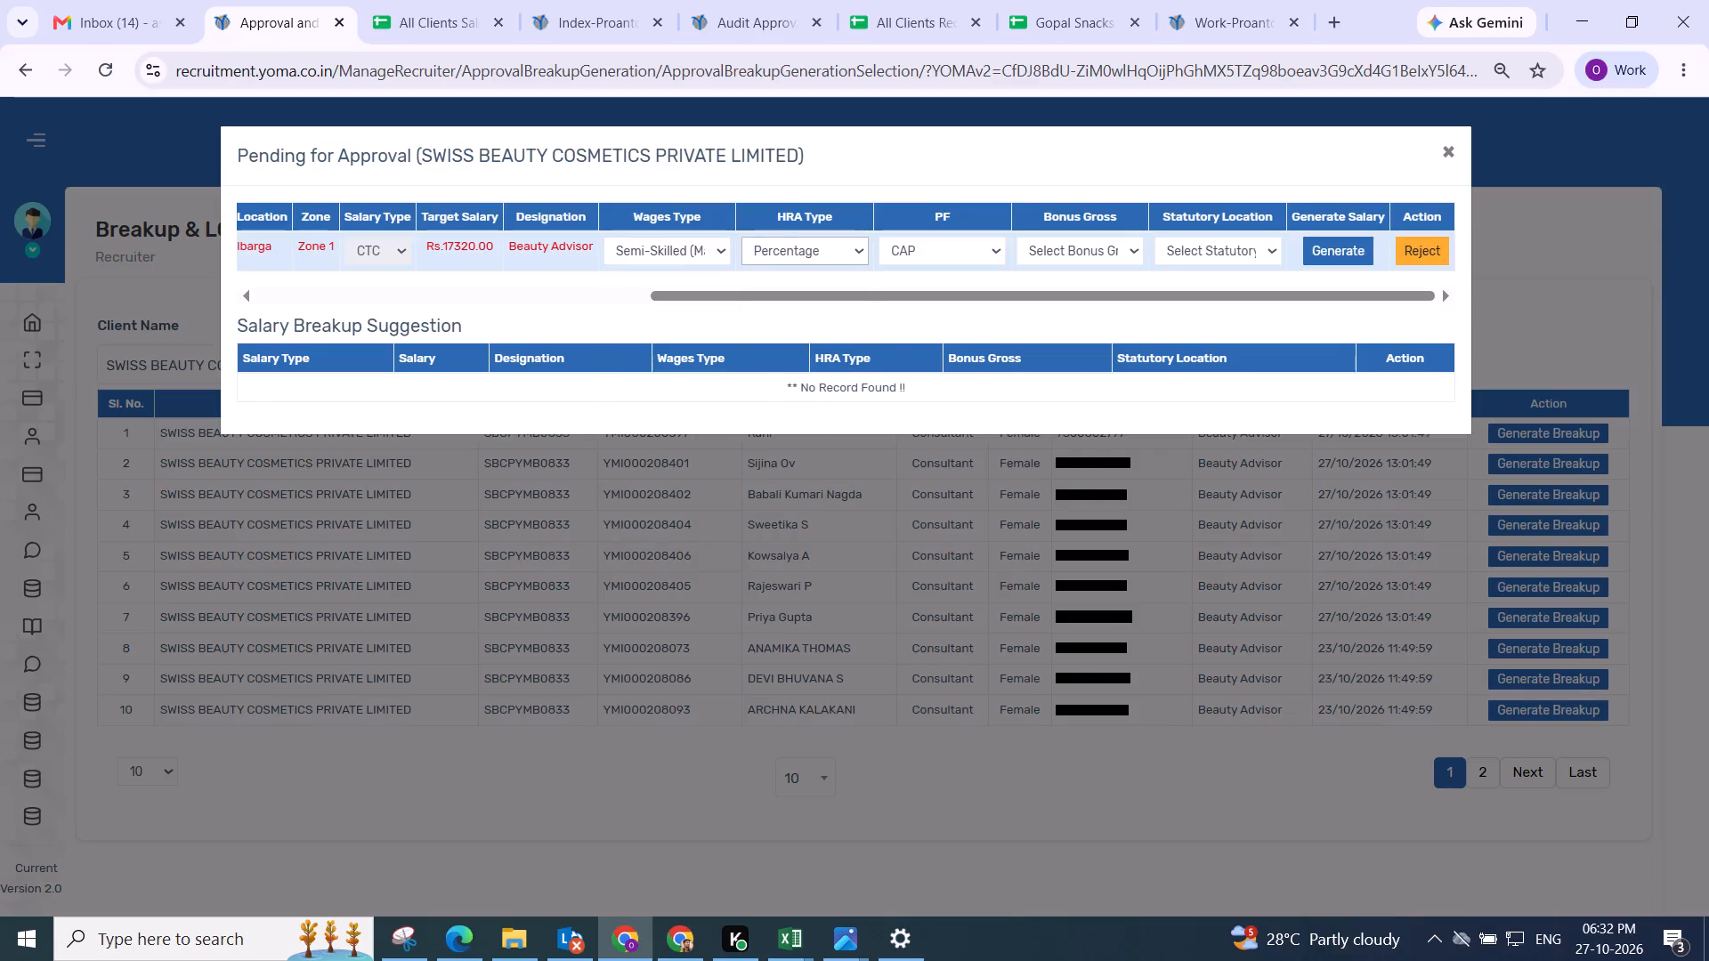
Generate the Gulbarga Beauty Advisor's breakup with PF NO, HRA type Flat, Bonus Gross Not Applicable and statutory location Bangalore.
left_click(926, 244)
left_click(936, 351)
left_click(793, 237)
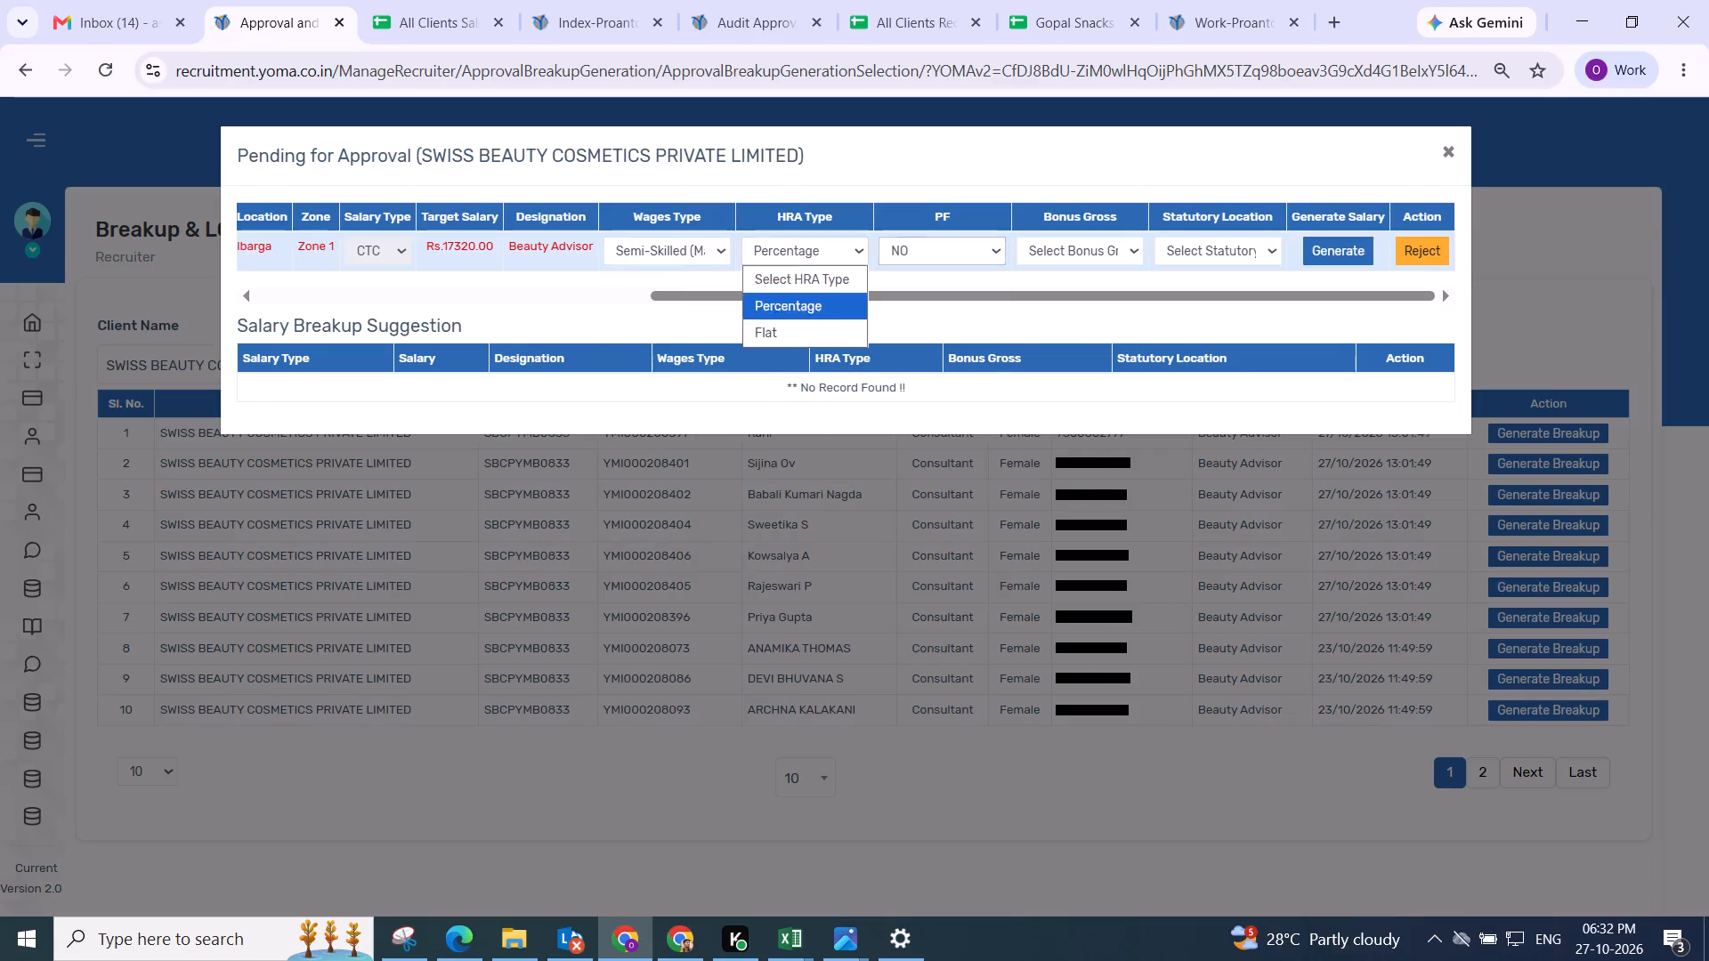
left_click(805, 328)
left_click(1058, 254)
left_click(1075, 354)
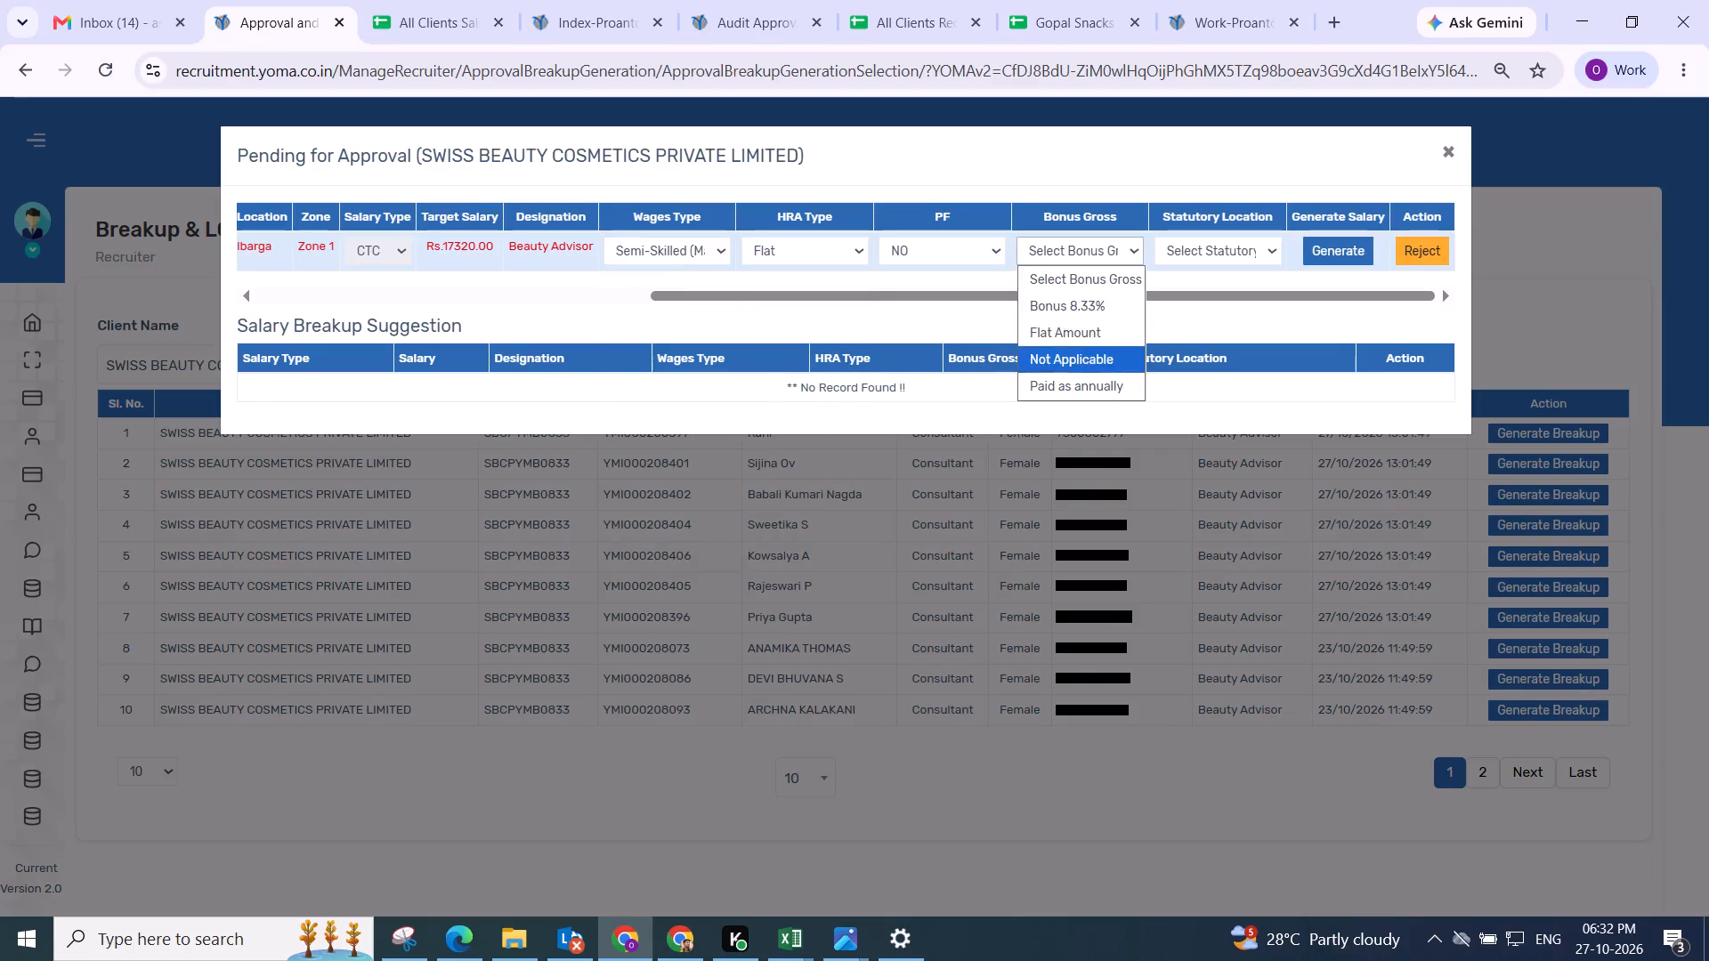
left_click(1162, 244)
left_click(1171, 364)
left_click(1324, 253)
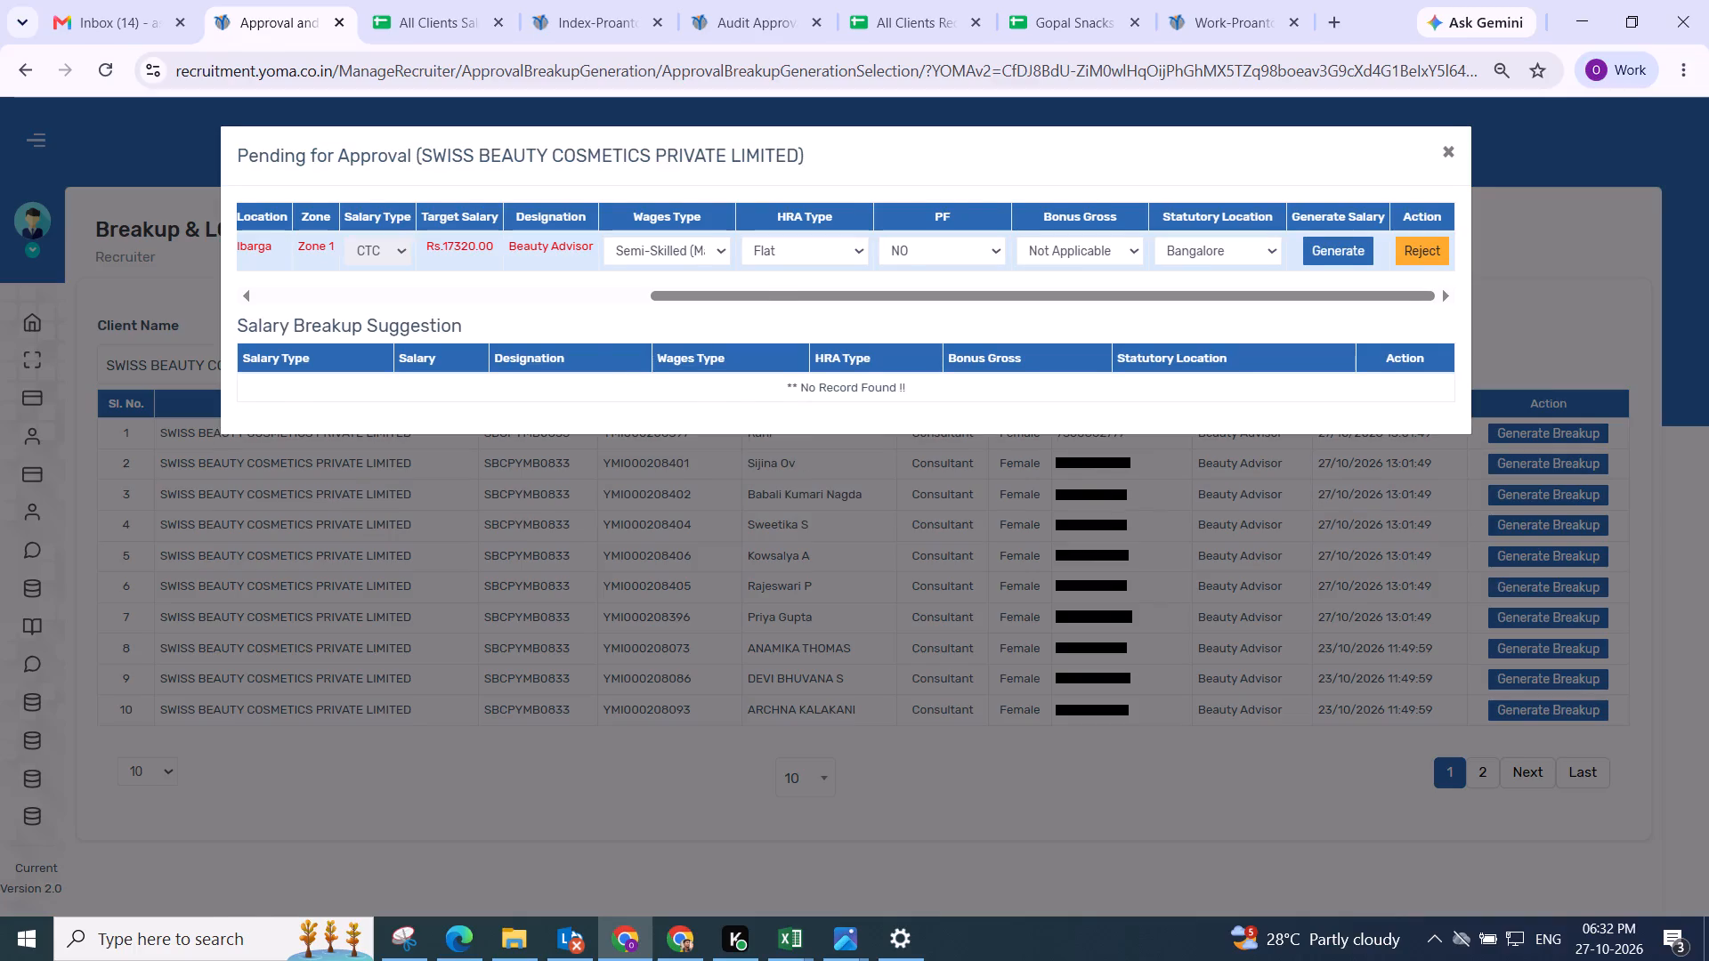
Adjust the Gulbarga Beauty Advisor's salary components and set Basic to the full gross of 17170.
left_click(573, 353)
scroll(613, 440, "down", 2)
scroll(652, 318, "up", 1)
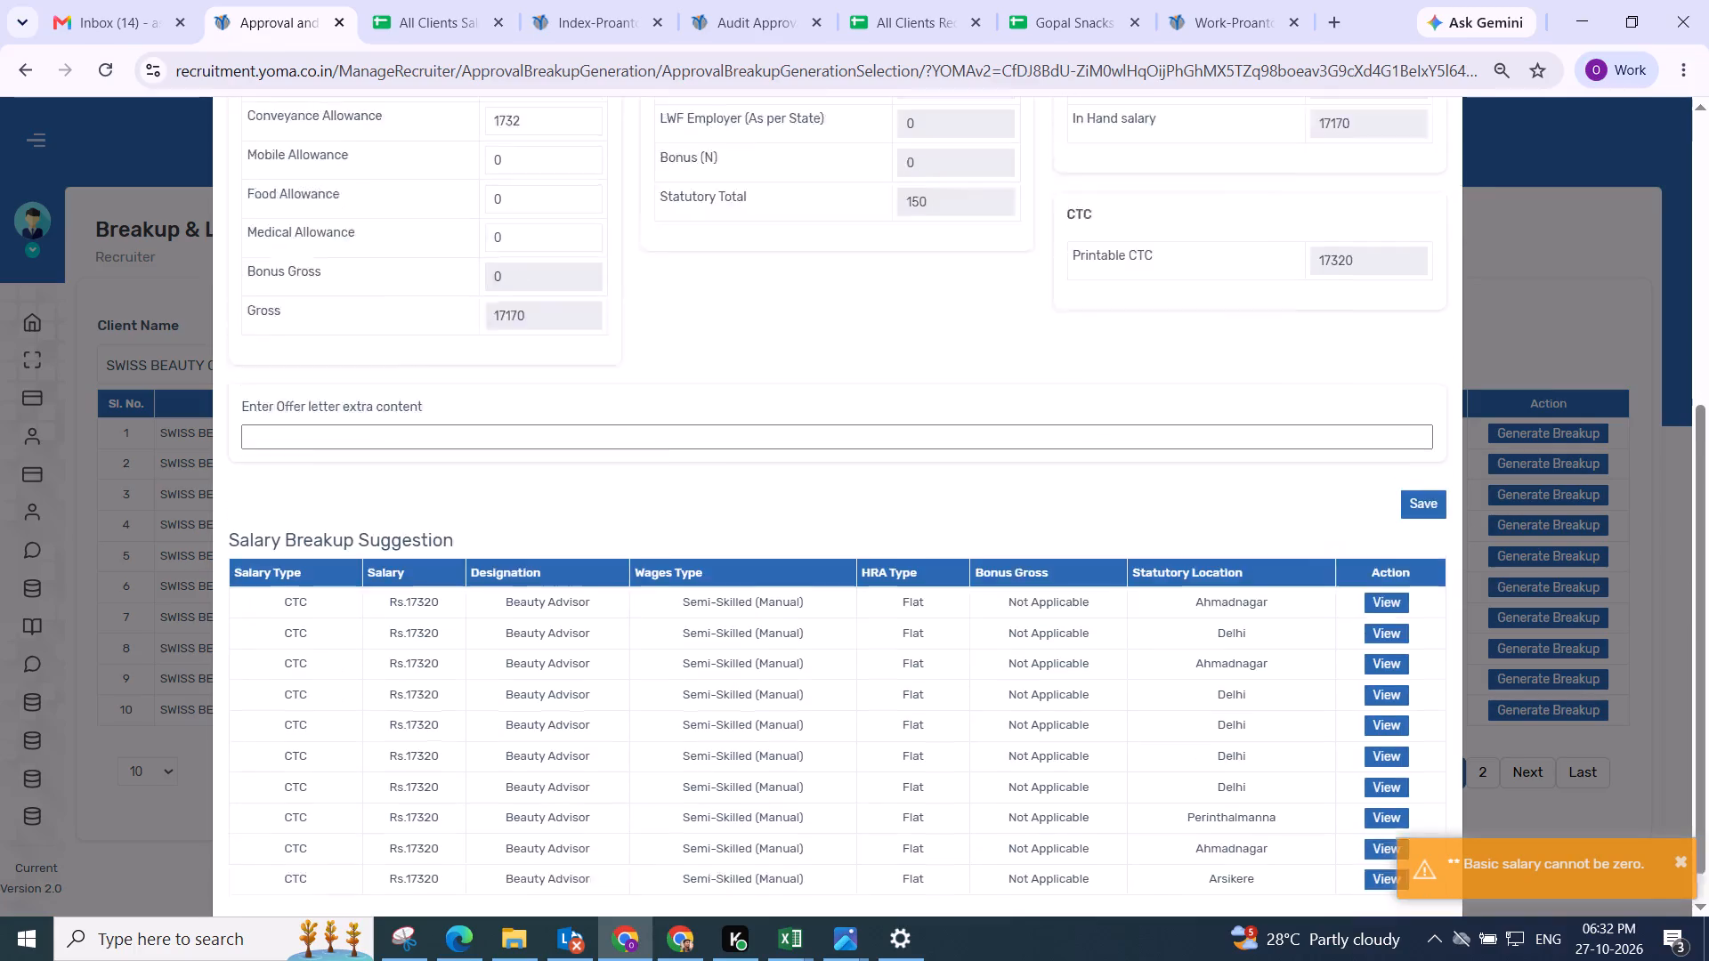
scroll(652, 318, "up", 1)
scroll(633, 422, "down", 2)
left_click(839, 278)
scroll(670, 316, "up", 2)
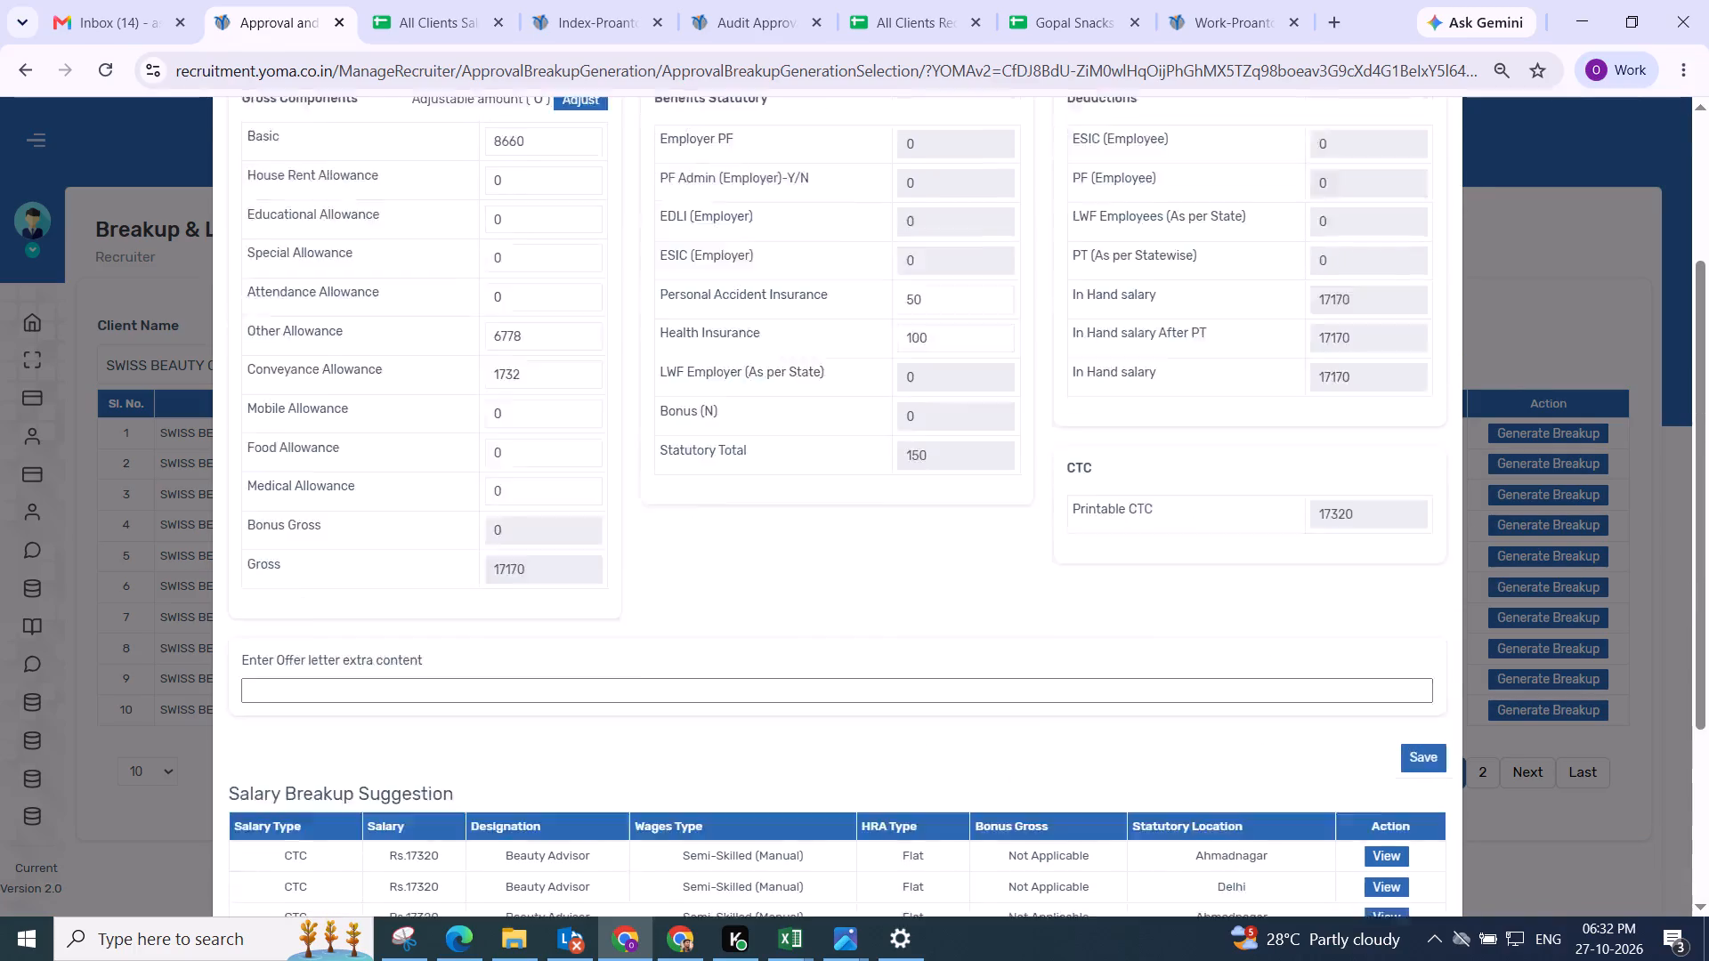
scroll(575, 476, "down", 3)
double_click(515, 271)
key("ctrl+c")
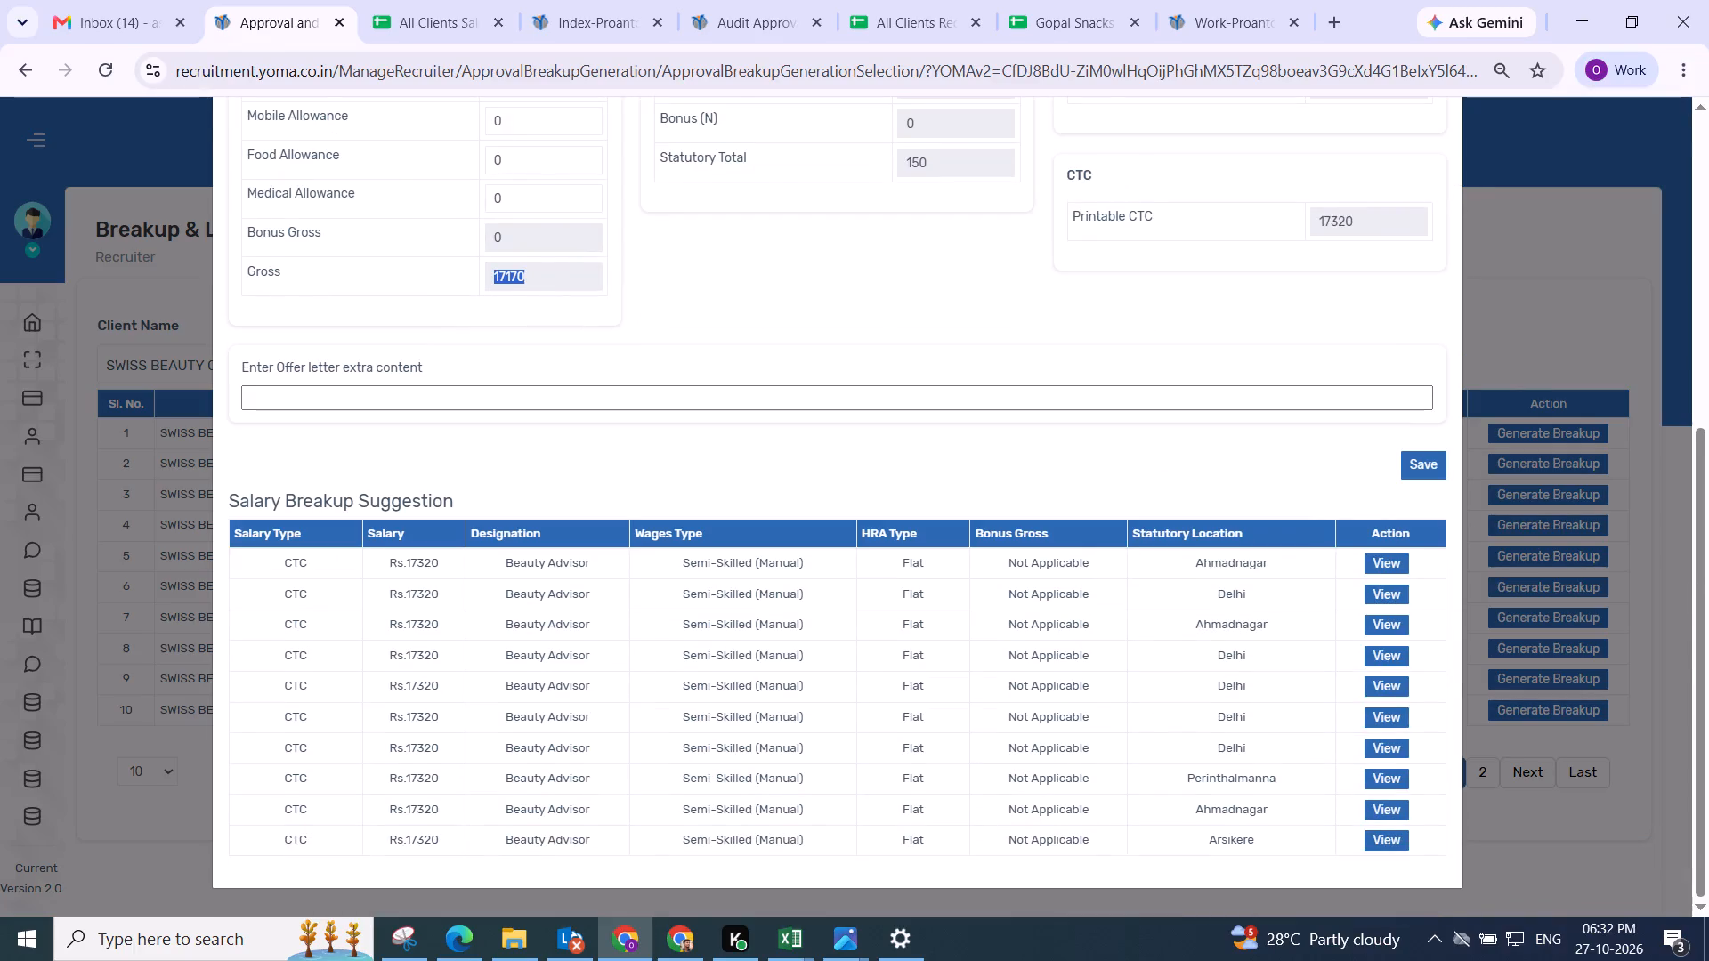
scroll(523, 288, "up", 3)
triple_click(504, 393)
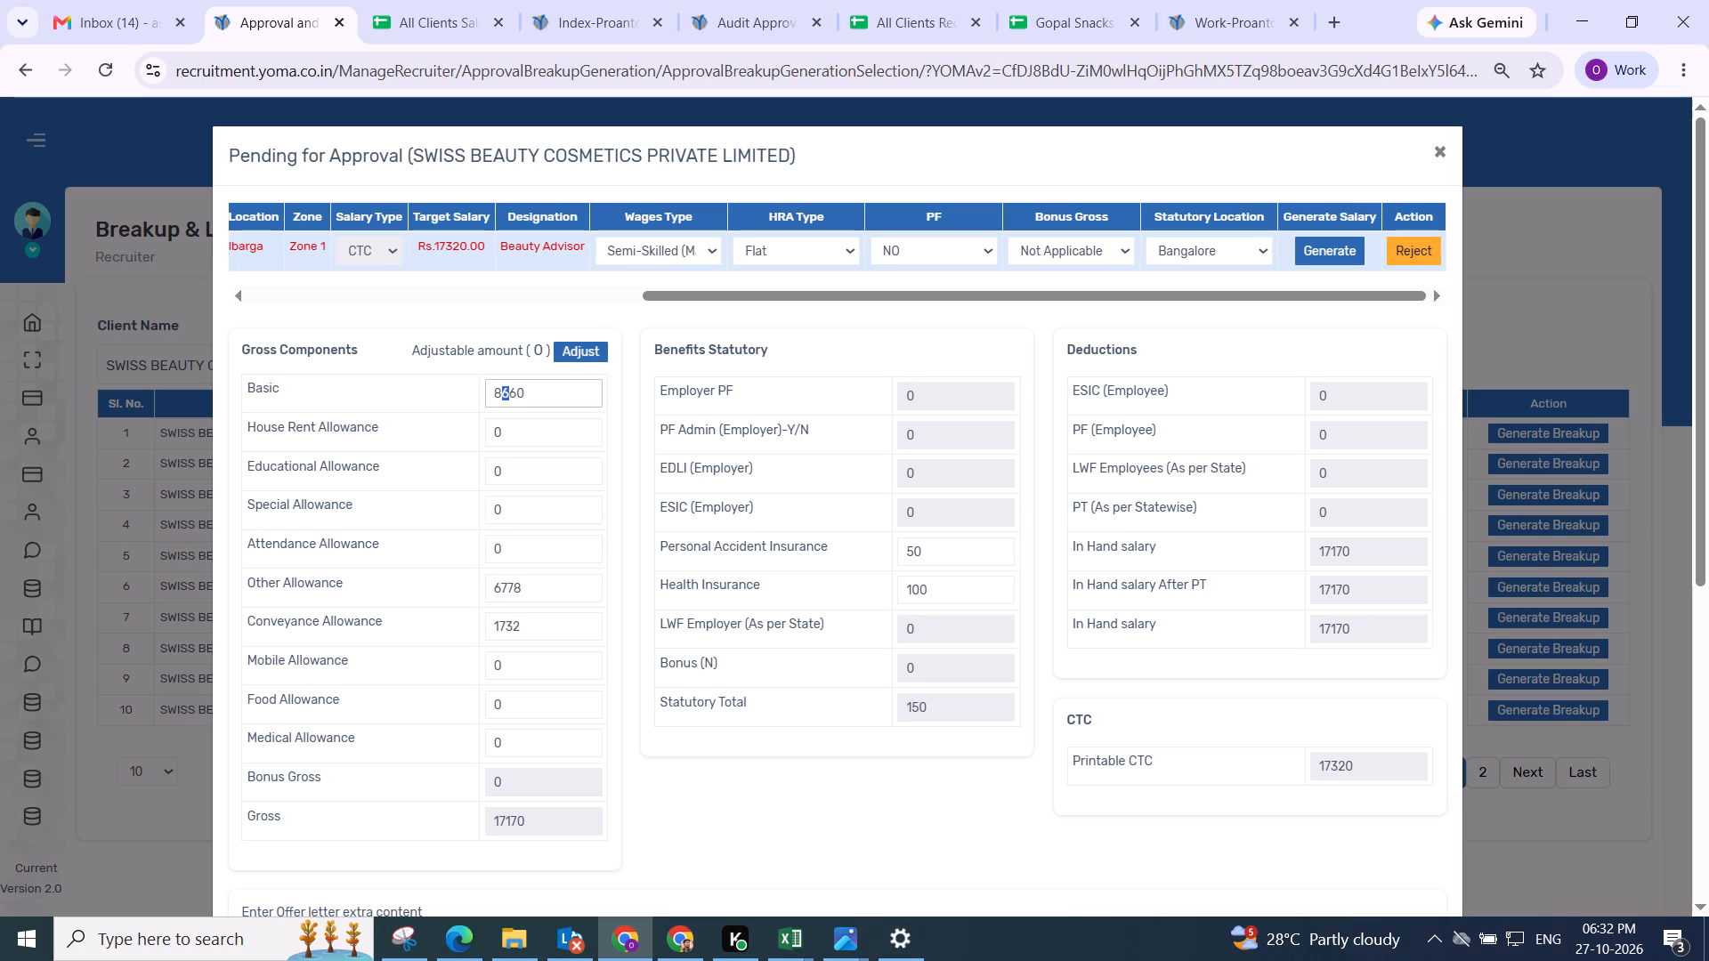
double_click(506, 391, "ctrl")
key("ctrl+v")
scroll(627, 438, "down", 2)
left_click_drag(834, 281, 845, 291)
Save the Gulbarga Beauty Advisor's salary breakup.
left_click(1413, 464)
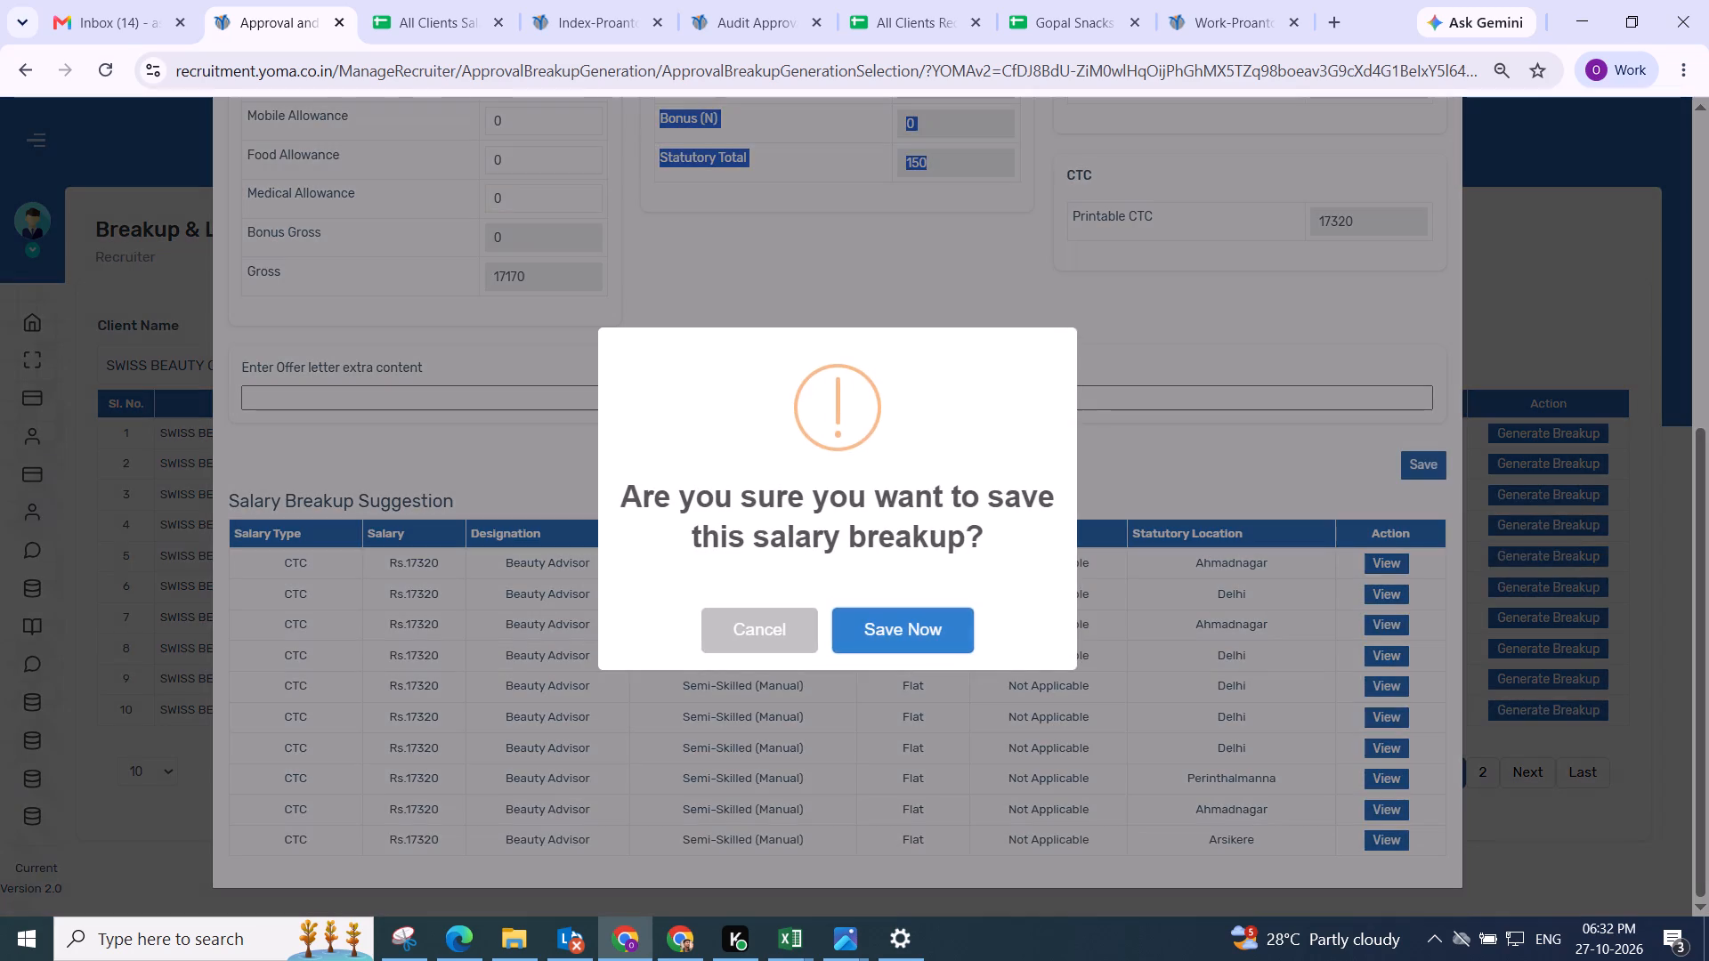
left_click(878, 616)
scroll(713, 459, "up", 2)
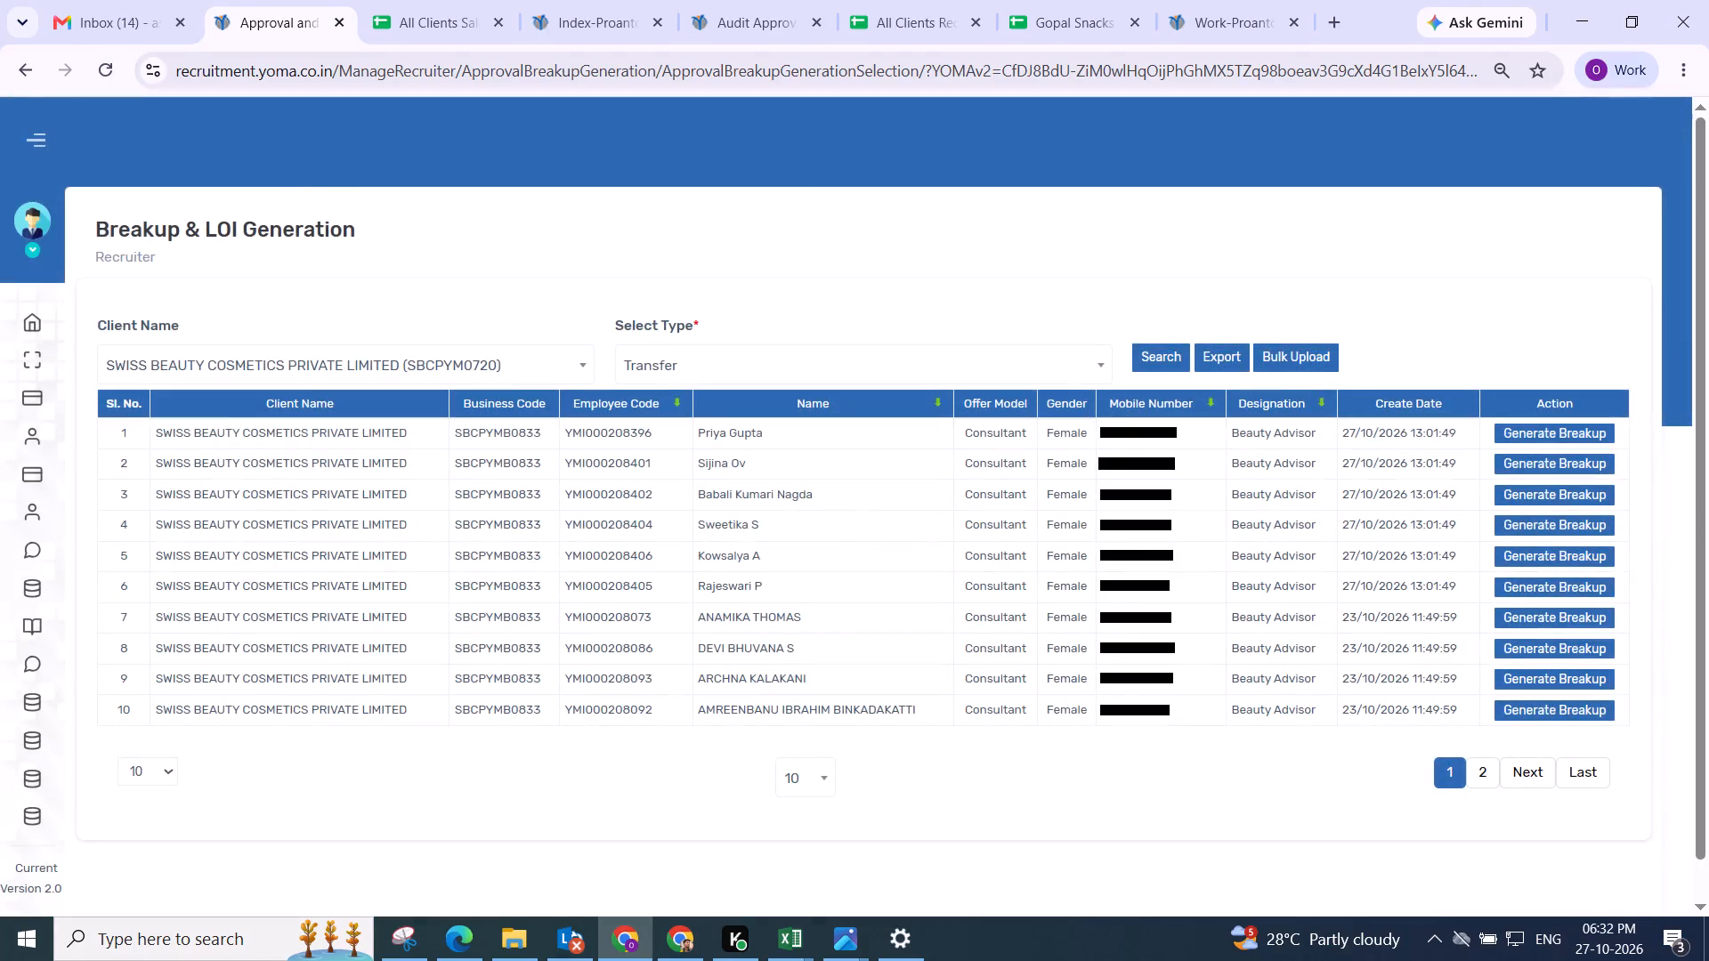
Open the Varanasi Beauty Advisor's pending breakup and set wages type to Semi-Skilled (Manual) and HRA type to Flat.
left_click(1548, 446)
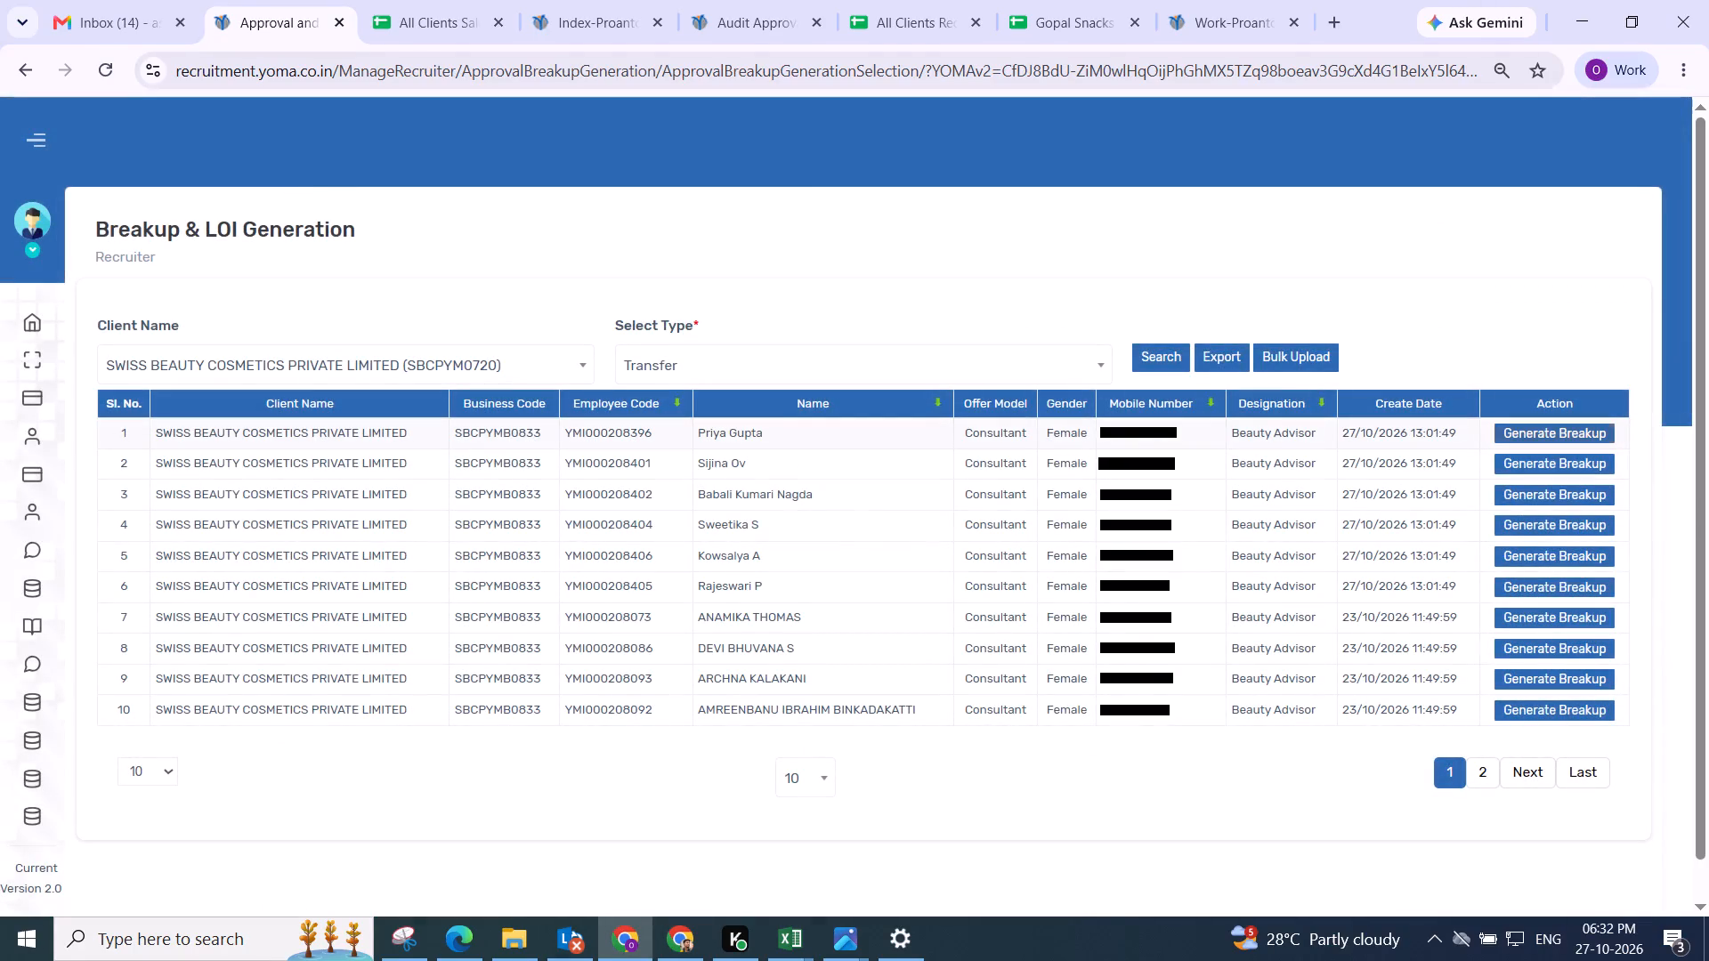
left_click(1546, 434)
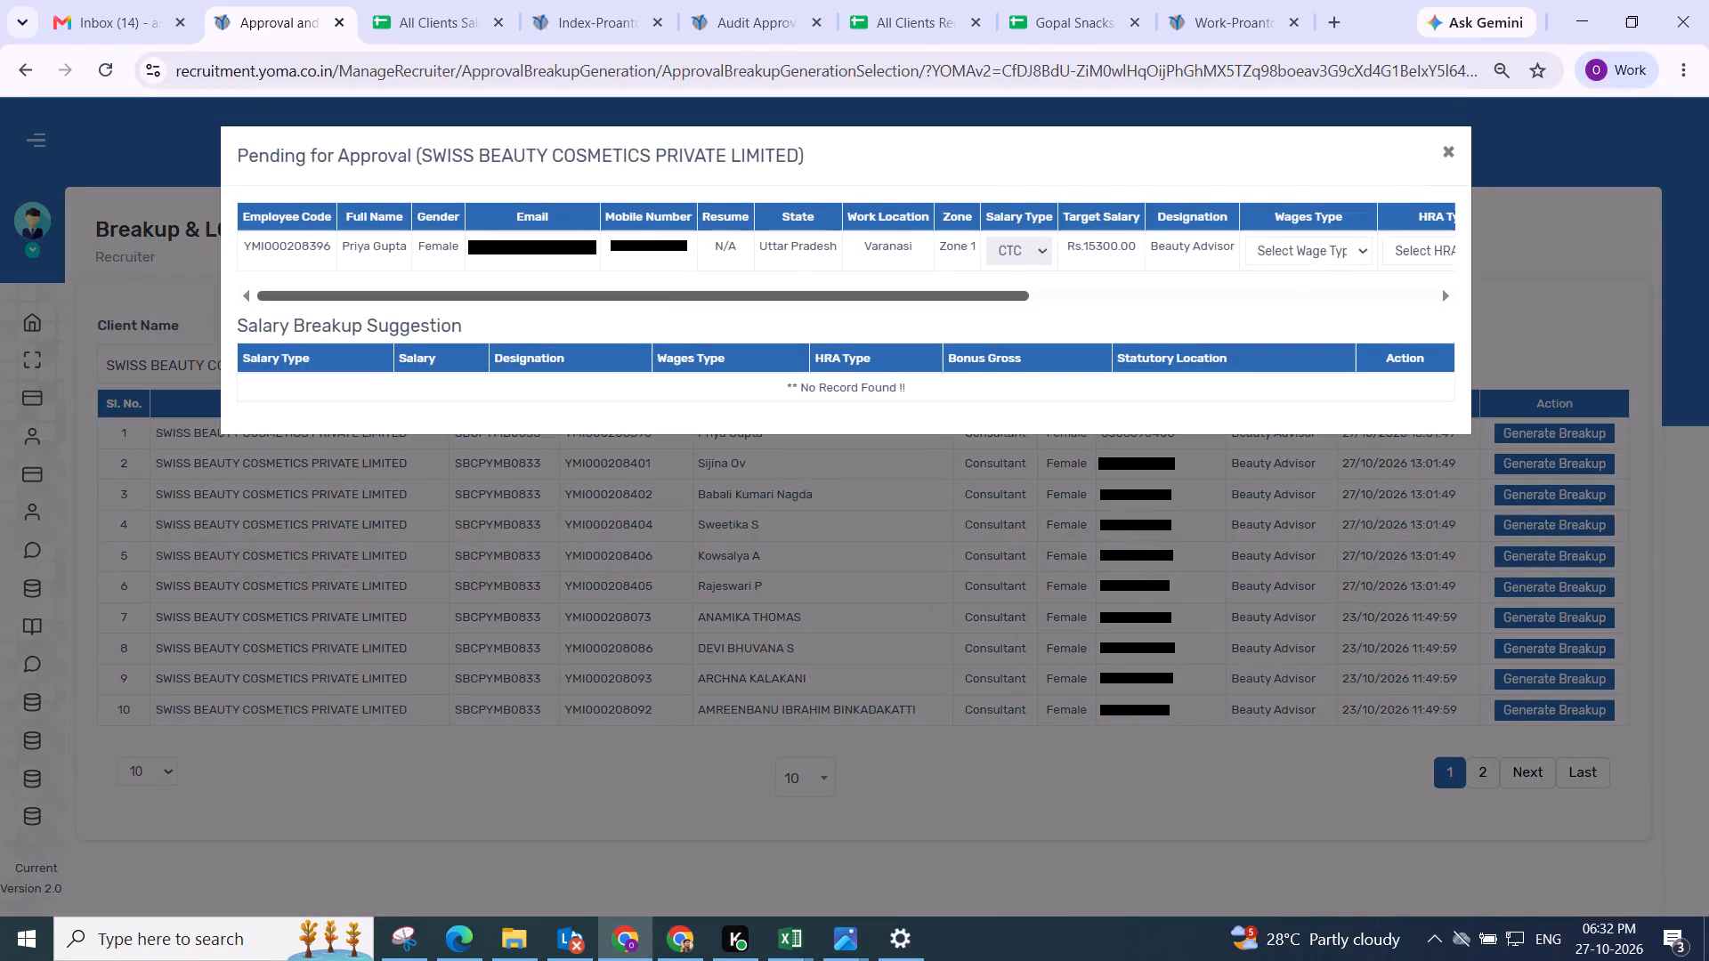
left_click_drag(523, 303, 1524, 293)
left_click(684, 252)
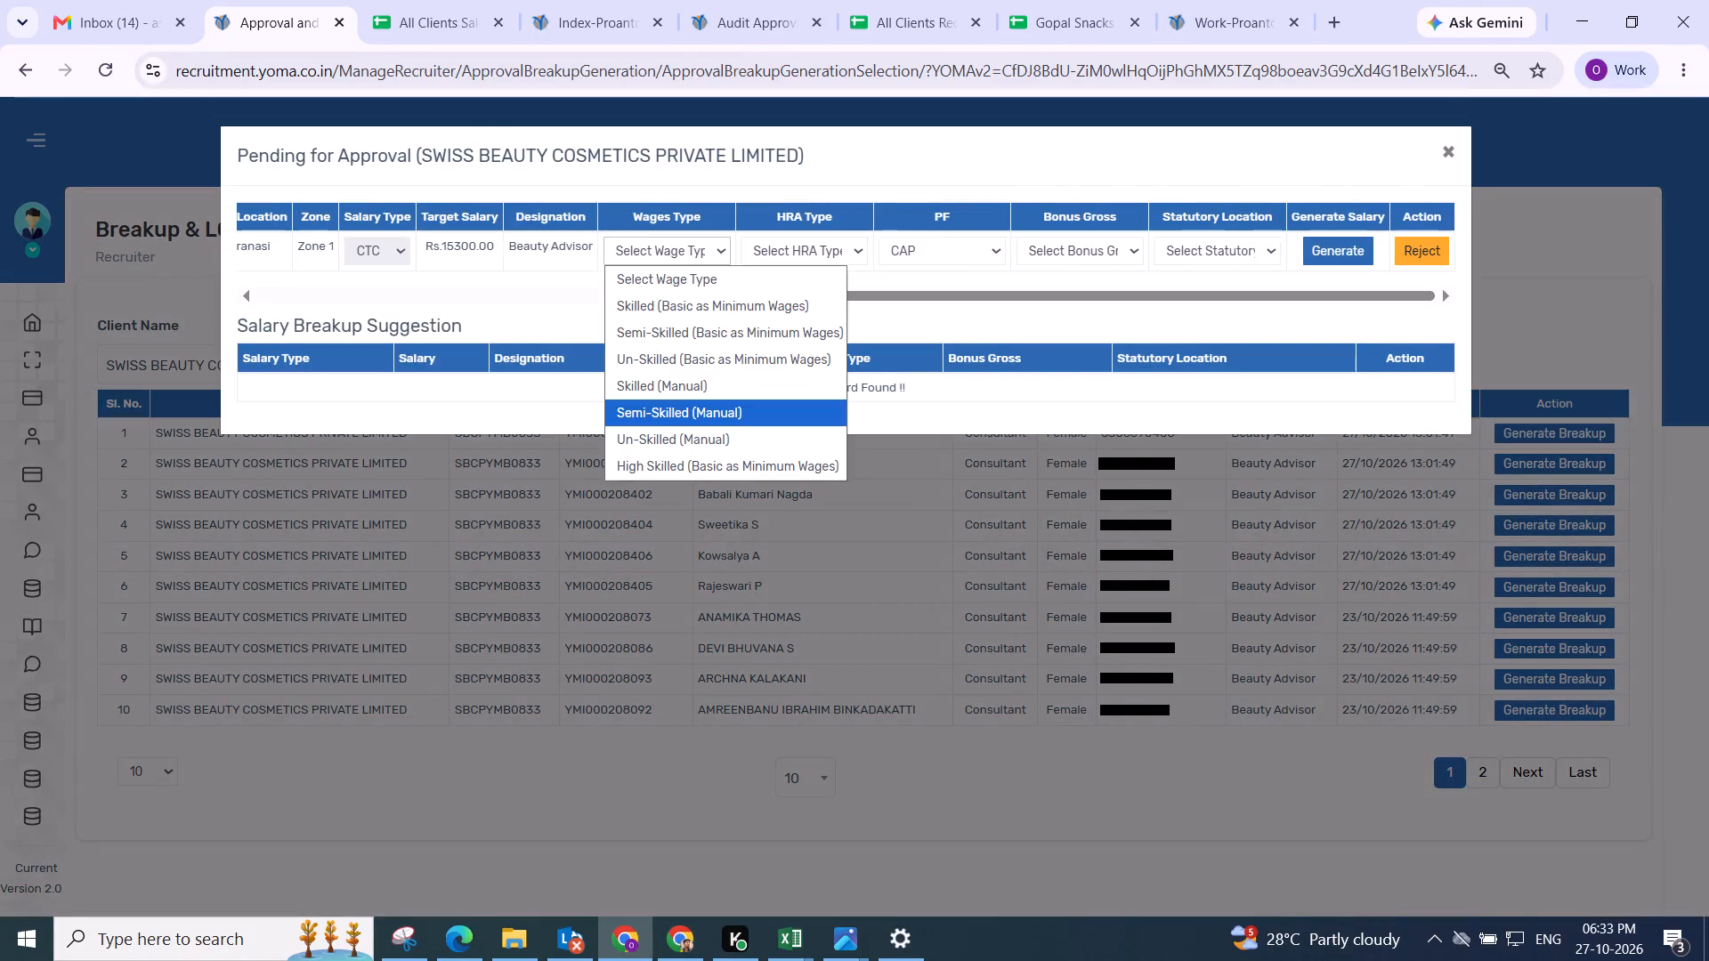
left_click(694, 423)
left_click(777, 246)
left_click_drag(780, 332, 792, 329)
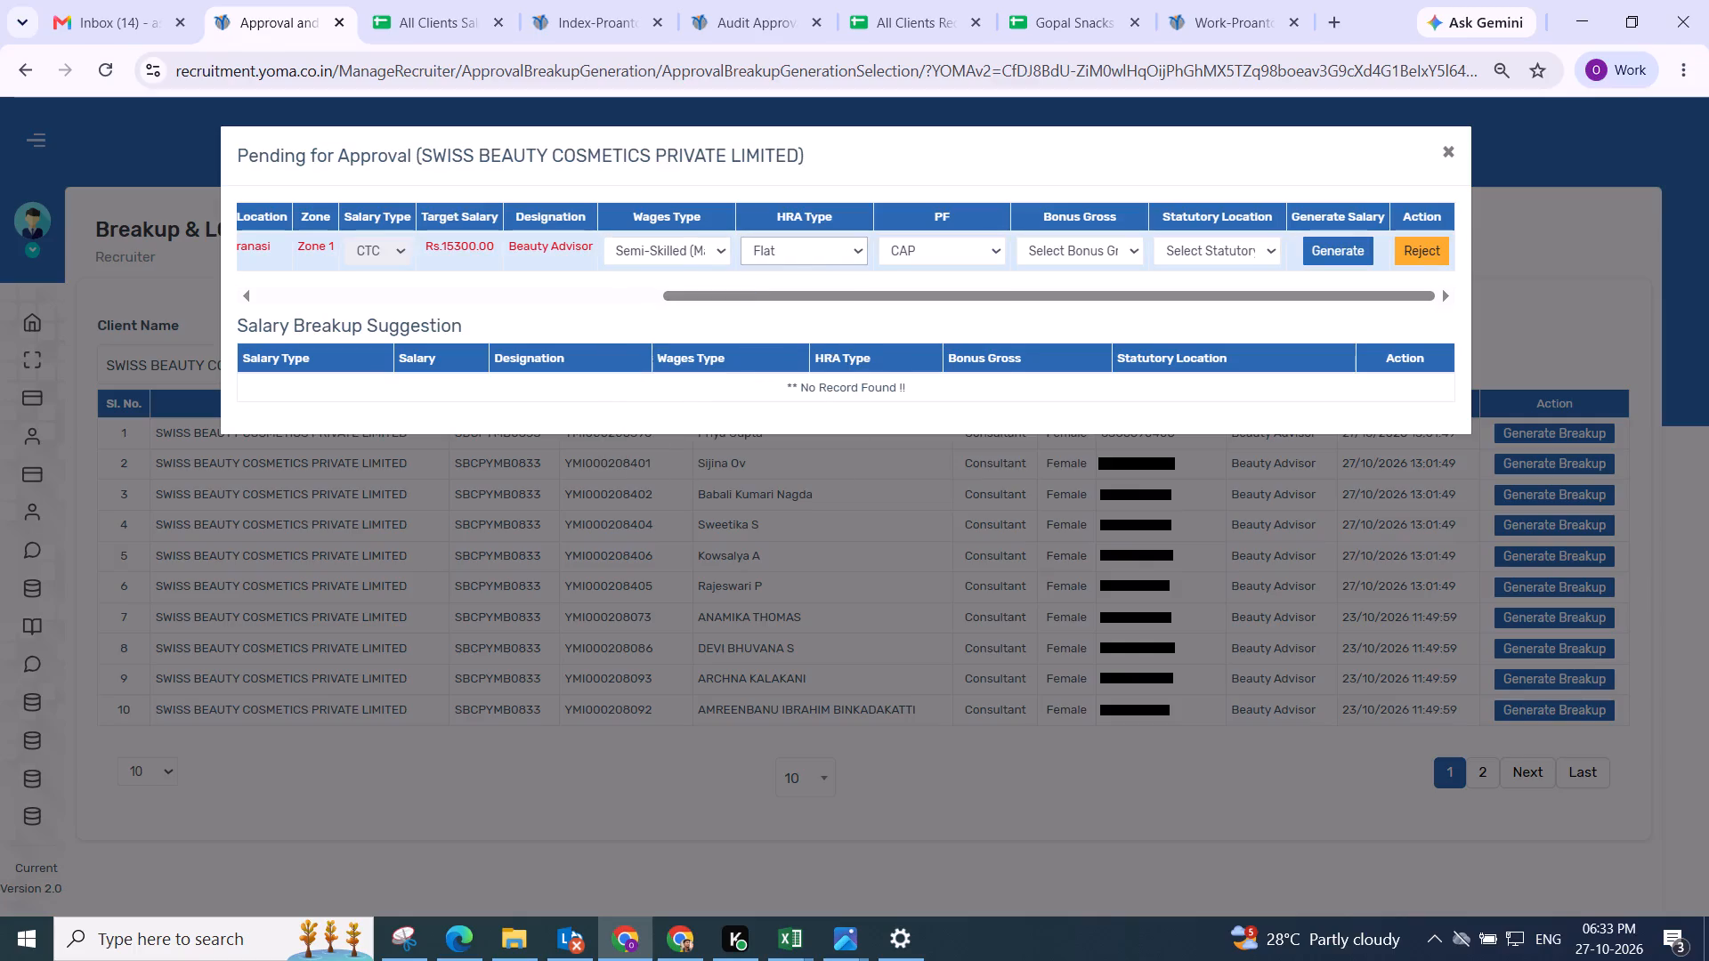
Generate the Varanasi Beauty Advisor's breakup with PF NO, Bonus Gross Flat Amount and statutory location Amroha.
left_click(911, 241)
left_click_drag(919, 356, 930, 349)
left_click(1035, 240)
left_click(1059, 349)
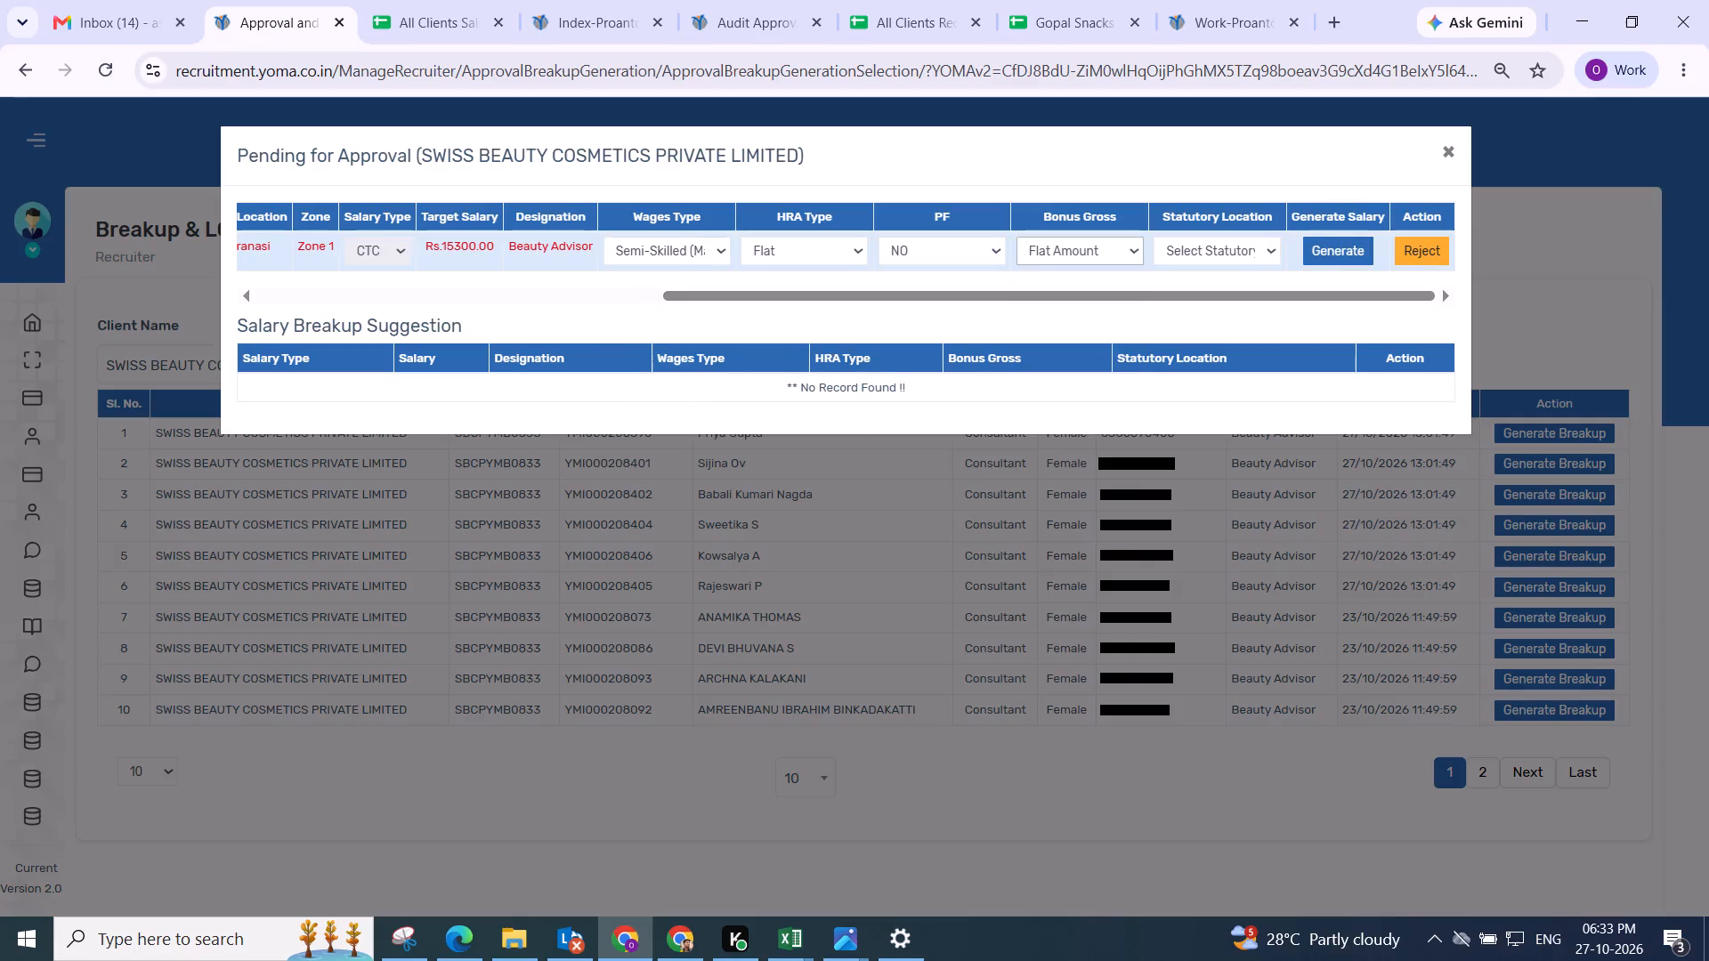
left_click(1186, 243)
left_click(1199, 359)
left_click(1309, 253)
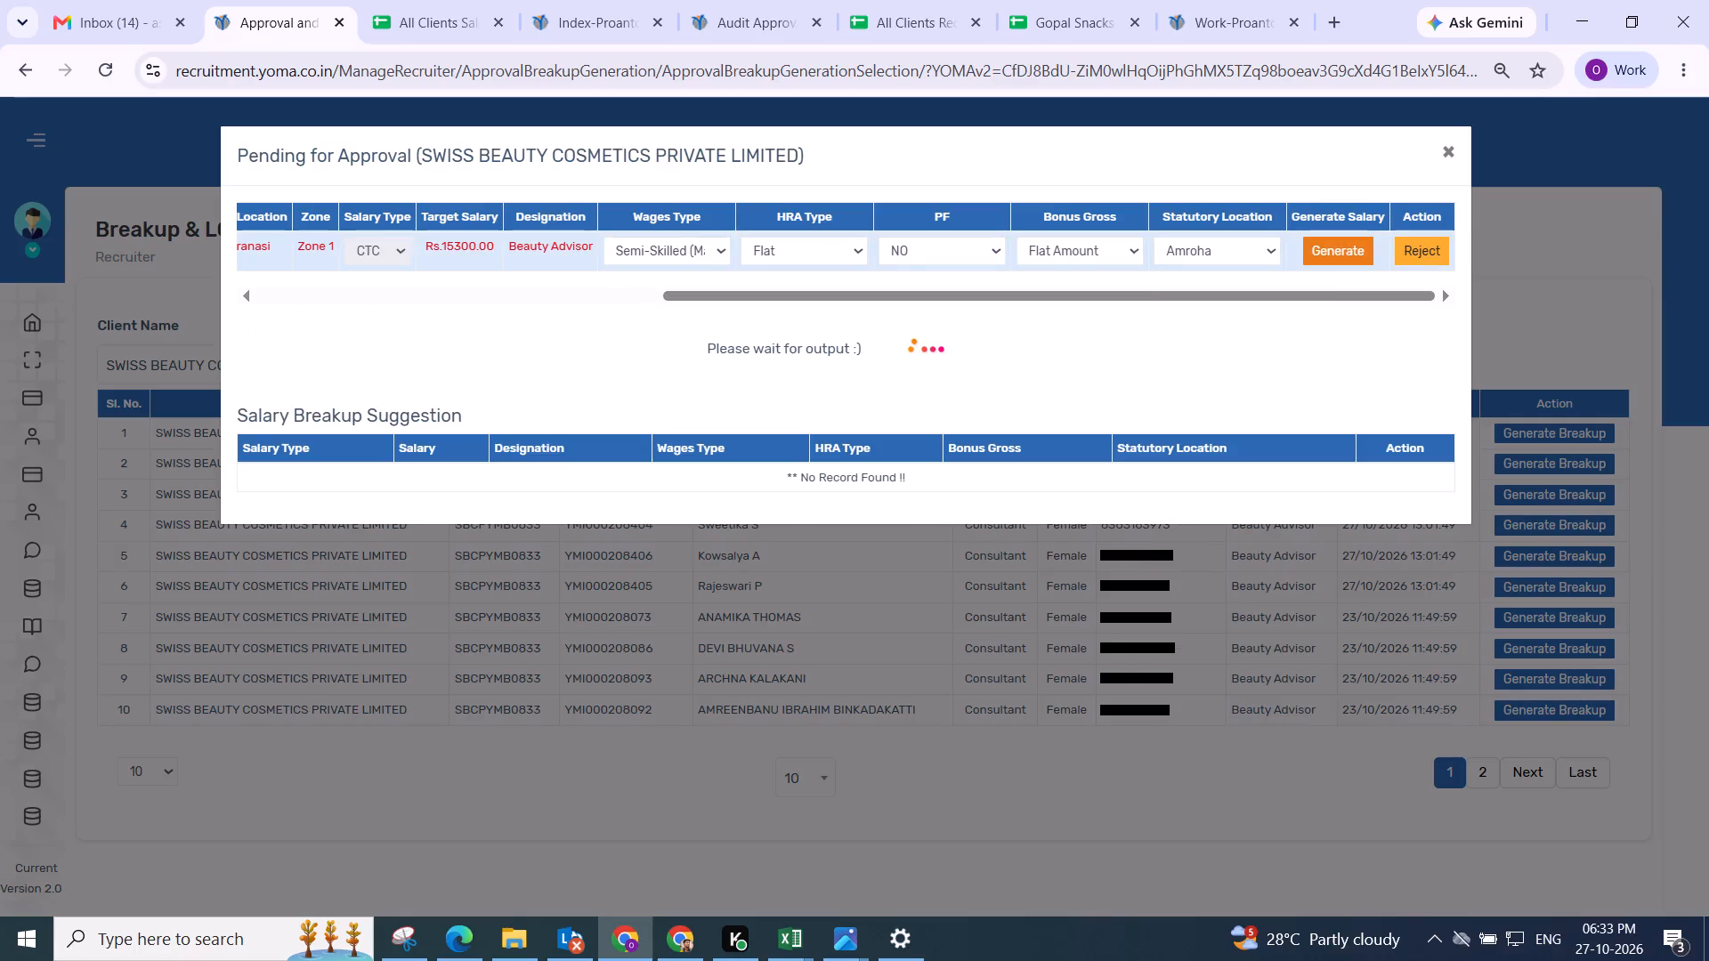
Change the Varanasi Beauty Advisor's Bonus Gross to Not Applicable and regenerate the breakup.
left_click_drag(1035, 235, 1038, 246)
left_click(1037, 254)
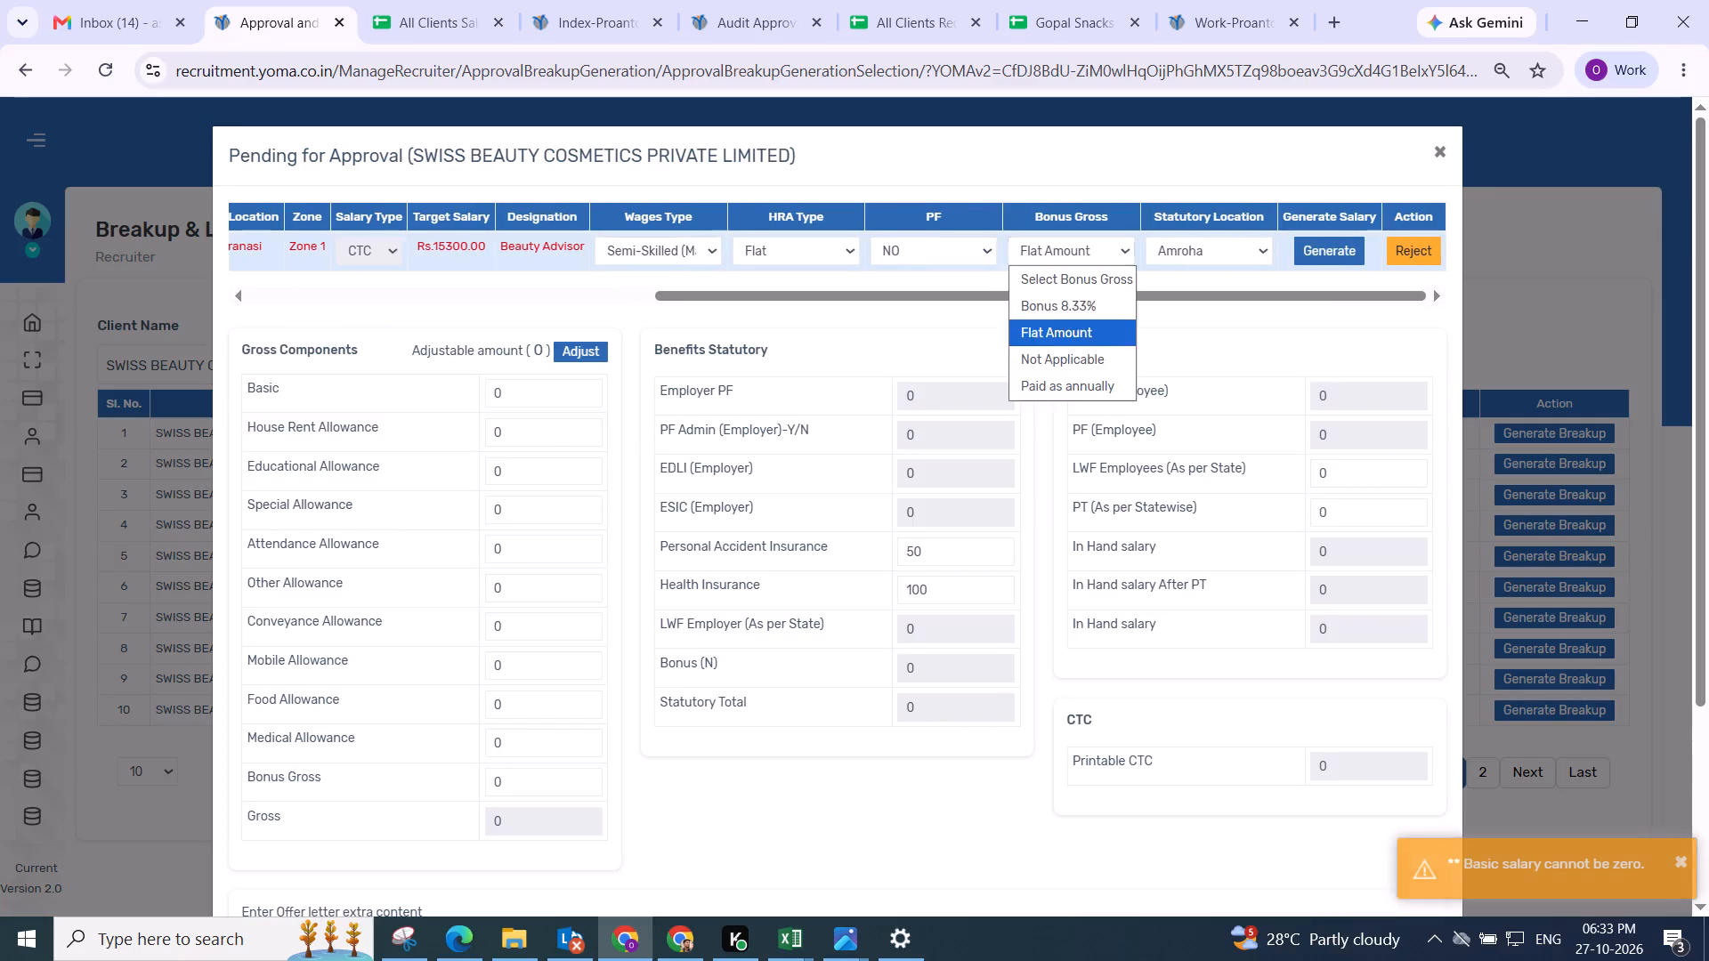
left_click(1066, 351)
left_click(1320, 249)
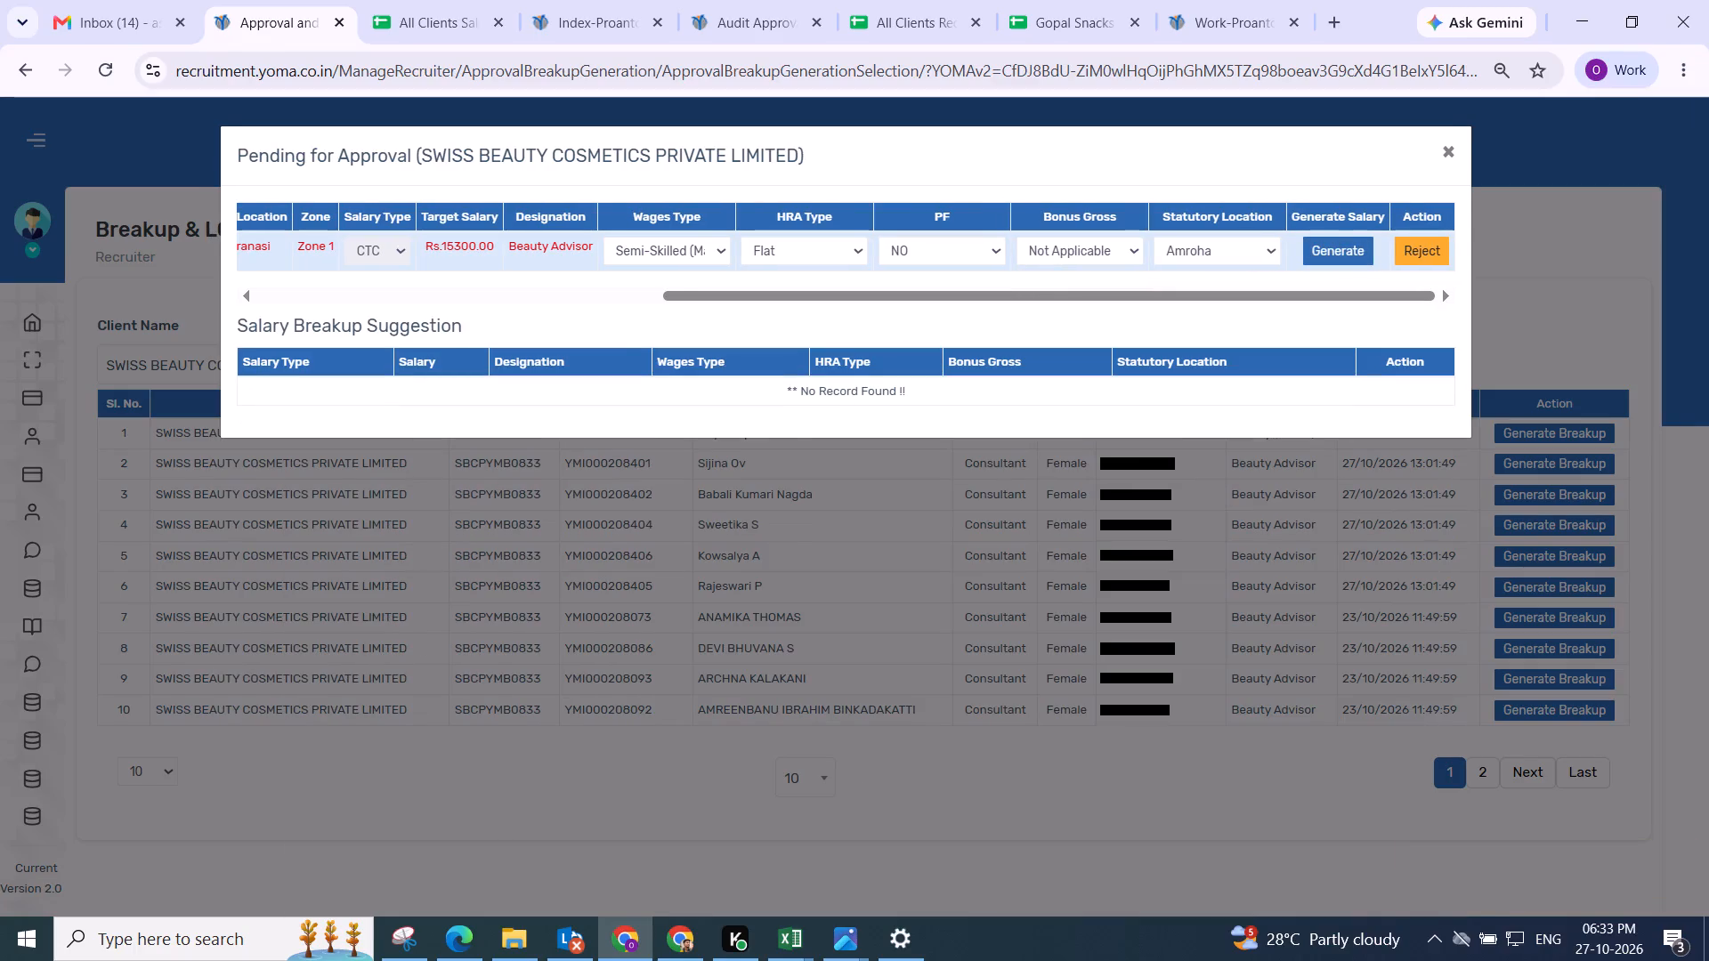
Adjust the Varanasi Beauty Advisor's salary components and set Basic to the full gross of 15150.
left_click(582, 340)
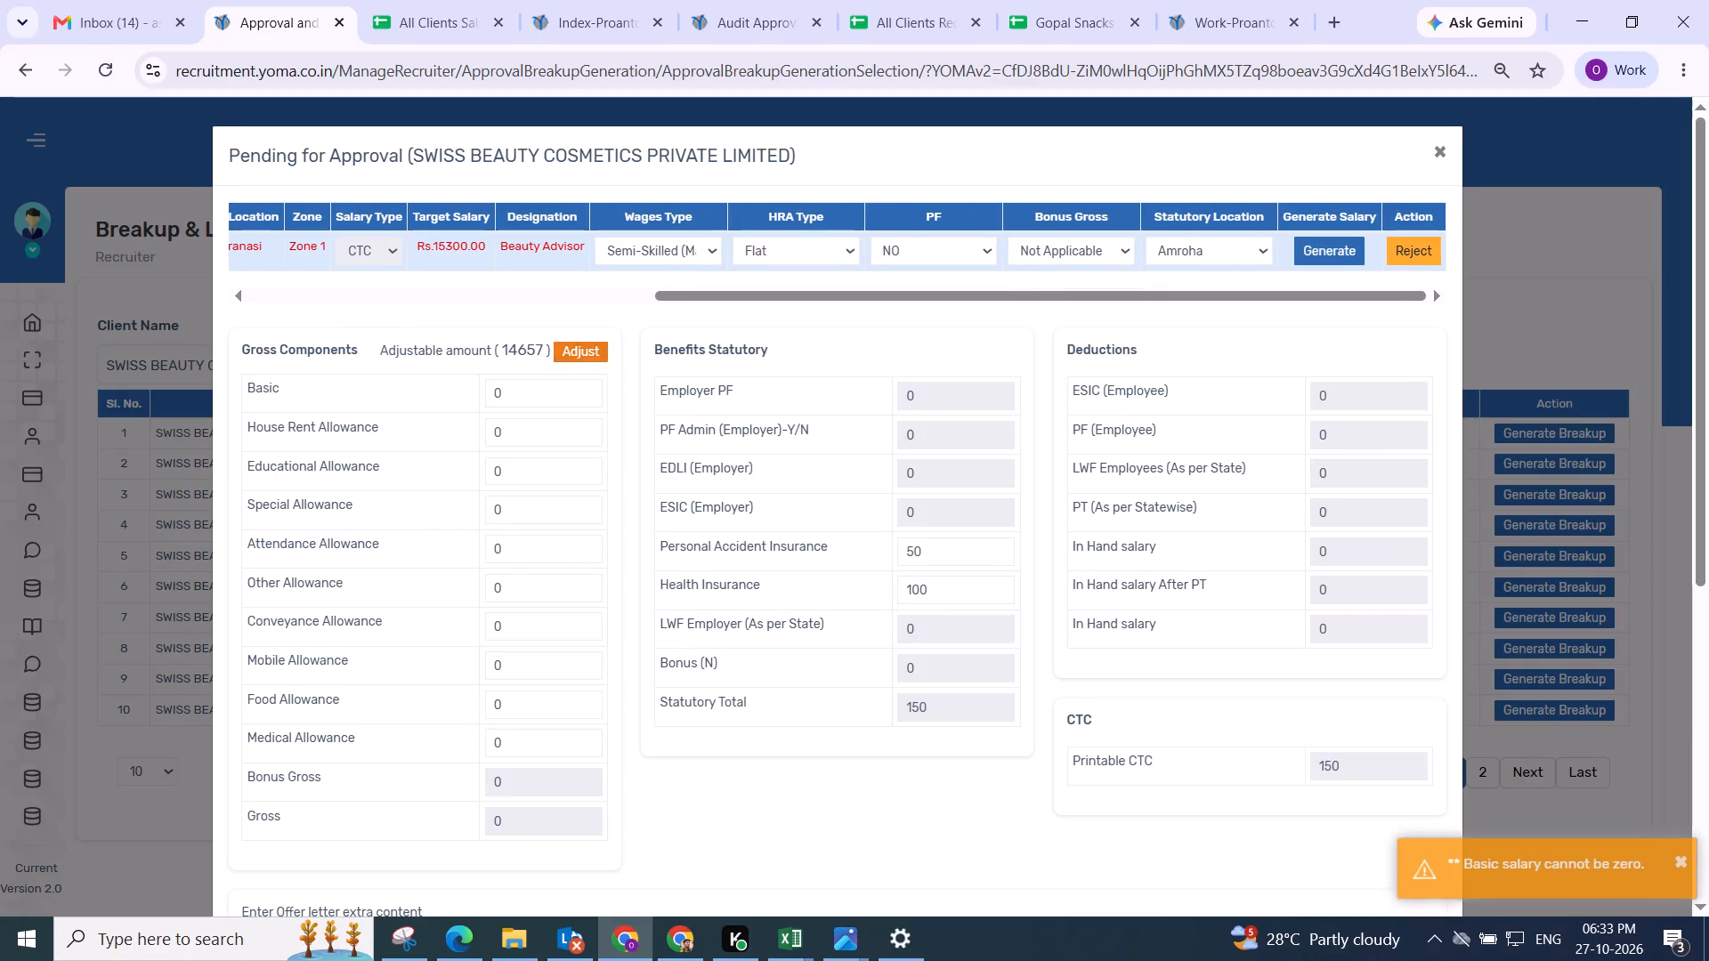
left_click(582, 351)
scroll(560, 520, "down", 1)
double_click(509, 287)
key("ctrl+c")
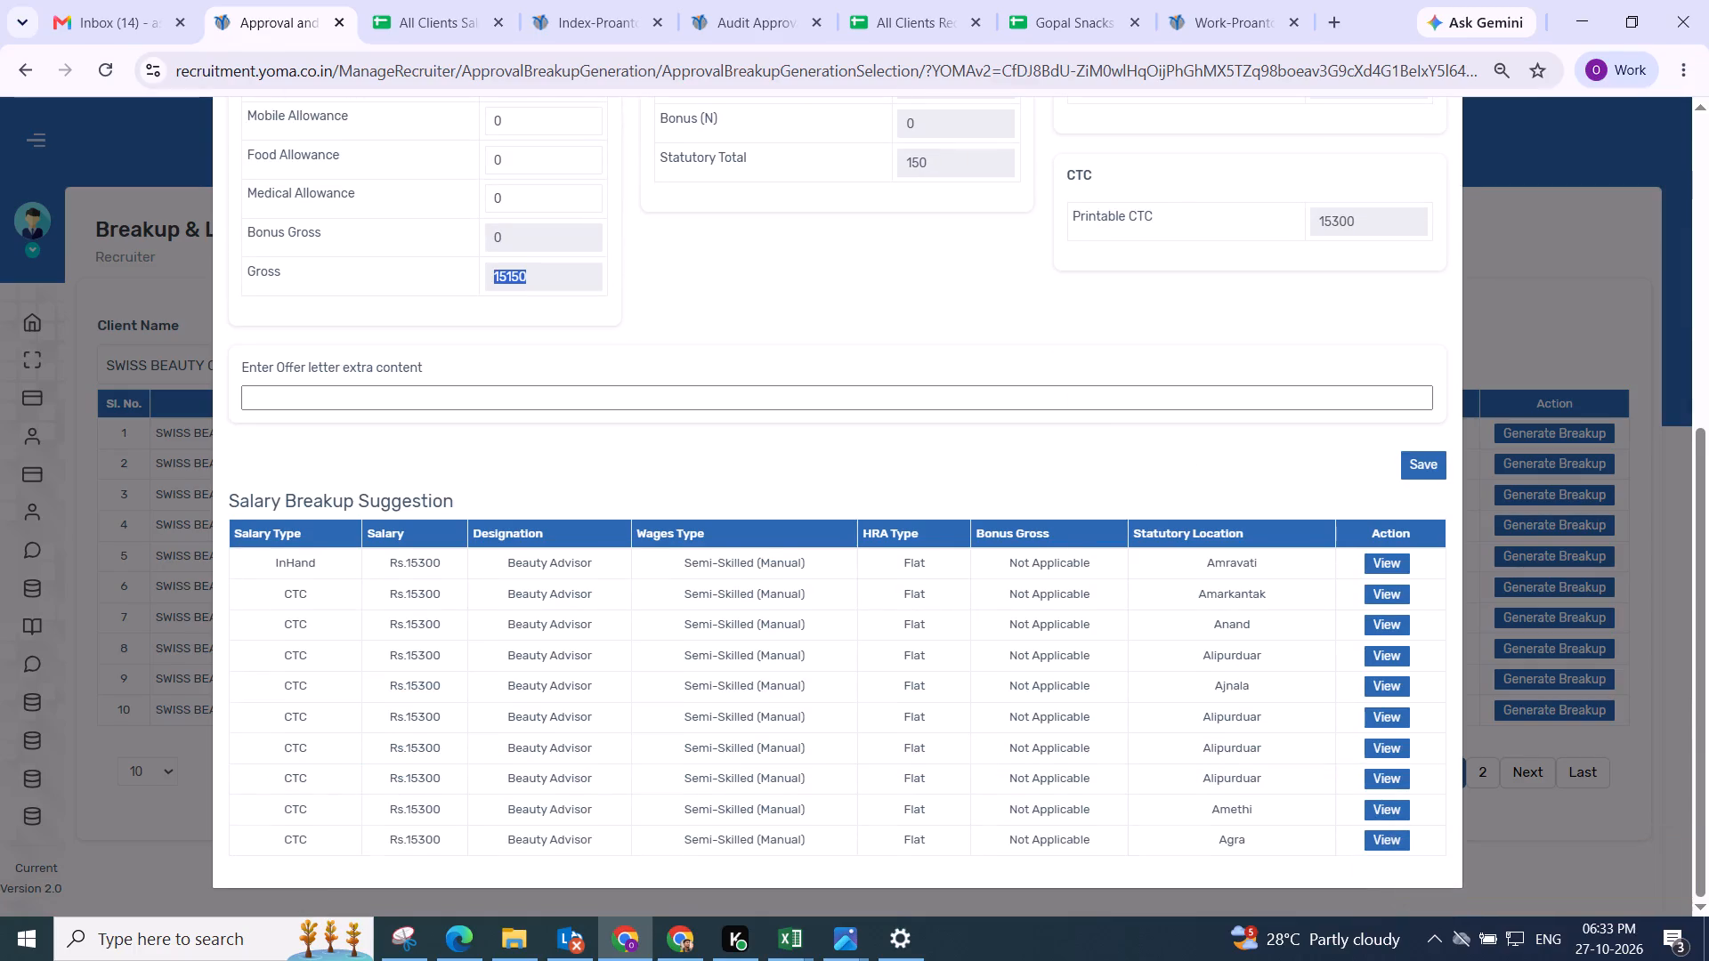
scroll(506, 314, "up", 2)
double_click(516, 398)
double_click(514, 398, "ctrl")
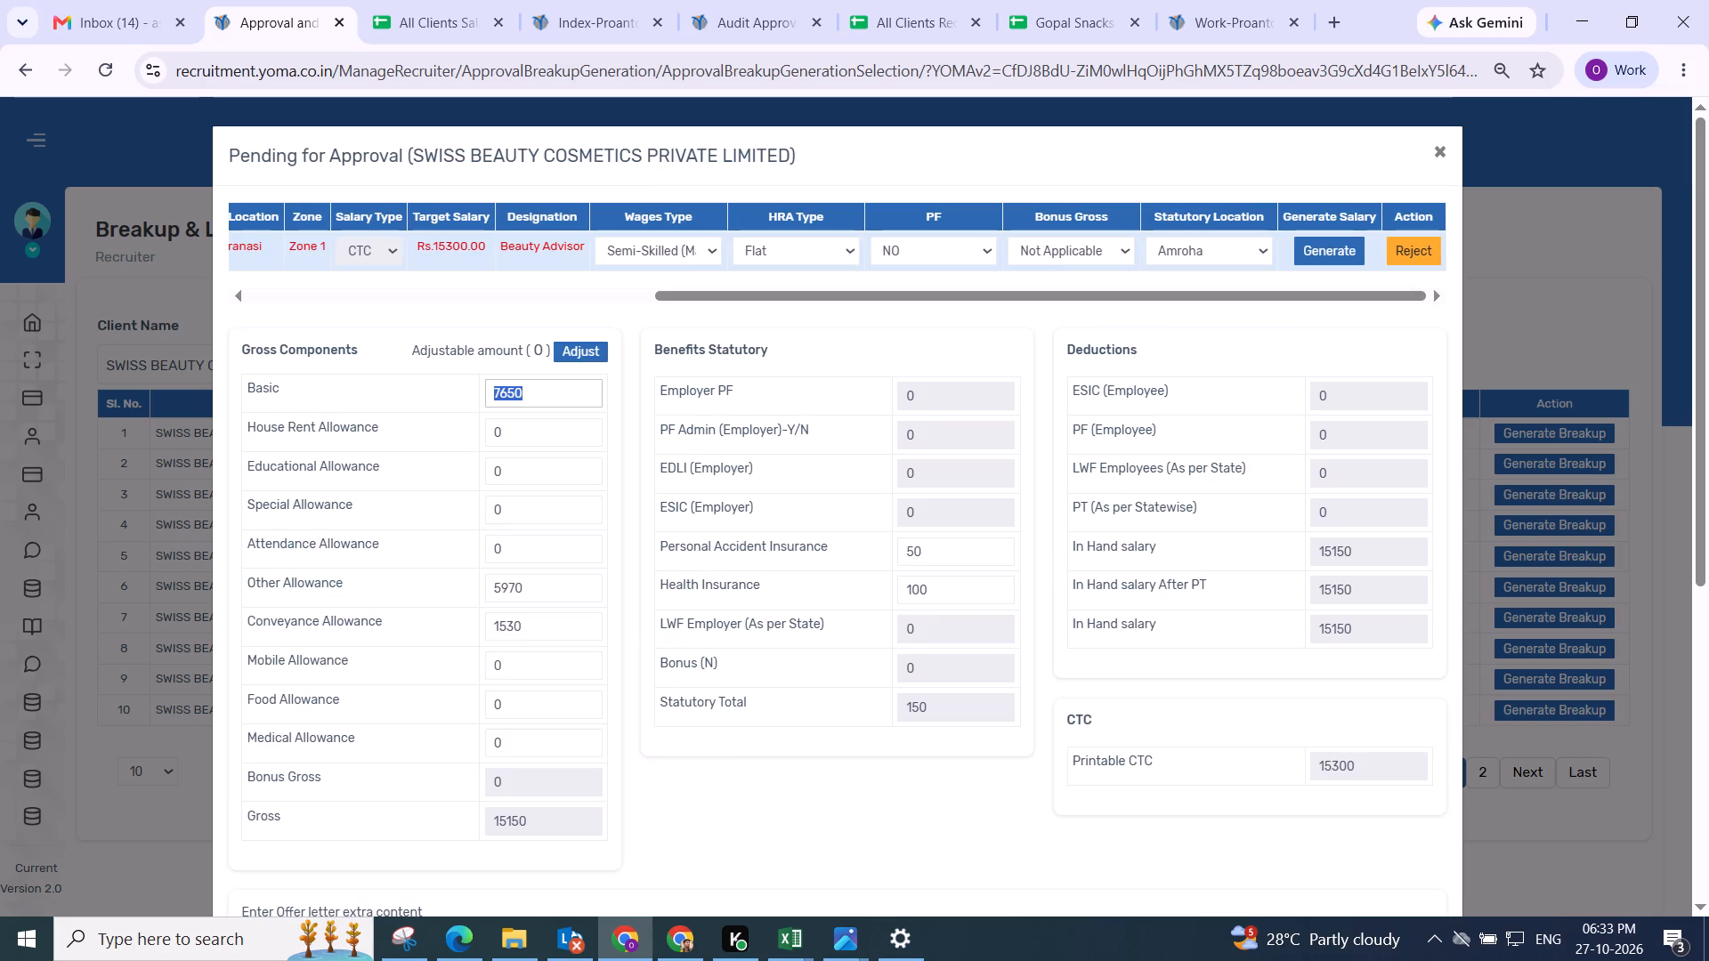
key("ctrl+v")
left_click(624, 360)
scroll(628, 359, "down", 2)
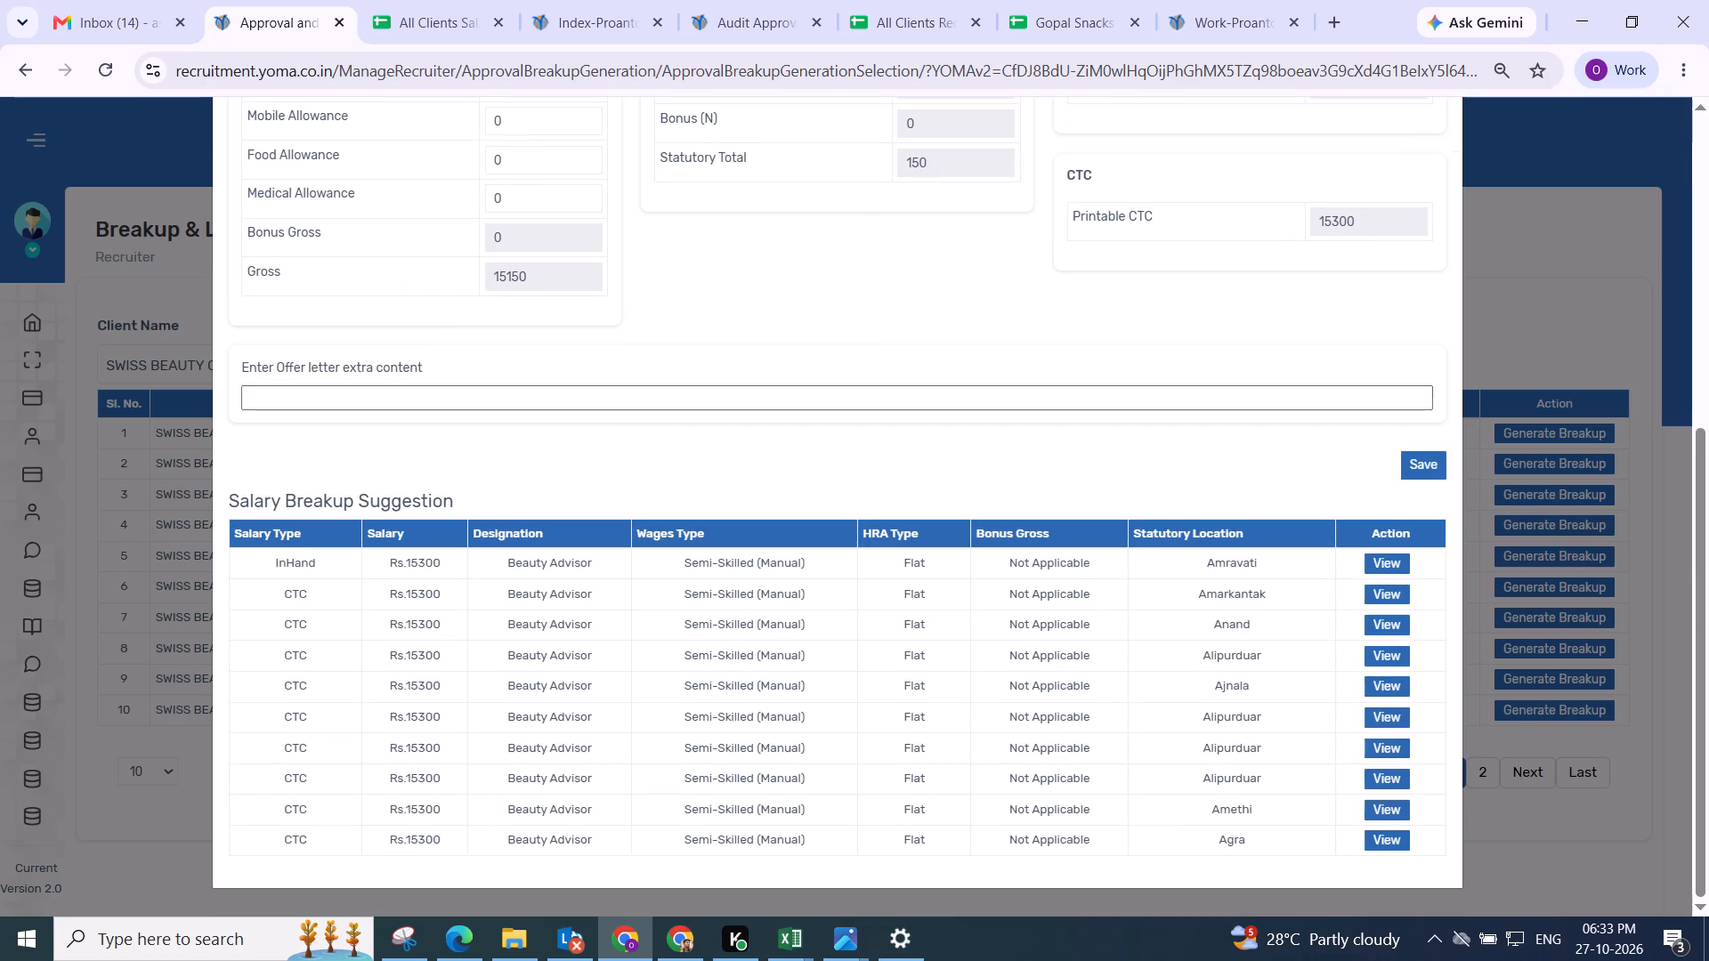
left_click_drag(820, 327, 833, 327)
Save the Varanasi Beauty Advisor's salary breakup.
left_click(1405, 464)
left_click(908, 628)
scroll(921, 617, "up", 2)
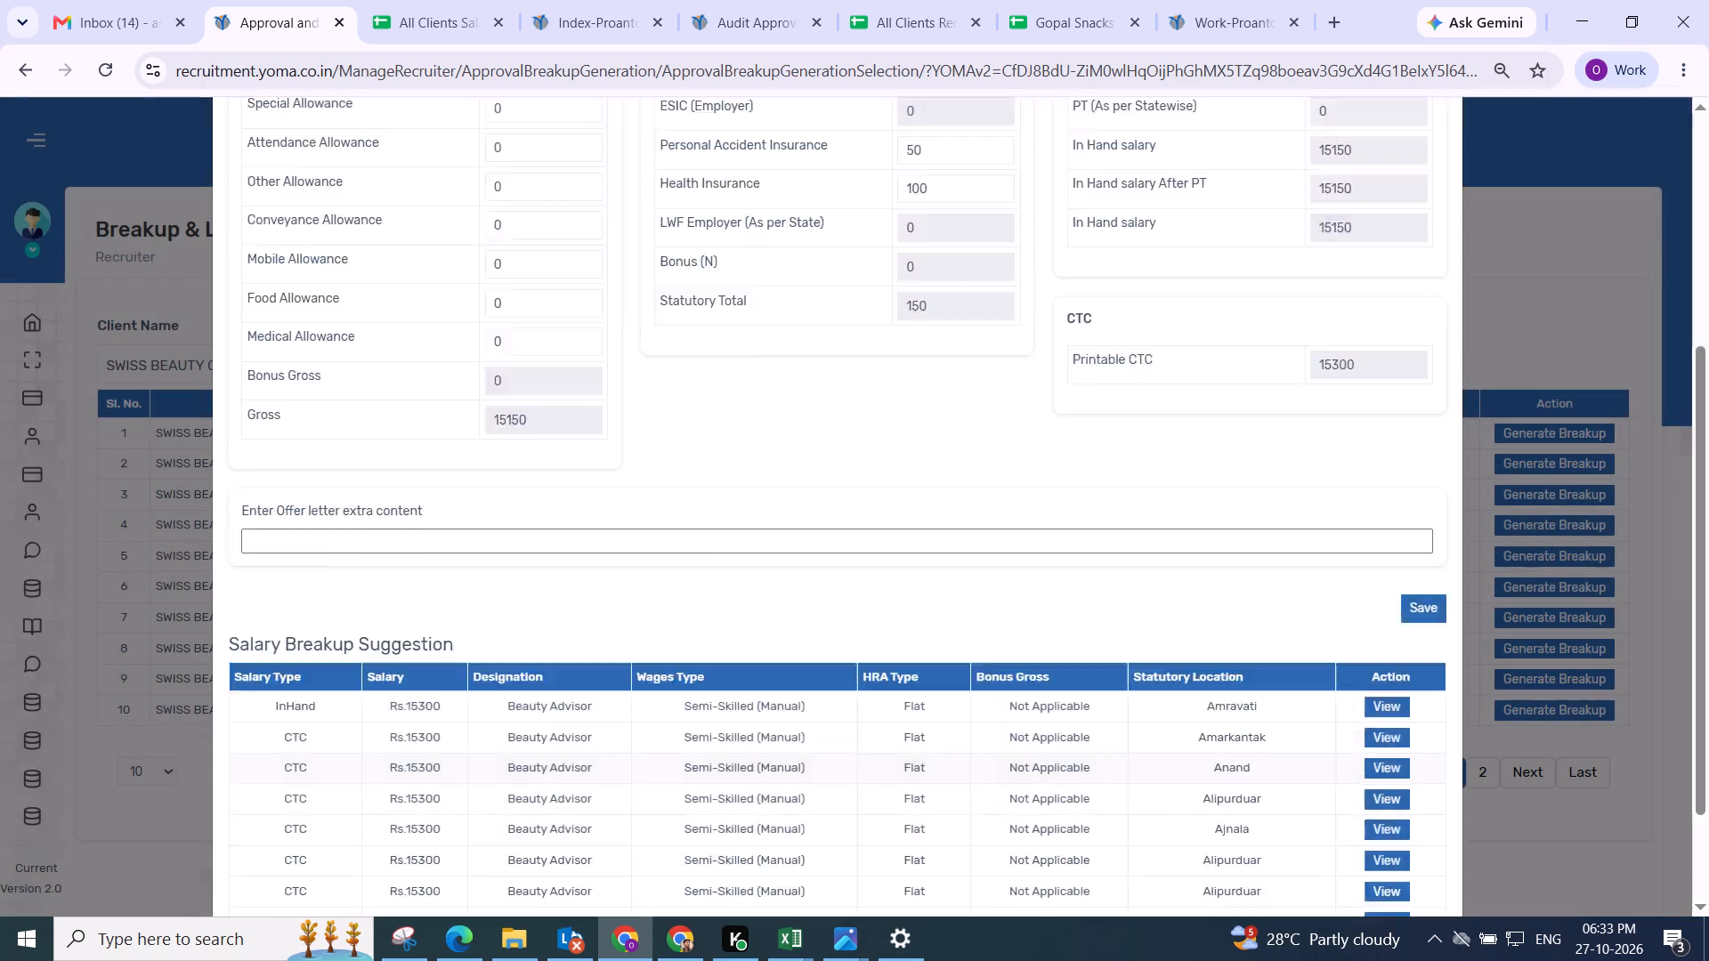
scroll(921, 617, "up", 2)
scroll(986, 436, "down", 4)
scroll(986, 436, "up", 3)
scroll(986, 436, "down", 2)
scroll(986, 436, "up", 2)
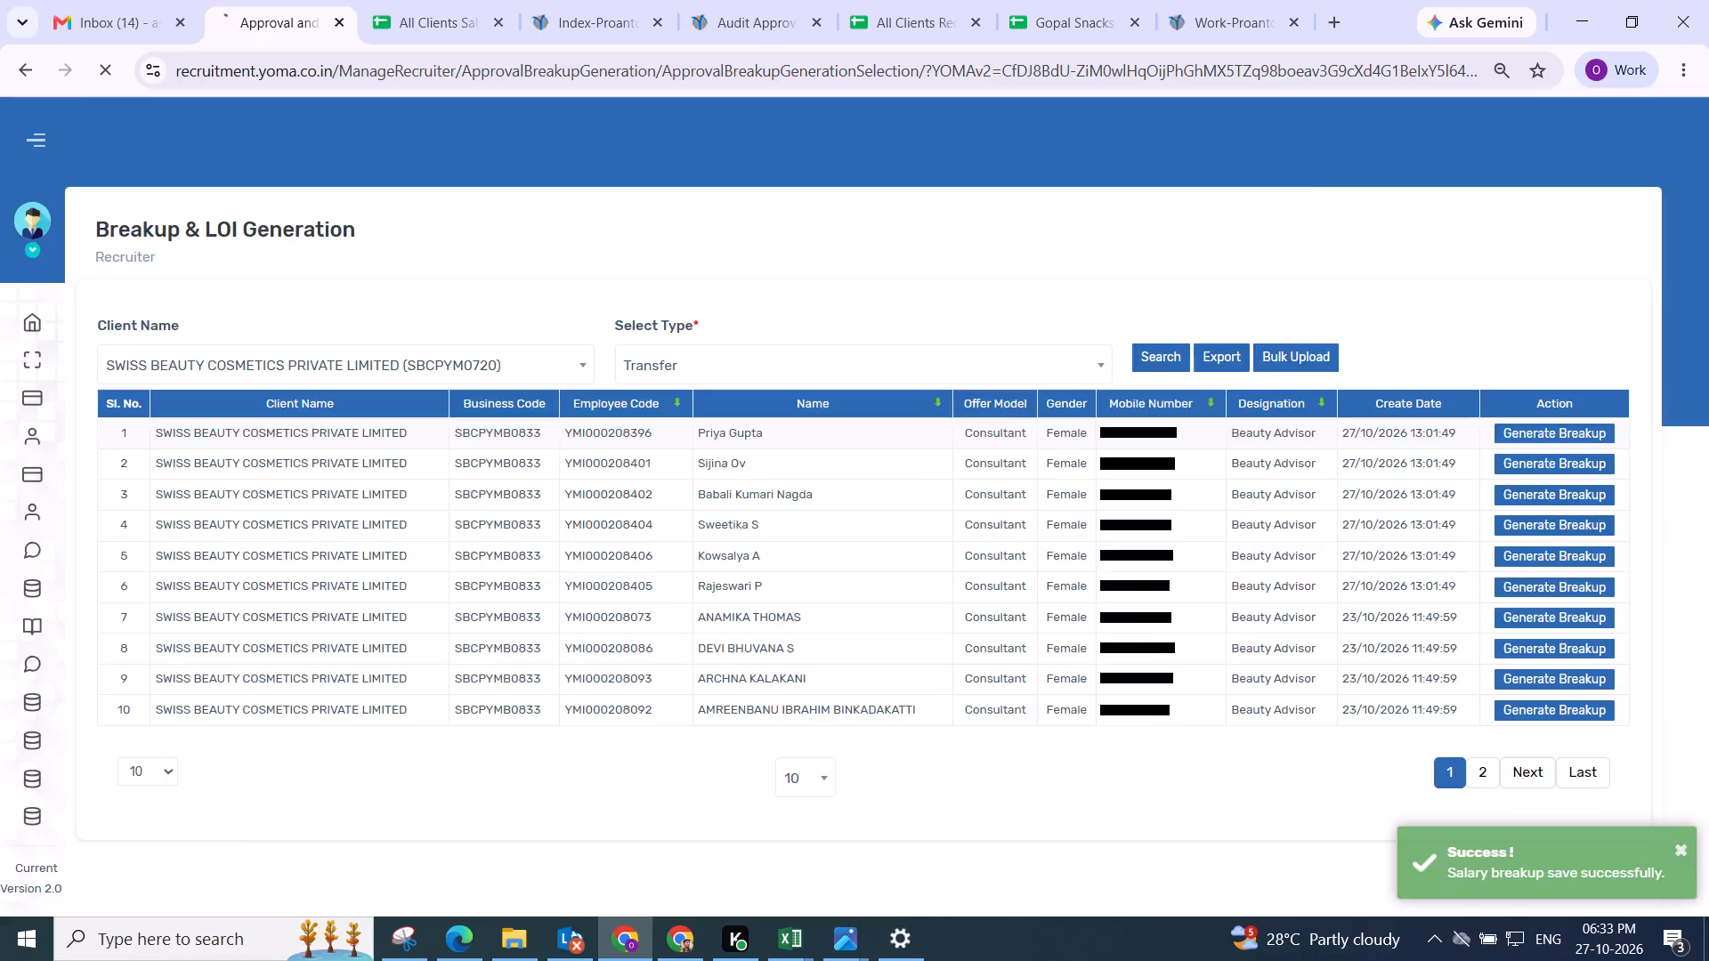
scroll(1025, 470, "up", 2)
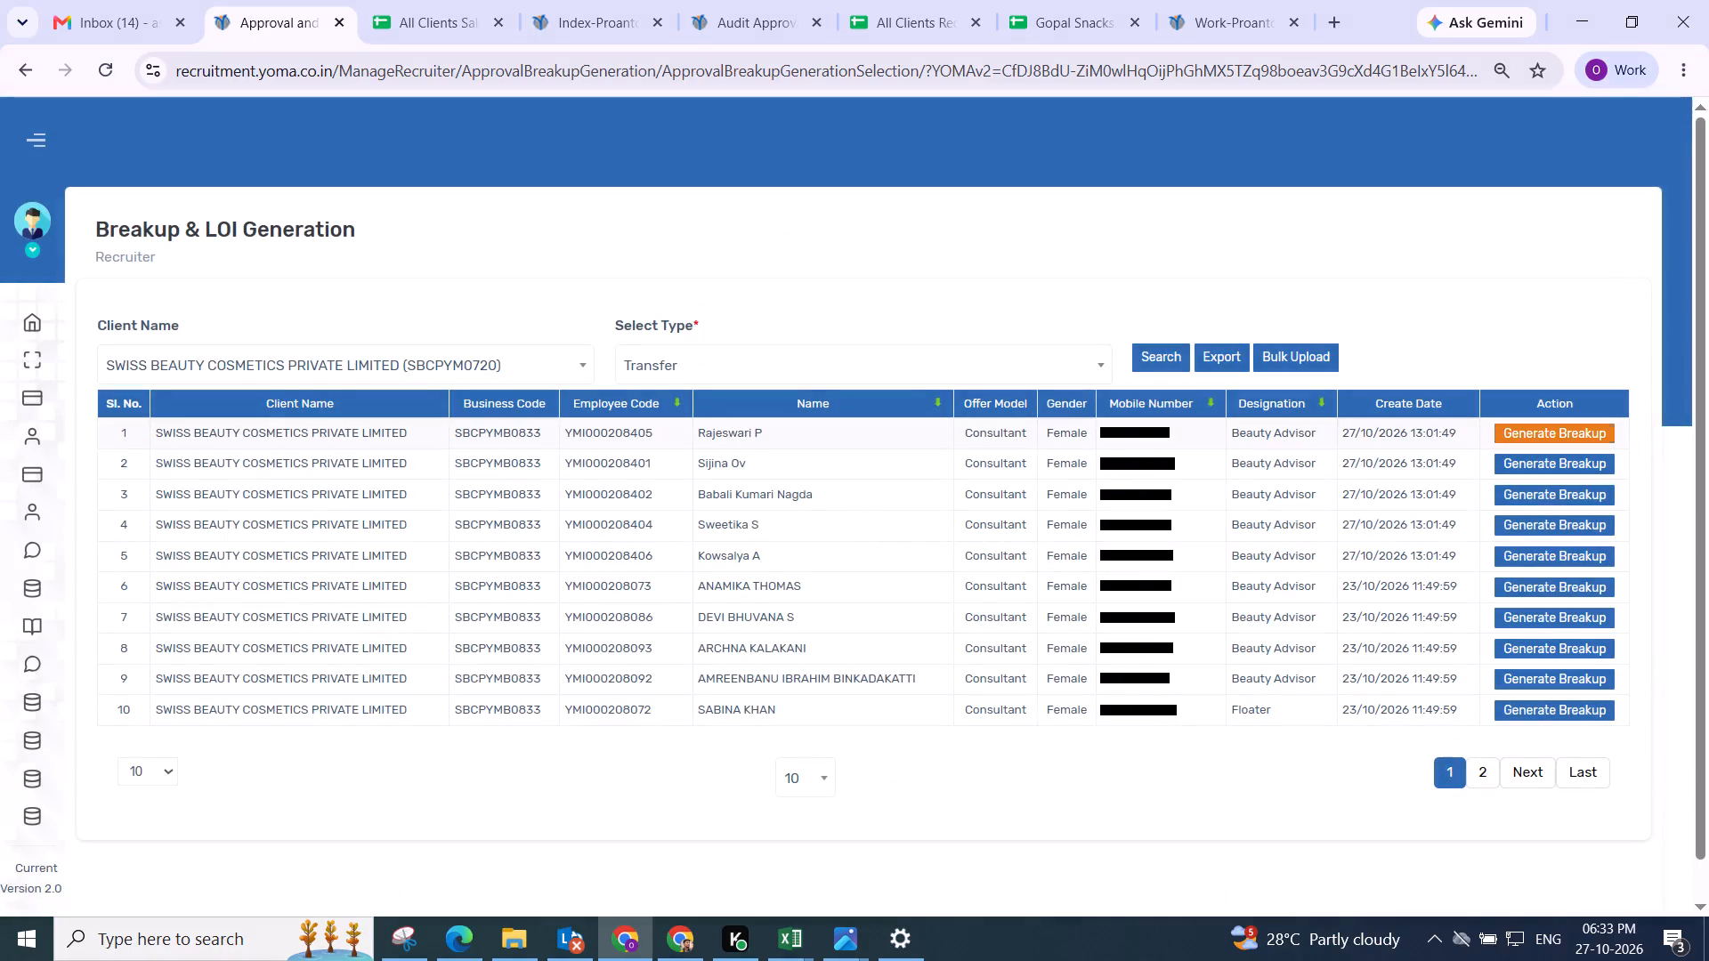
Open the Chennai Beauty Advisor's pending breakup and set wages type to Skilled (Manual) and HRA type to Flat.
left_click(1520, 437)
left_click(673, 278)
left_click_drag(671, 299, 1692, 308)
left_click(673, 256)
left_click_drag(713, 411, 717, 394)
left_click_drag(792, 230, 793, 238)
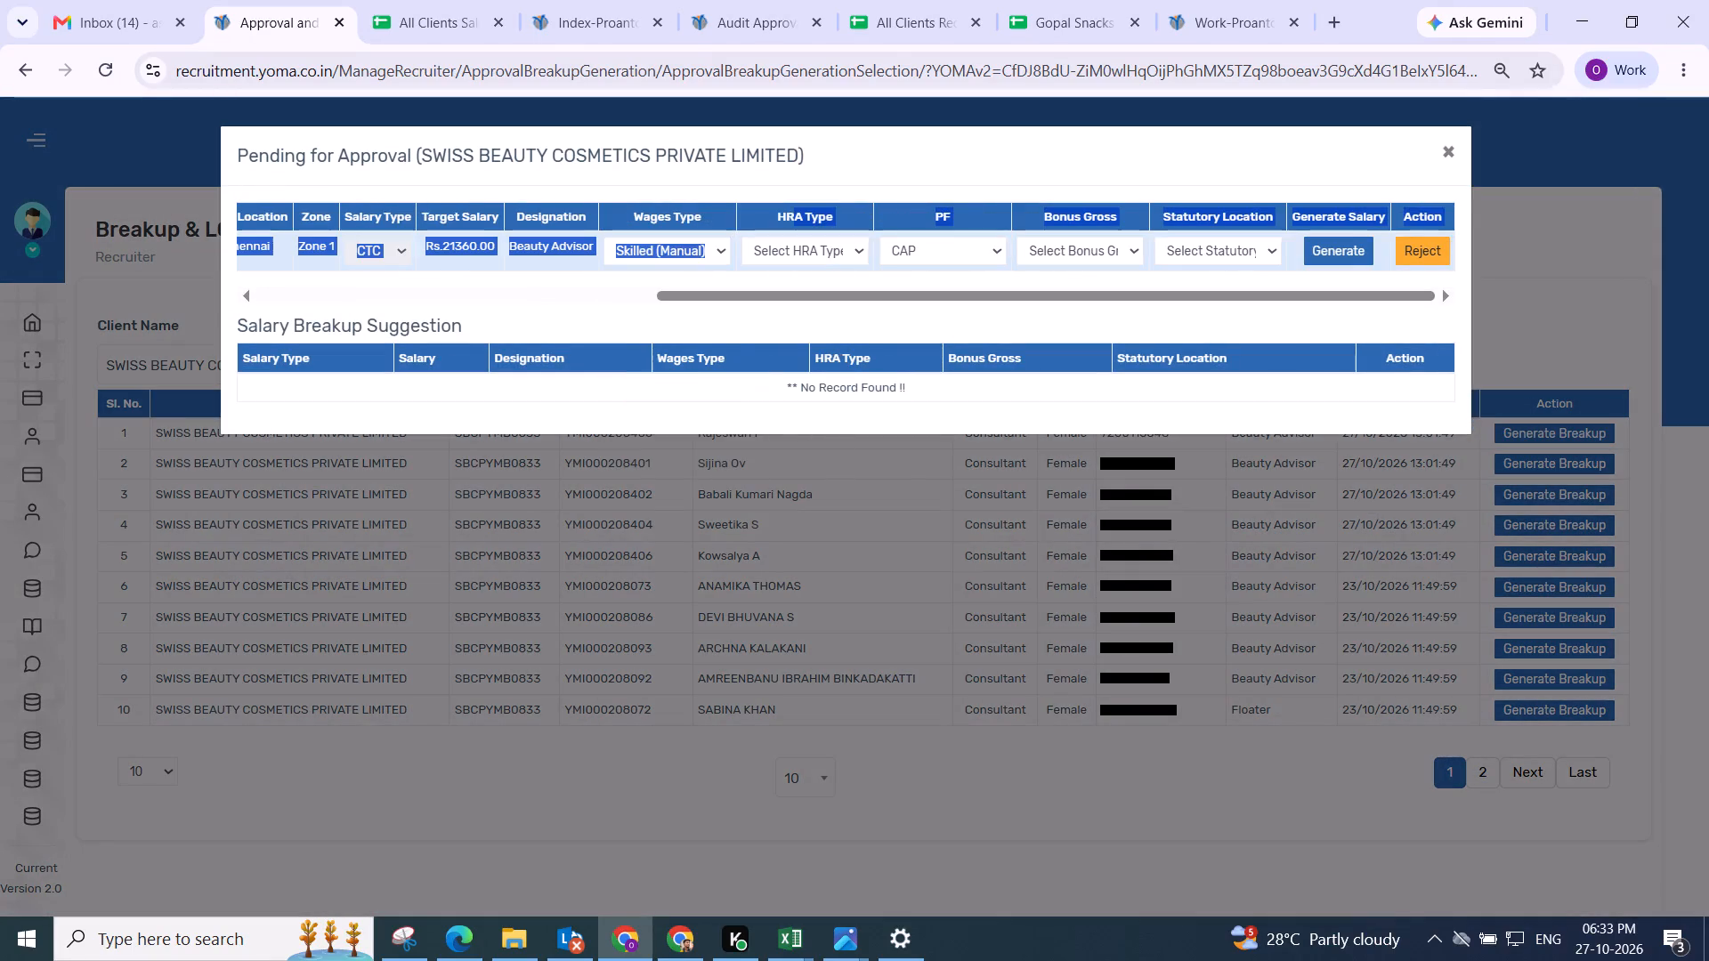
left_click(801, 243)
left_click_drag(795, 339, 807, 330)
Generate the Chennai Beauty Advisor's breakup with PF NO, Bonus Gross Flat Amount and statutory location channai.
left_click(889, 257)
left_click_drag(914, 346, 916, 348)
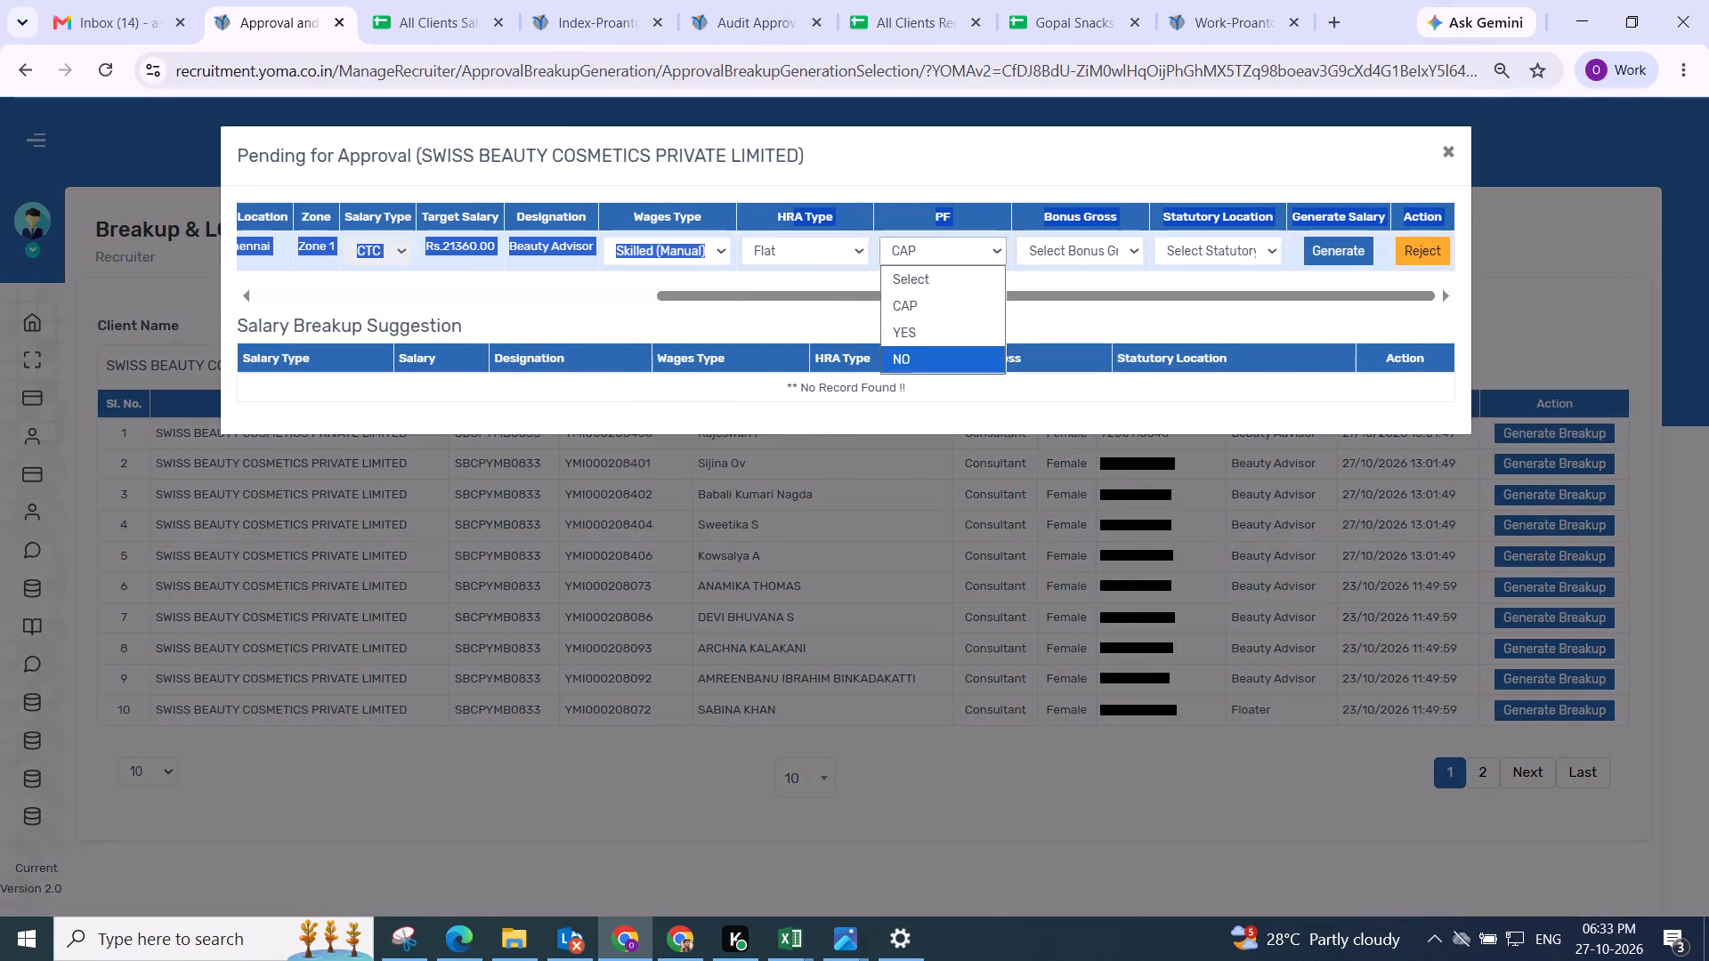
left_click_drag(916, 348, 923, 341)
left_click(1044, 248)
left_click(914, 253)
left_click(925, 366)
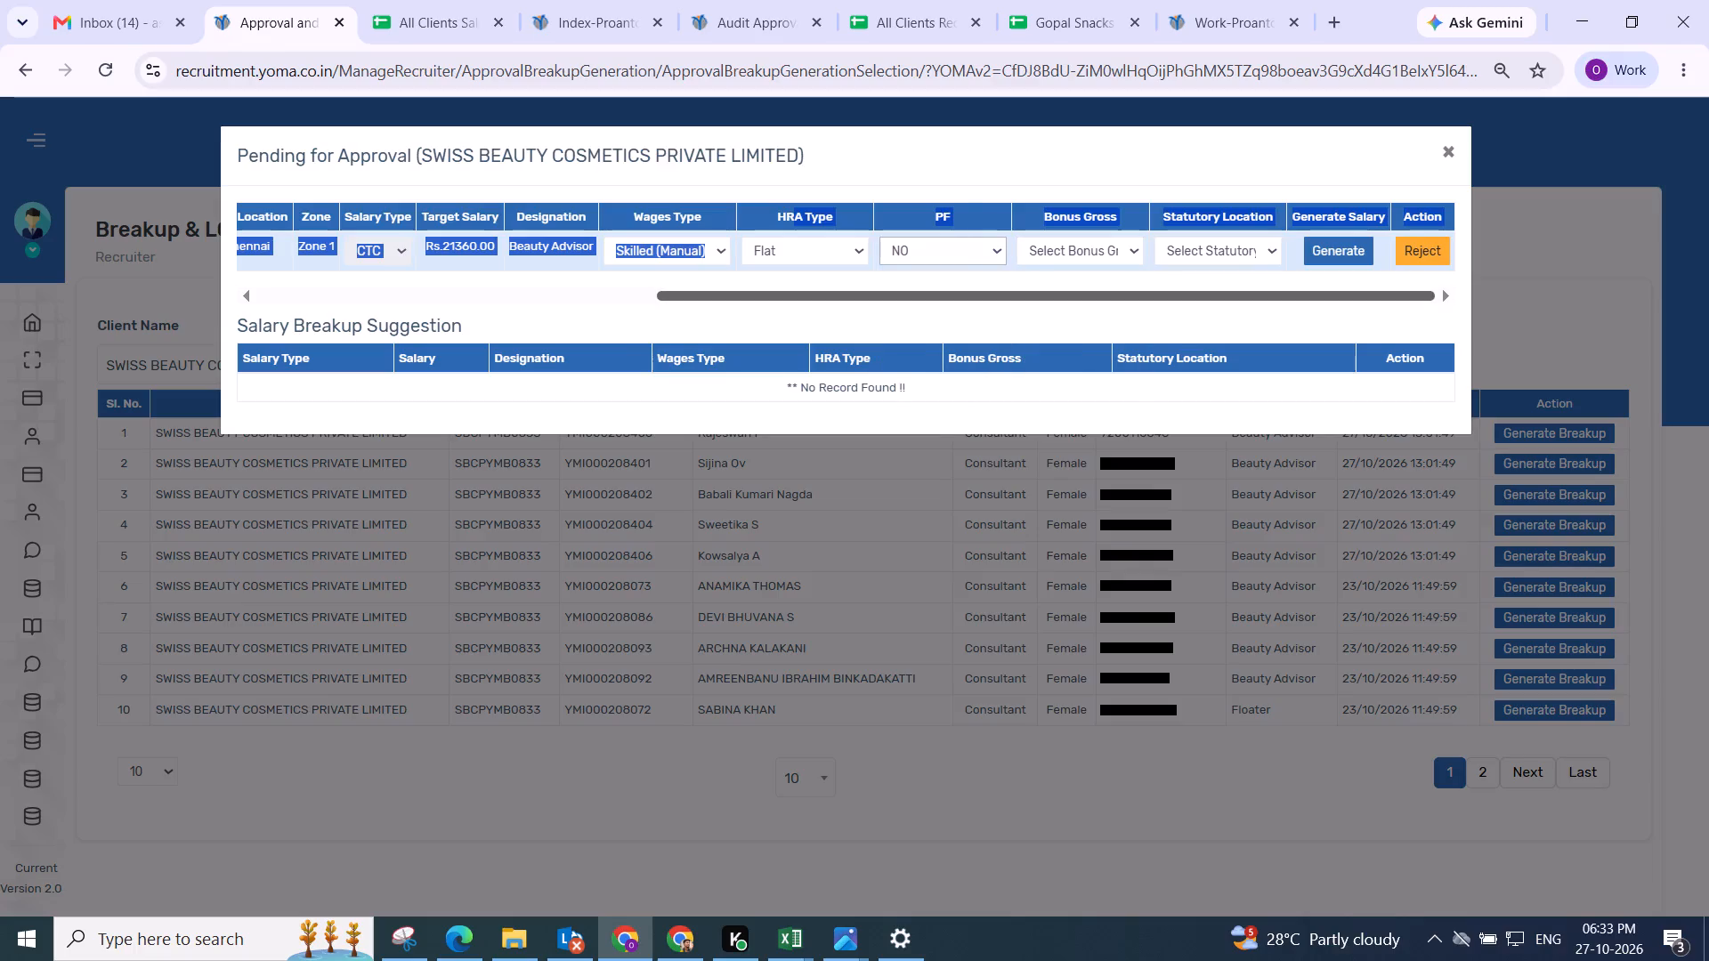
left_click(1121, 246)
left_click_drag(1066, 349, 1090, 342)
left_click(1178, 252)
left_click_drag(1179, 342, 1180, 343)
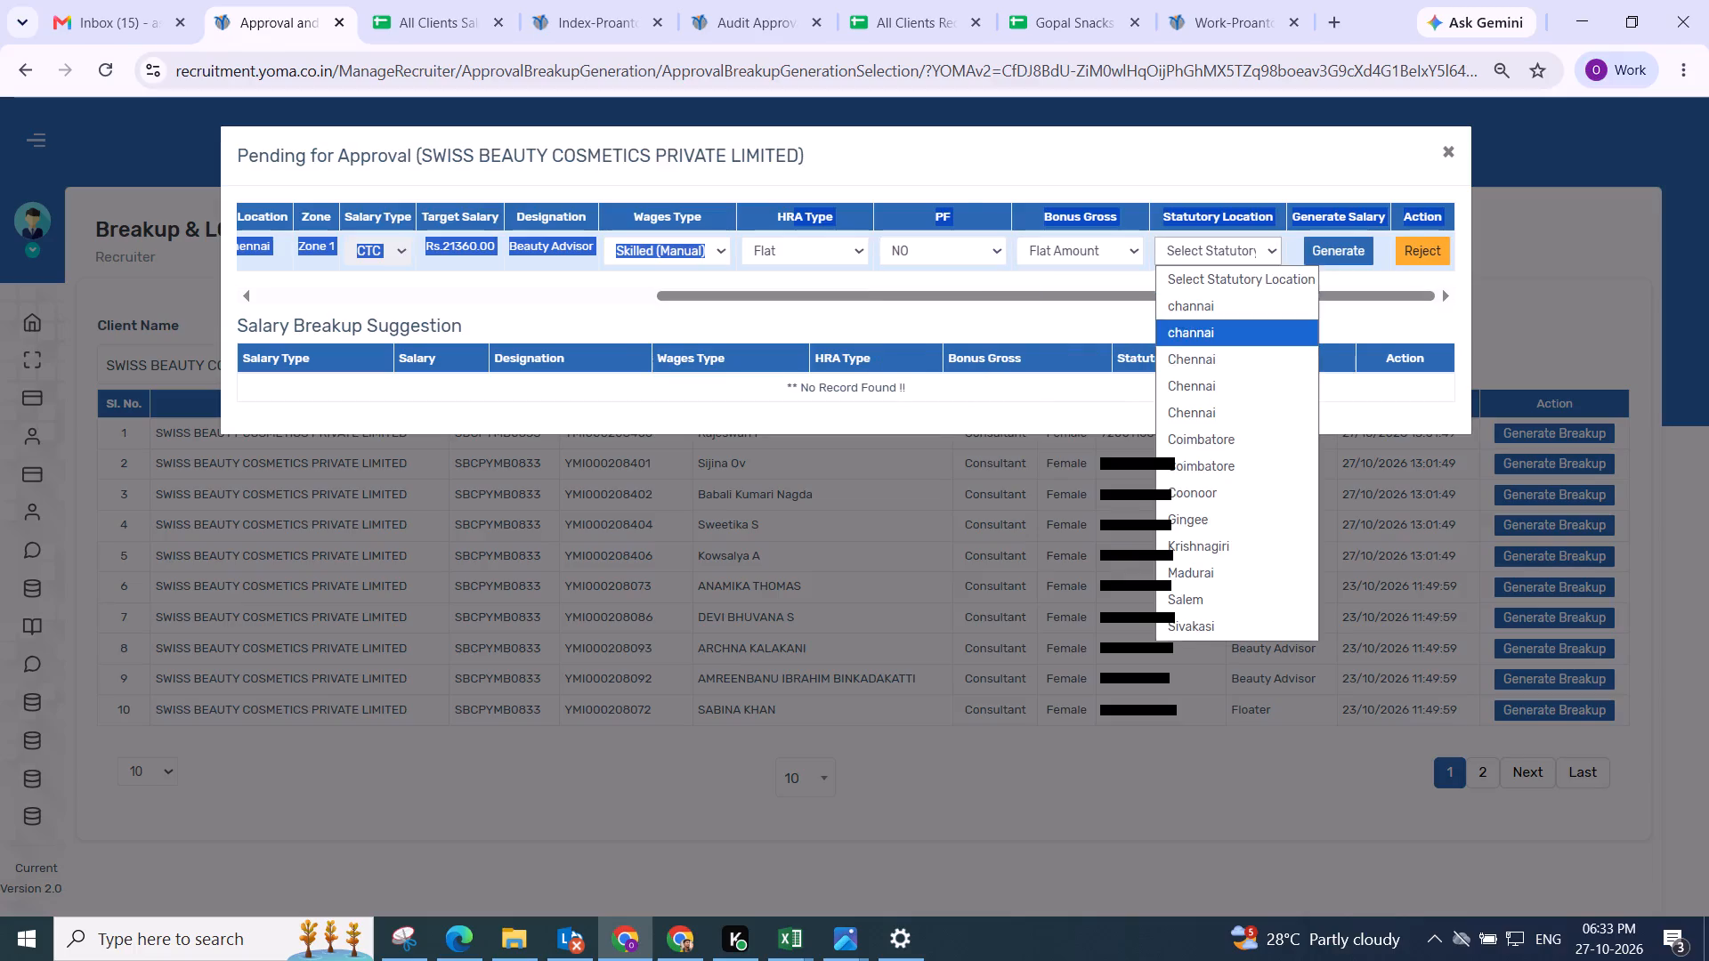
left_click_drag(1180, 343, 1194, 329)
left_click(1320, 248)
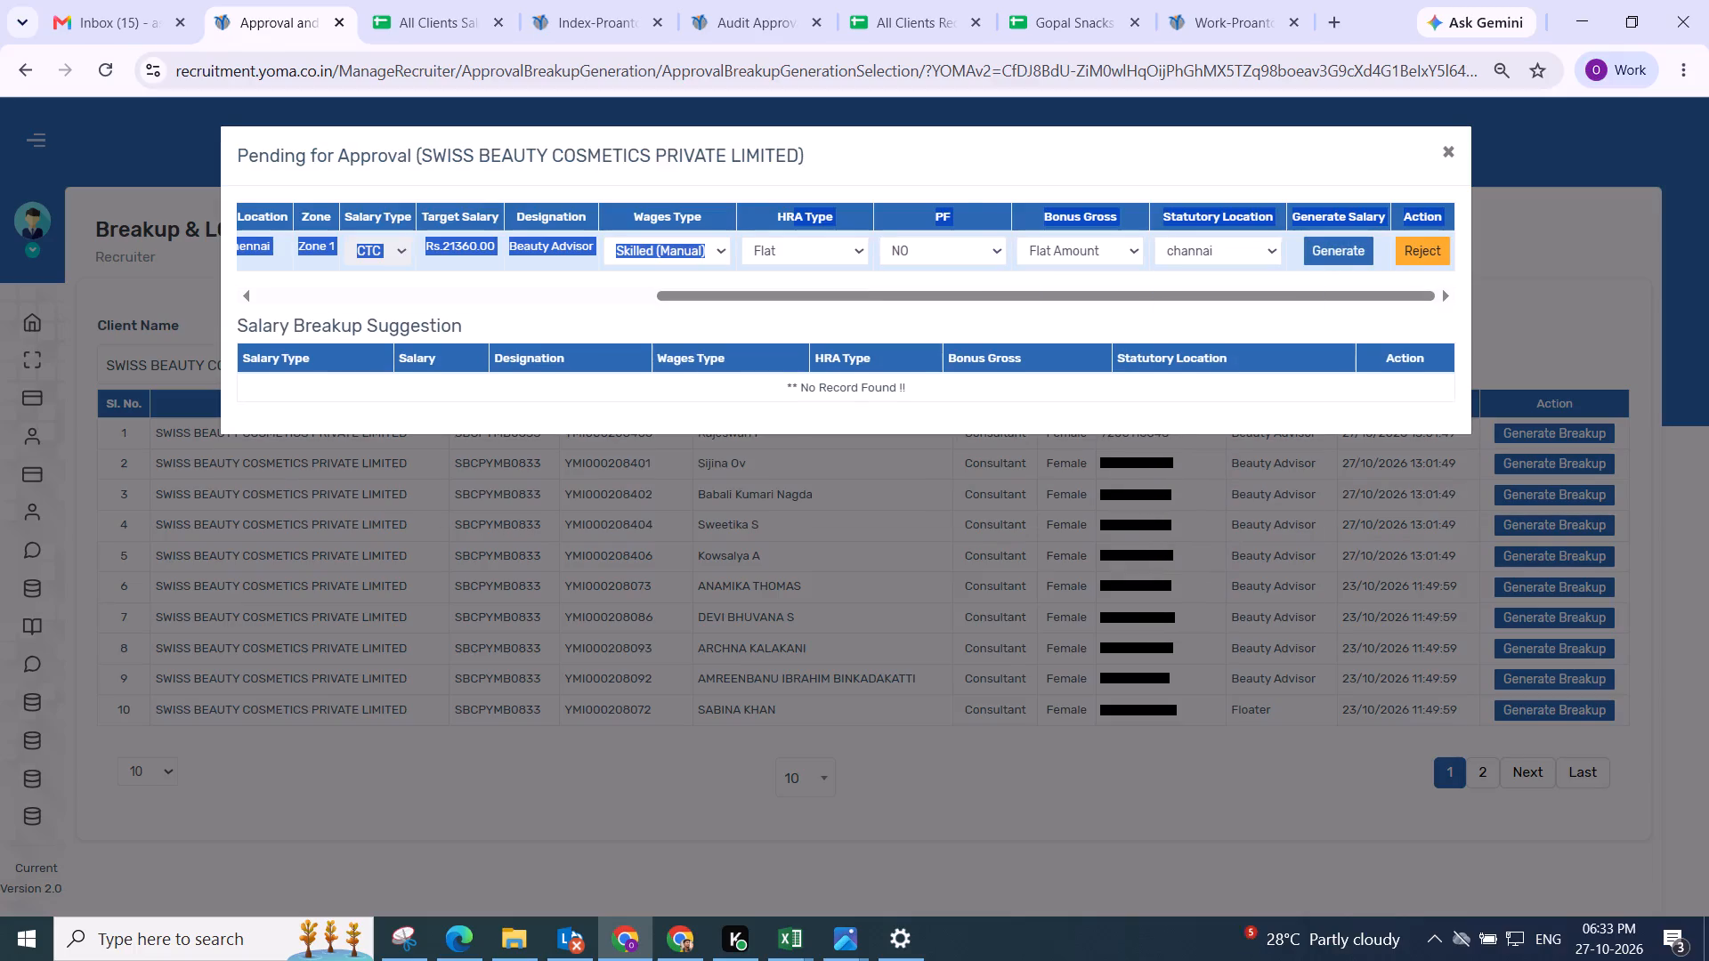
Adjust the Chennai Beauty Advisor's salary components and set Basic to the full gross of 21210.
left_click(587, 354)
scroll(579, 448, "down", 2)
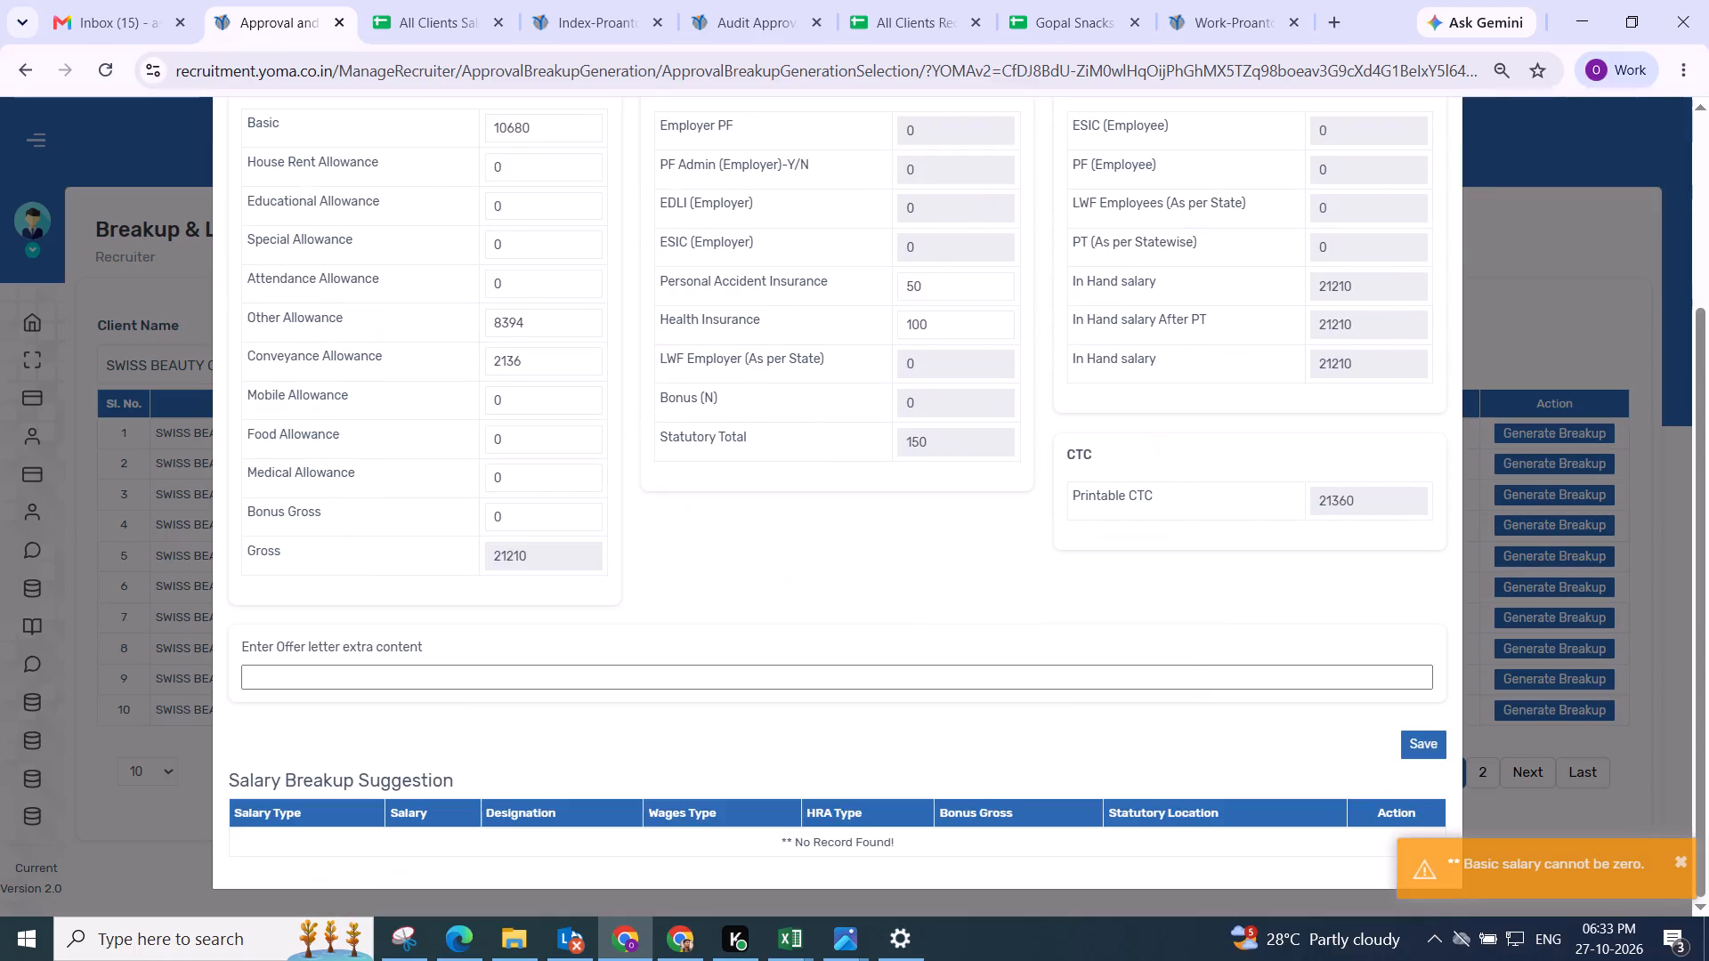
double_click(514, 561)
key("ctrl+c")
scroll(528, 490, "up", 3)
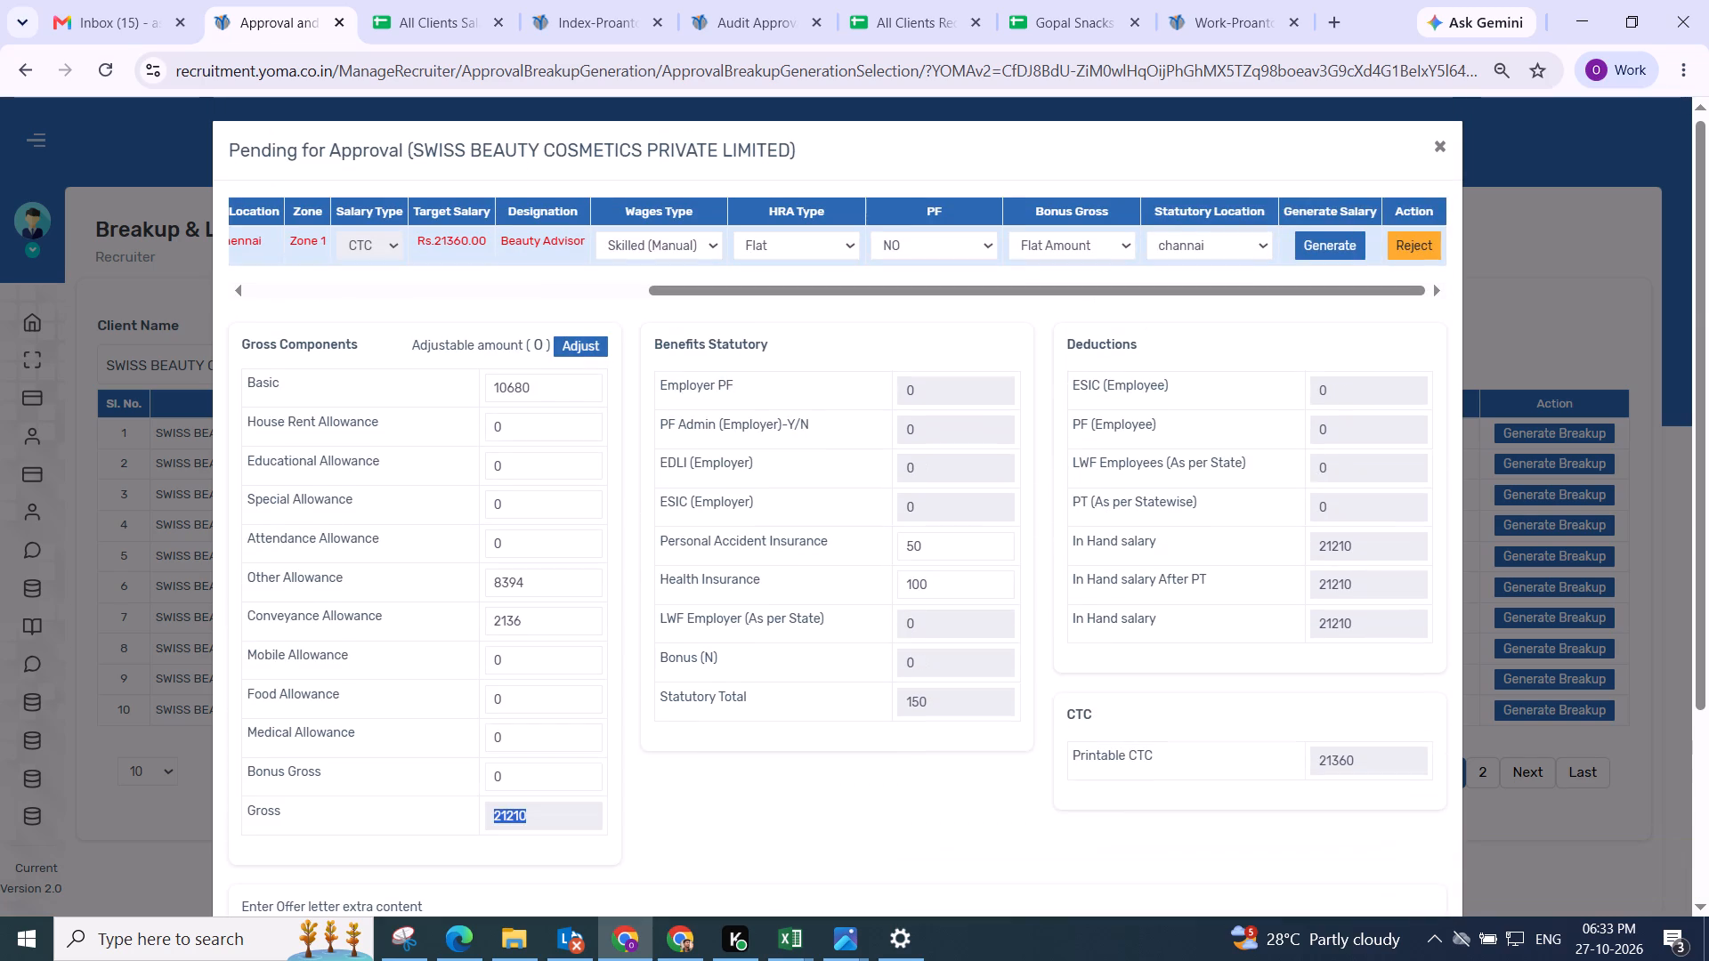
double_click(516, 387)
key("ctrl+v")
scroll(660, 494, "down", 3)
left_click_drag(814, 562, 829, 562)
Save the Chennai Beauty Advisor's salary breakup.
left_click_drag(1425, 738, 1415, 734)
left_click(908, 627)
scroll(908, 627, "up", 2)
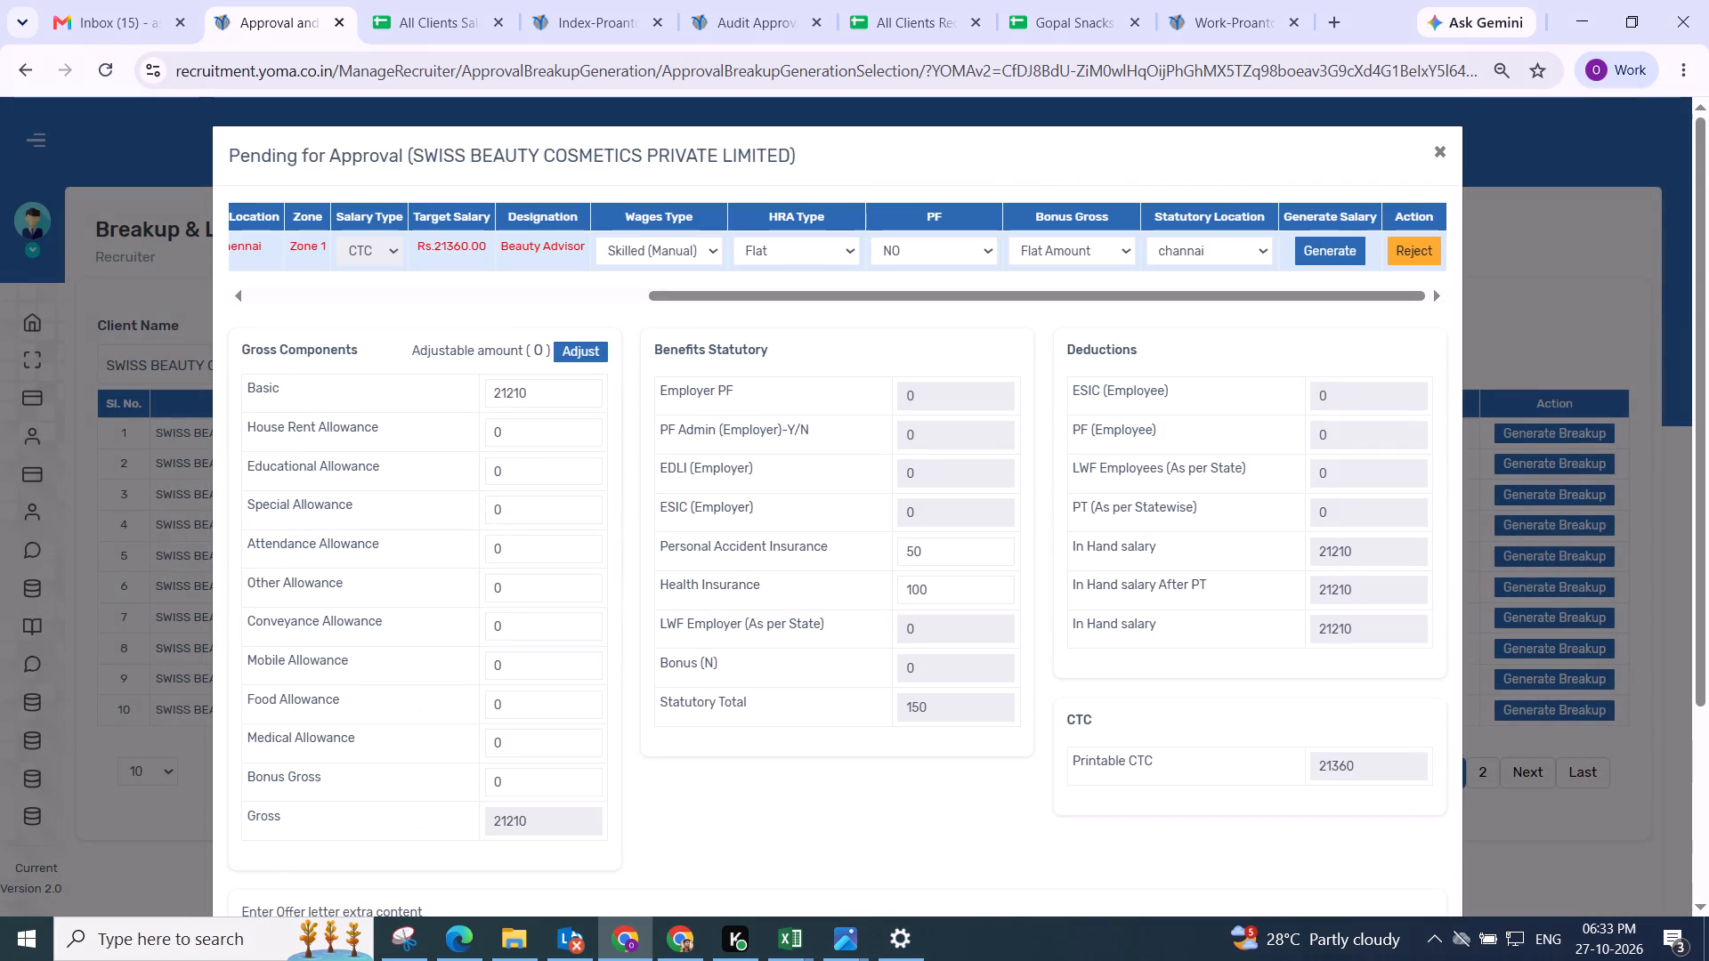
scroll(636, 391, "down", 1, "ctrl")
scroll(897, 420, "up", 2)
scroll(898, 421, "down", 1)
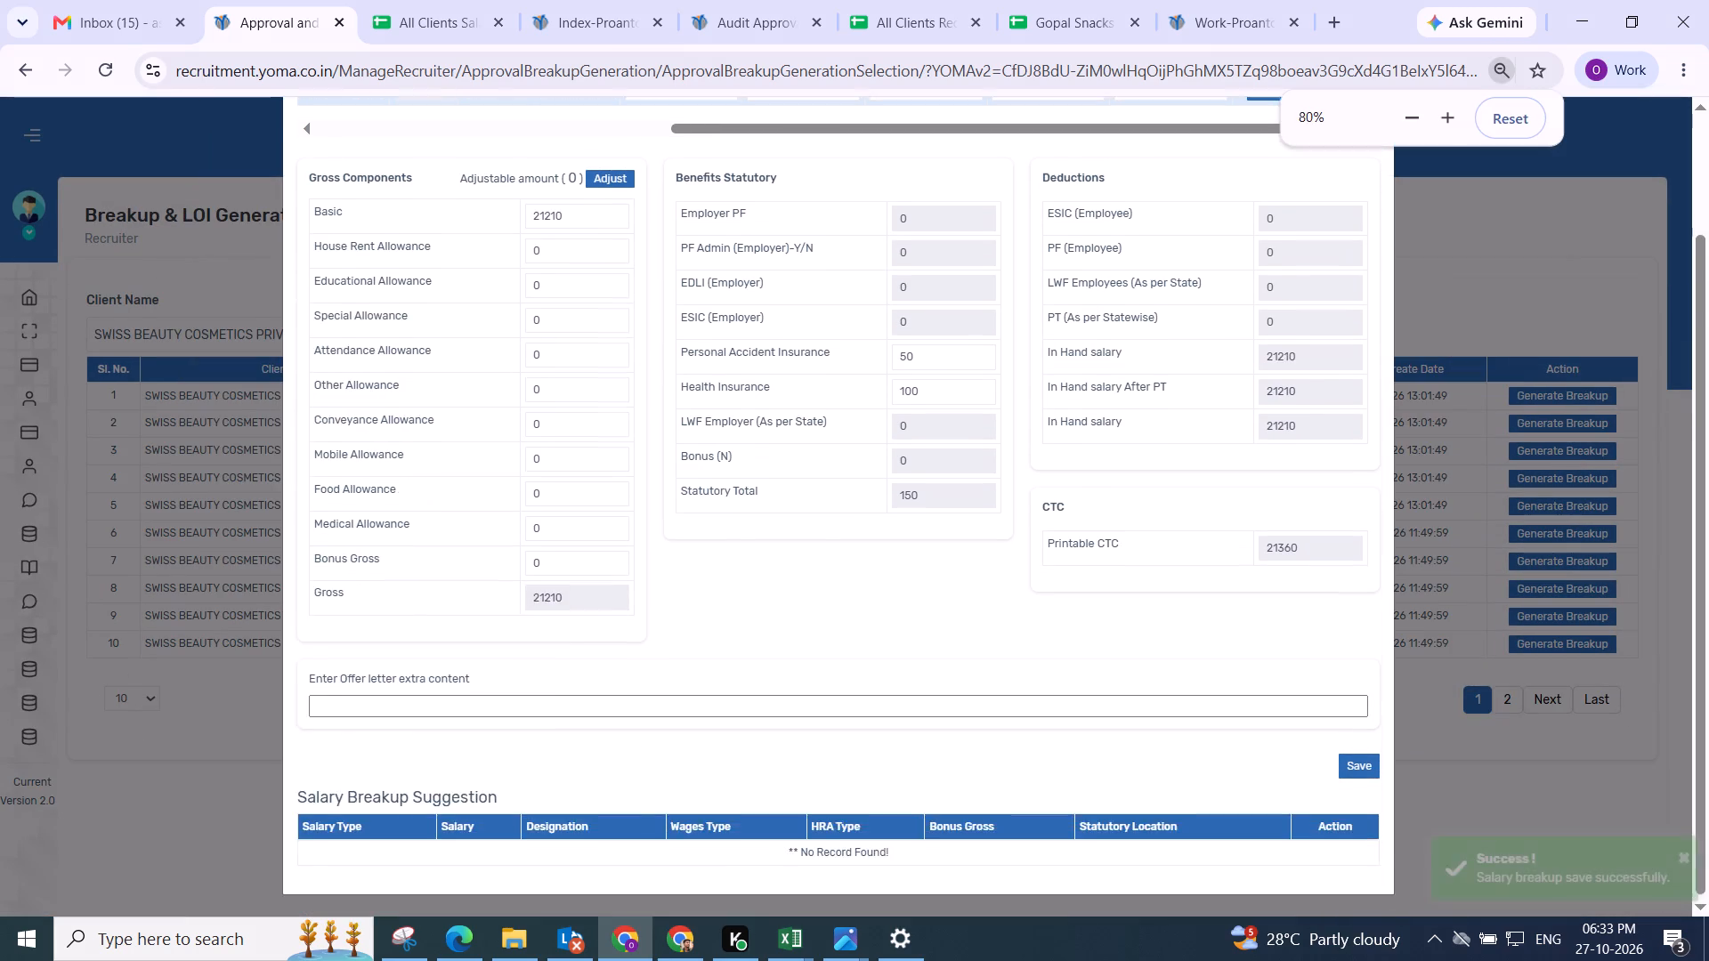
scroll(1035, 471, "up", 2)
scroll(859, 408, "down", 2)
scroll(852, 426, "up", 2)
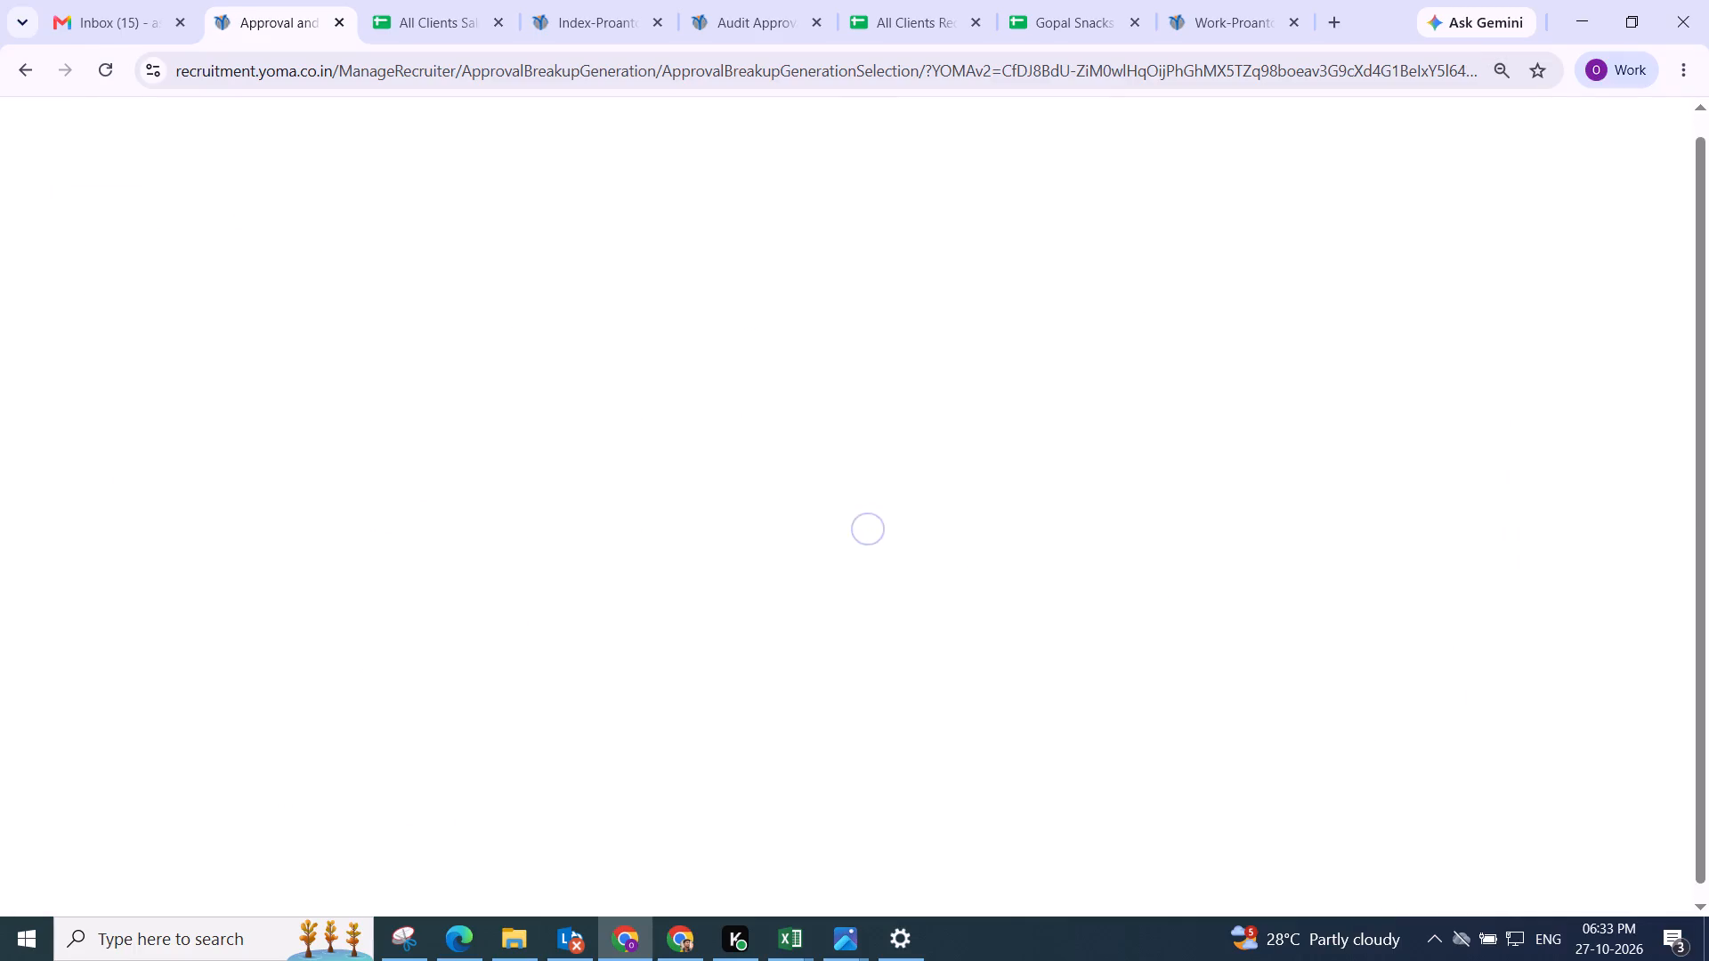
Open the Madurai Beauty Advisor's pending breakup and set wages type to Skilled (Manual) and HRA type to Percentage.
left_click(1535, 400)
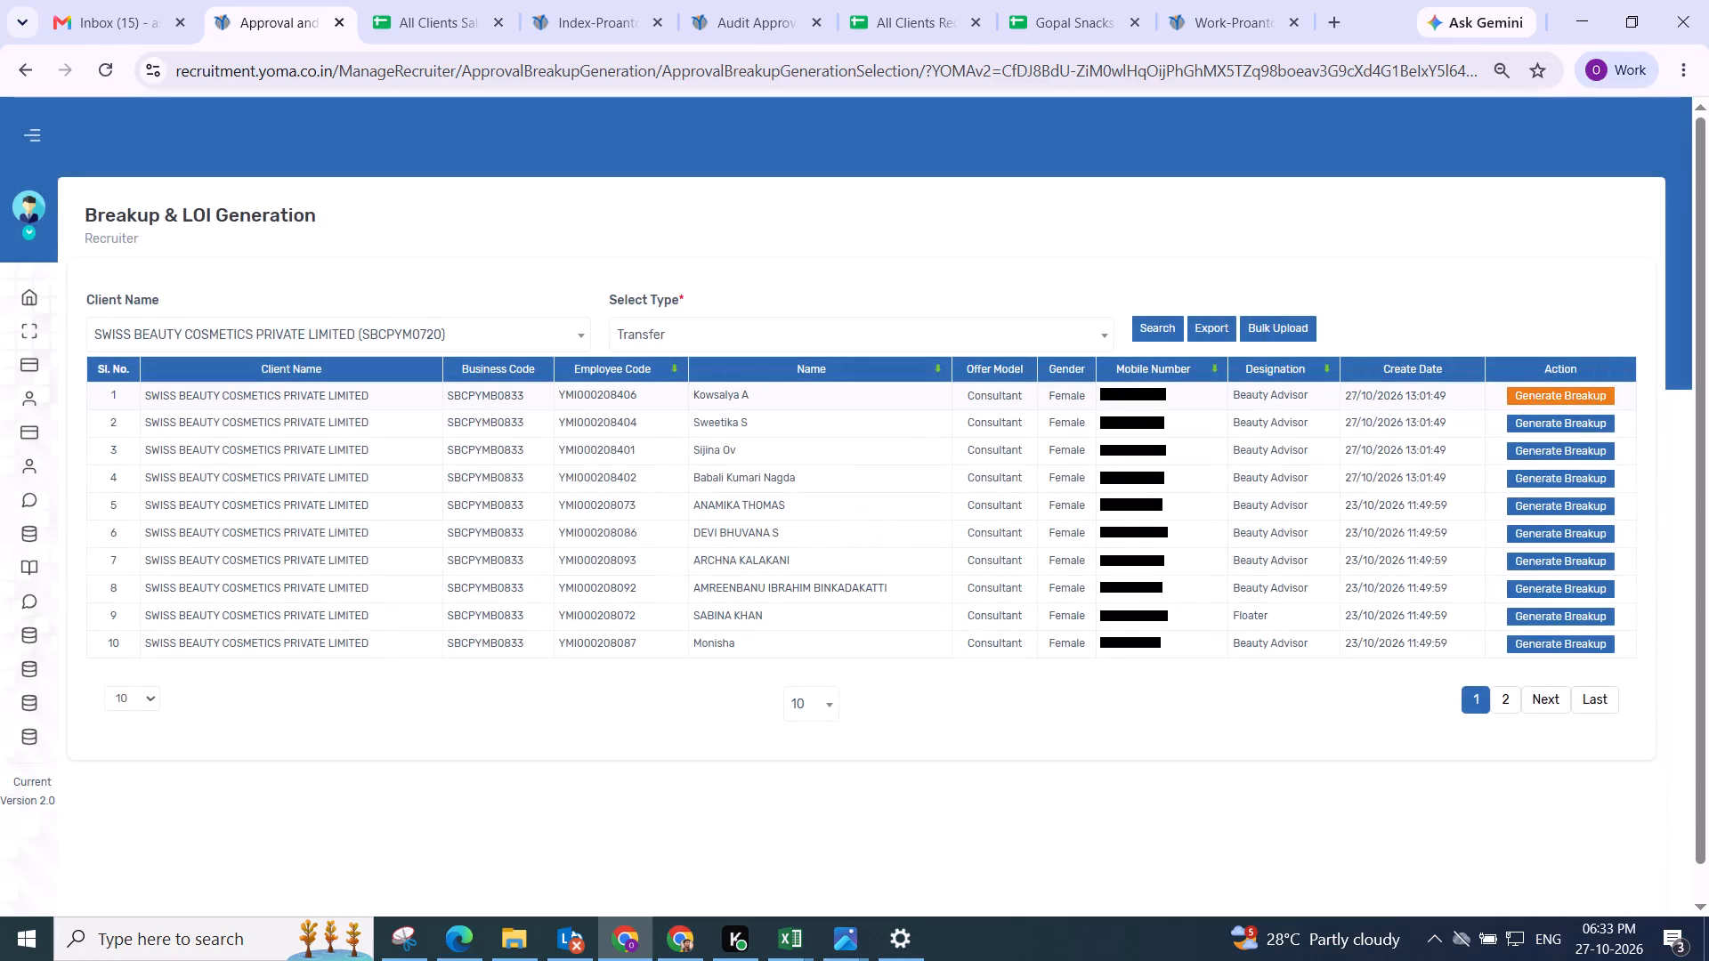
left_click_drag(420, 269, 1379, 273)
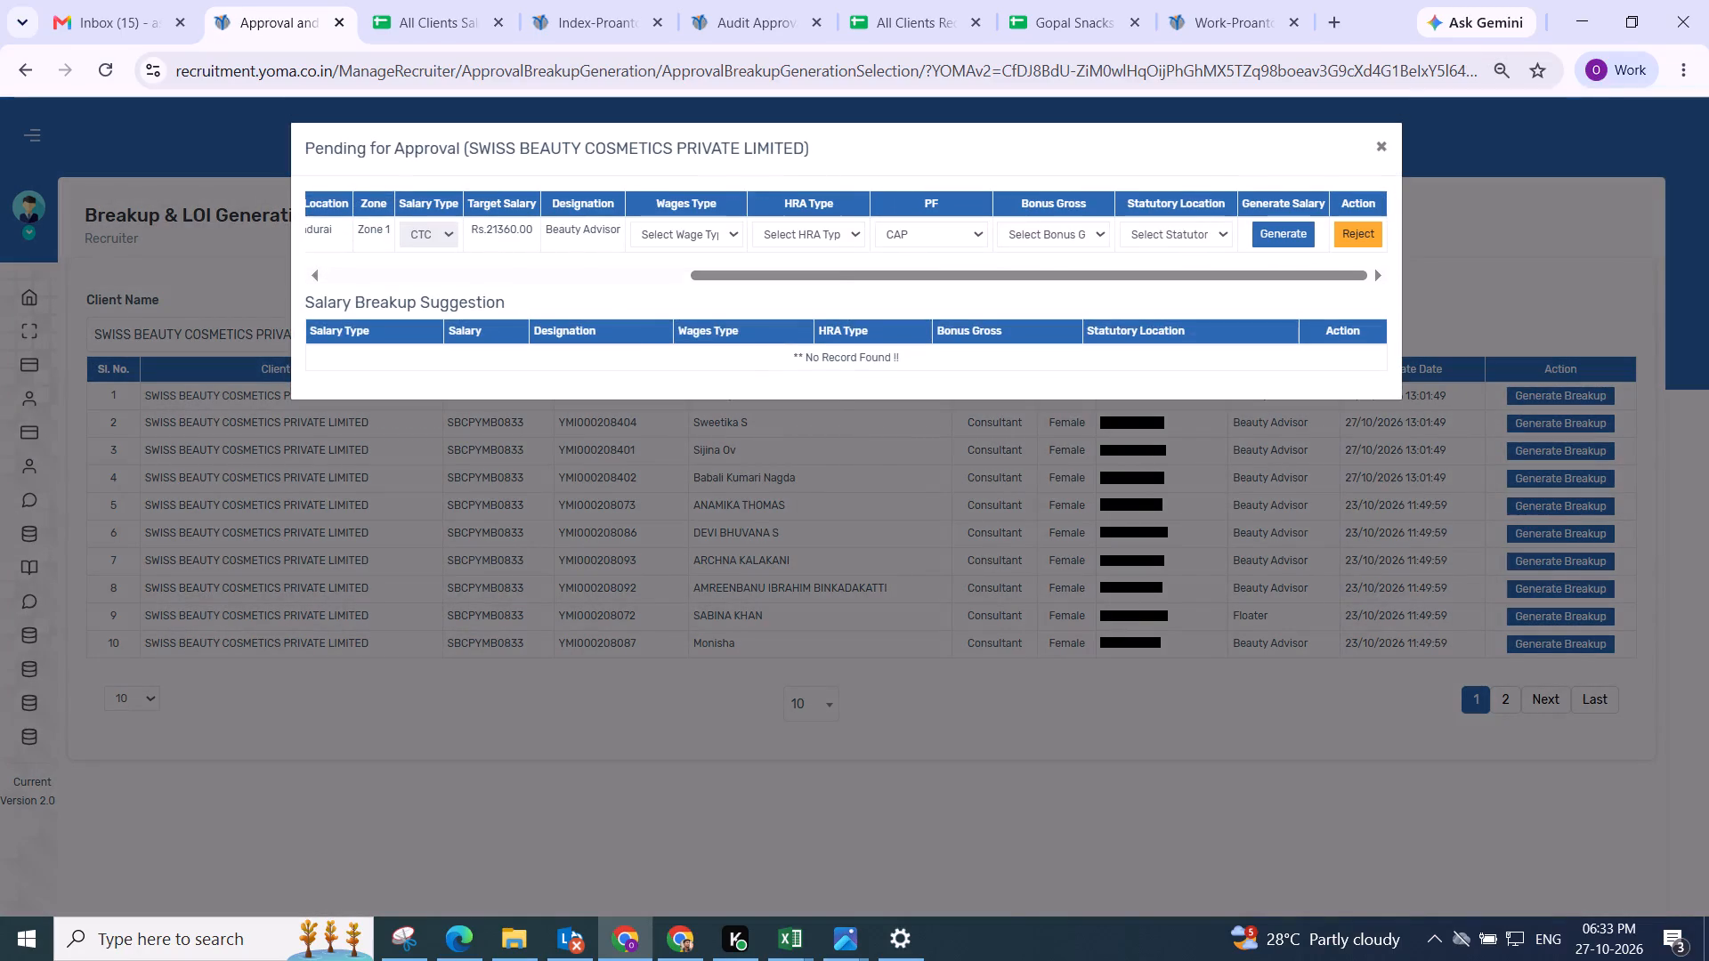
left_click(679, 238)
left_click_drag(697, 385, 709, 373)
left_click_drag(777, 235, 782, 255)
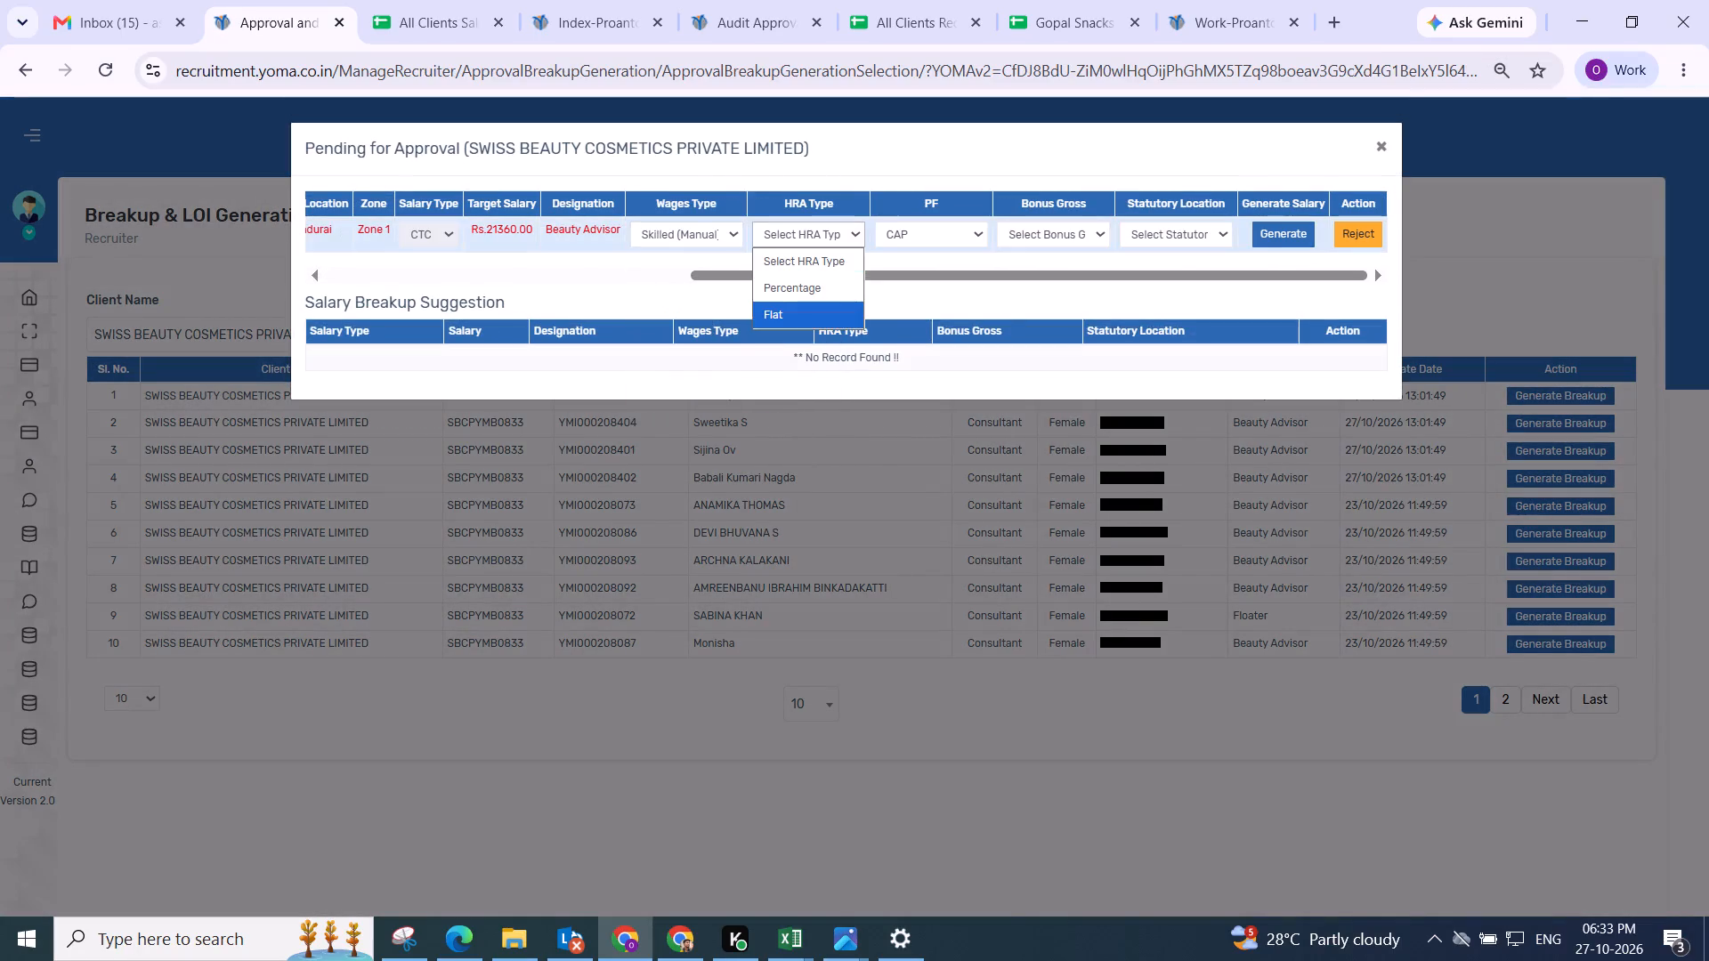
left_click(792, 300)
left_click(798, 248)
left_click_drag(797, 236, 797, 251)
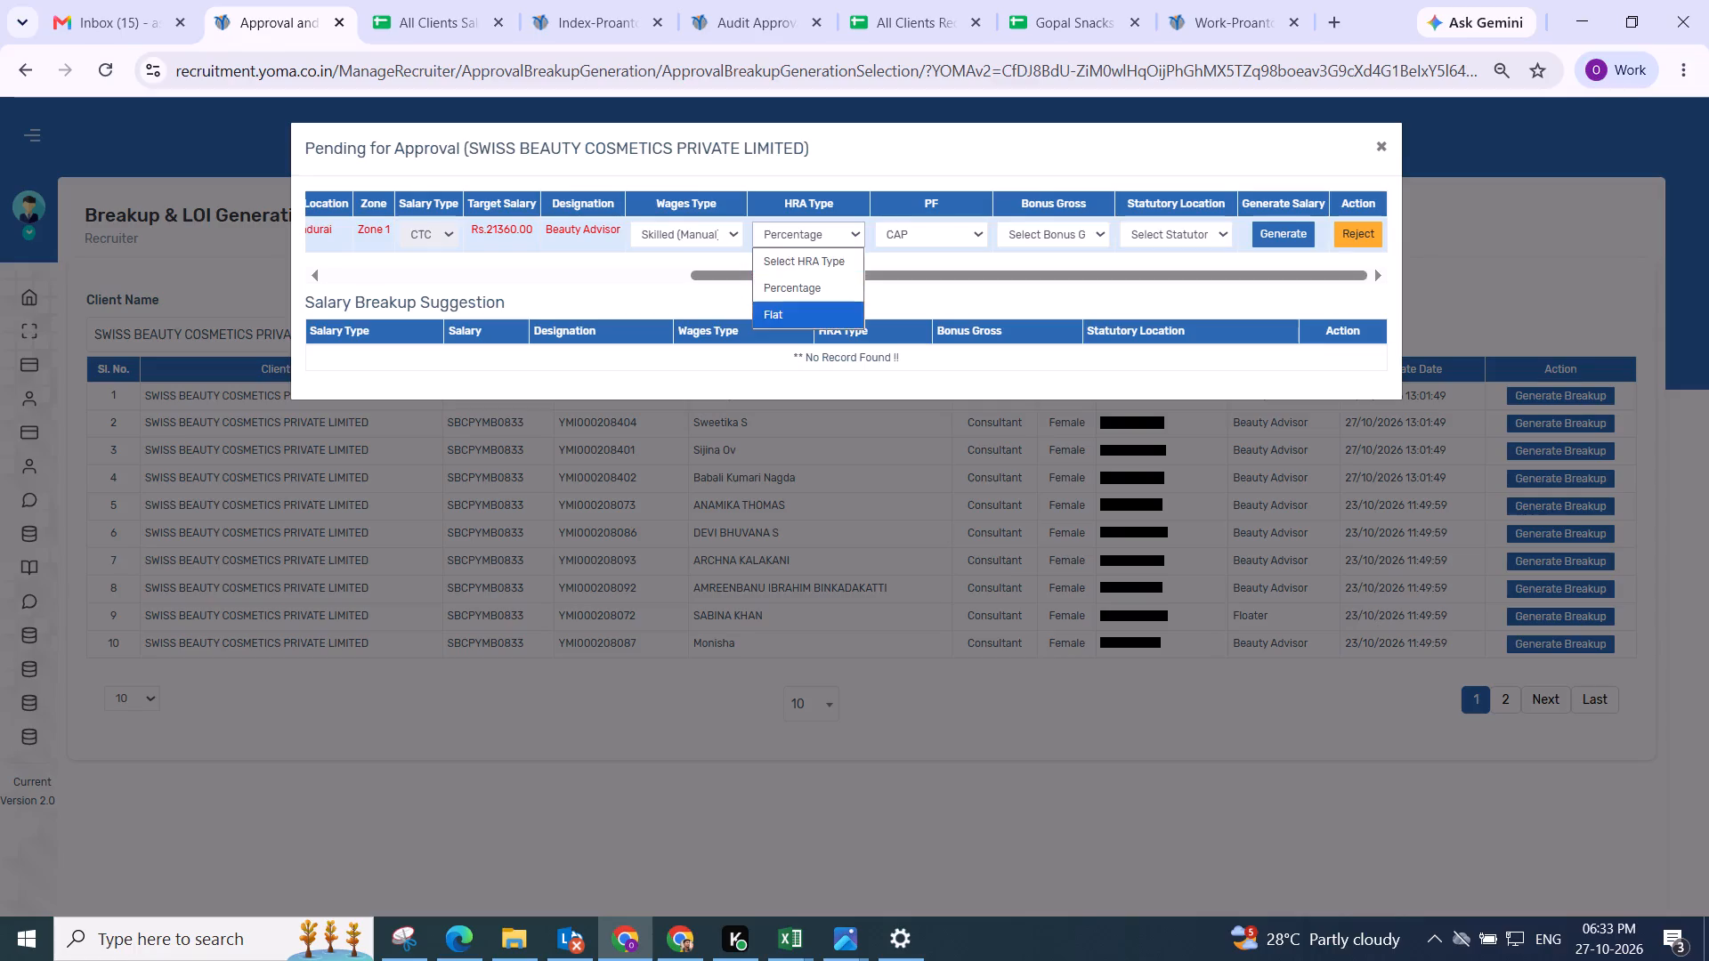
left_click_drag(791, 309, 813, 301)
Generate the Madurai Beauty Advisor's breakup with PF NO, Bonus Gross Flat Amount and statutory location channai.
left_click(938, 227)
left_click(914, 330)
left_click(1042, 228)
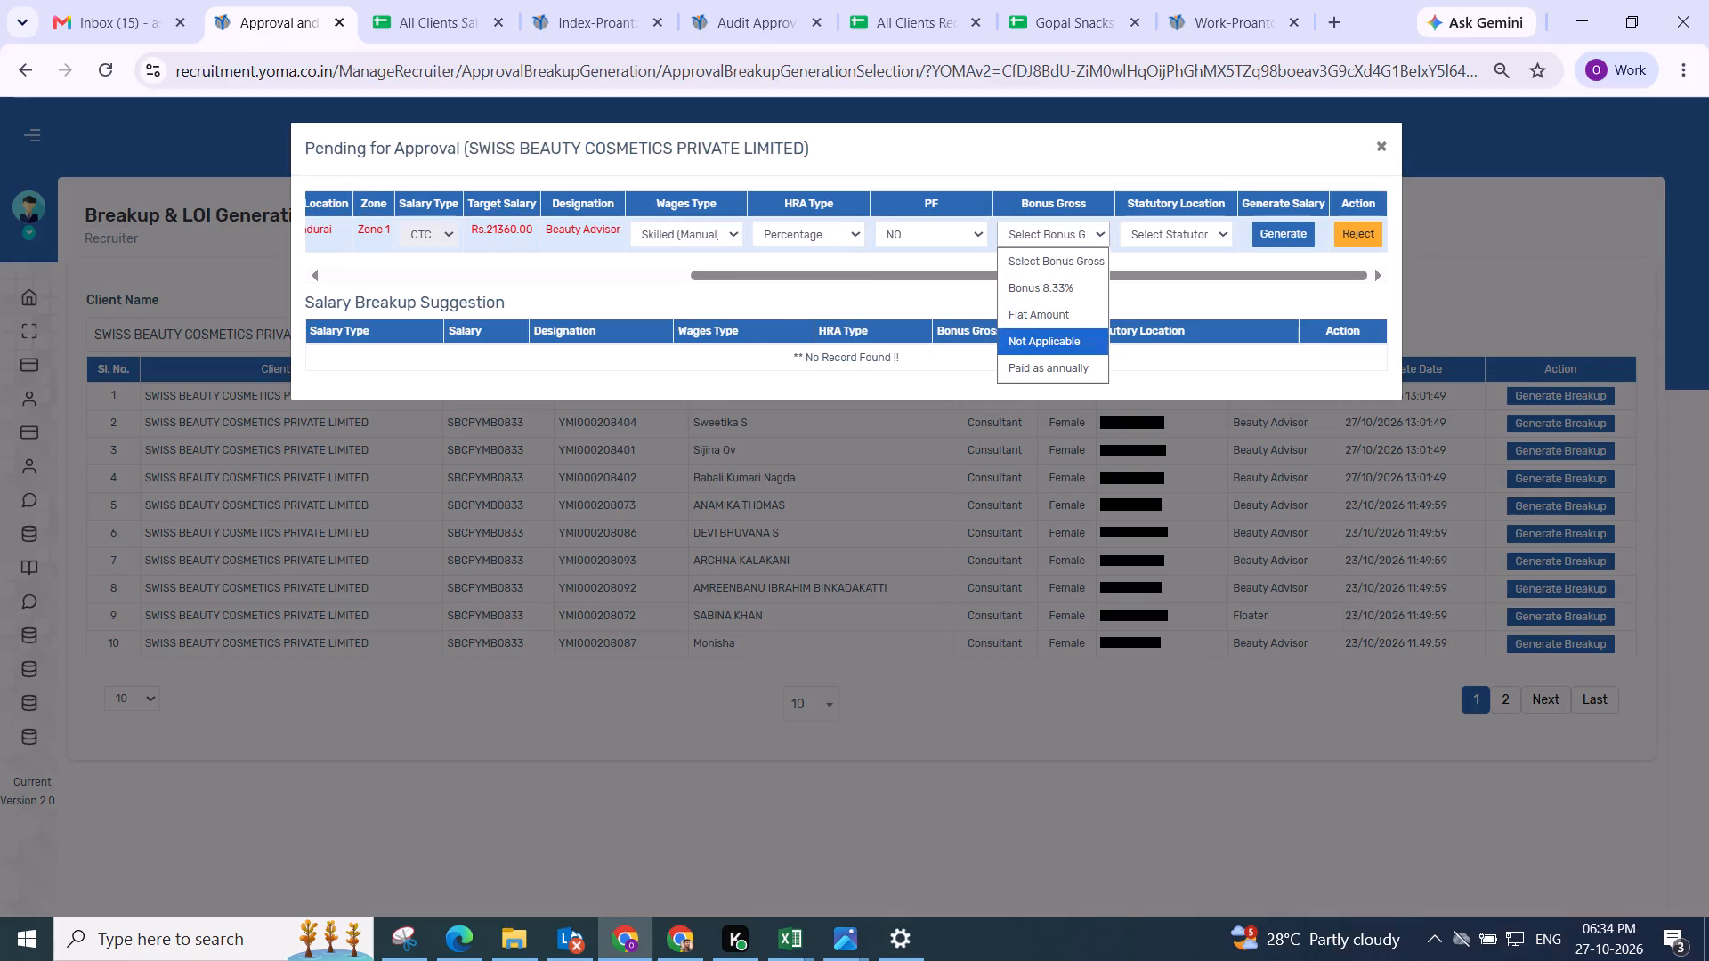
left_click_drag(1038, 334, 1051, 327)
left_click_drag(1138, 227, 1152, 243)
left_click_drag(1159, 342, 1165, 312)
left_click(1258, 227)
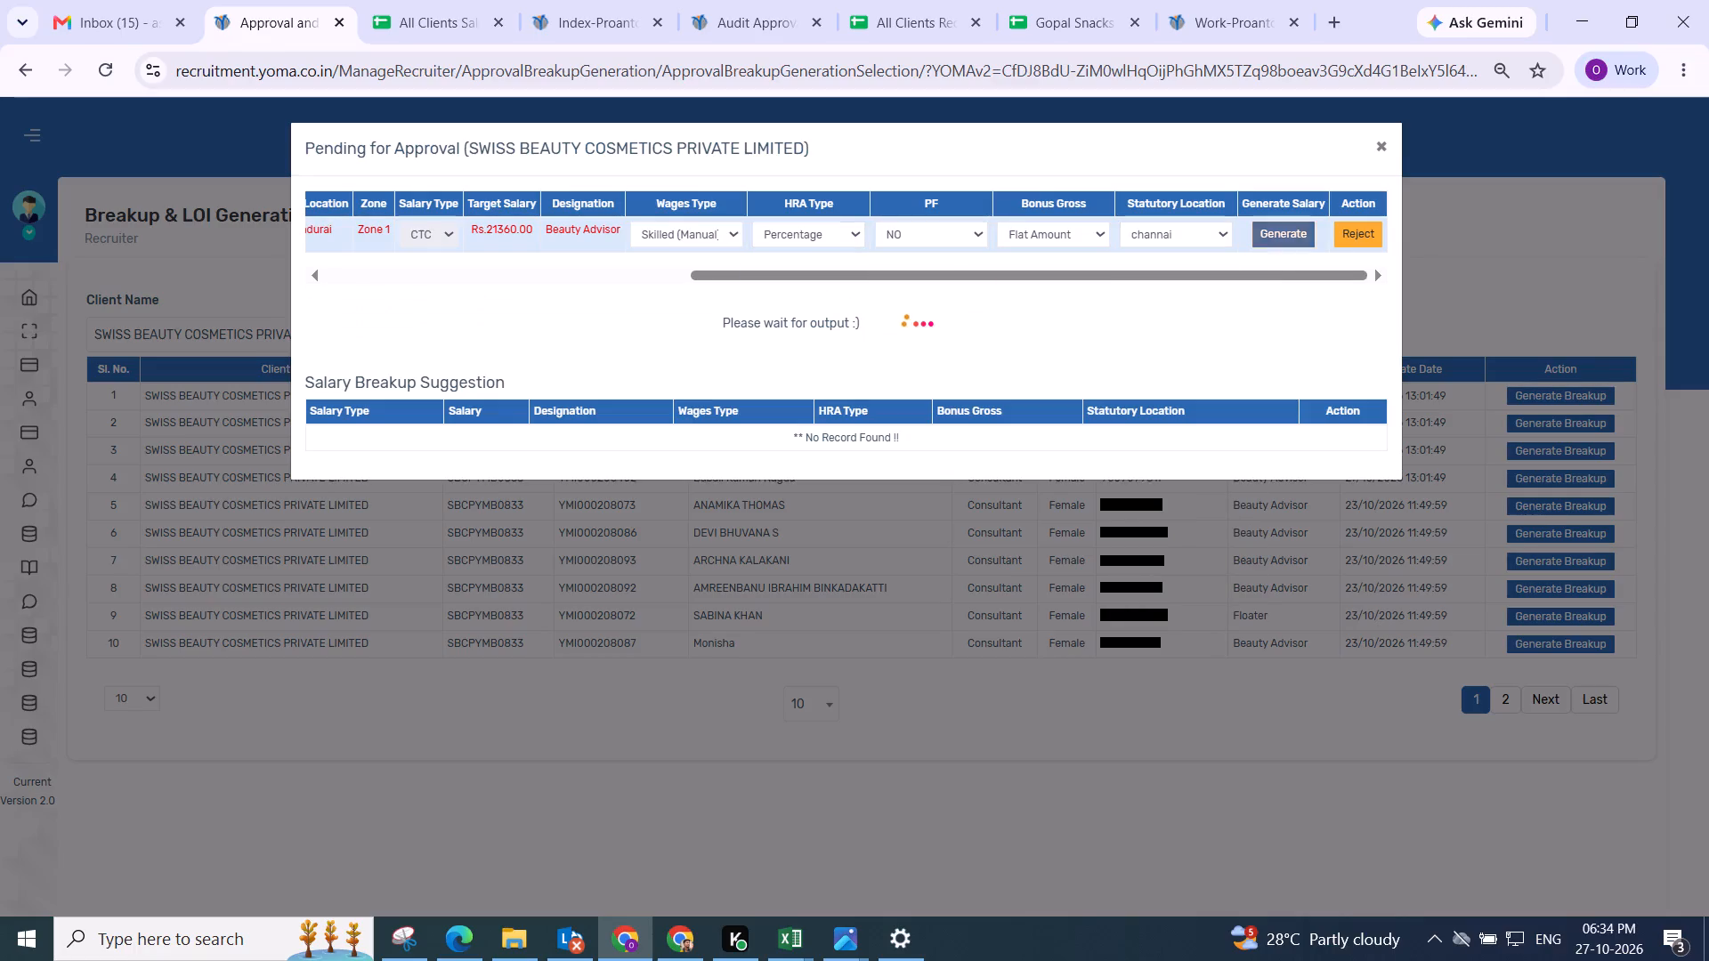
Change the Madurai Beauty Advisor's Bonus Gross to Not Applicable and generate the breakup again.
left_click_drag(1051, 206, 1050, 219)
left_click(1049, 235)
left_click_drag(1033, 330, 1060, 328)
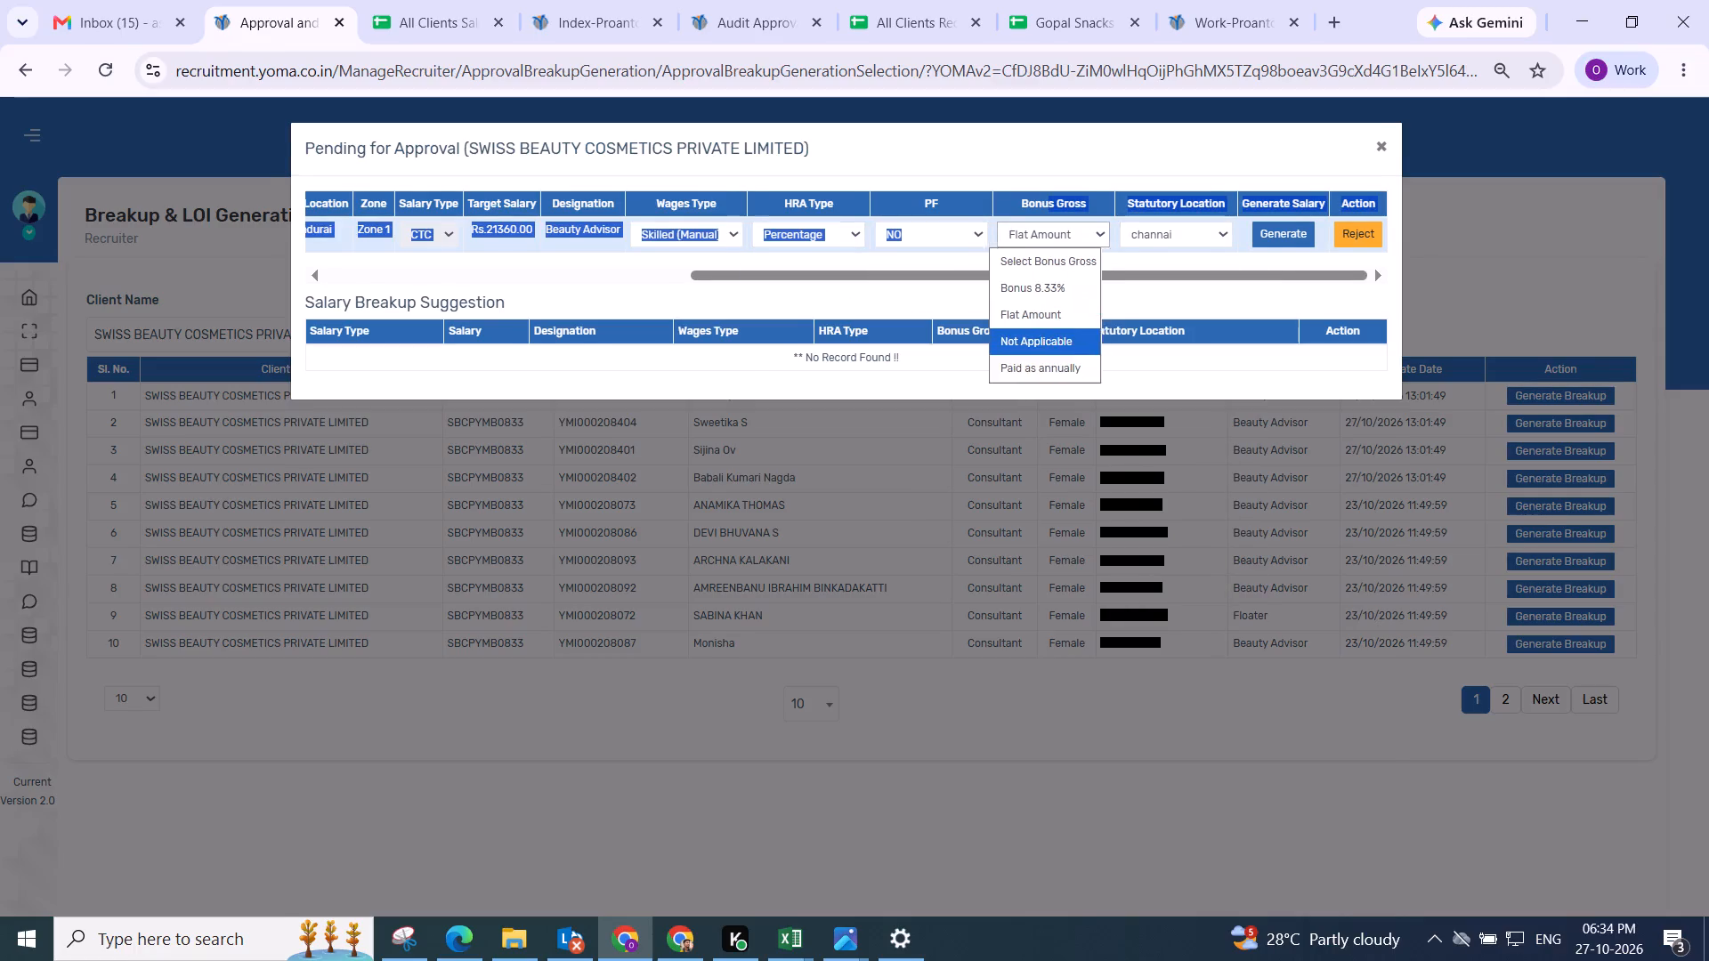
left_click(1267, 240)
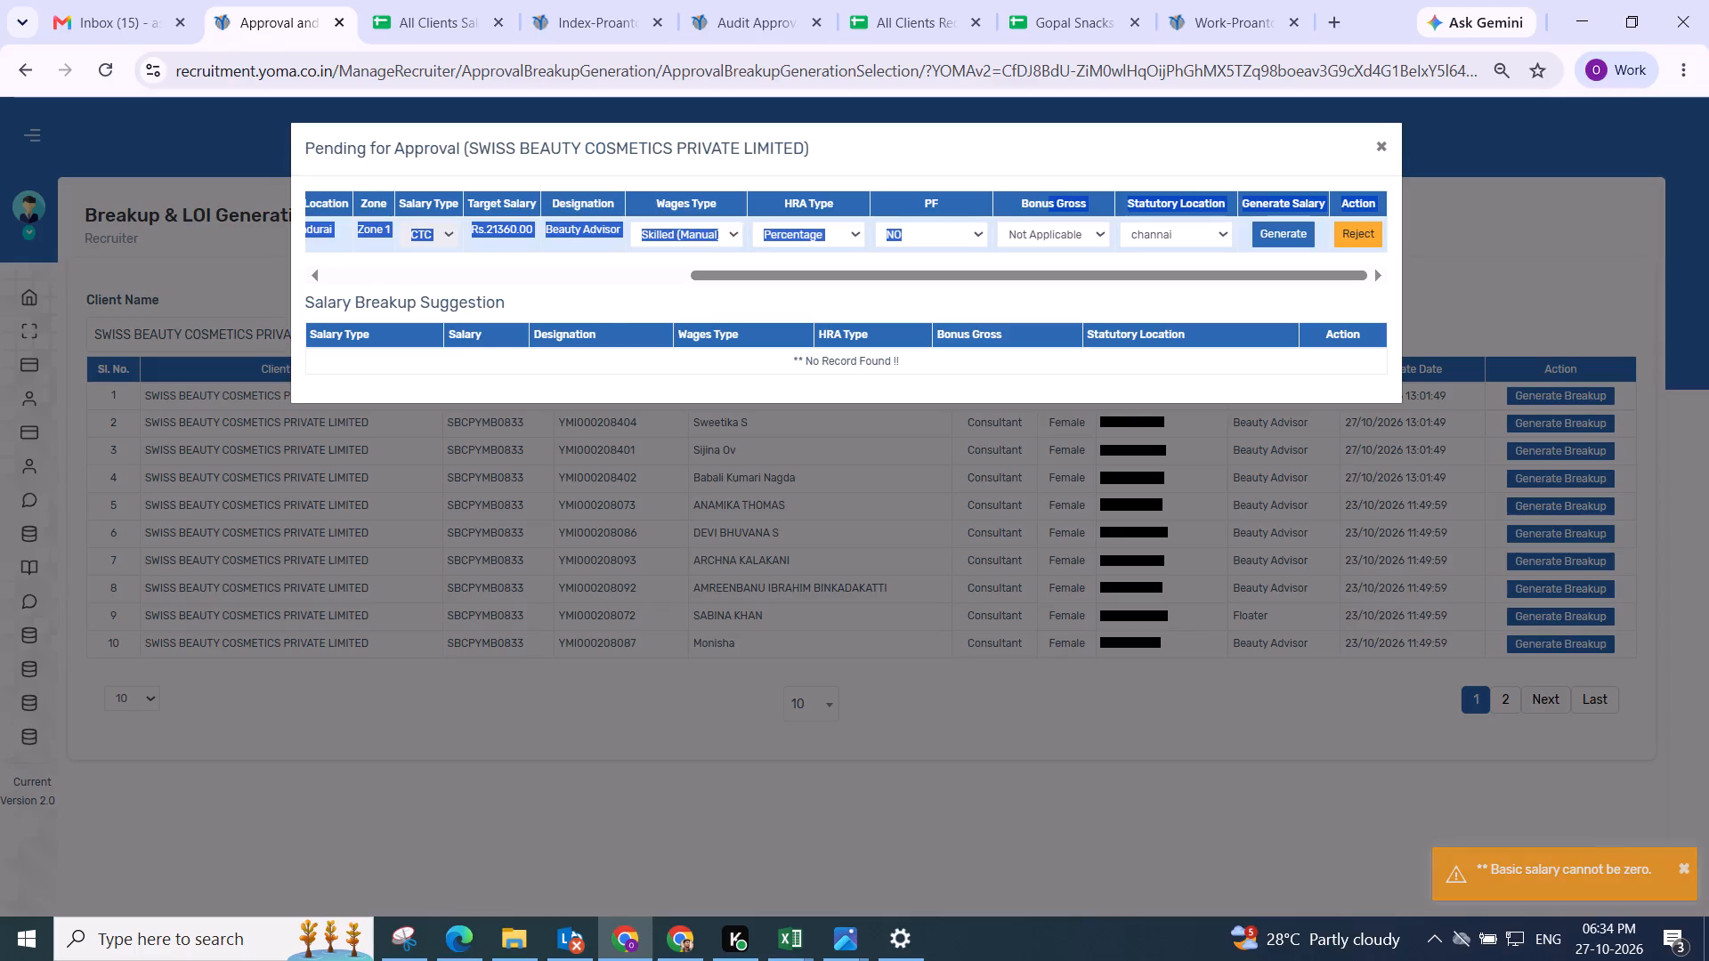
Adjust the Madurai Beauty Advisor's salary components and set Basic to the full gross of 21210.
left_click(595, 328)
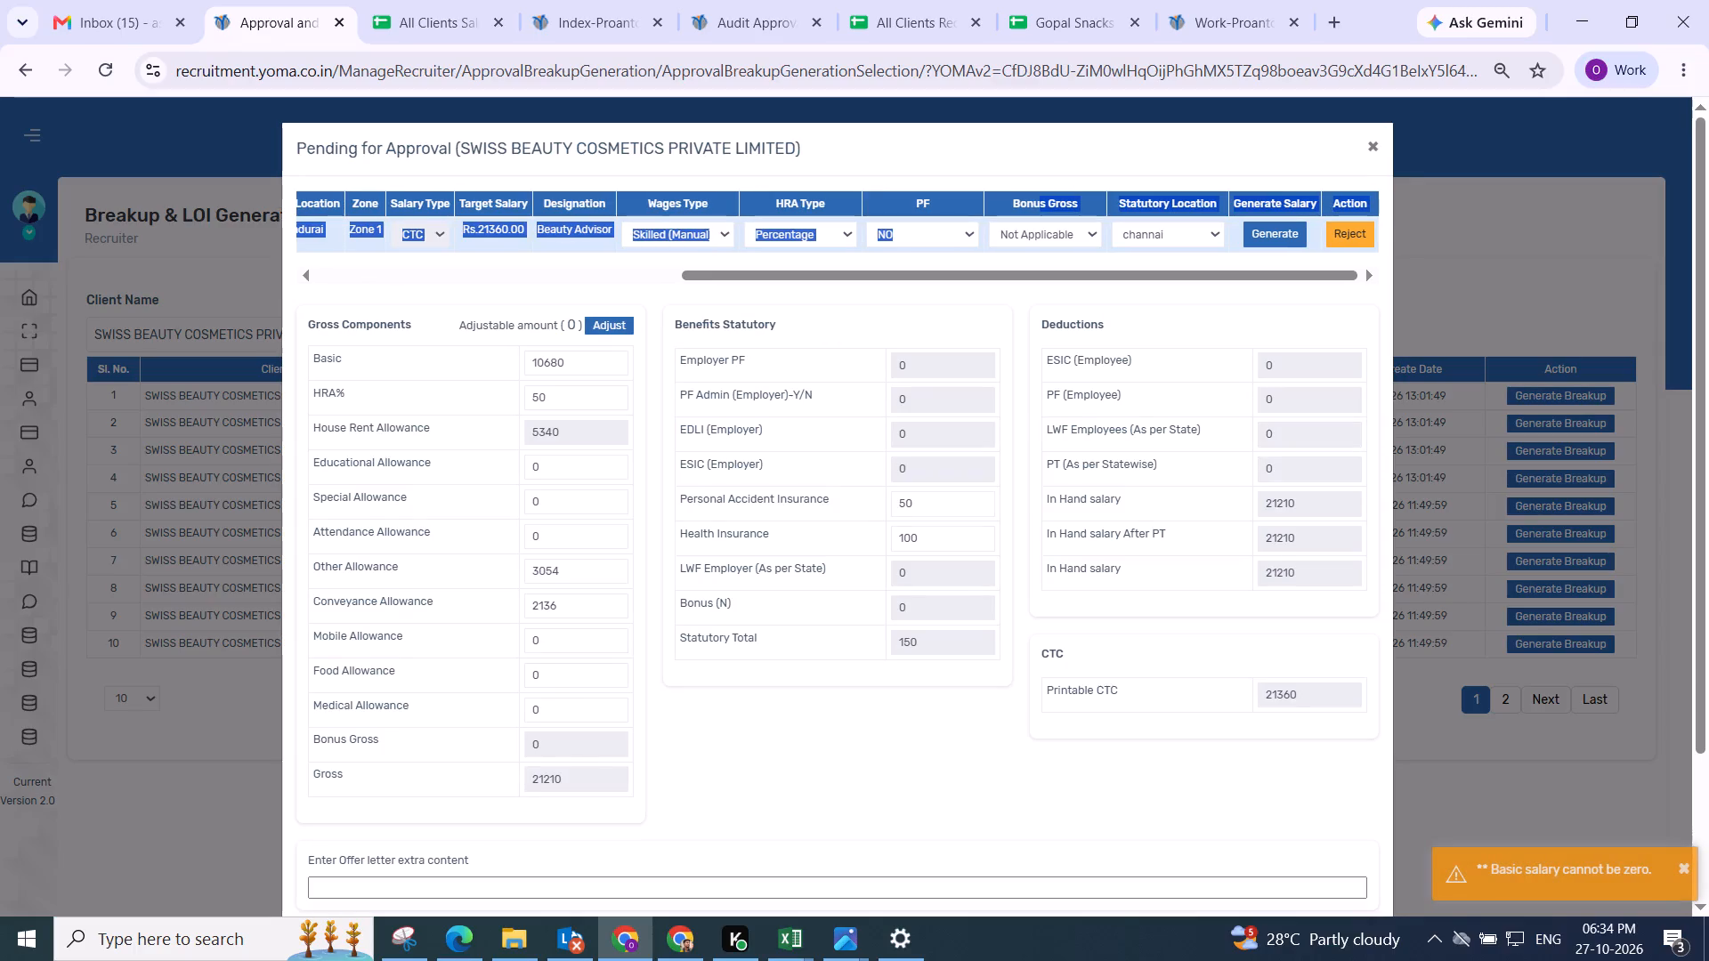
double_click(546, 783)
key("ctrl+c")
triple_click(549, 357)
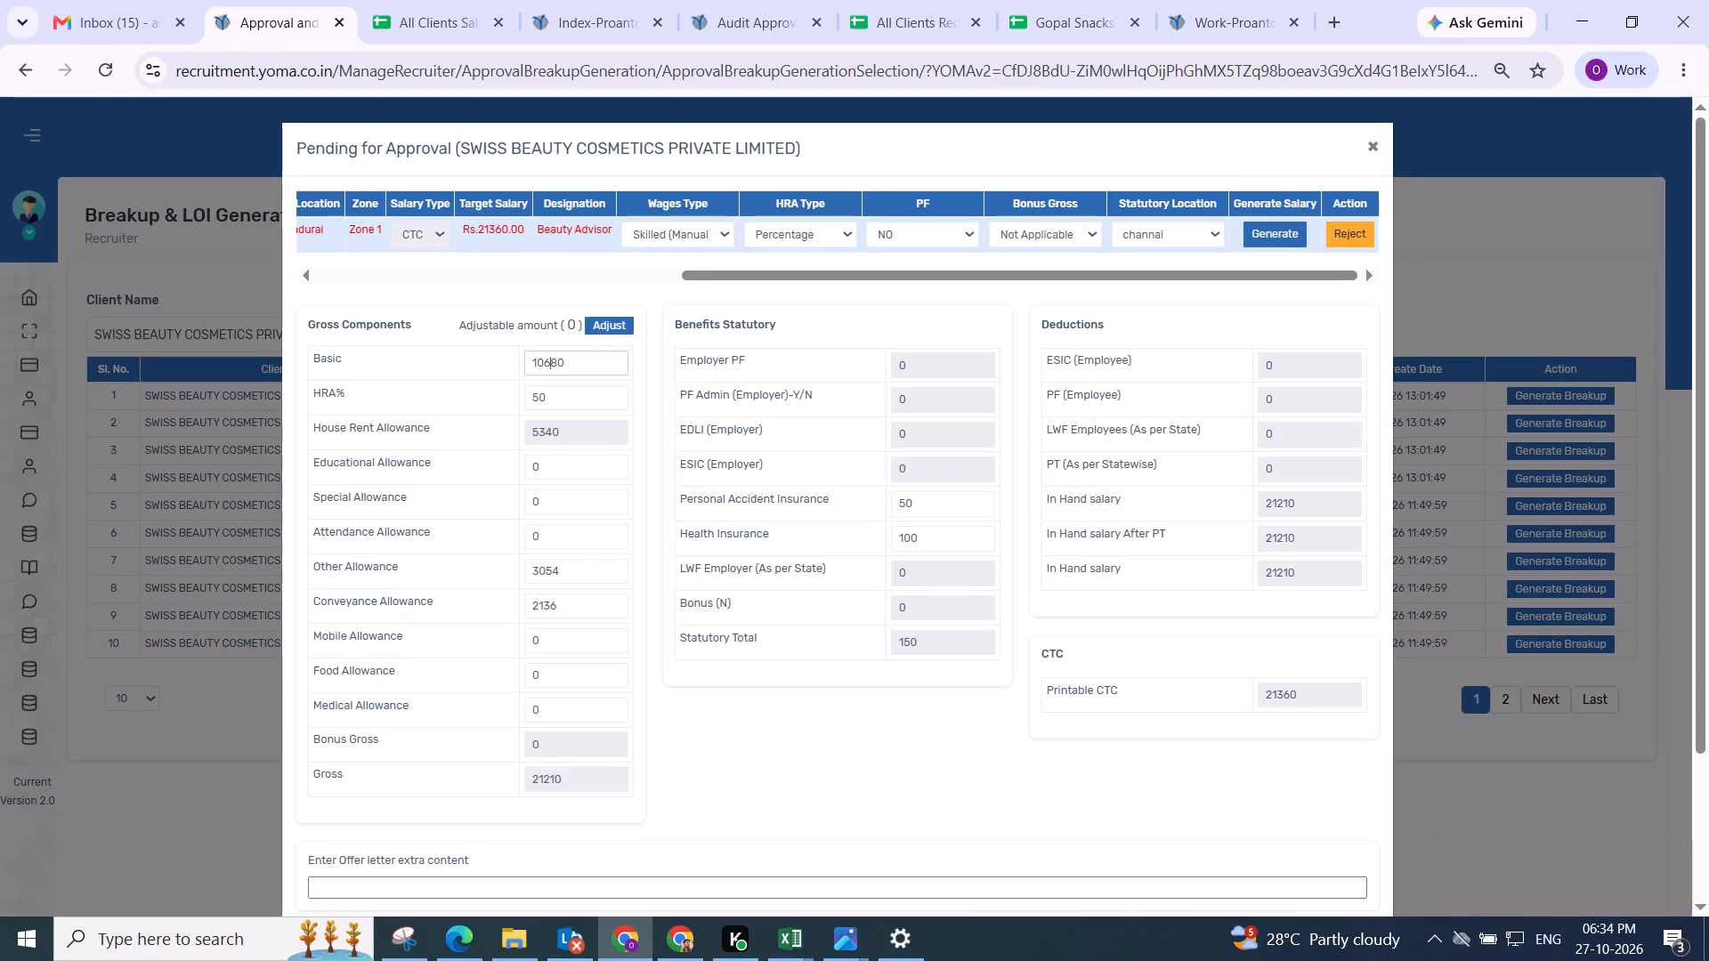
key("ctrl+v")
left_click(800, 789)
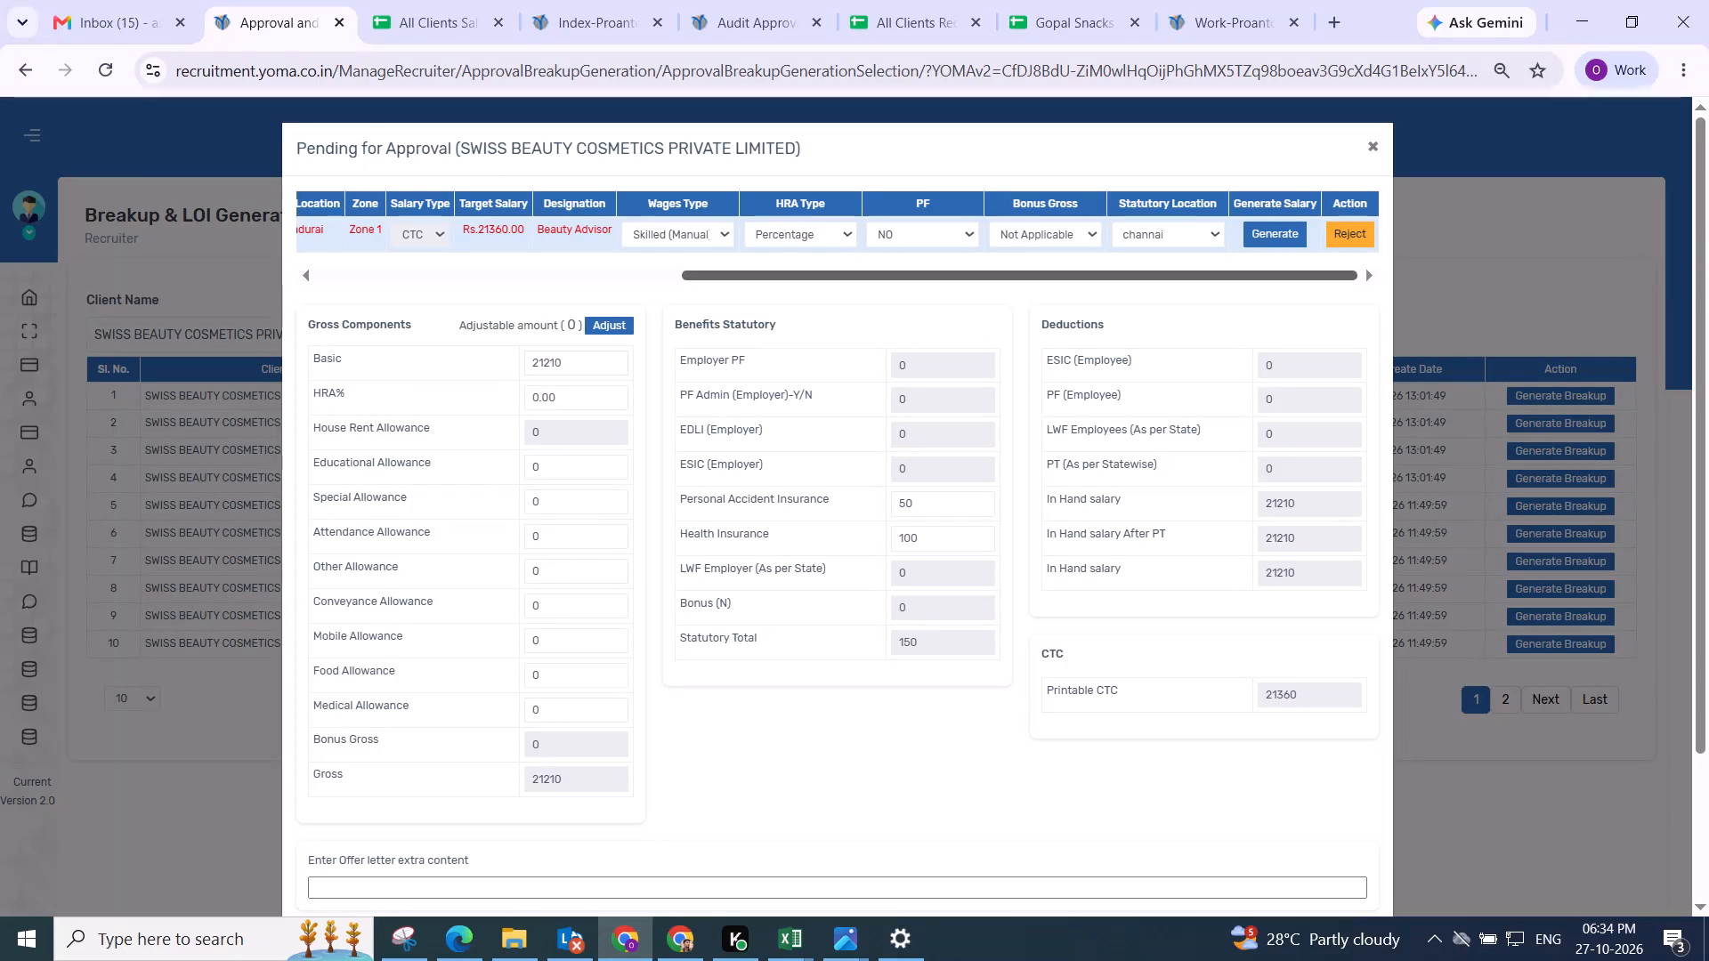
left_click(882, 817)
Save the Madurai Beauty Advisor's salary breakup.
scroll(925, 810, "up", 3)
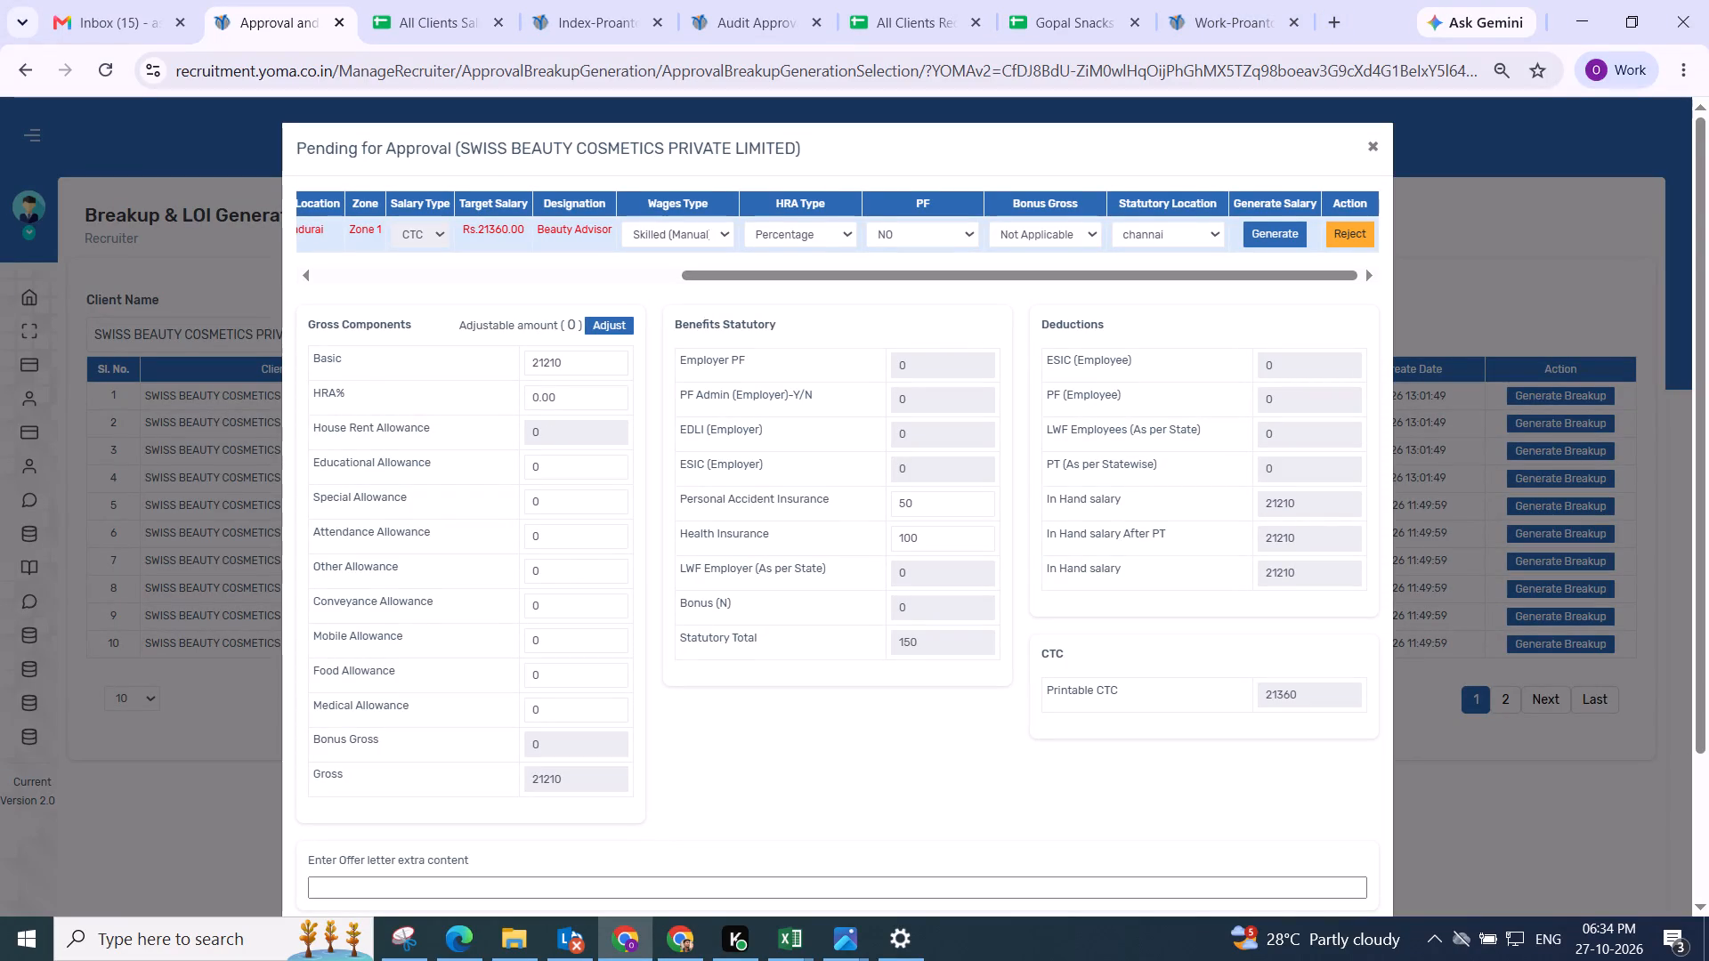
scroll(865, 776, "down", 2)
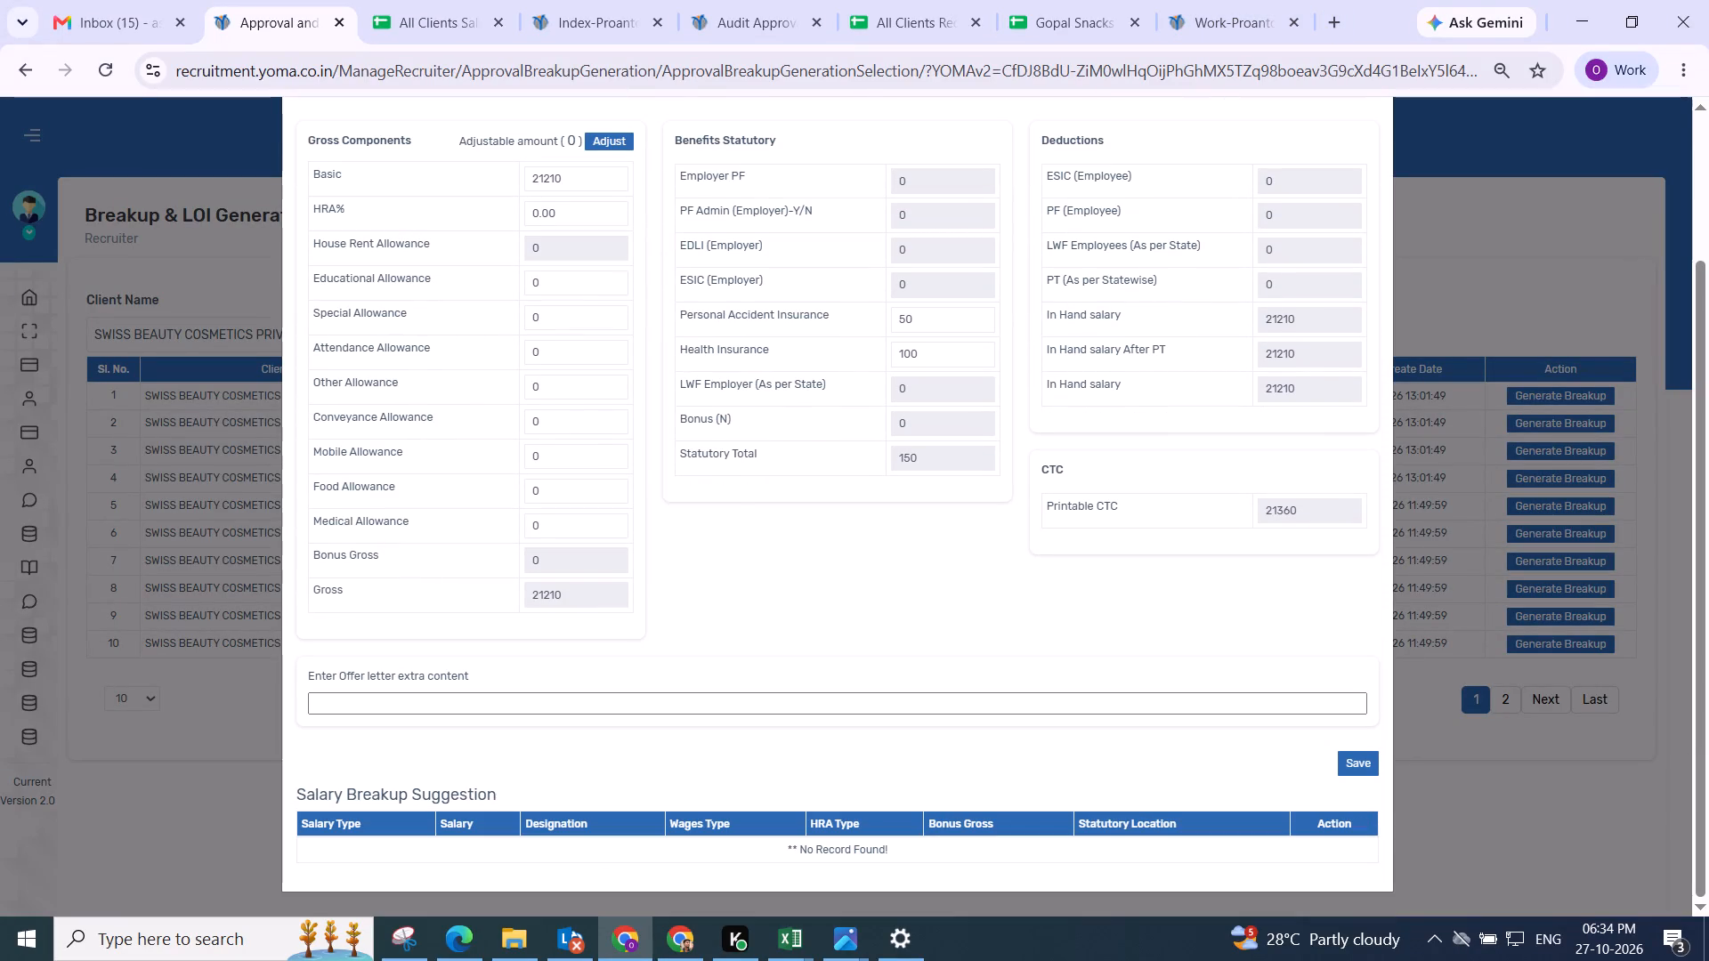
left_click(1355, 762)
left_click(872, 626)
scroll(881, 635, "up", 3)
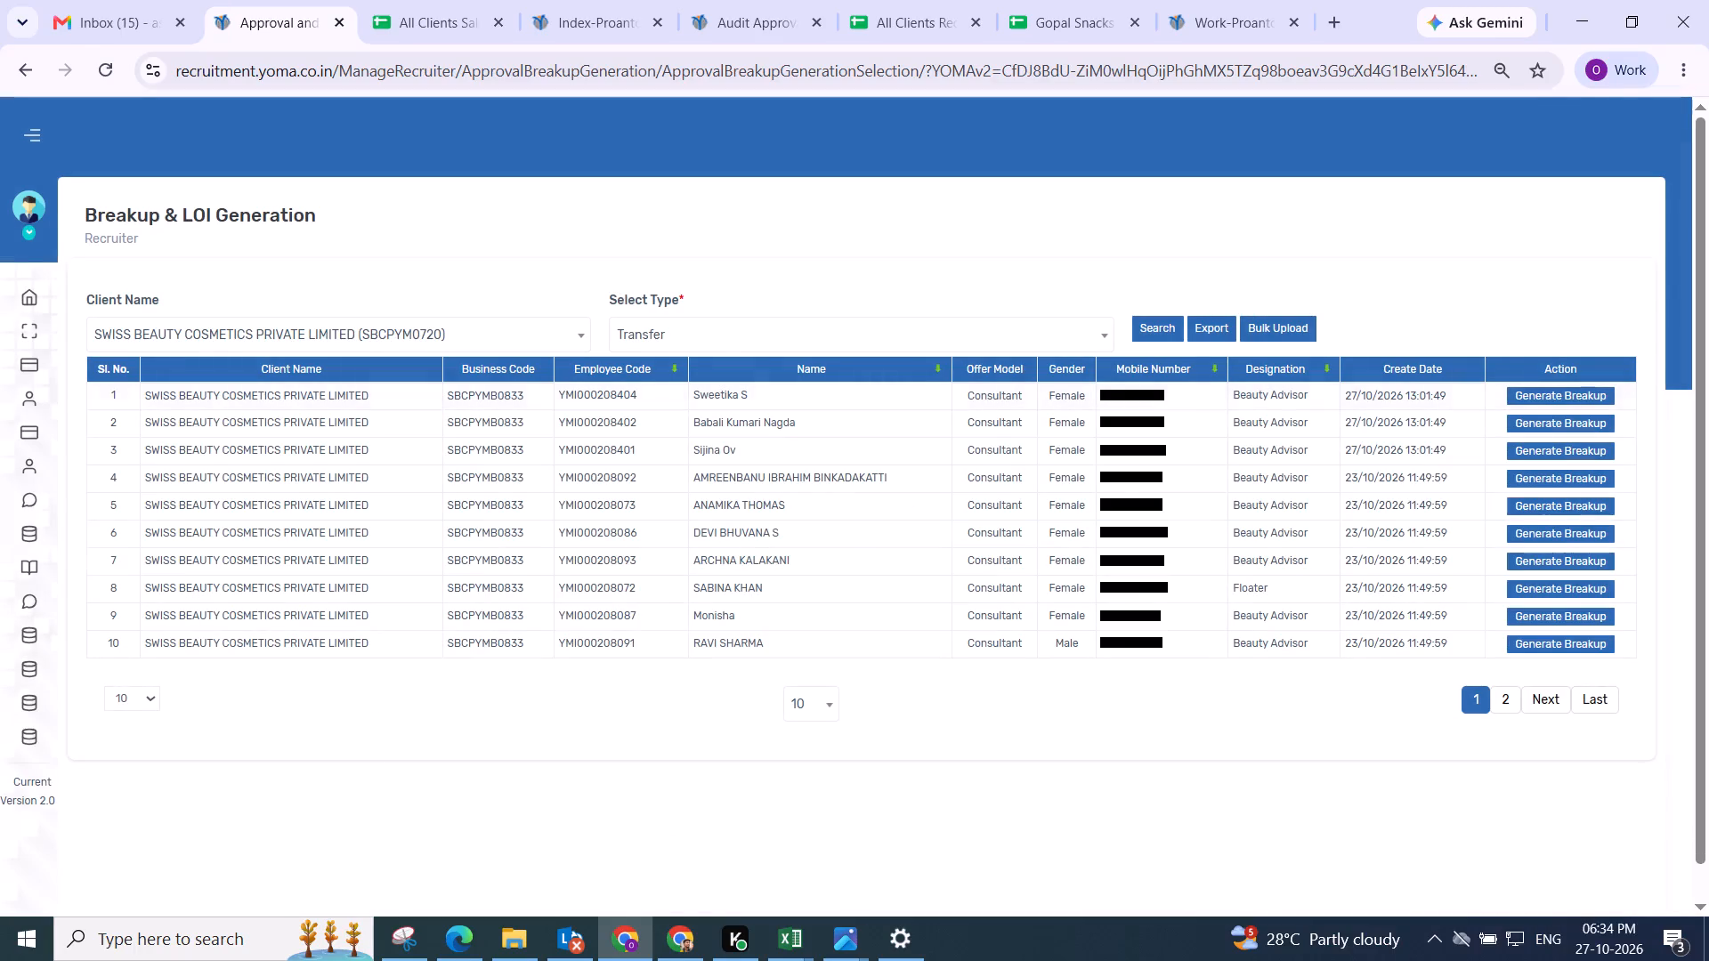
Open the pending breakup of the first listed Beauty Advisor, from Chennai, with wages type Skilled (Manual) and HRA type Flat.
left_click(1563, 392)
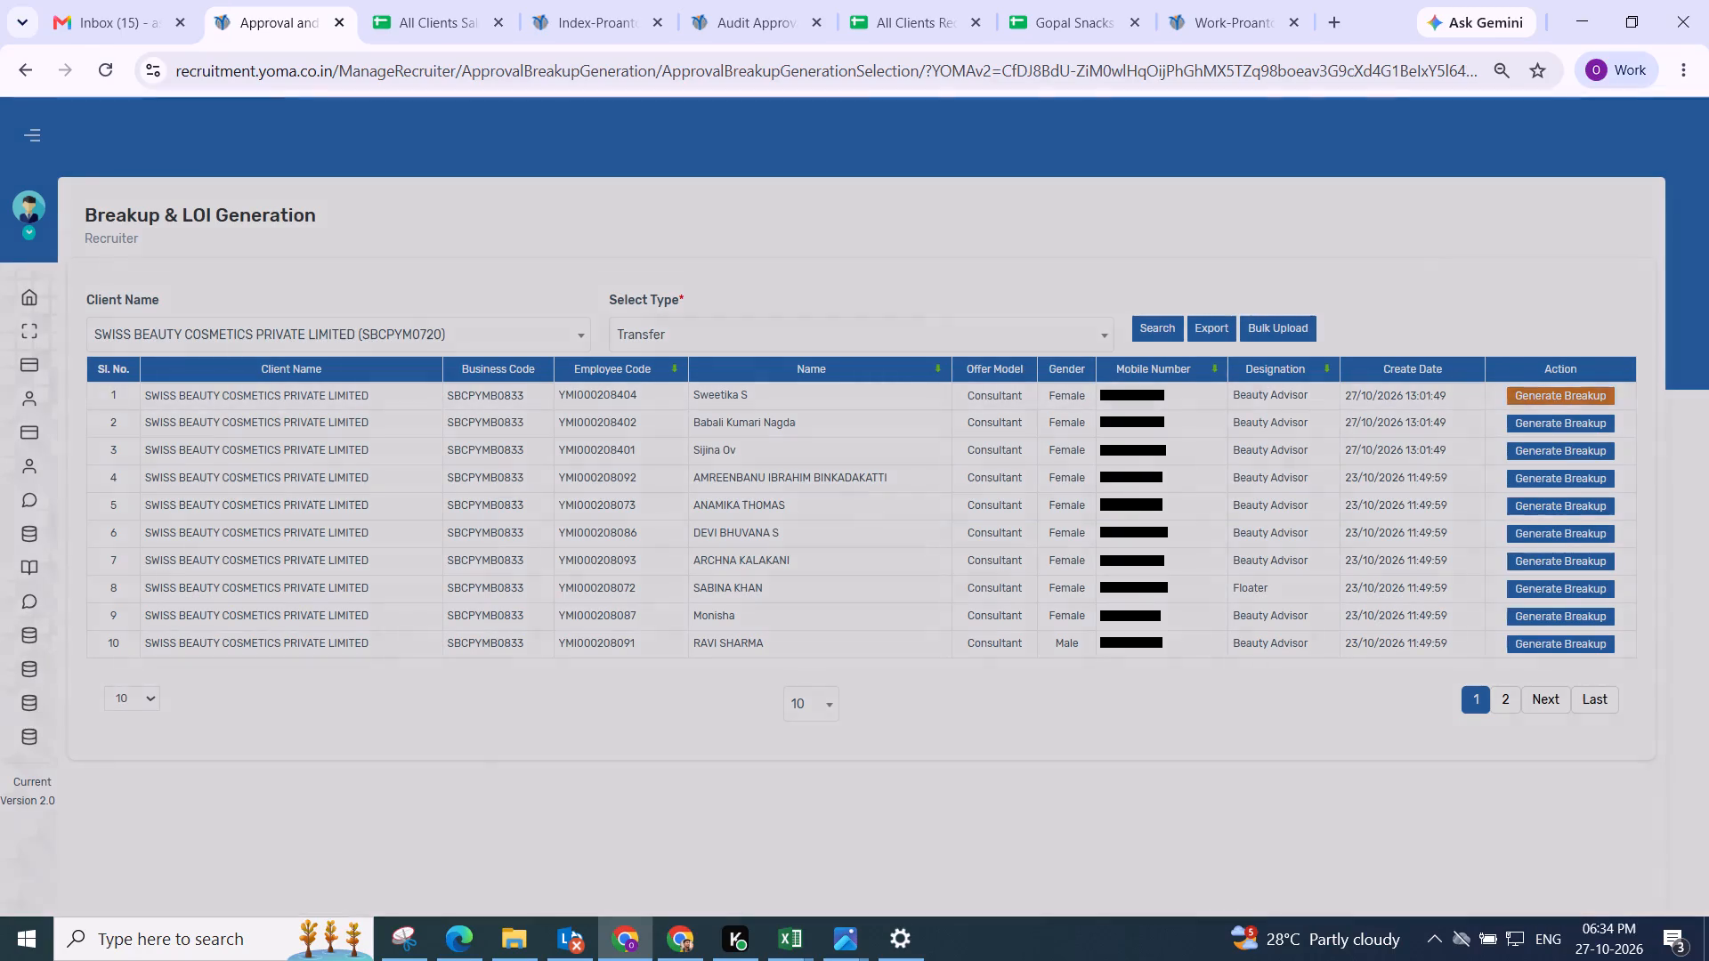
left_click_drag(561, 271, 1422, 314)
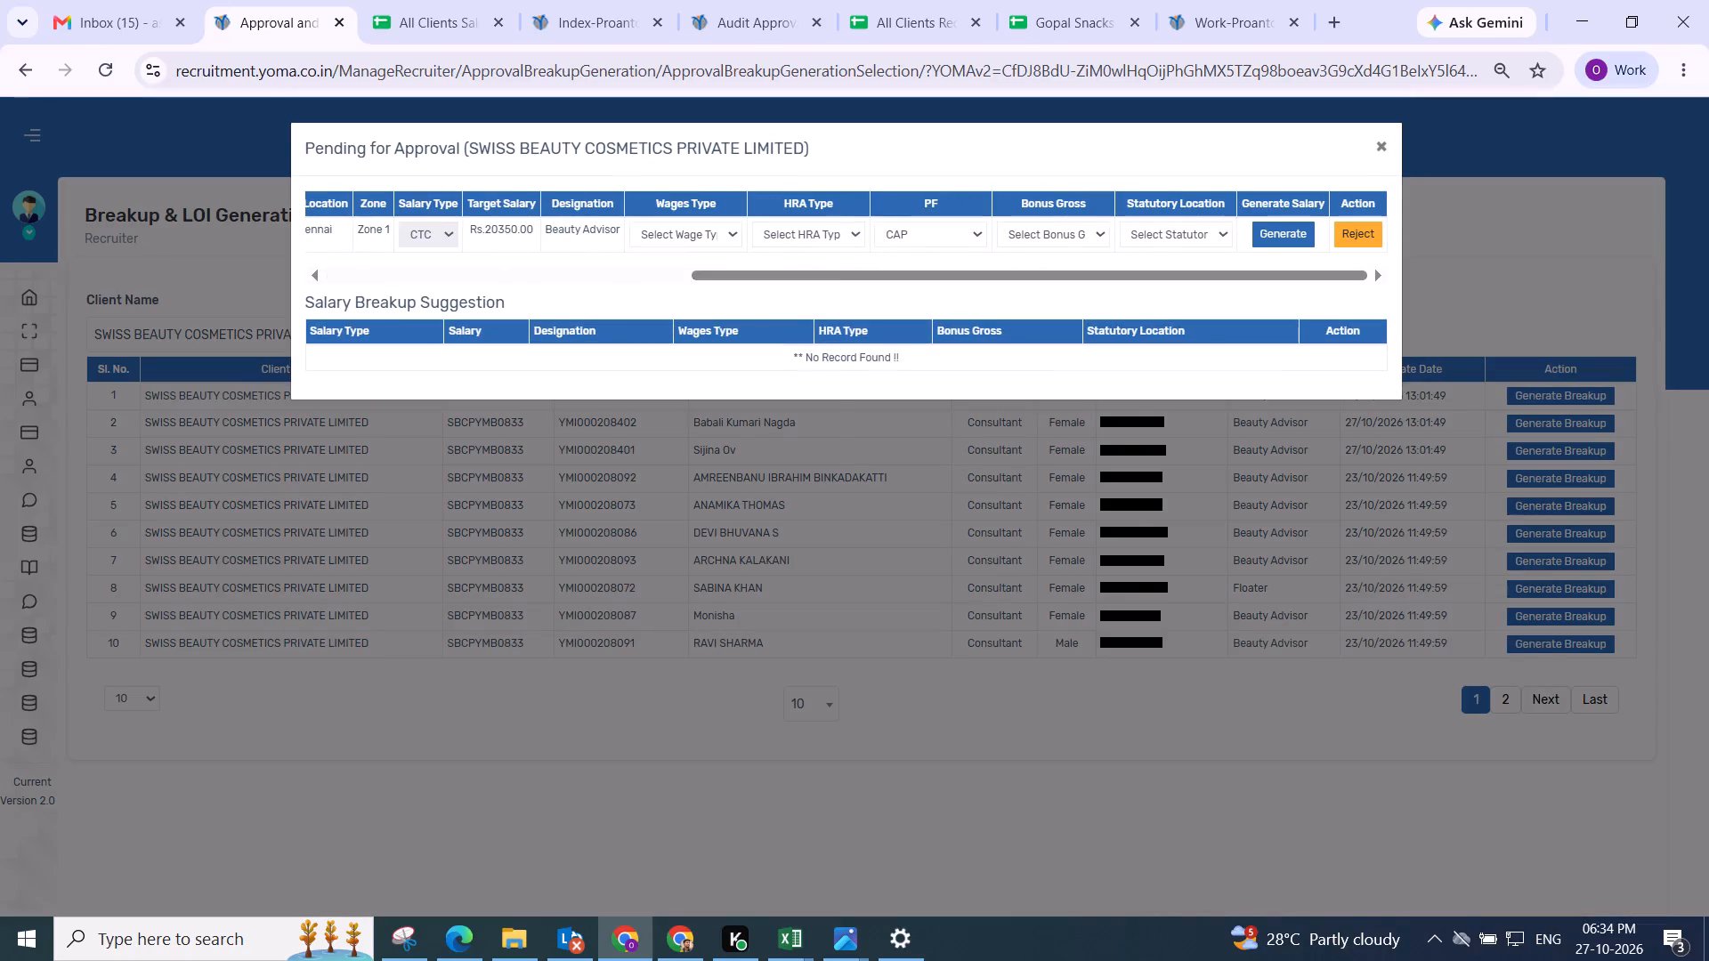
left_click(677, 242)
left_click_drag(693, 391, 699, 381)
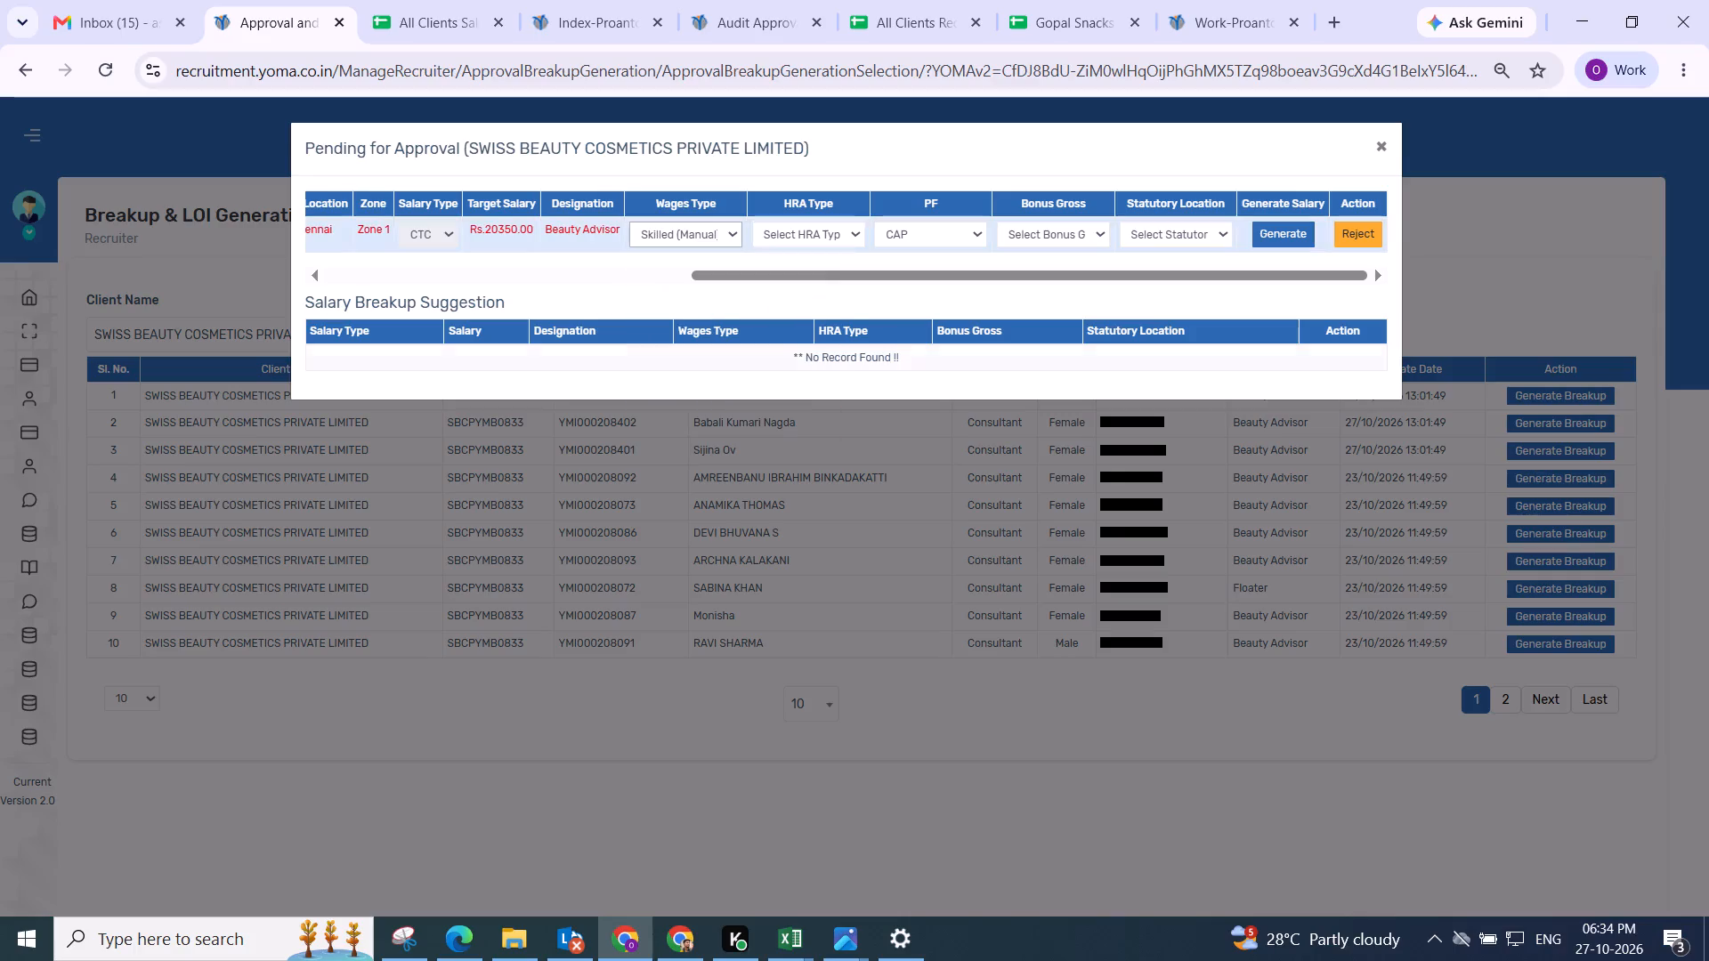
left_click(796, 219)
left_click(787, 242)
left_click(784, 310)
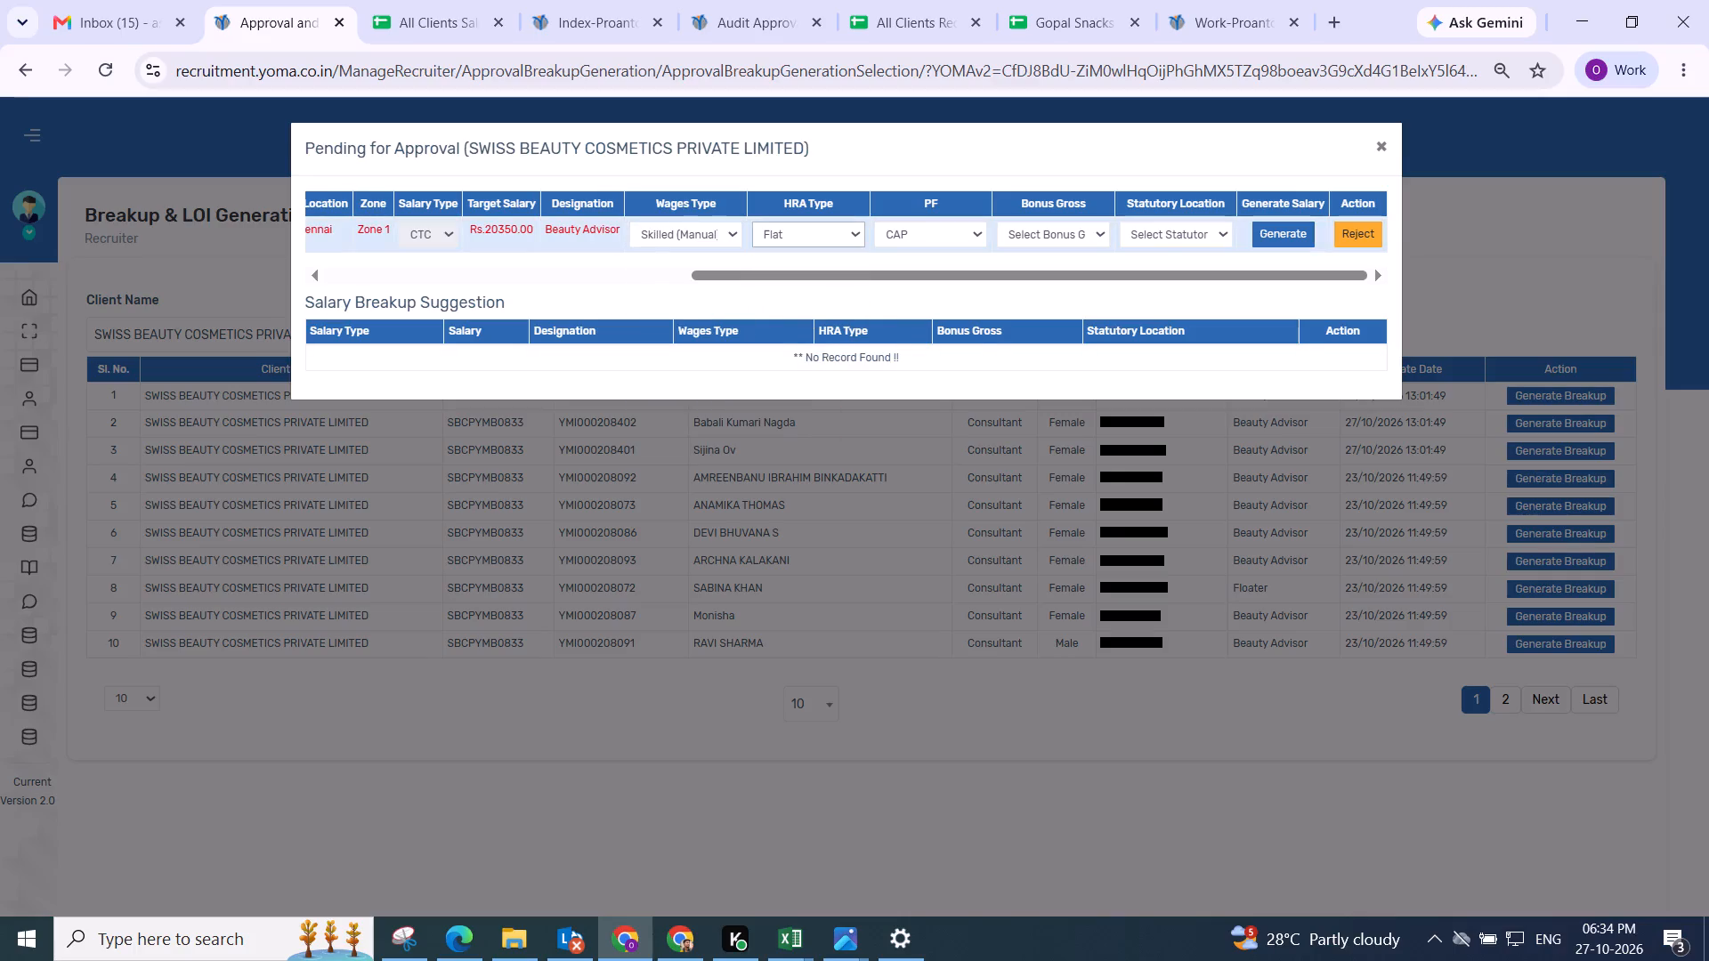
Generate this Chennai Beauty Advisor's breakup with PF NO, Bonus Gross Flat Amount and statutory location channai.
left_click(881, 235)
left_click_drag(914, 335, 918, 324)
left_click(1051, 244)
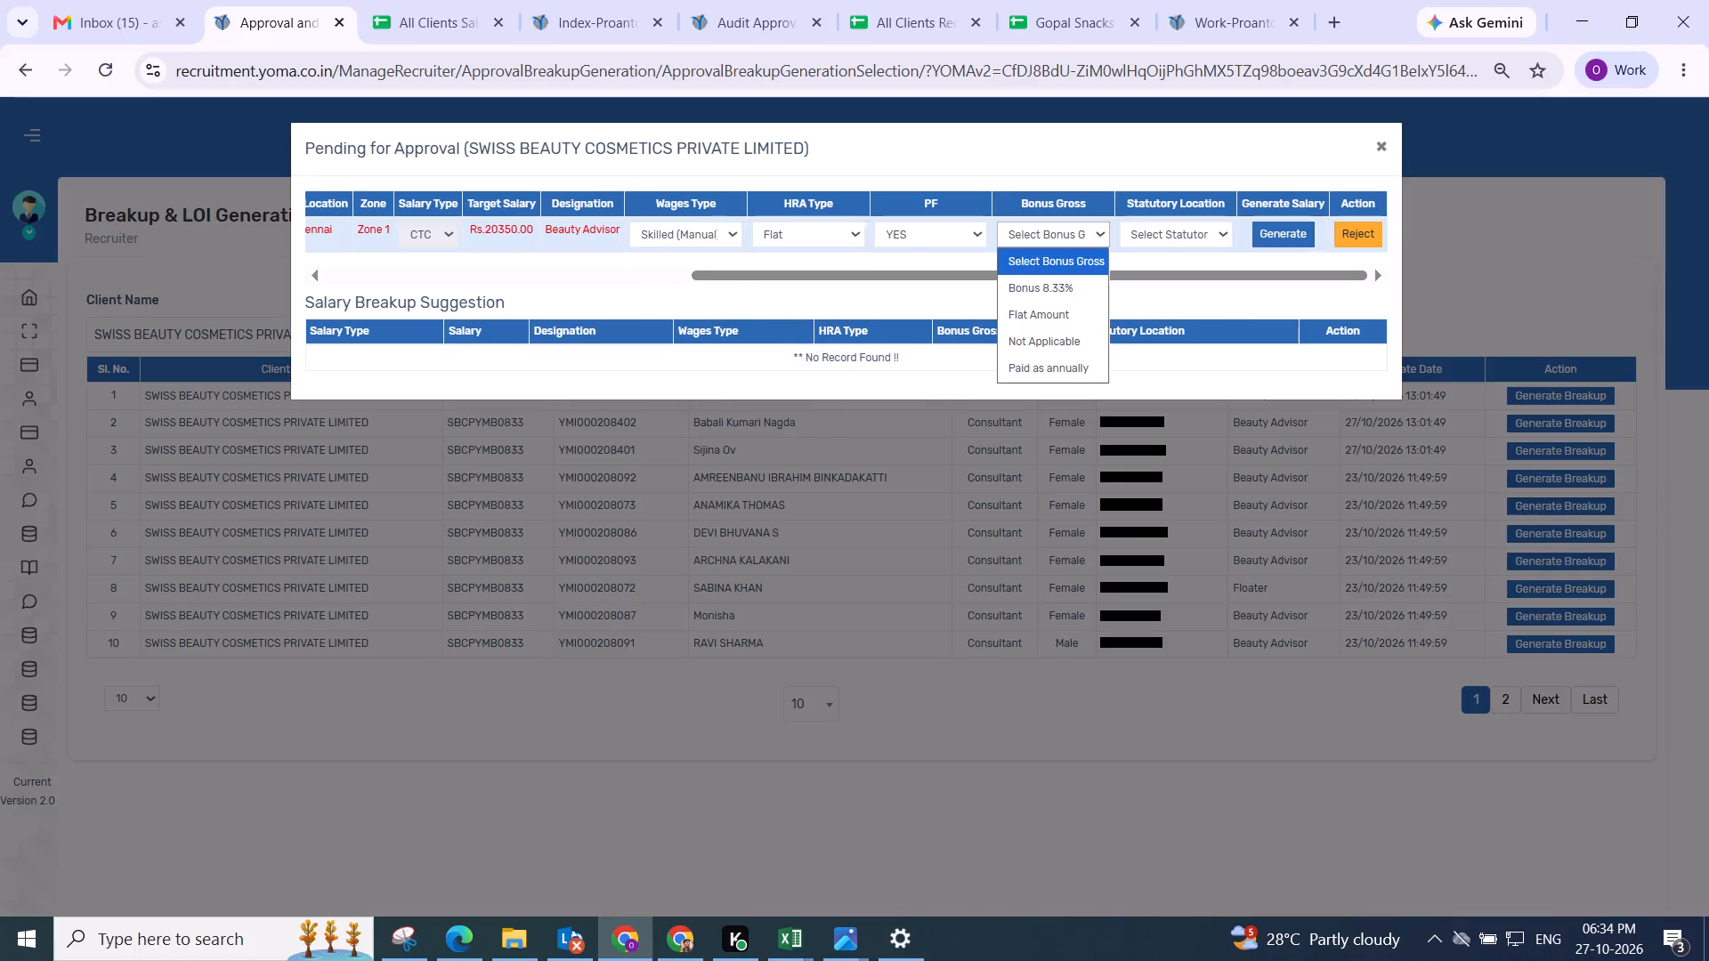
left_click(935, 222)
left_click(904, 333)
left_click(1063, 239)
left_click_drag(1035, 335, 1050, 318)
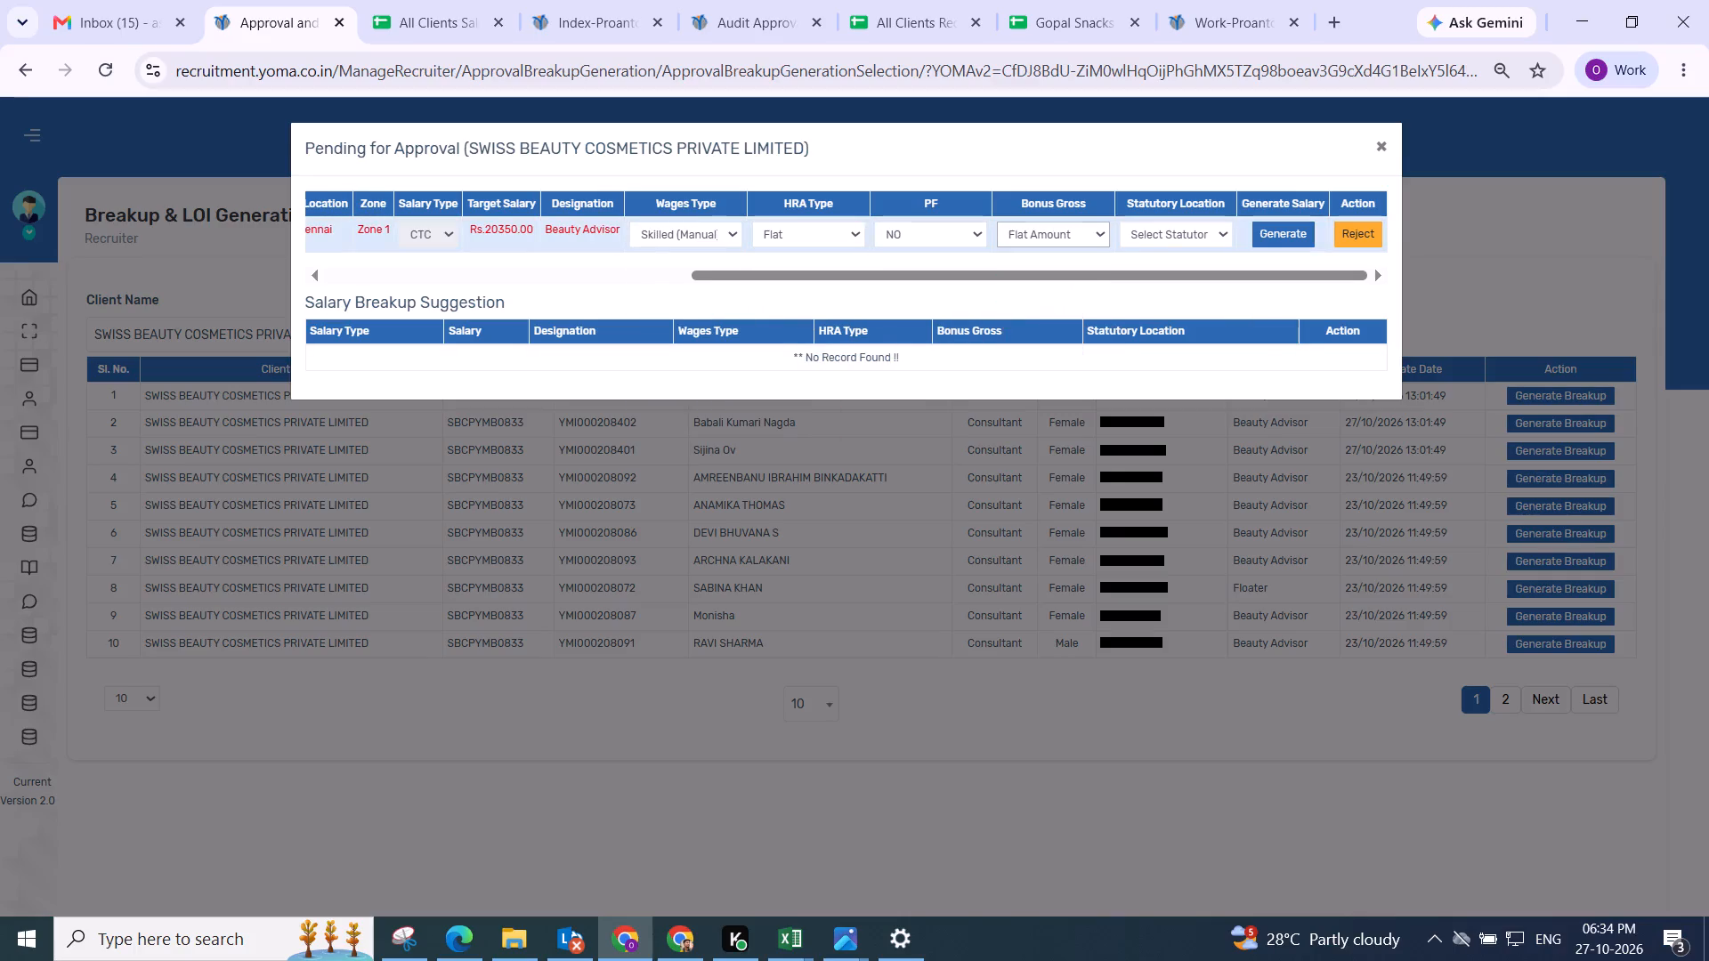
left_click_drag(1167, 238, 1173, 257)
left_click_drag(1154, 356, 1188, 313)
left_click(1292, 222)
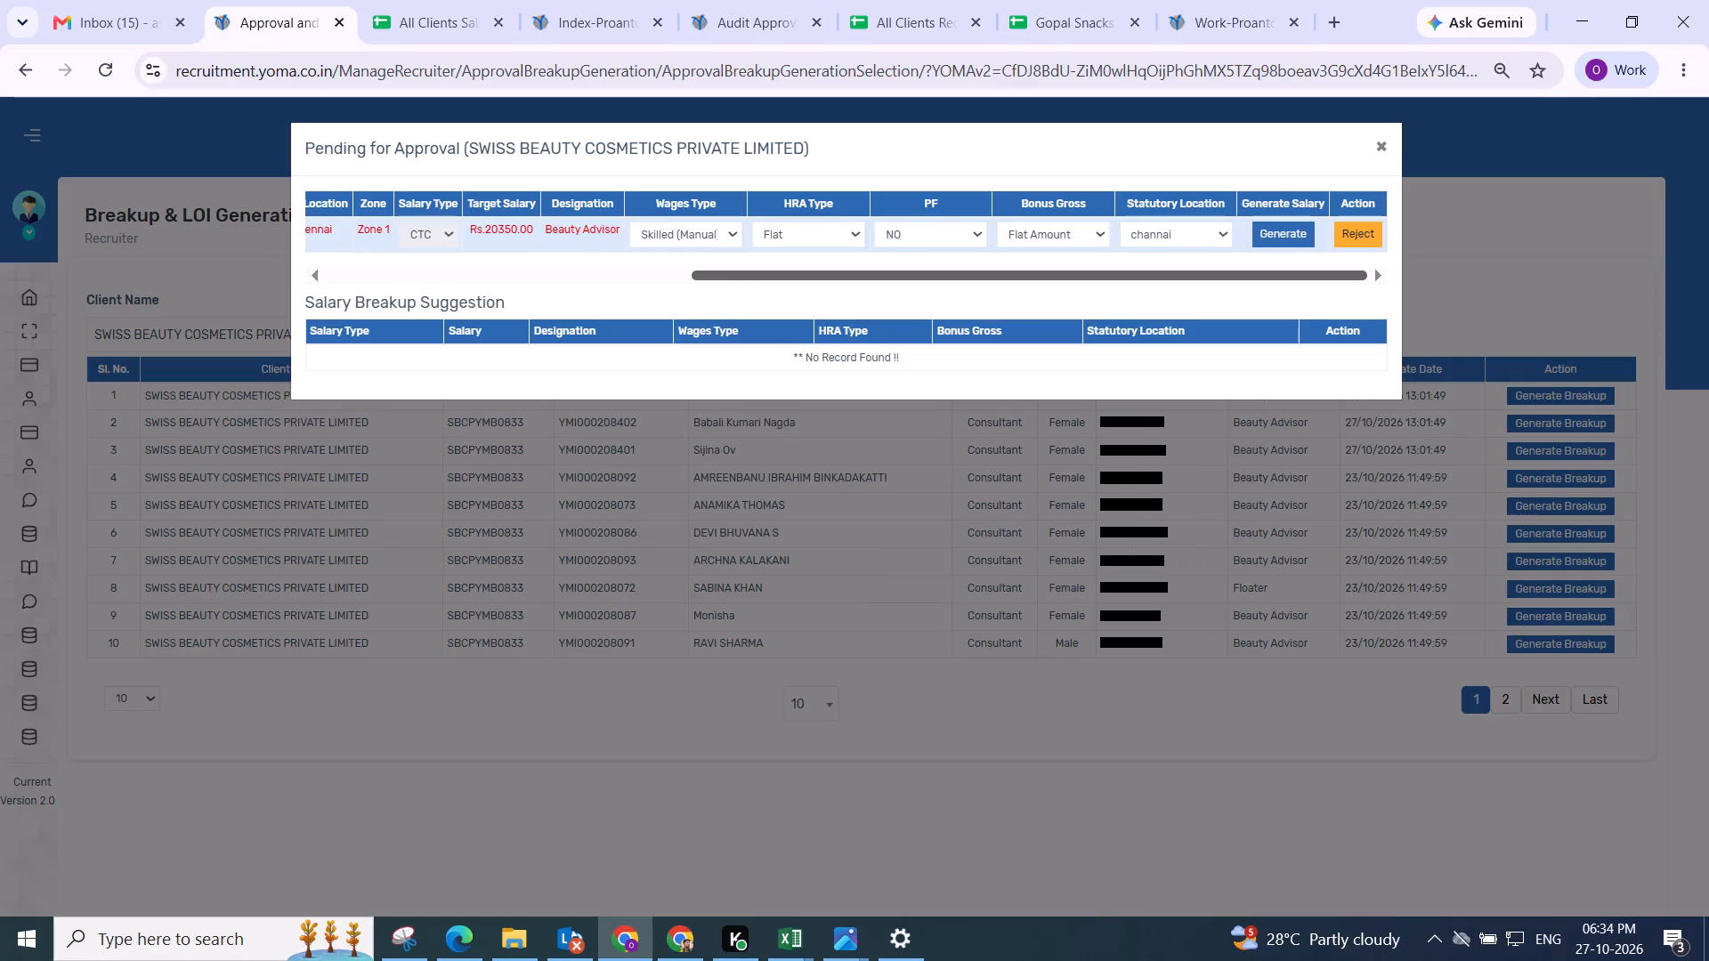
Adjust this Chennai Beauty Advisor's salary components and set Basic to the full gross of 20200.
left_click(601, 326)
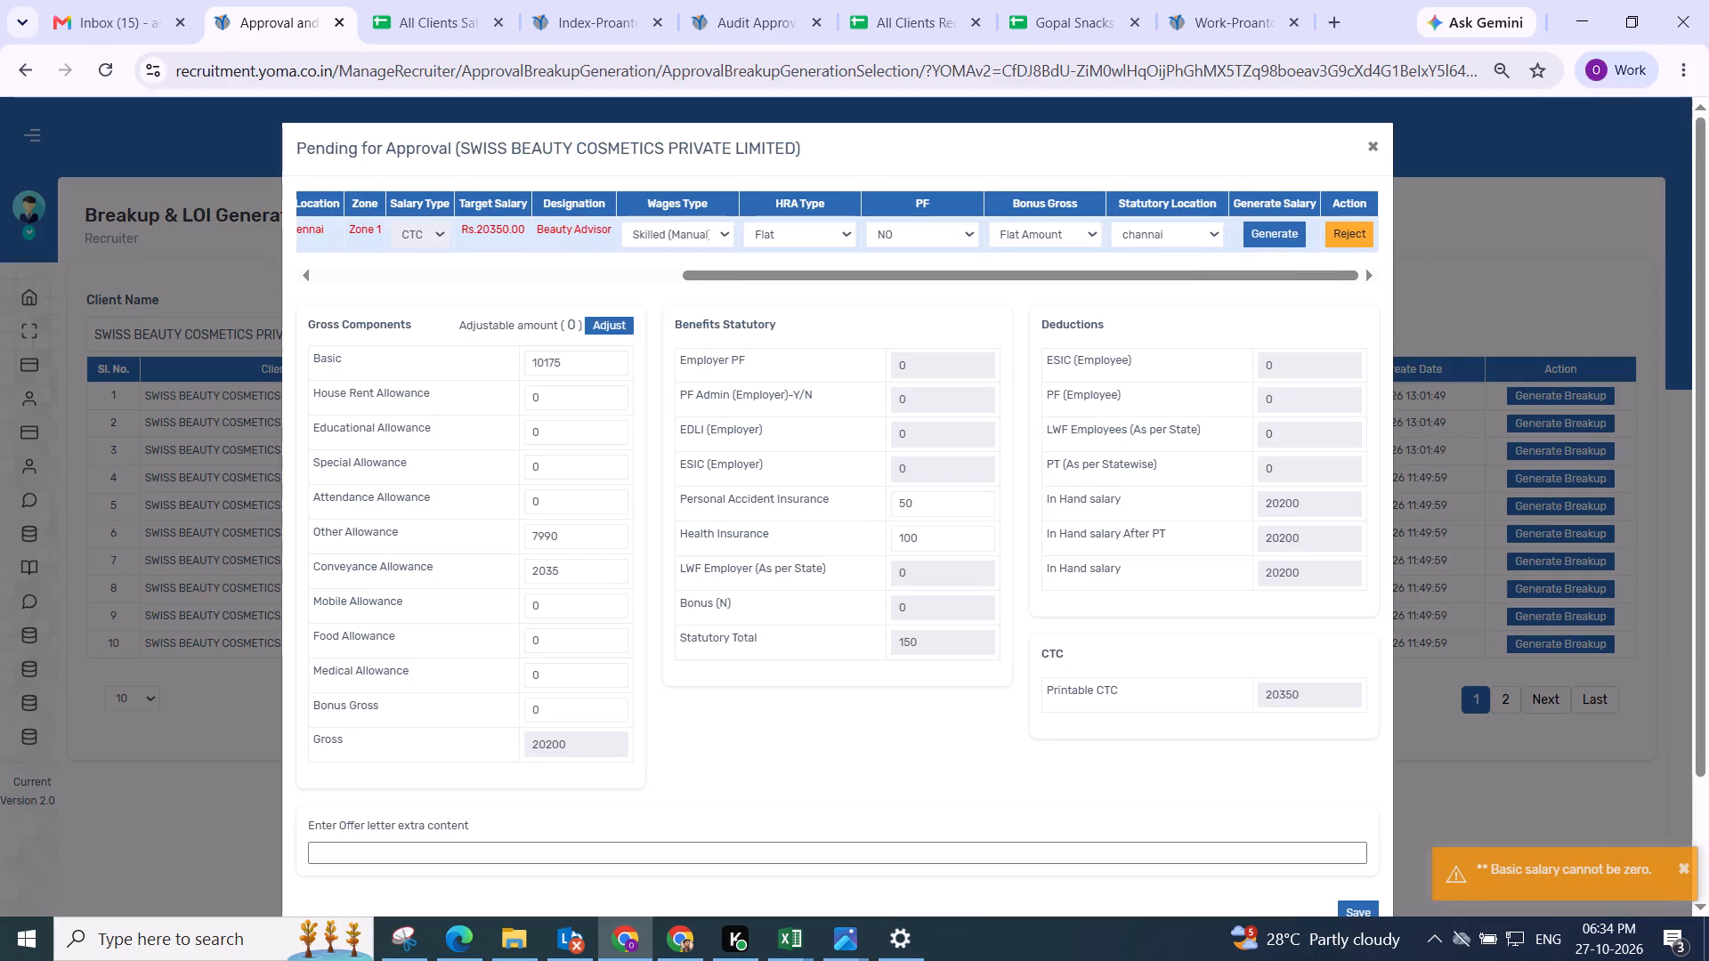
double_click(549, 742)
key("ctrl+c")
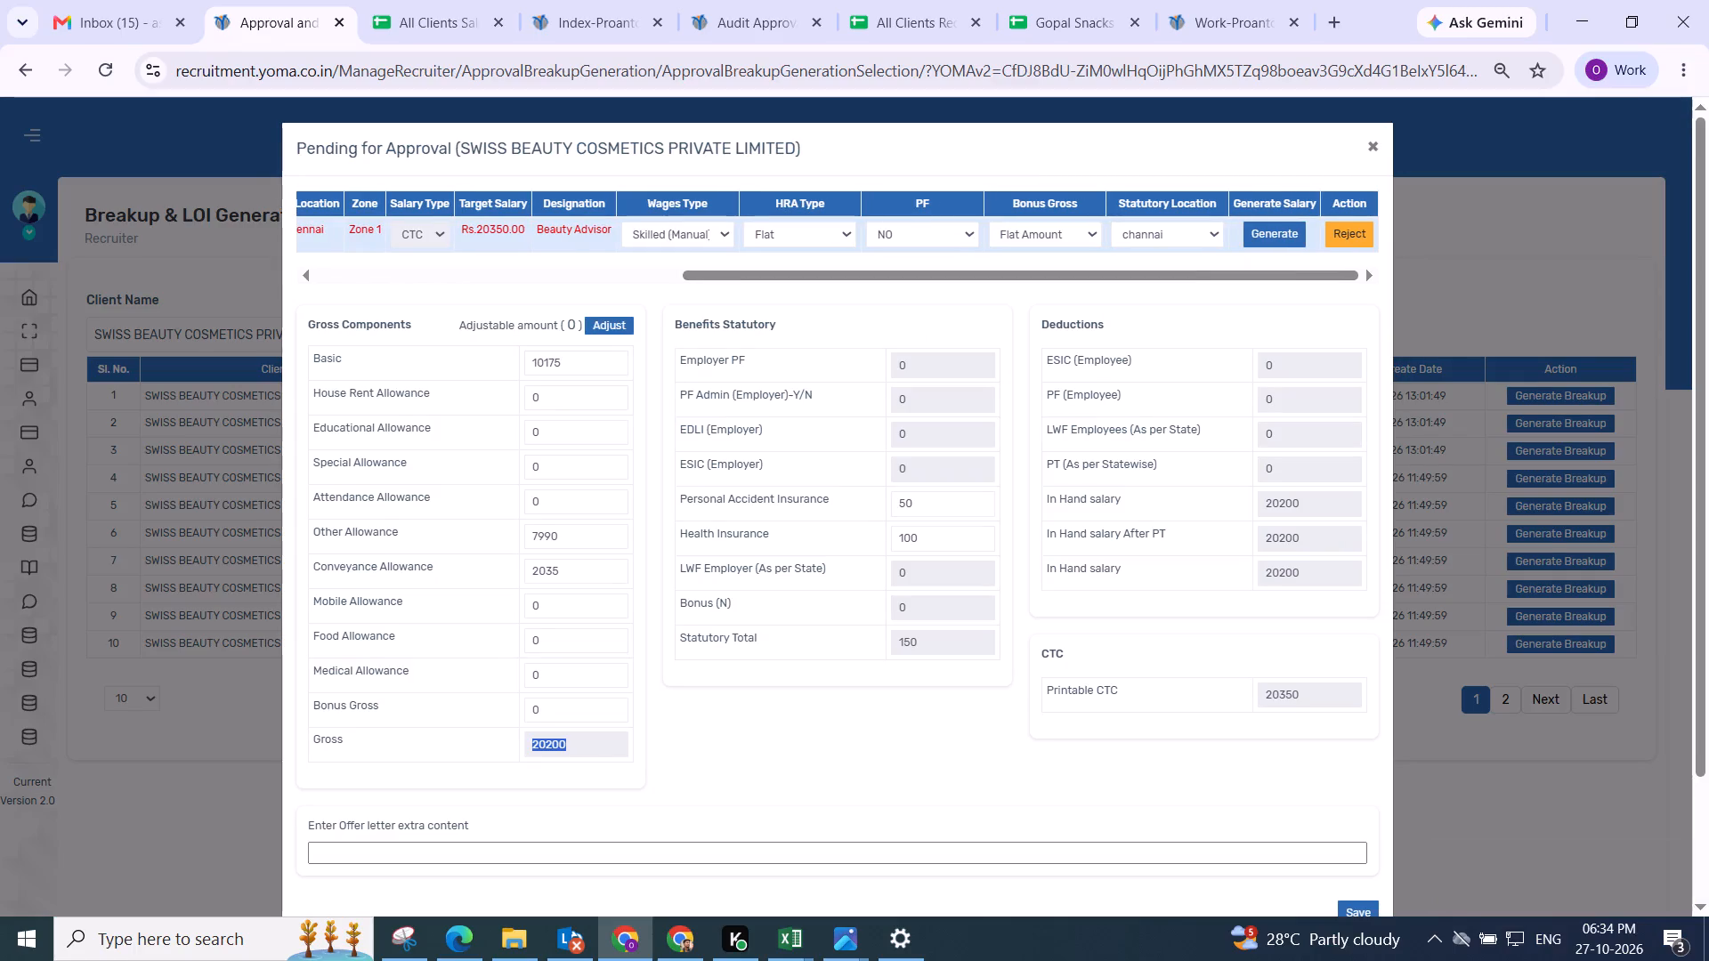
left_click_drag(585, 370, 513, 363)
key("ctrl+v")
left_click(652, 360)
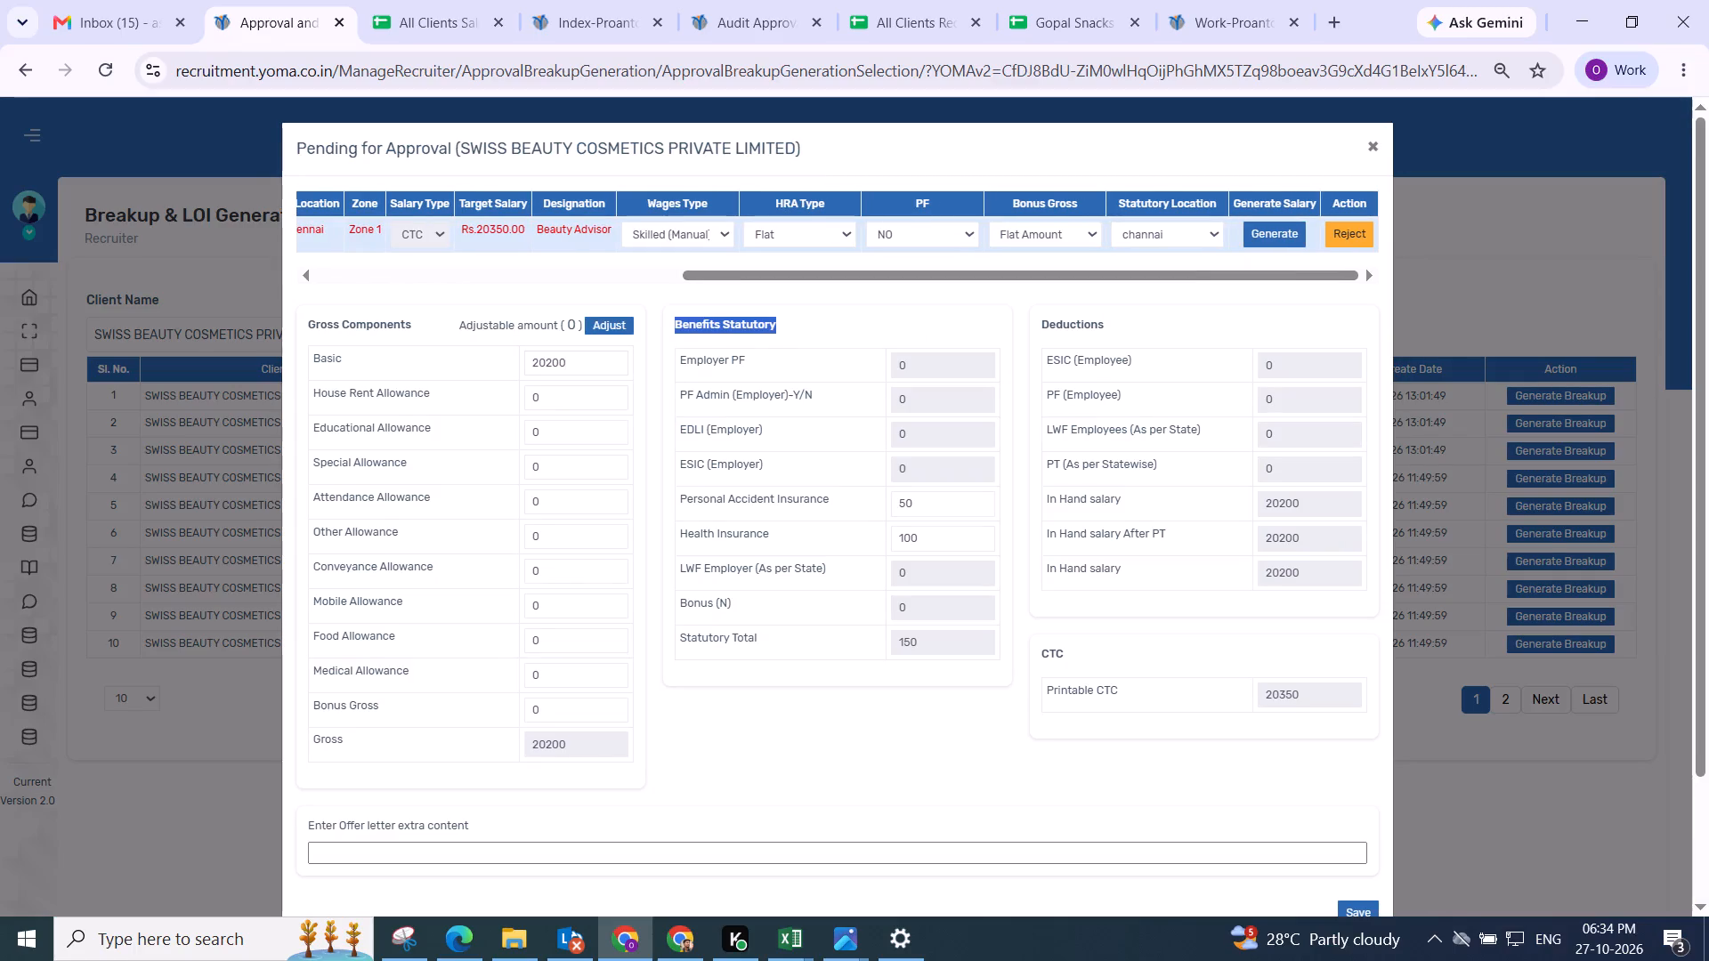
left_click(874, 739)
Save this Chennai Beauty Advisor's salary breakup.
scroll(1005, 657, "down", 2)
left_click_drag(1357, 763, 1344, 763)
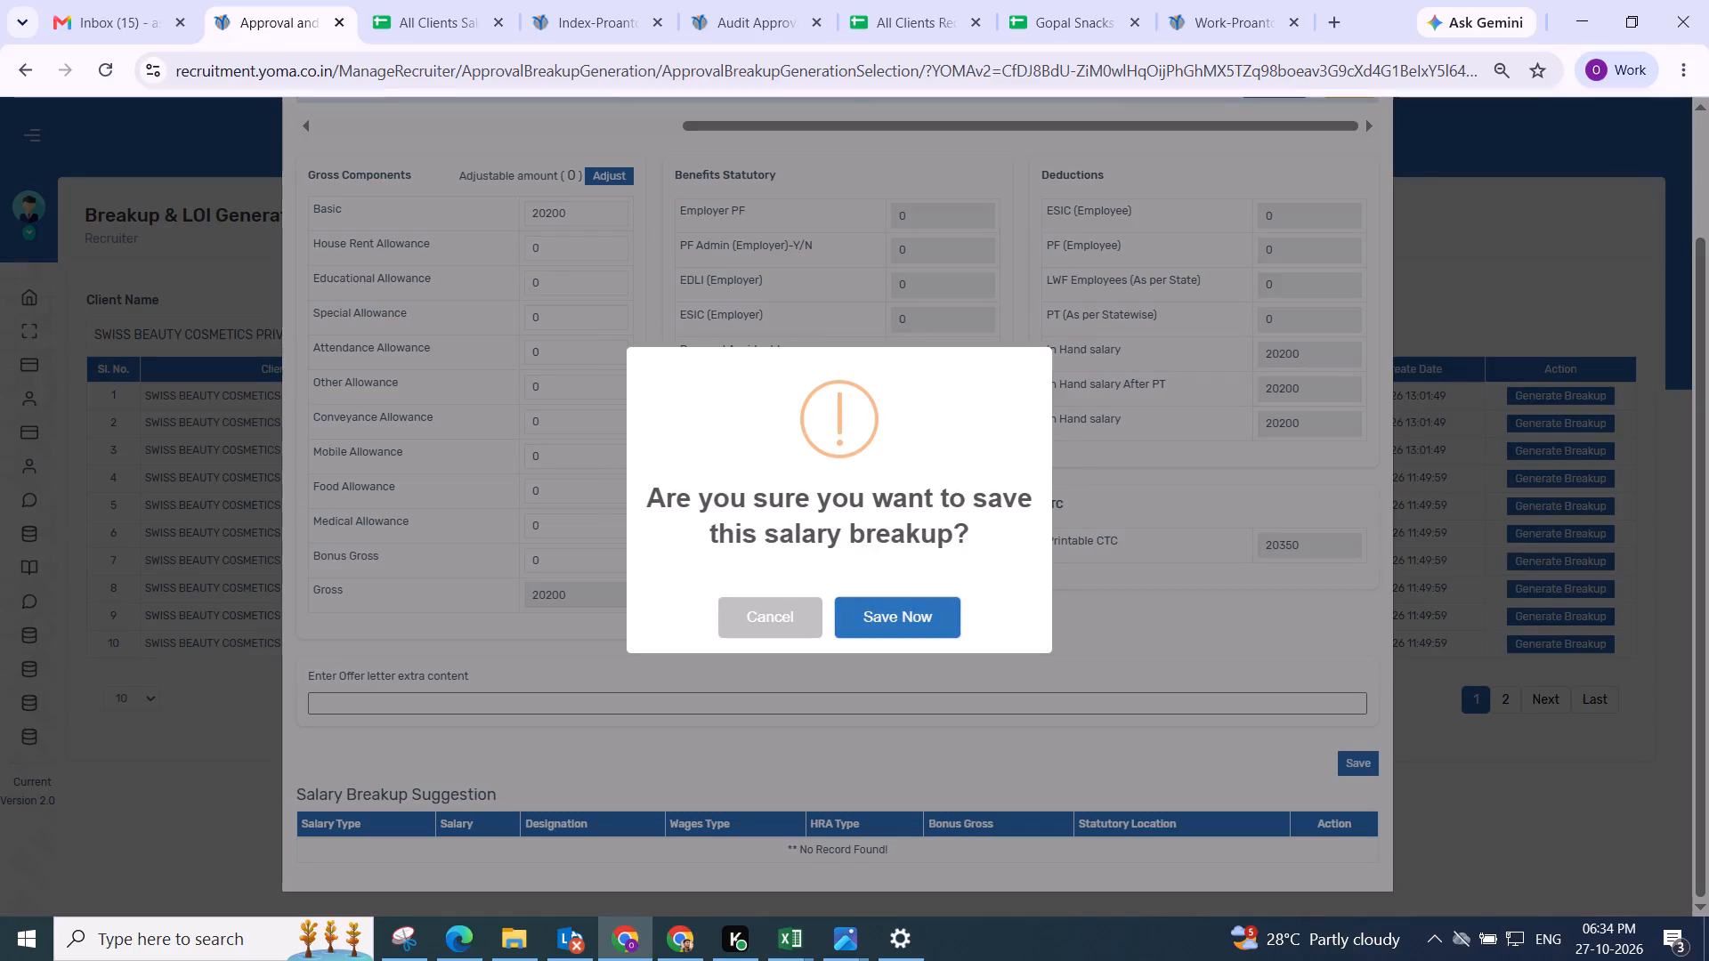
left_click(877, 600)
scroll(806, 553, "up", 3)
scroll(757, 389, "up", 2)
left_click(905, 621)
scroll(780, 508, "up", 3)
scroll(1031, 376, "down", 2)
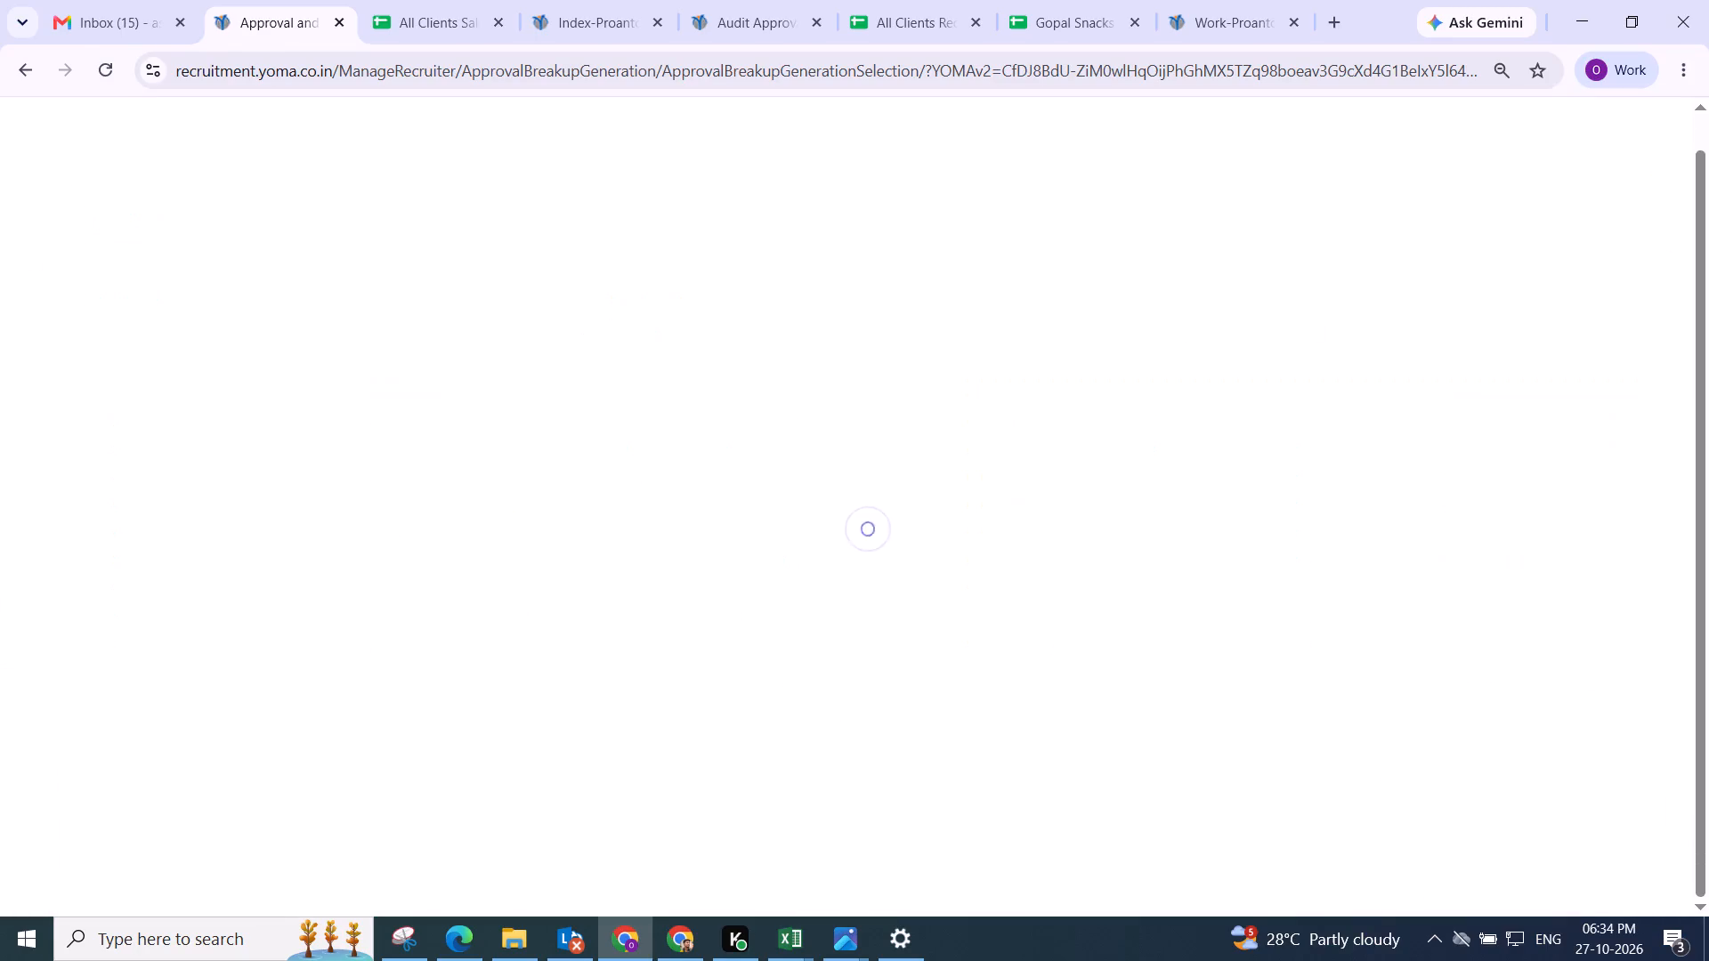
scroll(1032, 377, "up", 4)
Open the Jaipur Beauty Advisor's pending breakup and set wages type to Semi-Skilled (Manual) and HRA type to Flat.
left_click(1576, 391)
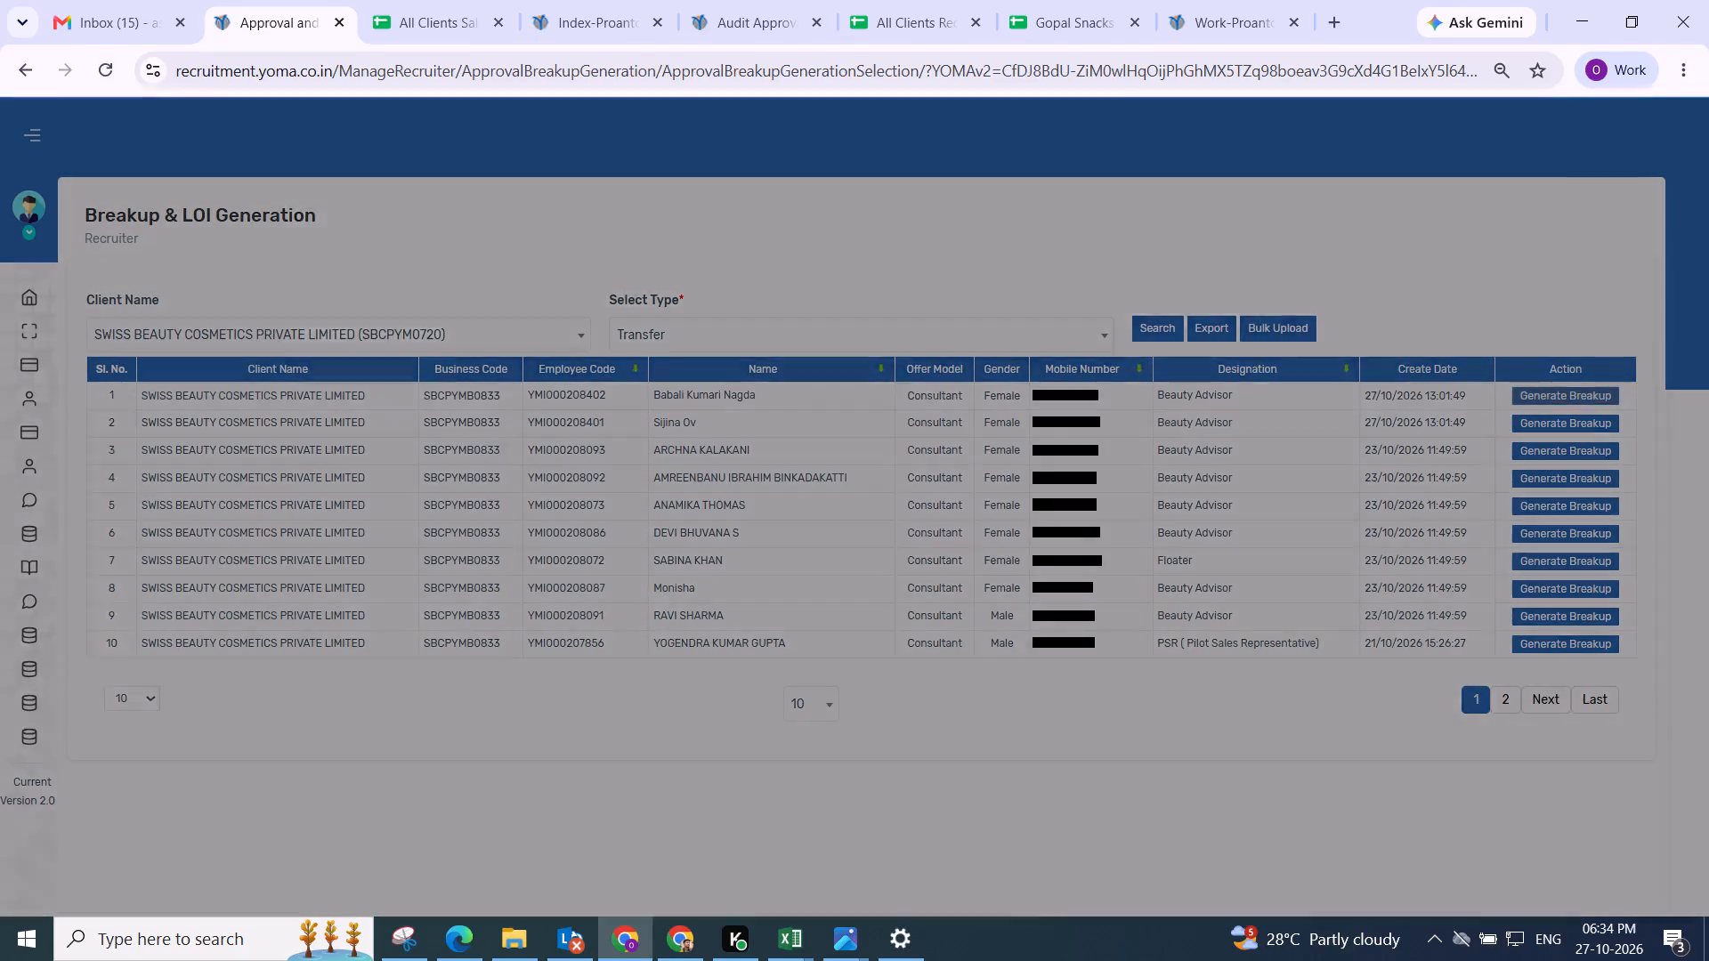
left_click_drag(644, 271, 1686, 367)
left_click(680, 224)
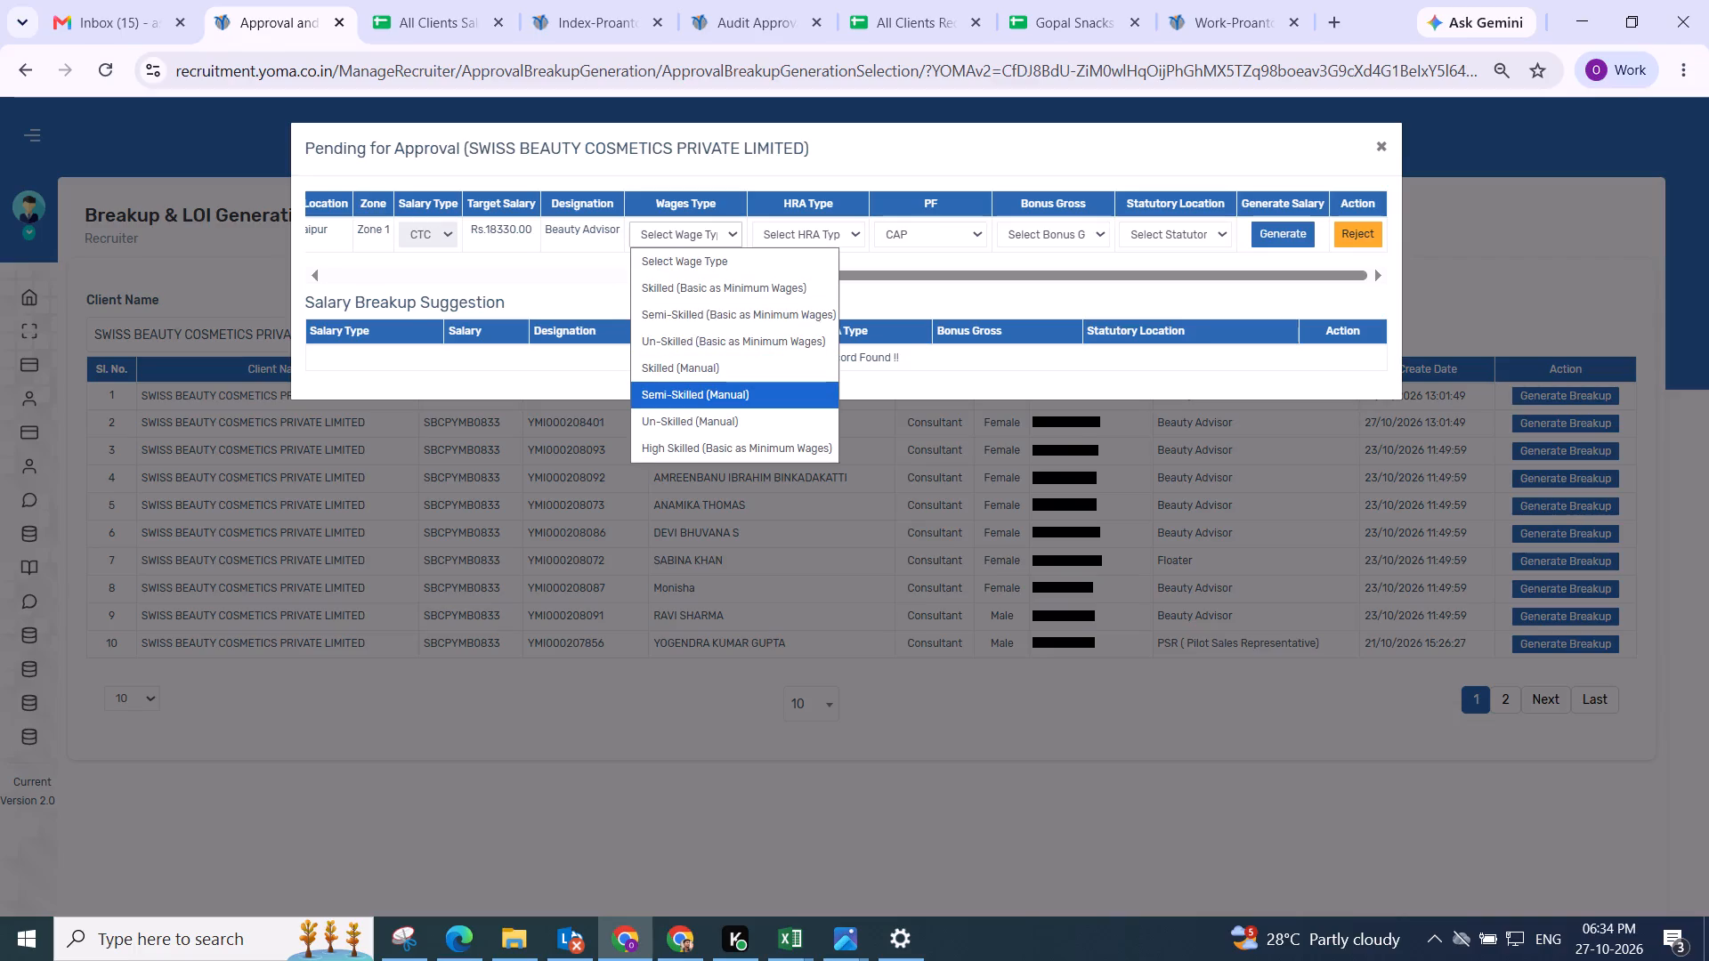
left_click_drag(687, 400, 698, 400)
left_click(820, 230)
left_click(797, 310)
Generate the Jaipur Beauty Advisor's breakup with PF NO, HRA type Flat, Bonus Gross Not Applicable and statutory location Bharatpur.
left_click(903, 230)
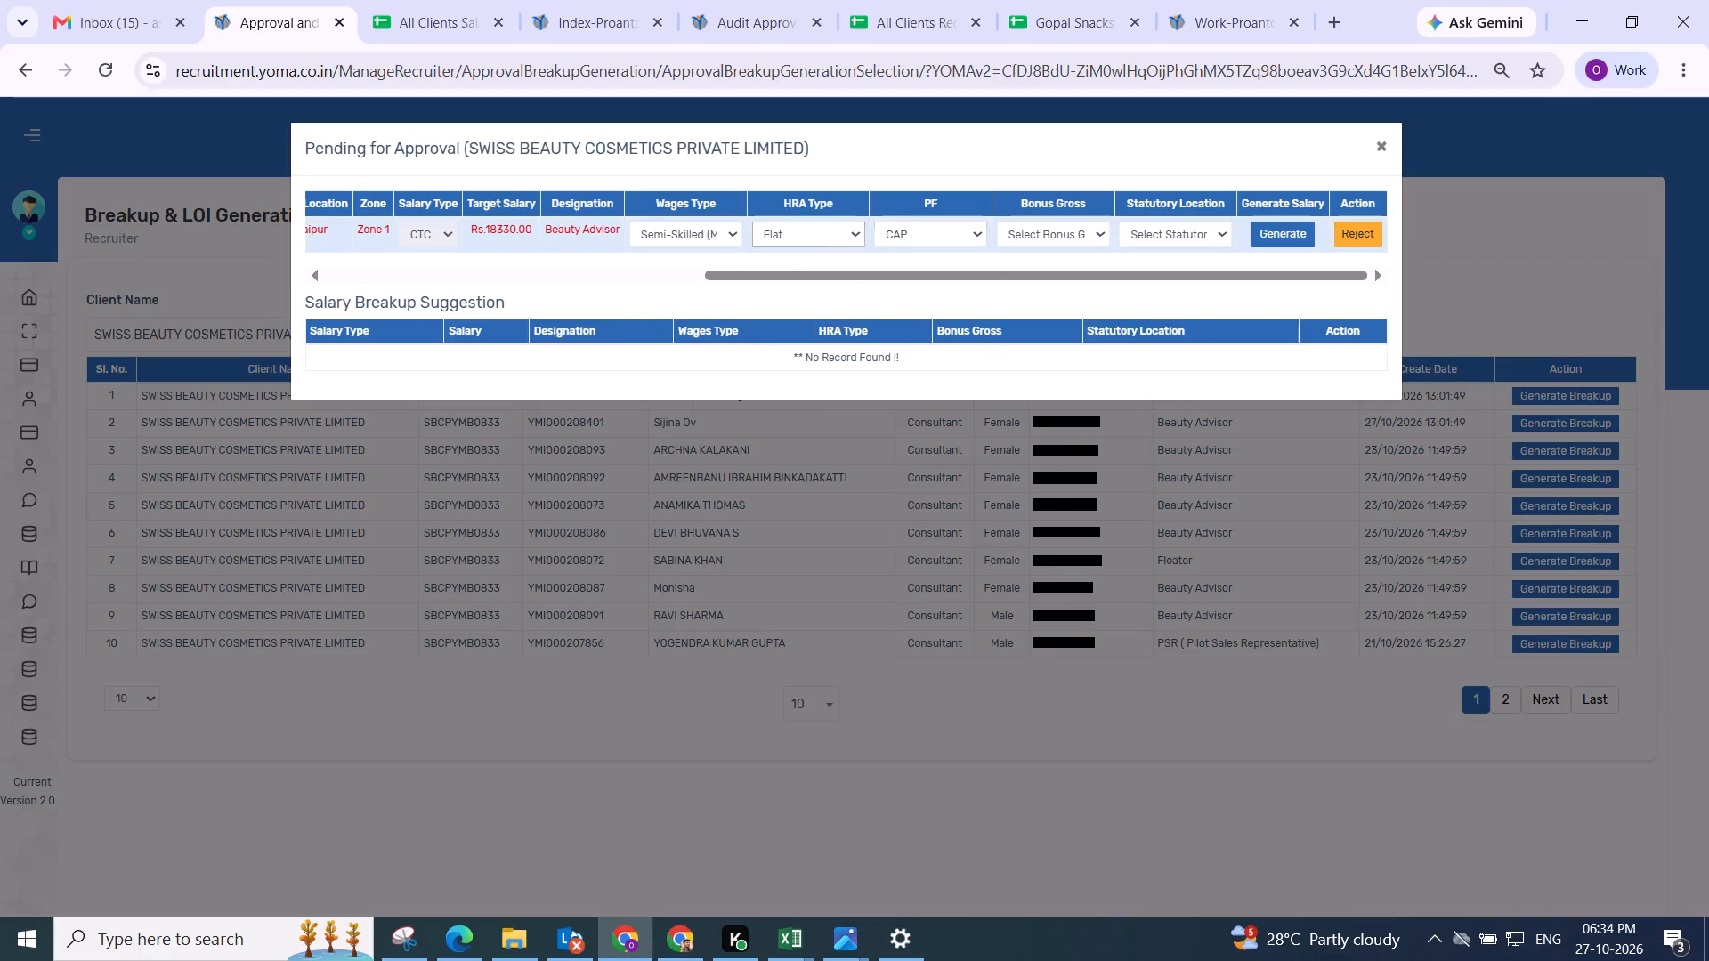
left_click(908, 337)
left_click(809, 239)
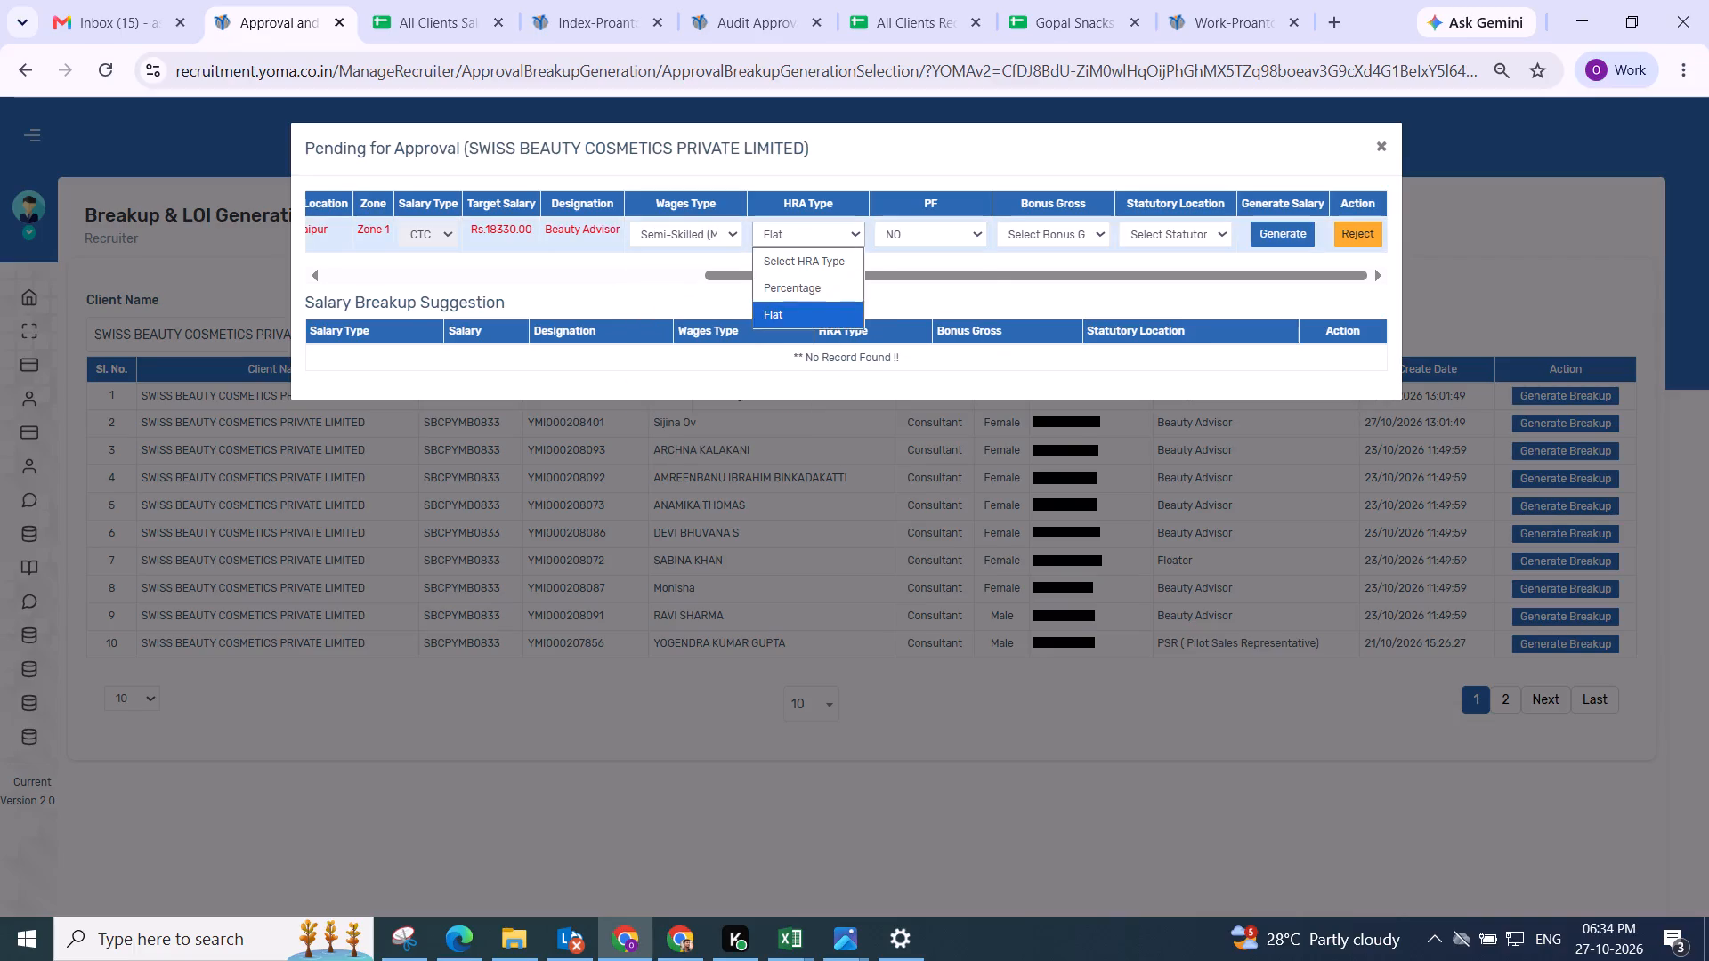
left_click(787, 324)
left_click(1066, 227)
left_click_drag(1031, 335, 1041, 336)
left_click(1182, 238)
left_click_drag(1147, 375, 1158, 368)
left_click(1280, 236)
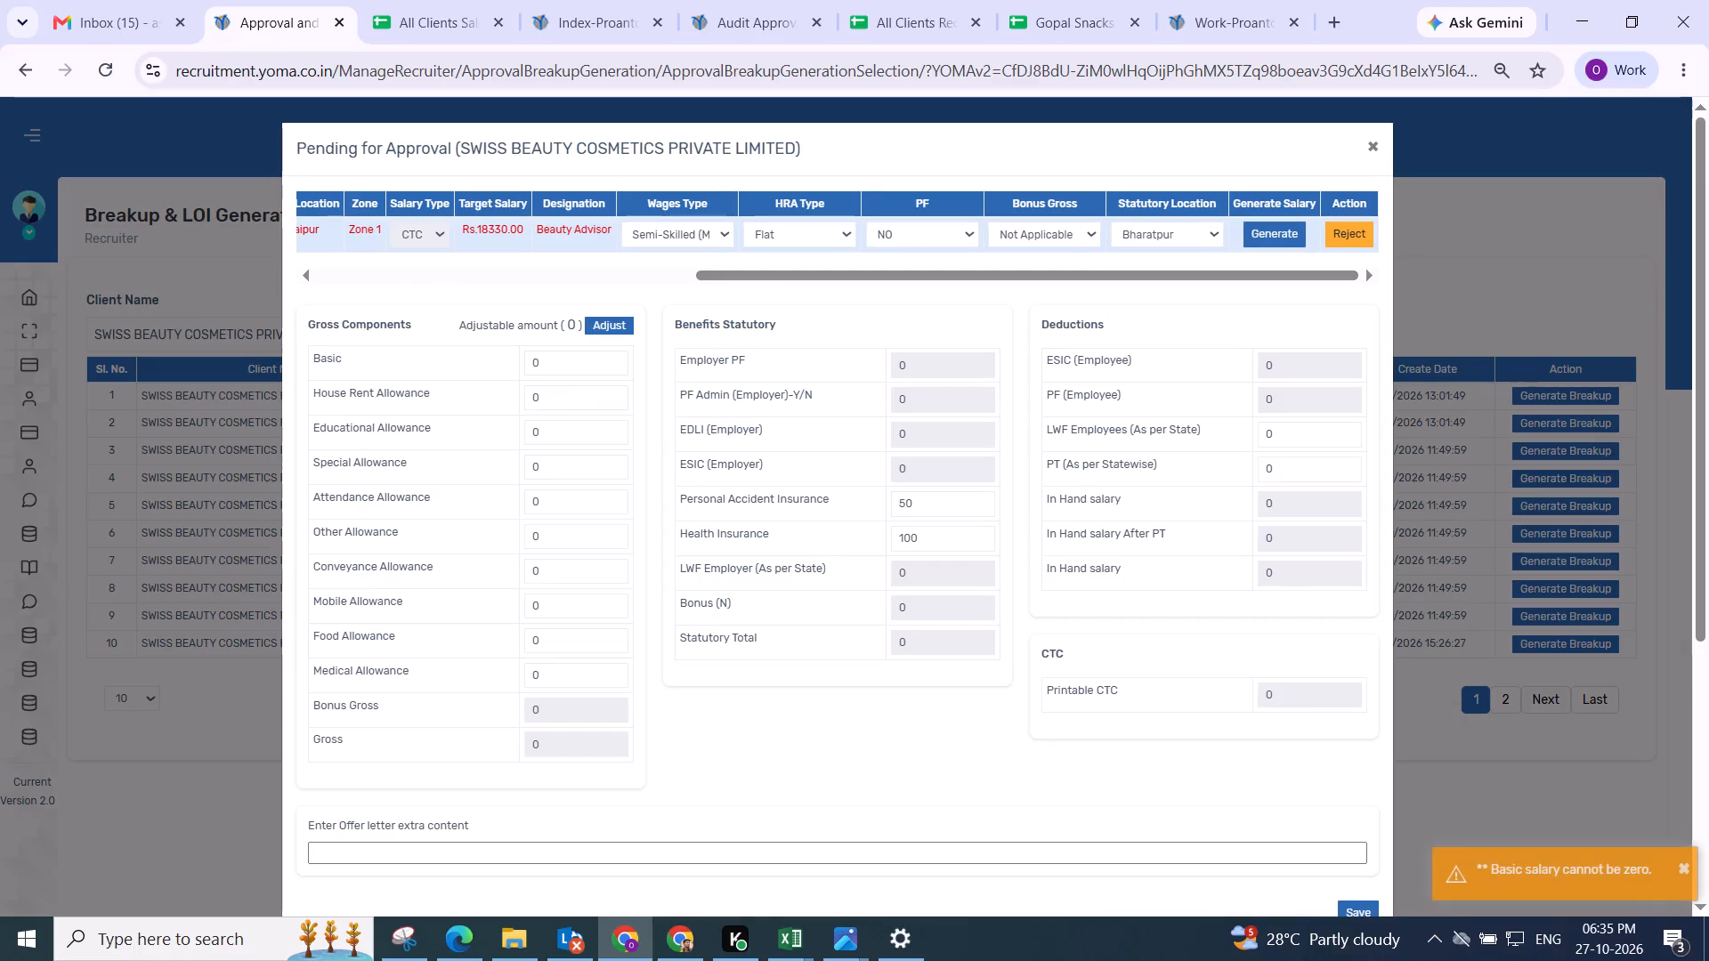
Adjust the Jaipur Beauty Advisor's salary components and set Basic to the full gross of 18180.
left_click(620, 321)
double_click(563, 753)
key("ctrl+c")
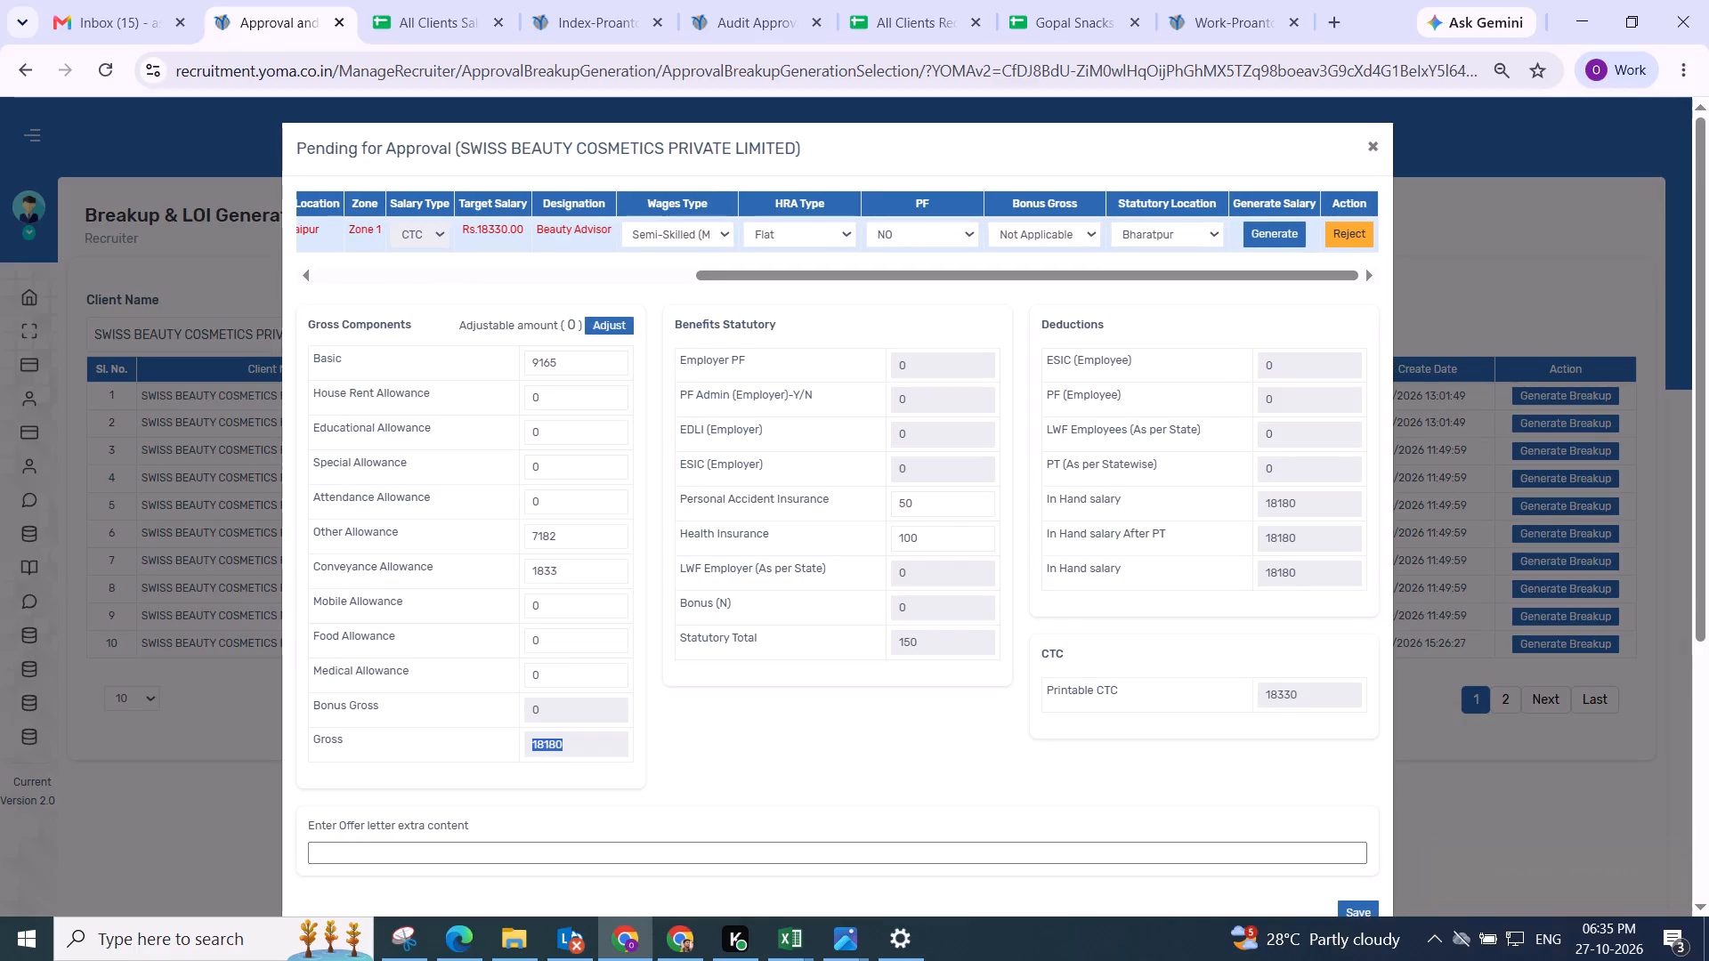
left_click(559, 383)
left_click(522, 355)
double_click(533, 358)
key("ctrl+v")
left_click(783, 734)
Save the Jaipur Beauty Advisor's salary breakup.
scroll(1040, 755, "down", 2)
left_click(1337, 509)
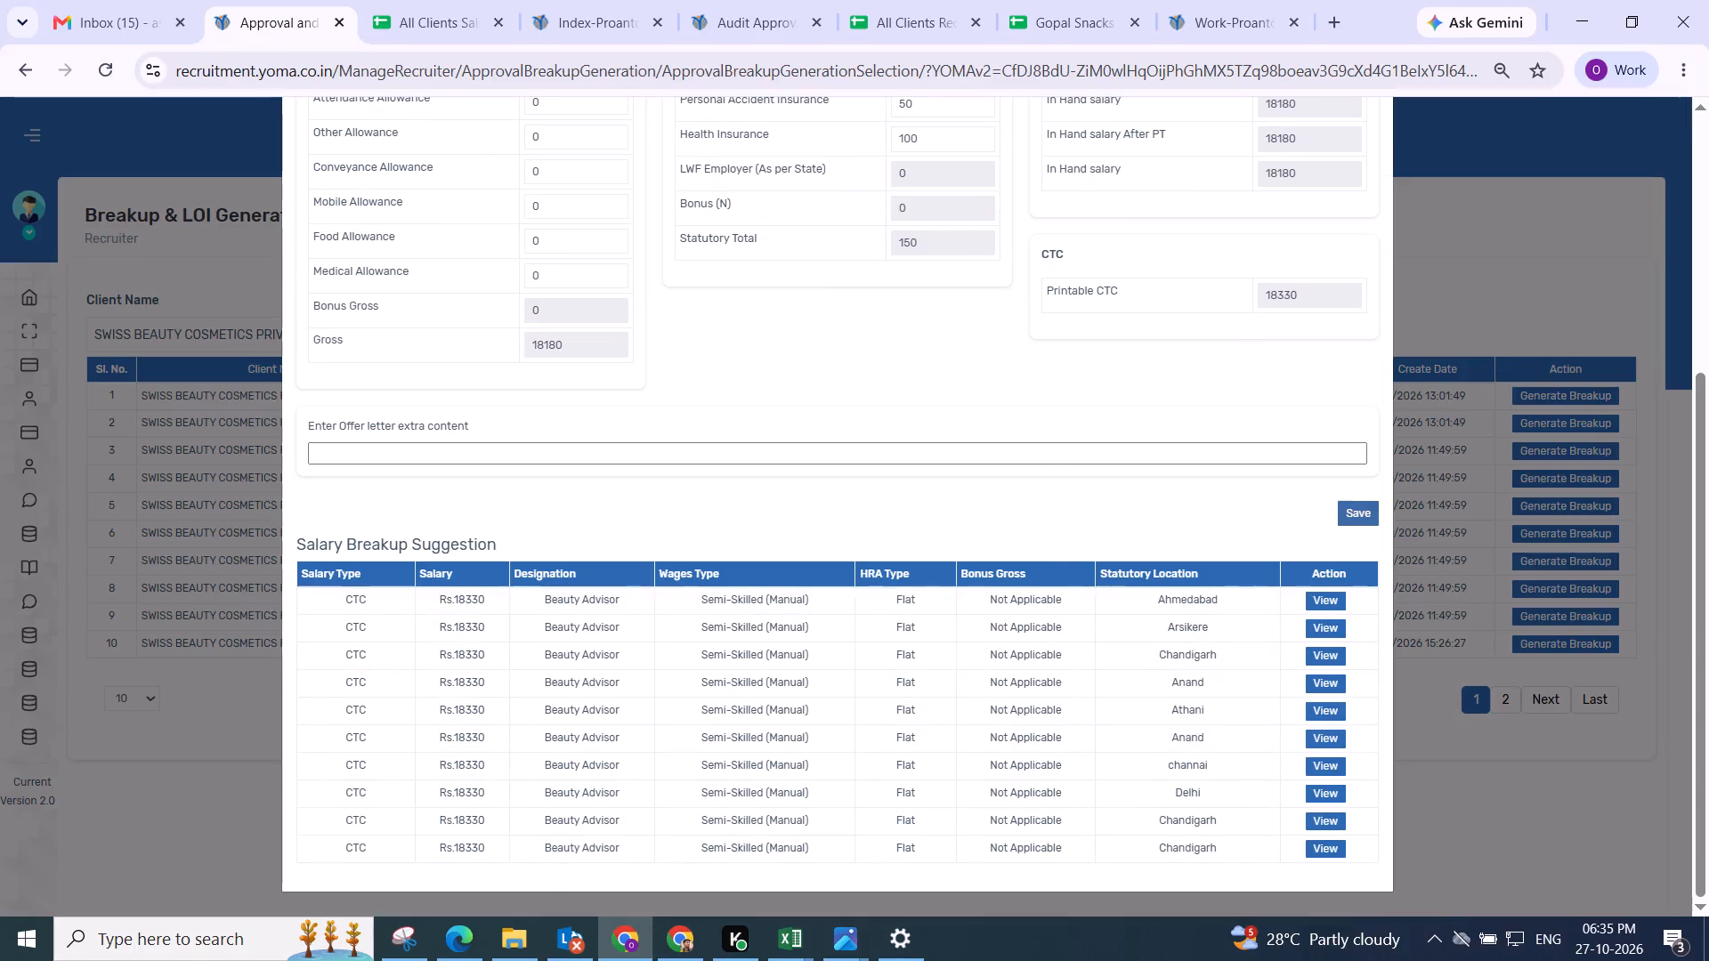
left_click(1347, 522)
left_click(914, 619)
scroll(903, 593, "up", 3)
scroll(948, 412, "up", 1)
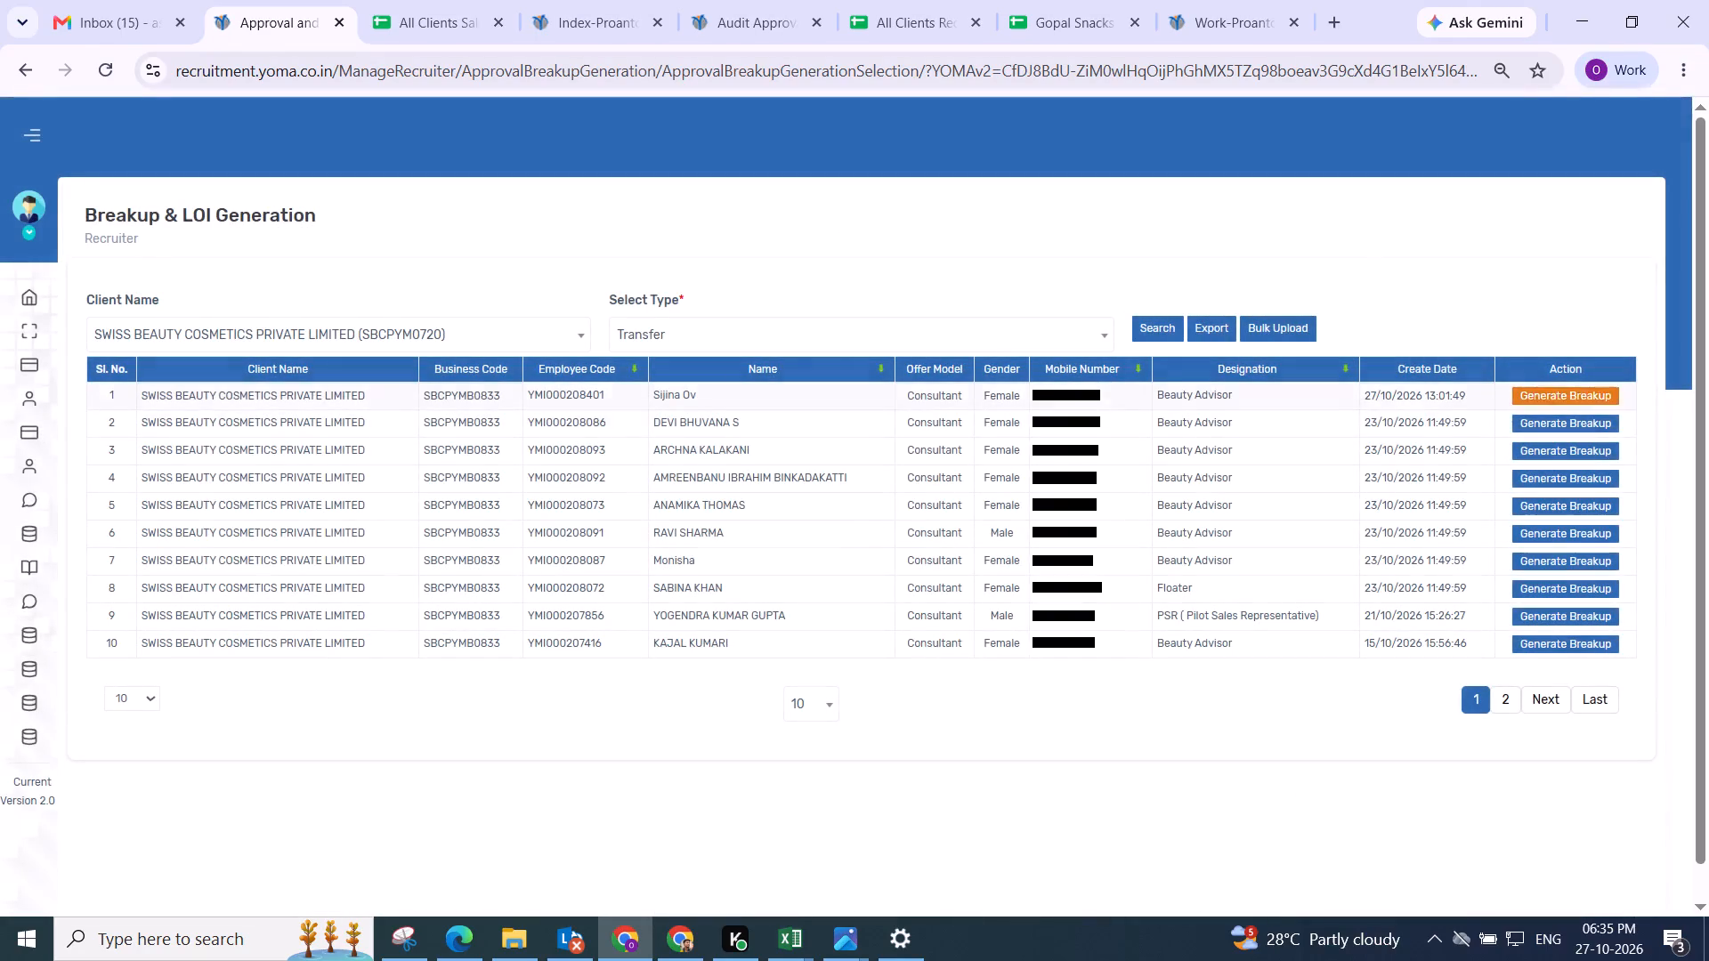
Open the first listed Beauty Advisor's pending breakup and set wages type to Skilled (Manual) and HRA type to Flat.
left_click(1559, 400)
left_click_drag(595, 279, 1472, 308)
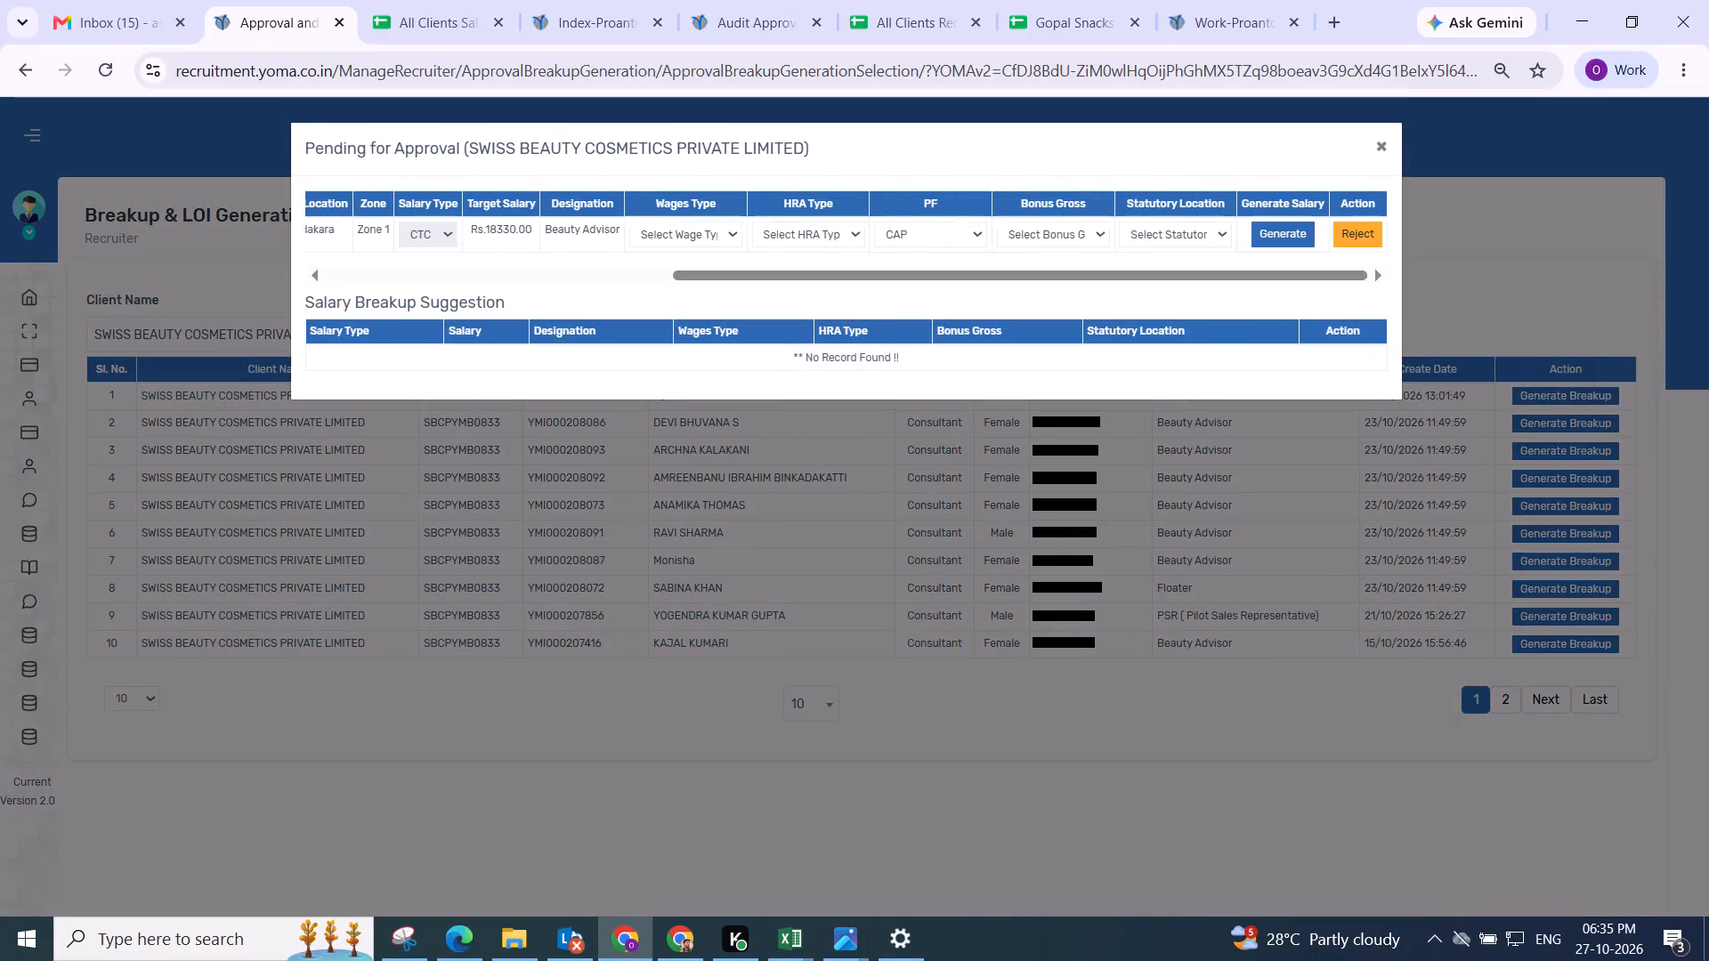
left_click(713, 222)
left_click(693, 385)
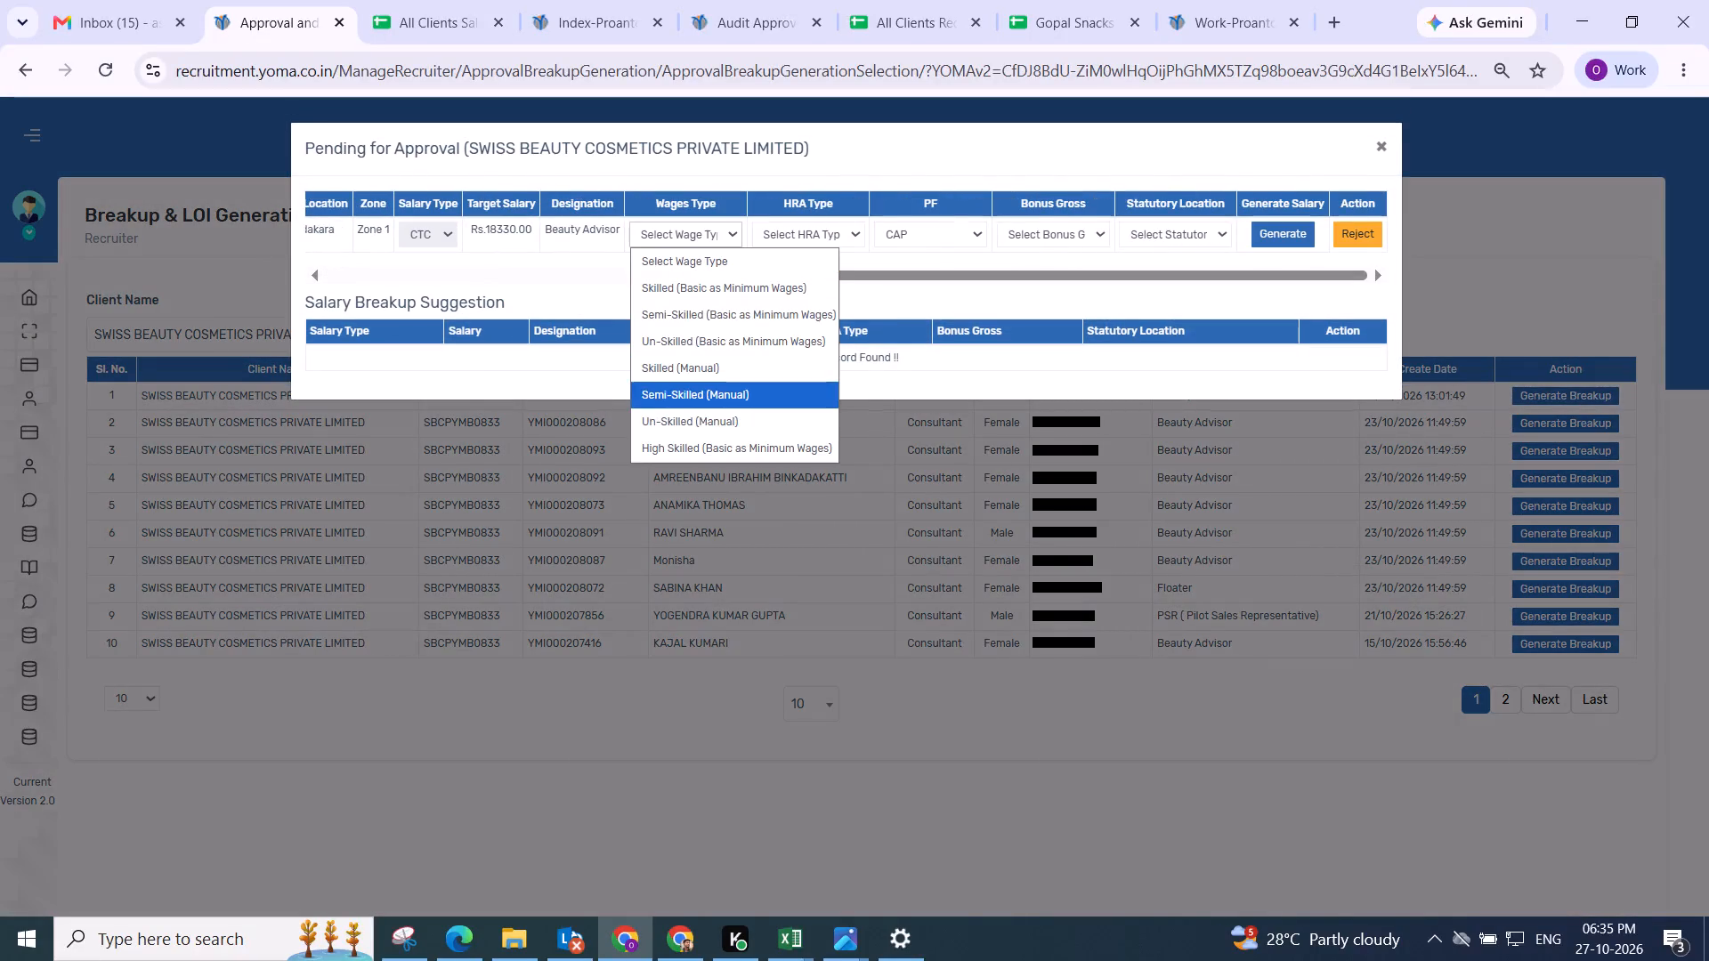
left_click(785, 240)
left_click_drag(780, 309, 788, 303)
Generate this Beauty Advisor's breakup with PF NO, Bonus Gross Not Applicable and statutory location Perinthalmanna.
left_click_drag(898, 234, 906, 230)
left_click_drag(901, 339, 903, 338)
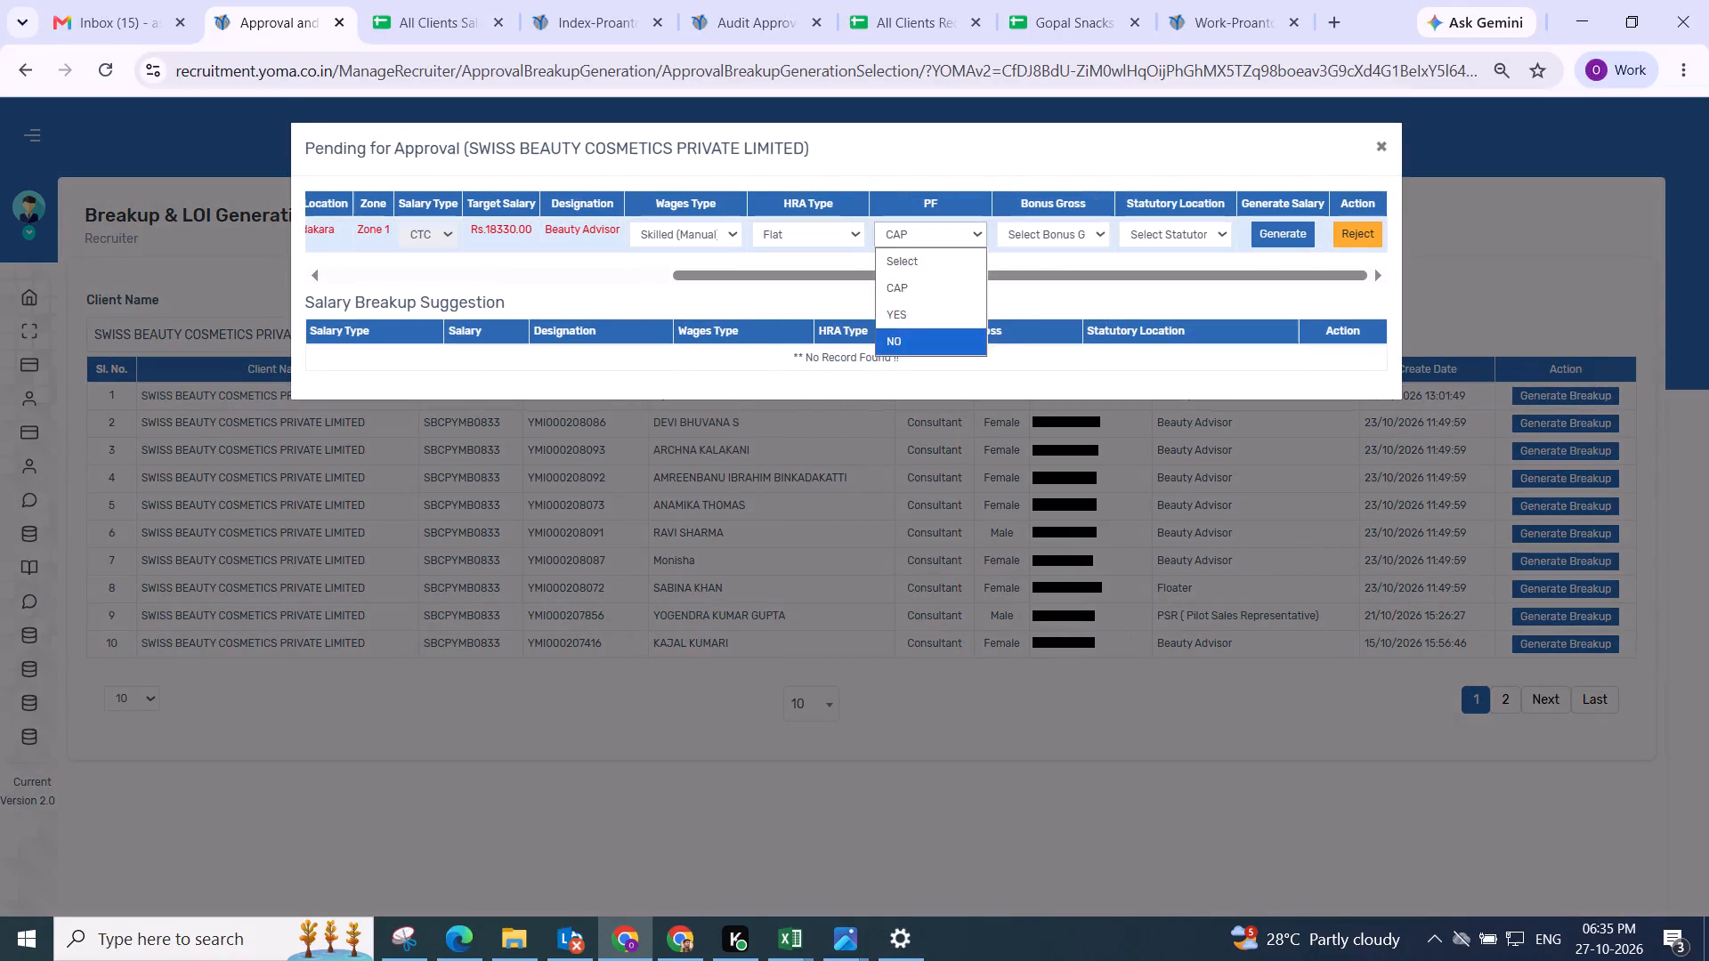
left_click_drag(903, 338, 909, 327)
left_click_drag(1016, 227, 1020, 238)
left_click(1041, 340)
left_click(927, 235)
left_click_drag(912, 339, 925, 331)
left_click(1145, 239)
left_click(1154, 293)
left_click(1304, 233)
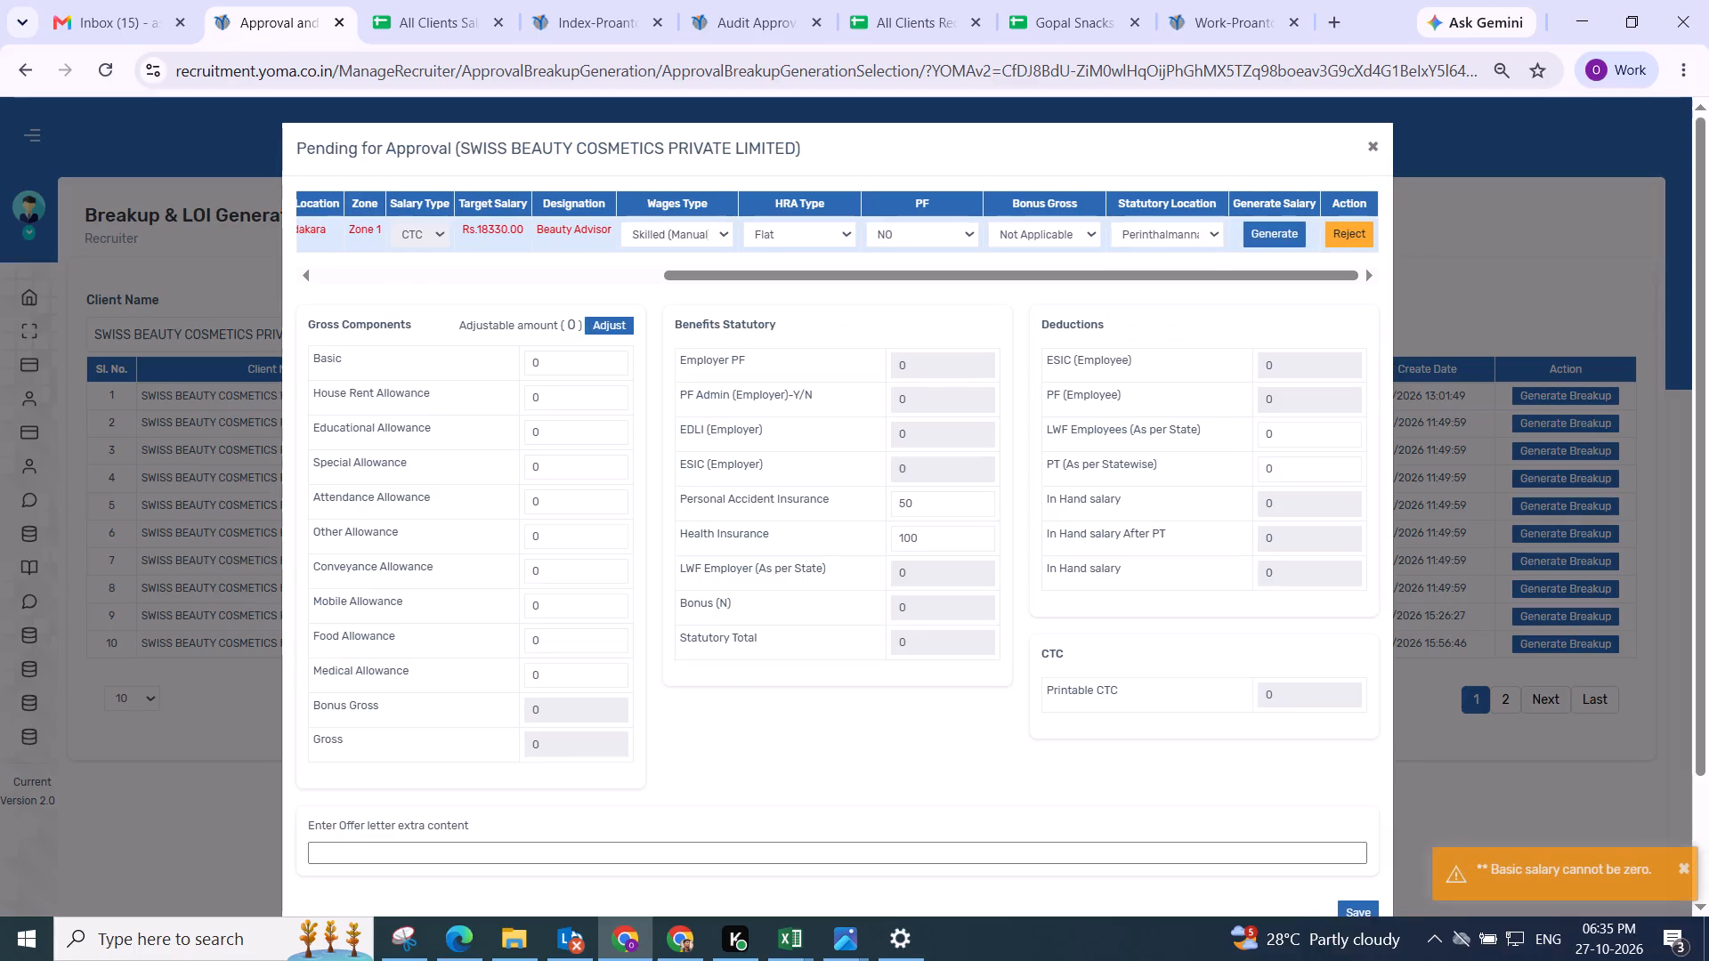
Adjust this Beauty Advisor's salary components and save the salary breakup.
left_click(612, 329)
left_click(649, 331)
scroll(652, 328, "down", 2)
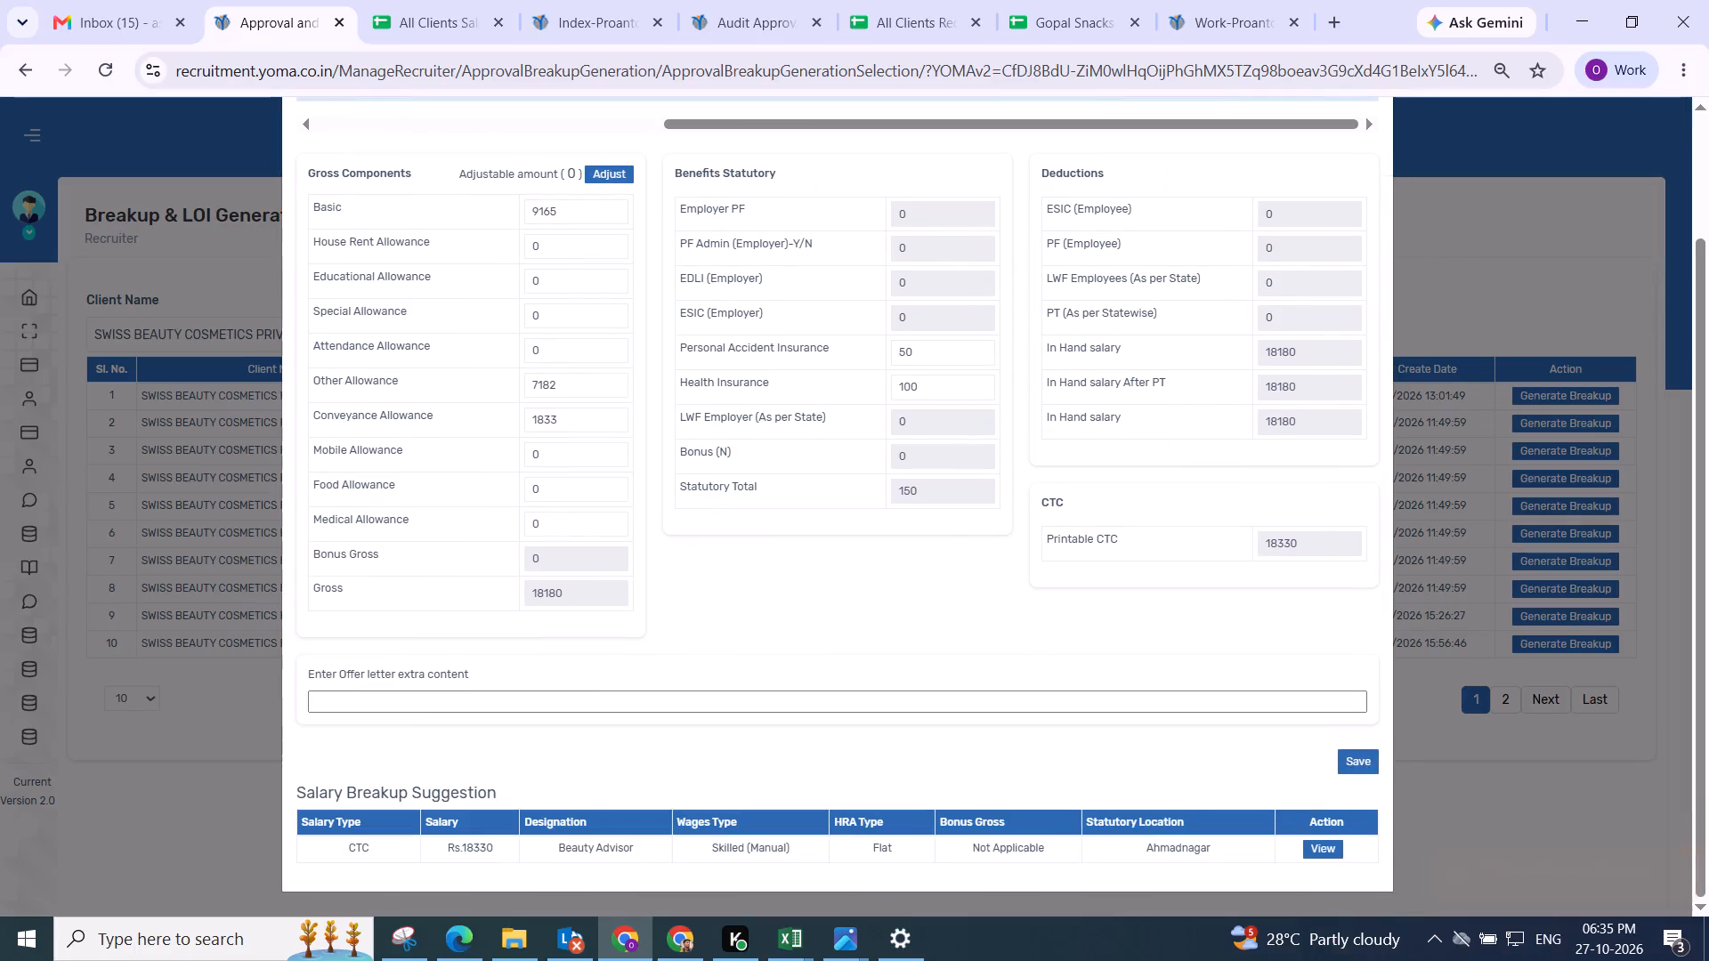
left_click(874, 577)
left_click(1353, 757)
left_click(906, 616)
scroll(908, 582, "up", 2)
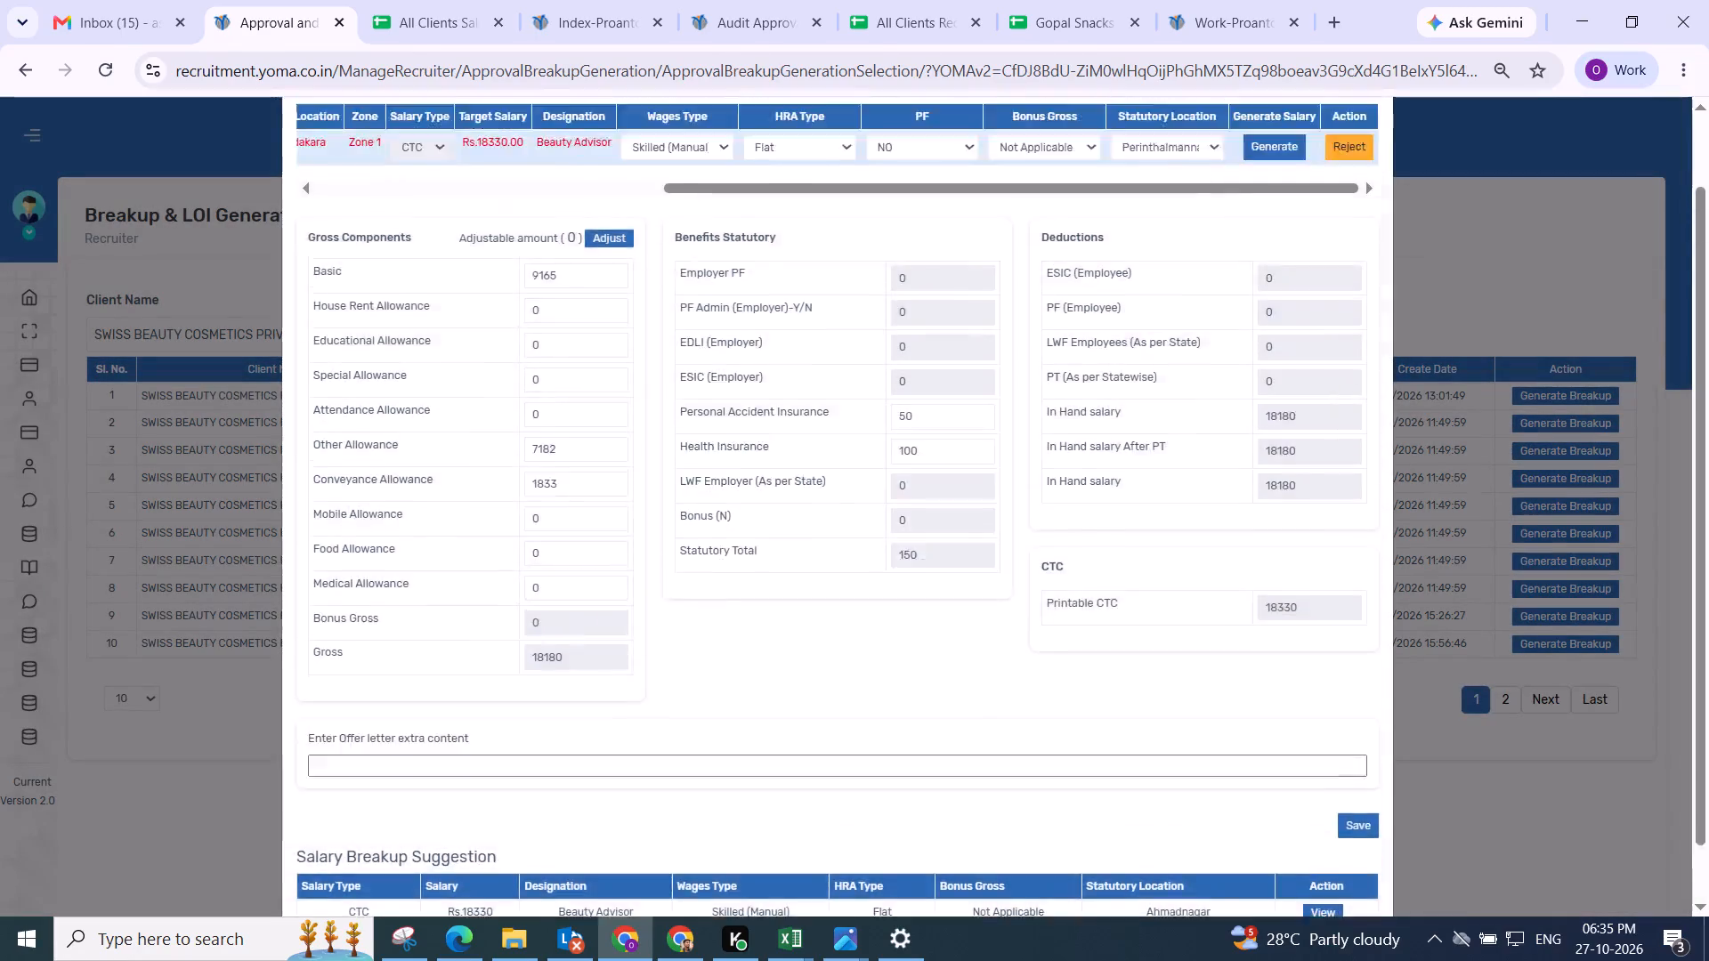
scroll(908, 582, "up", 1)
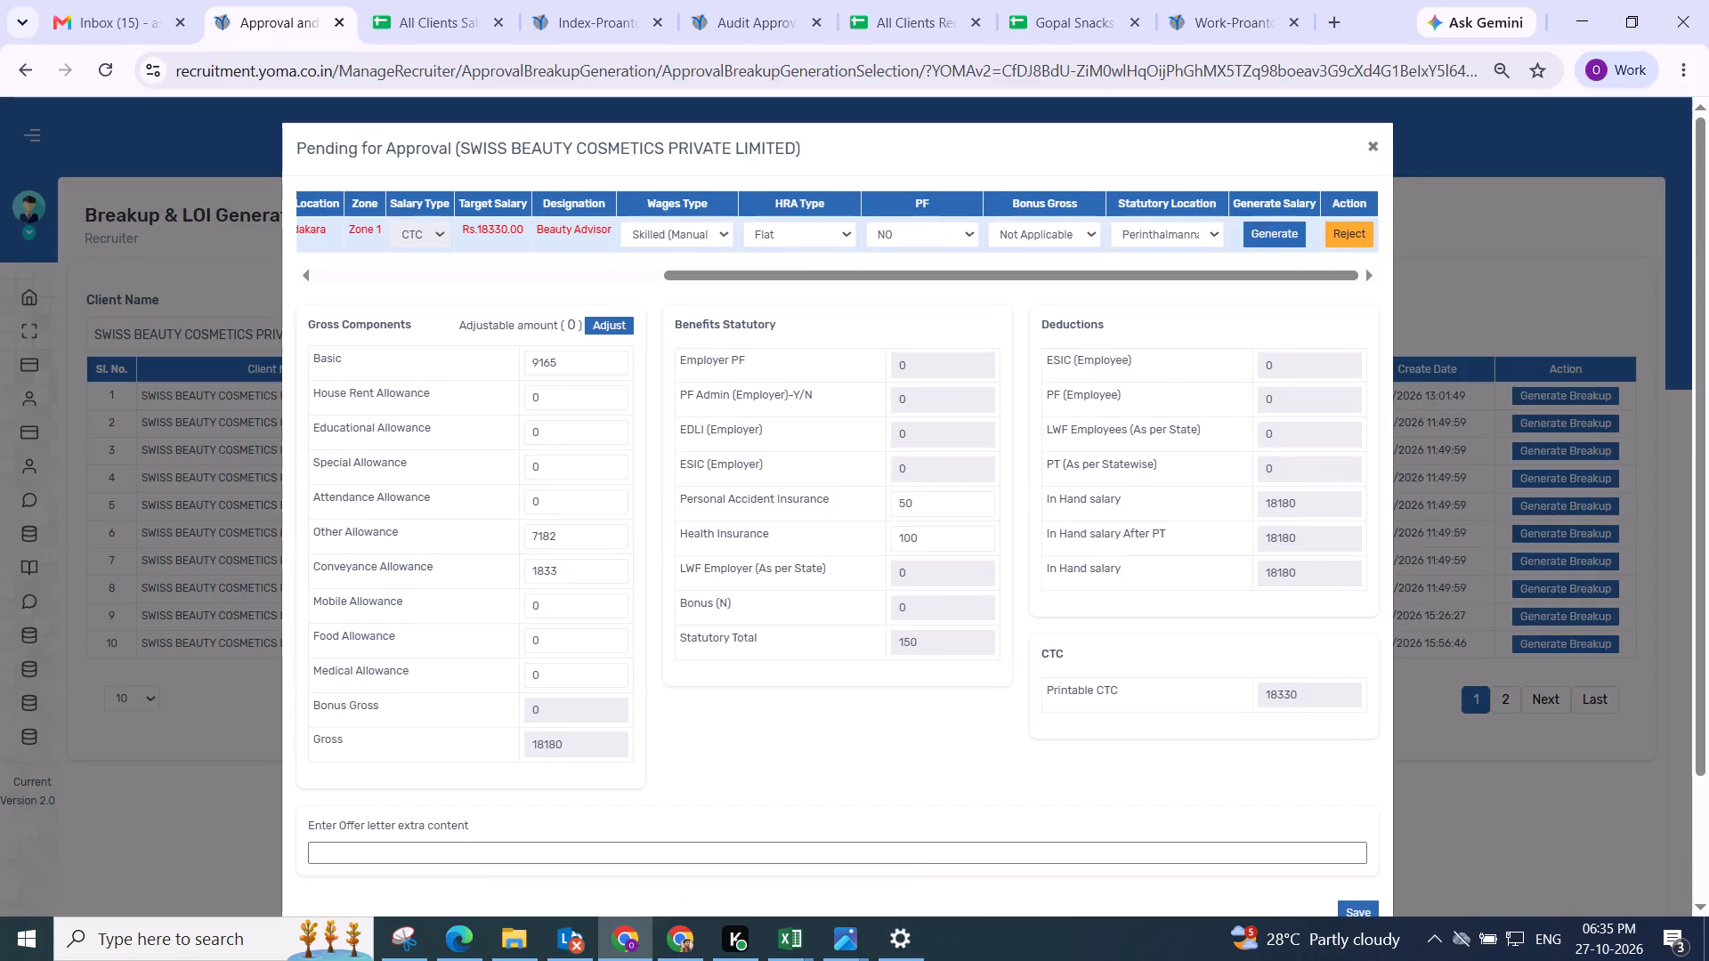
scroll(1139, 495, "down", 2)
scroll(1141, 493, "up", 1)
scroll(1141, 493, "down", 2)
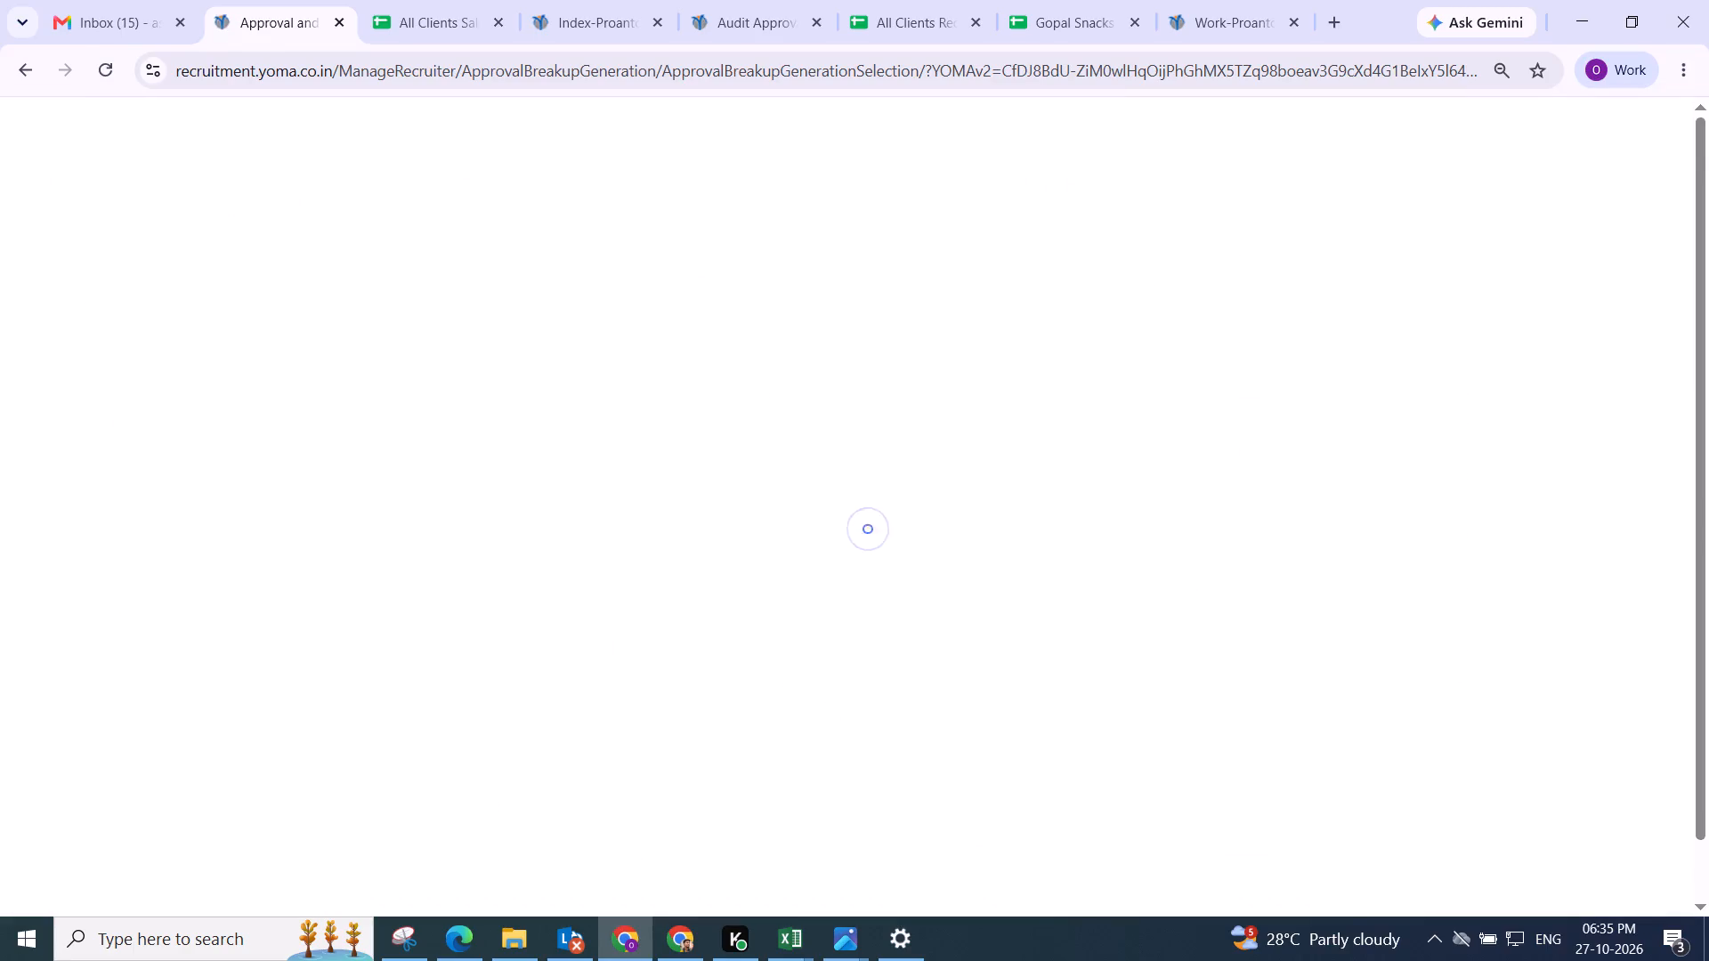
Open the first listed male Beauty Advisor's pending breakup and set wages type to Semi-Skilled (Manual) and HRA type to Flat.
scroll(1141, 493, "down", 1)
left_click(1543, 353)
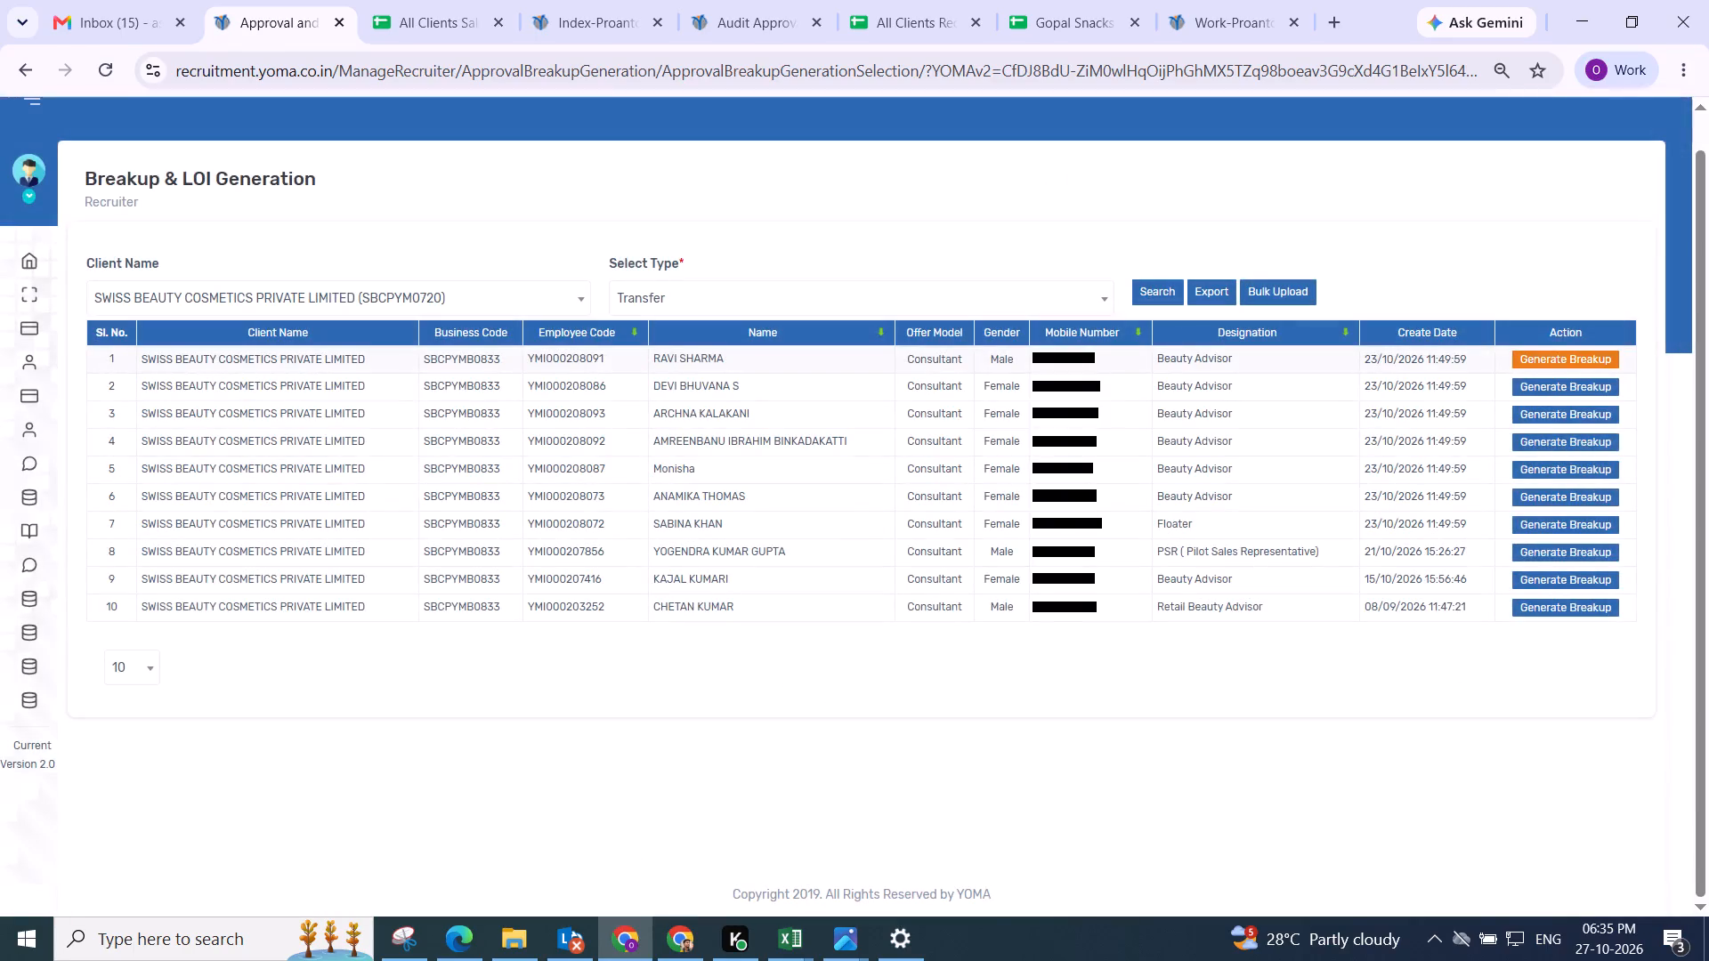
left_click_drag(413, 279, 1472, 317)
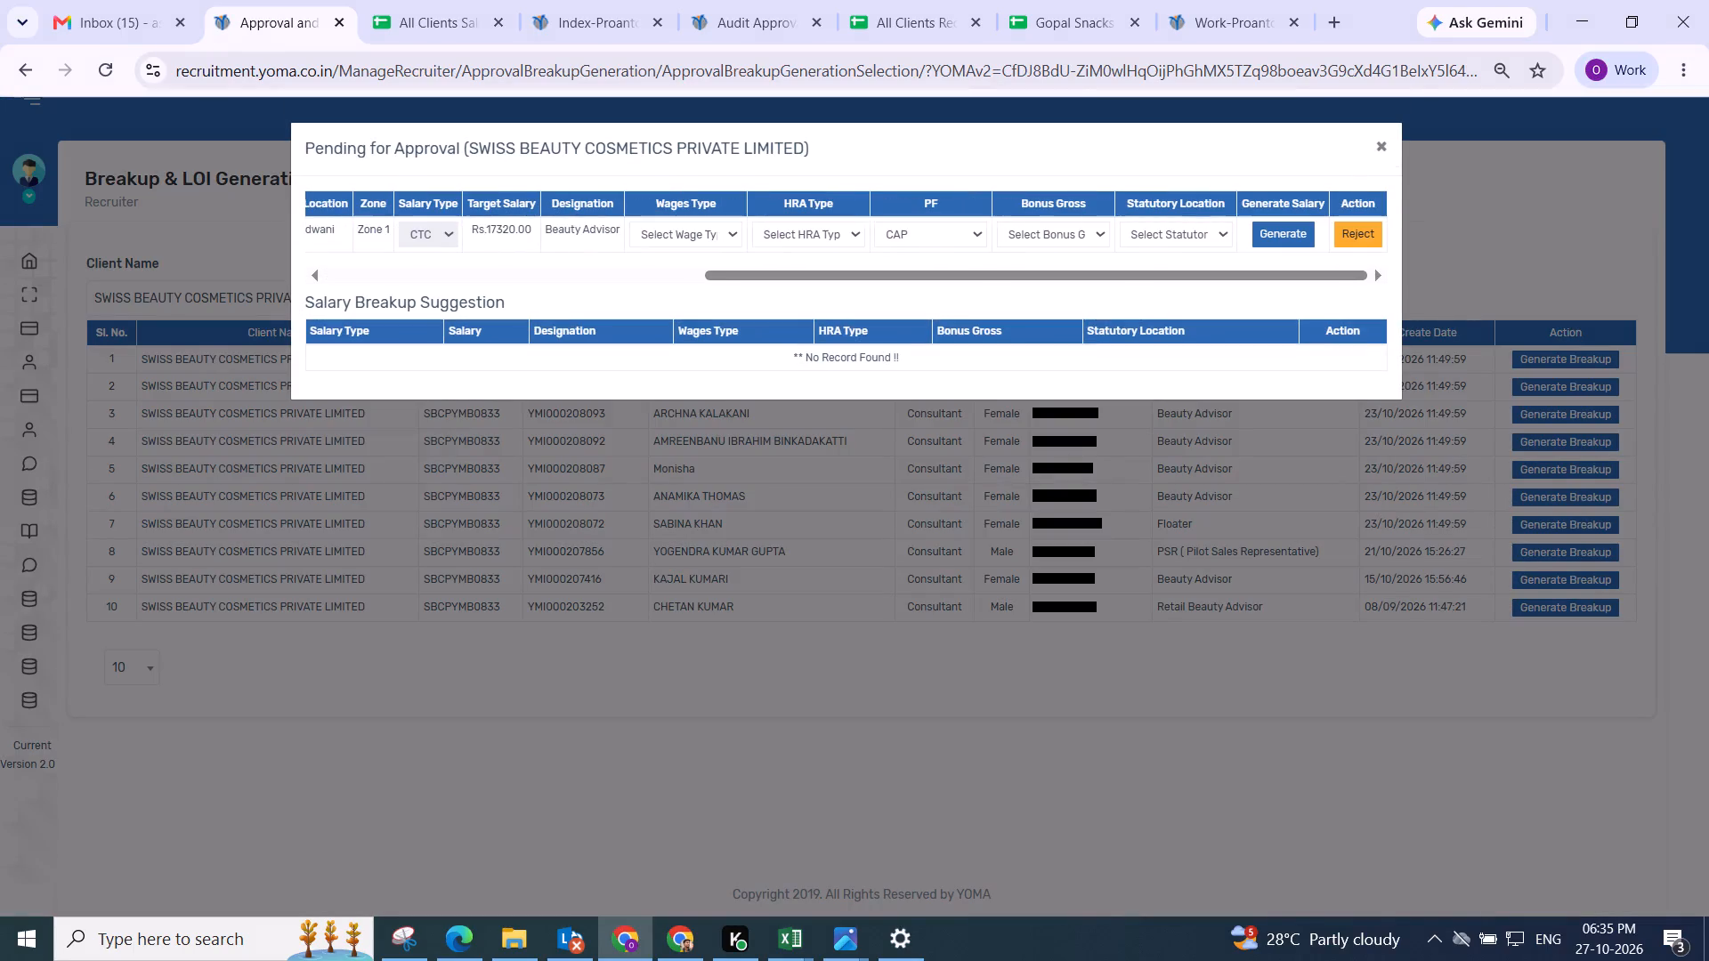
left_click(689, 230)
left_click(693, 390)
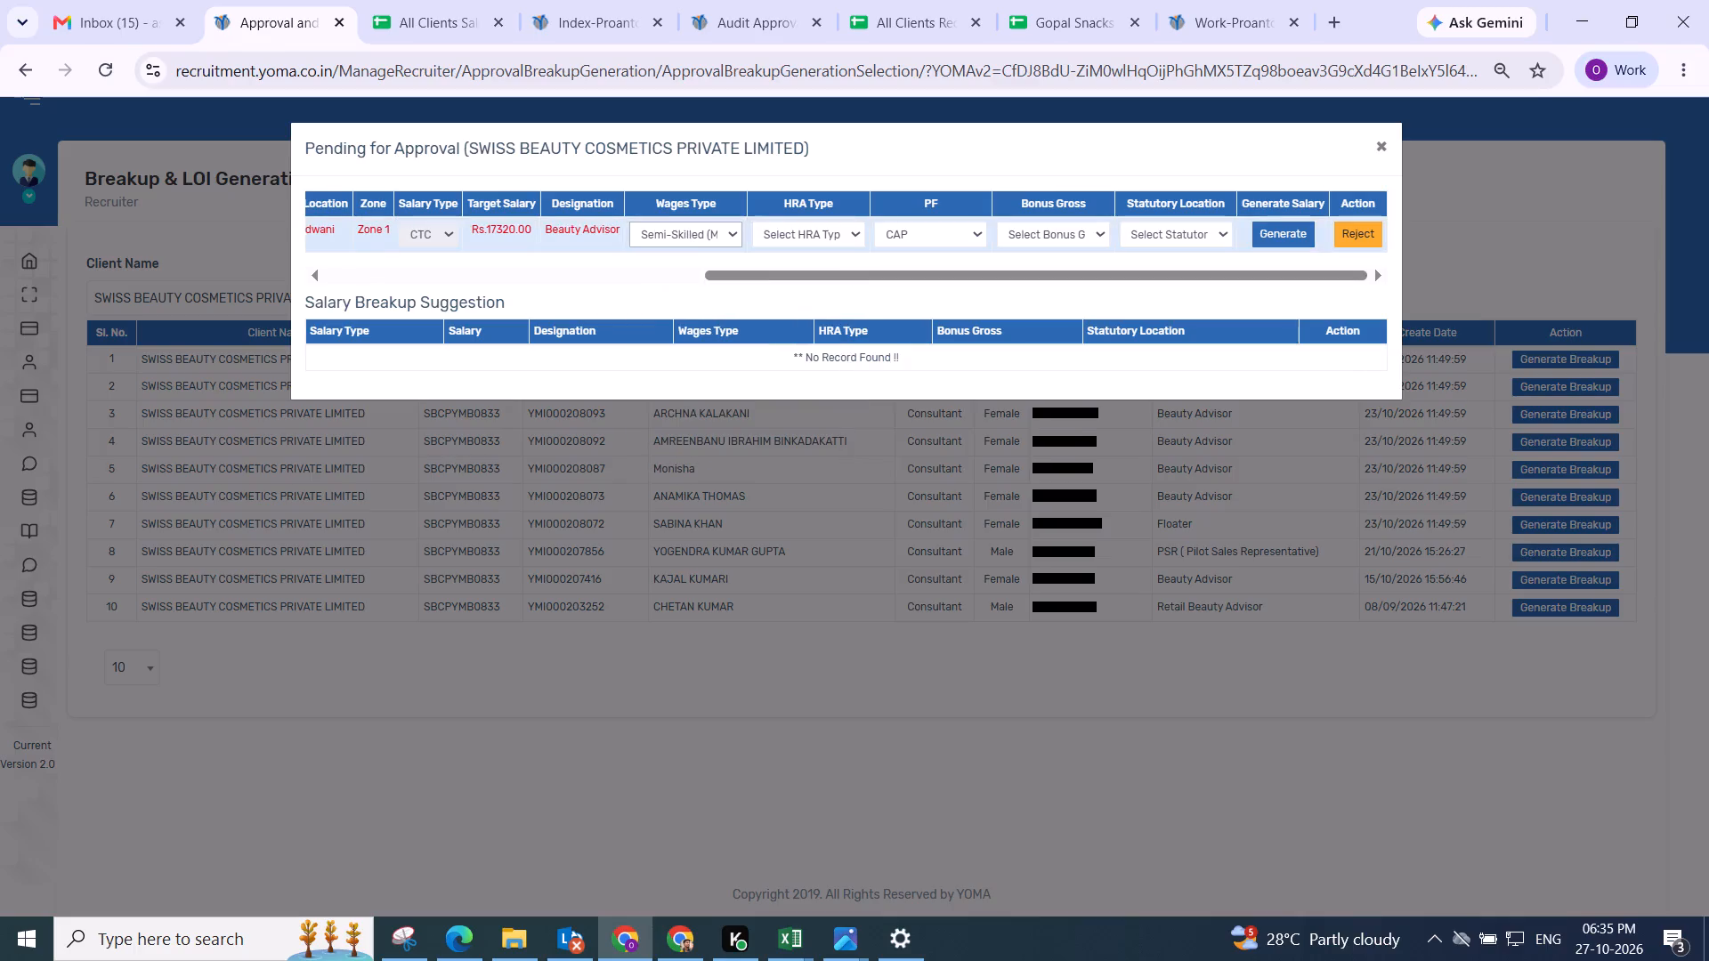
left_click(812, 237)
left_click_drag(802, 317, 813, 314)
Generate this Beauty Advisor's breakup with PF NO, Bonus Gross Flat Amount and statutory location Rudrapur.
left_click(912, 242)
left_click(911, 335)
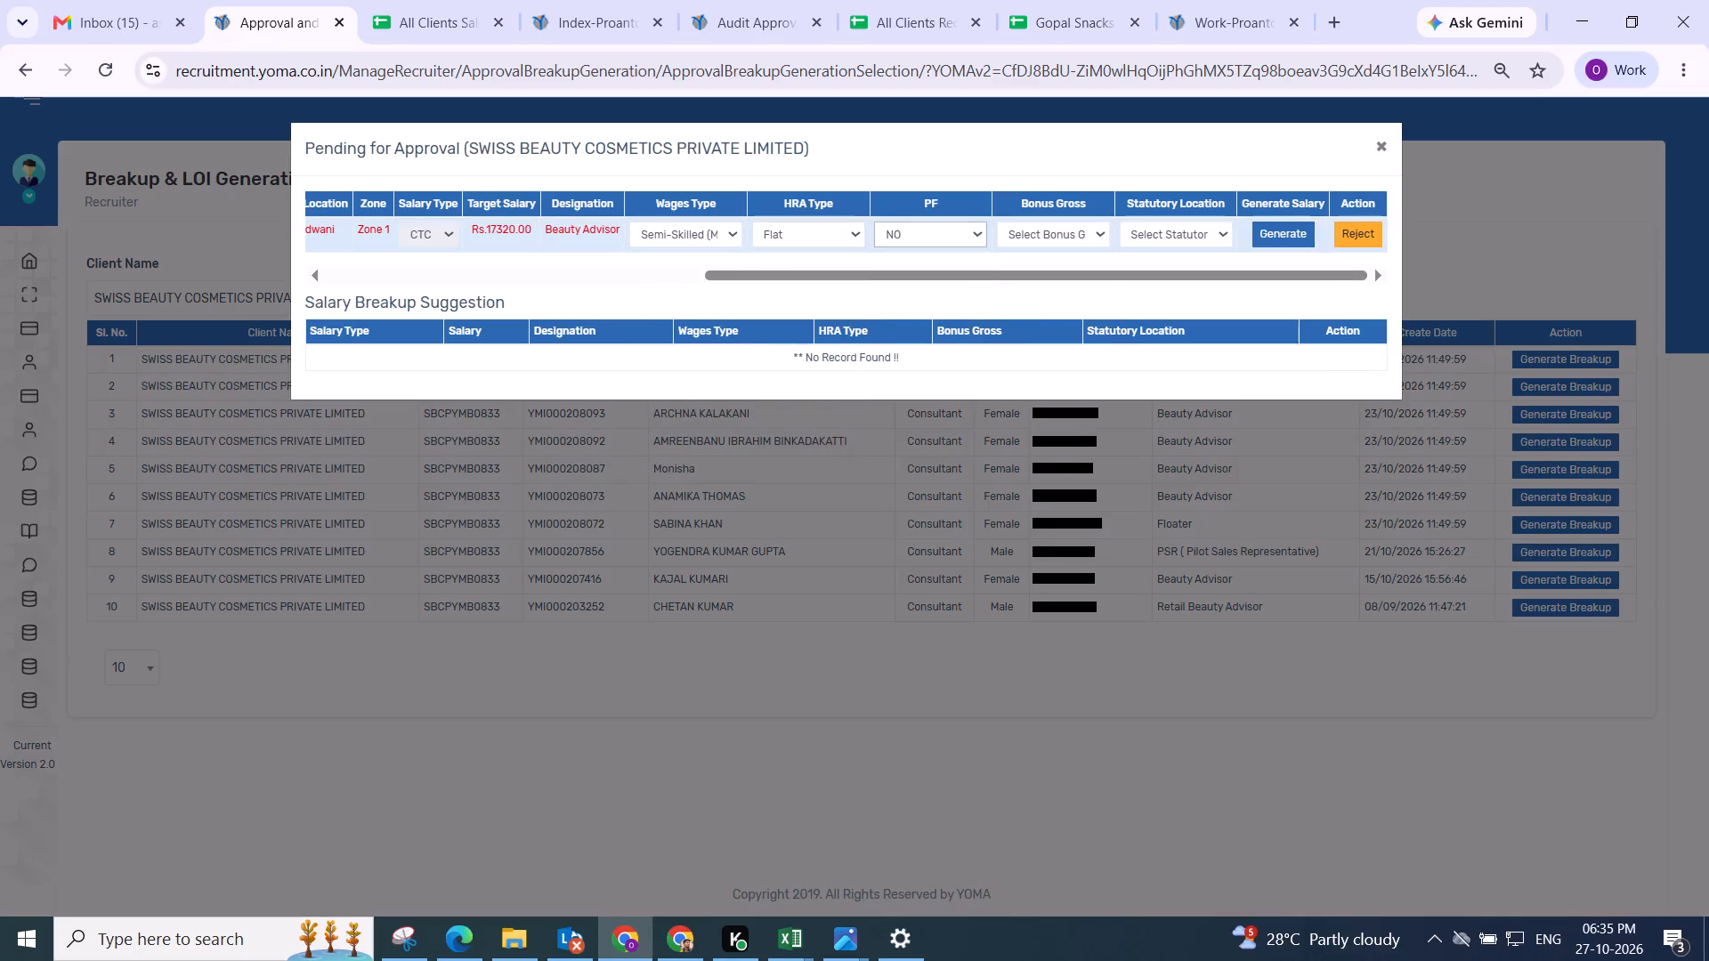
left_click(1049, 230)
left_click_drag(1046, 342, 1049, 318)
left_click_drag(1158, 238, 1174, 271)
left_click(1163, 371)
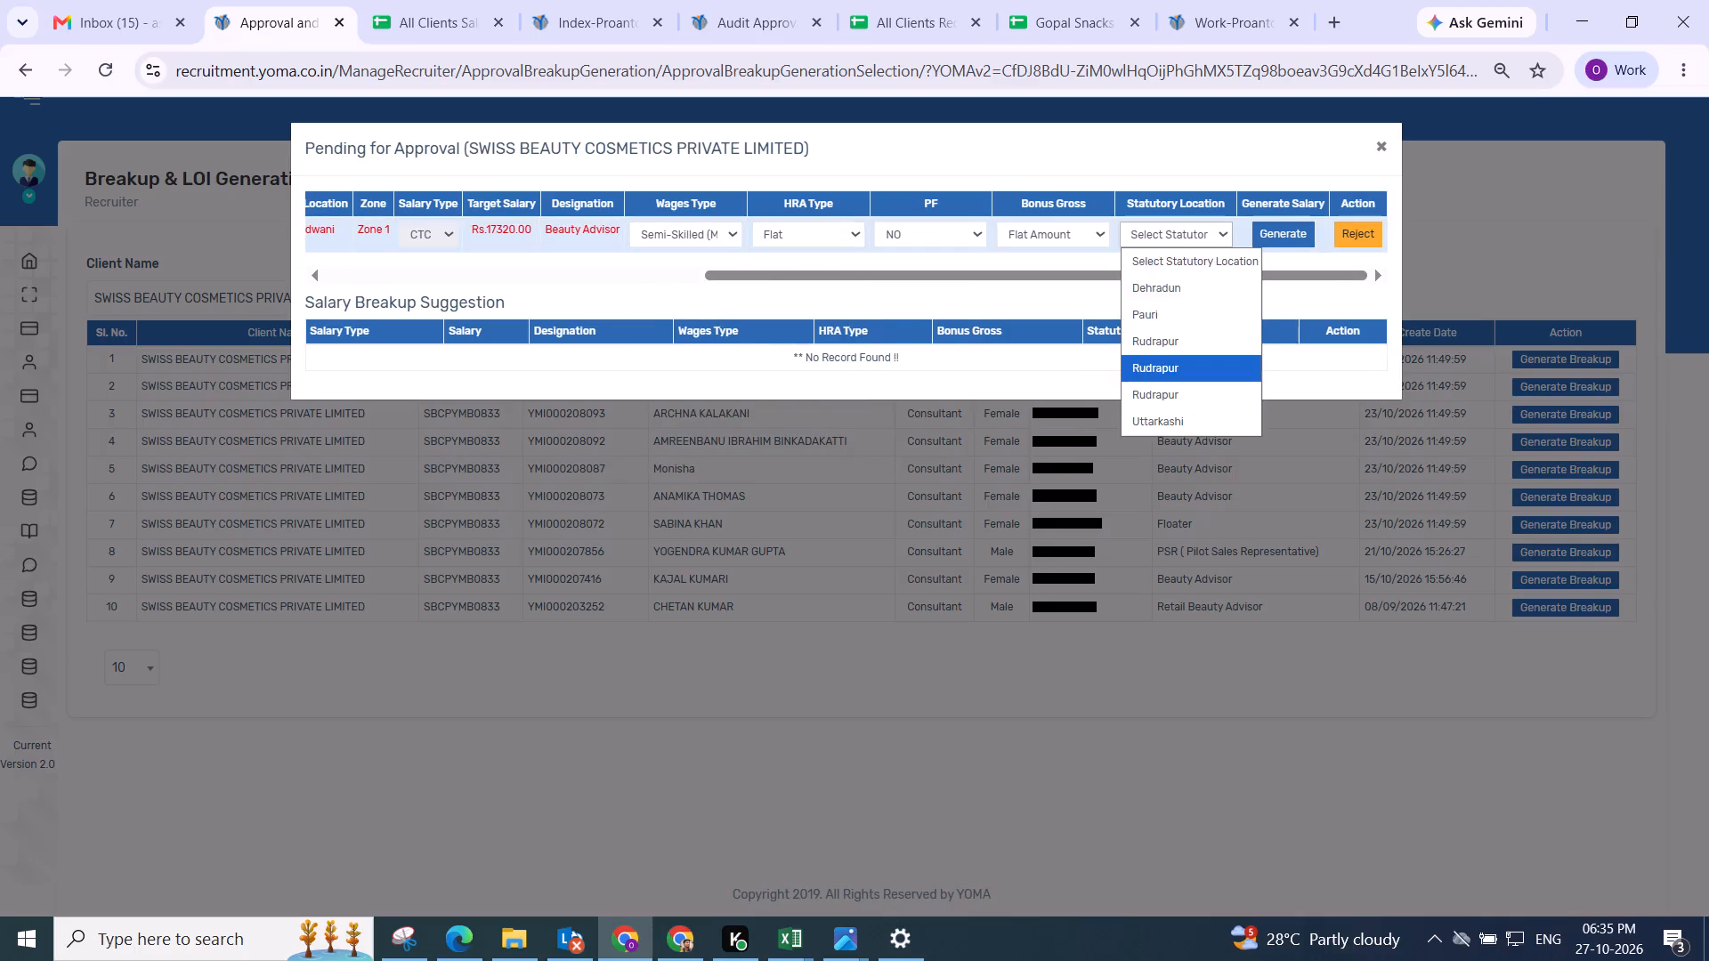
left_click(1281, 243)
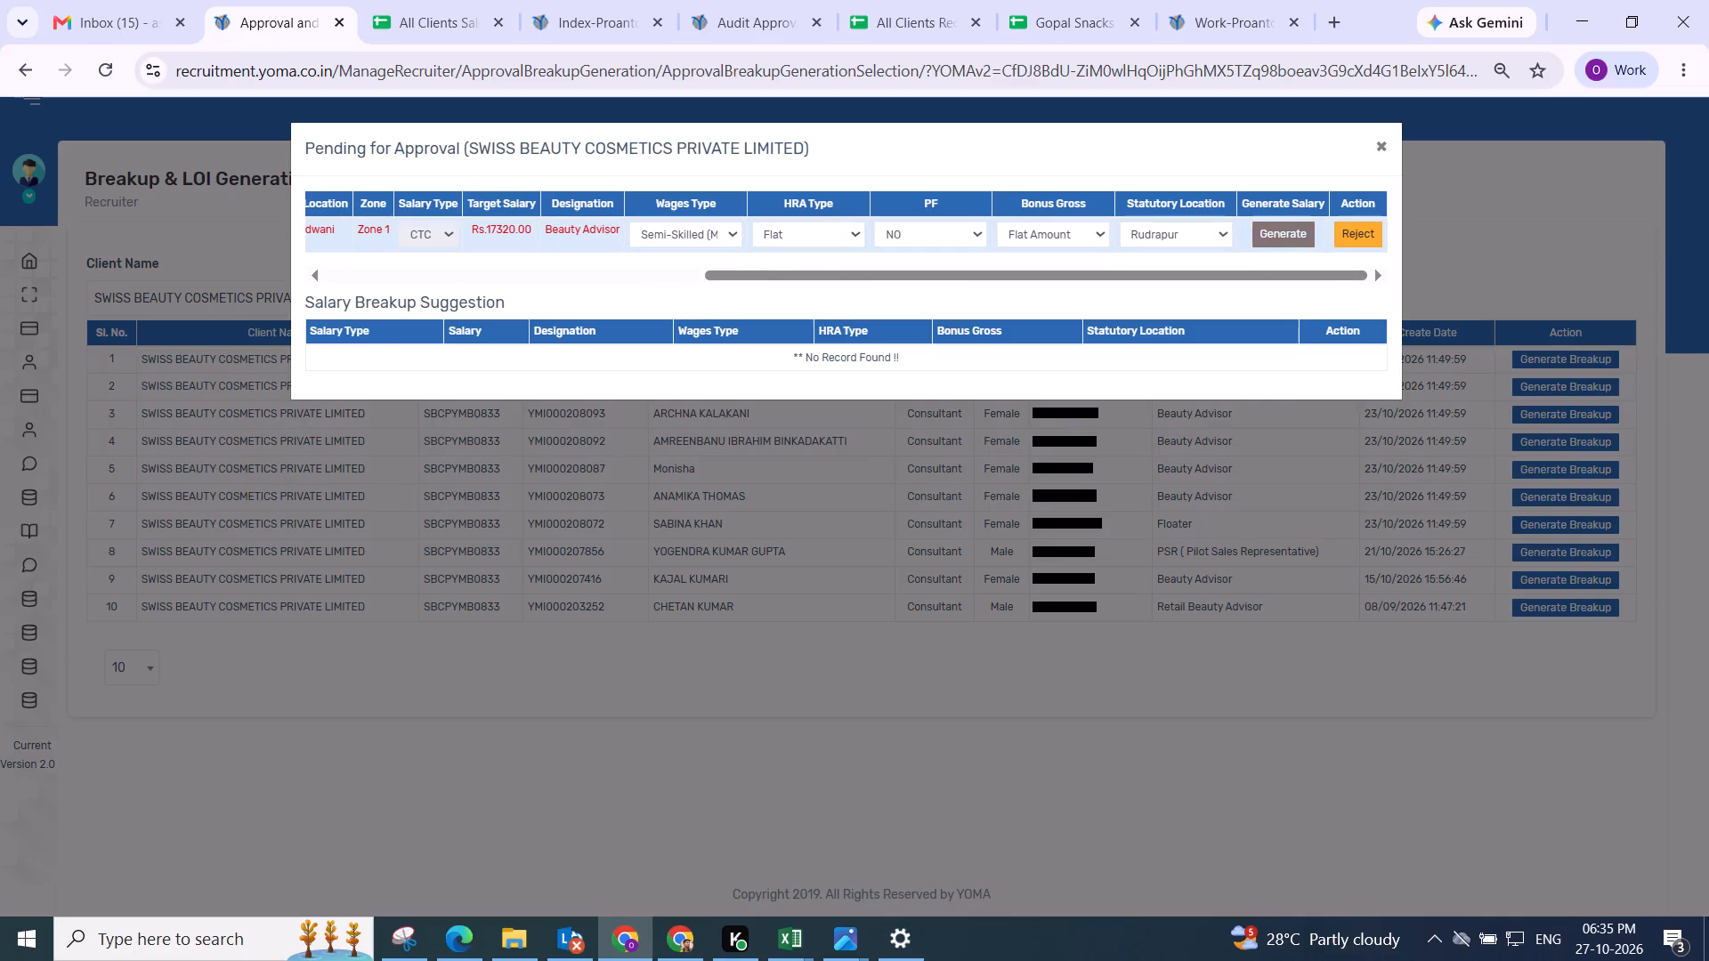
Adjust this Beauty Advisor's salary components and try to set Basic to the full gross of 17170.
left_click(604, 324)
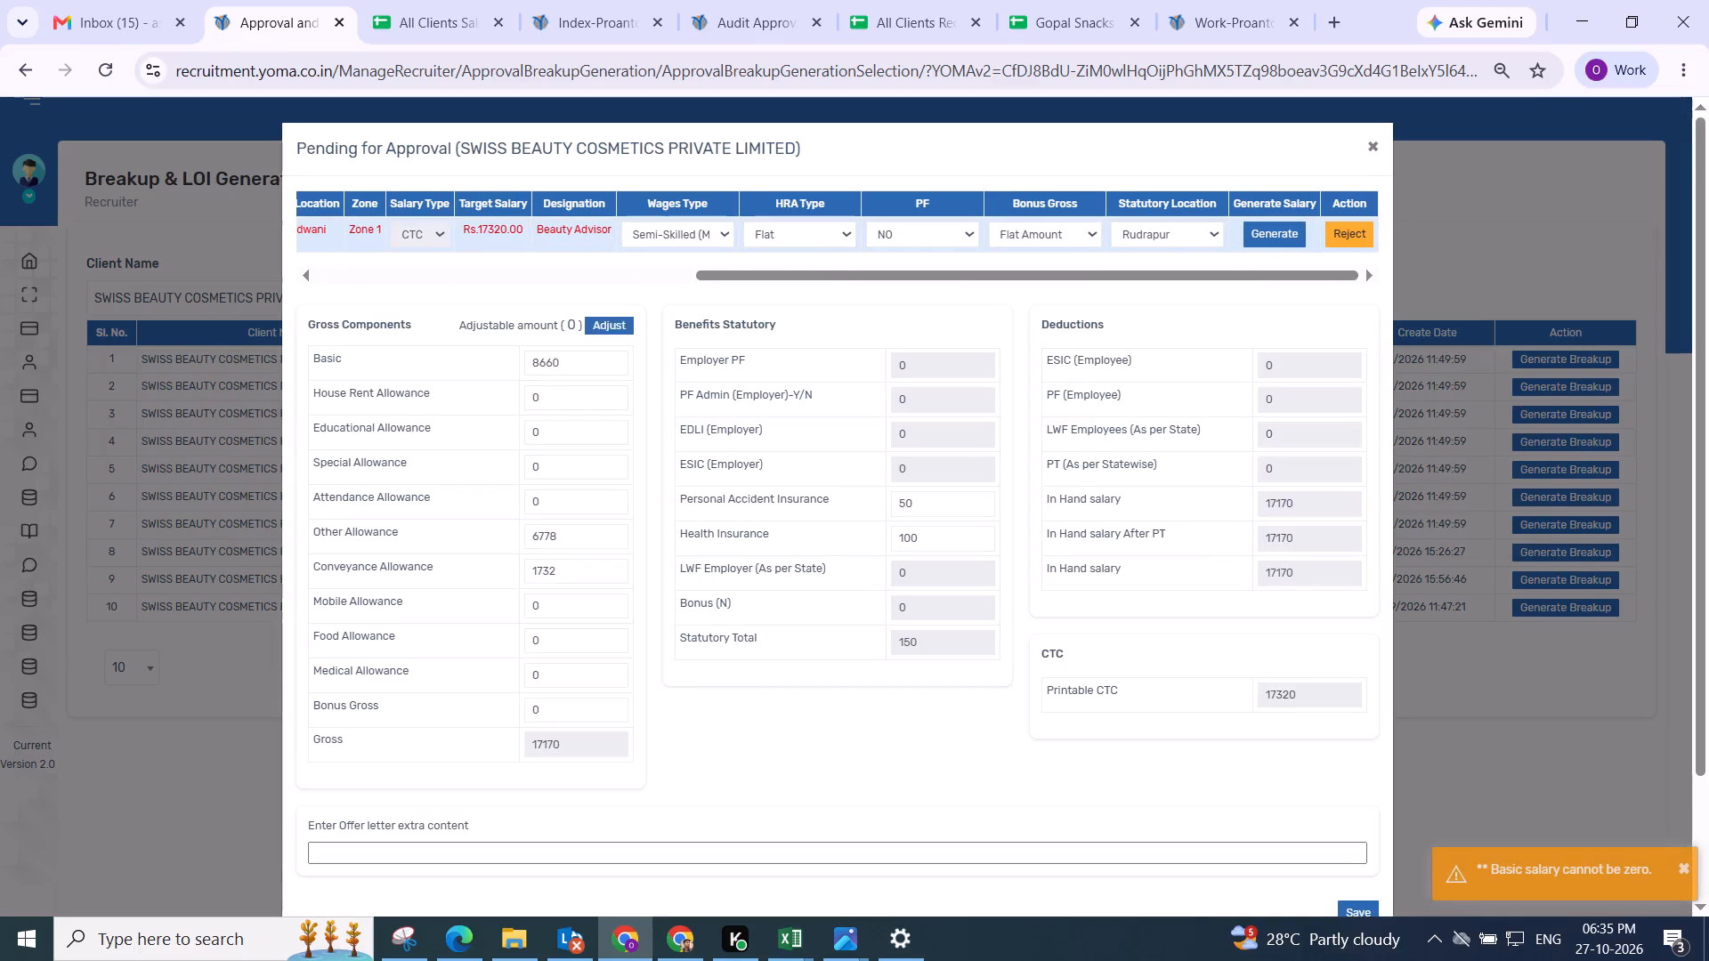
double_click(554, 739)
key("ctrl+c")
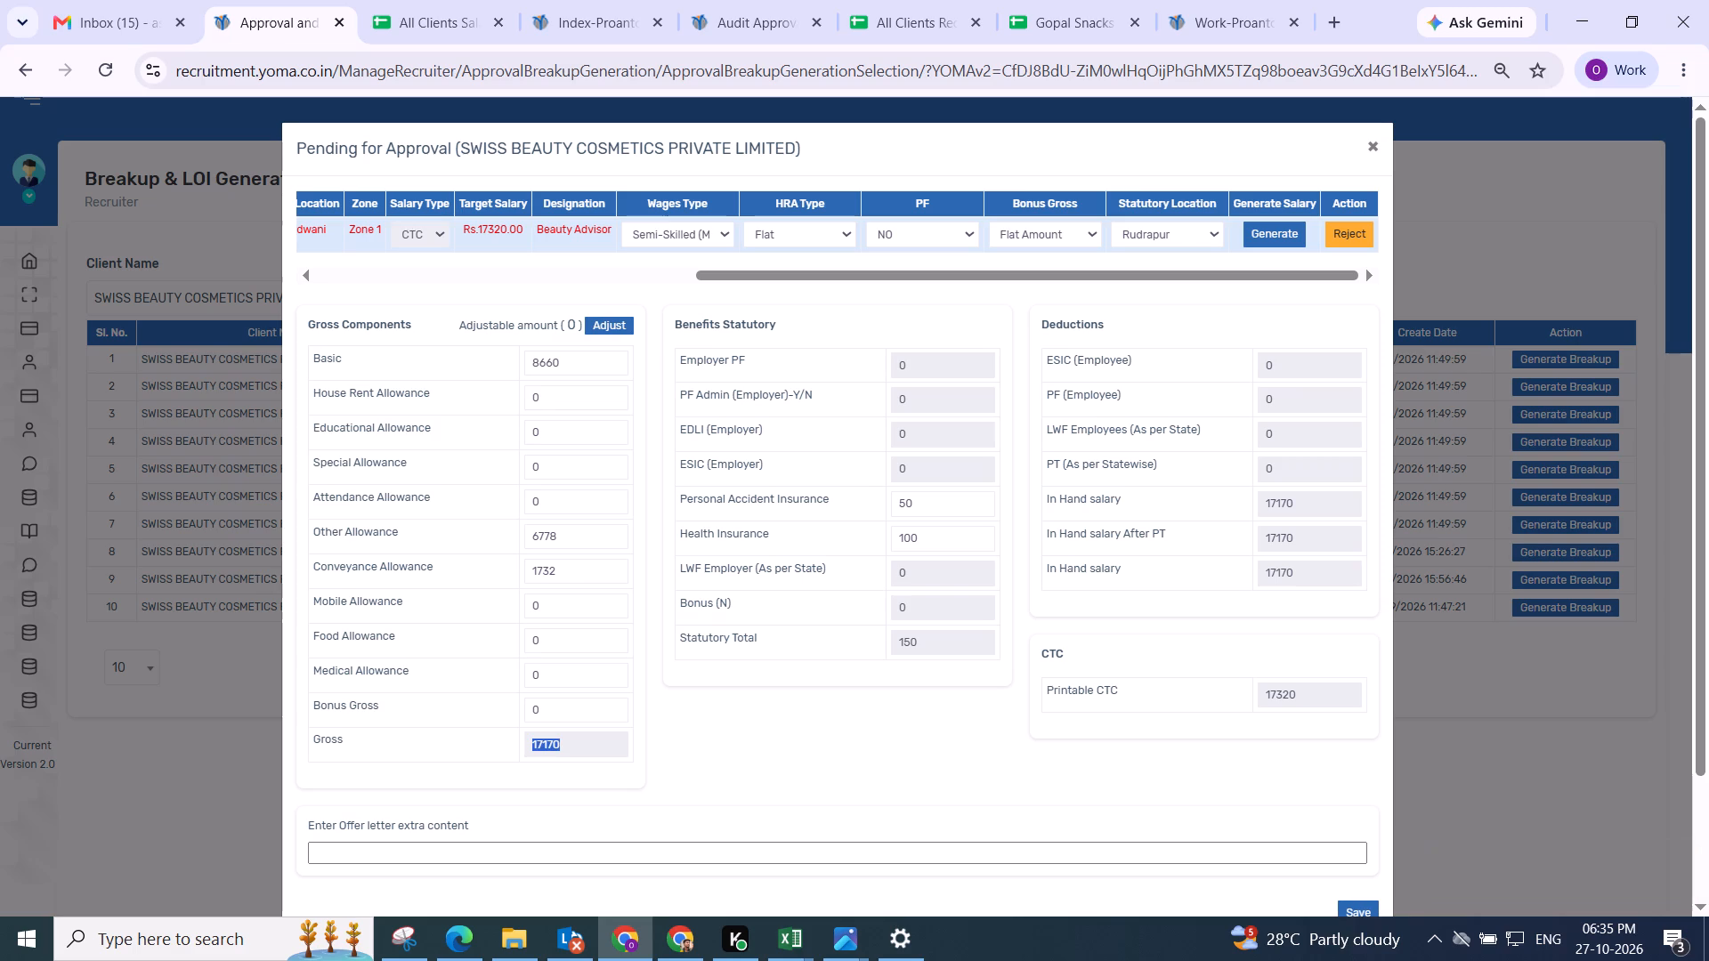
left_click_drag(592, 377, 524, 362)
key("ctrl+v")
left_click(654, 346)
Save this Beauty Advisor's salary breakup.
scroll(656, 343, "down", 1)
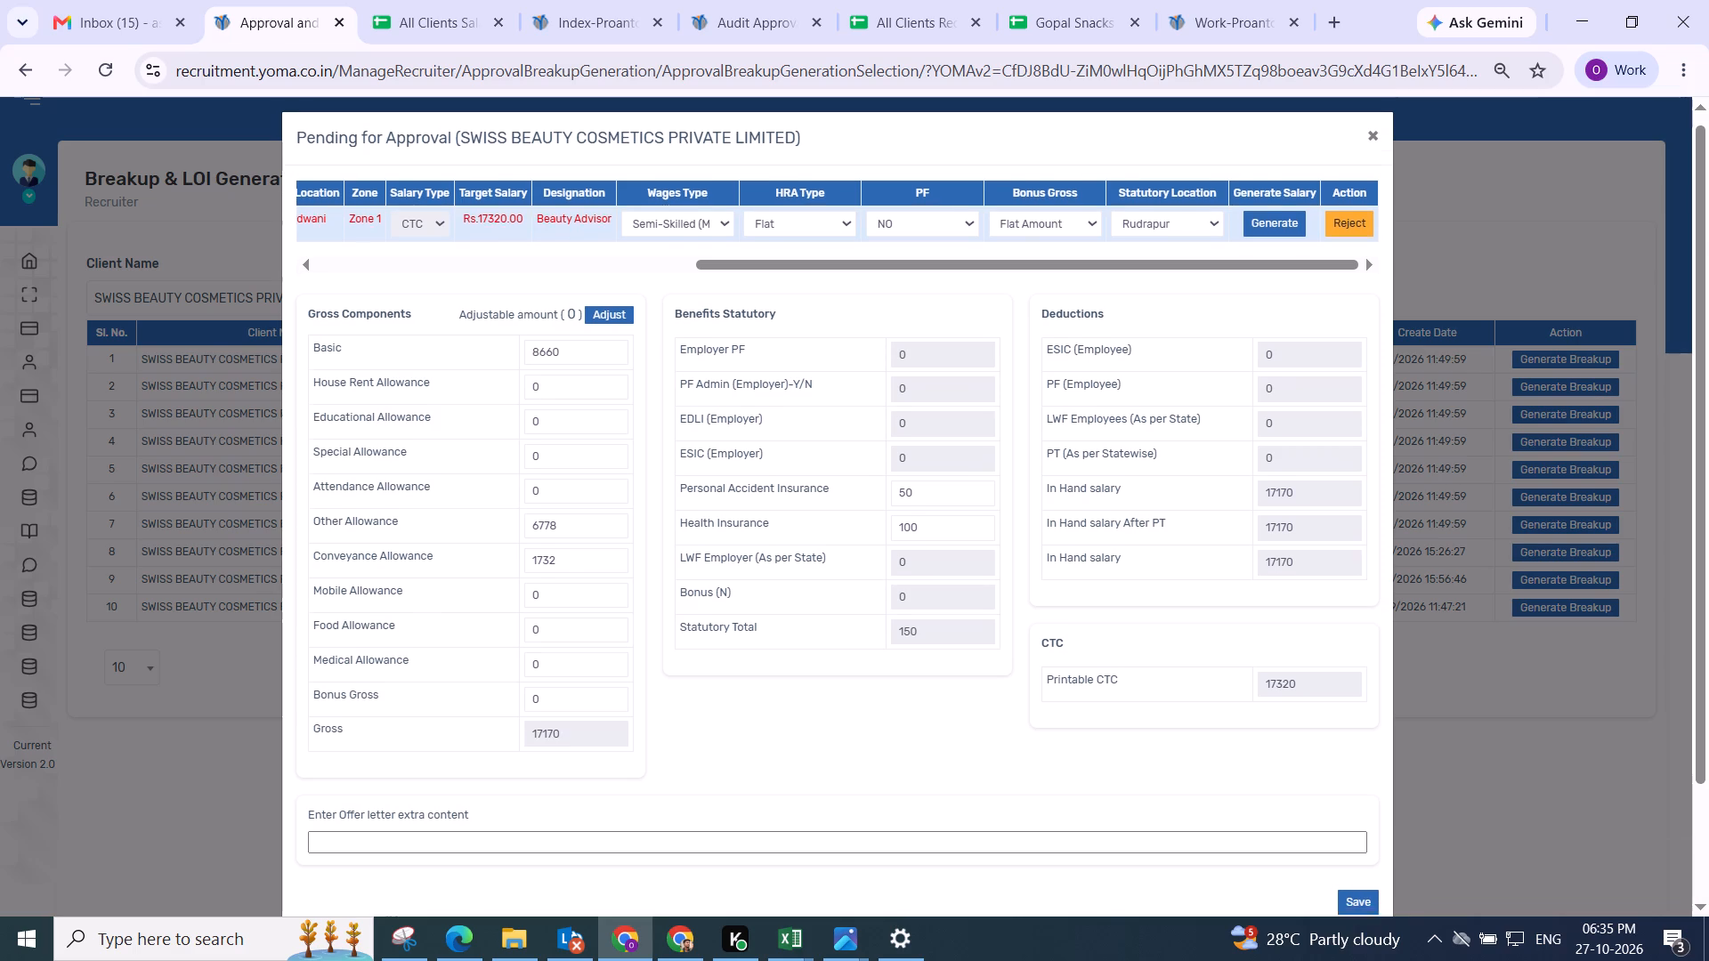
scroll(656, 343, "down", 1)
left_click_drag(840, 652, 863, 654)
left_click(936, 569)
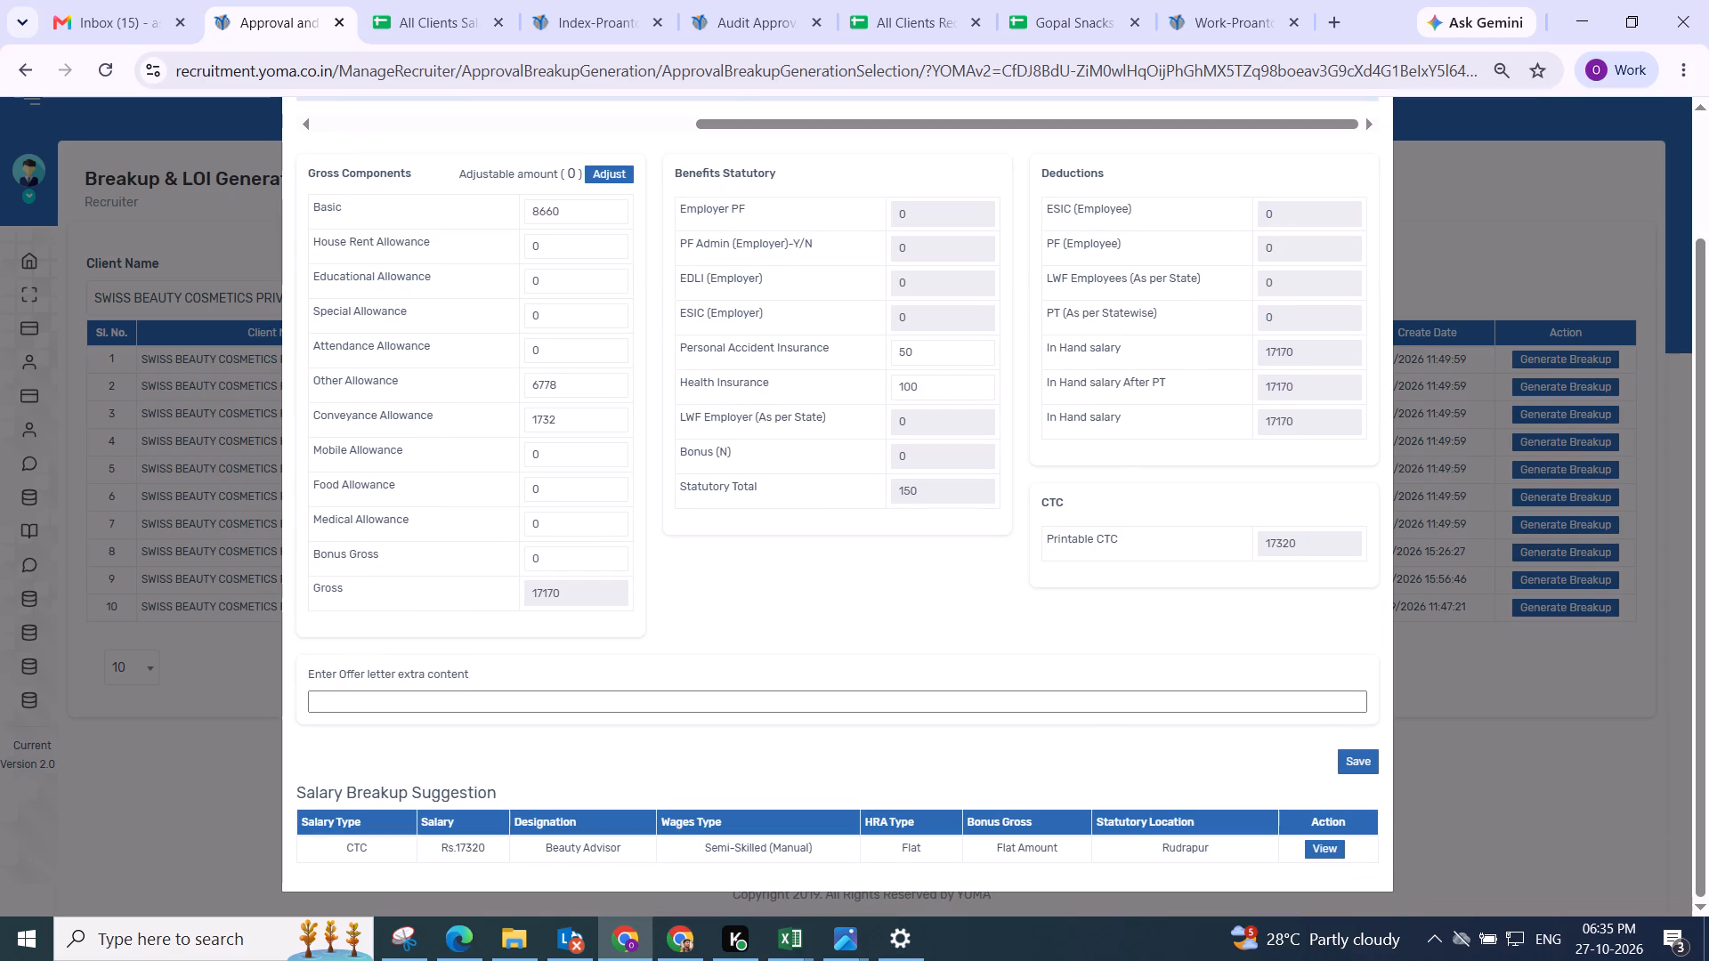
left_click(1350, 756)
left_click(878, 605)
scroll(879, 601, "up", 2)
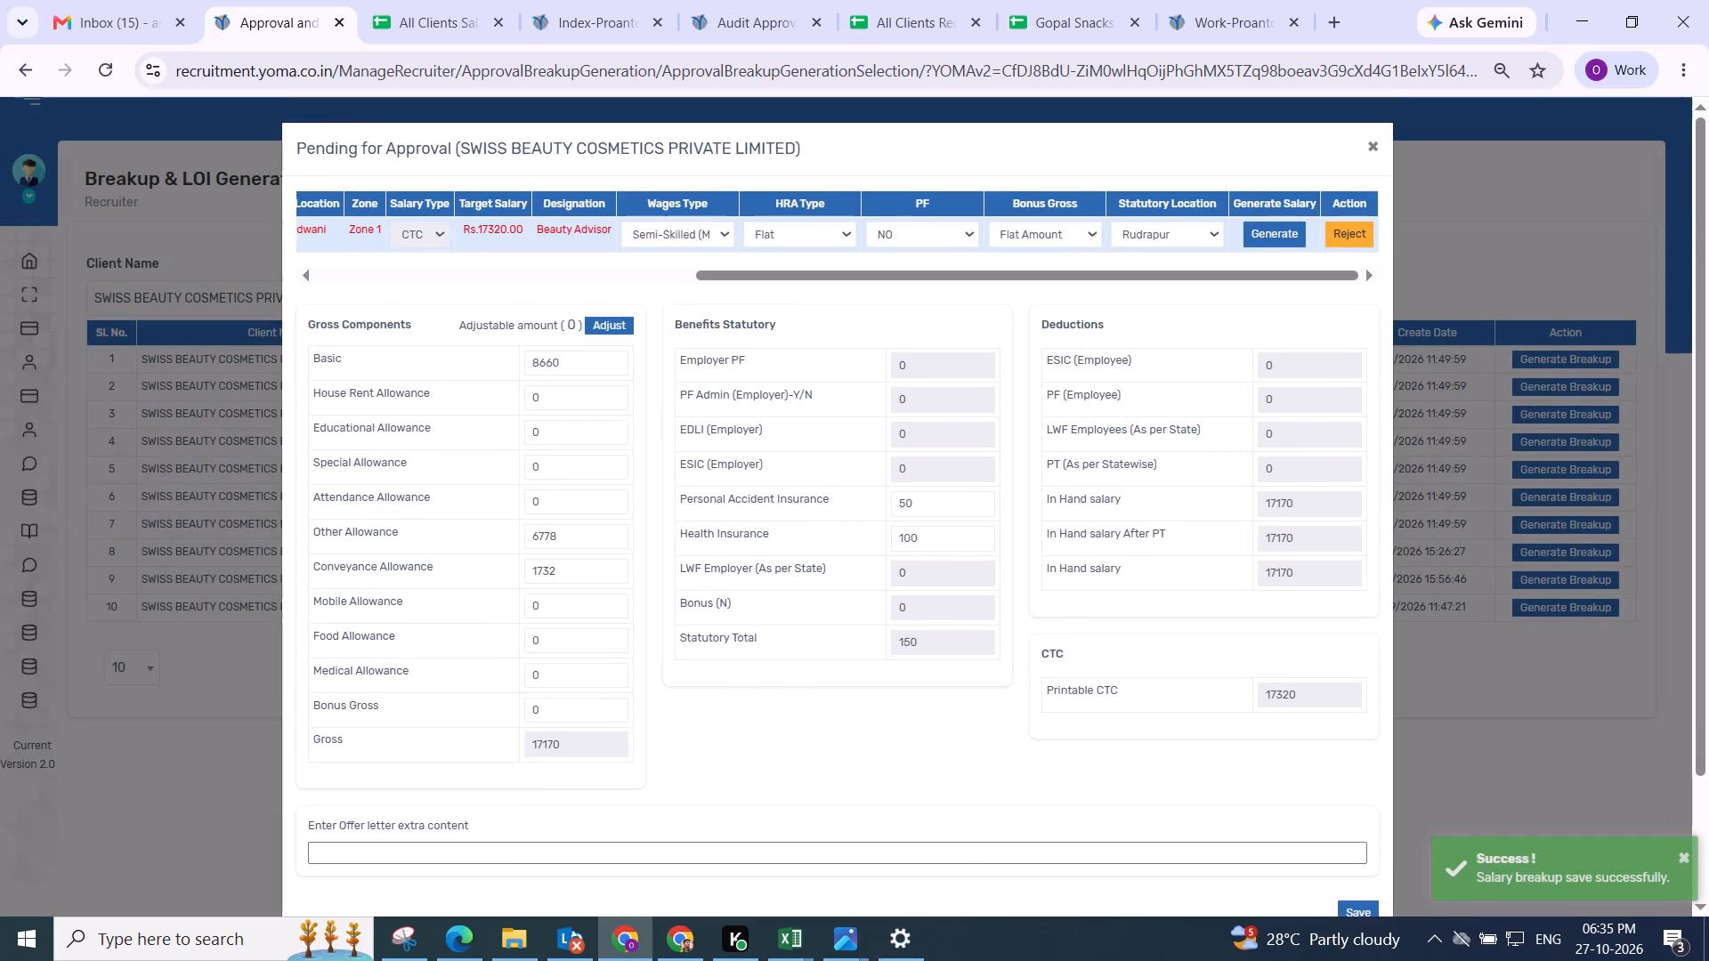
scroll(836, 480, "down", 2)
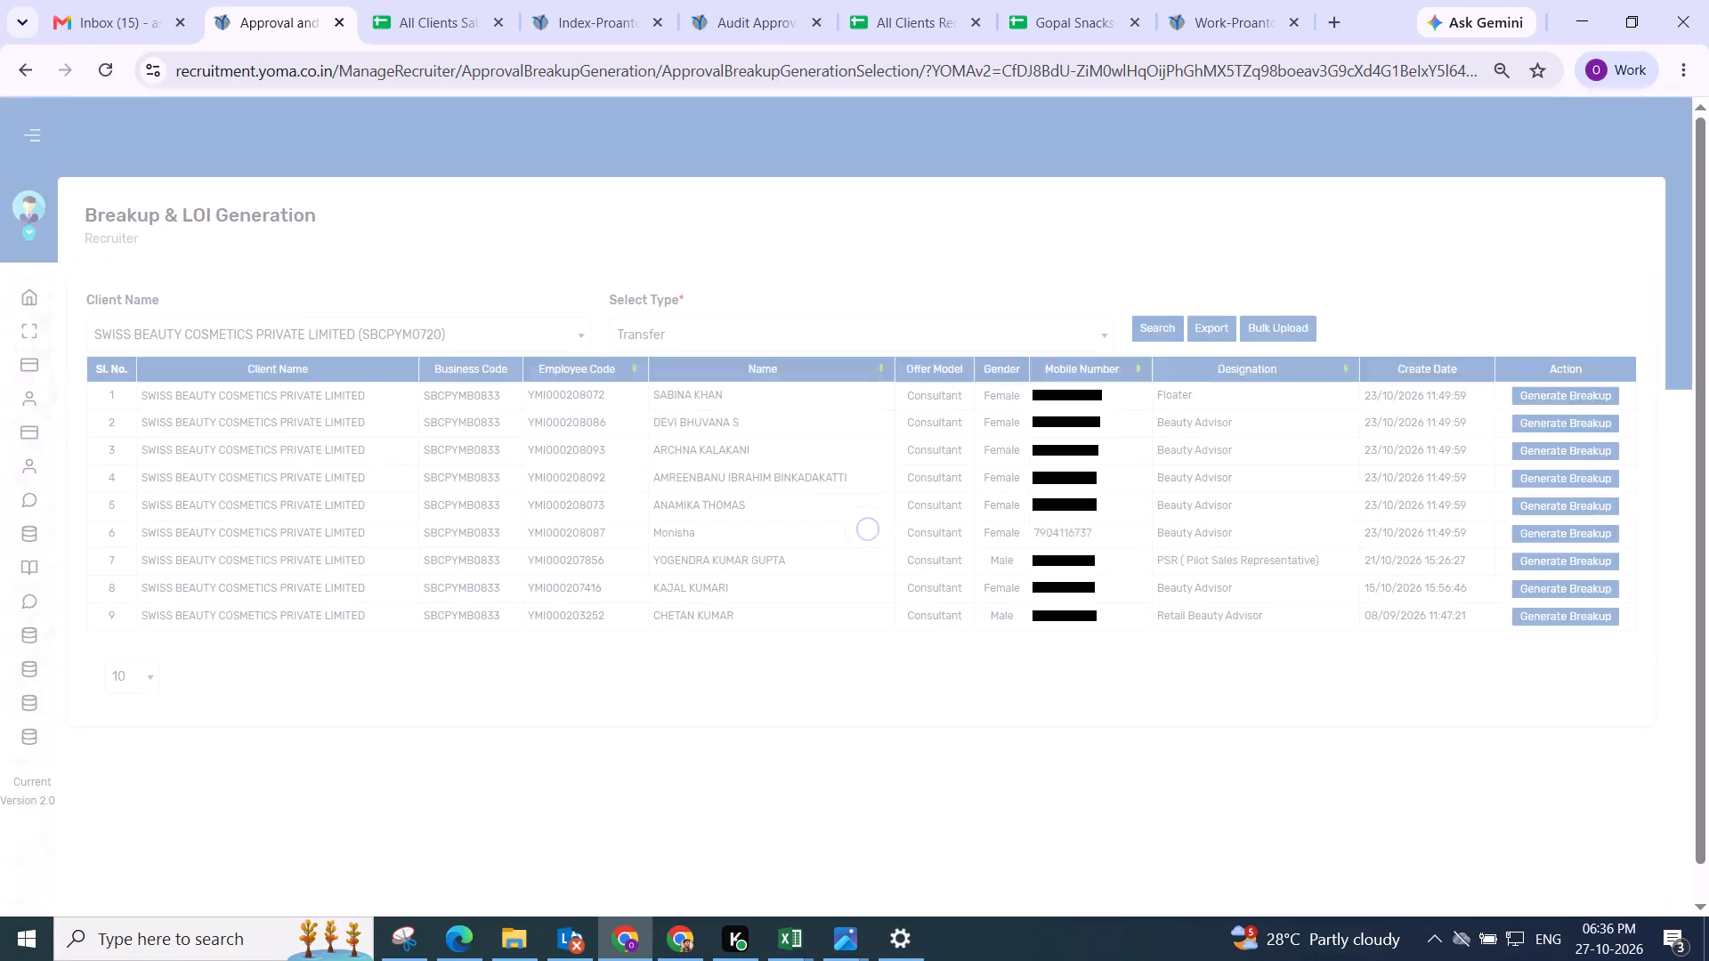
Open the Chandigarh Floater's pending breakup and set wages type to Semi-Skilled (Manual) and HRA type to Percentage.
scroll(1283, 536, "down", 2)
scroll(1264, 539, "up", 2)
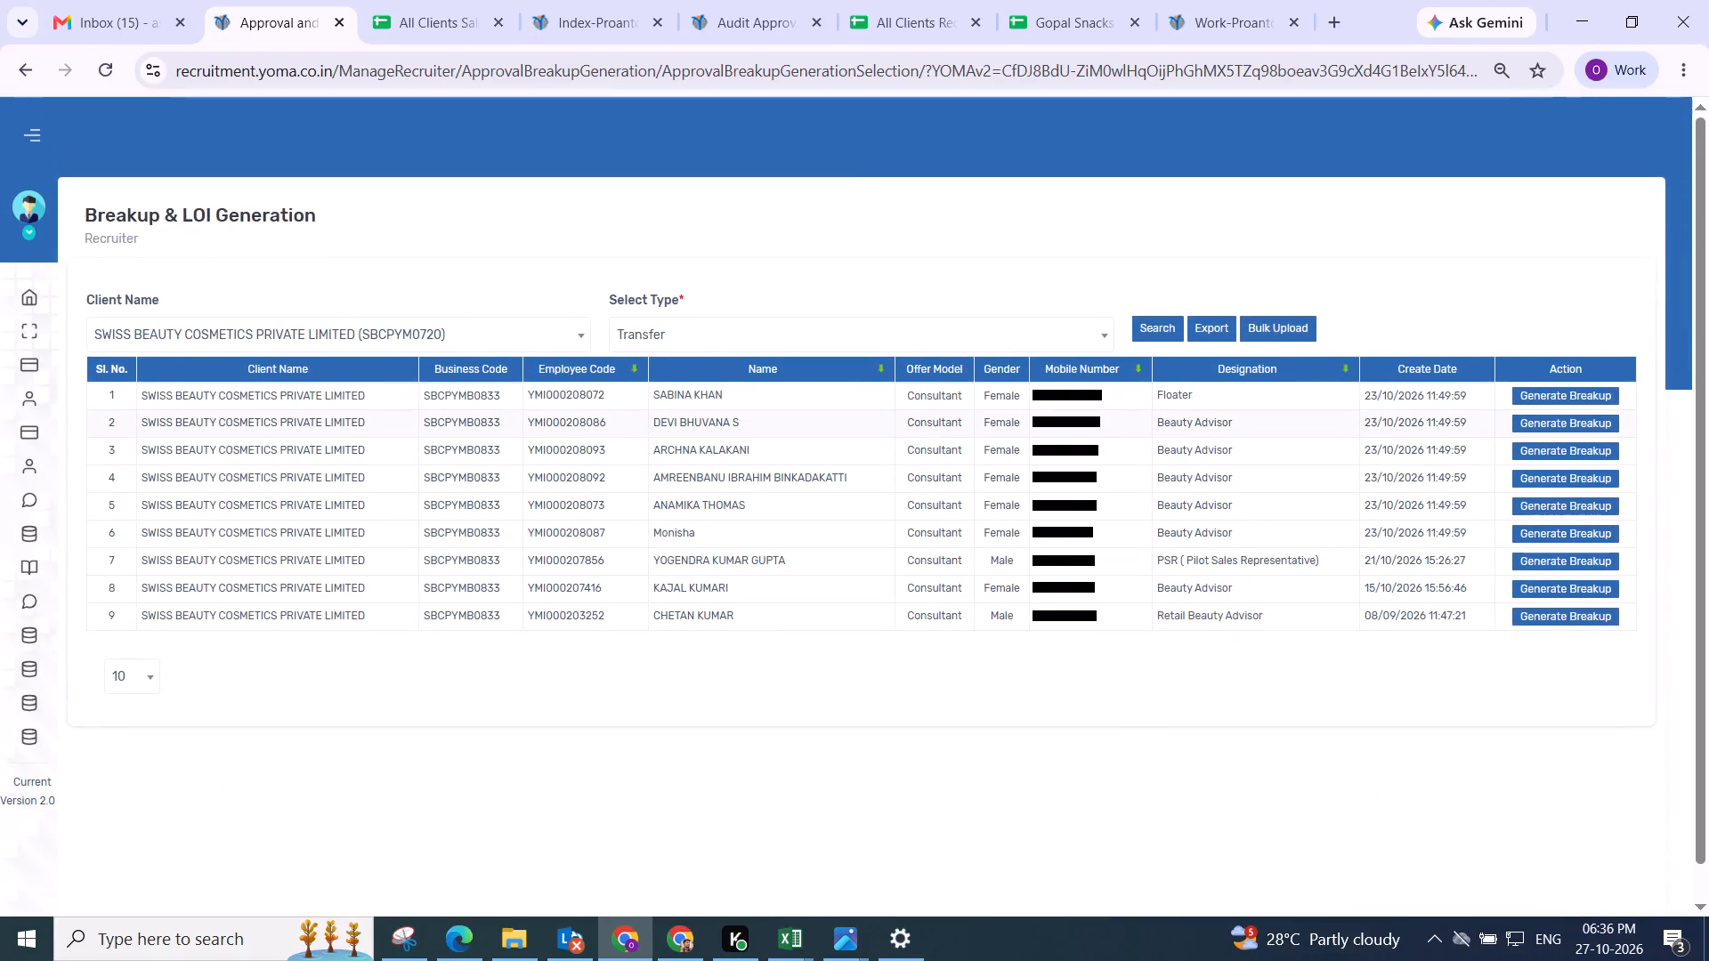
left_click(1566, 400)
left_click_drag(597, 273, 682, 283)
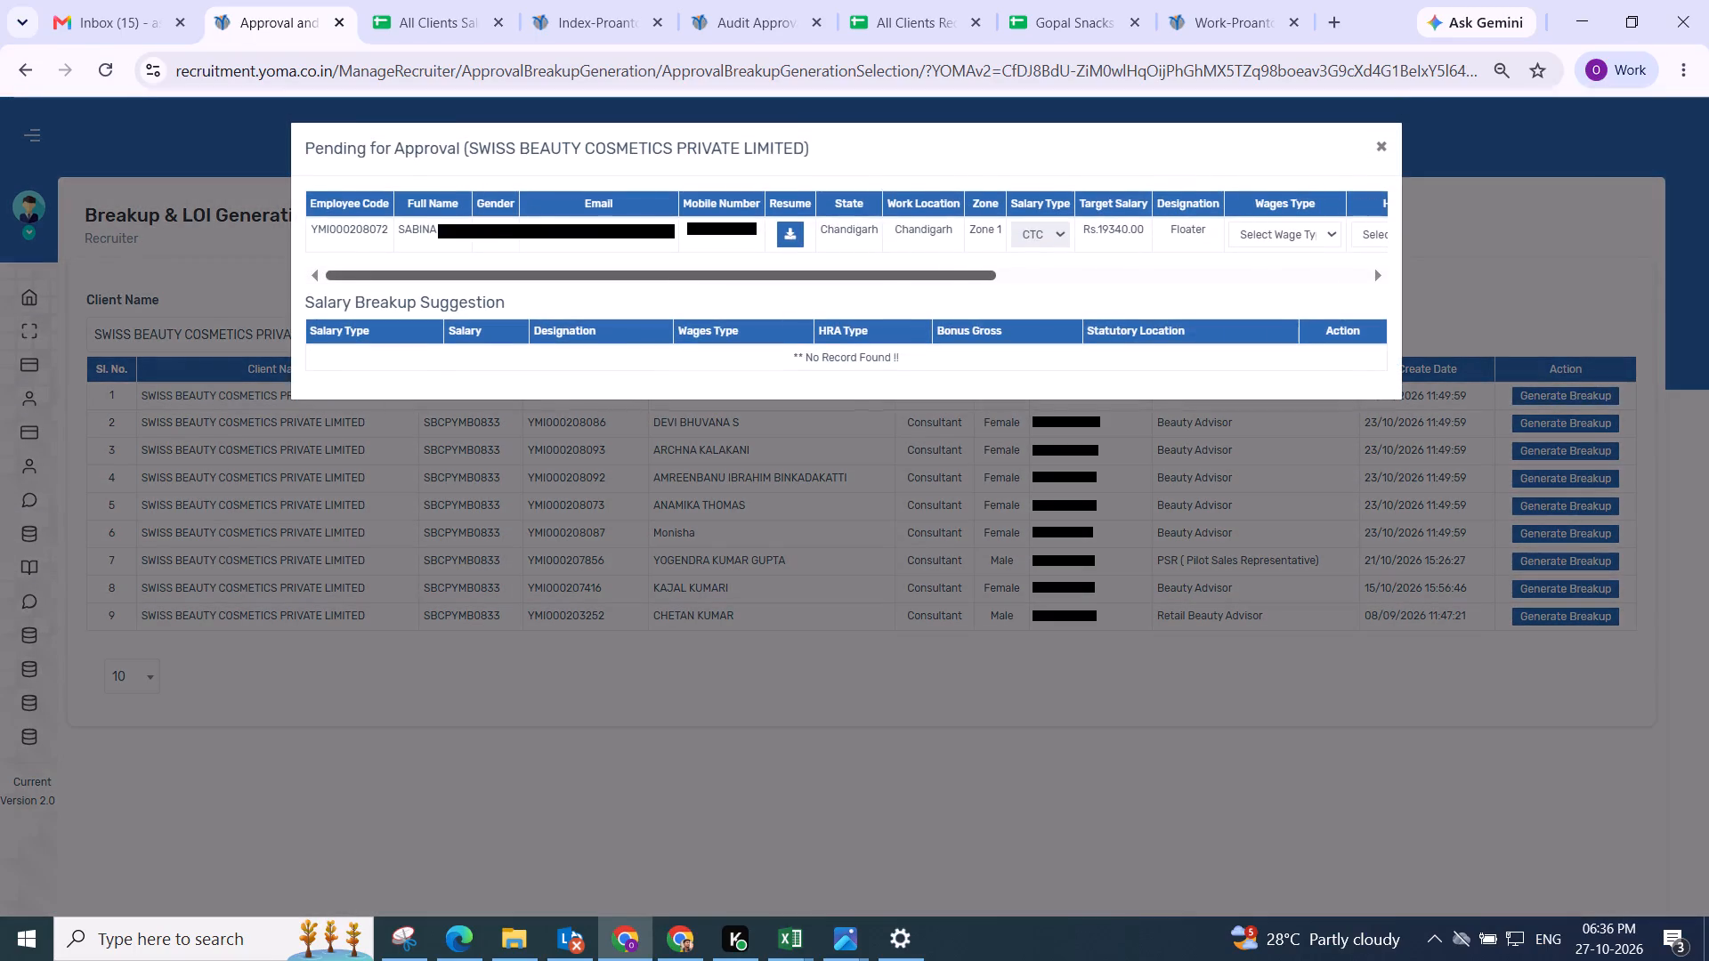
left_click_drag(682, 283, 1670, 398)
left_click(691, 228)
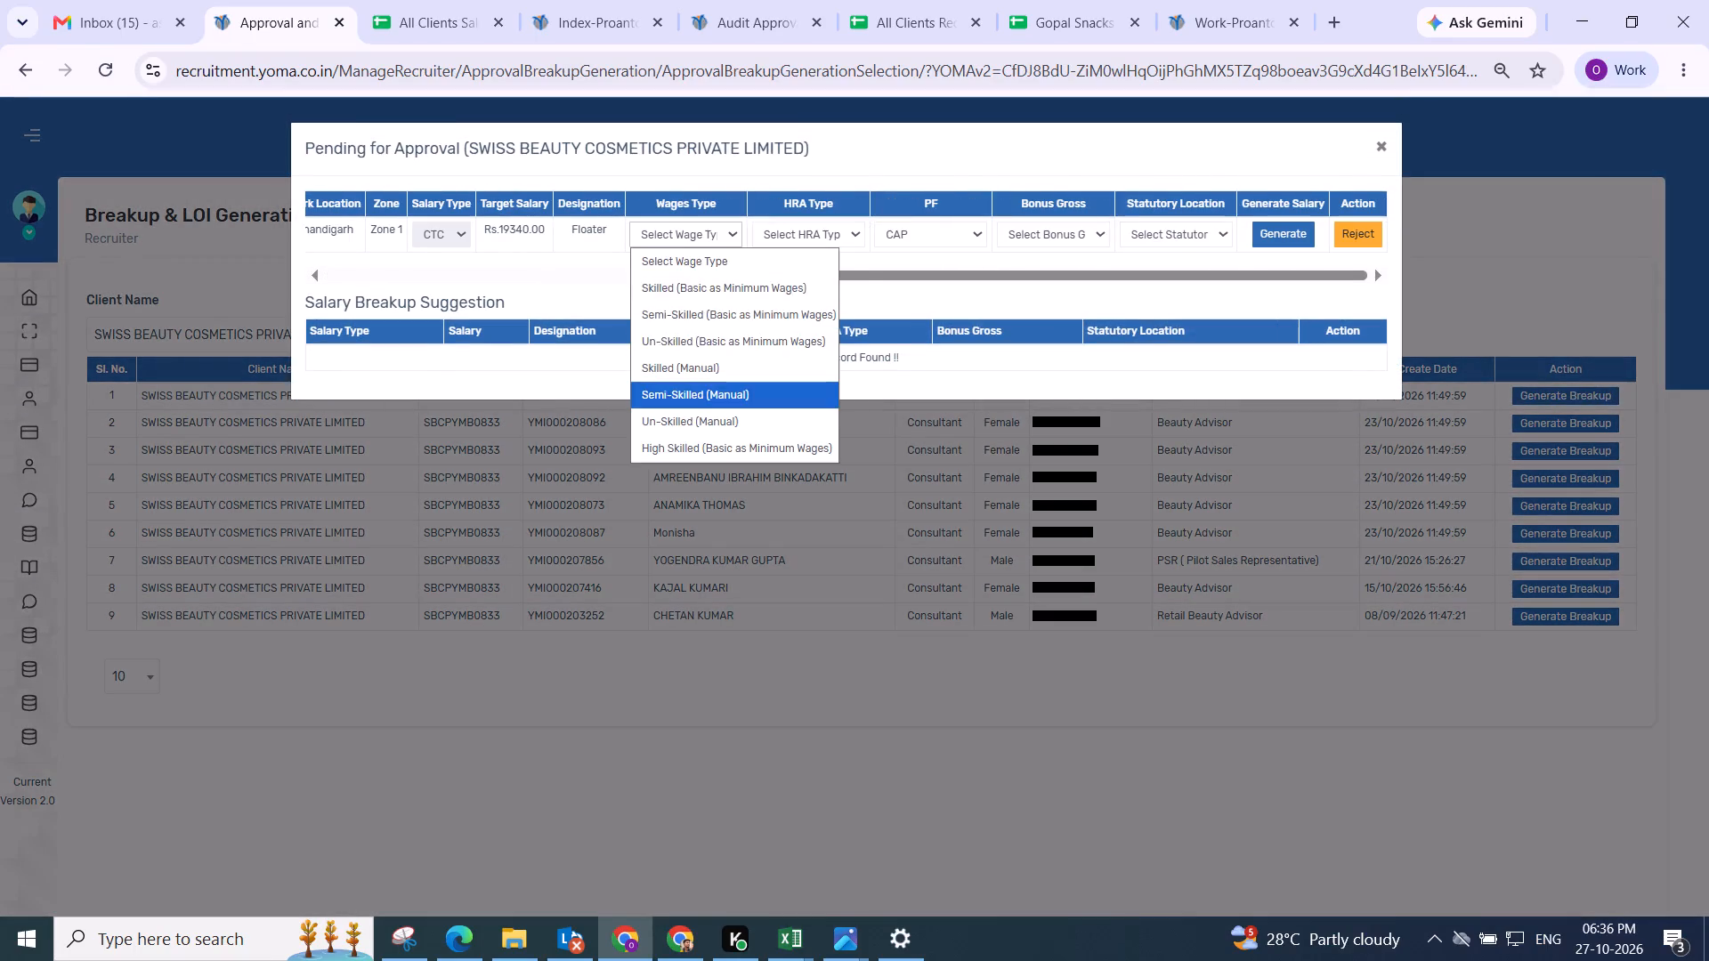
left_click_drag(676, 397, 676, 385)
left_click(800, 230)
left_click_drag(783, 319, 801, 300)
Generate the Floater's breakup with PF NO, HRA type Flat, Bonus Gross Not Applicable and statutory location Chandigarh.
left_click_drag(935, 228, 936, 238)
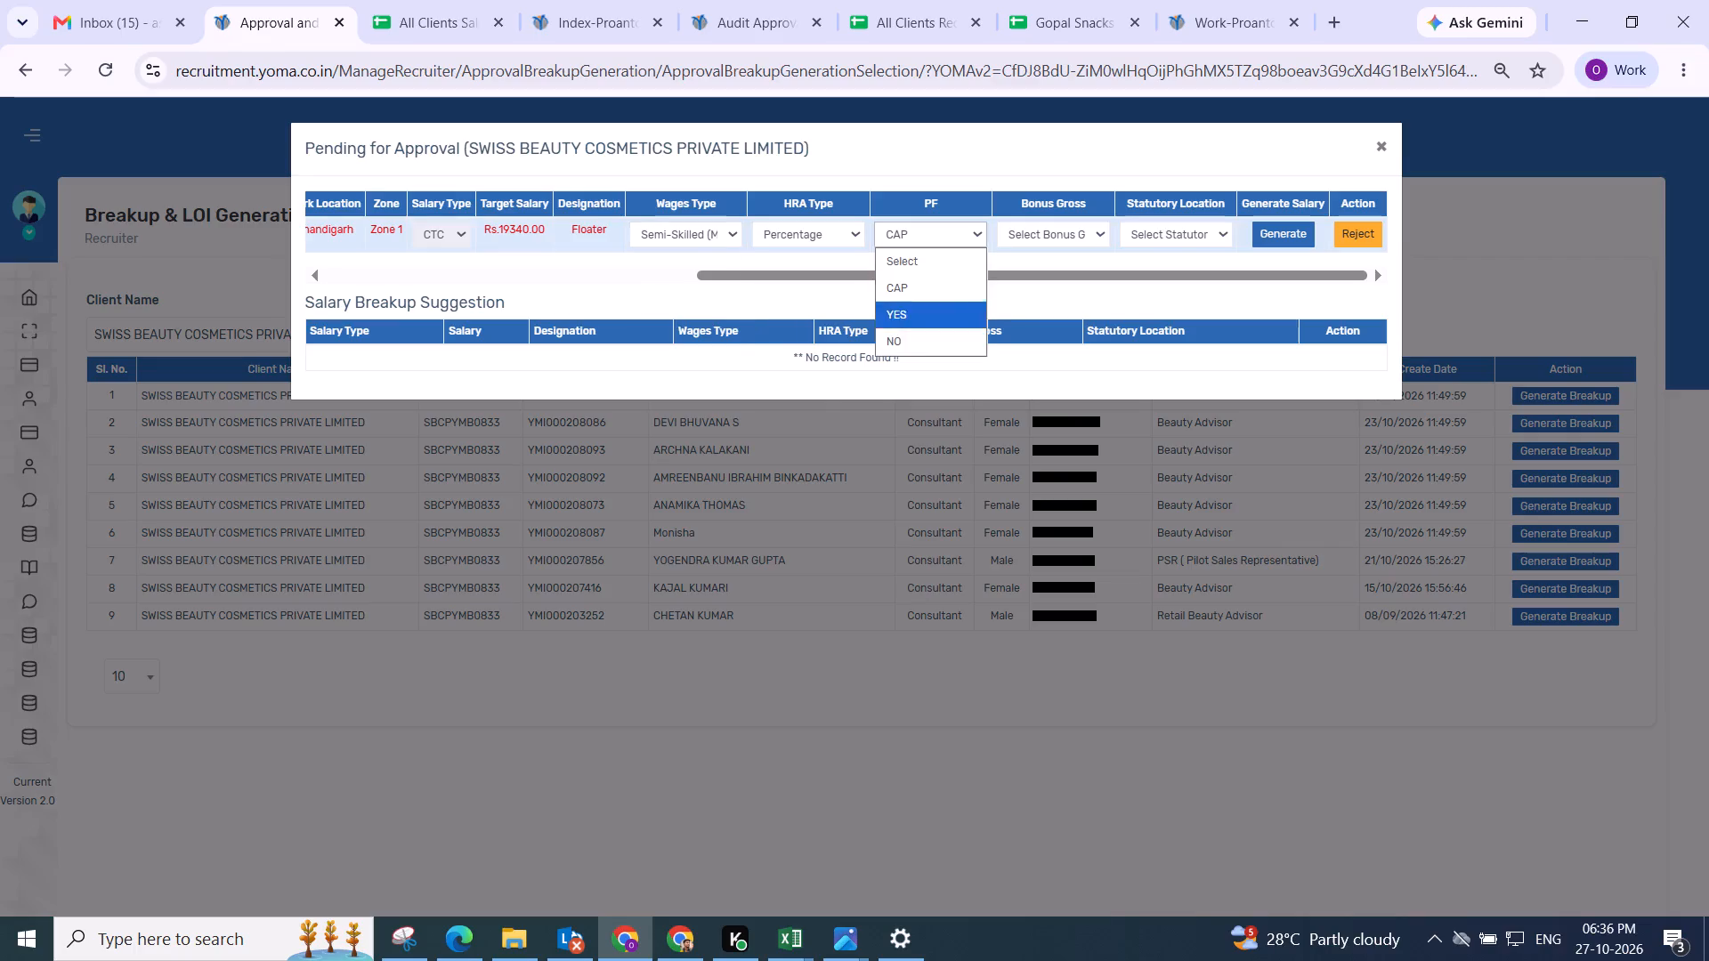
left_click(913, 337)
left_click_drag(1048, 231, 1048, 241)
left_click(1024, 351)
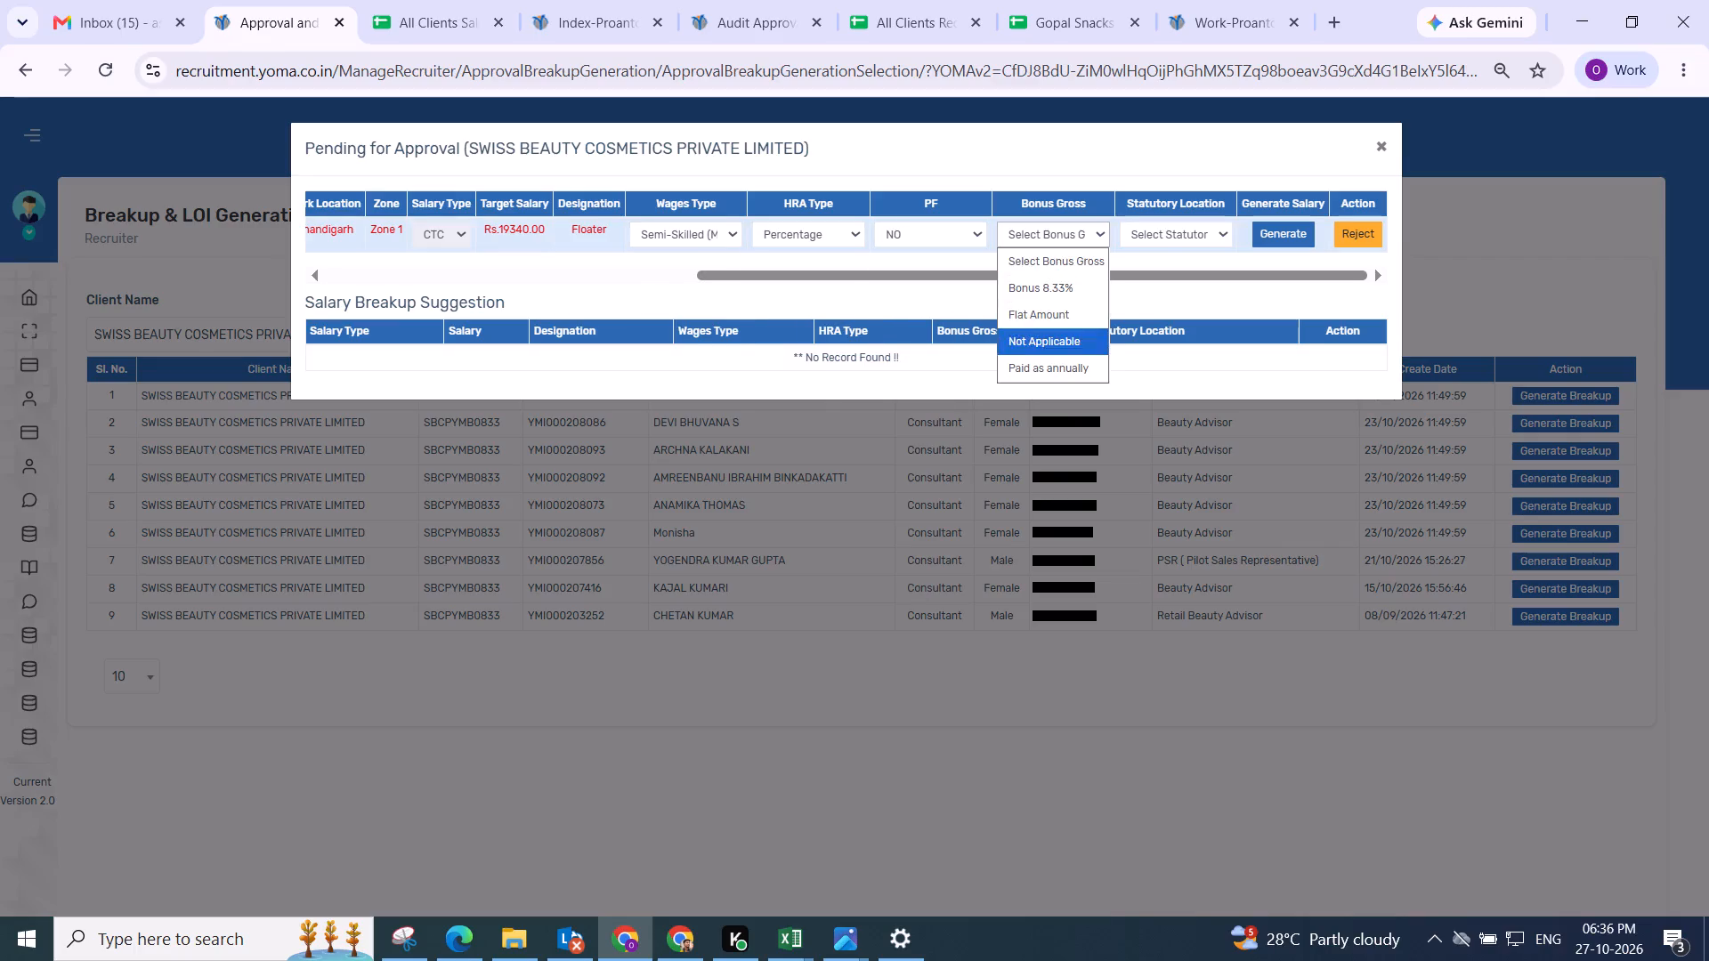
left_click(814, 239)
left_click(799, 307)
left_click(1023, 237)
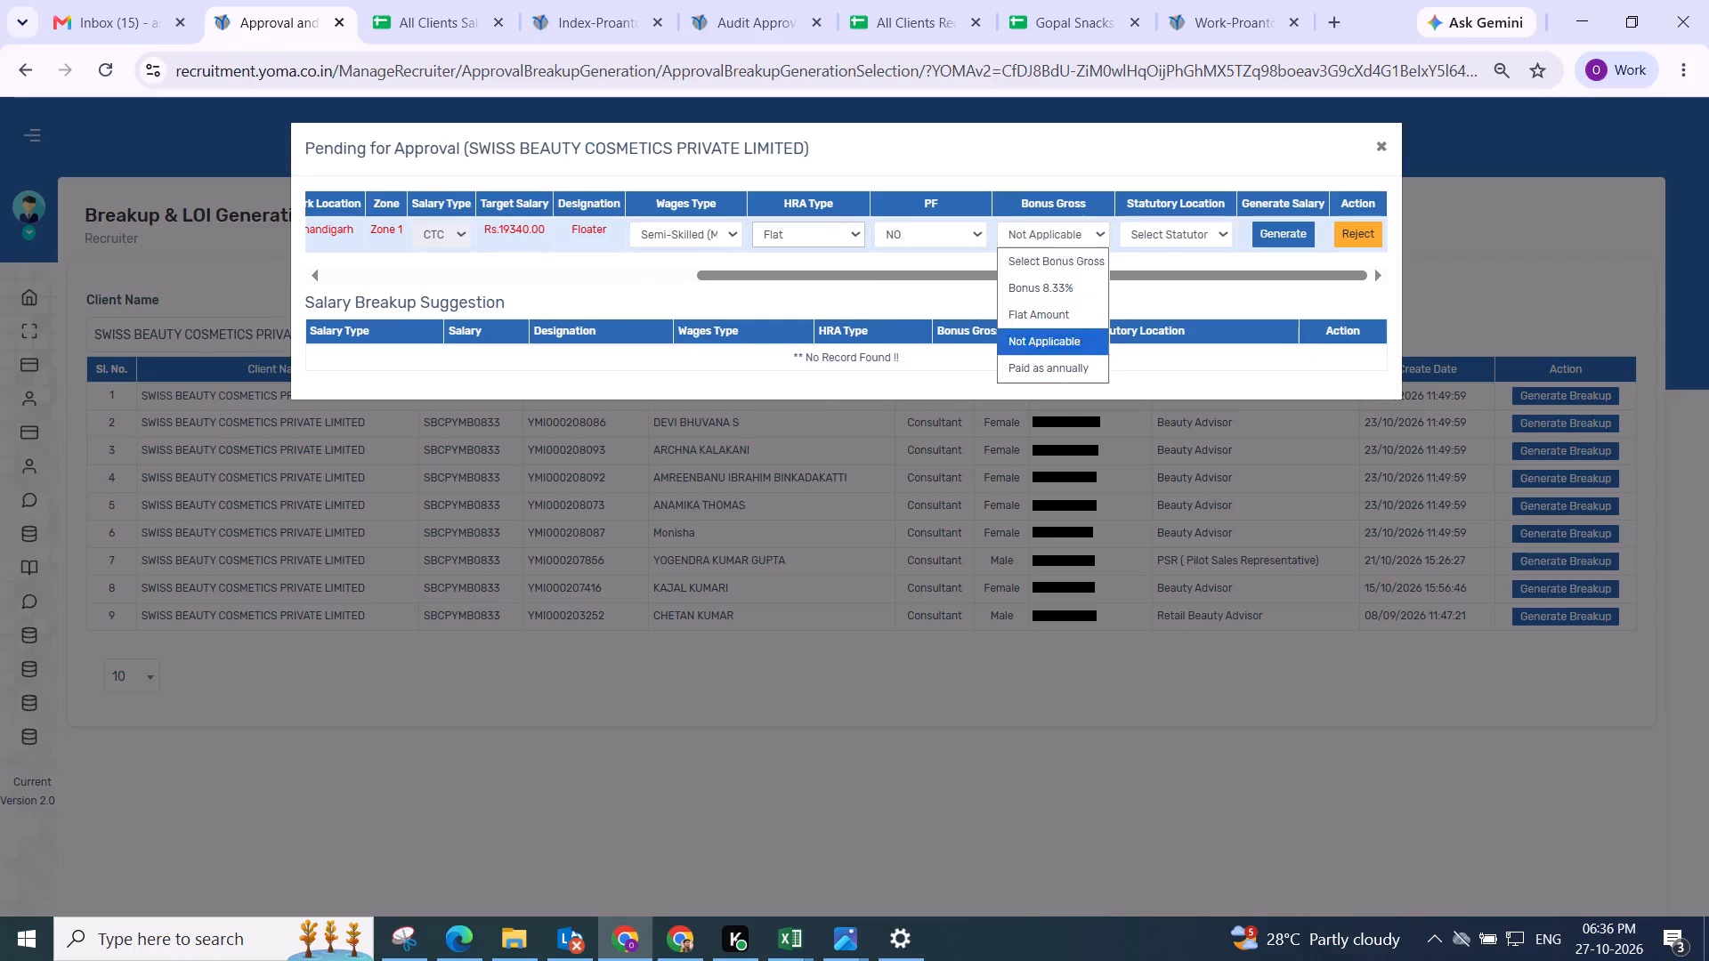
left_click_drag(1038, 337, 1056, 332)
left_click(1175, 250)
left_click(1173, 233)
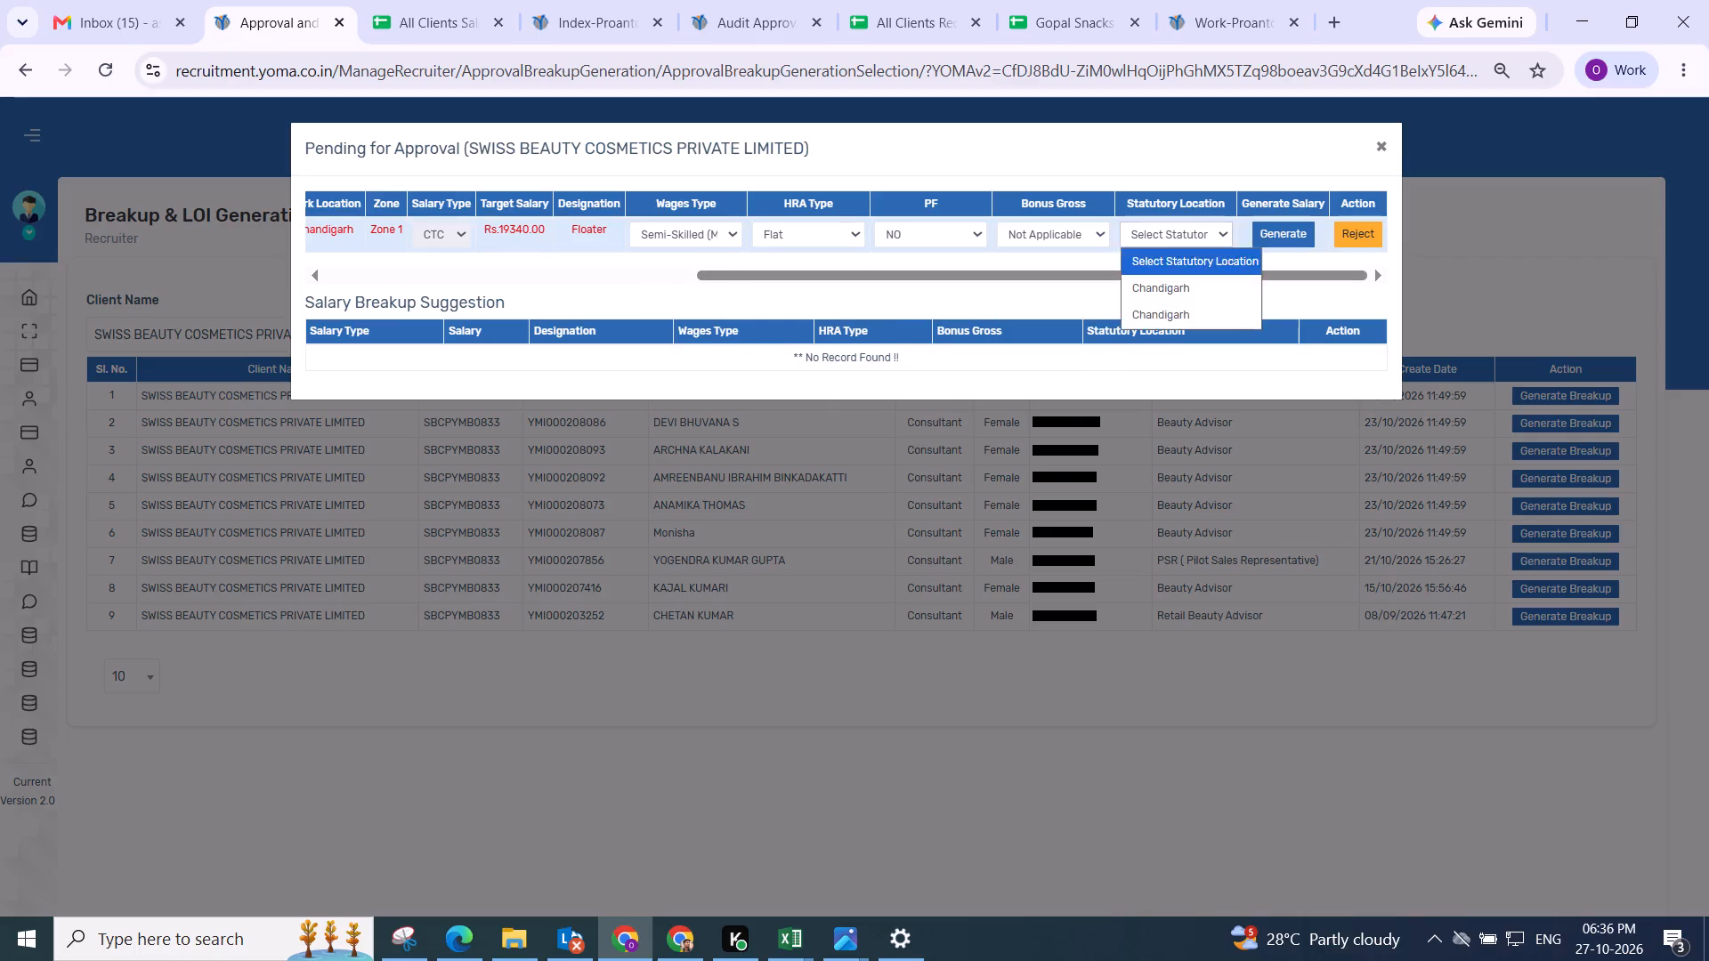
left_click(1144, 297)
left_click(1268, 238)
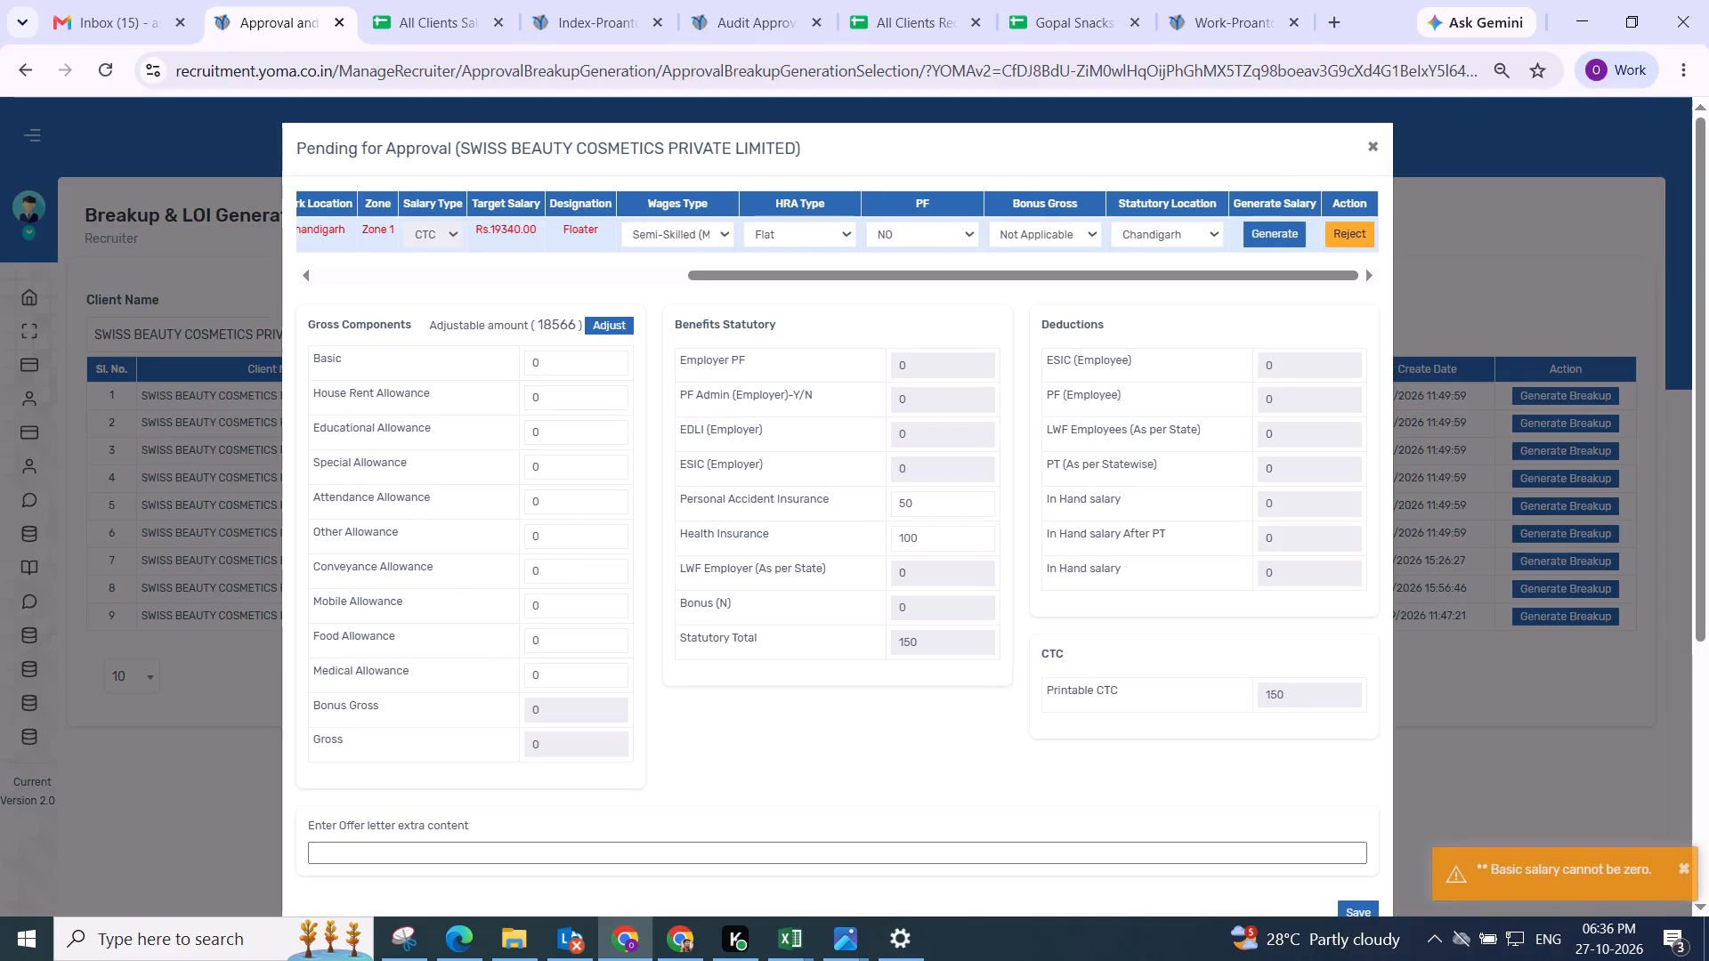
Adjust the Chandigarh Floater's salary components and set Basic to the full gross of 19190.
left_click(613, 319)
double_click(552, 743)
key("ctrl+c")
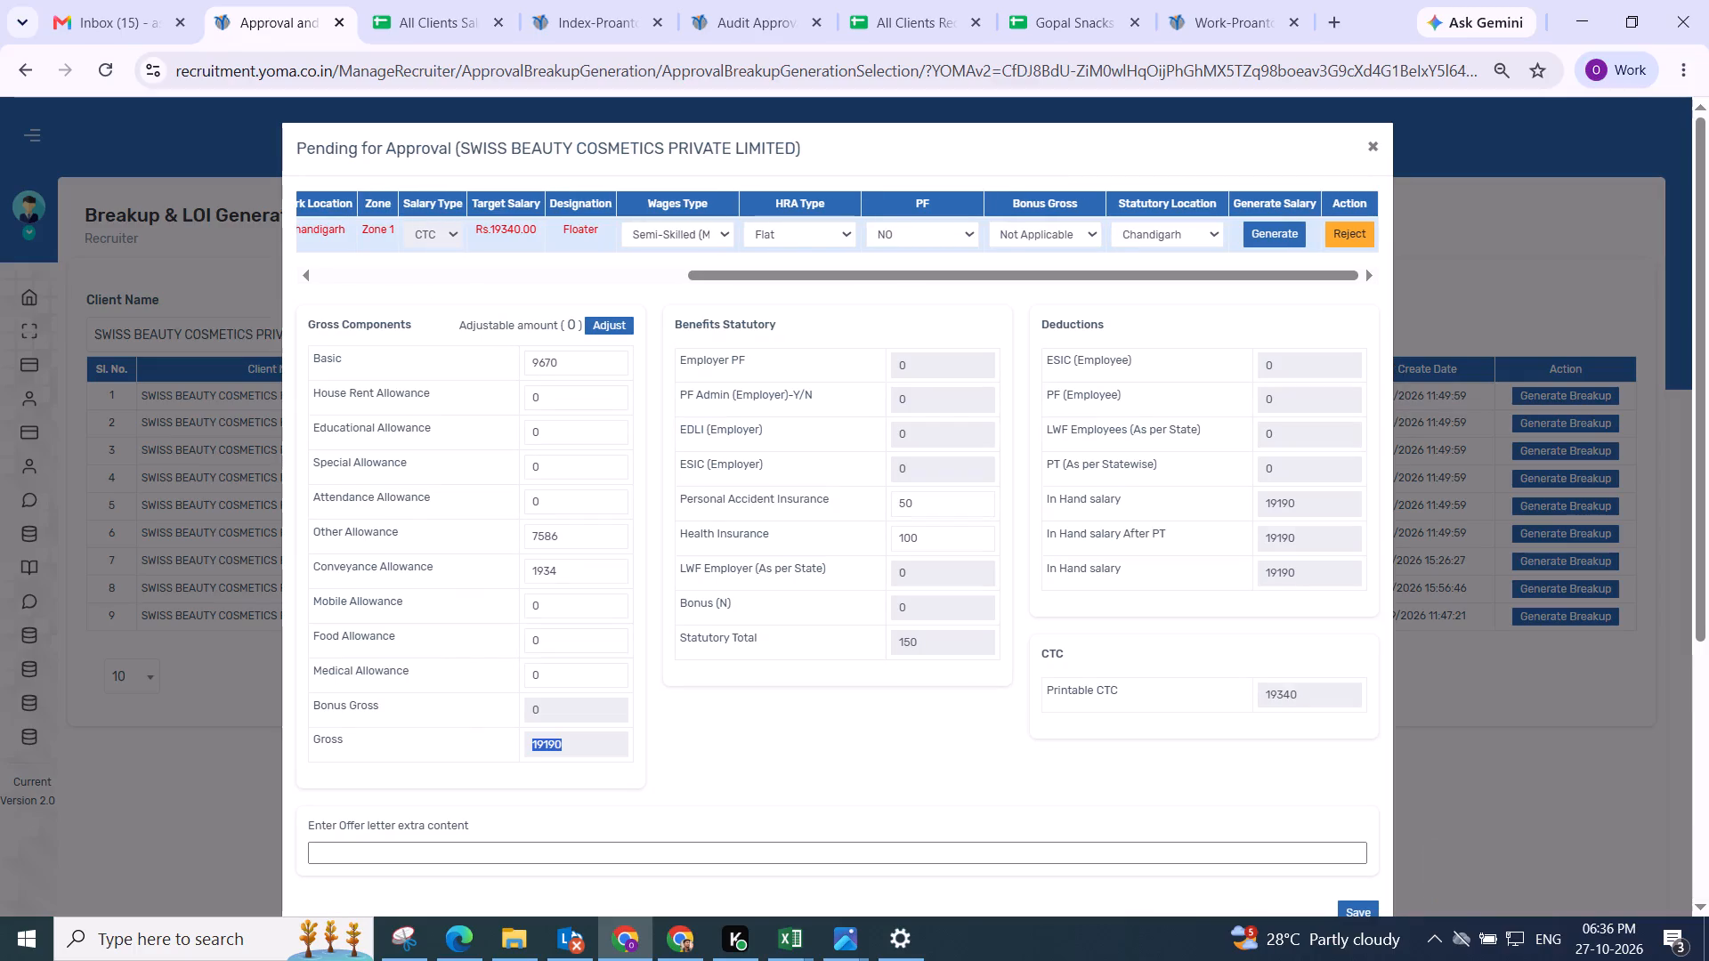
left_click_drag(576, 359, 524, 355)
key("ctrl+v")
left_click(659, 351)
scroll(716, 523, "down", 1)
left_click_drag(883, 343, 1019, 408)
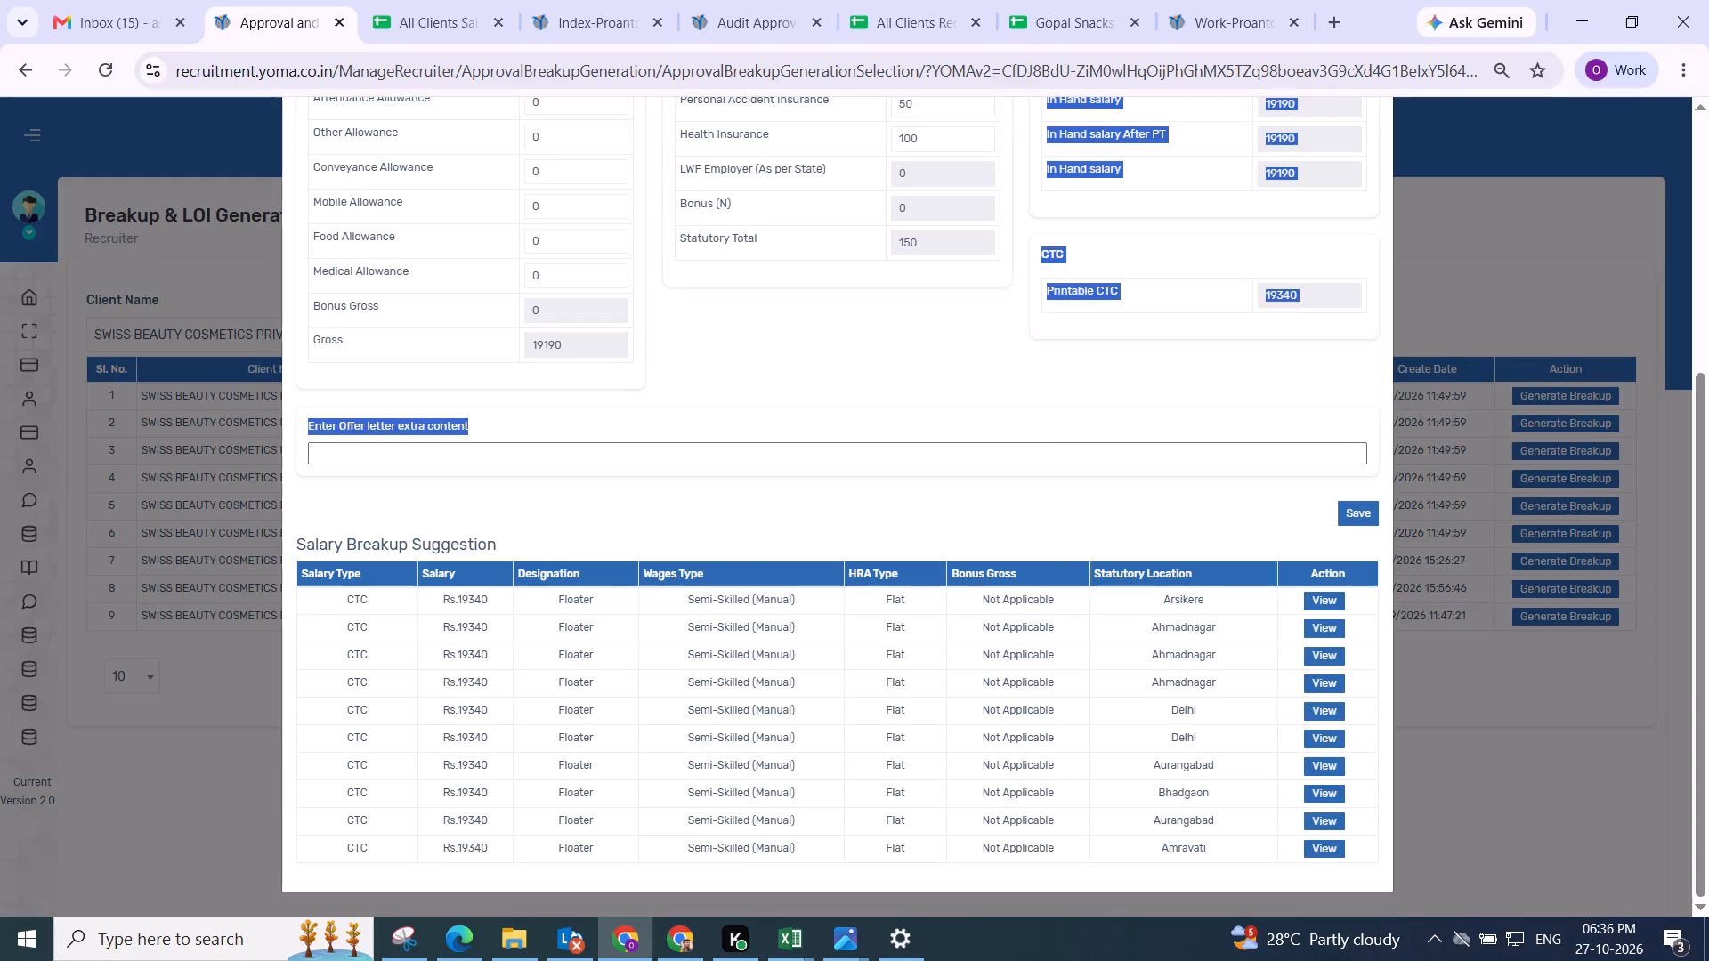
Save the Chandigarh Floater's salary breakup.
left_click(1353, 505)
left_click(894, 623)
scroll(914, 593, "up", 3)
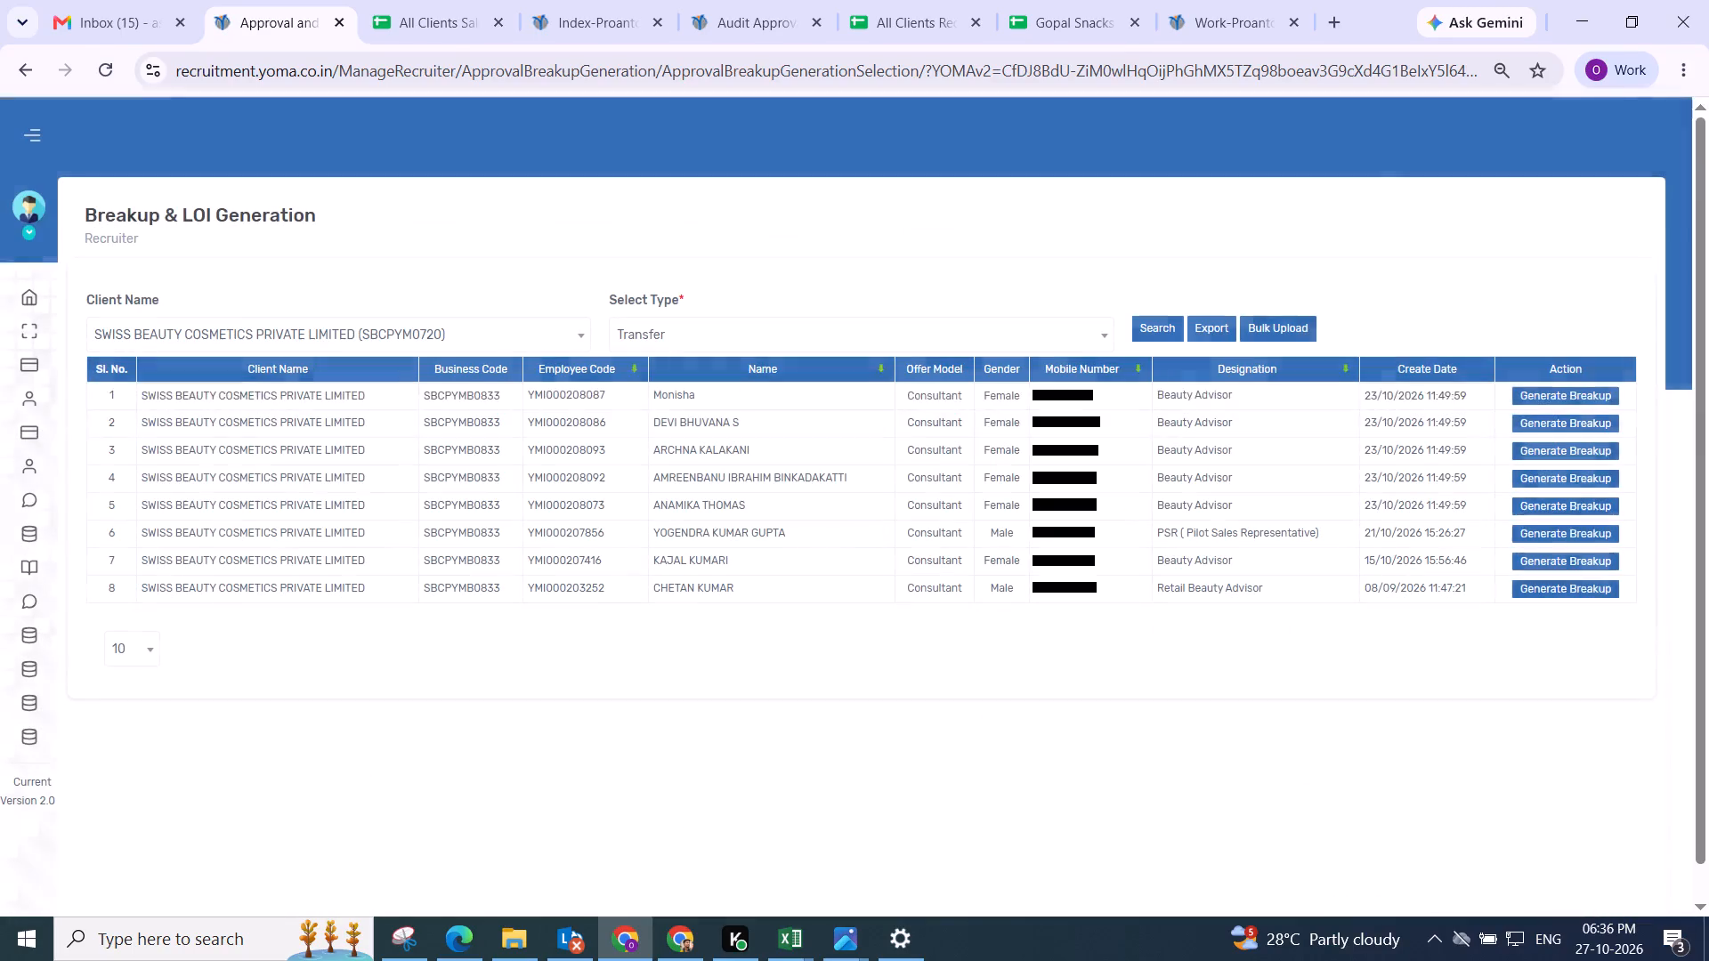
Generate the first listed Chennai Beauty Advisor's breakup with wages type Semi-Skilled (Manual), HRA Flat, PF NO, Bonus Gross Not Applicable and statutory location Chennai.
left_click(1520, 403)
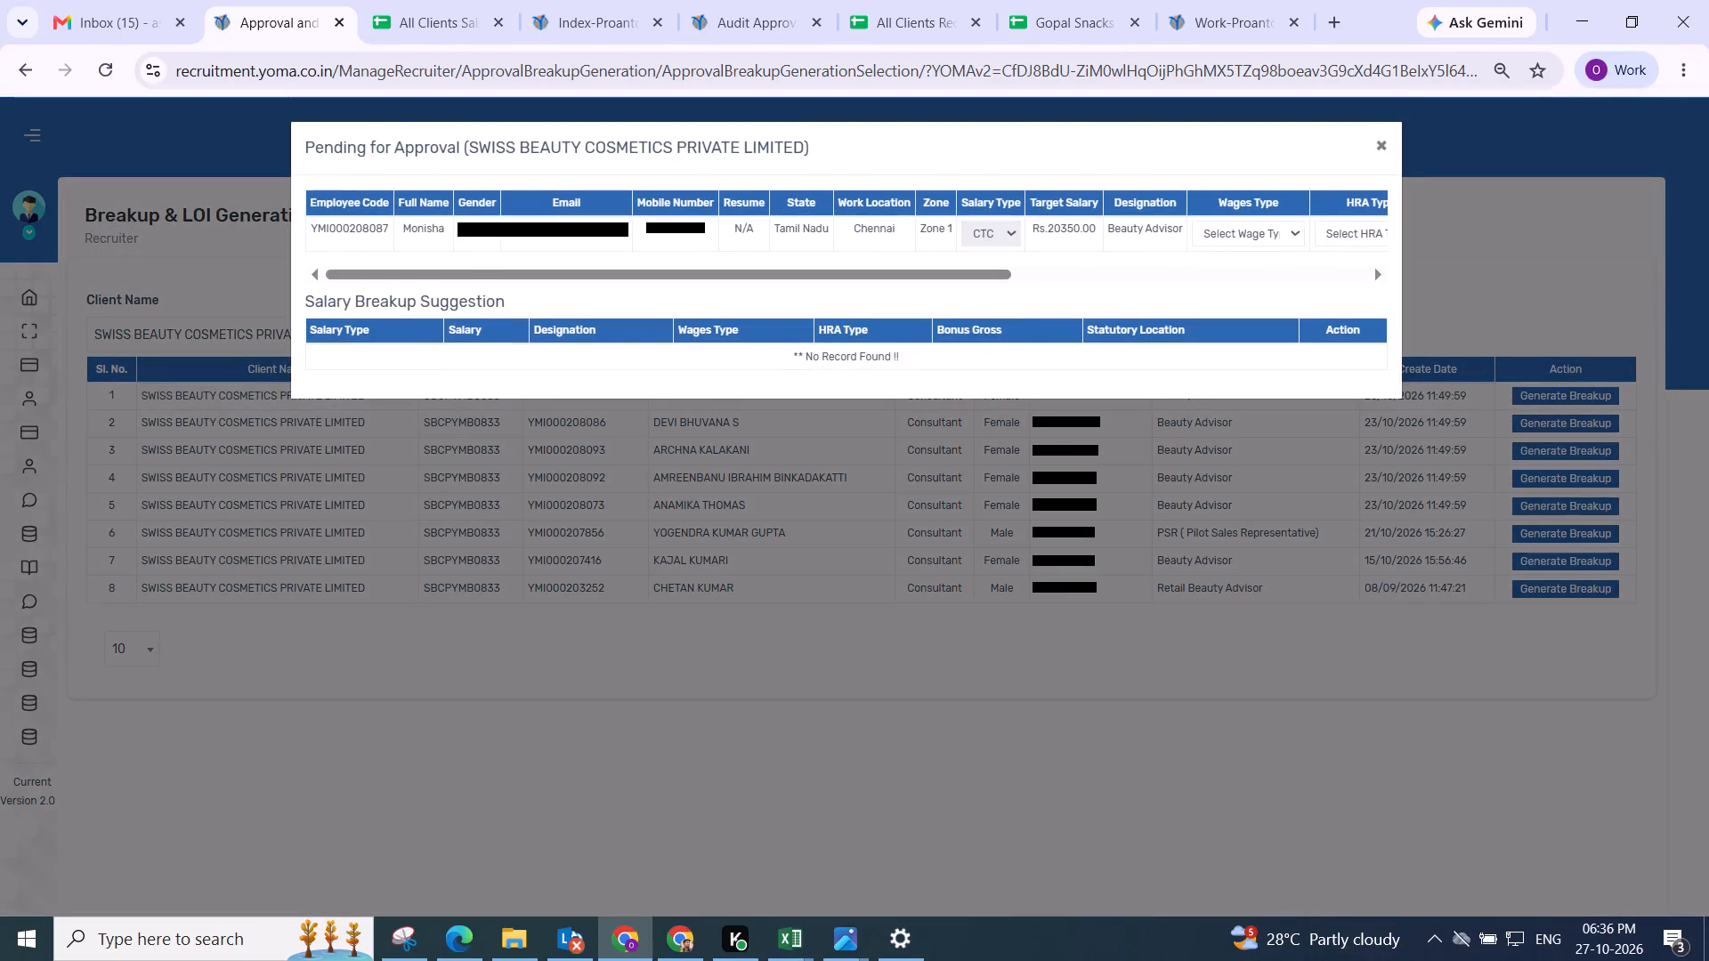
left_click_drag(516, 281, 1354, 321)
left_click(701, 234)
left_click_drag(683, 397, 689, 384)
left_click(782, 240)
left_click(793, 313)
left_click(908, 236)
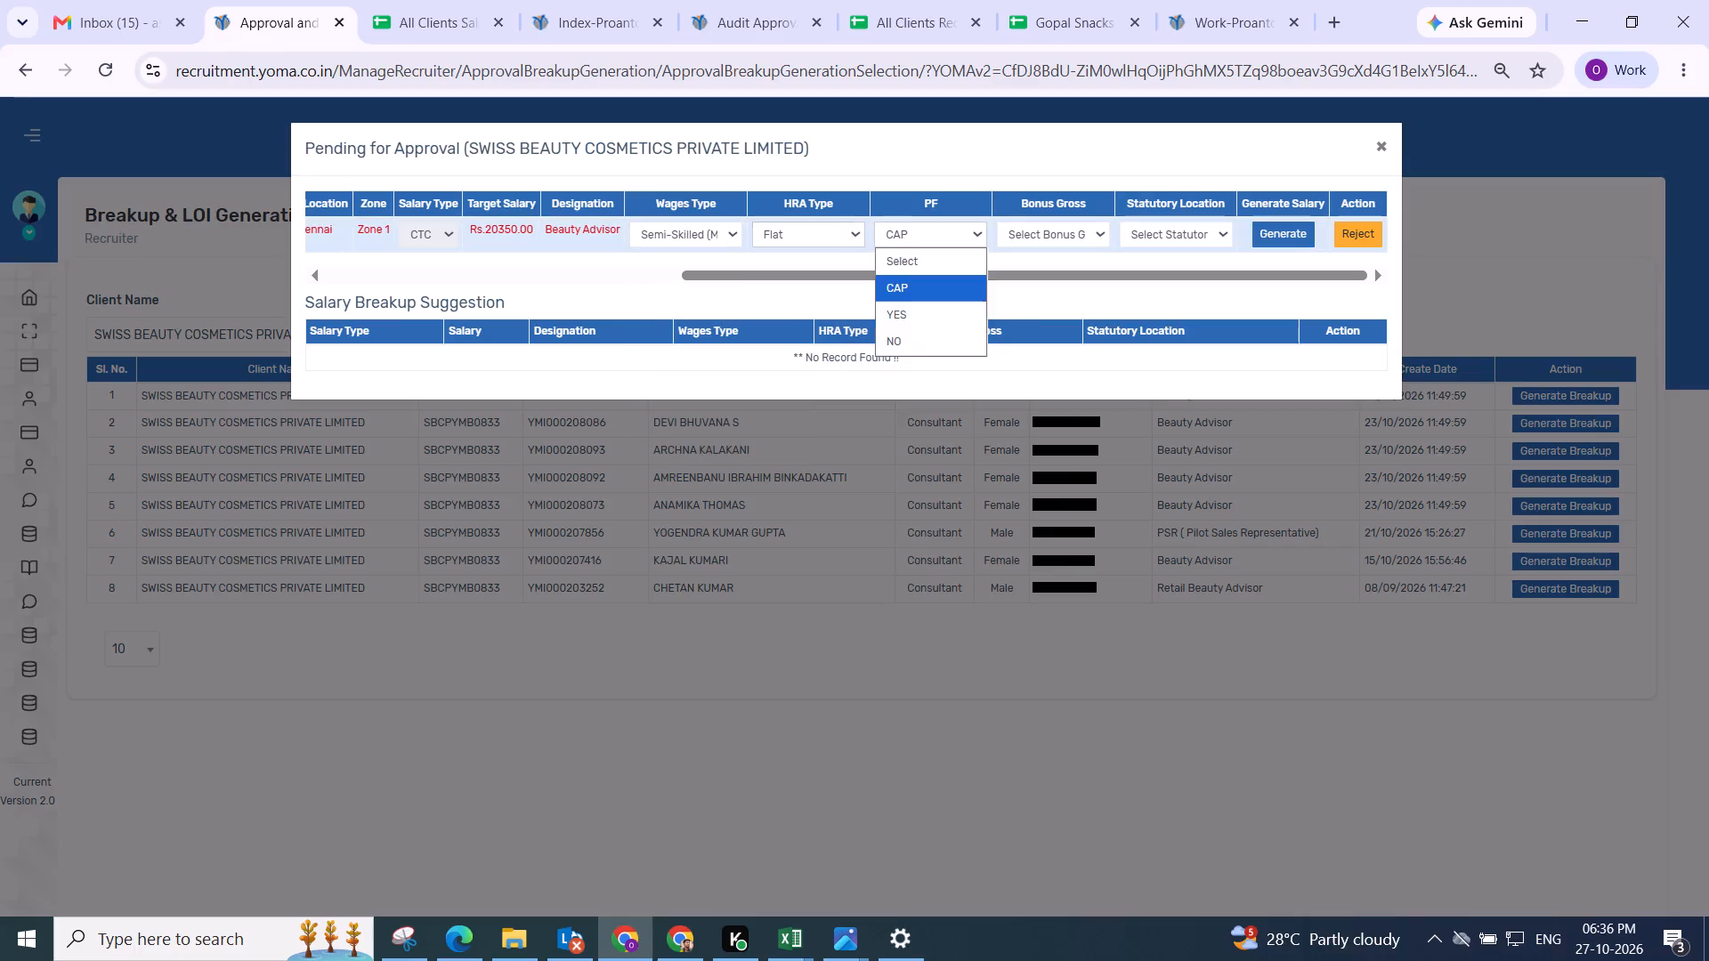
left_click_drag(912, 340, 920, 337)
left_click(1038, 243)
left_click_drag(1041, 339, 1049, 335)
left_click_drag(1168, 229, 1173, 247)
left_click(1158, 343)
left_click(1268, 235)
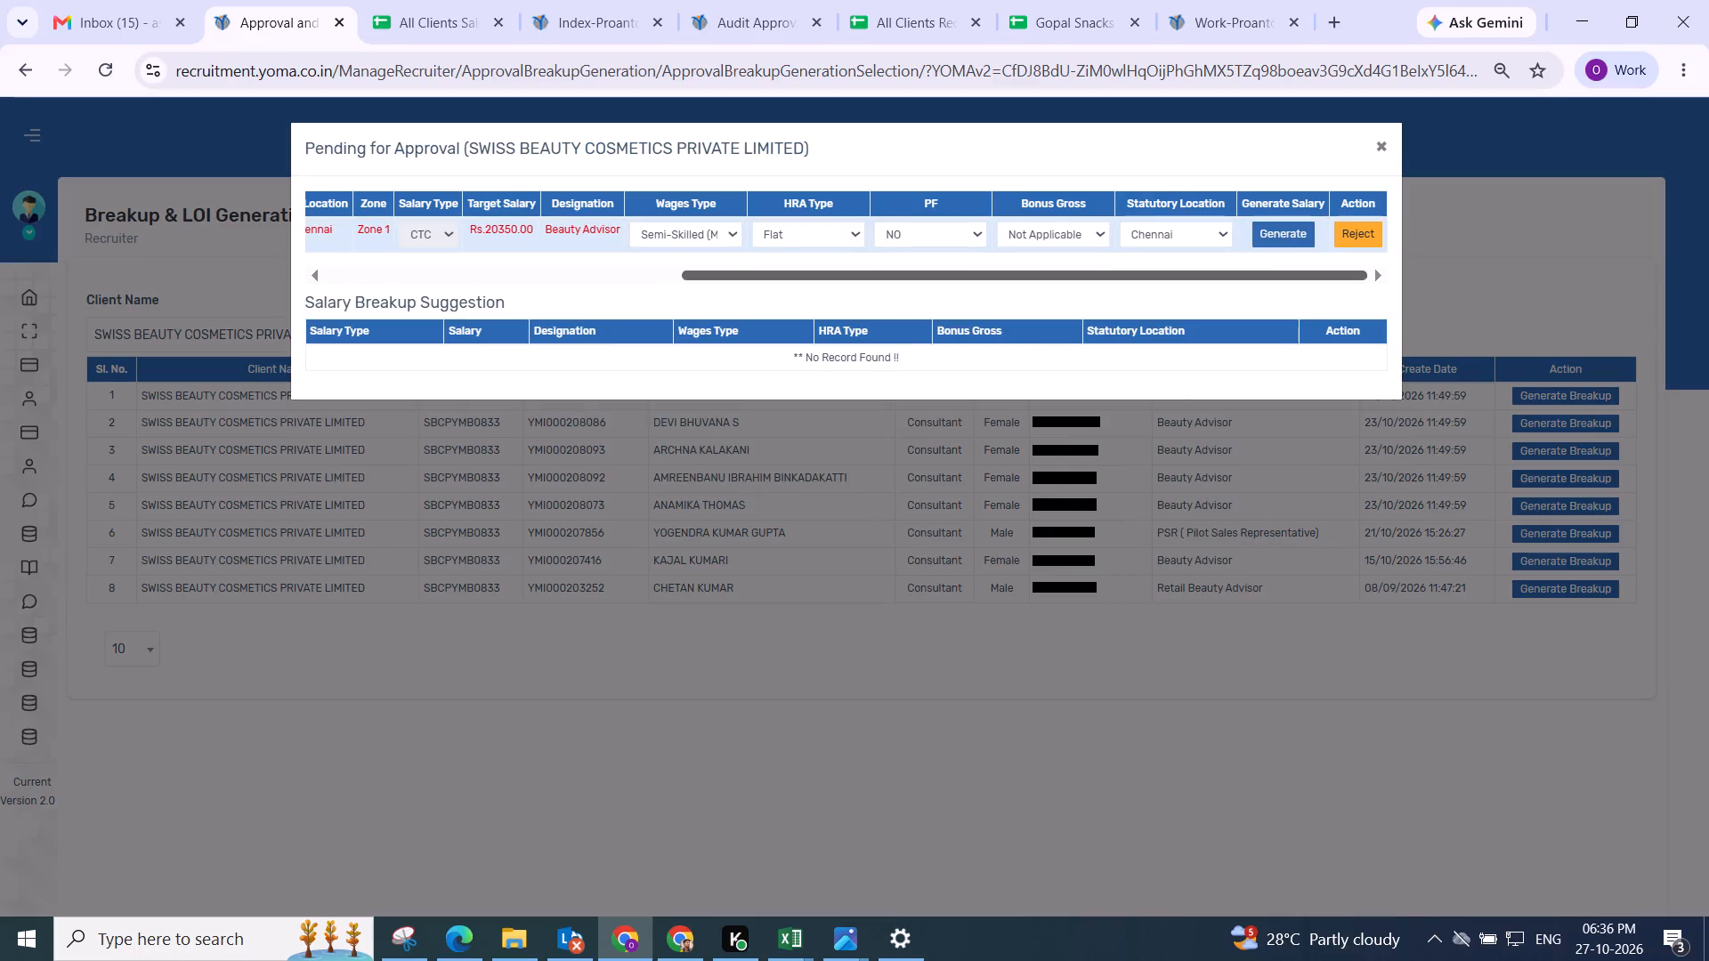
Adjust the Chennai Beauty Advisor's salary components and set Basic to the full gross of 20200.
left_click(612, 330)
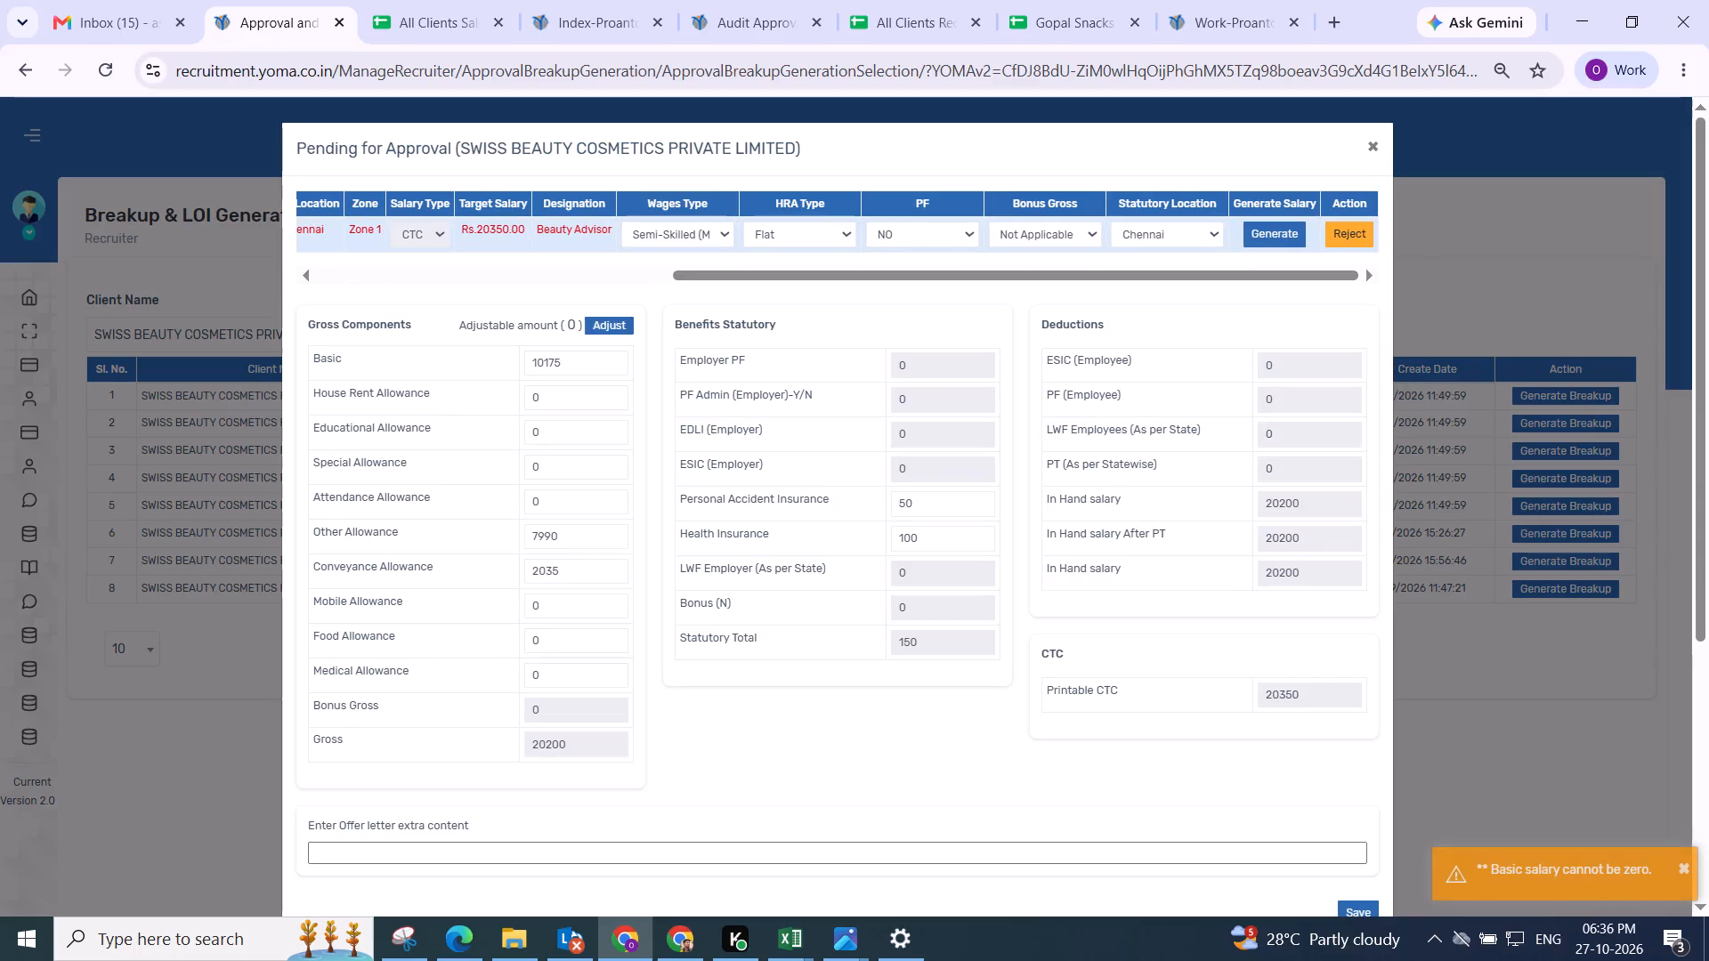
double_click(558, 744)
key("ctrl+c")
left_click_drag(587, 366, 497, 359)
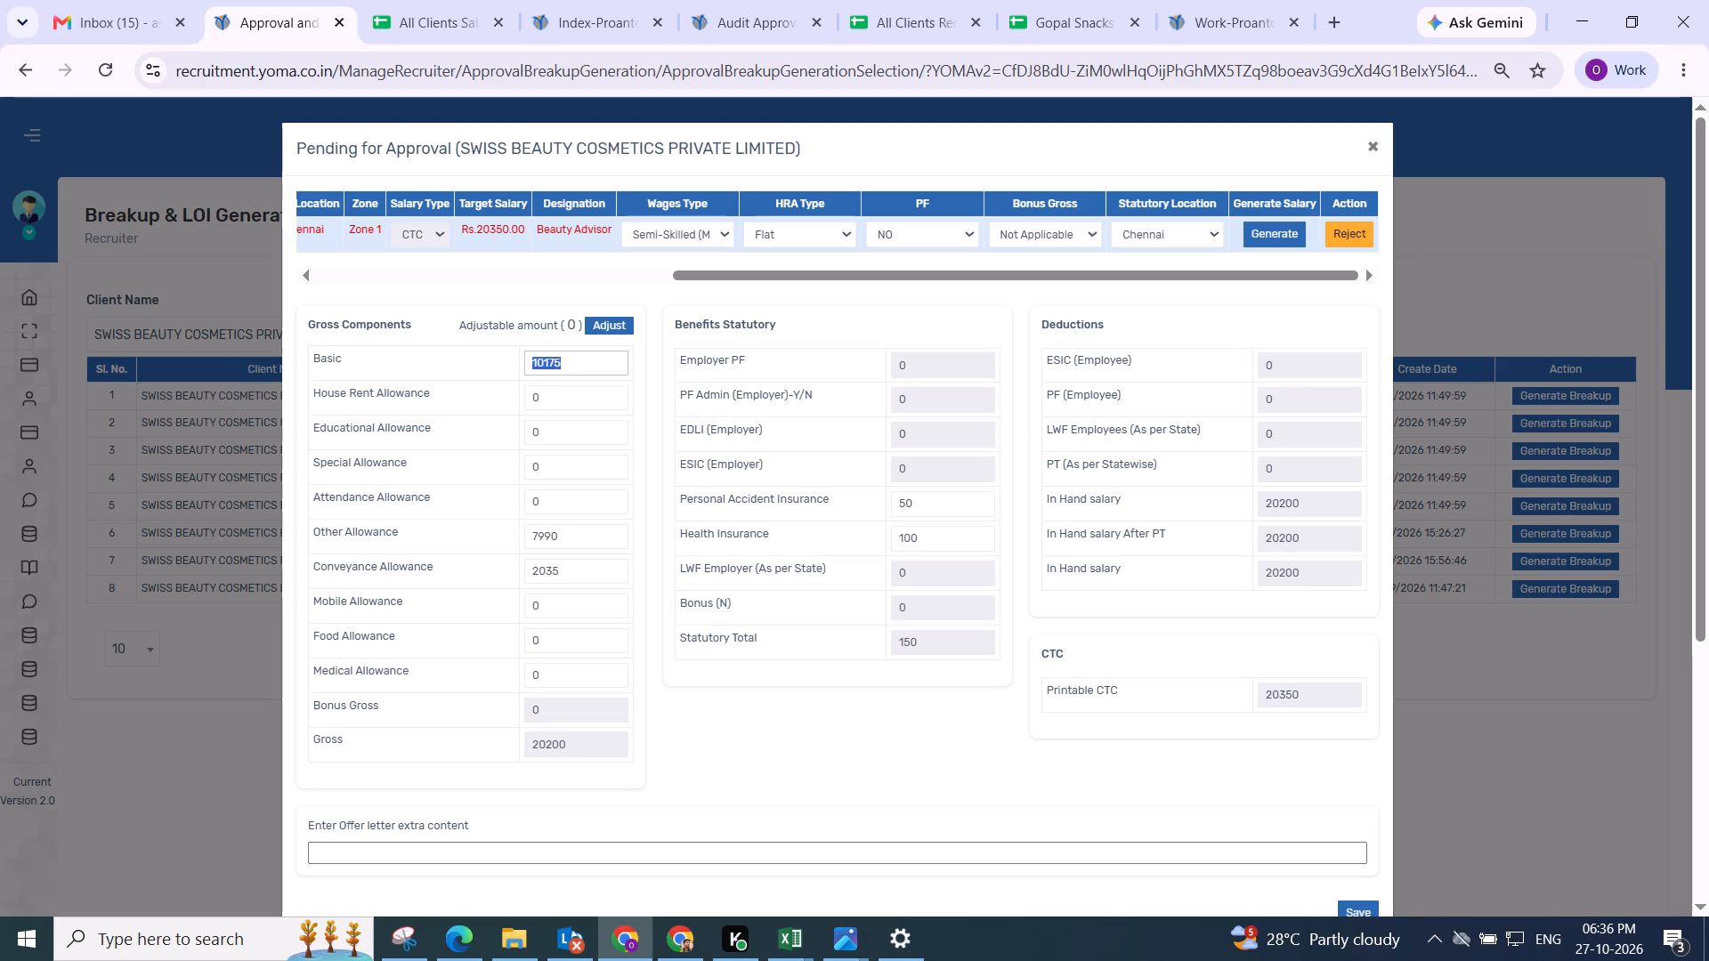
key("ctrl+v")
left_click(746, 804)
Save the Chennai Beauty Advisor's salary breakup.
scroll(764, 682, "down", 2)
left_click(1356, 513)
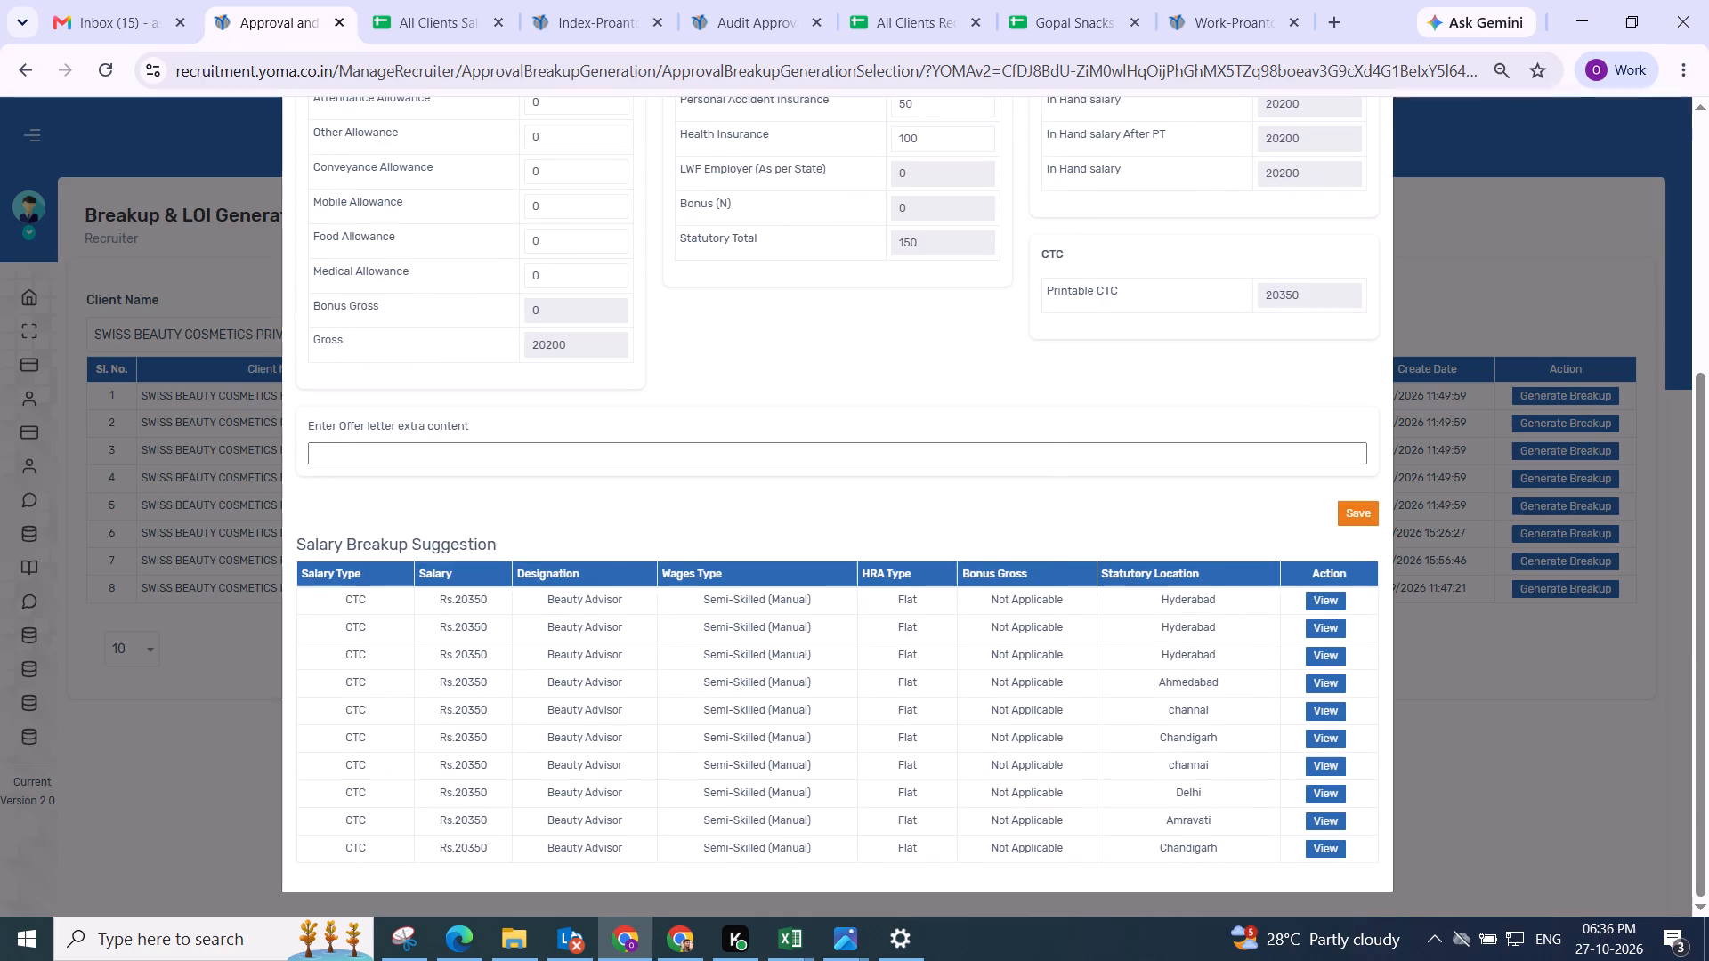
left_click(881, 608)
scroll(892, 600, "up", 3)
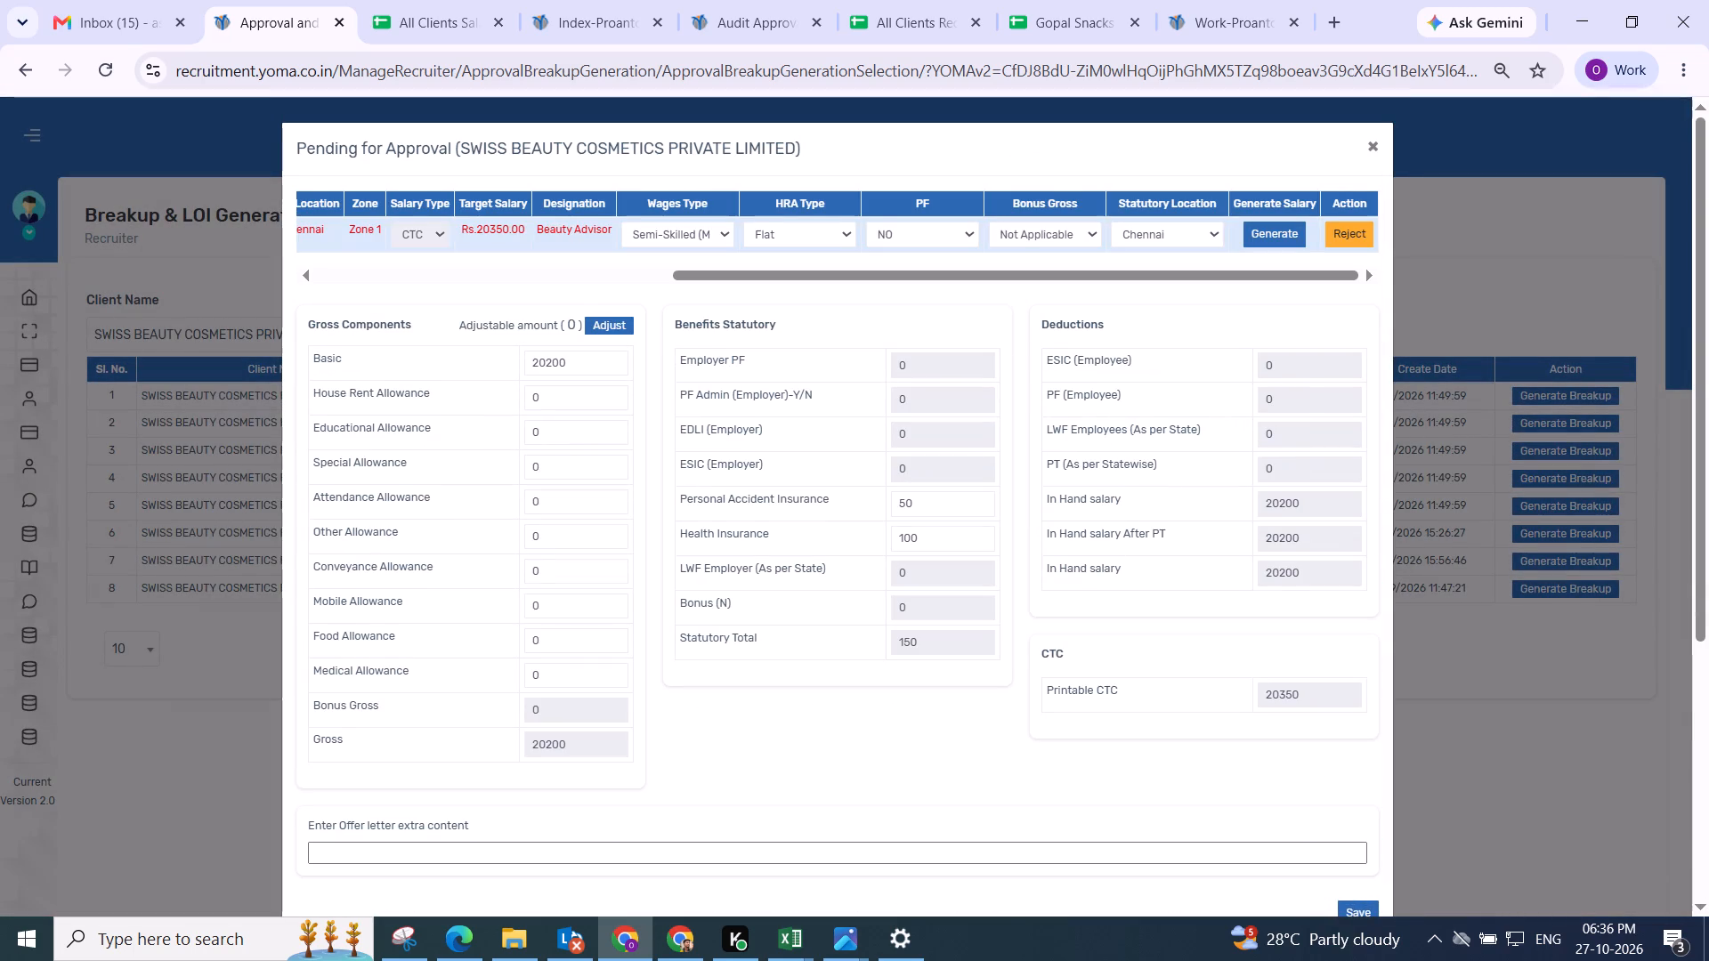
scroll(869, 500, "down", 2)
scroll(872, 497, "up", 3)
scroll(926, 499, "down", 3)
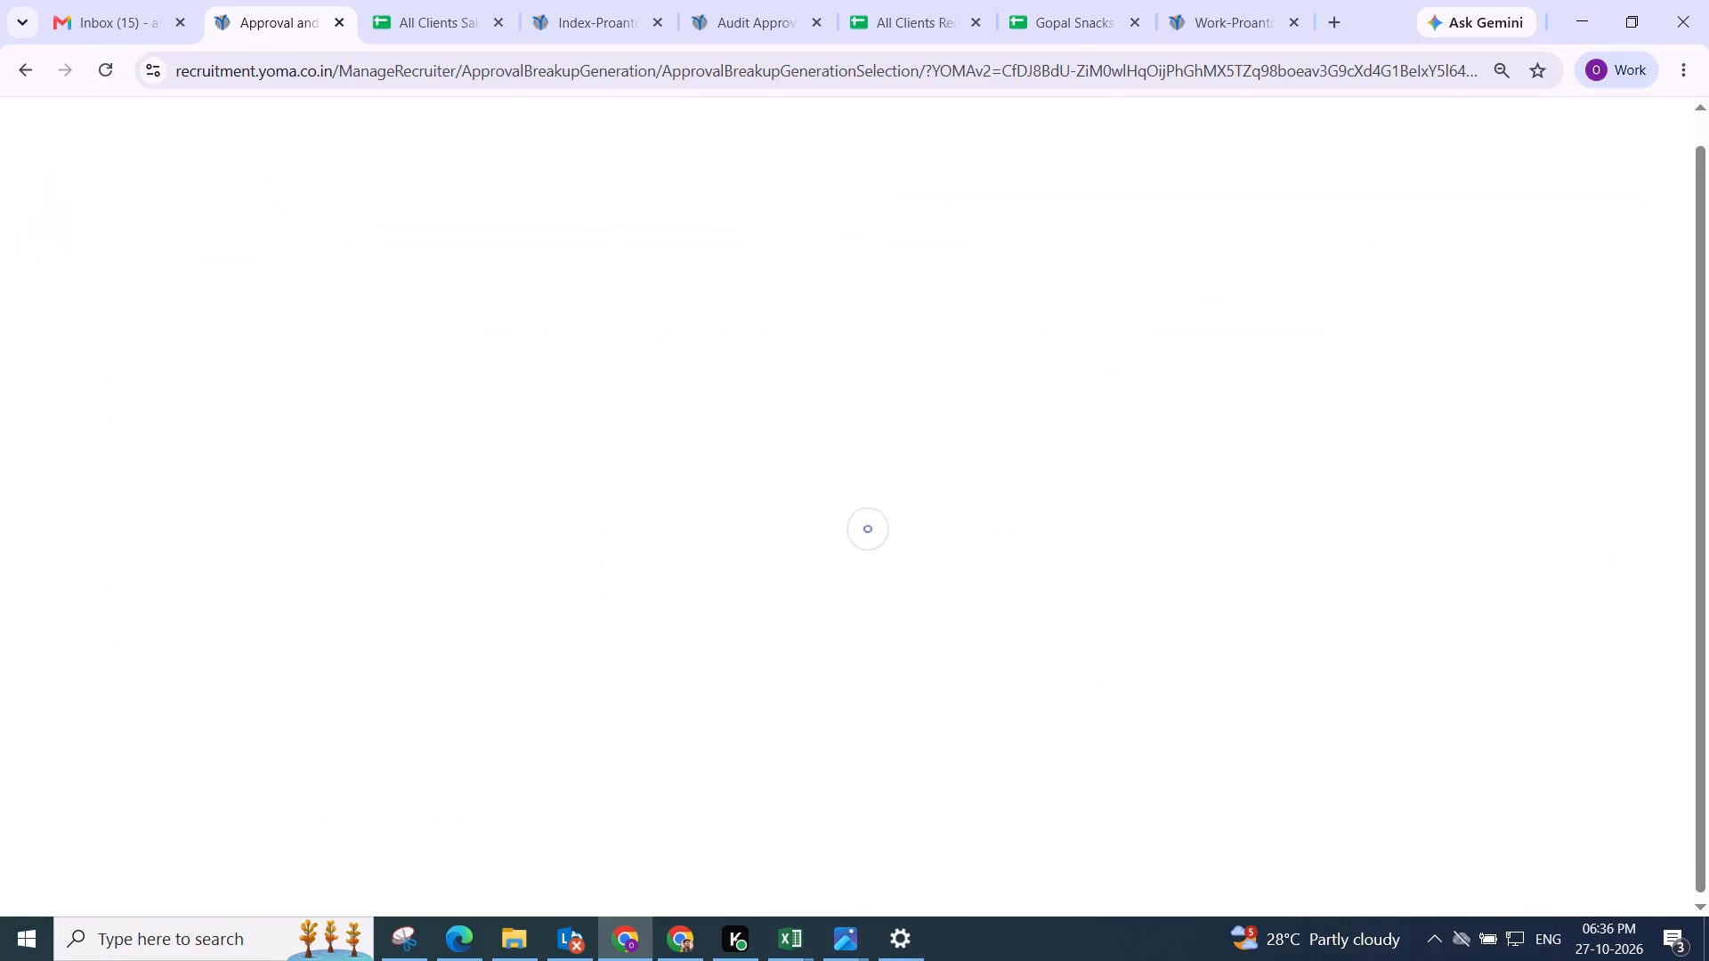
scroll(926, 499, "up", 3)
Open the Cochin Beauty Advisor's pending breakup and set wages type Semi-Skilled (Manual), HRA type Flat and PF NO.
left_click(1569, 395)
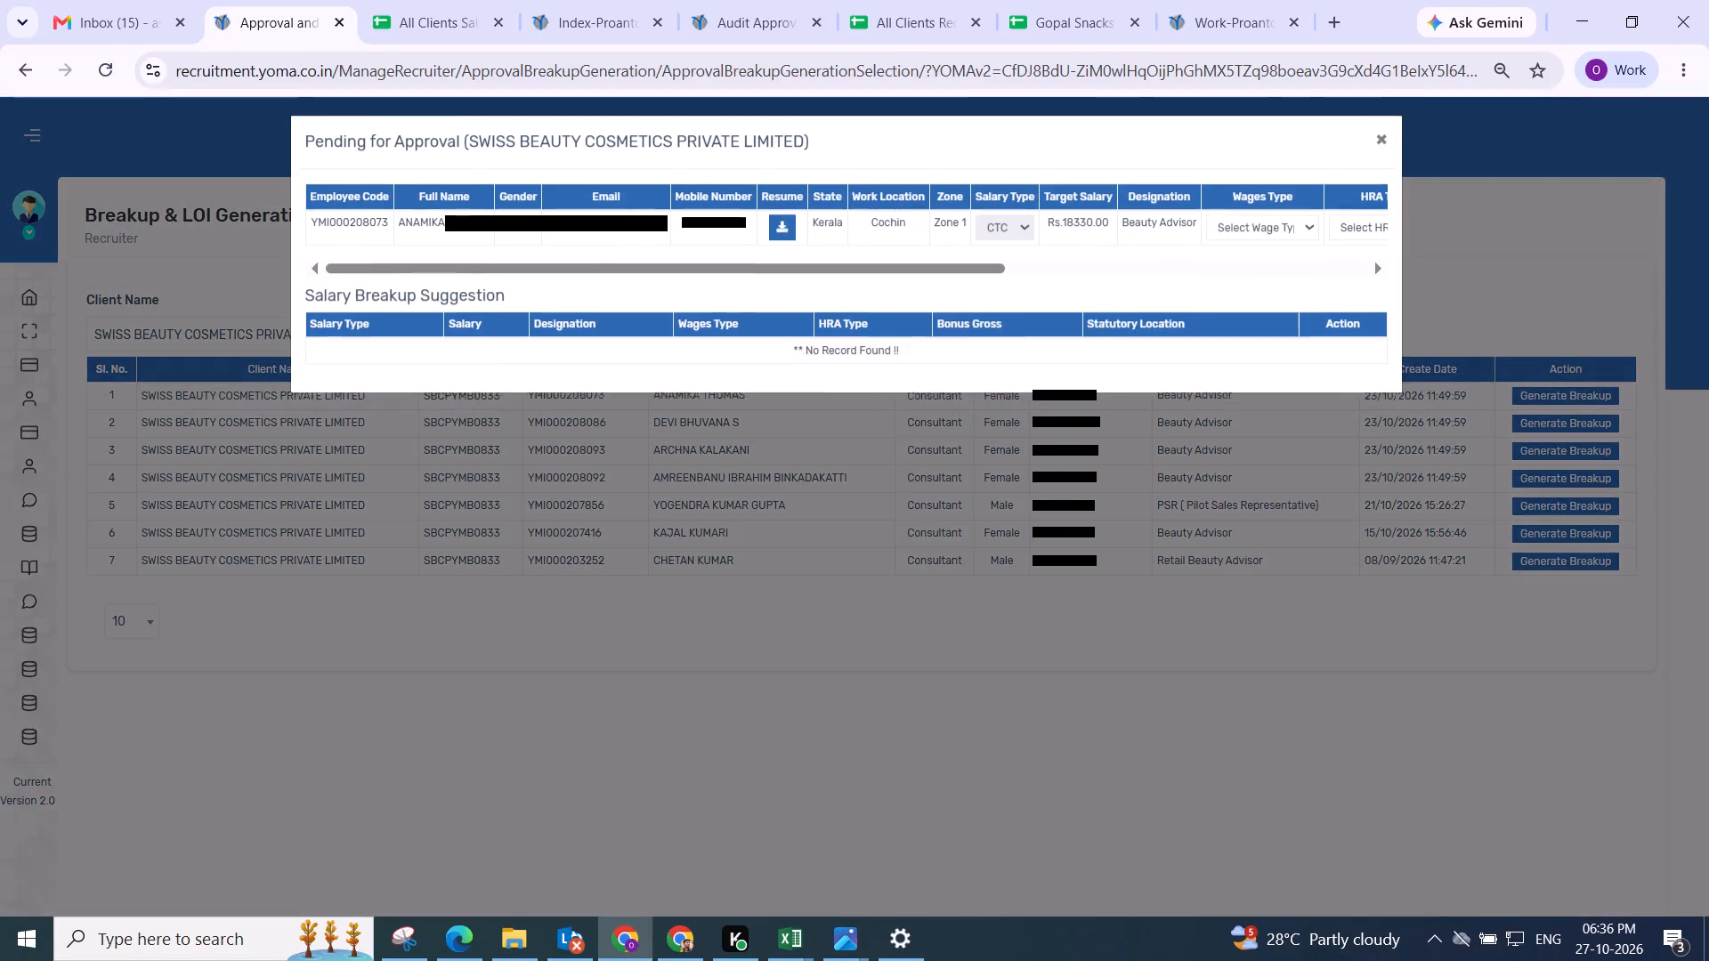
left_click_drag(563, 276, 1553, 322)
left_click(670, 220)
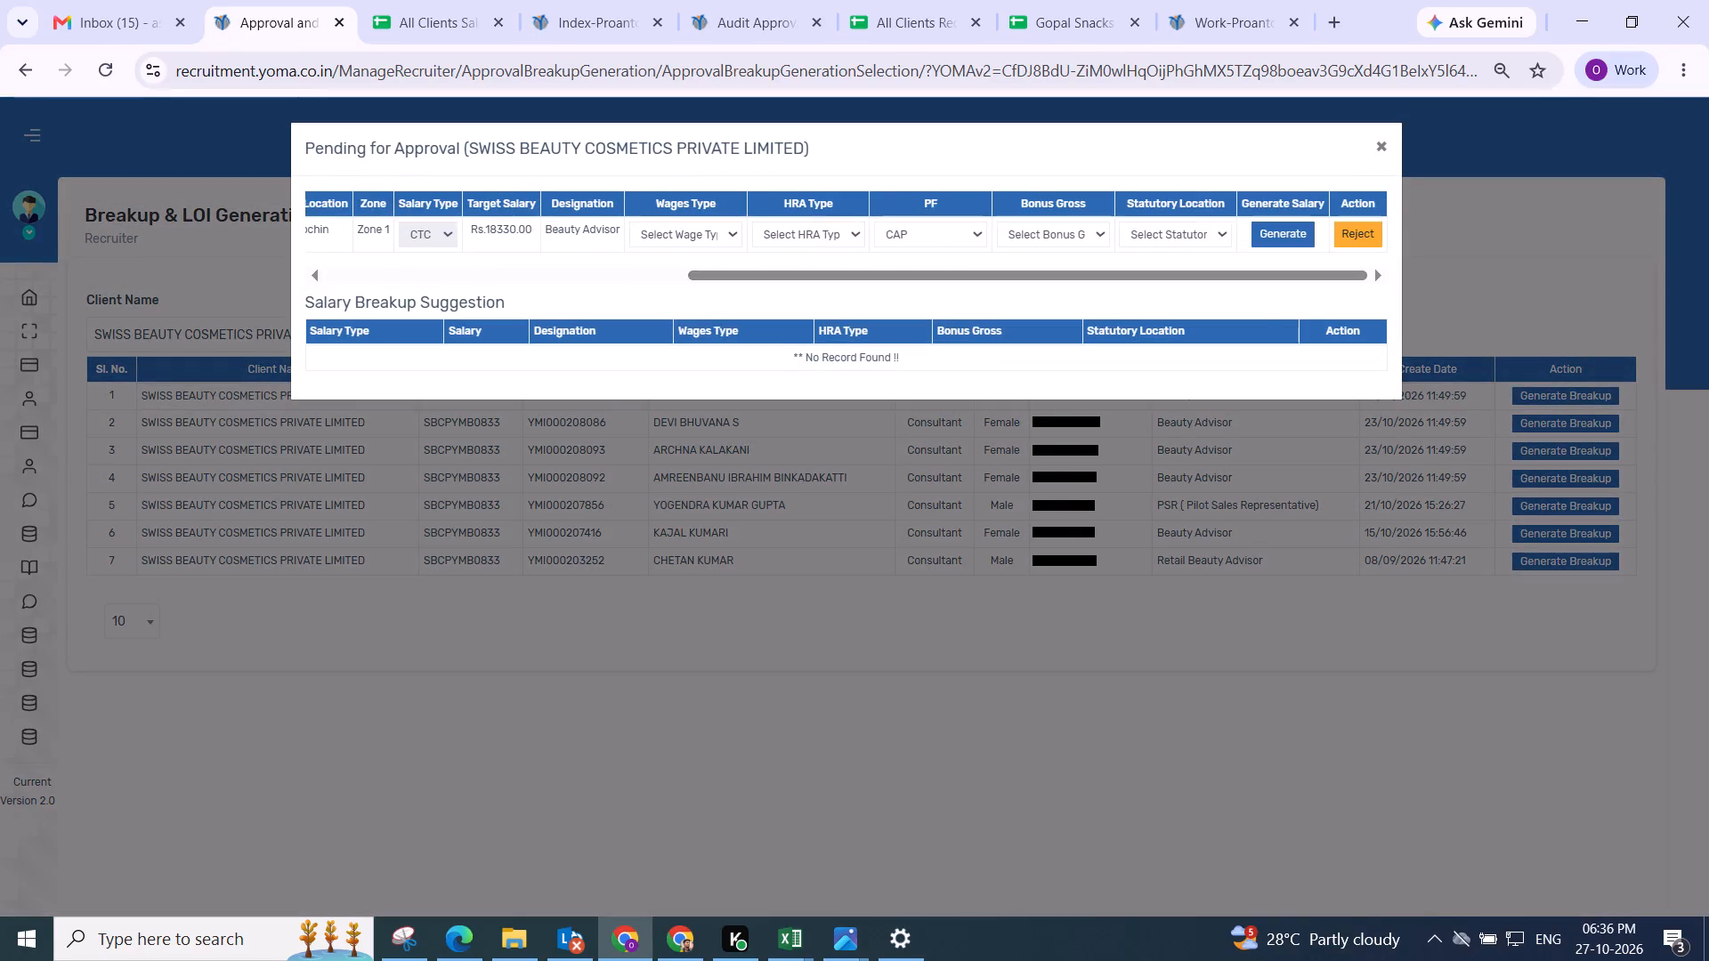
left_click(696, 225)
left_click(701, 392)
left_click_drag(806, 238, 806, 248)
left_click(796, 317)
left_click(903, 227)
left_click(907, 331)
left_click(790, 230)
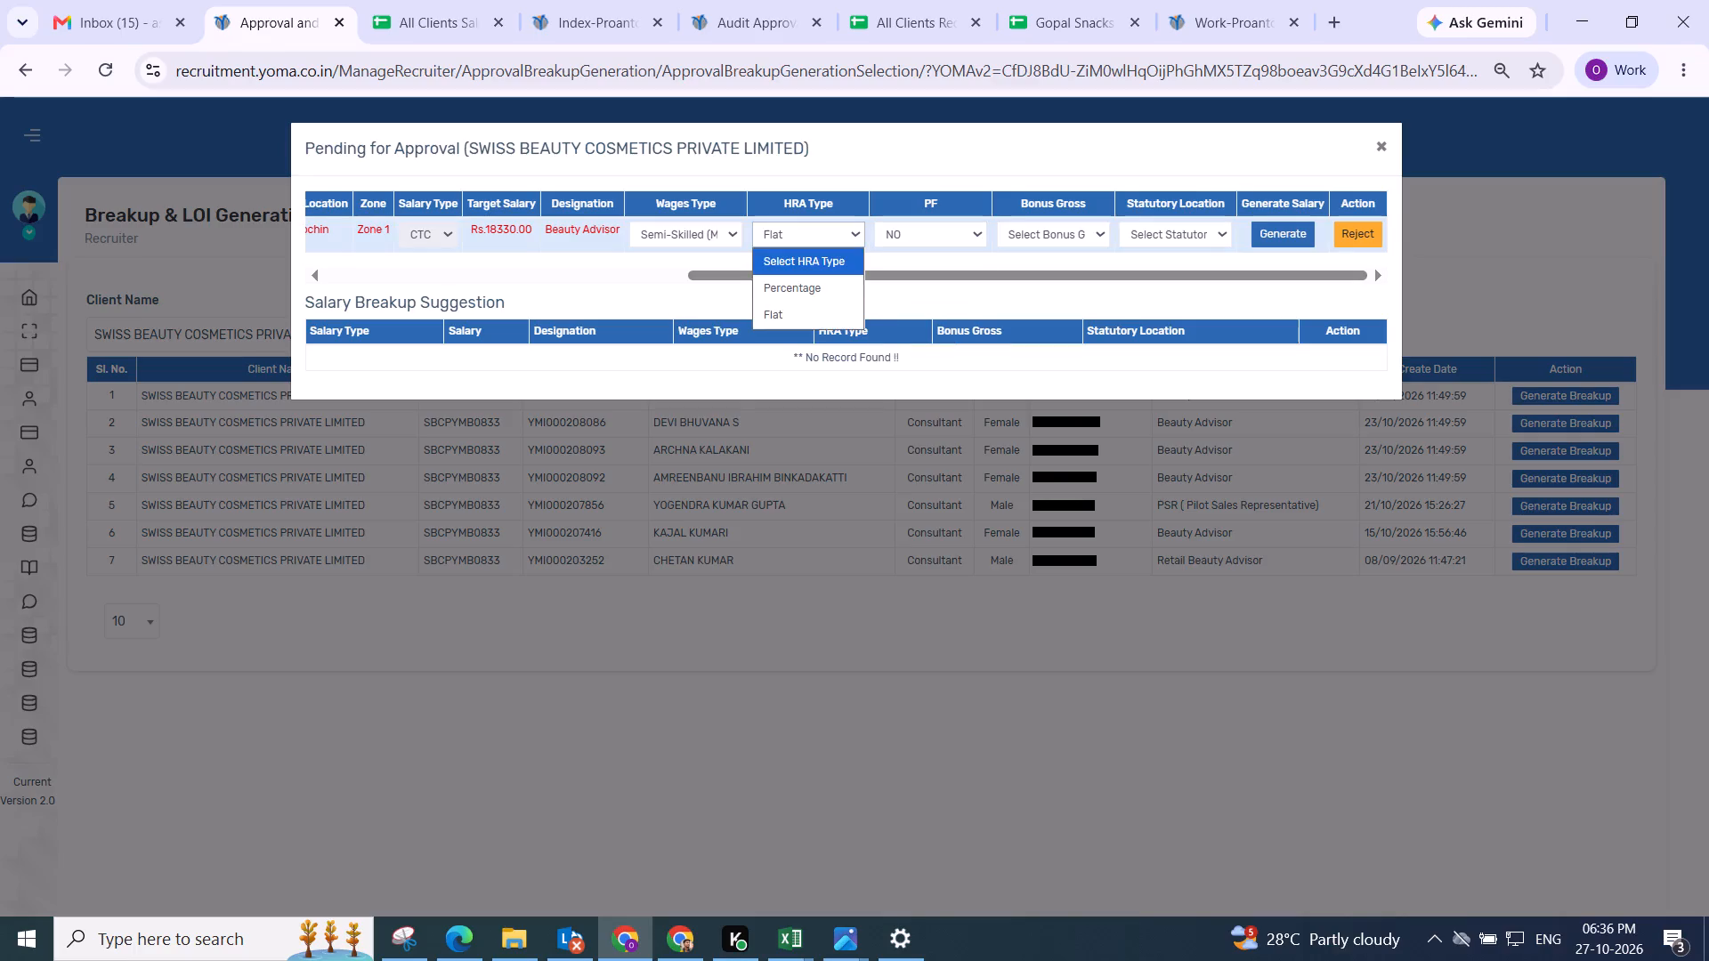
left_click(799, 308)
left_click(805, 233)
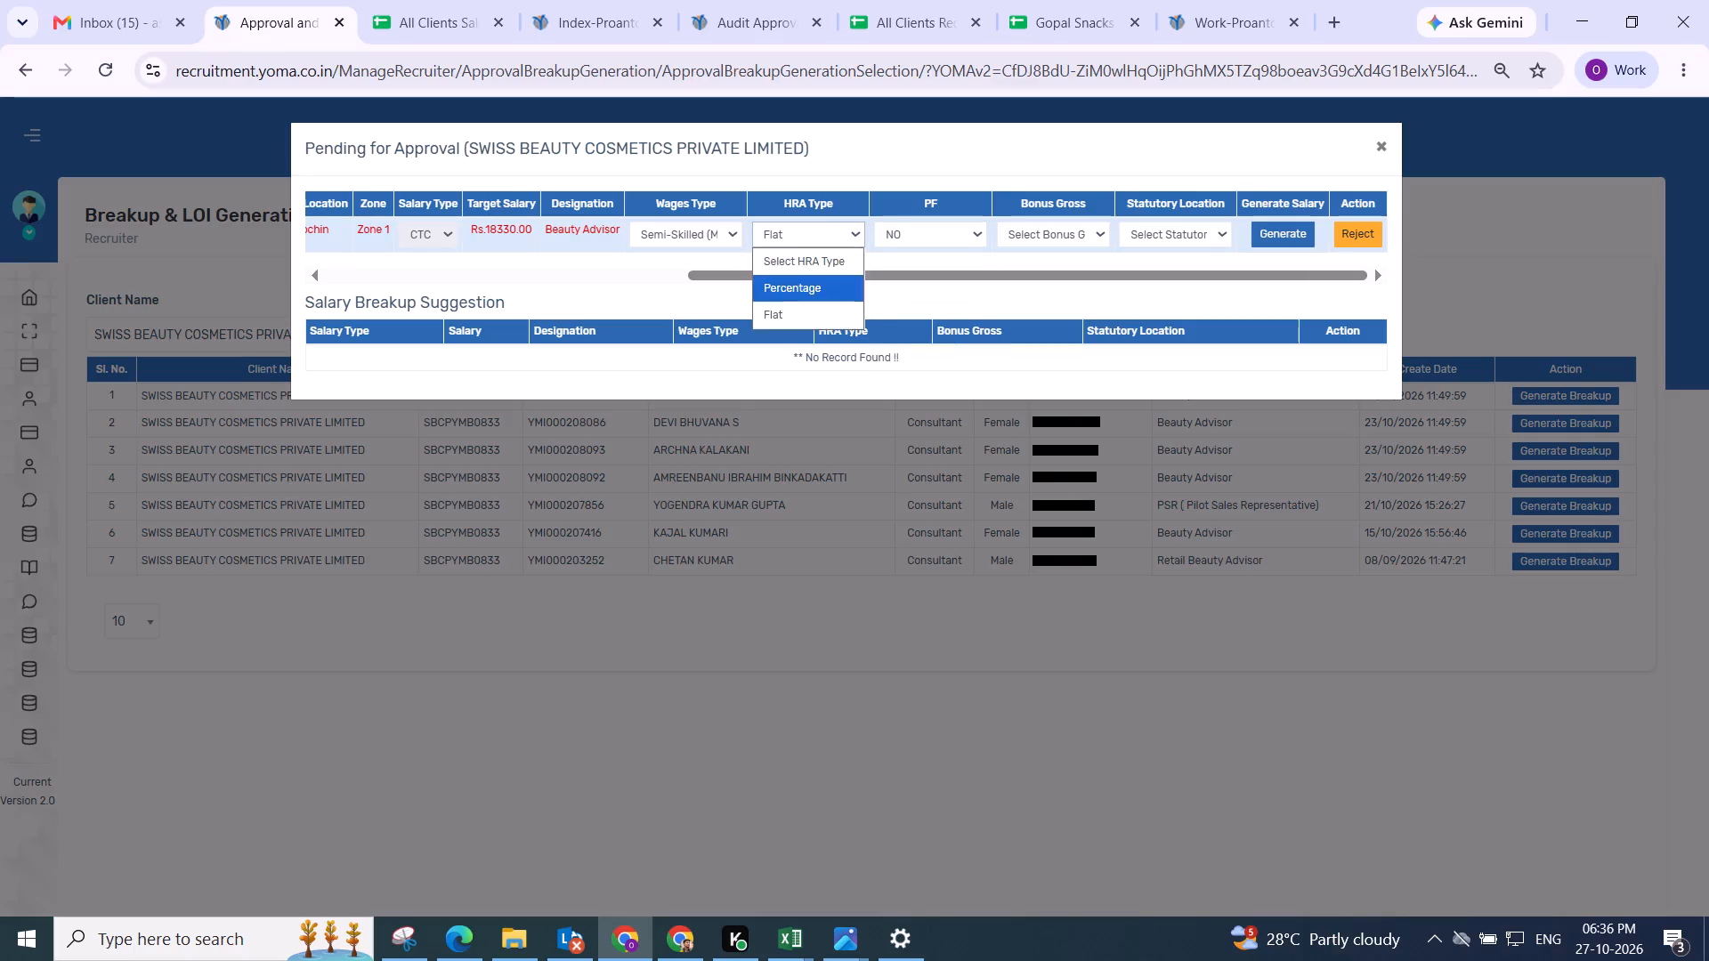
left_click(793, 306)
Generate the Cochin Beauty Advisor's breakup with Bonus Gross Flat Amount and statutory location Perinthalmanna.
left_click(1052, 228)
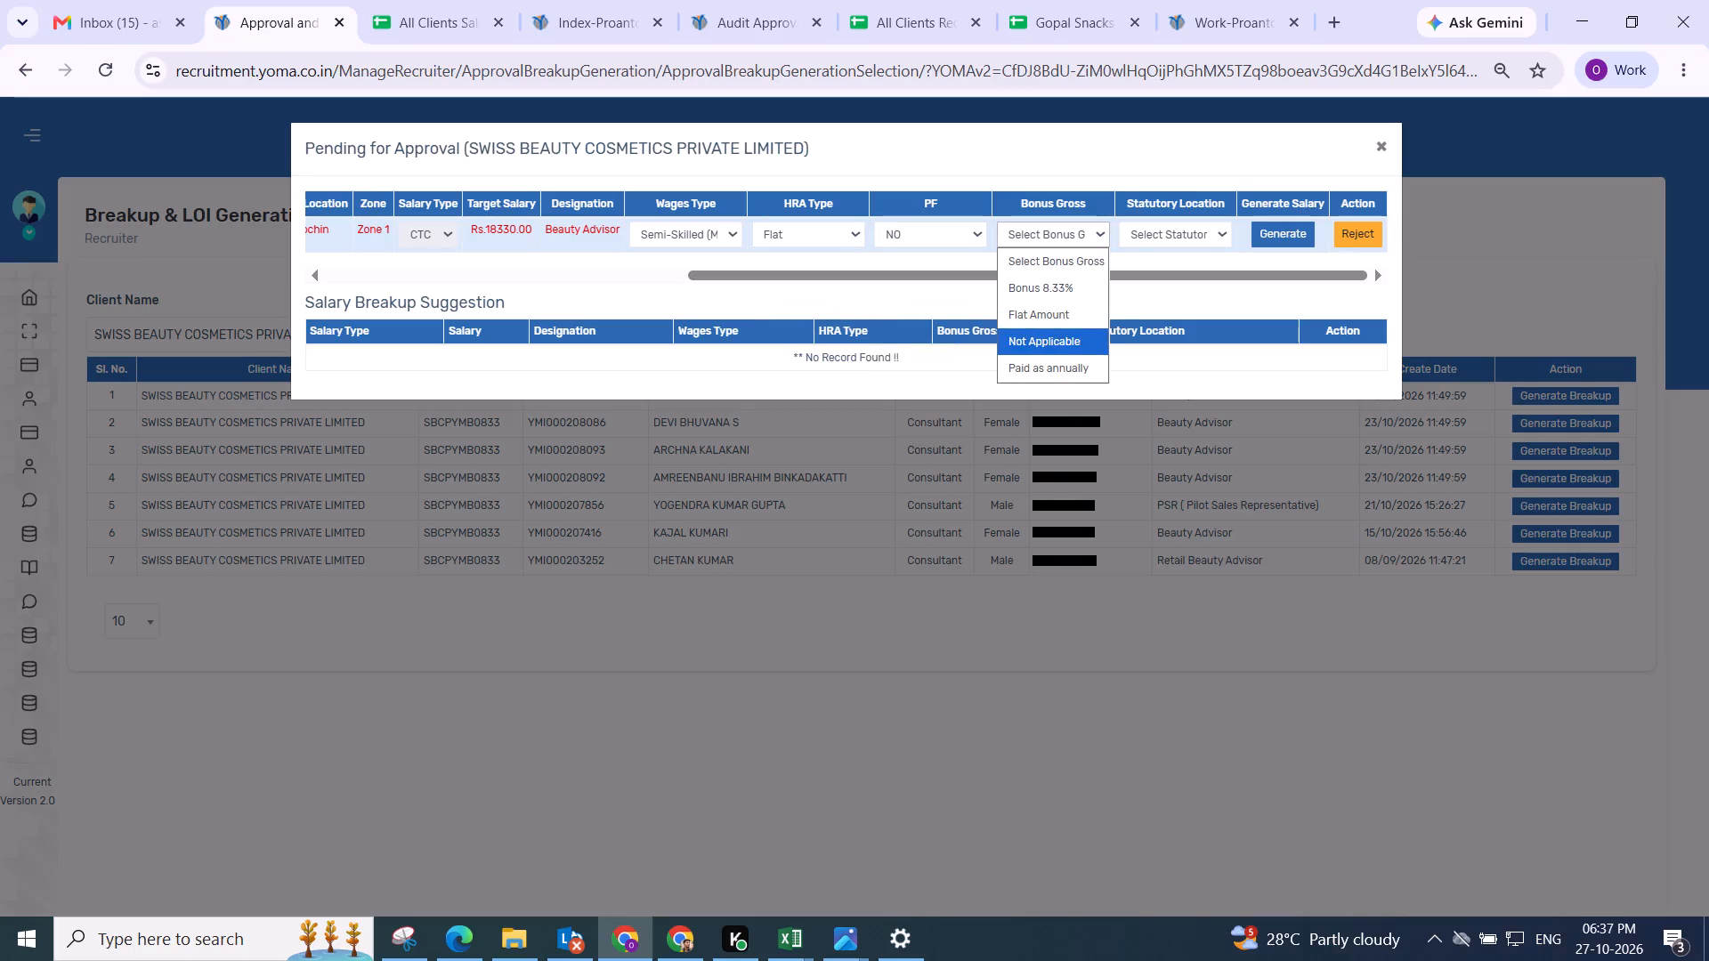
left_click_drag(1038, 336, 1049, 311)
left_click_drag(1160, 218, 1165, 230)
left_click(1164, 239)
left_click(1156, 303)
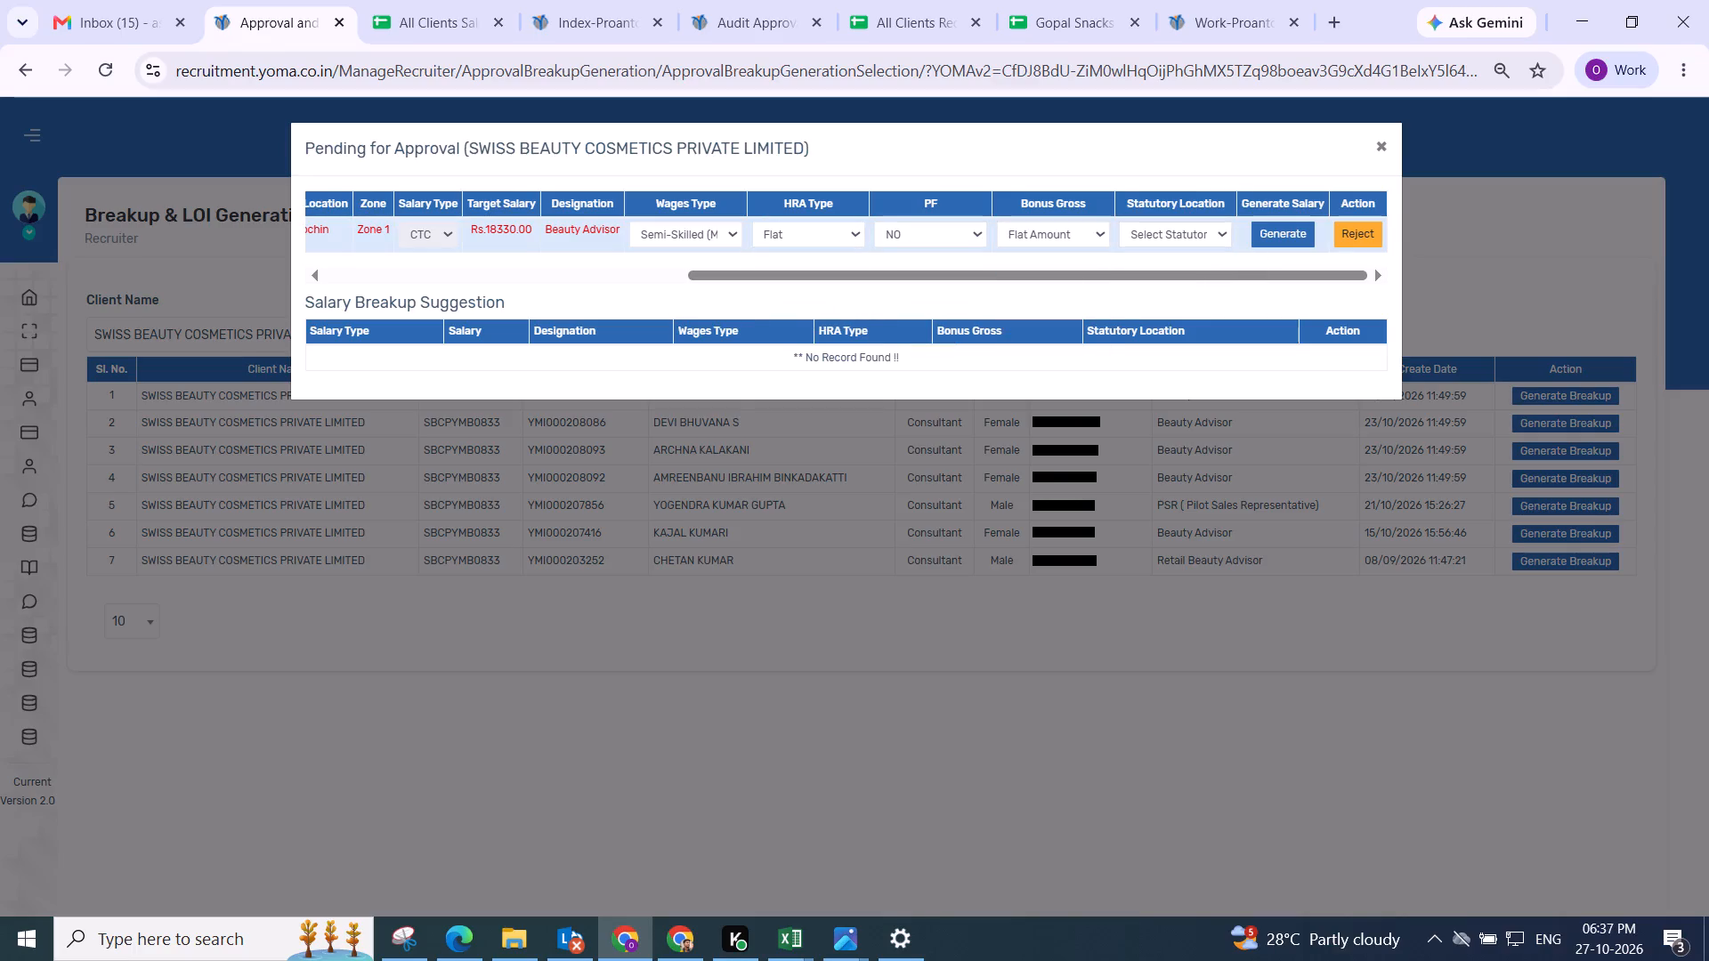
left_click(1169, 228)
left_click(1162, 288)
left_click(1260, 232)
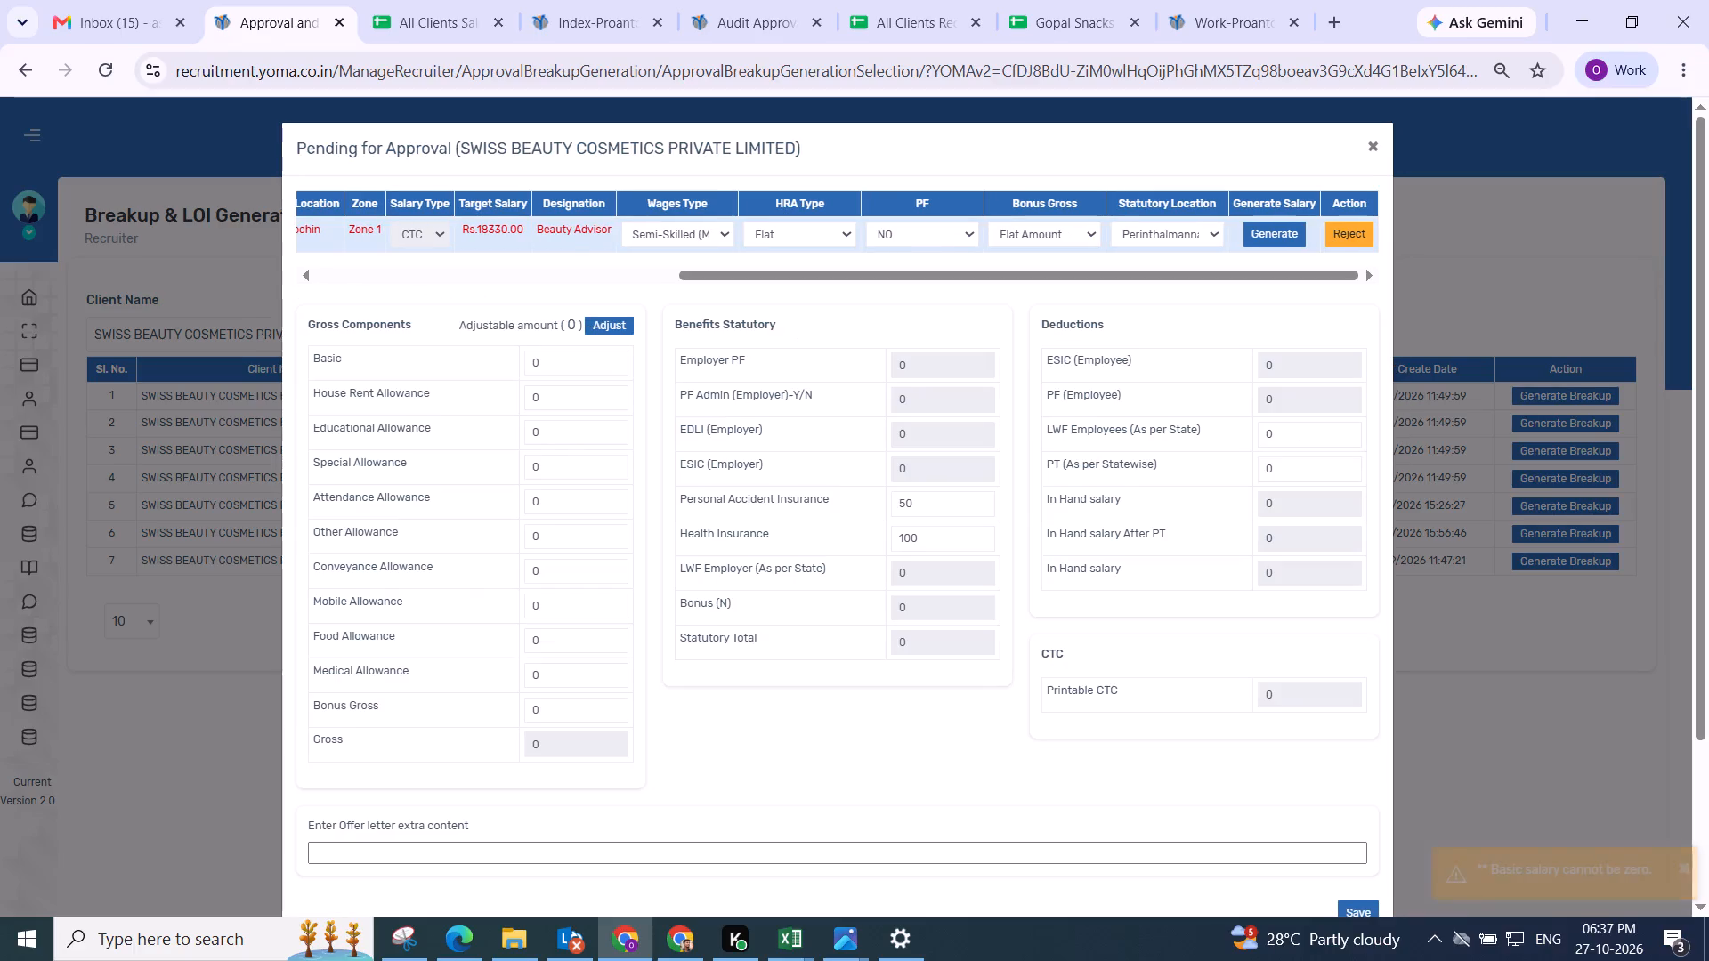
Adjust the Cochin Beauty Advisor's salary components and set Basic to the full gross of 18180.
left_click(603, 326)
double_click(547, 745)
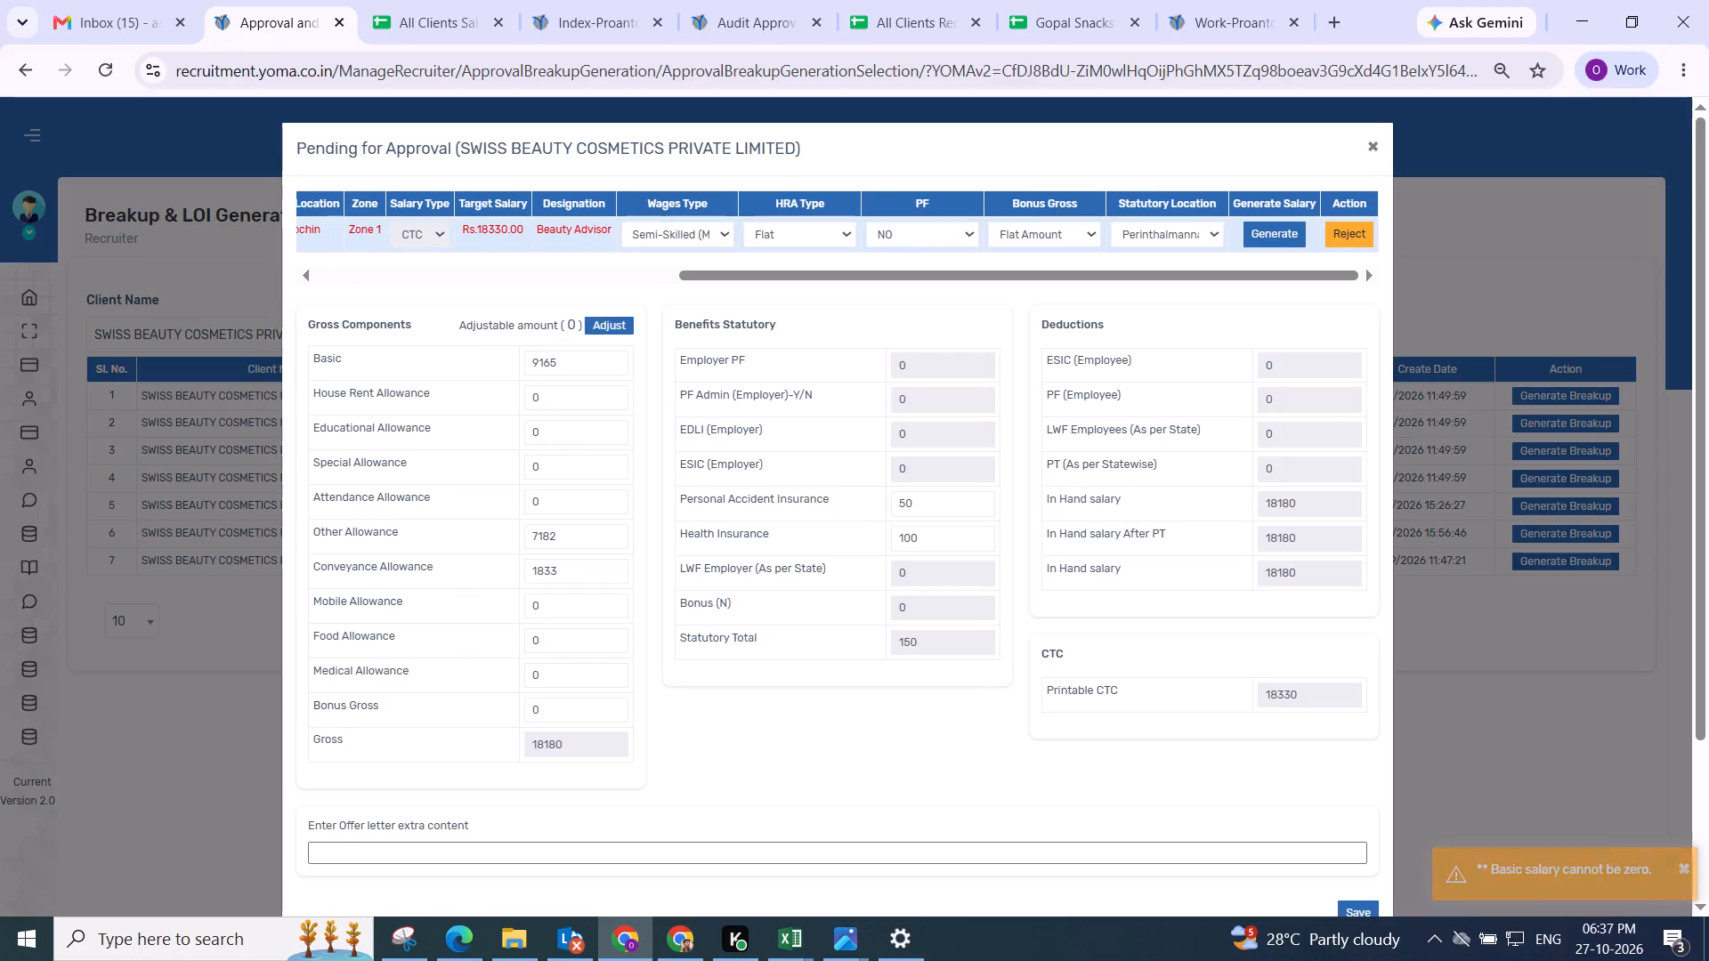
key("ctrl+c")
left_click_drag(571, 364, 531, 363)
key("ctrl+v")
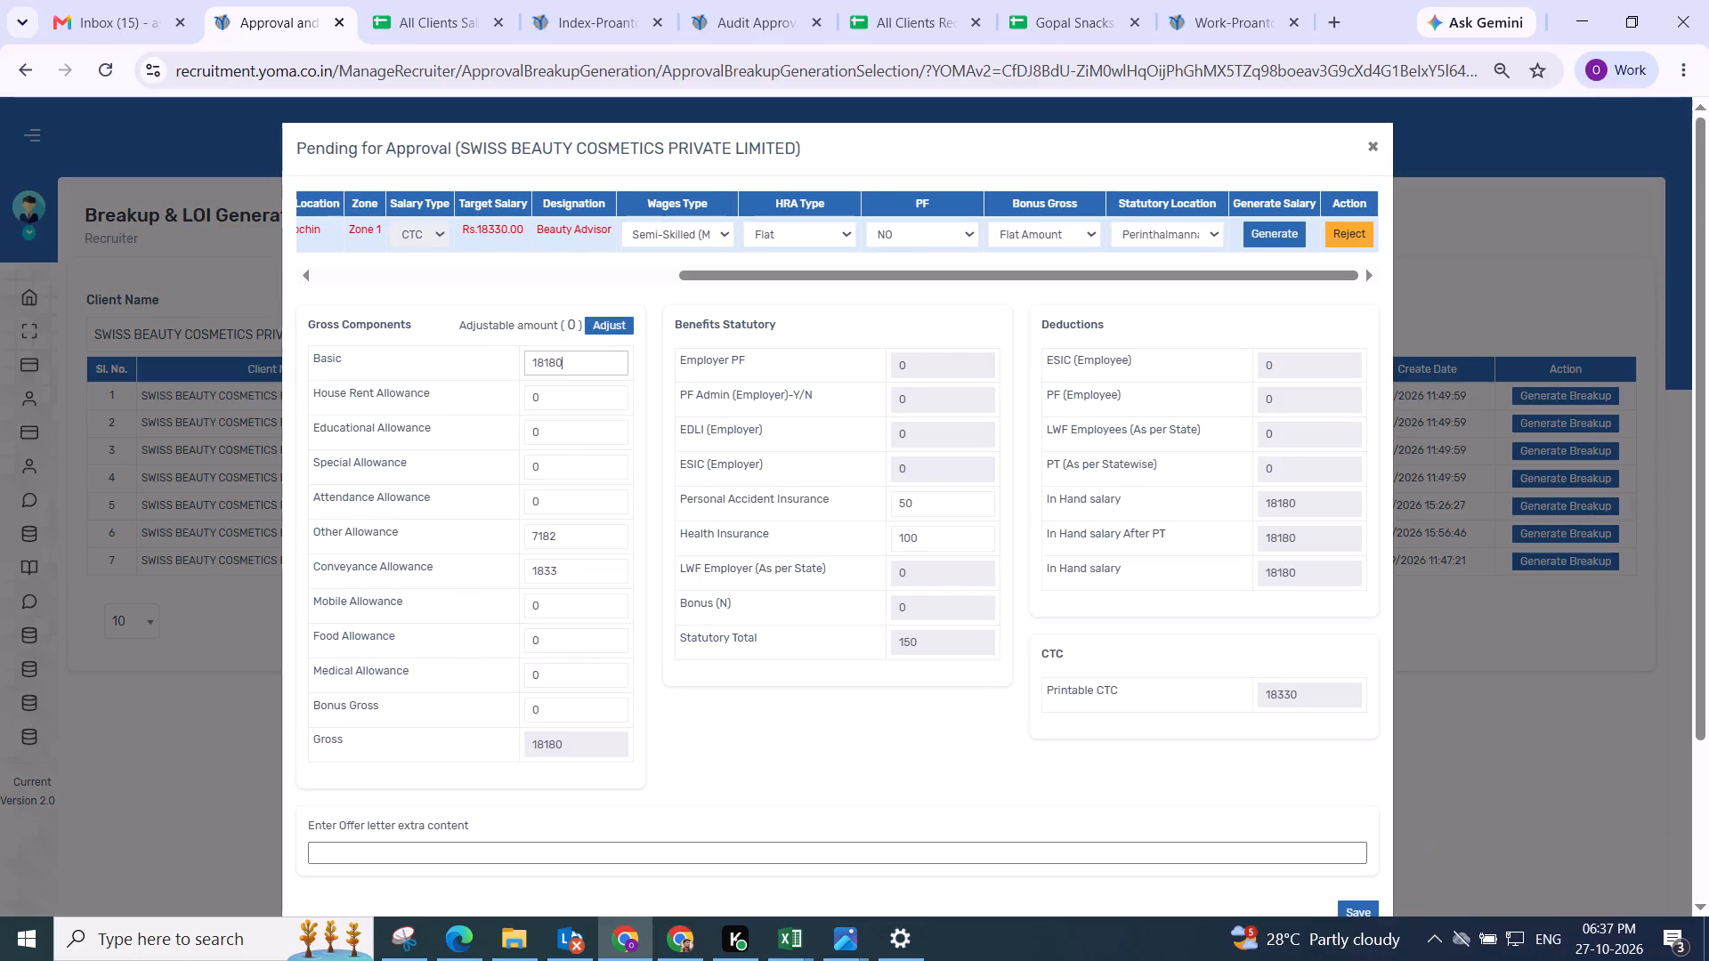
left_click(653, 366)
Save the Cochin Beauty Advisor's salary breakup.
scroll(731, 655, "down", 2)
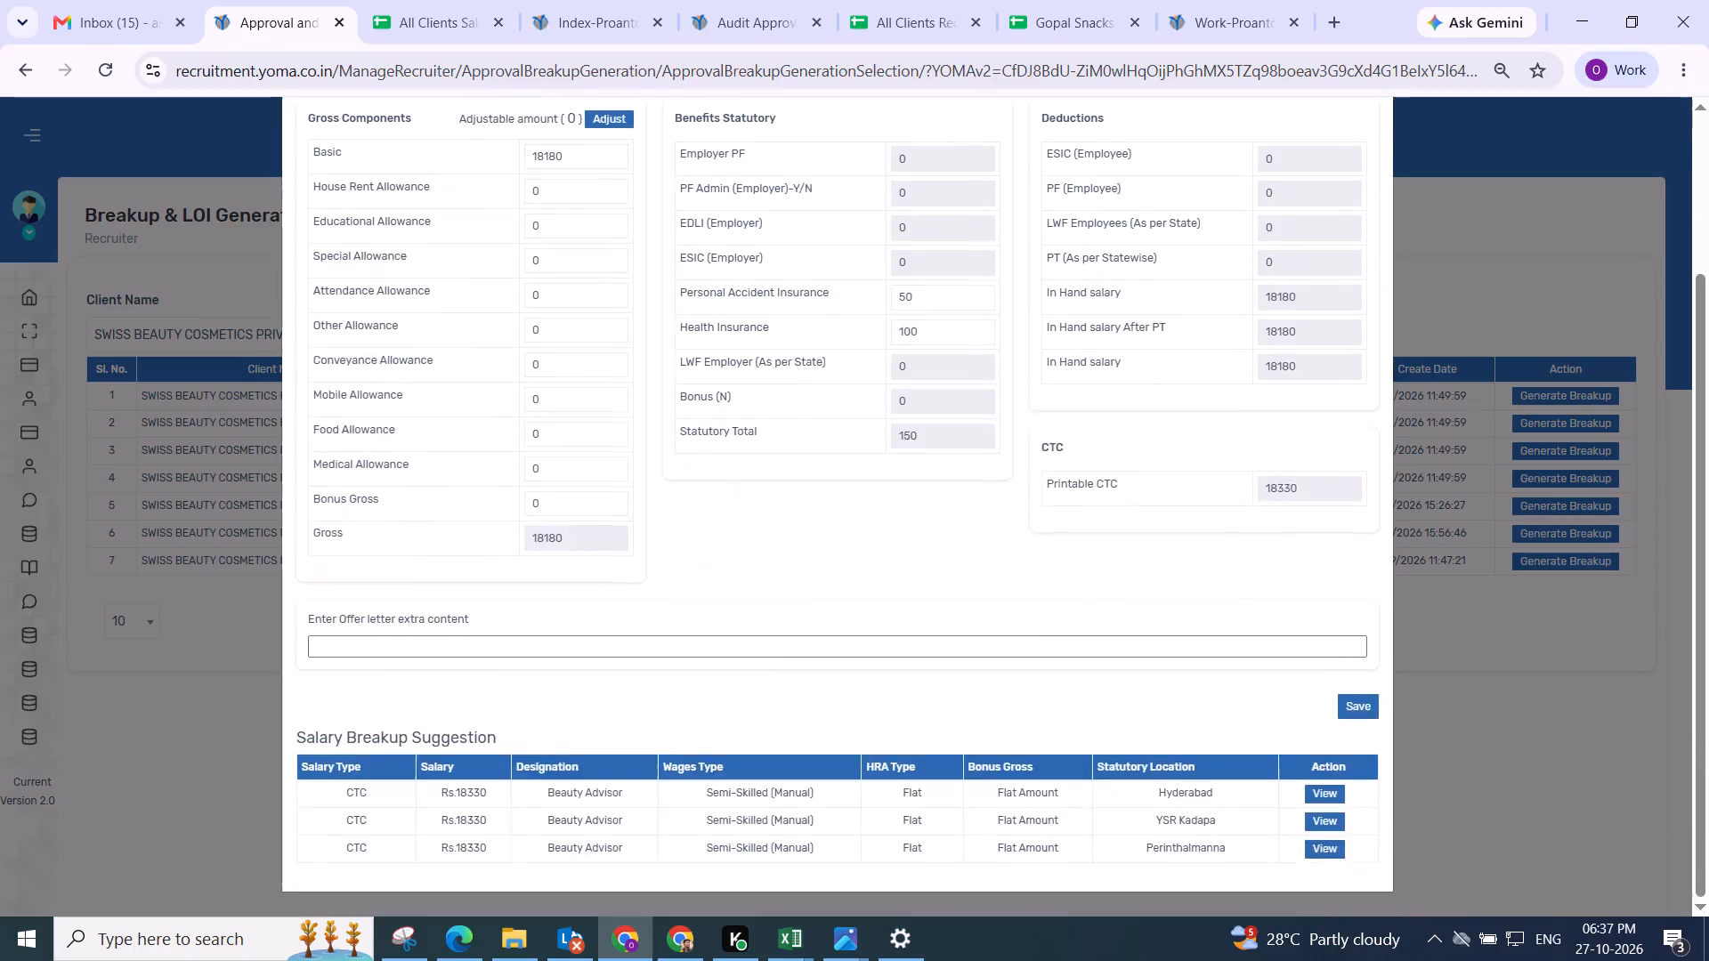
left_click(880, 586)
left_click(1337, 711)
left_click(1360, 706)
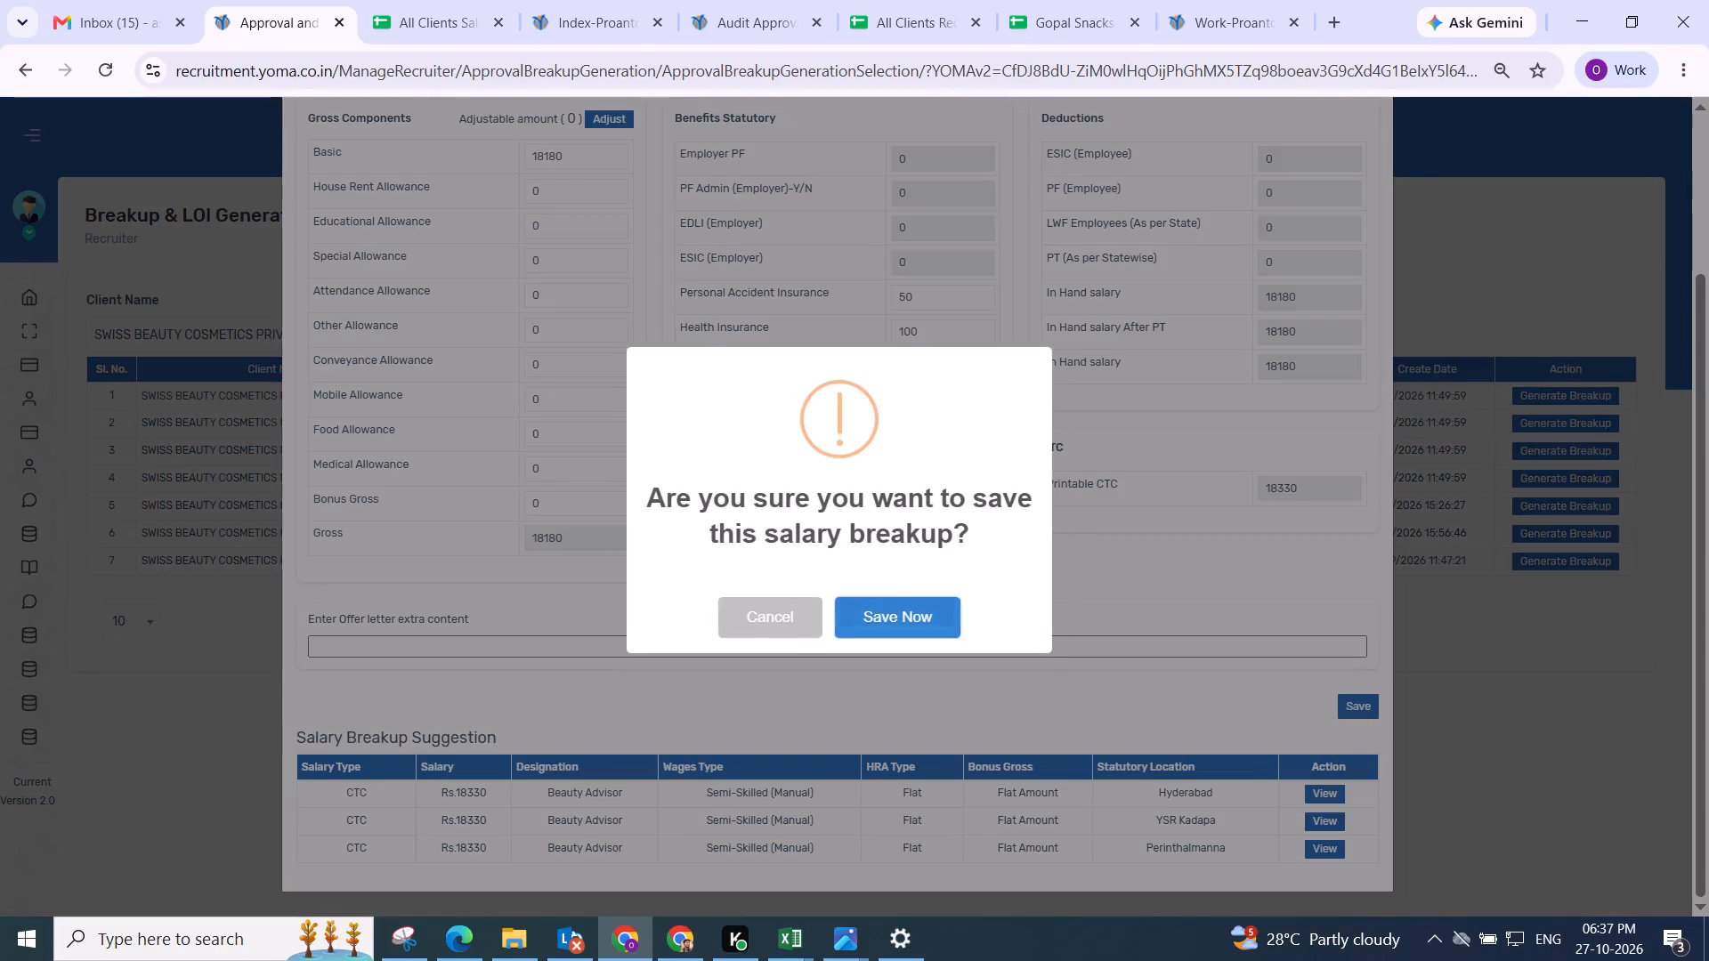
left_click(917, 604)
scroll(919, 610, "up", 3)
scroll(925, 610, "down", 2)
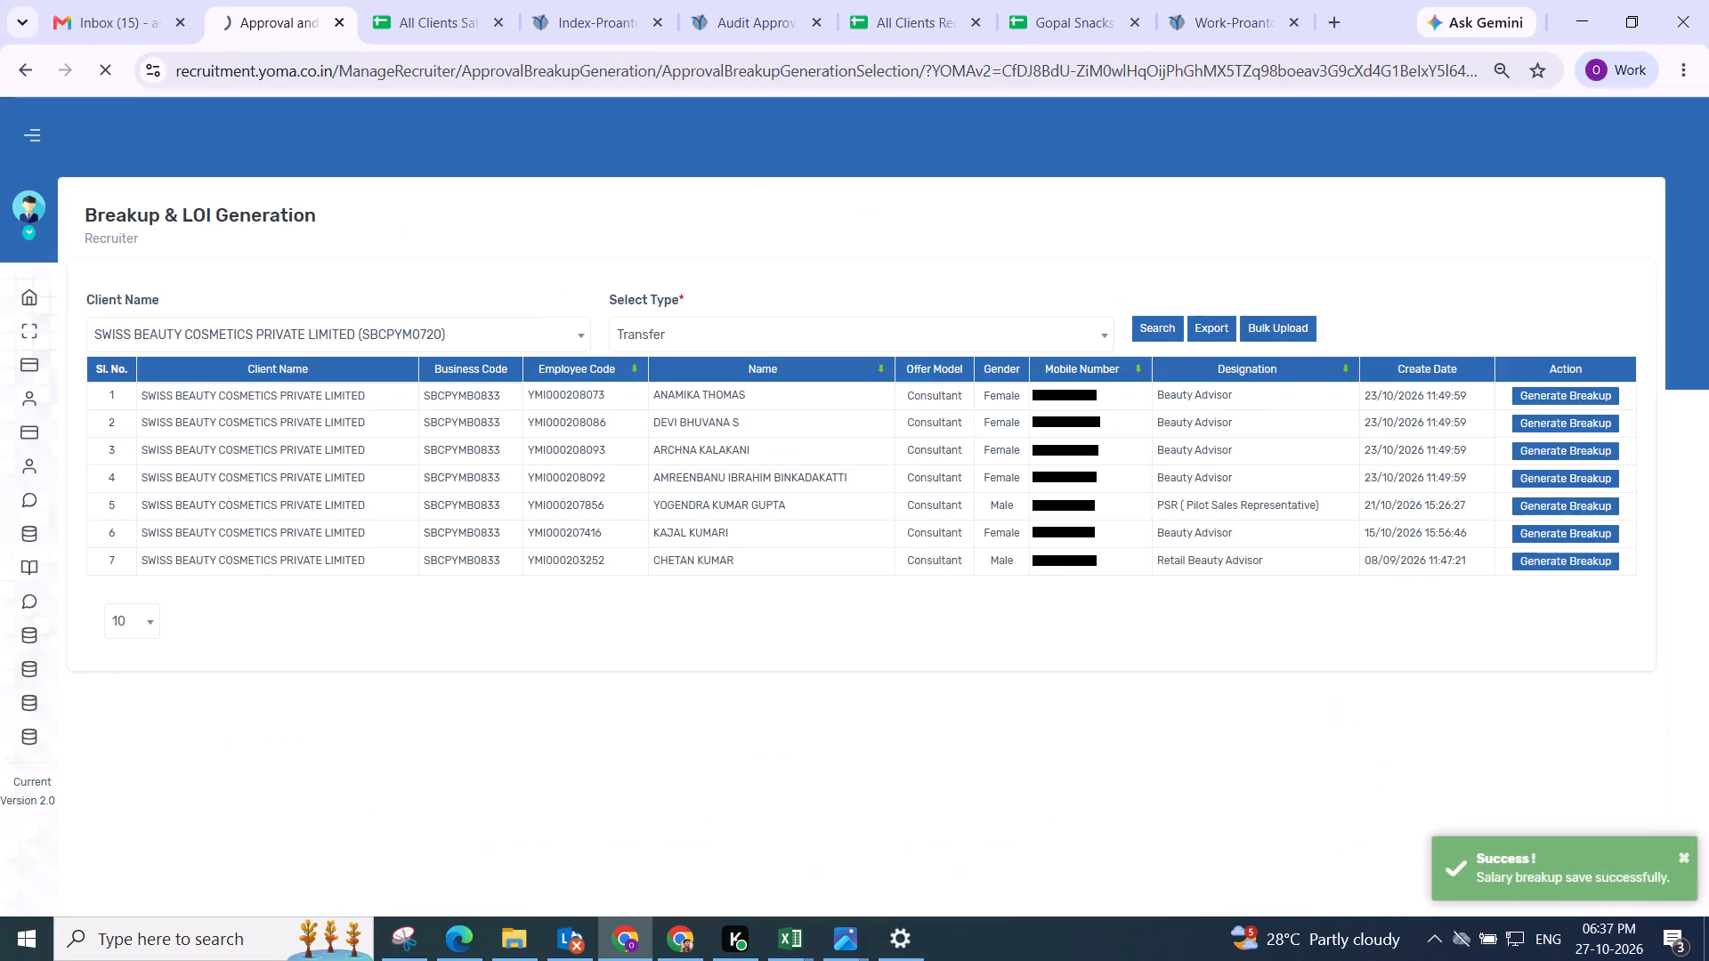
scroll(1139, 648, "down", 1)
scroll(1139, 652, "up", 2)
scroll(1143, 652, "down", 3)
scroll(1212, 624, "up", 2)
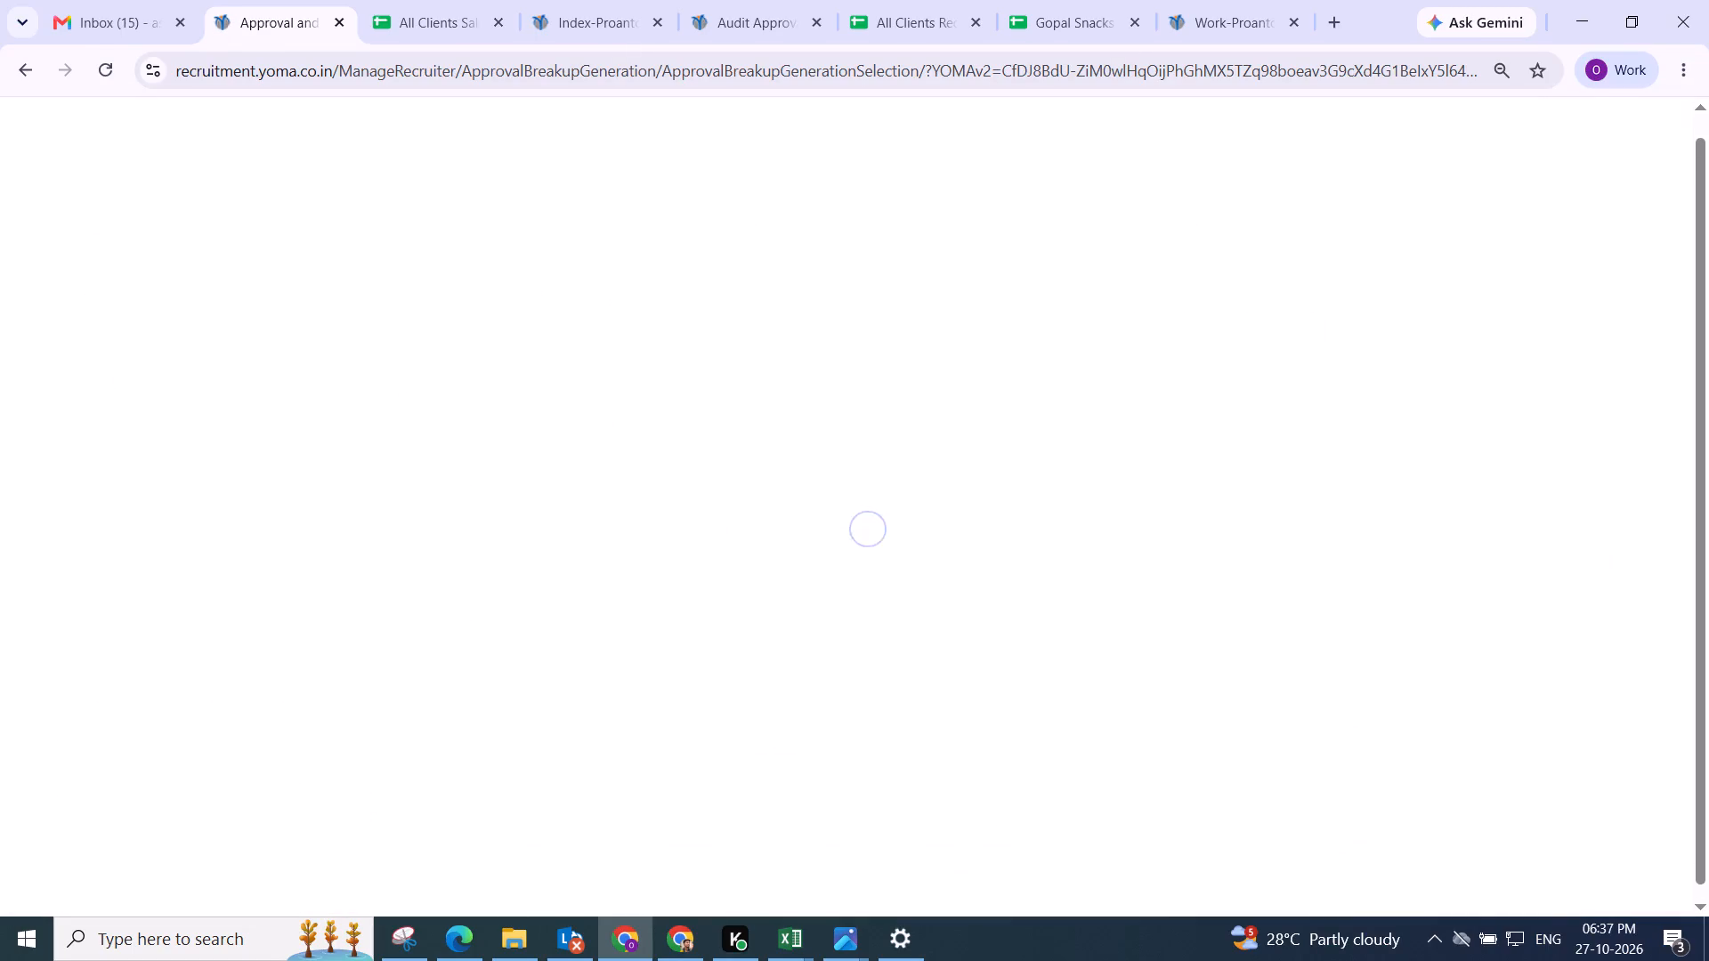
Generate the next Chennai Beauty Advisor's breakup with wages type Semi-Skilled (Manual), HRA Percentage, PF NO, Bonus Gross Flat Amount and statutory location Chennai.
left_click(1534, 385)
left_click(1537, 392)
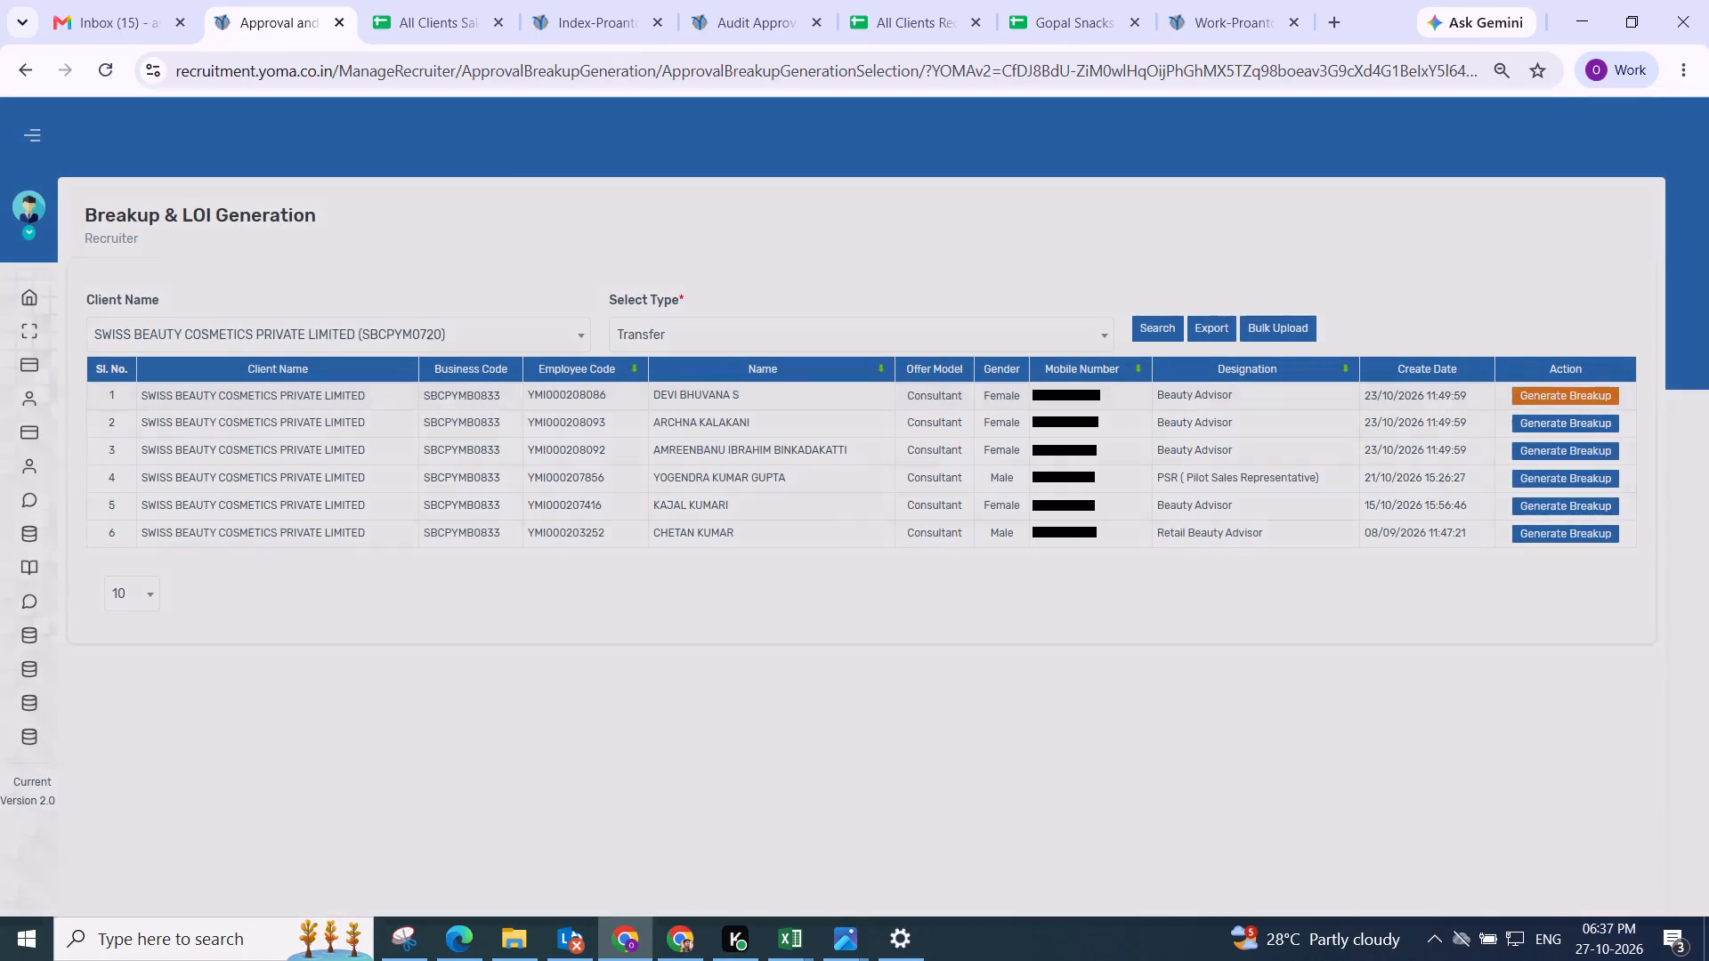
left_click_drag(553, 279, 1475, 280)
left_click(690, 231)
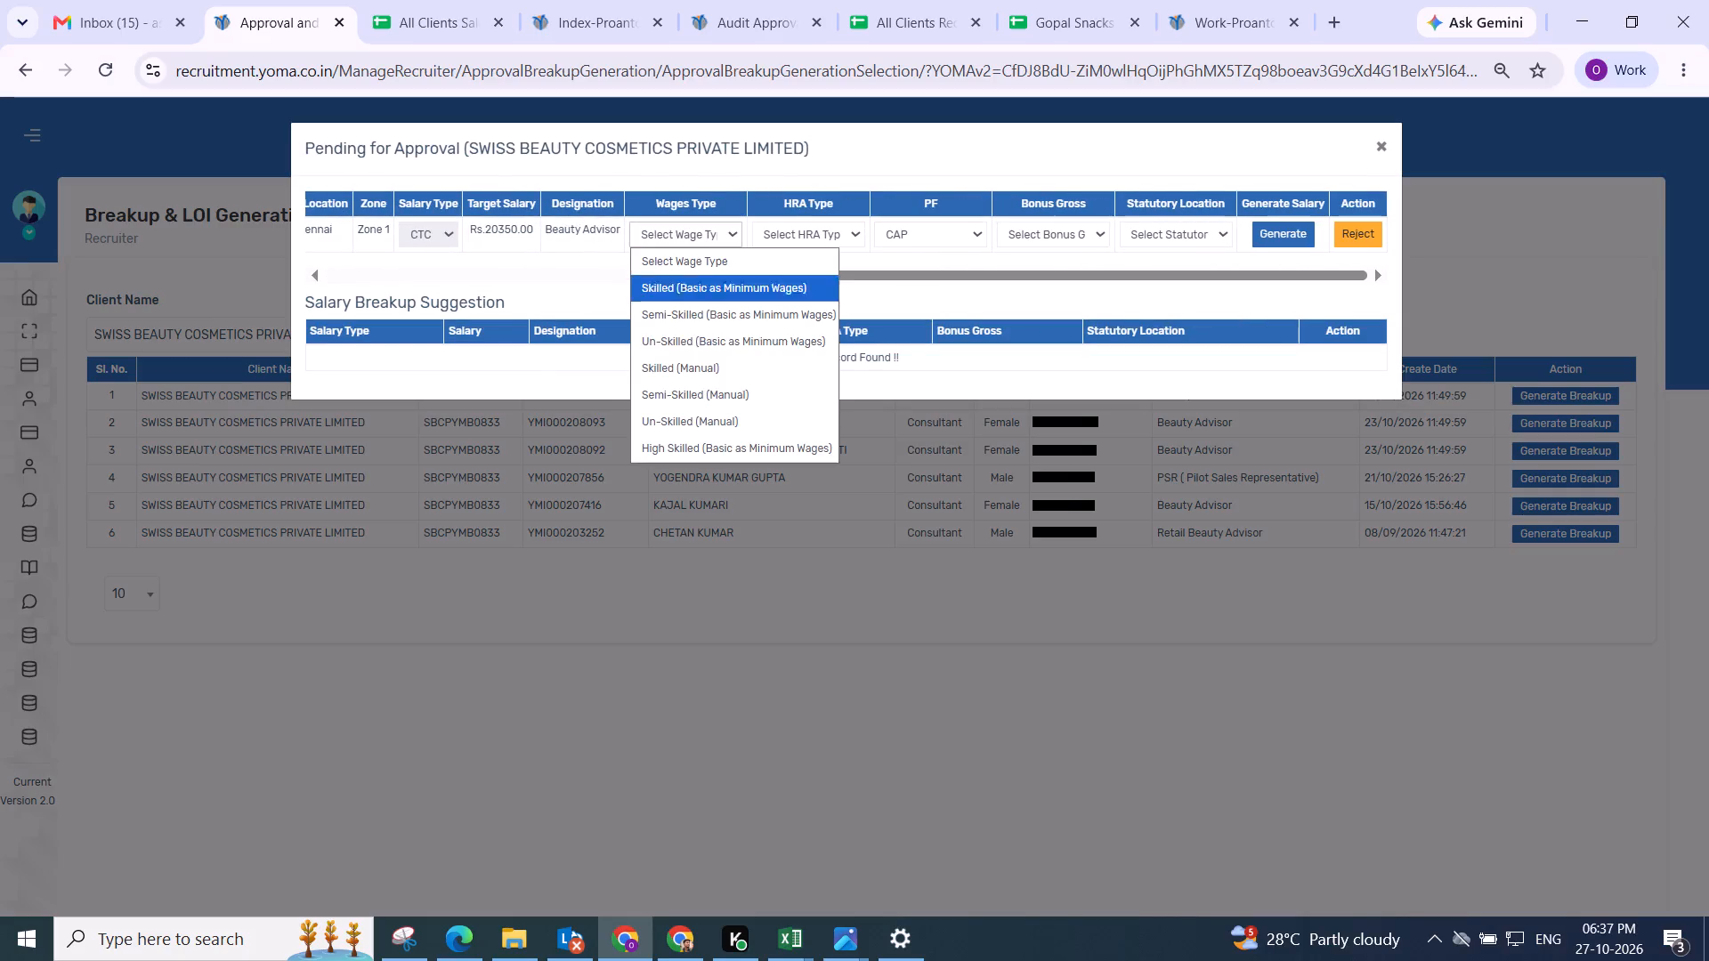
left_click(705, 400)
left_click_drag(787, 236, 791, 263)
left_click_drag(789, 314, 797, 299)
left_click(879, 224)
left_click_drag(912, 345, 911, 333)
left_click(1059, 241)
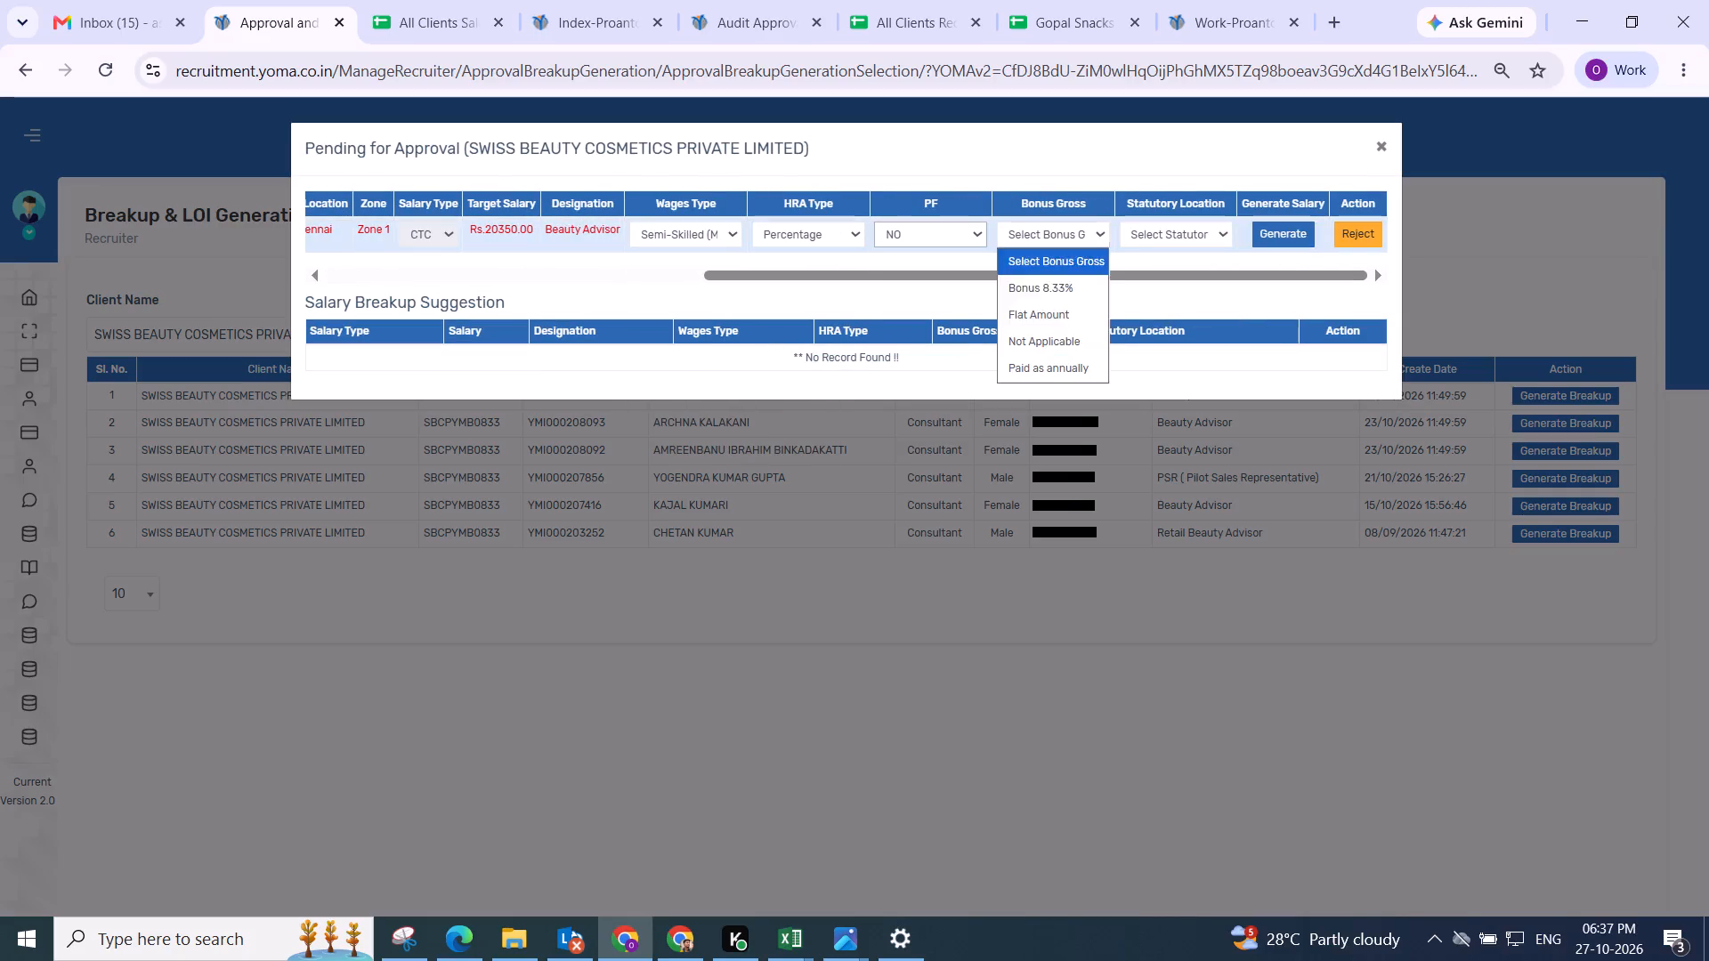
left_click_drag(1066, 341, 1064, 318)
left_click(1162, 226)
left_click_drag(1153, 366, 1152, 357)
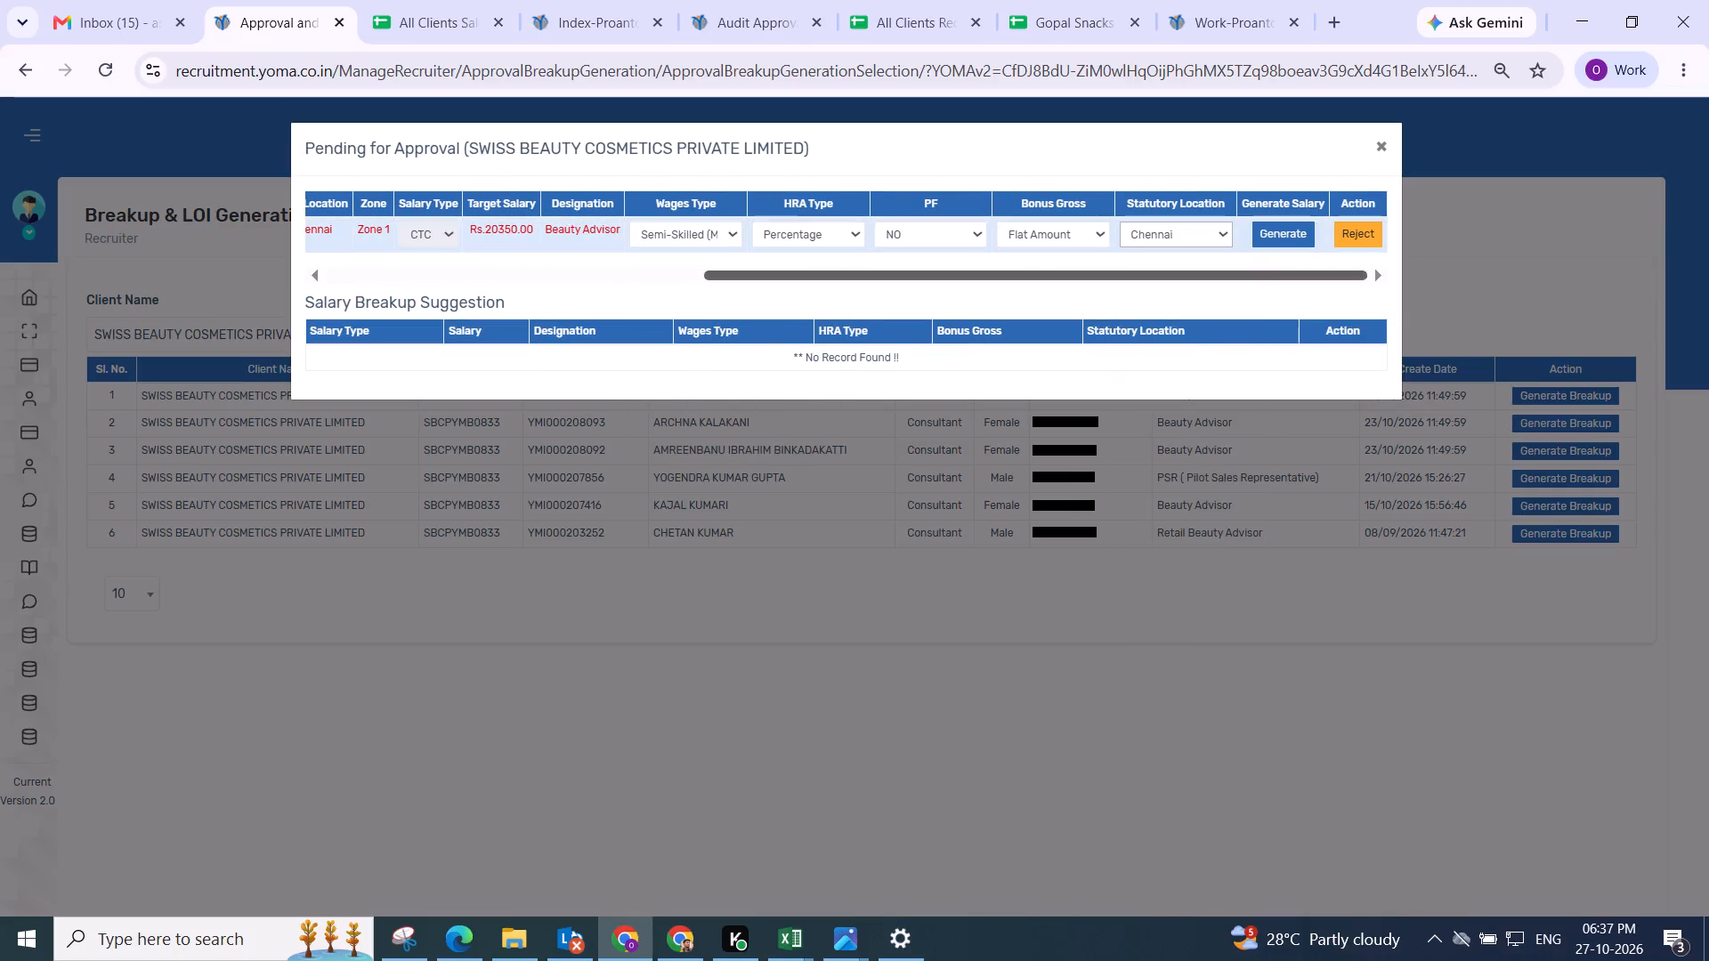
left_click(1268, 244)
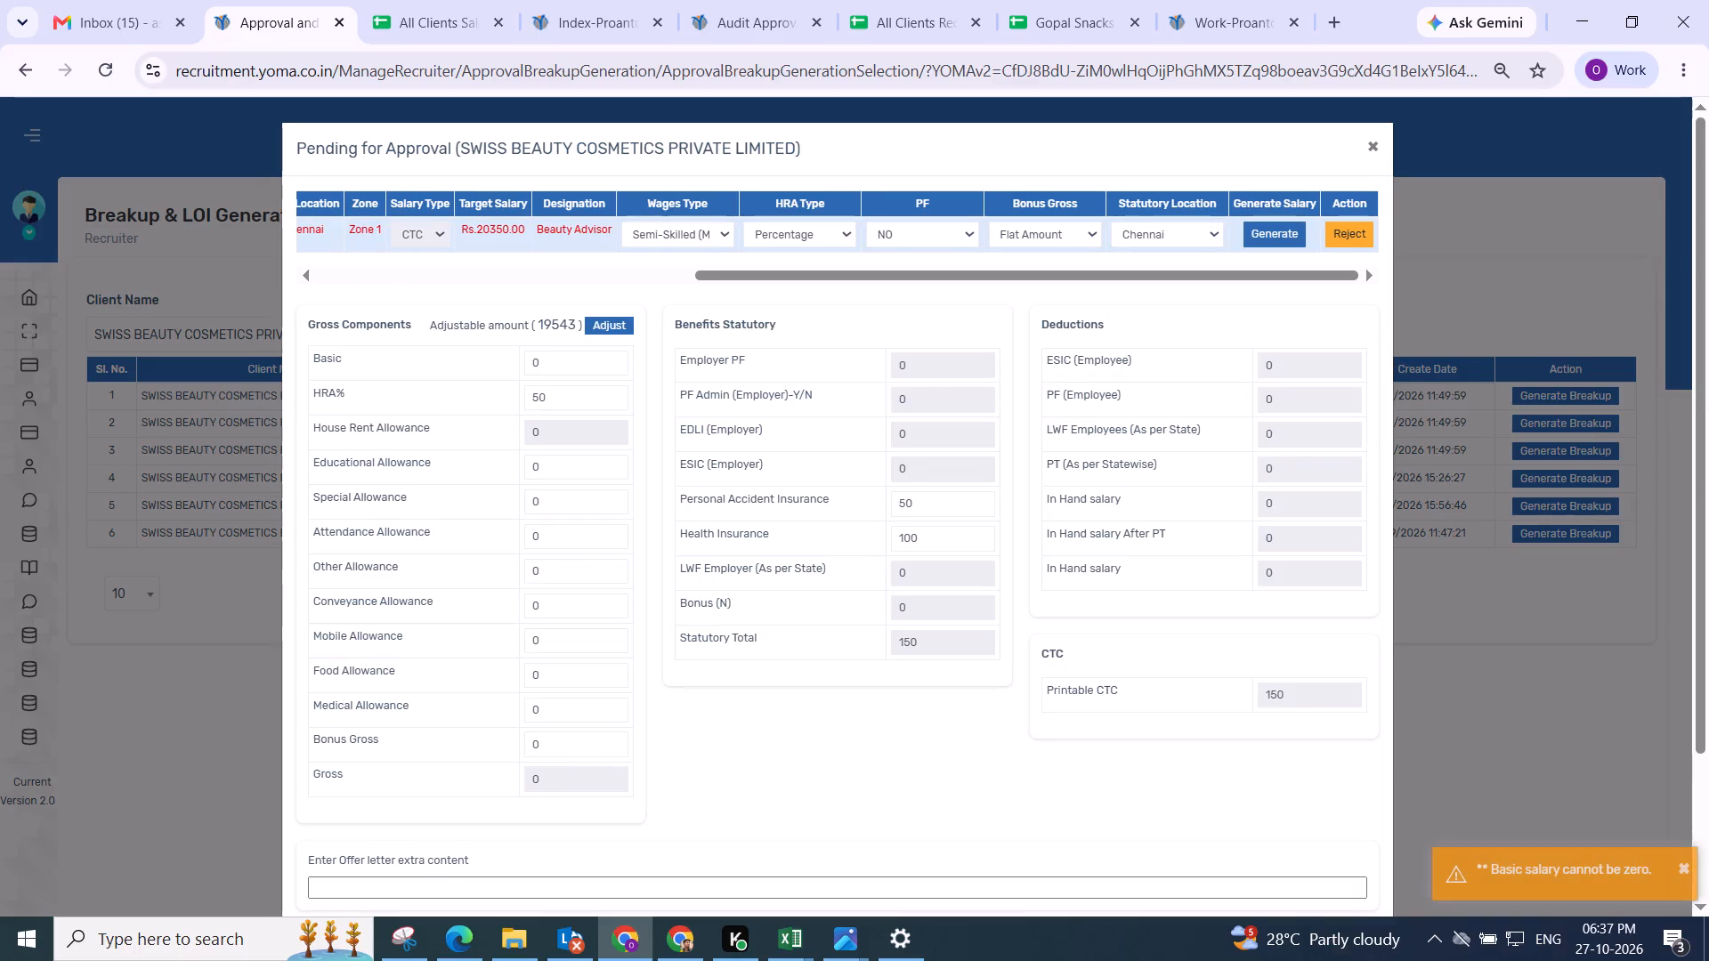
Adjust this Chennai Beauty Advisor's salary components and set Basic to the full gross of 20200.
left_click(617, 325)
double_click(545, 787)
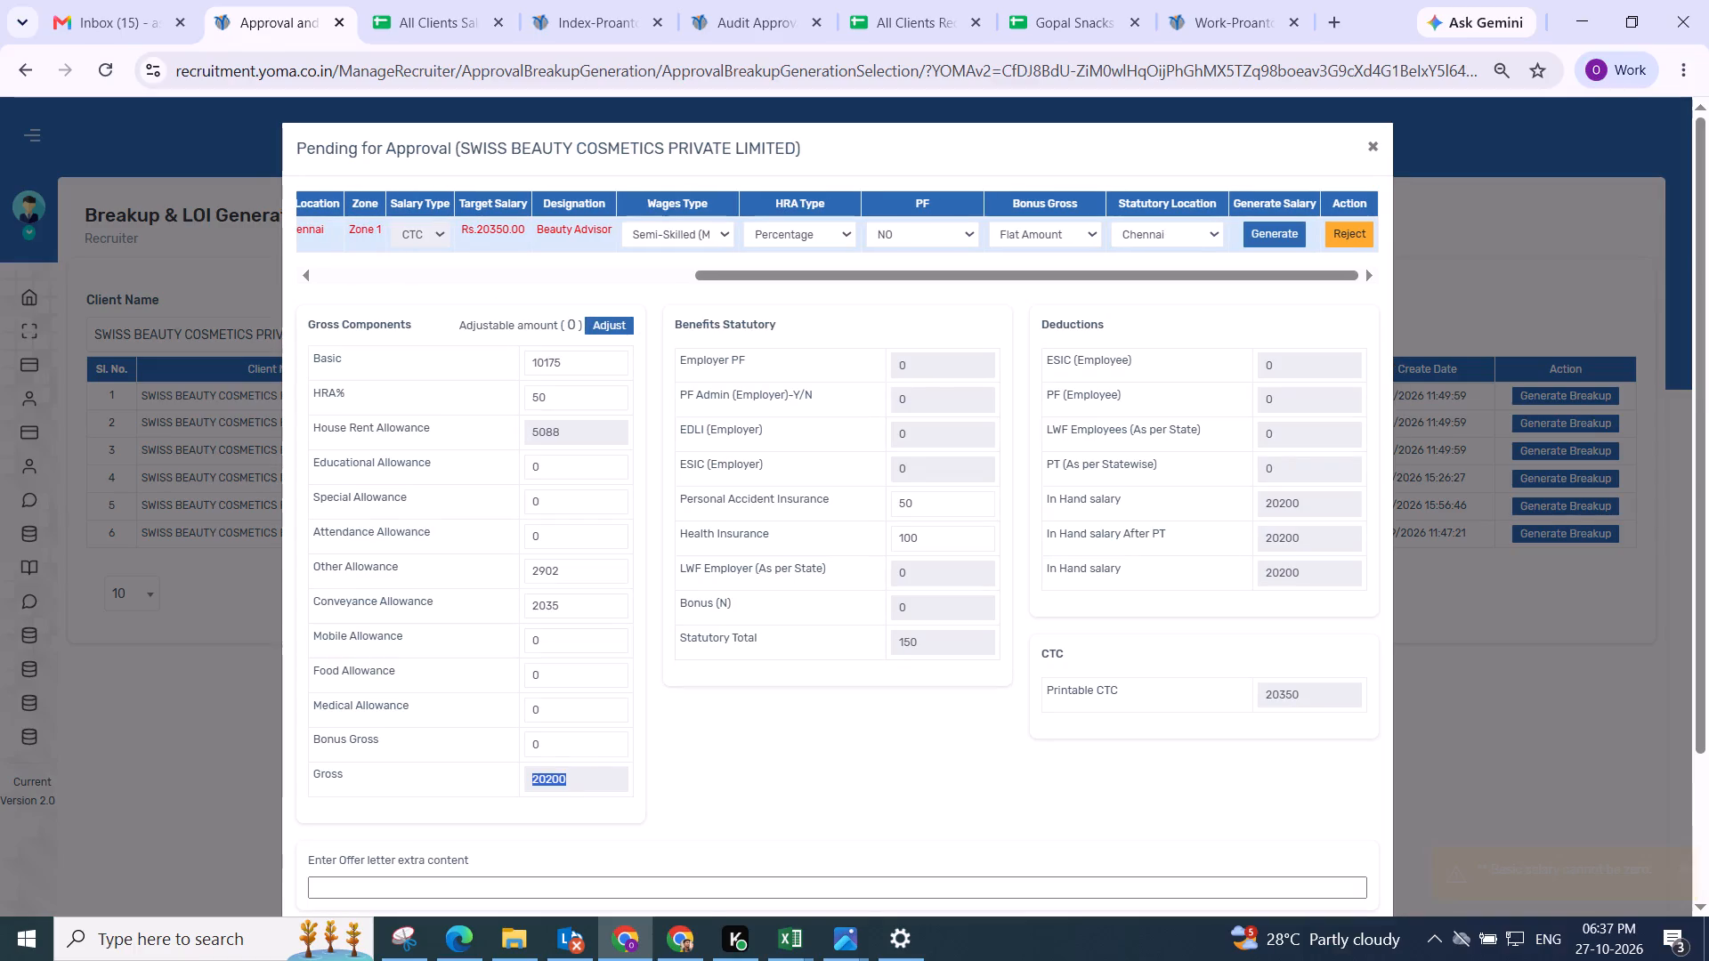
key("ctrl+c")
left_click_drag(571, 363, 511, 361)
key("ctrl+v")
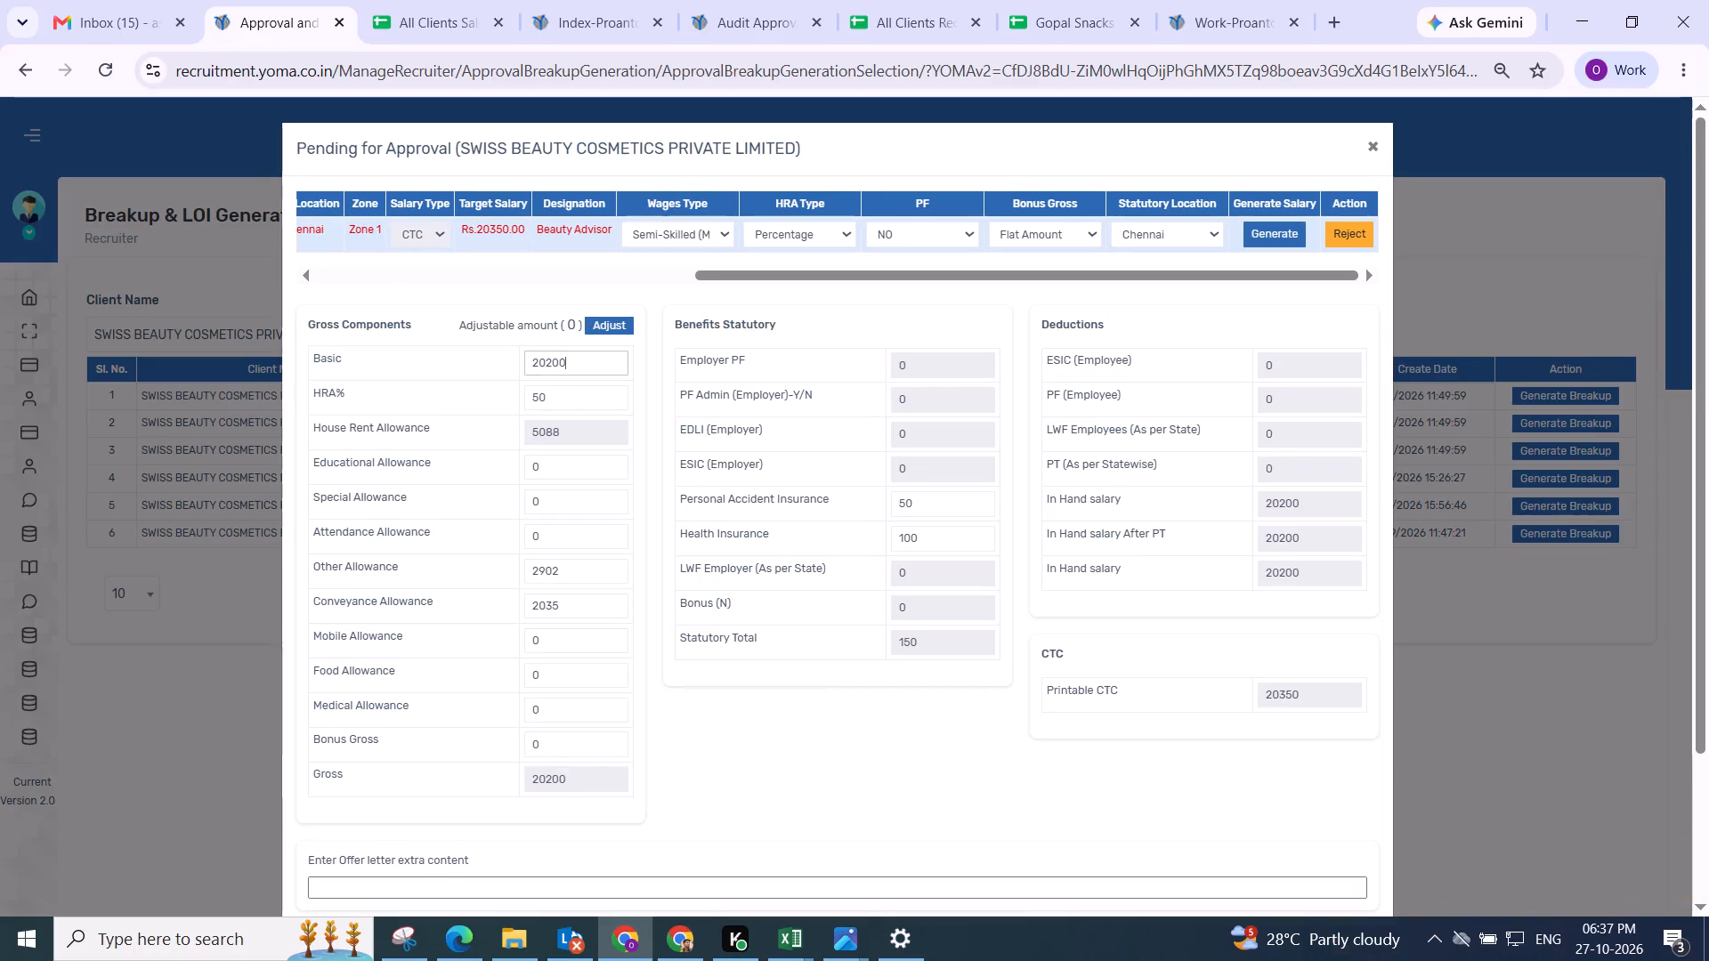
left_click(658, 355)
Save this Chennai Beauty Advisor's salary breakup.
scroll(670, 413, "down", 2)
left_click_drag(825, 571, 835, 571)
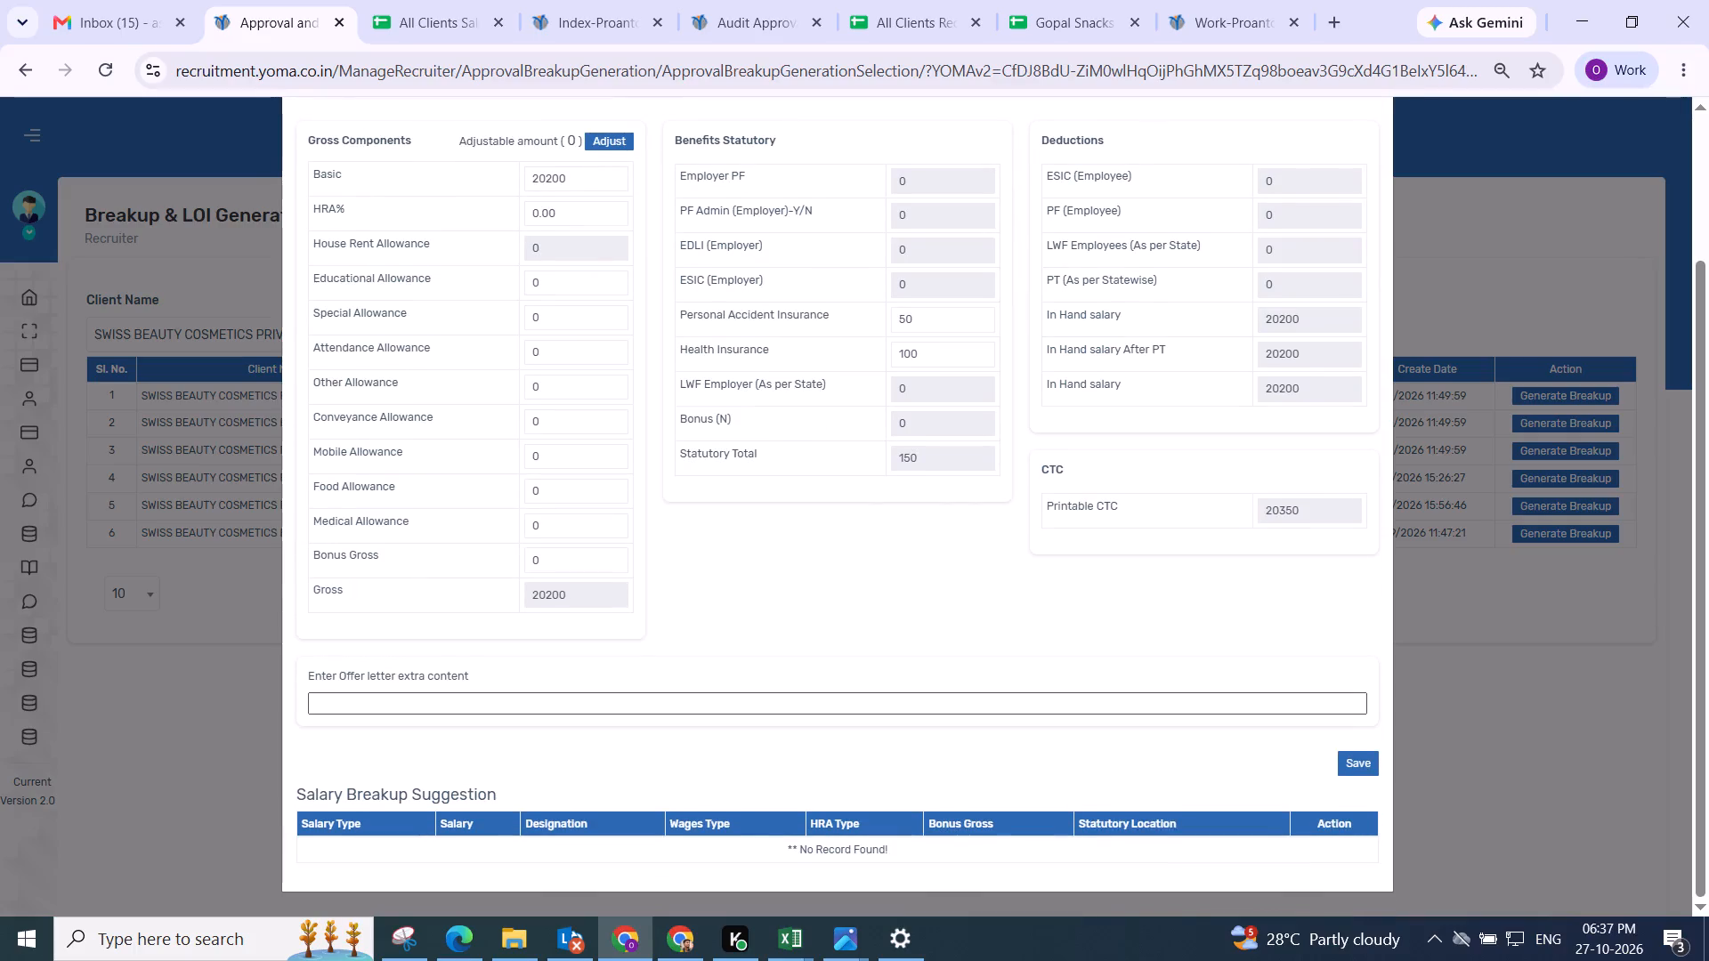
left_click(1357, 764)
left_click(872, 620)
scroll(876, 617, "up", 3)
scroll(915, 458, "down", 3)
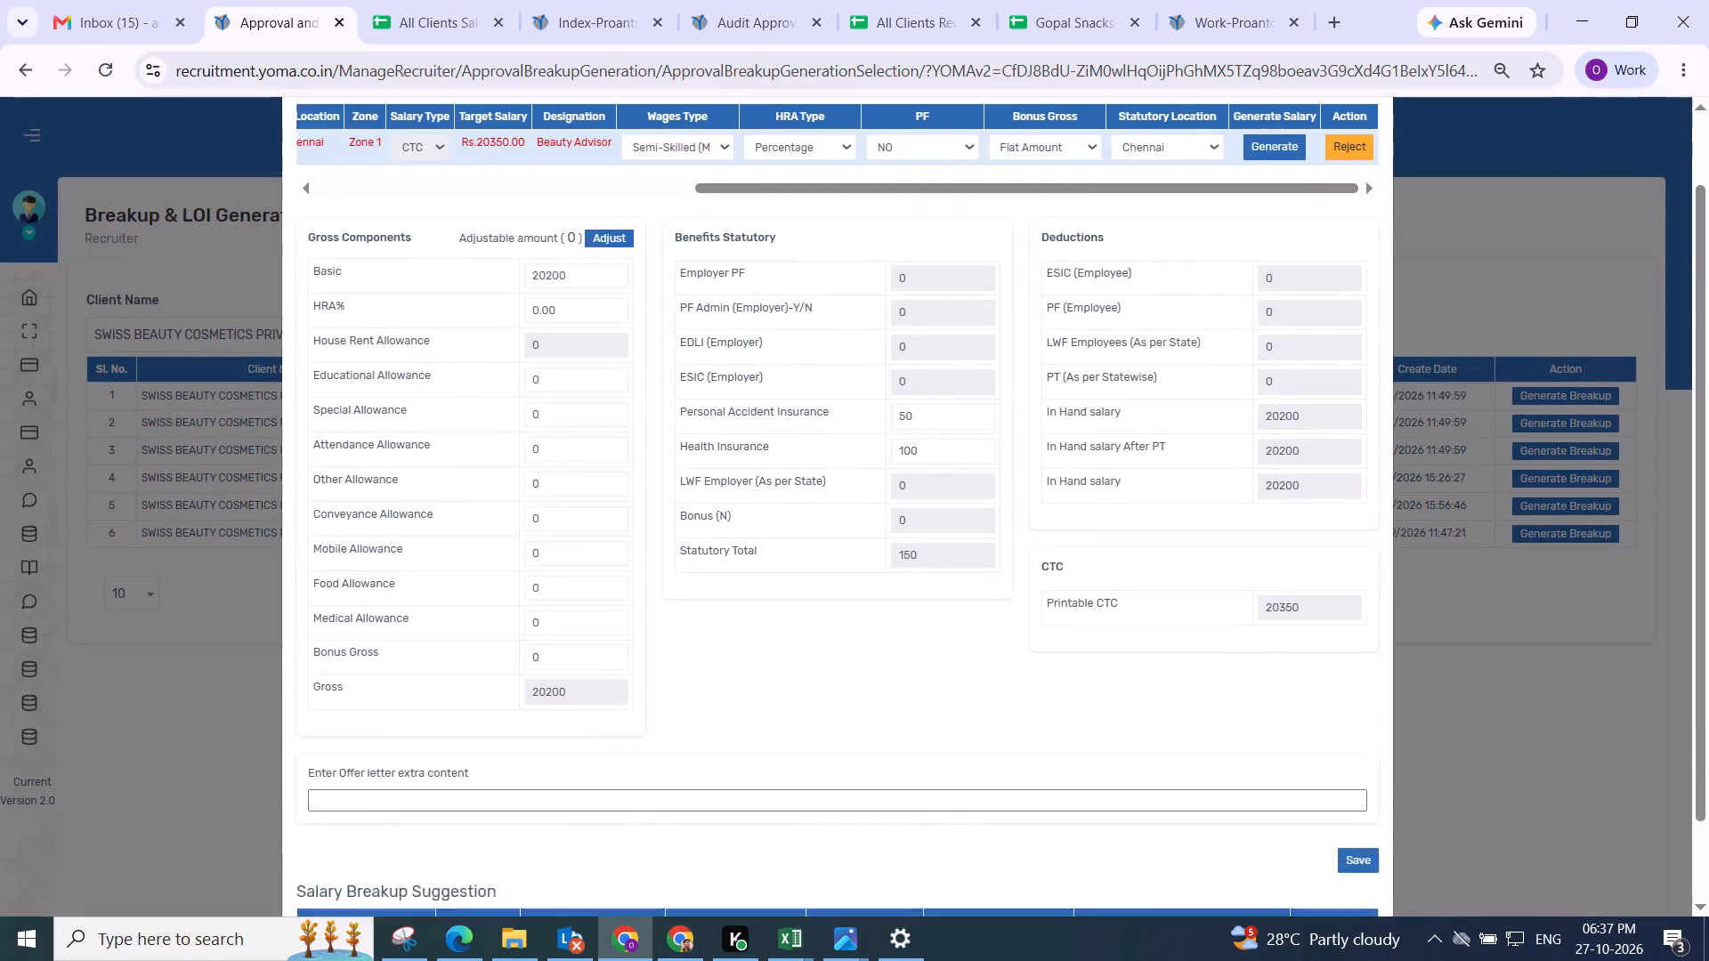
scroll(920, 451, "up", 3)
scroll(920, 451, "down", 4)
scroll(920, 448, "up", 4)
scroll(1114, 464, "up", 3)
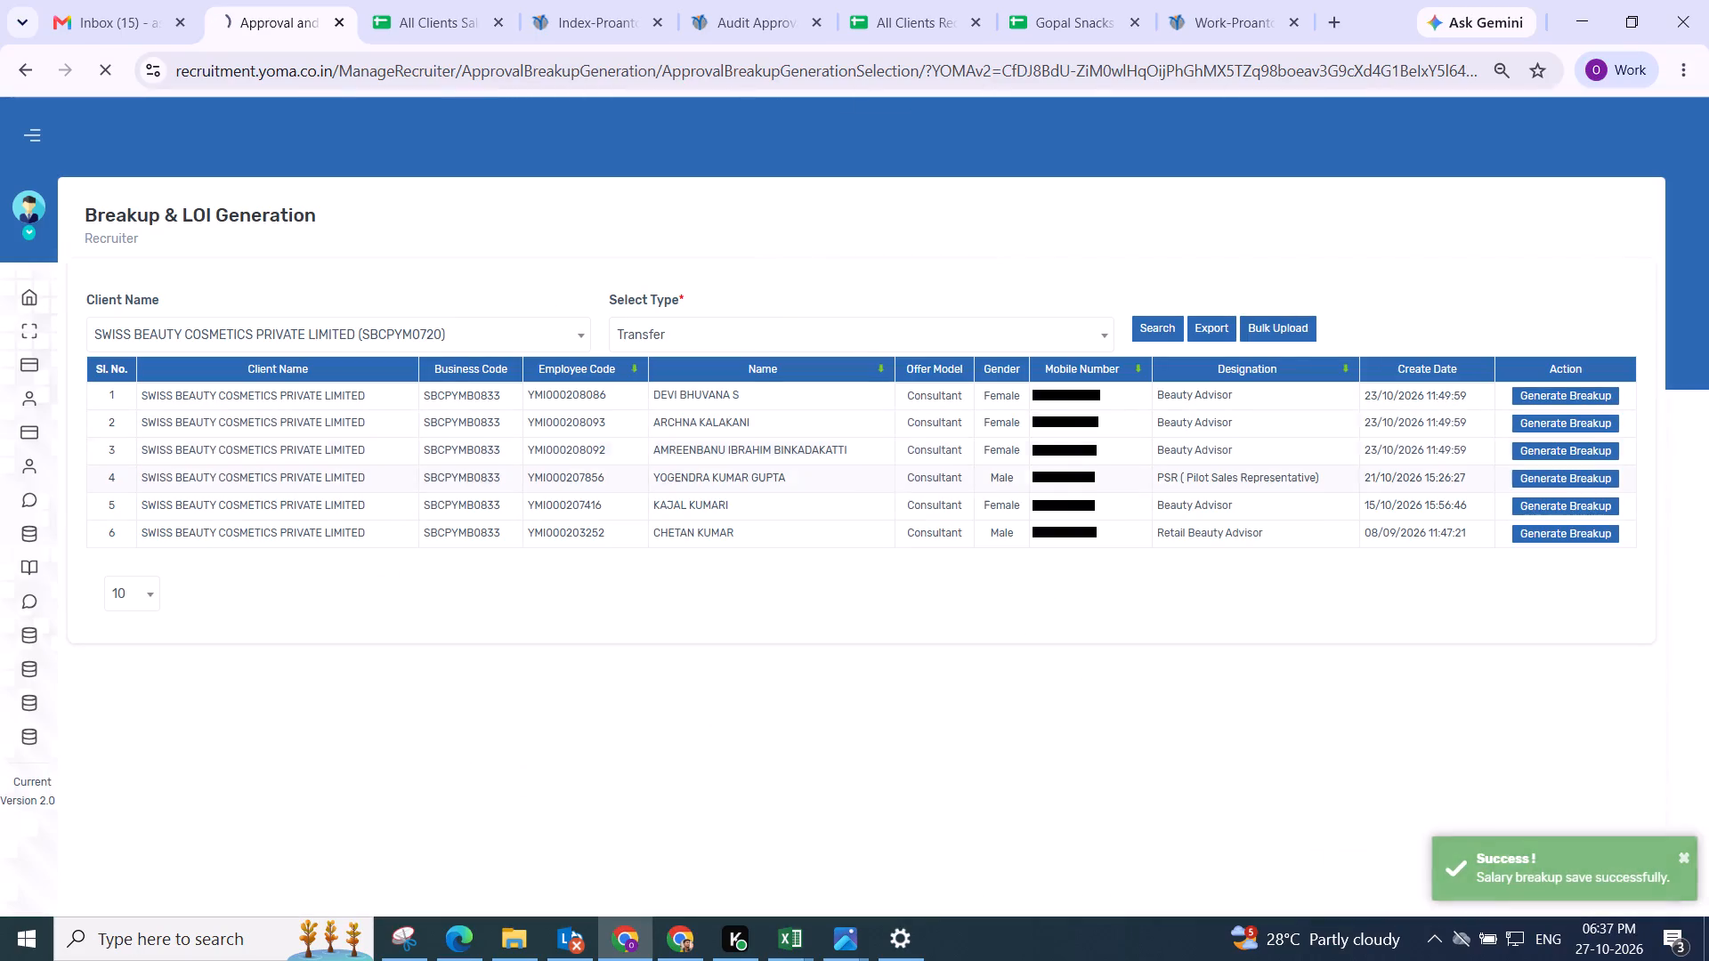
scroll(1148, 467, "up", 3)
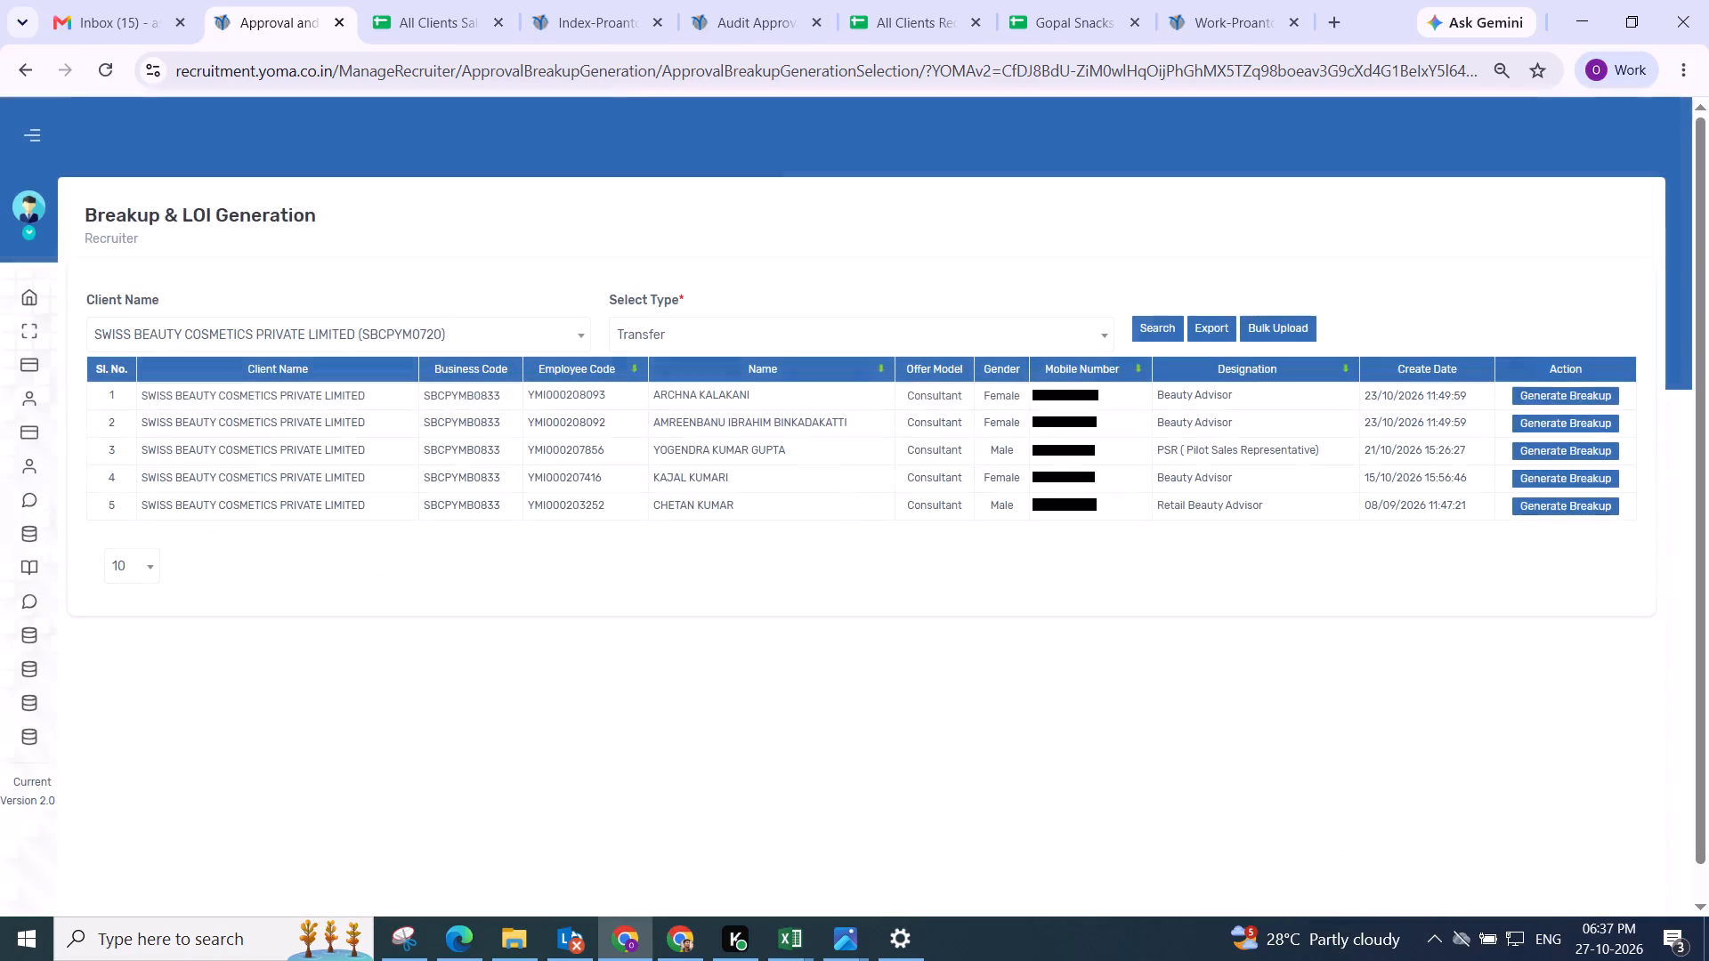
Generate the first listed Hubli Beauty Advisor's breakup with Skilled (Manual) wages, HRA Flat, PF NO, Bonus Gross Not Applicable and statutory location Athani.
left_click(1567, 397)
left_click_drag(417, 272, 1640, 271)
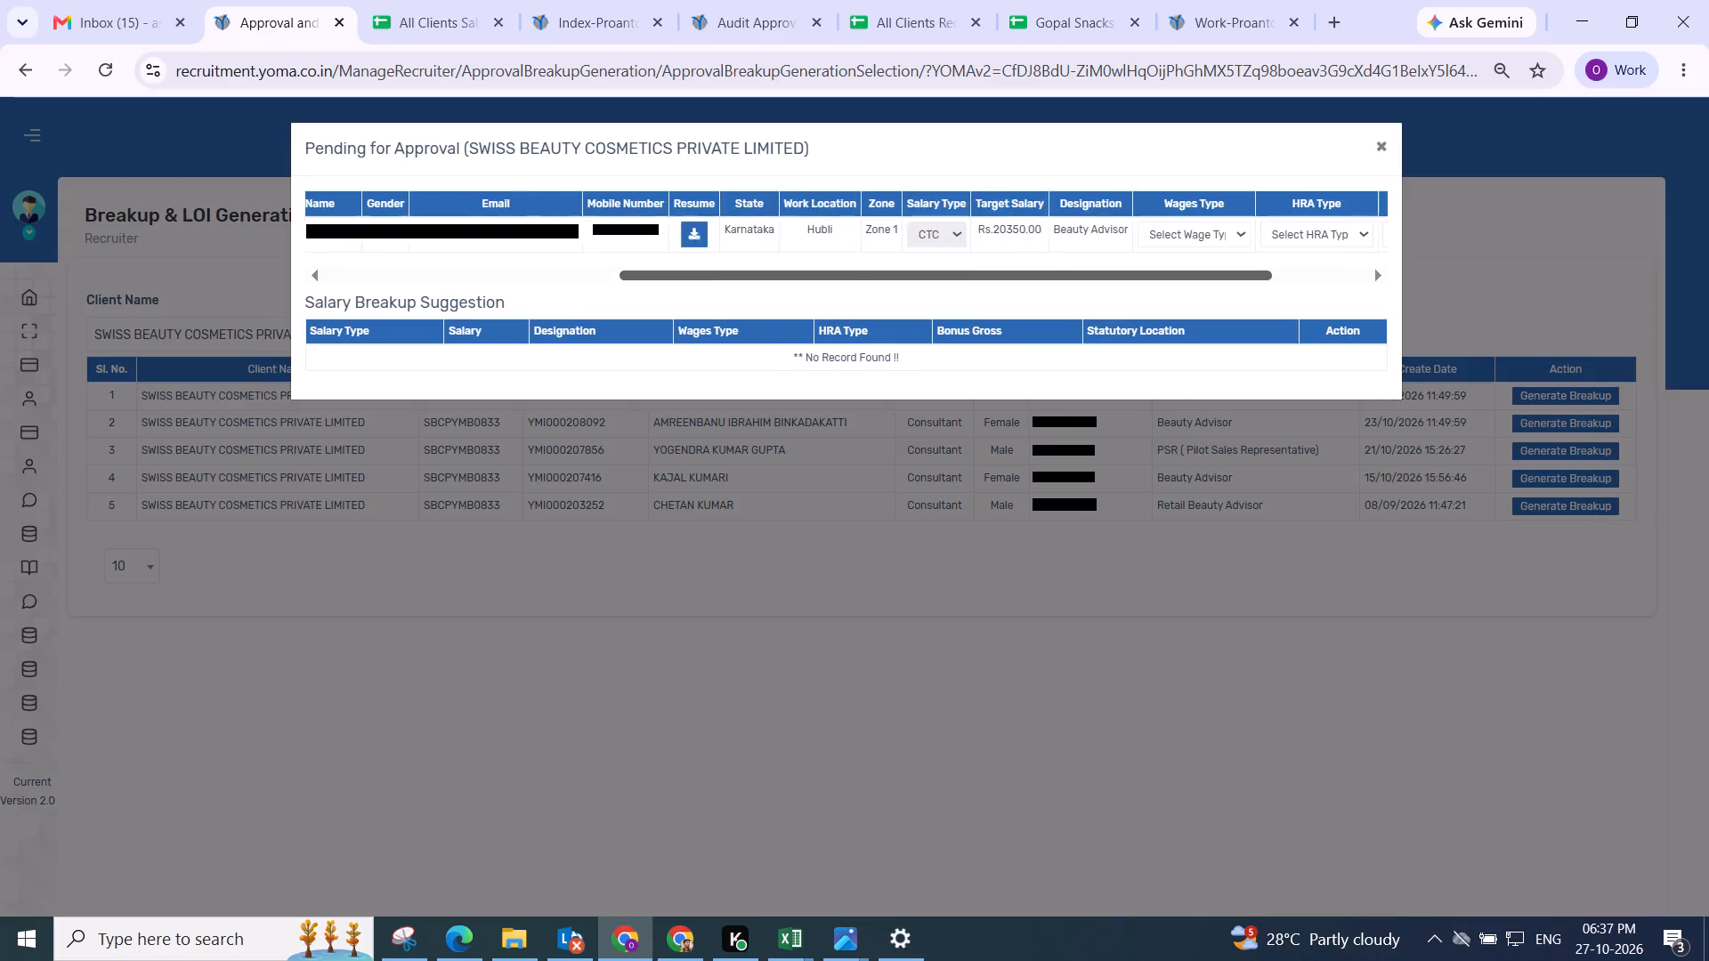
left_click_drag(1640, 271, 1576, 264)
left_click(684, 229)
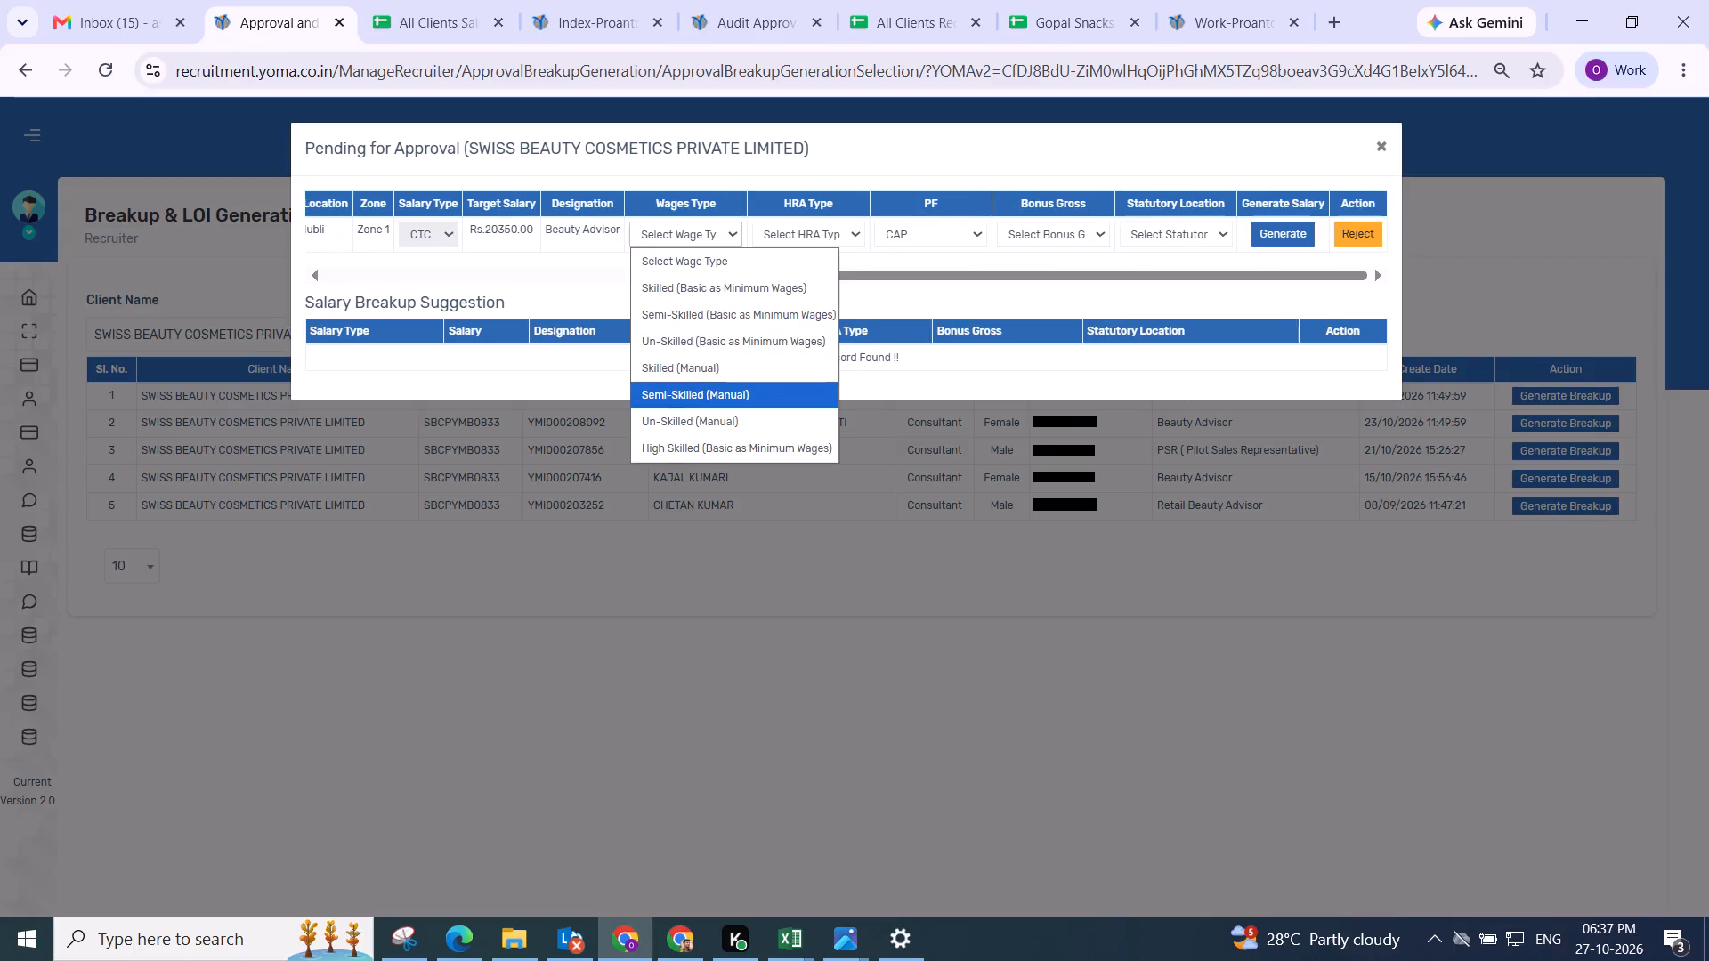
left_click_drag(697, 397, 714, 380)
left_click_drag(795, 230, 795, 238)
left_click_drag(790, 314, 792, 301)
left_click(905, 222)
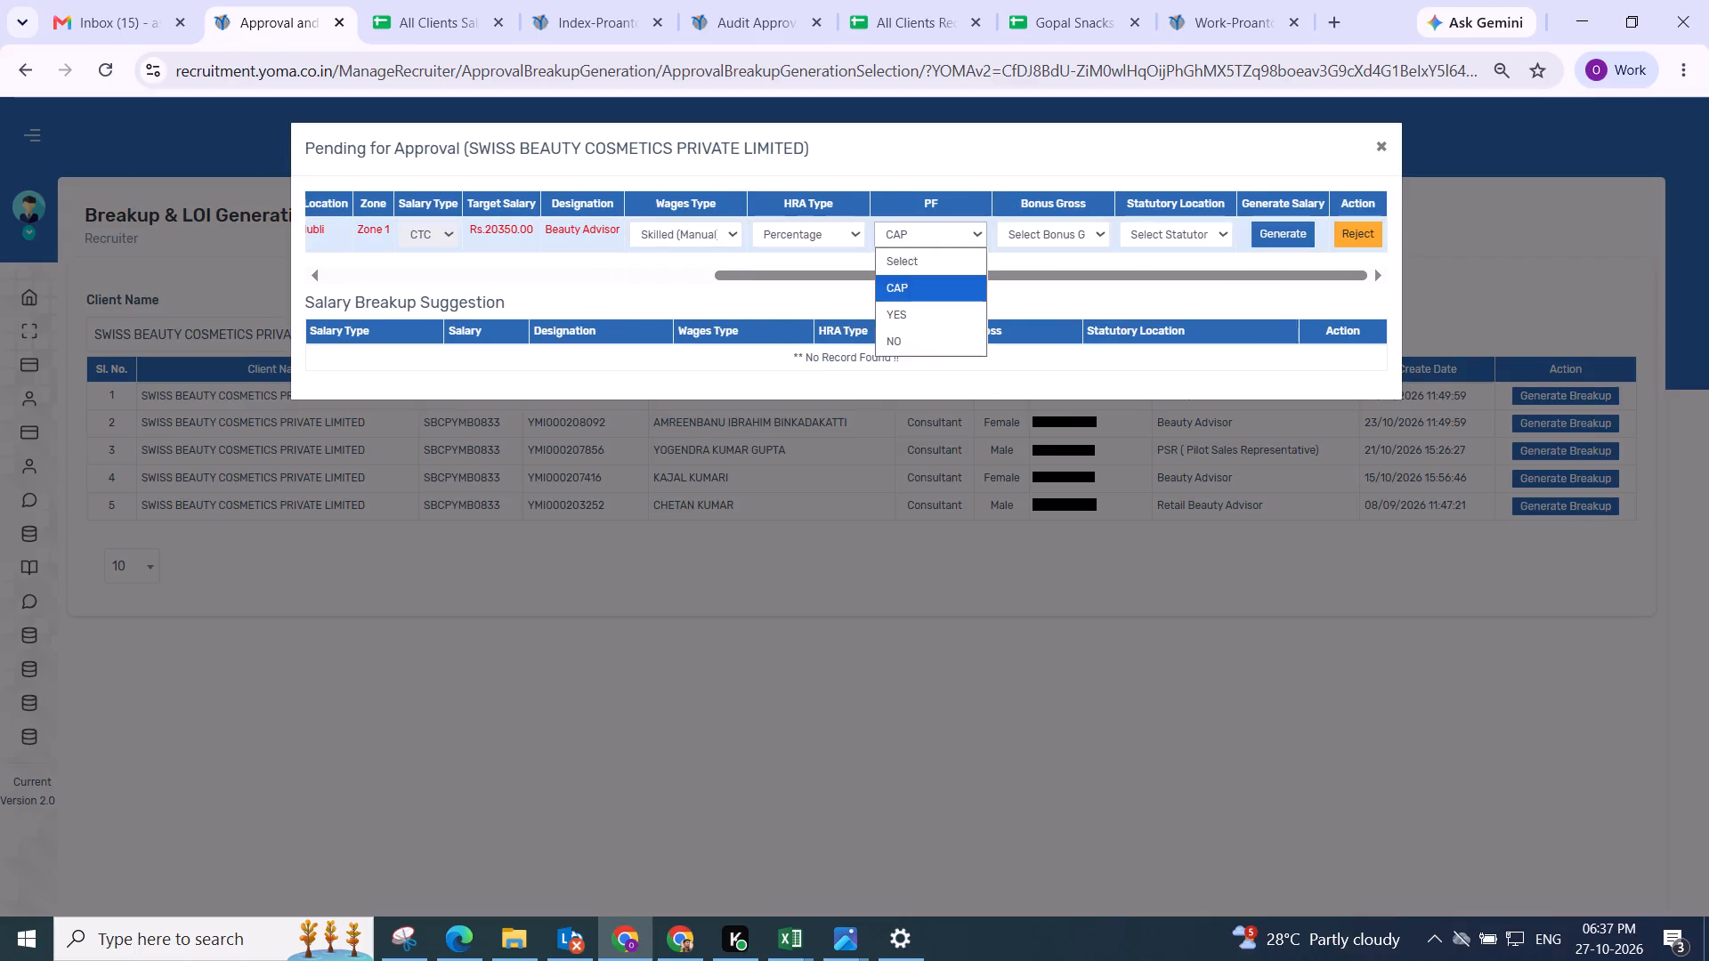
left_click(841, 228)
left_click(829, 310)
left_click(944, 245)
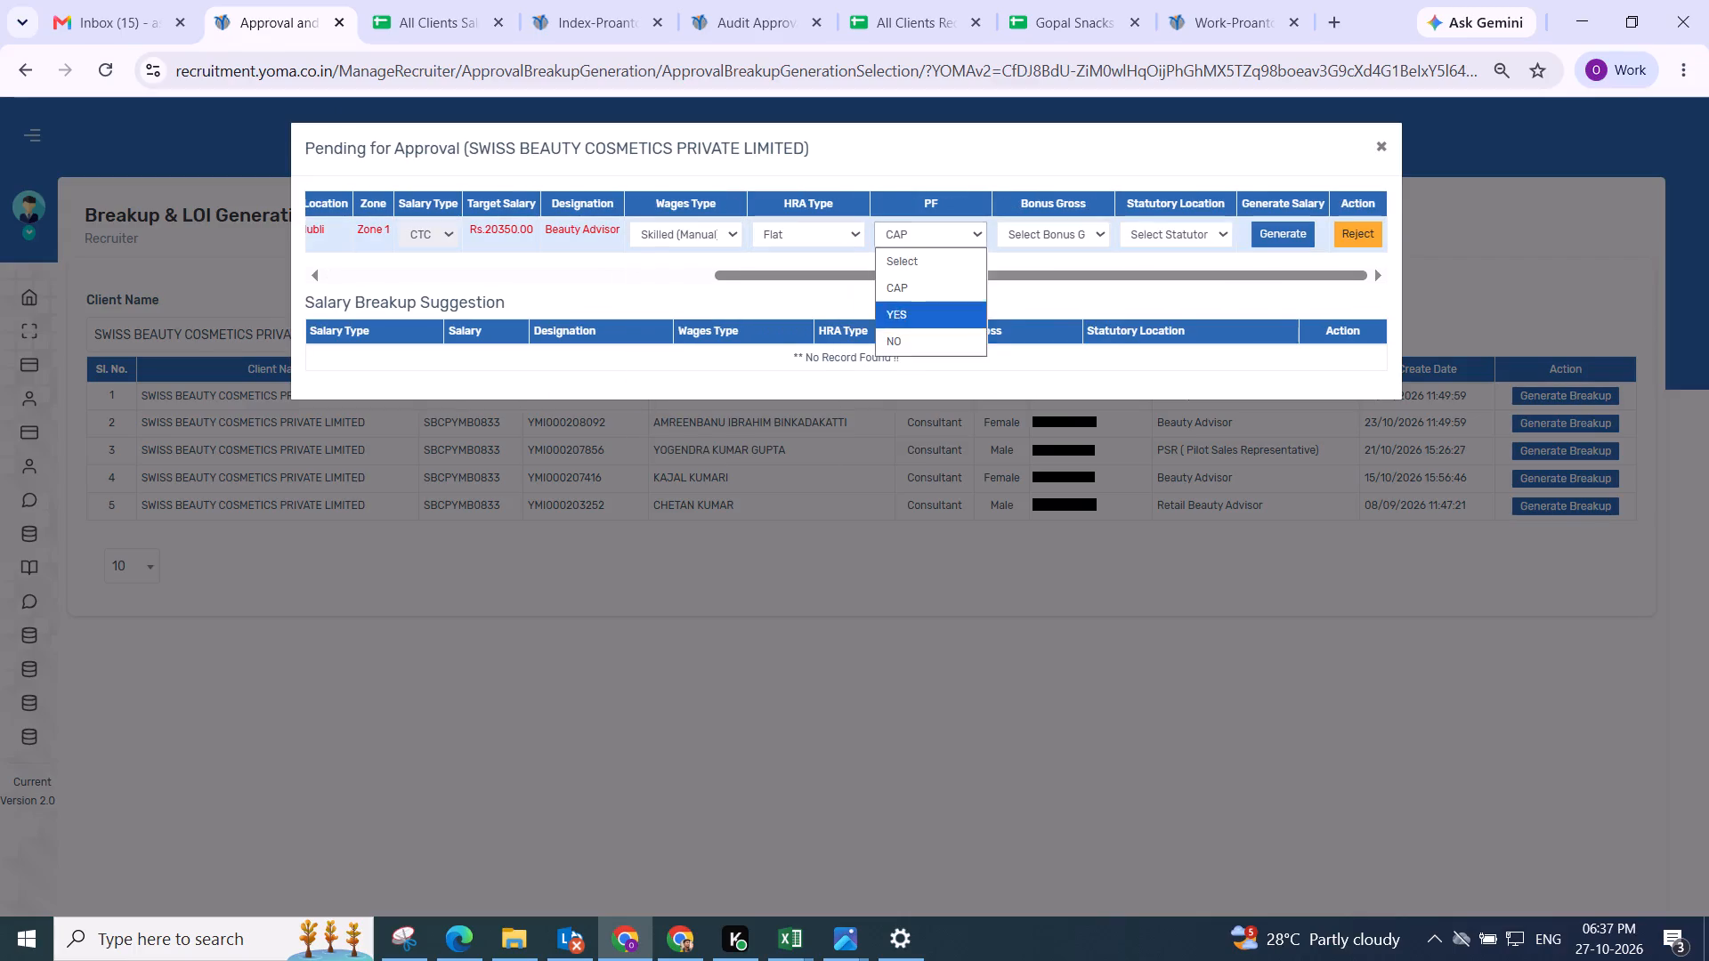
left_click_drag(918, 335, 920, 327)
left_click(1045, 243)
left_click(911, 224)
left_click_drag(920, 339, 925, 329)
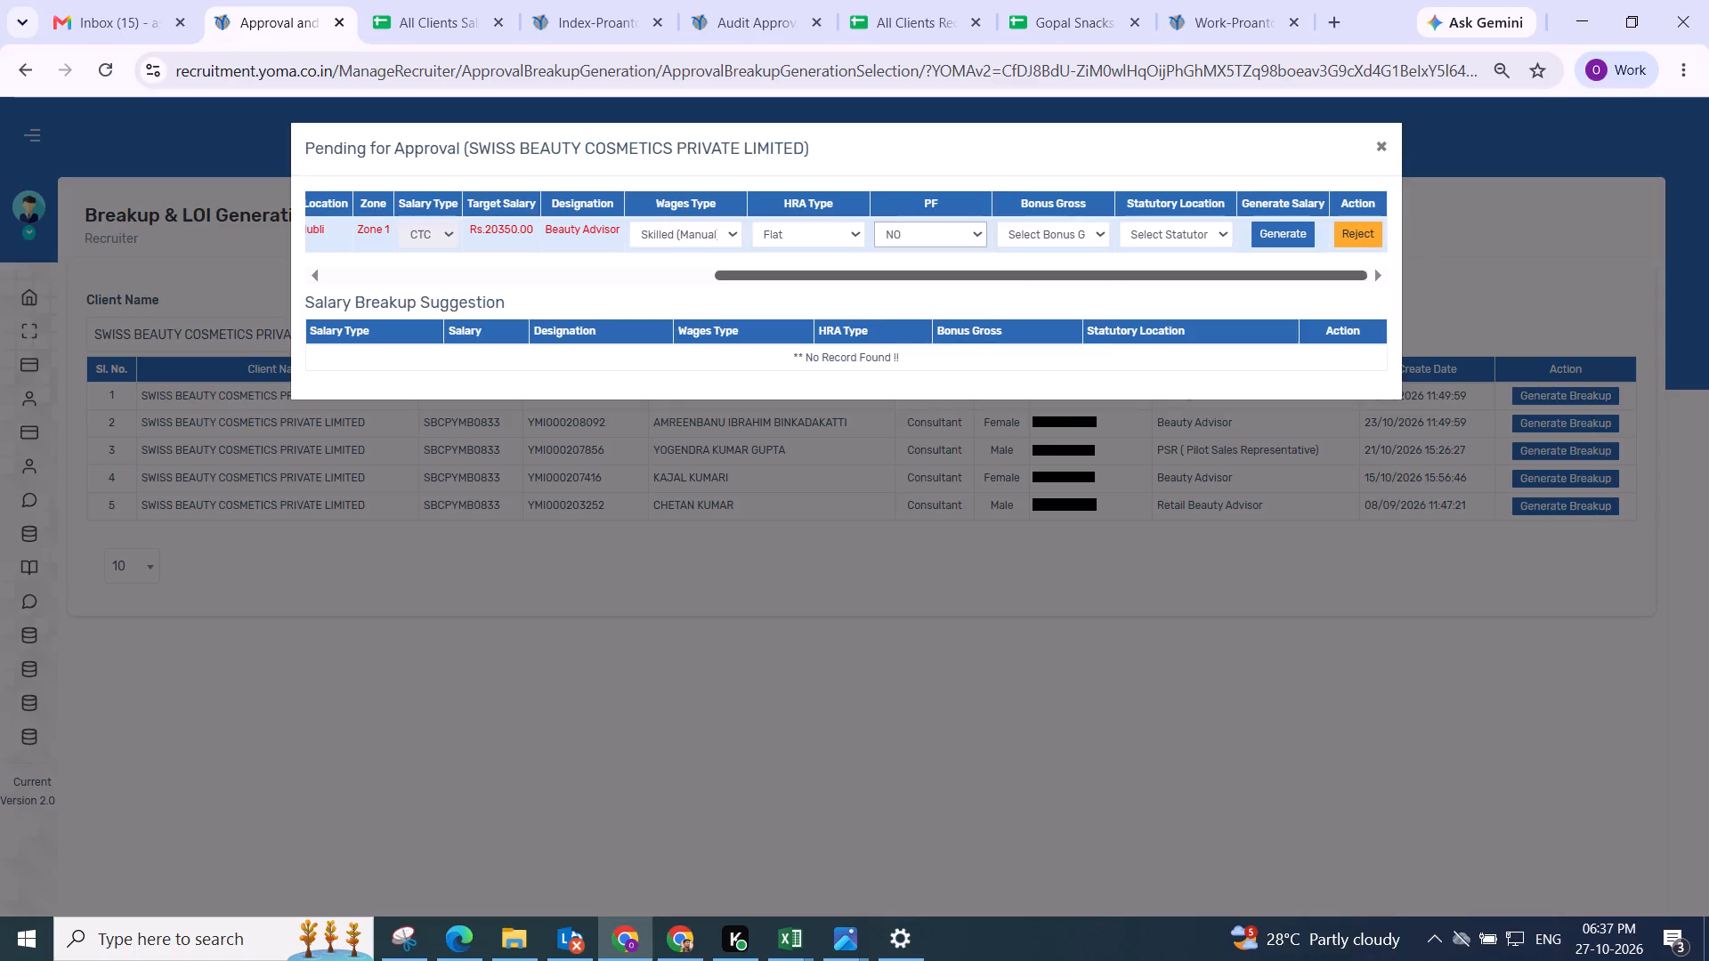
left_click(1050, 241)
left_click_drag(1026, 343, 1026, 335)
left_click(1146, 233)
left_click_drag(1148, 327, 1149, 317)
left_click(1281, 224)
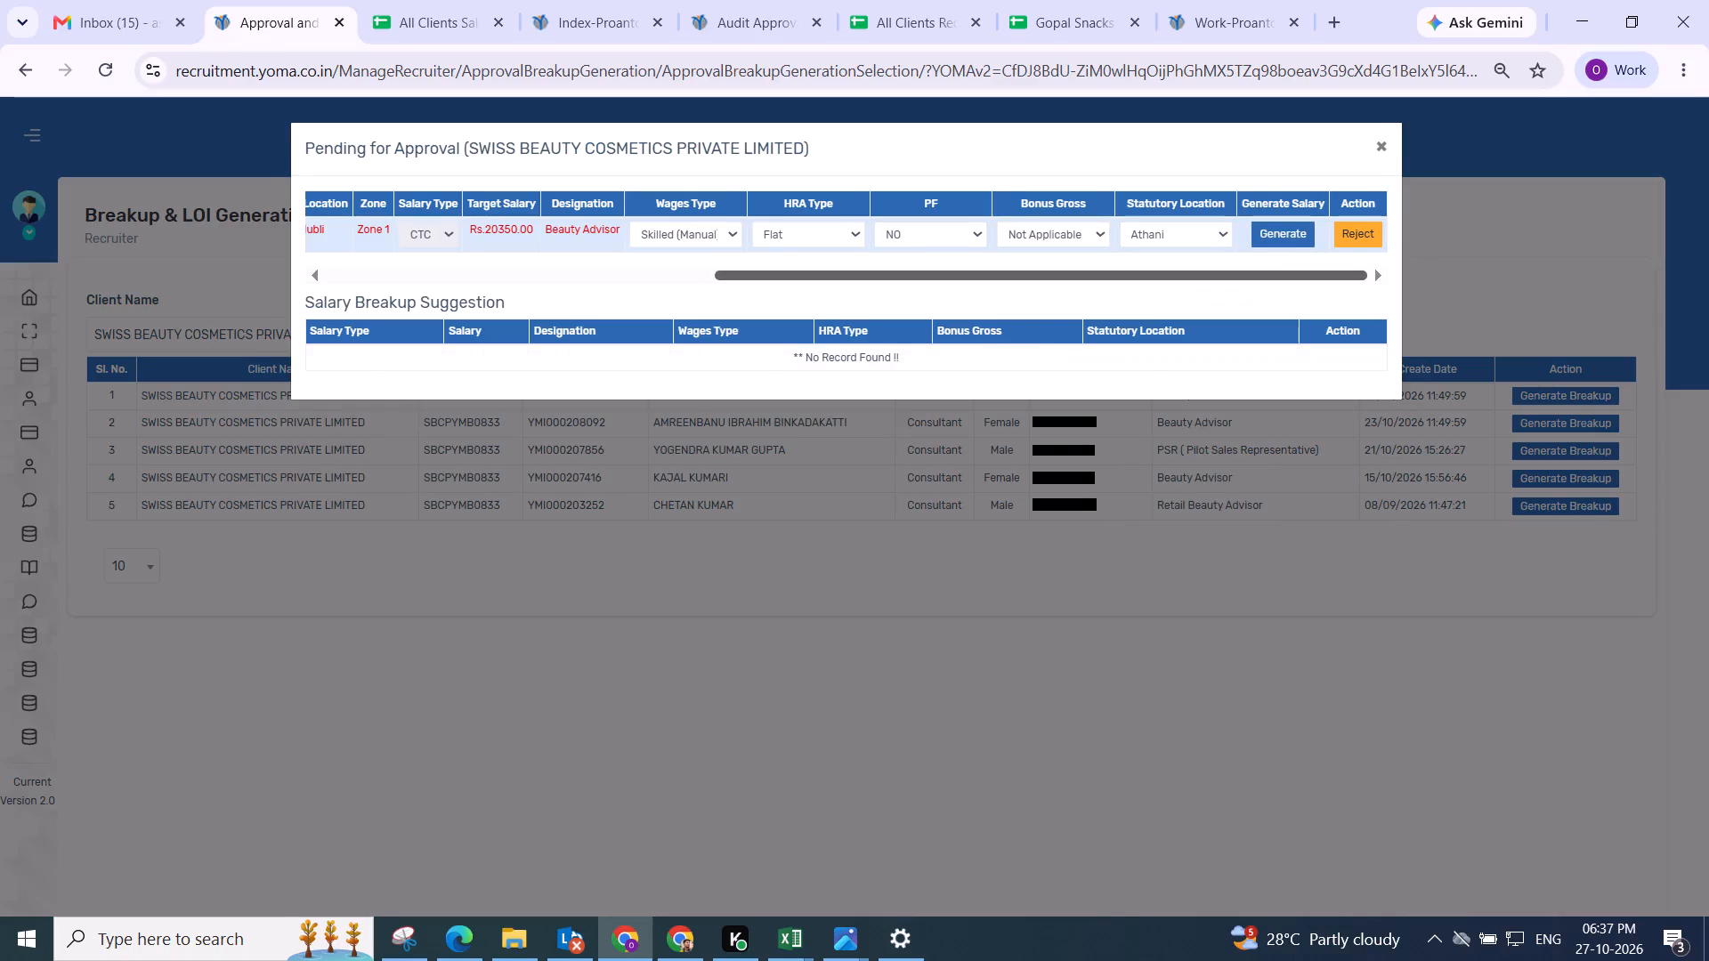
Adjust this Hubli Beauty Advisor's salary components and set Basic to the full gross of 20200.
left_click(609, 337)
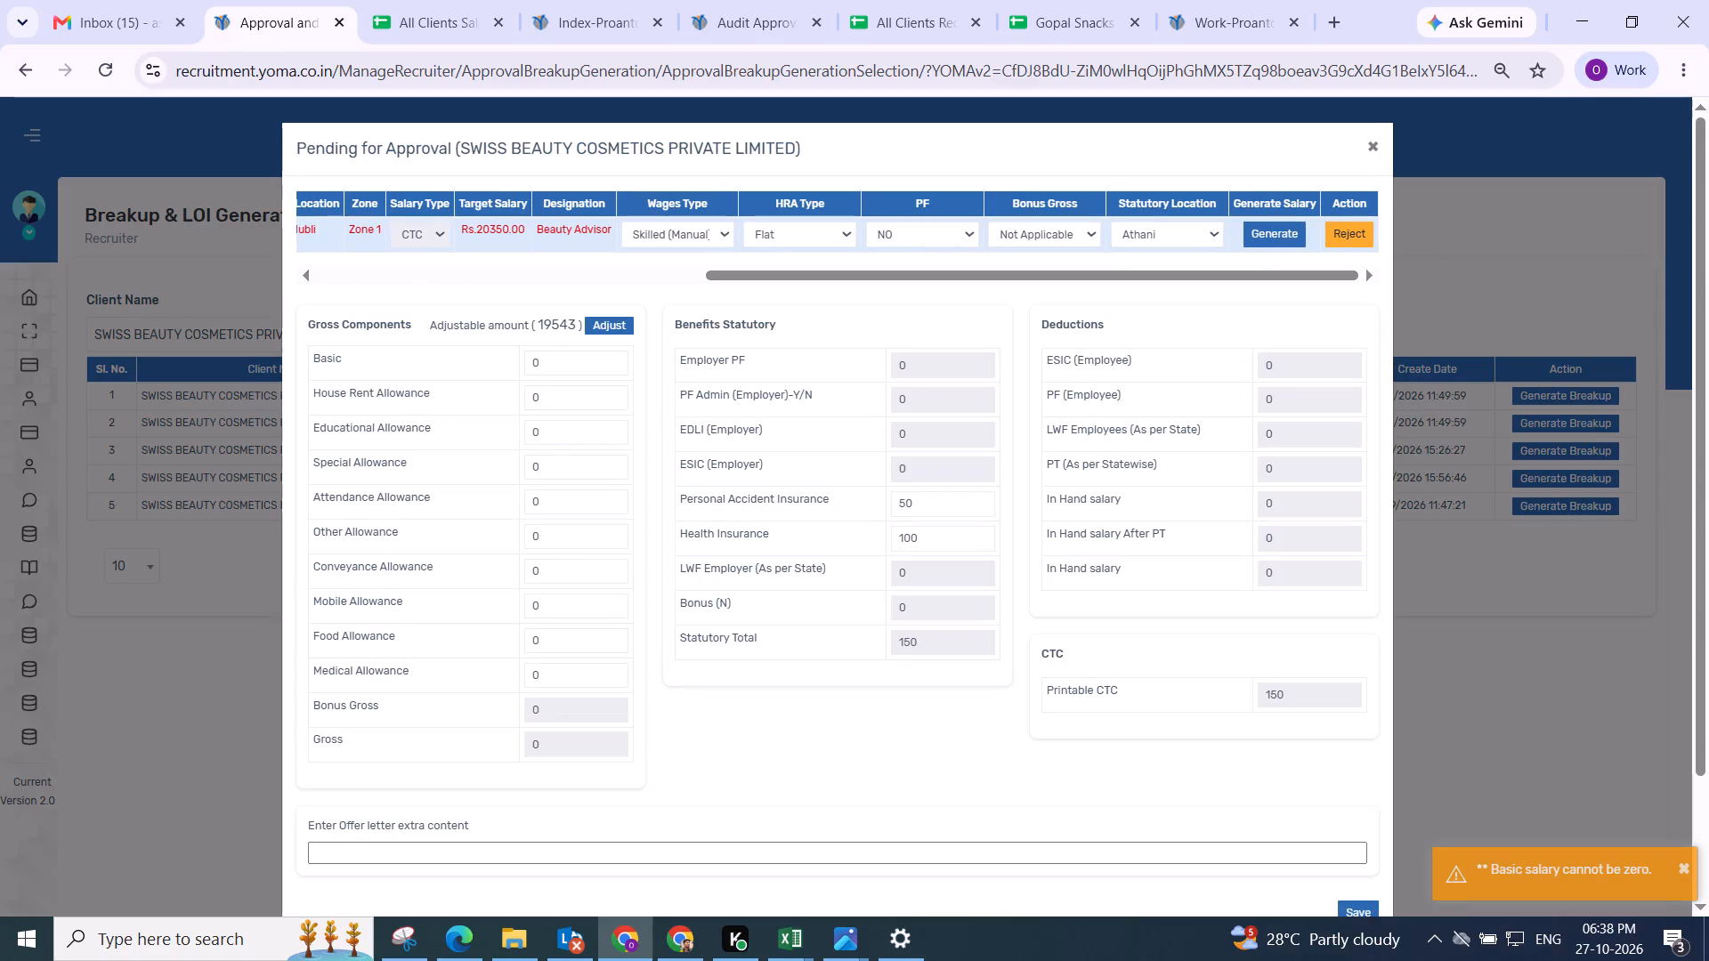
left_click(603, 323)
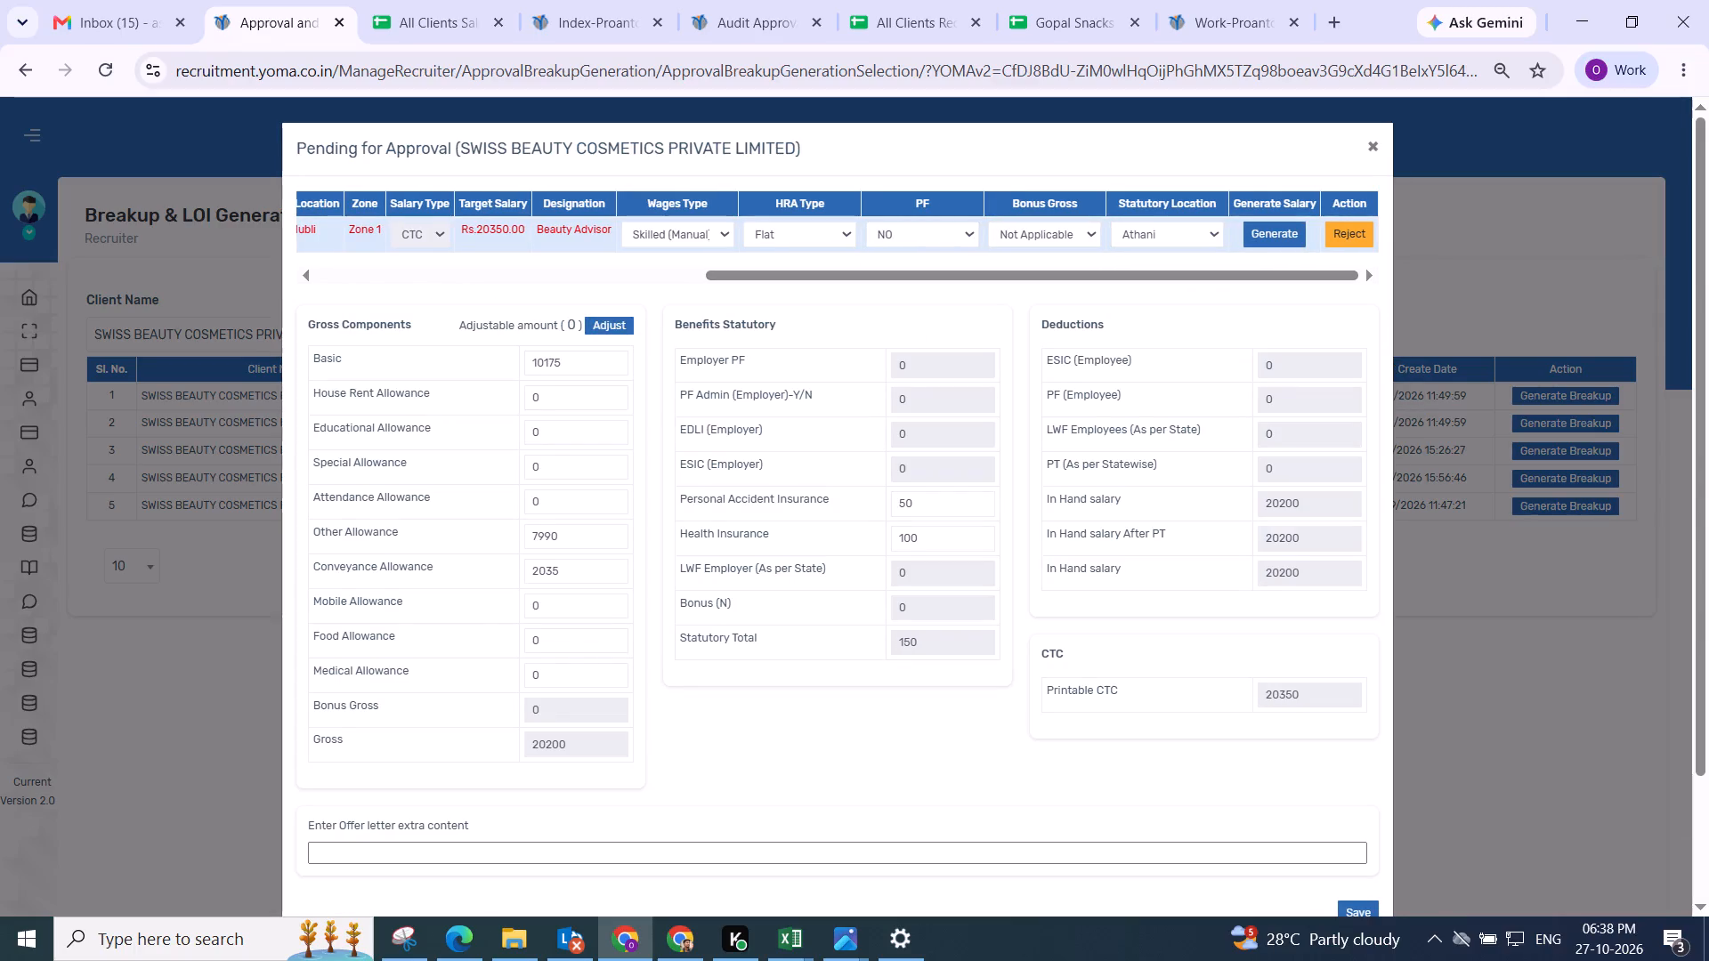
double_click(563, 742)
key("ctrl+c")
left_click_drag(586, 343, 535, 364)
left_click(602, 345)
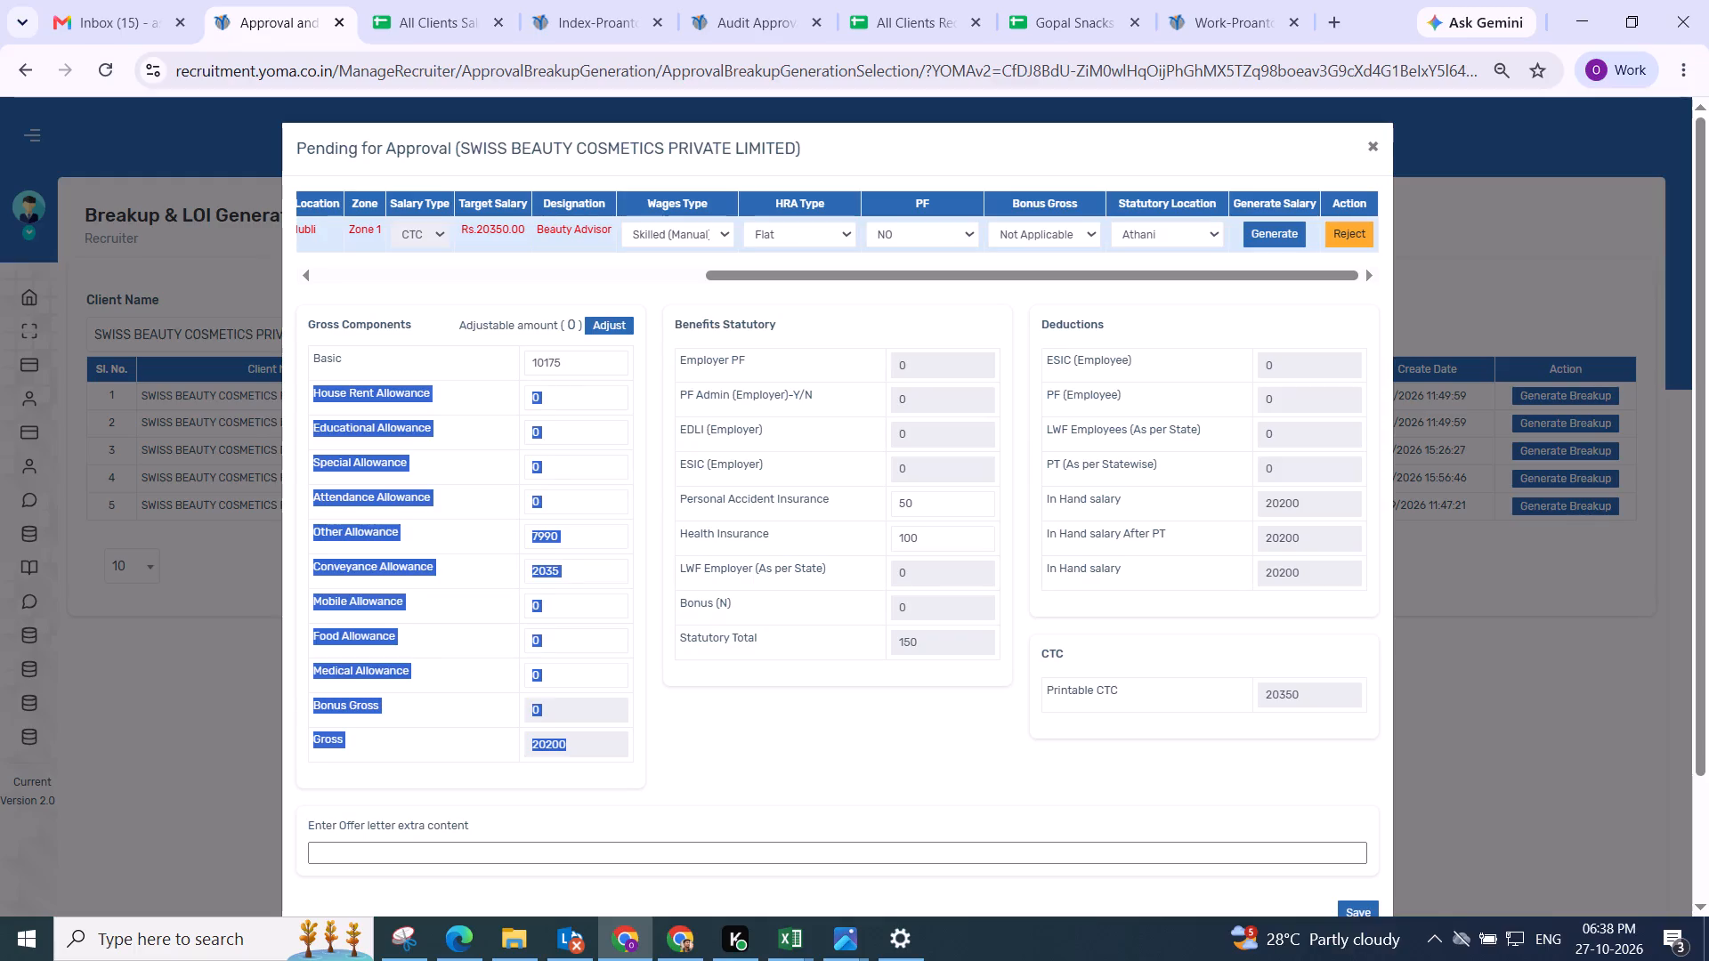
left_click_drag(586, 374, 506, 371)
key("ctrl+v")
left_click(644, 377)
Save this Hubli Beauty Advisor's salary breakup.
scroll(648, 377, "down", 3)
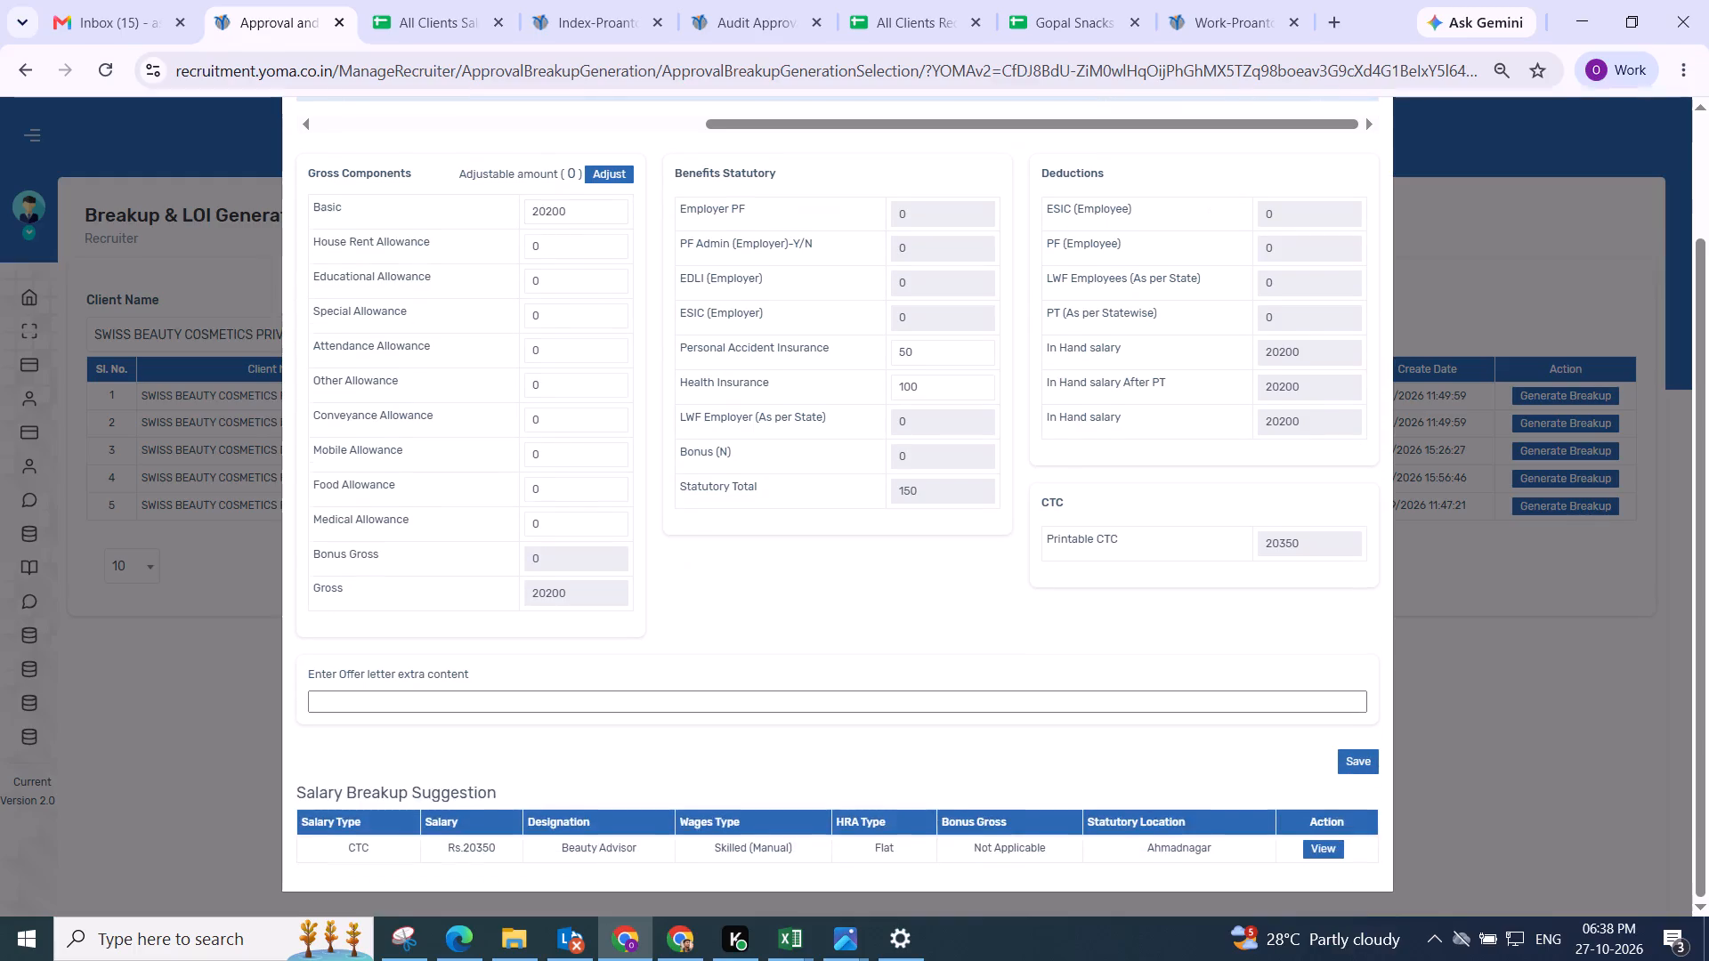
left_click_drag(842, 595, 872, 616)
left_click(1354, 762)
left_click(903, 626)
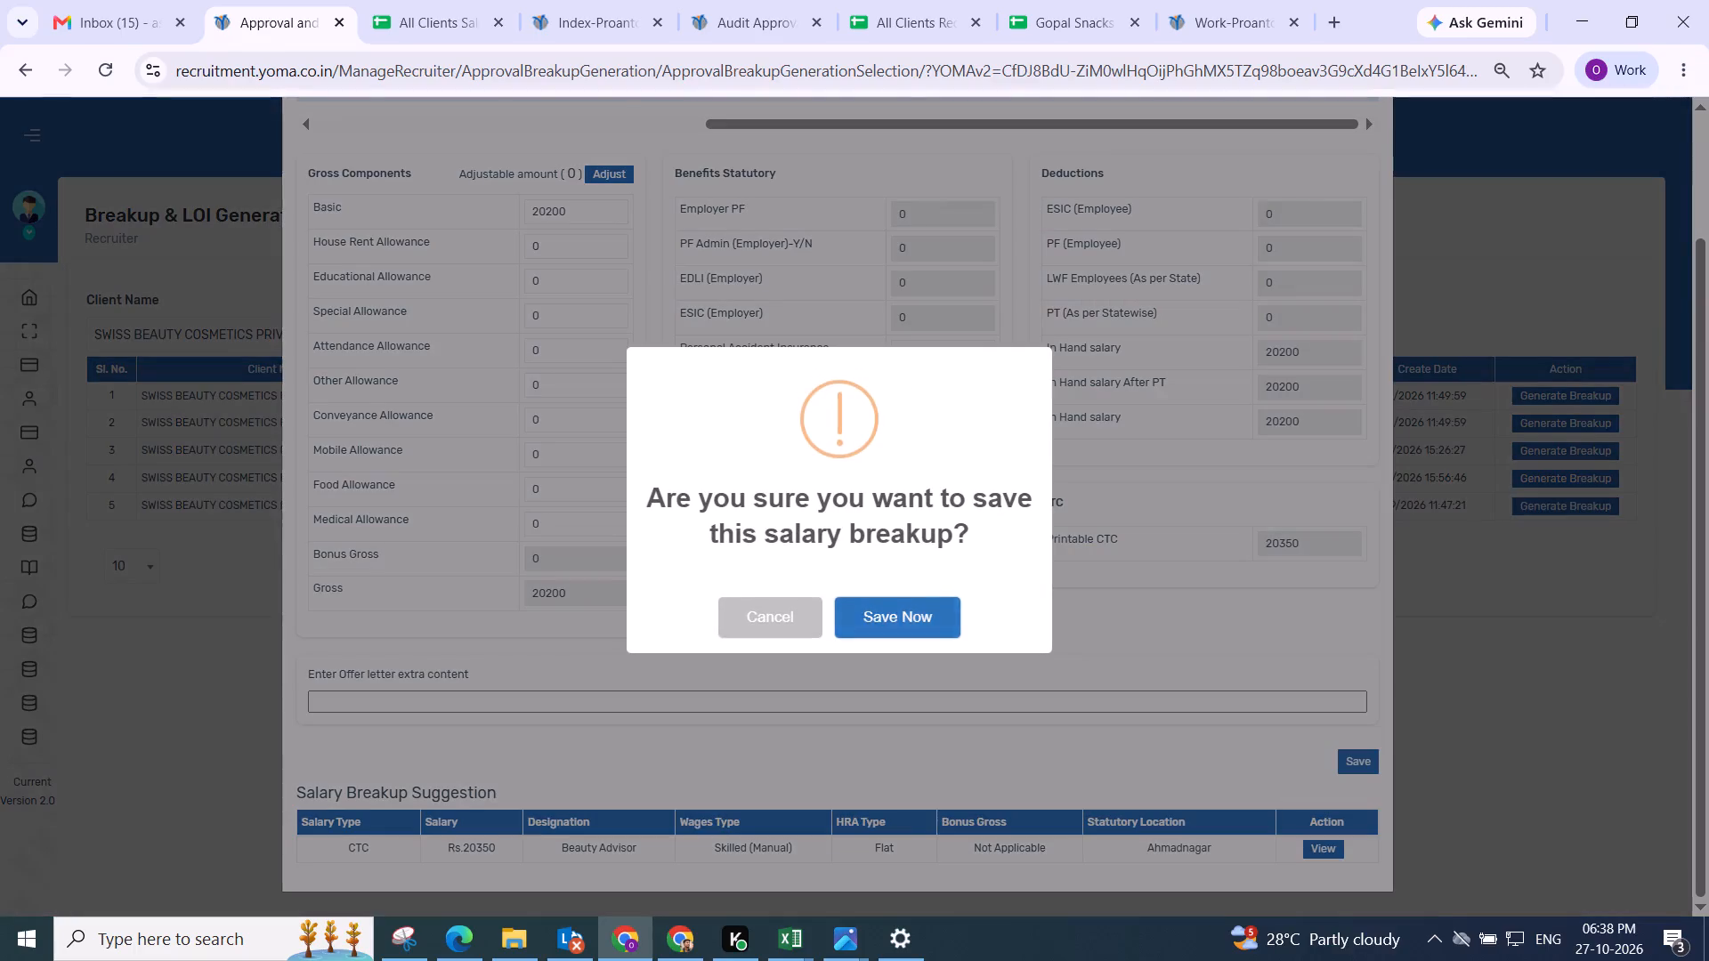
scroll(898, 626, "up", 3)
scroll(964, 376, "down", 2)
scroll(964, 376, "up", 2)
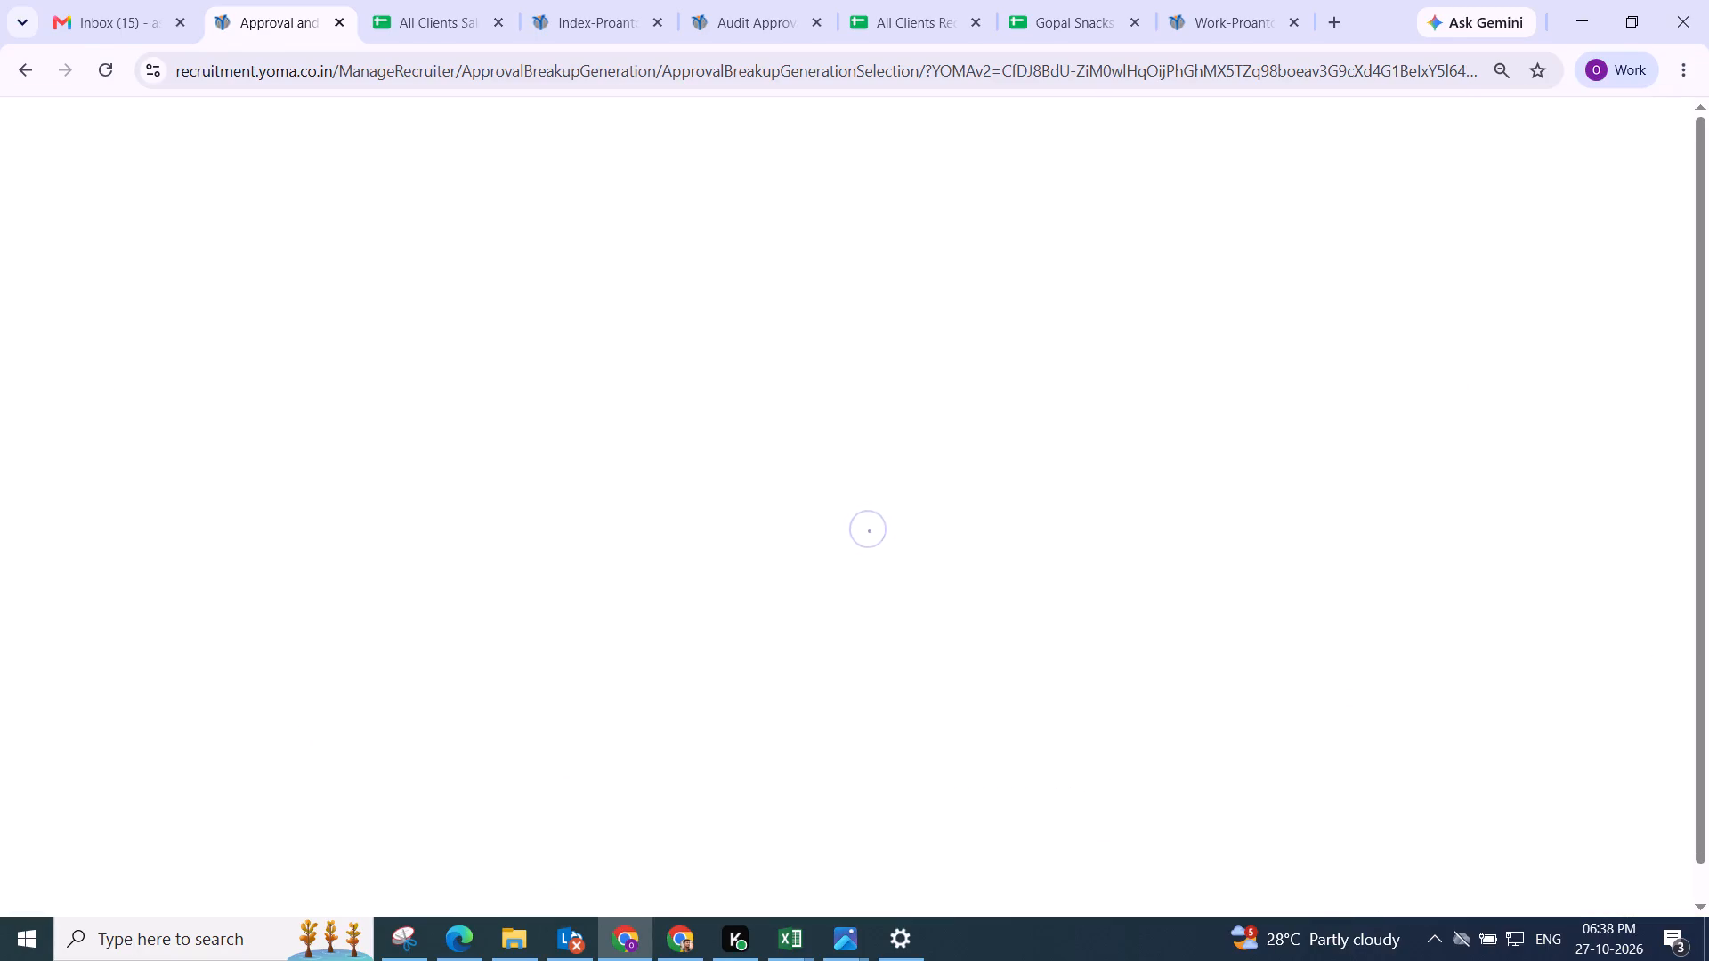
scroll(977, 374, "down", 3)
scroll(977, 374, "up", 3)
Generate the next Hubli Beauty Advisor's breakup with Semi-Skilled (Manual) wages, HRA Flat, PF NO, Bonus Gross Not Applicable and statutory location Chikodi.
left_click(1549, 389)
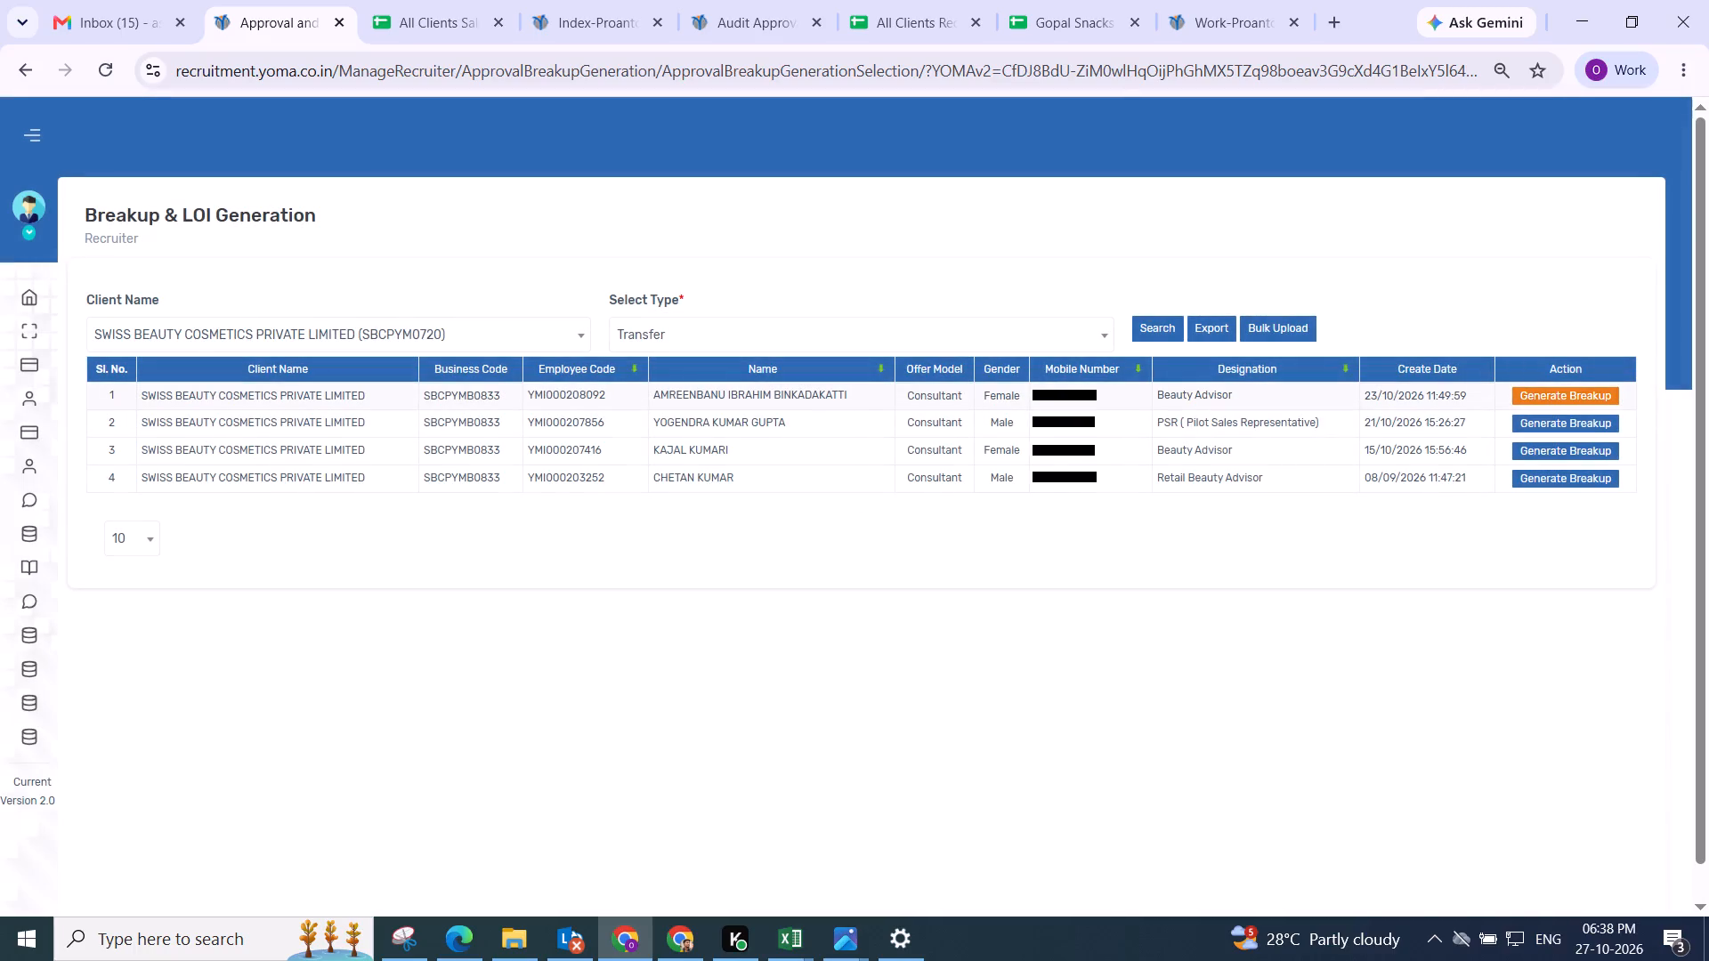
left_click_drag(568, 276, 1637, 365)
left_click(688, 243)
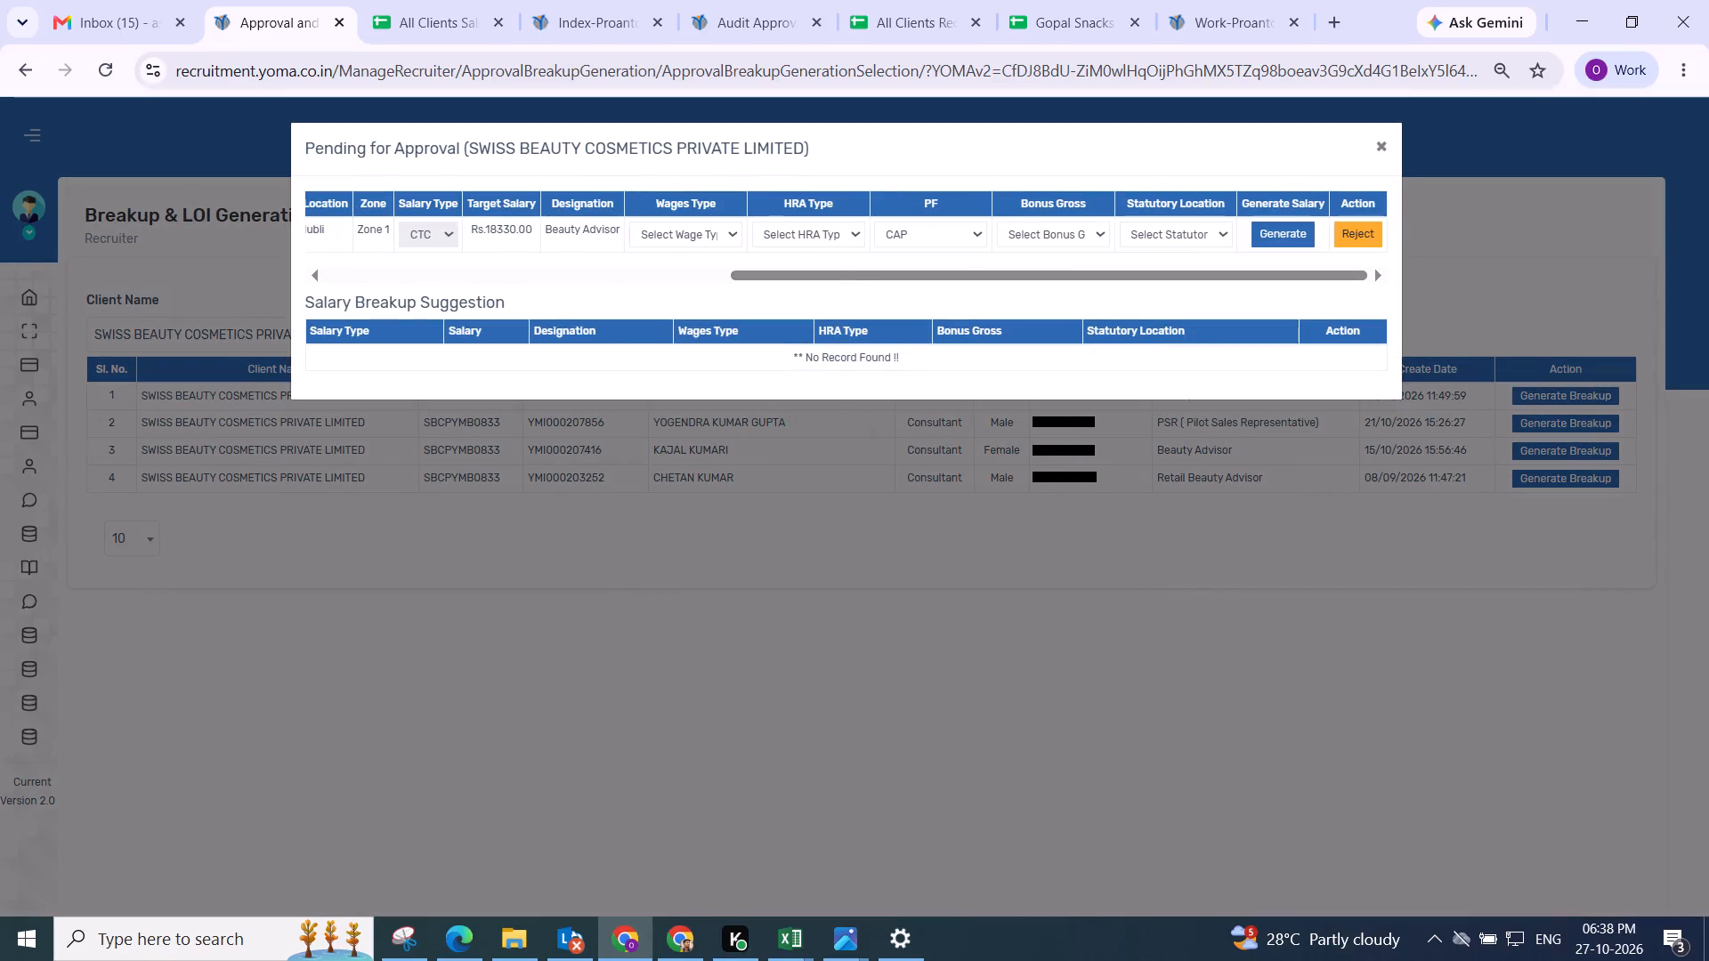
left_click(704, 392)
left_click(805, 215)
left_click(801, 232)
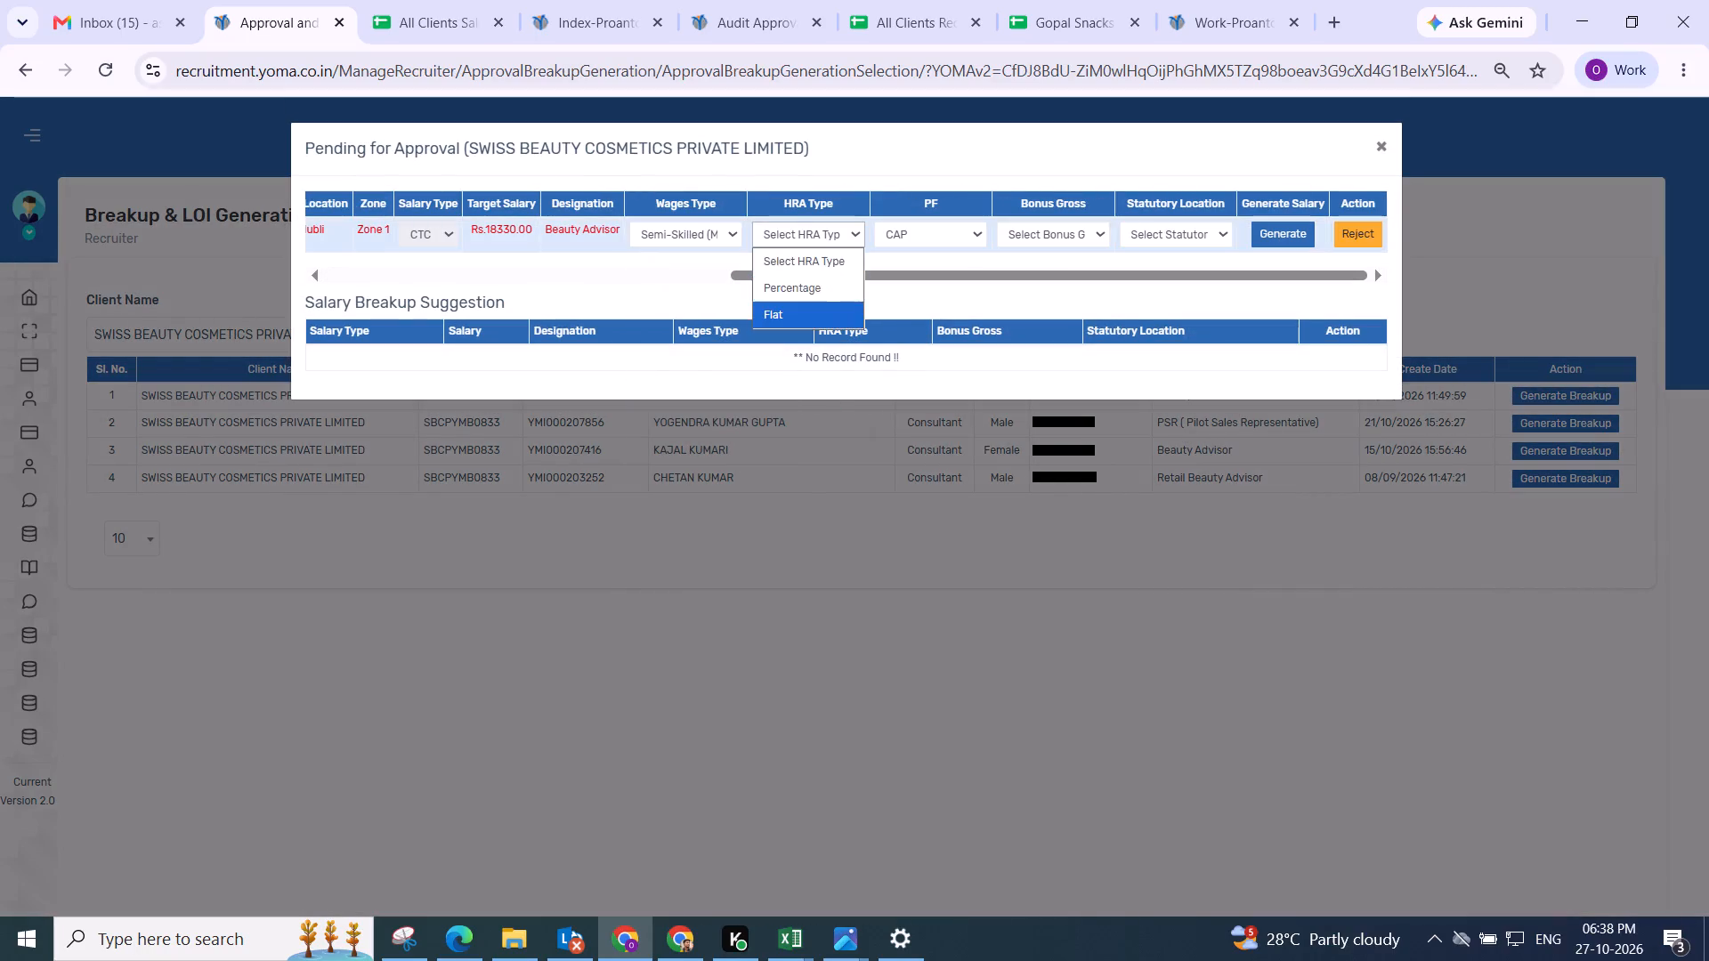
left_click(797, 327)
left_click(896, 238)
left_click(919, 336)
left_click_drag(1036, 231, 1042, 258)
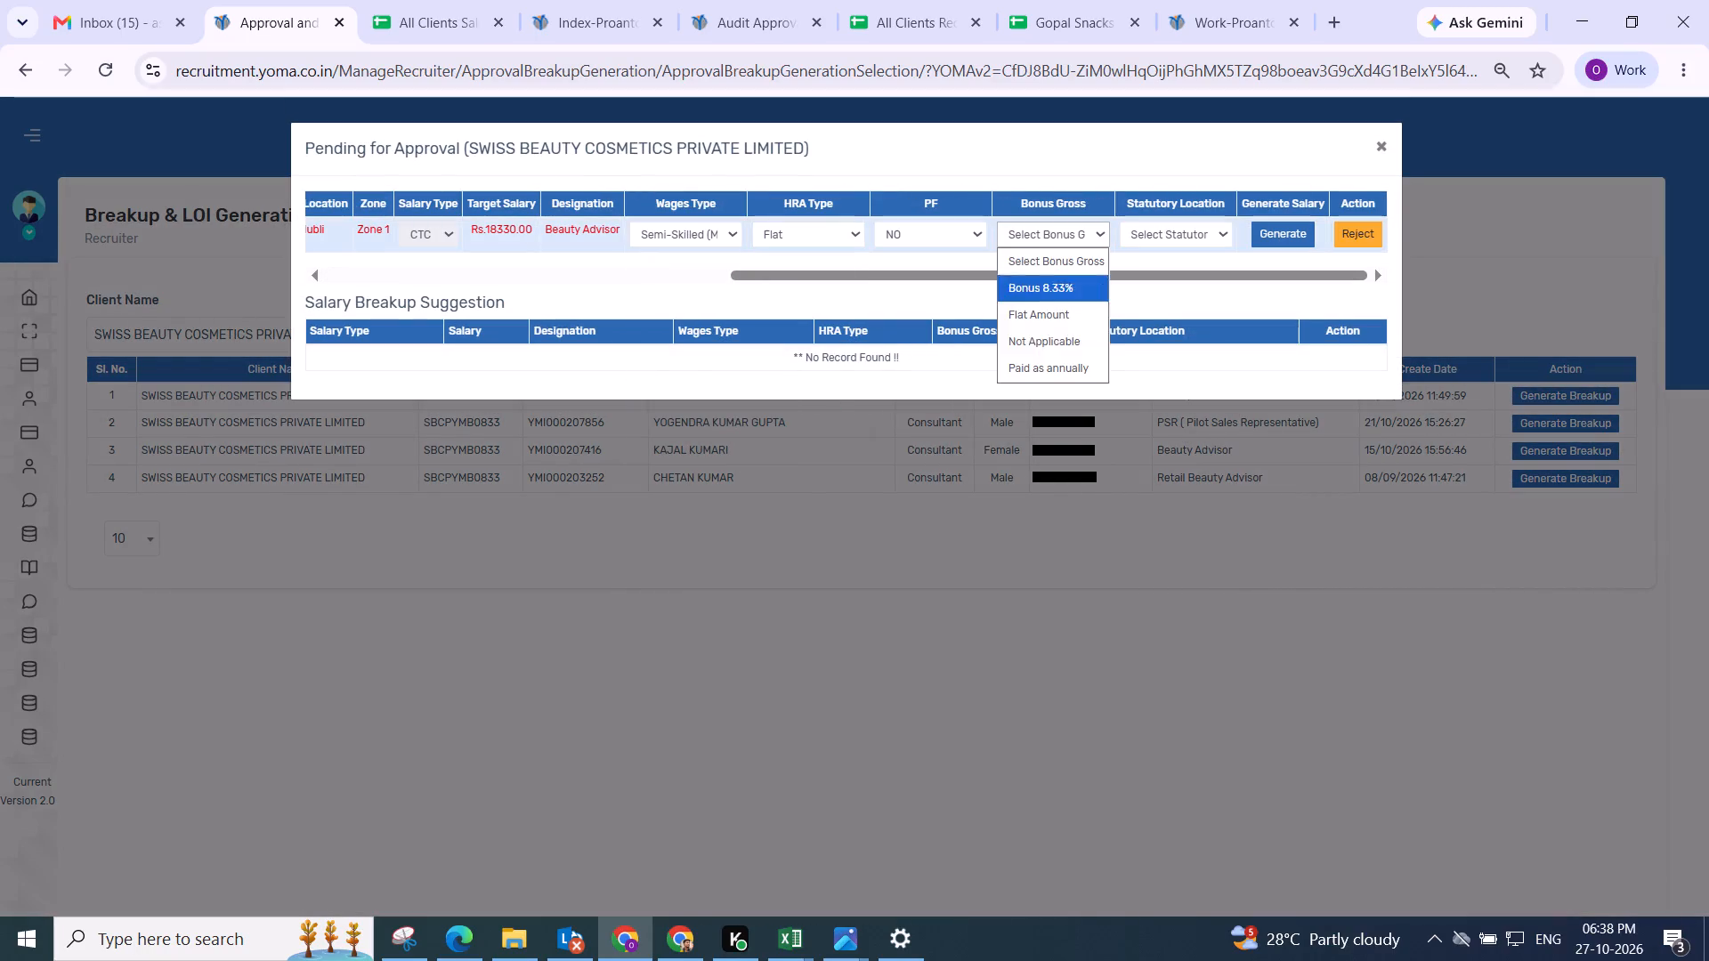
left_click_drag(1065, 353, 1057, 349)
left_click_drag(898, 226, 903, 253)
left_click(1193, 222)
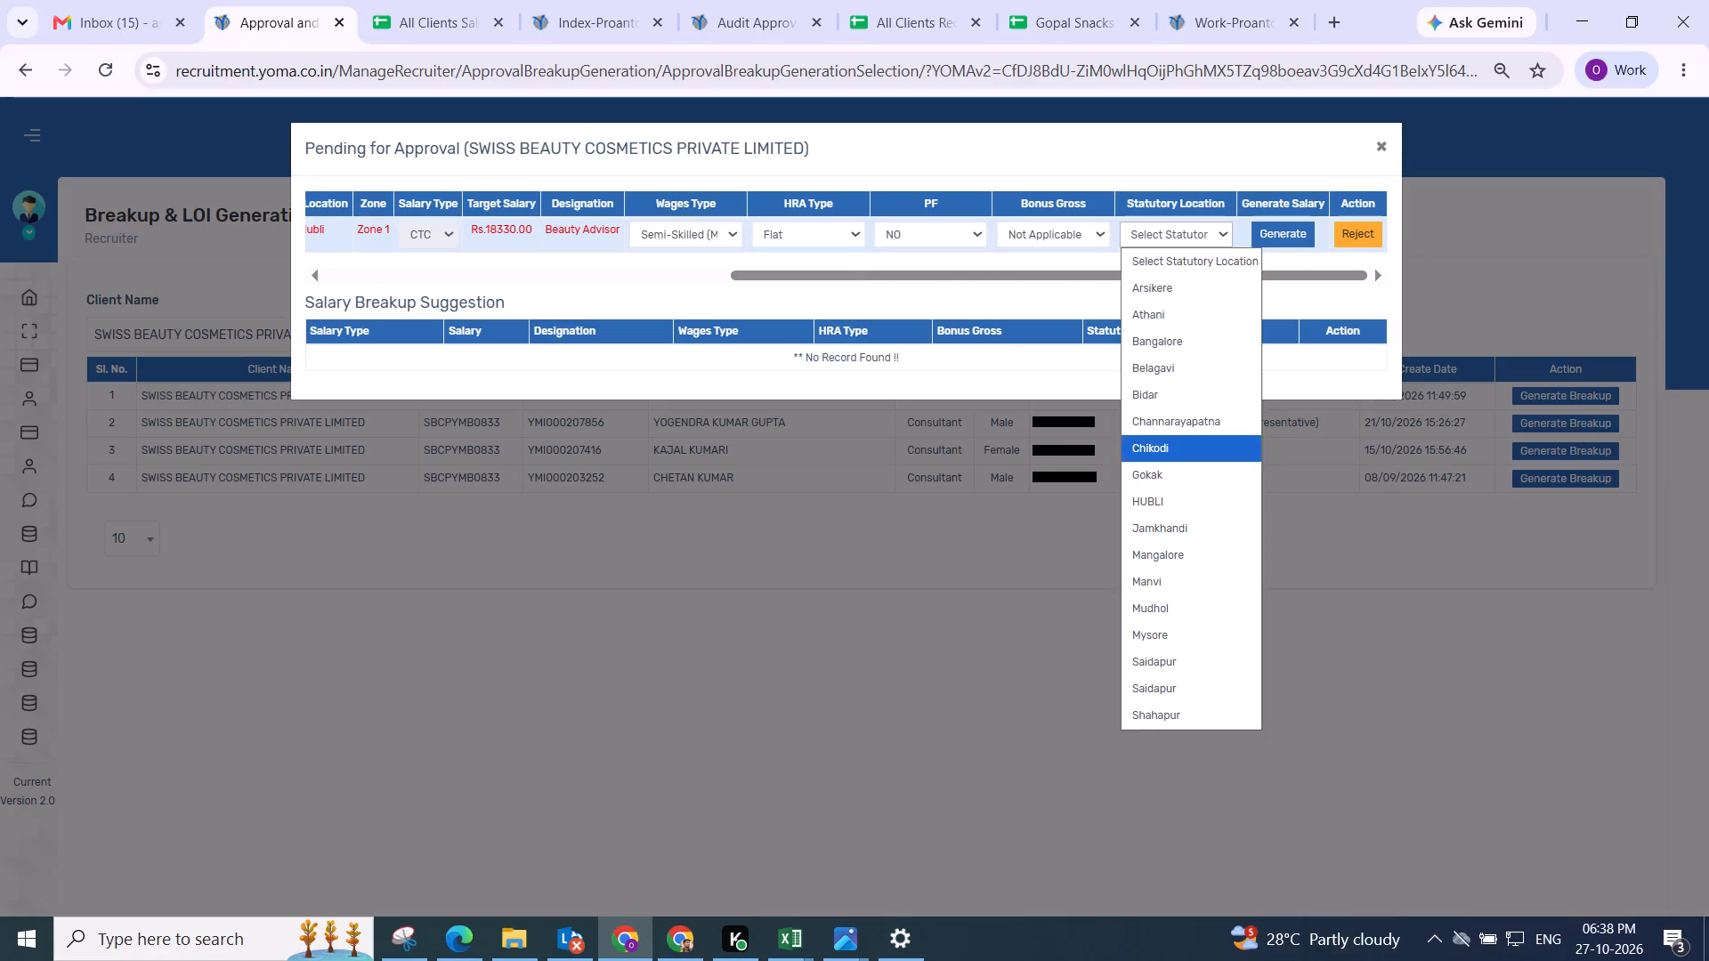
left_click_drag(1153, 472, 1146, 443)
left_click(1045, 243)
left_click(1052, 335)
left_click(1273, 238)
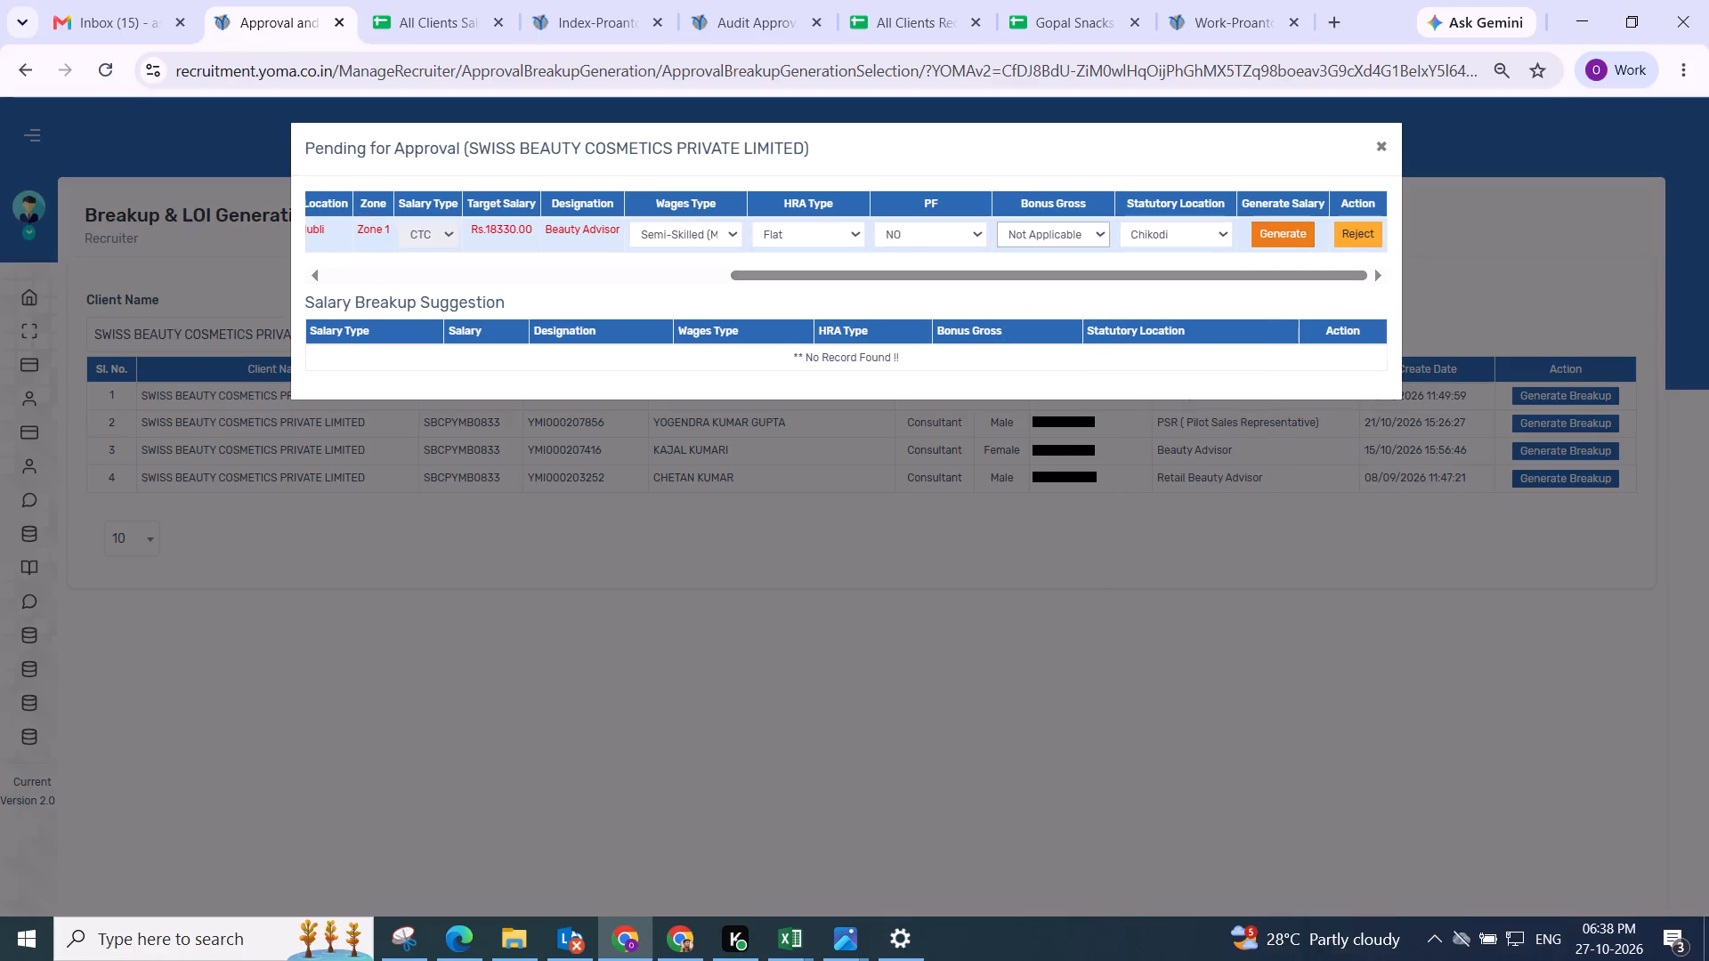
scroll(628, 363, "up", 3)
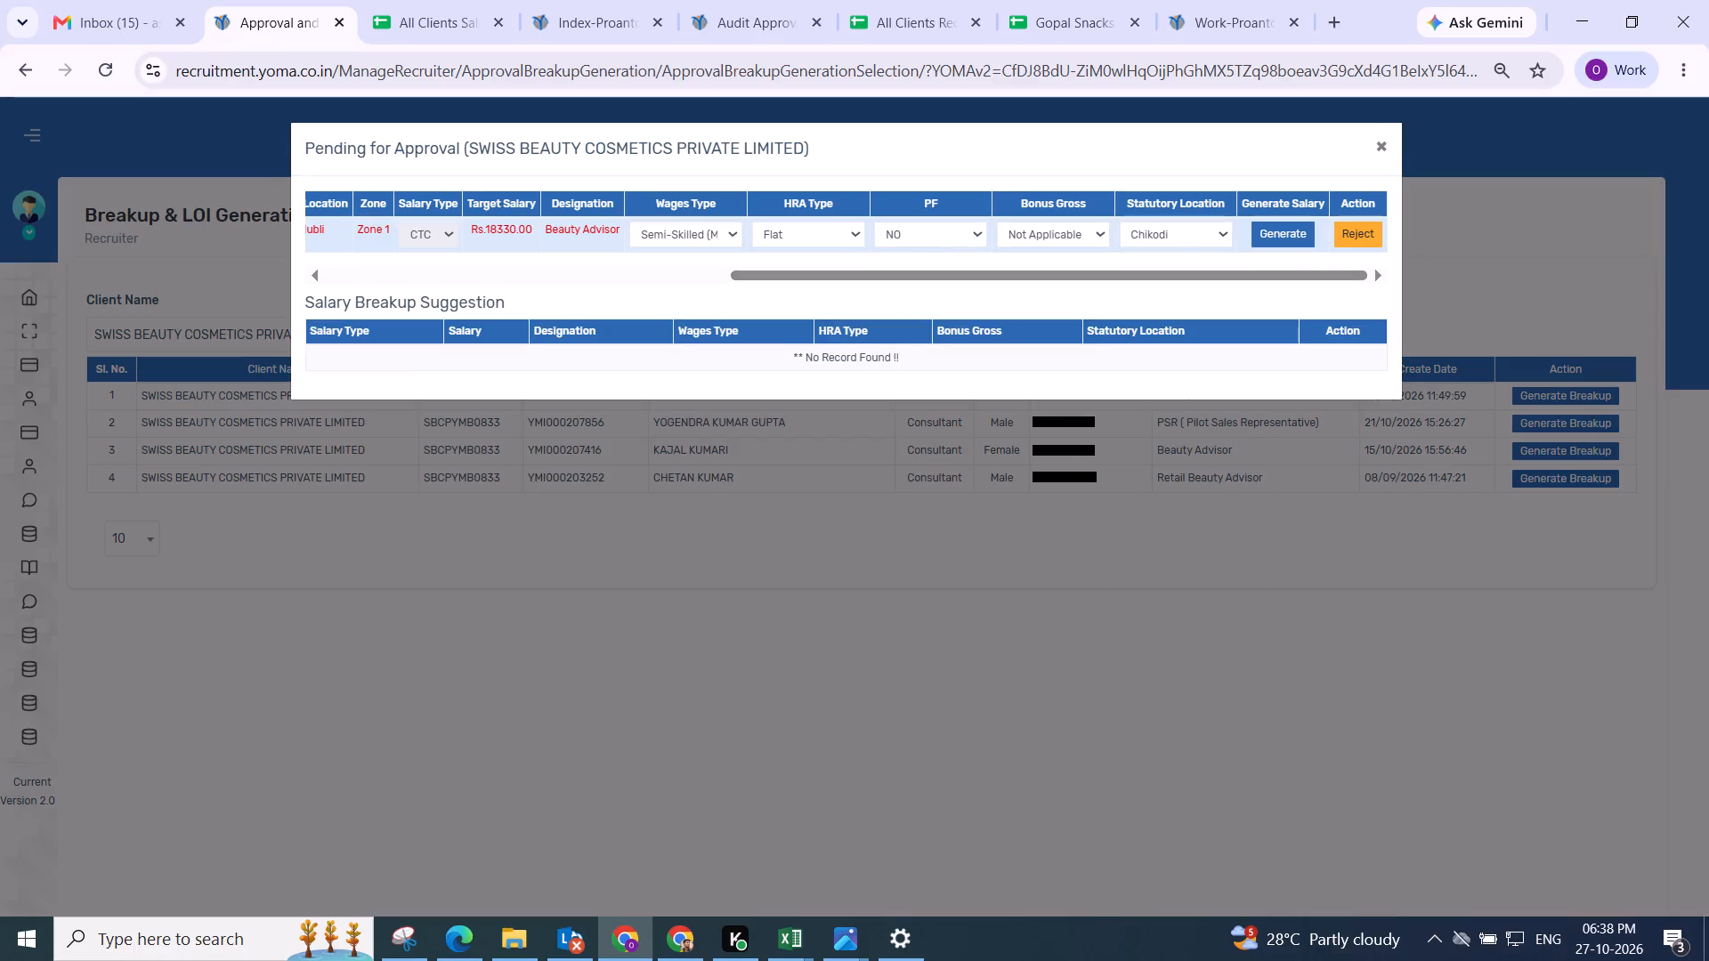
Adjust the second Hubli Beauty Advisor's salary components and set Basic to the full gross of 18180.
left_click(599, 317)
scroll(627, 385, "down", 2)
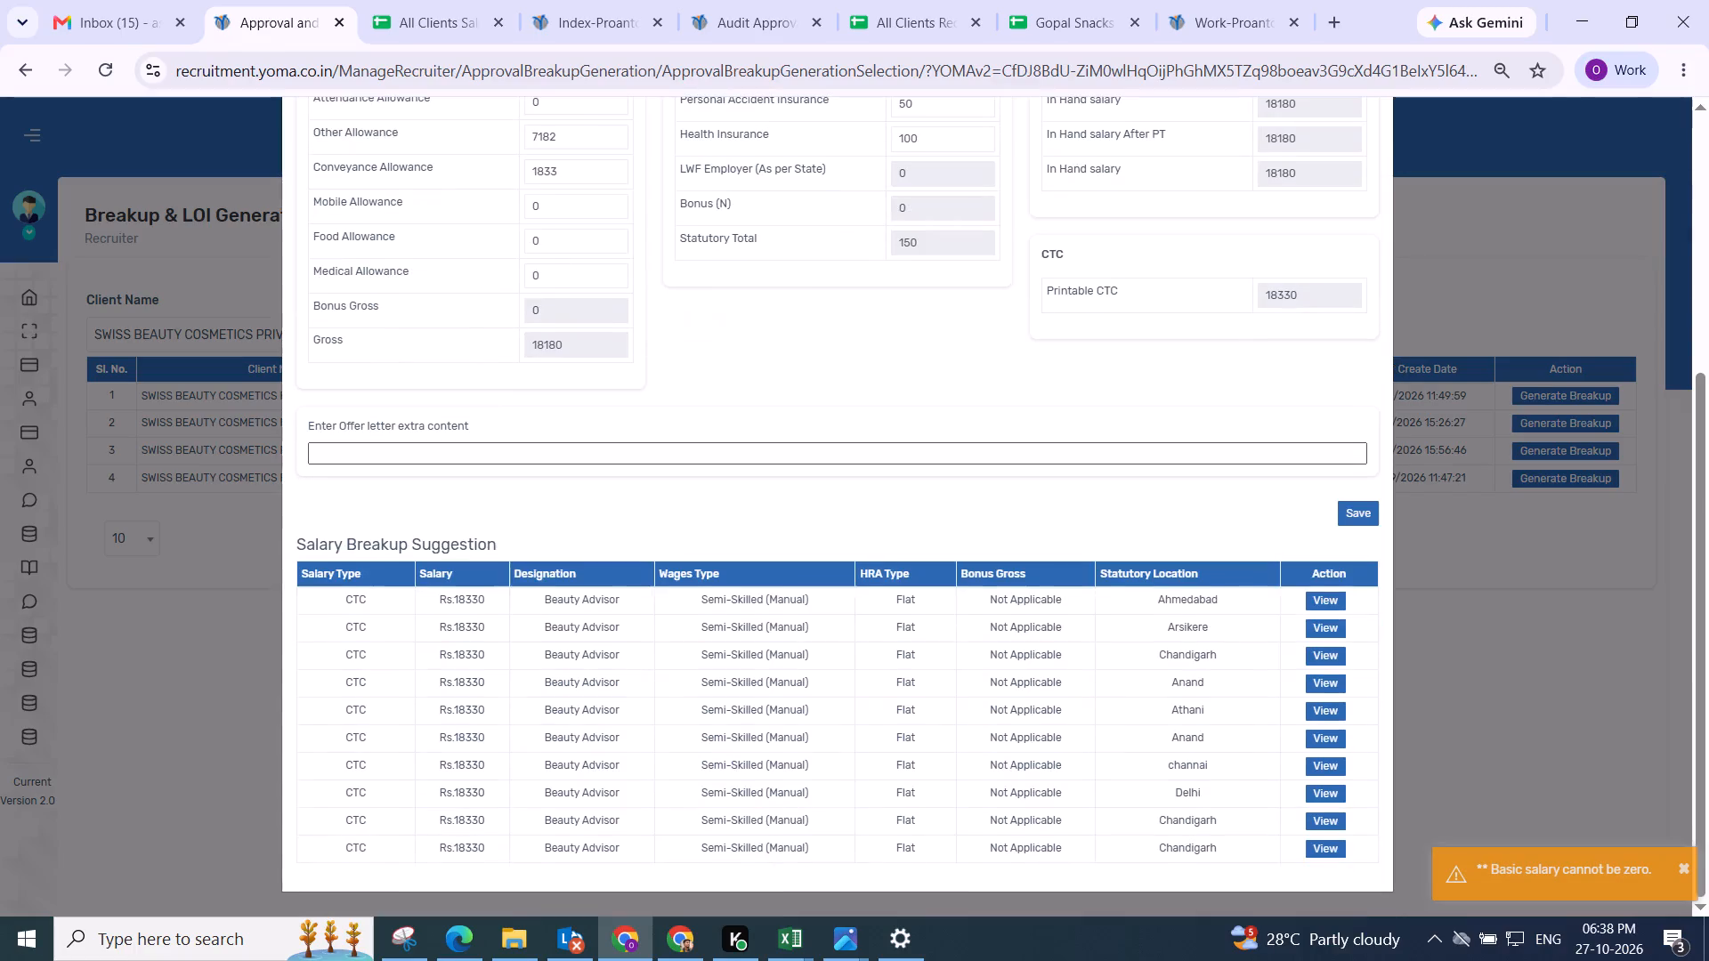
left_click(829, 343)
scroll(1049, 487, "up", 3)
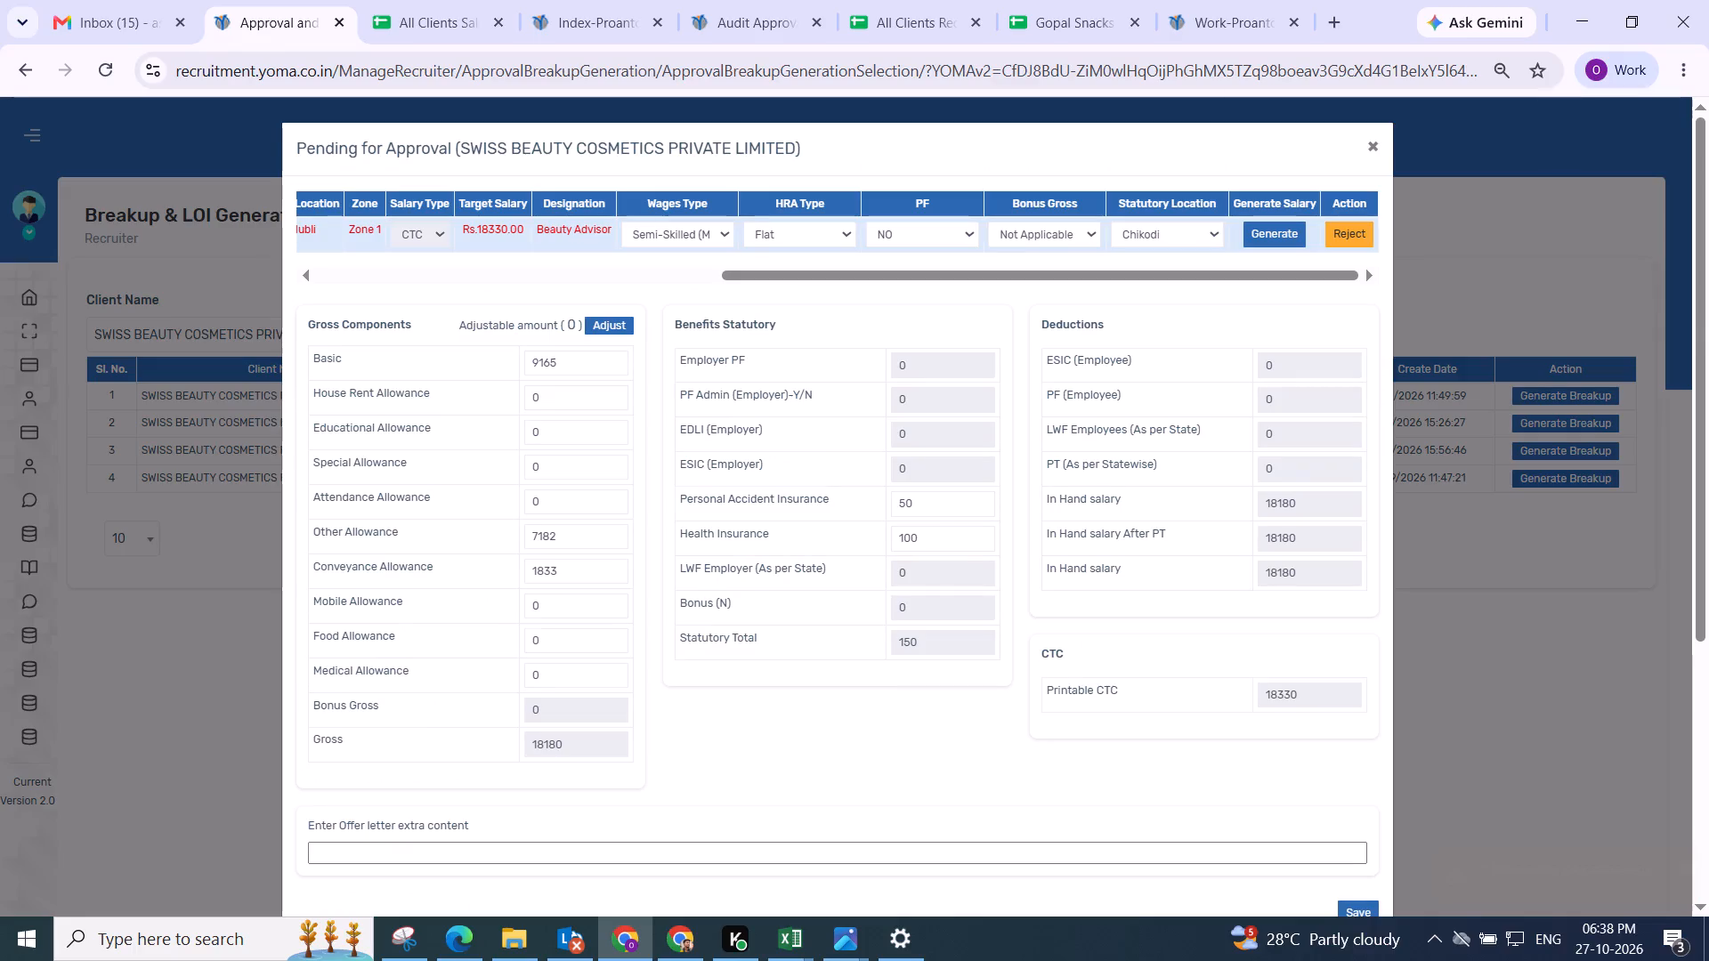
double_click(567, 744)
key("ctrl+c")
left_click_drag(573, 387, 513, 379)
triple_click(551, 370)
key("ctrl+v")
scroll(695, 539, "down", 3)
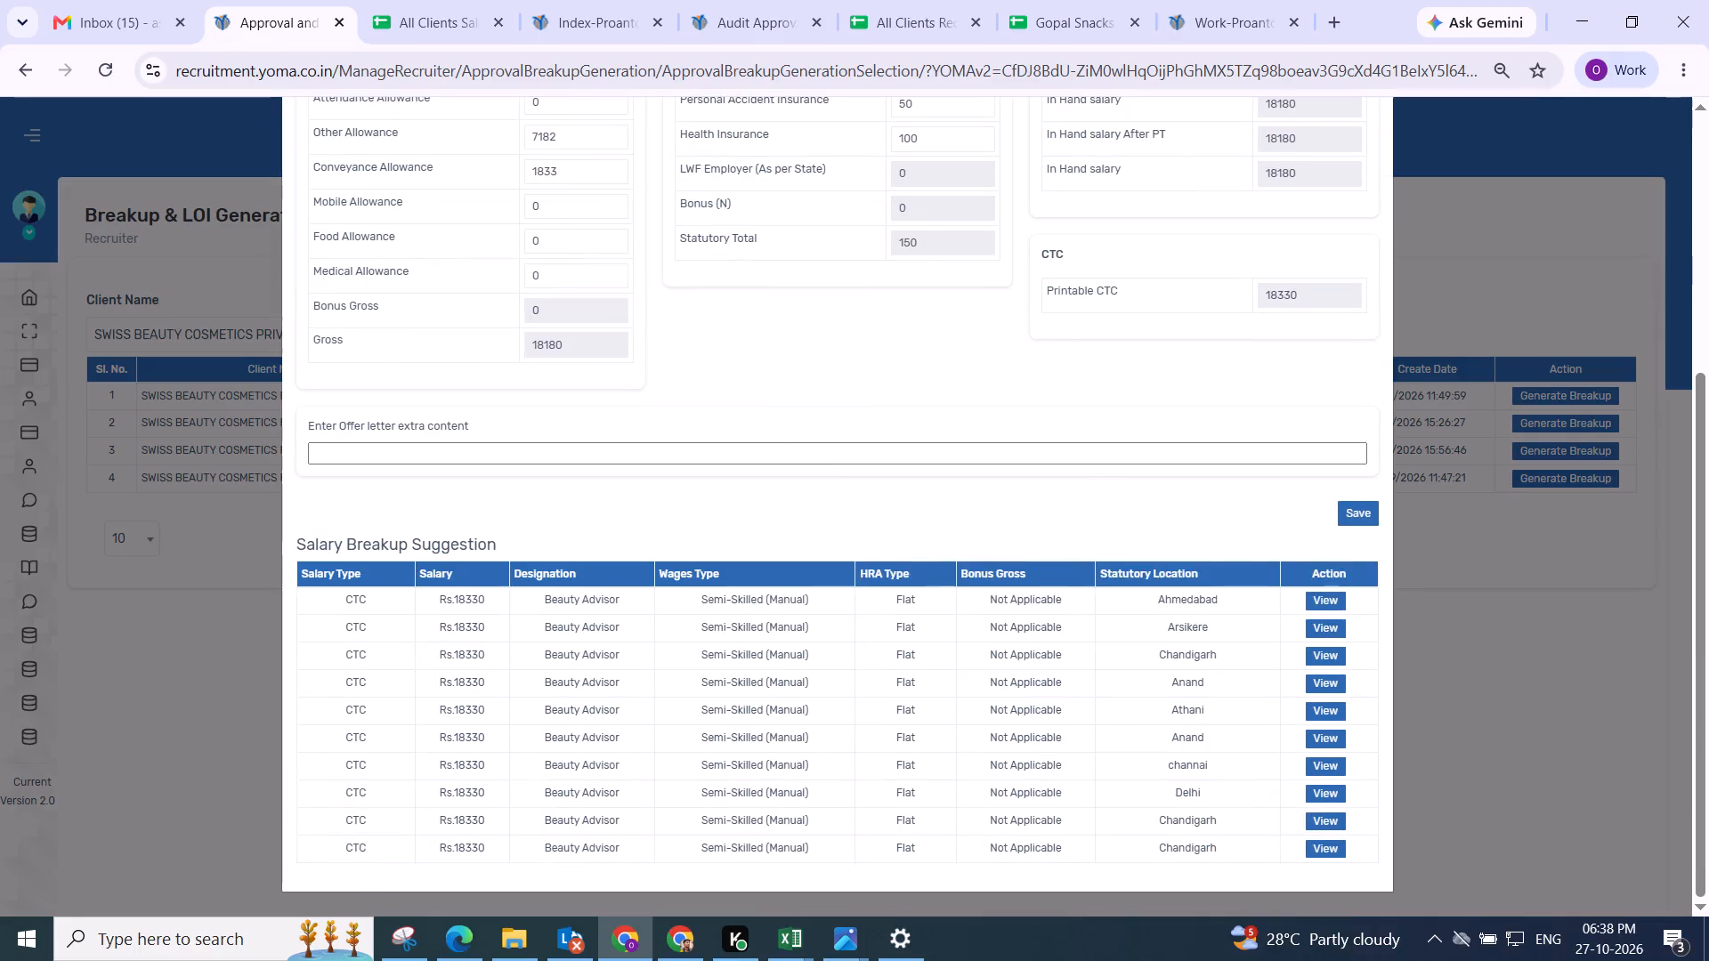
left_click_drag(893, 378, 929, 387)
Save the second Hubli Beauty Advisor's salary breakup.
left_click(1359, 512)
left_click_drag(913, 617, 916, 608)
scroll(935, 561, "up", 2)
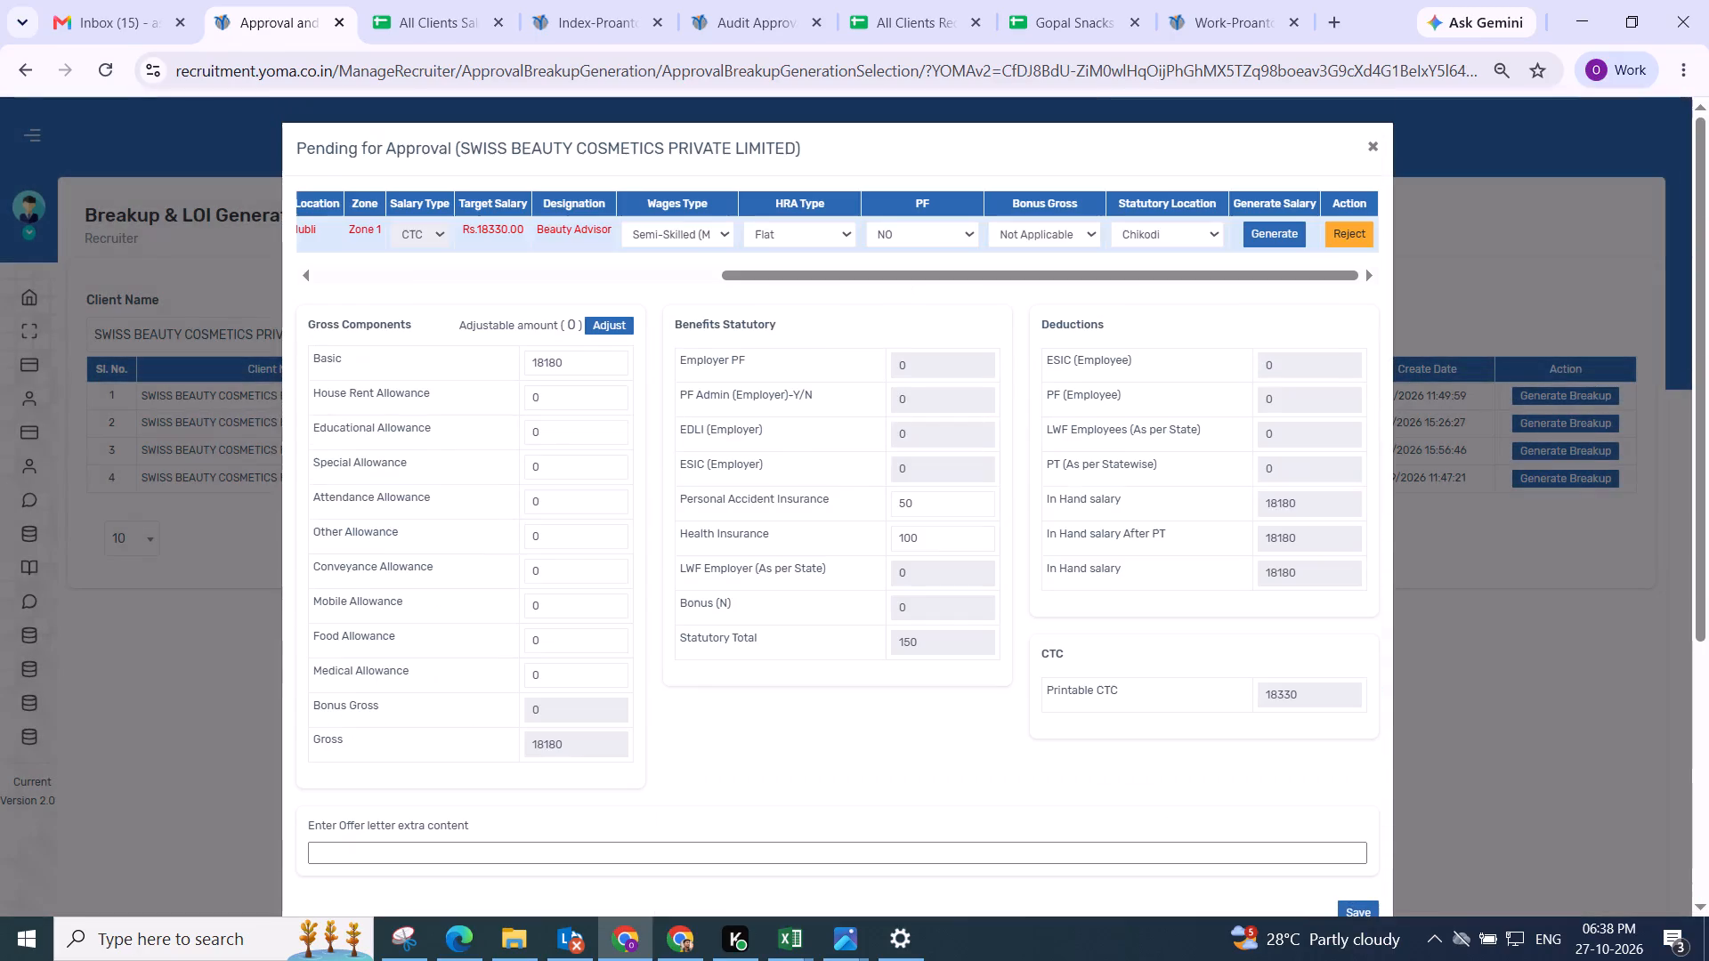
scroll(1093, 286, "down", 2)
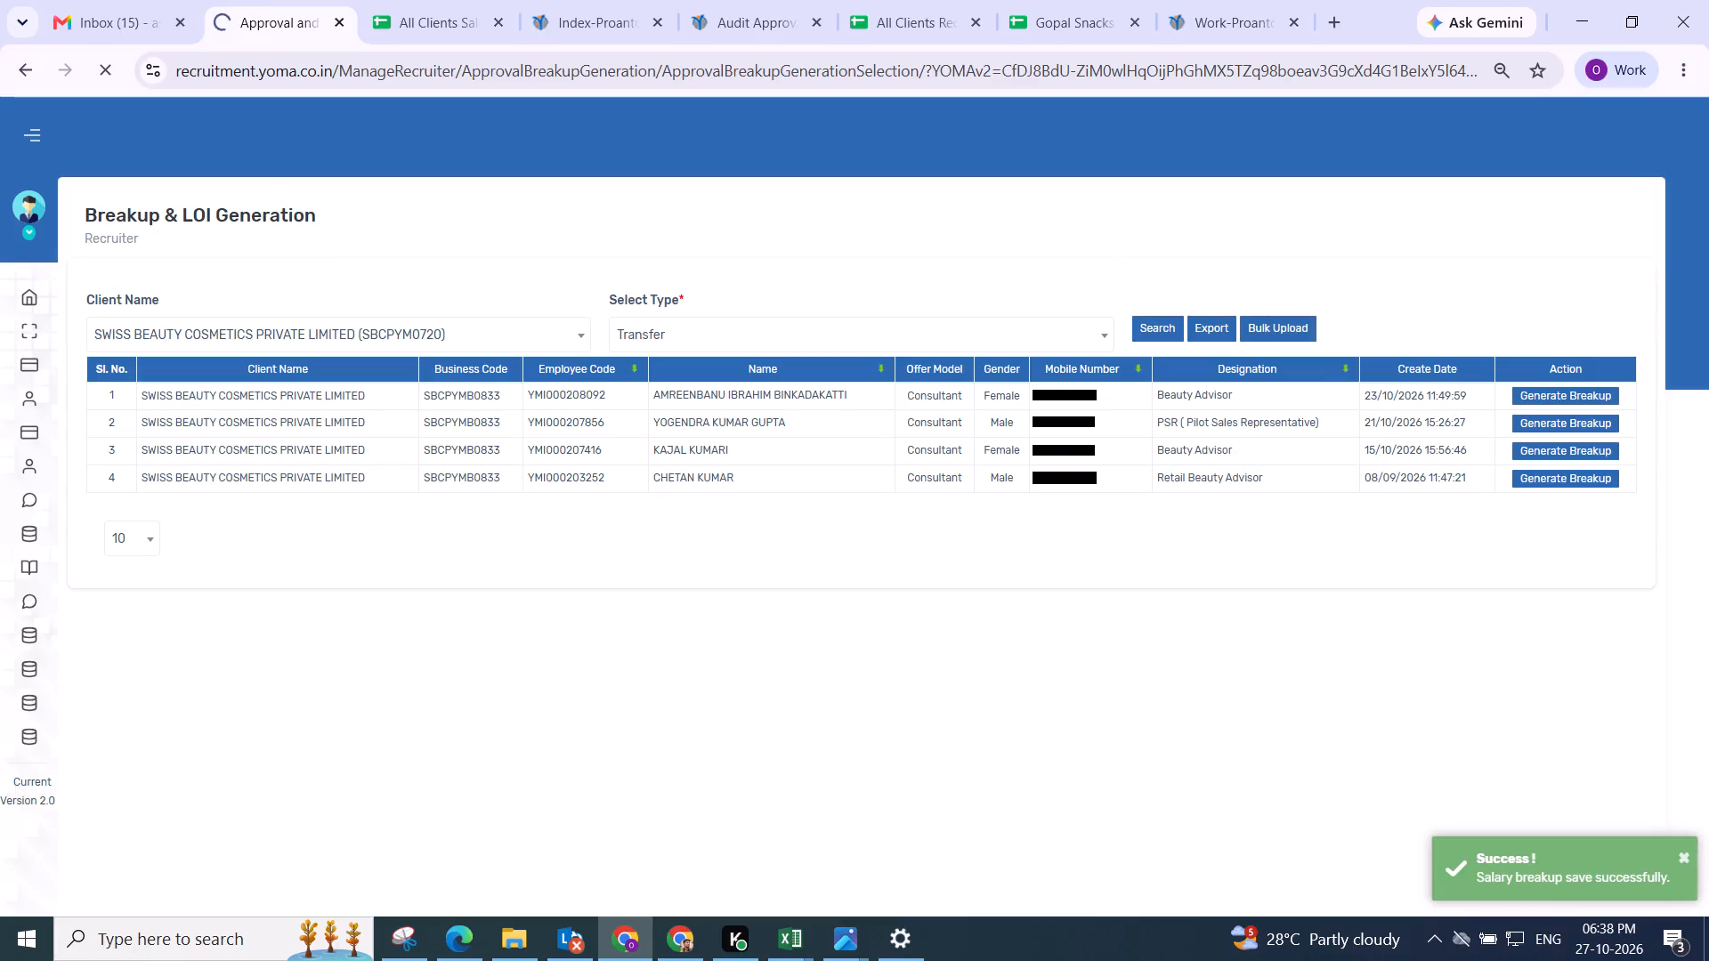
scroll(1246, 375, "up", 2)
Generate the Pilot Sales Representative's breakup with Semi-Skilled (Manual) wages, HRA Flat, PF NO, Bonus Gross Not Applicable and statutory location Amroha.
left_click(1570, 381)
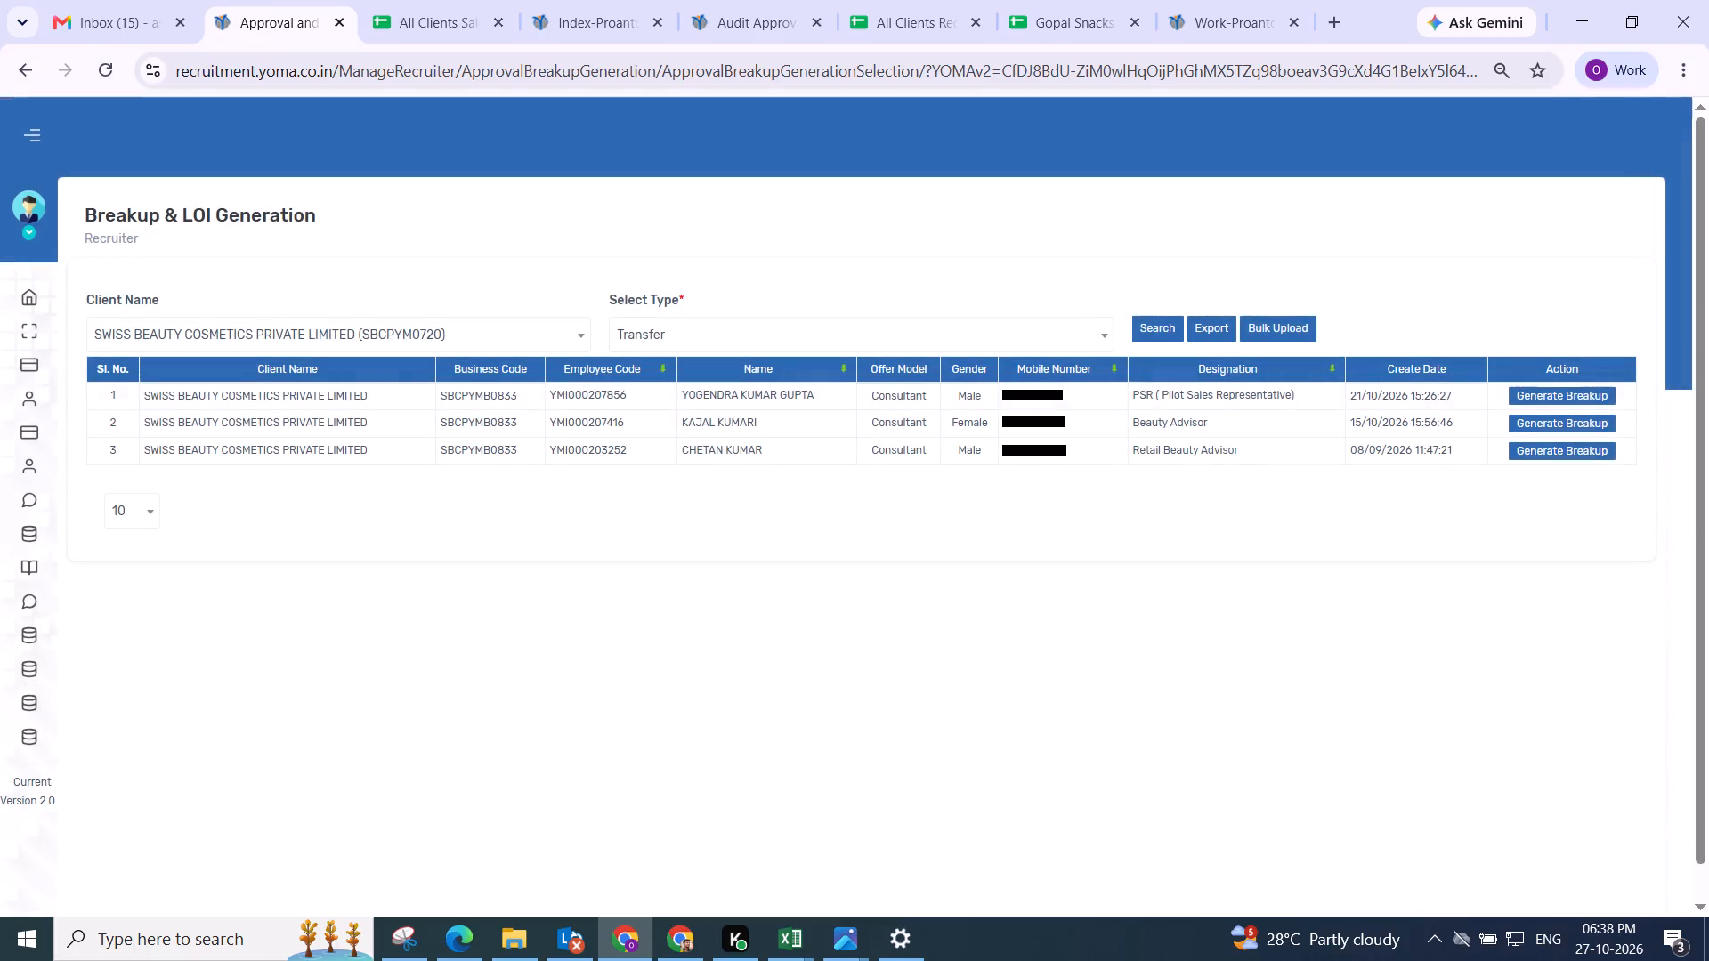
left_click(1572, 393)
left_click(524, 263)
left_click_drag(523, 274, 1687, 275)
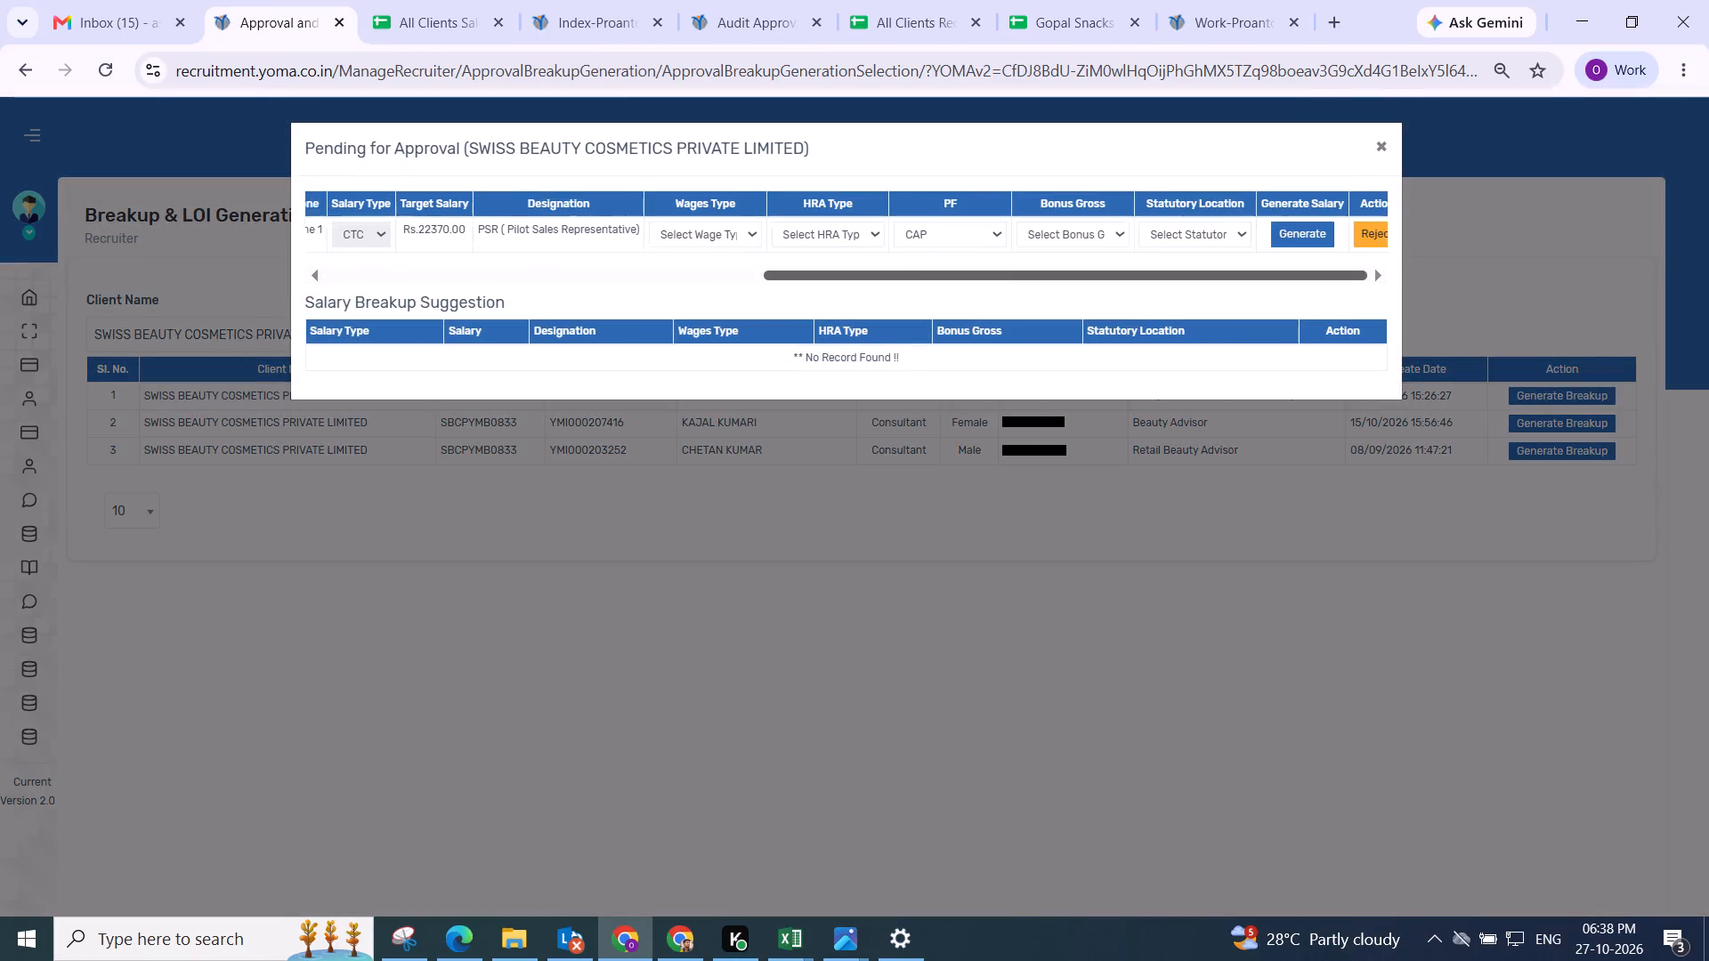
left_click_drag(1687, 275, 1681, 271)
left_click(701, 239)
left_click(694, 390)
left_click_drag(780, 233, 782, 251)
left_click_drag(793, 317, 798, 308)
left_click_drag(896, 237, 913, 257)
left_click_drag(930, 346, 926, 333)
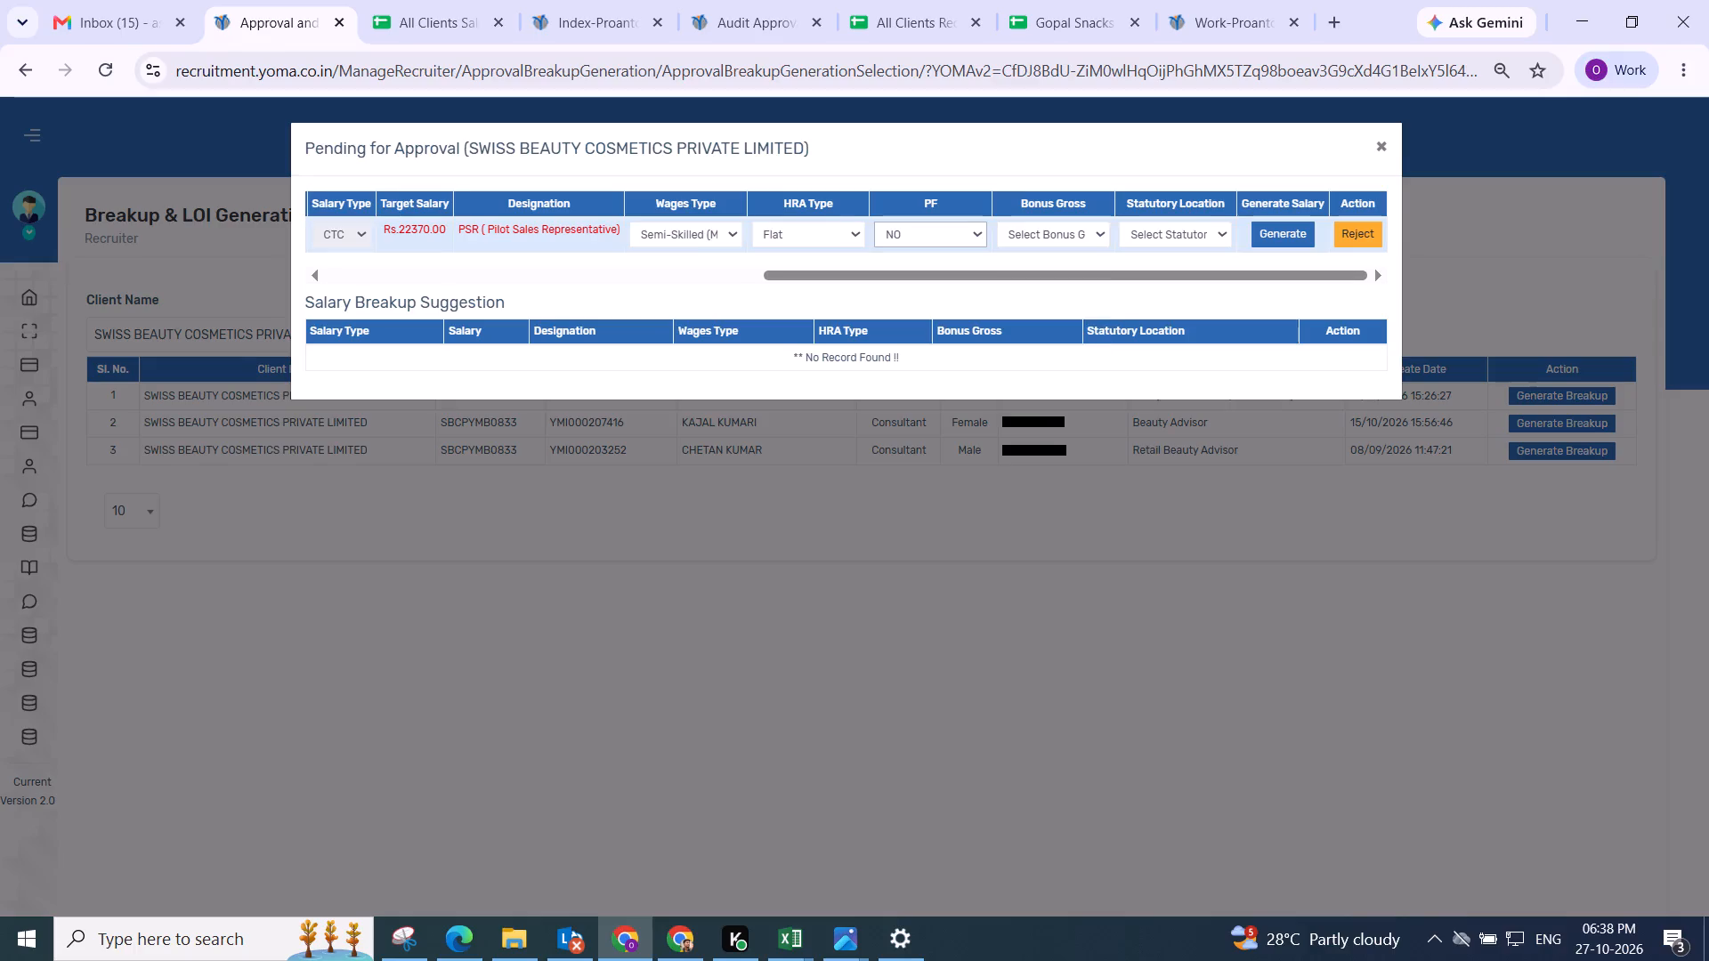
left_click_drag(1025, 238, 1033, 245)
left_click(1060, 343)
left_click_drag(1141, 215, 1159, 243)
left_click_drag(1157, 231, 1161, 240)
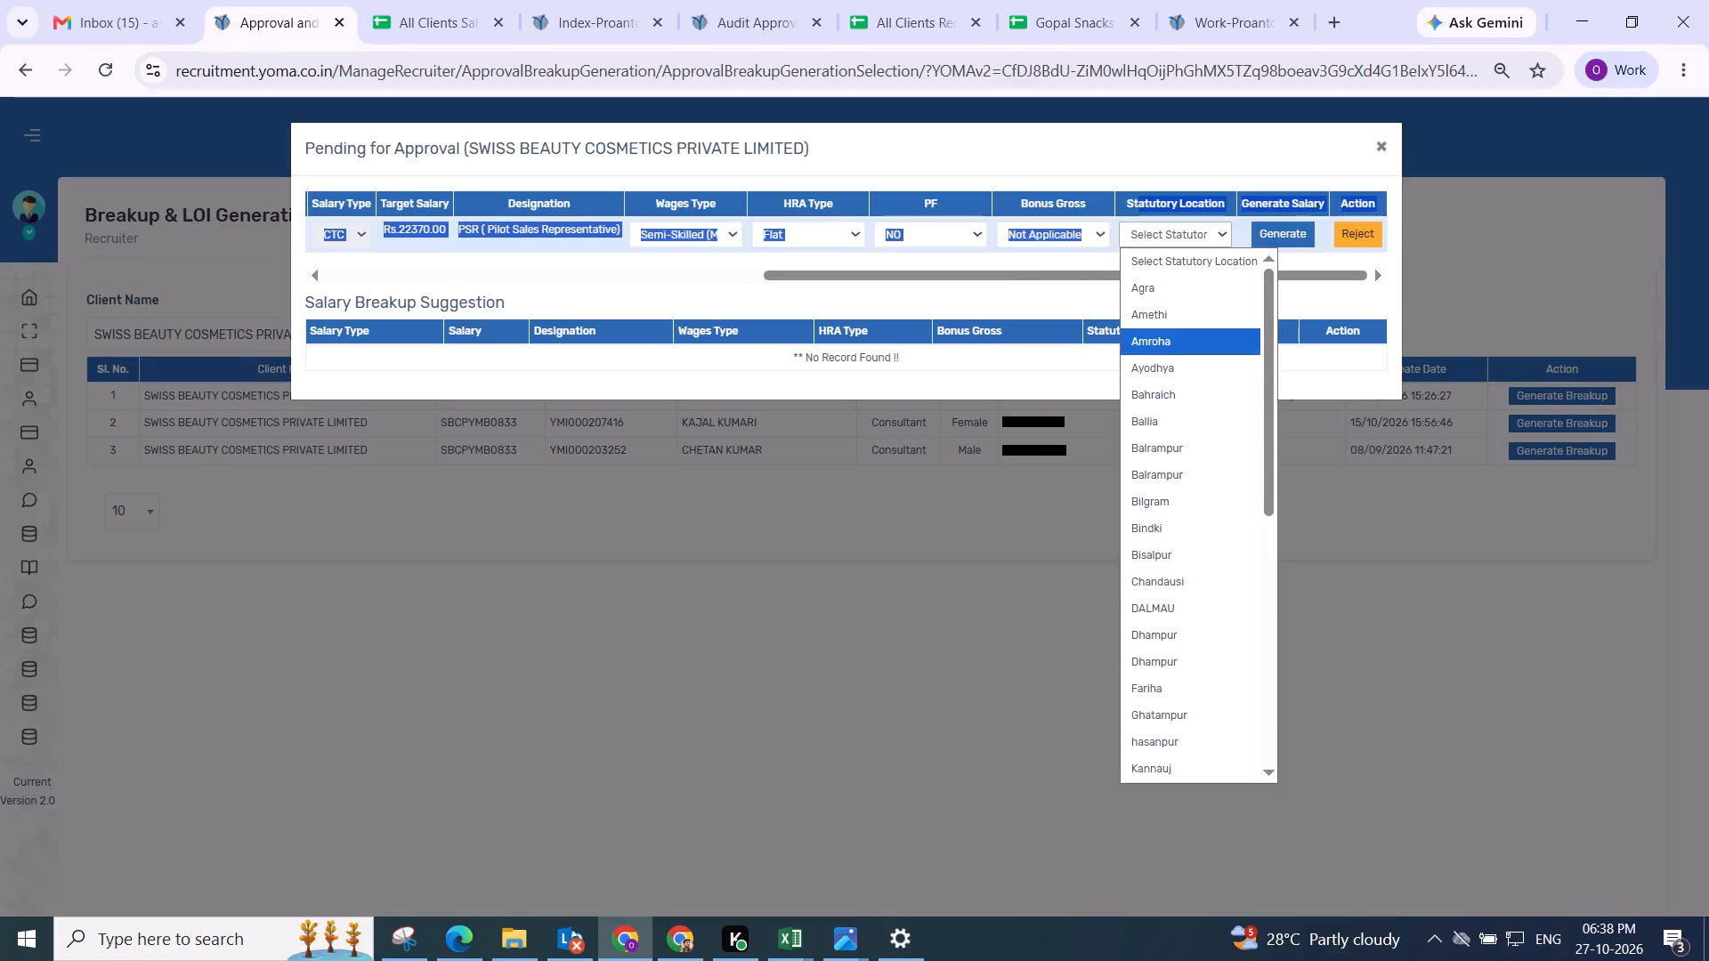
left_click(1157, 349)
left_click(928, 237)
left_click(1074, 251)
left_click(1030, 232)
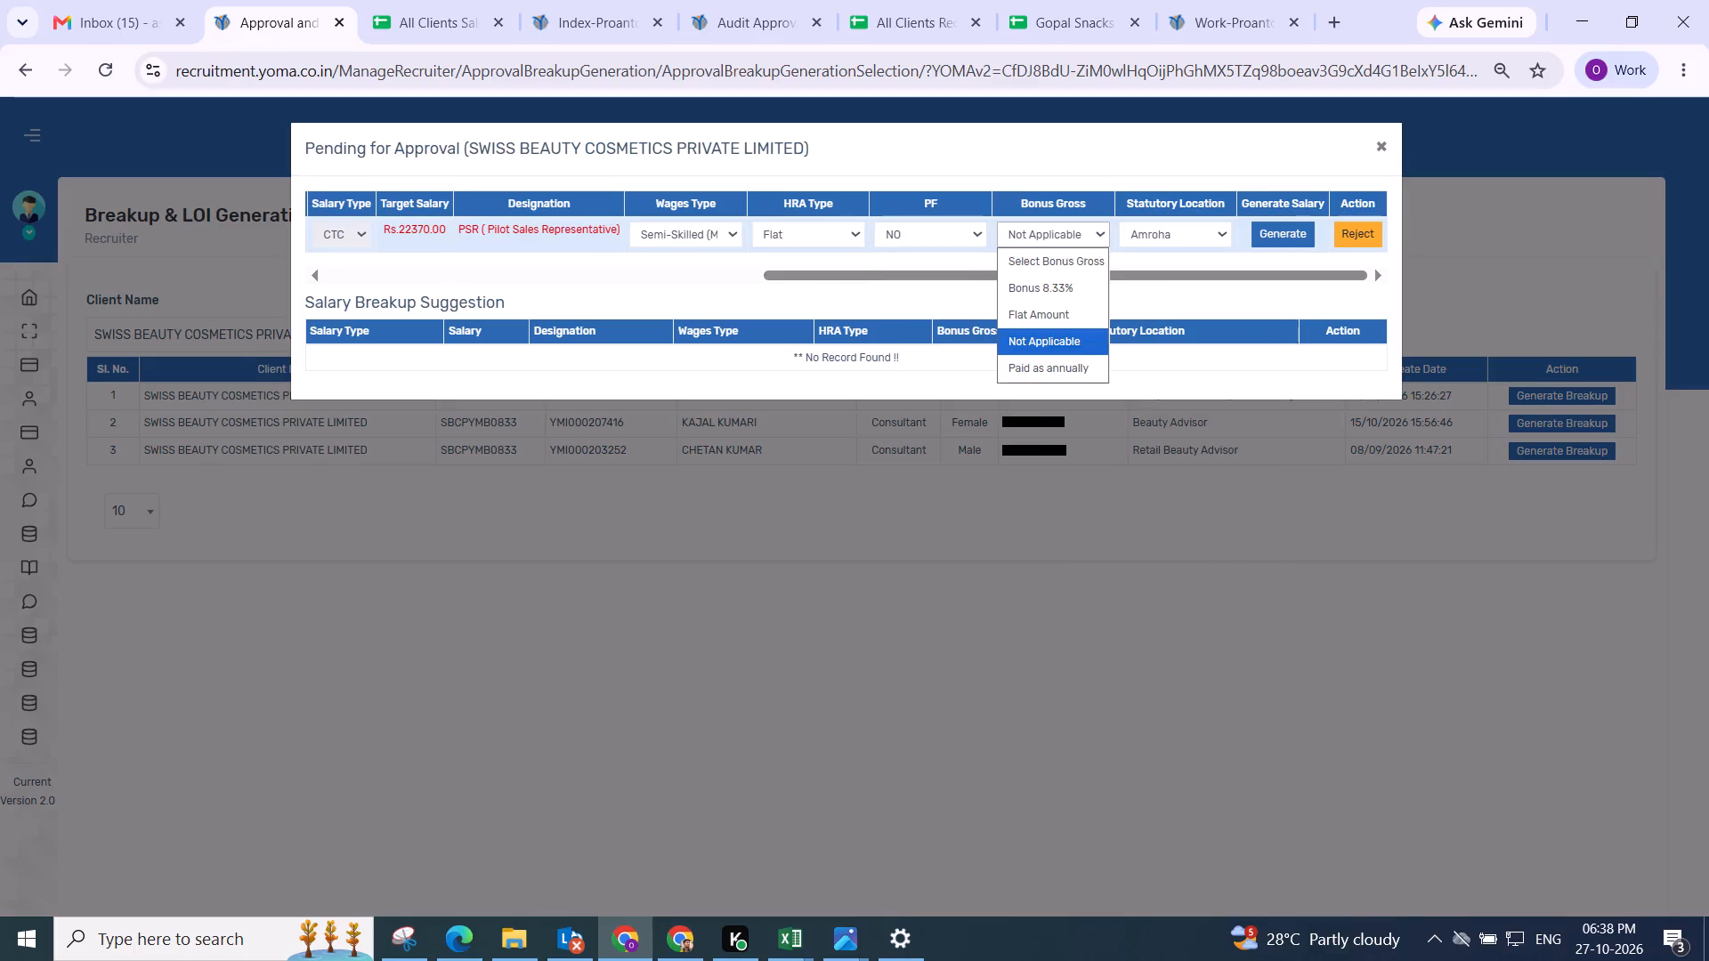
left_click_drag(1046, 342, 1046, 328)
left_click(1261, 233)
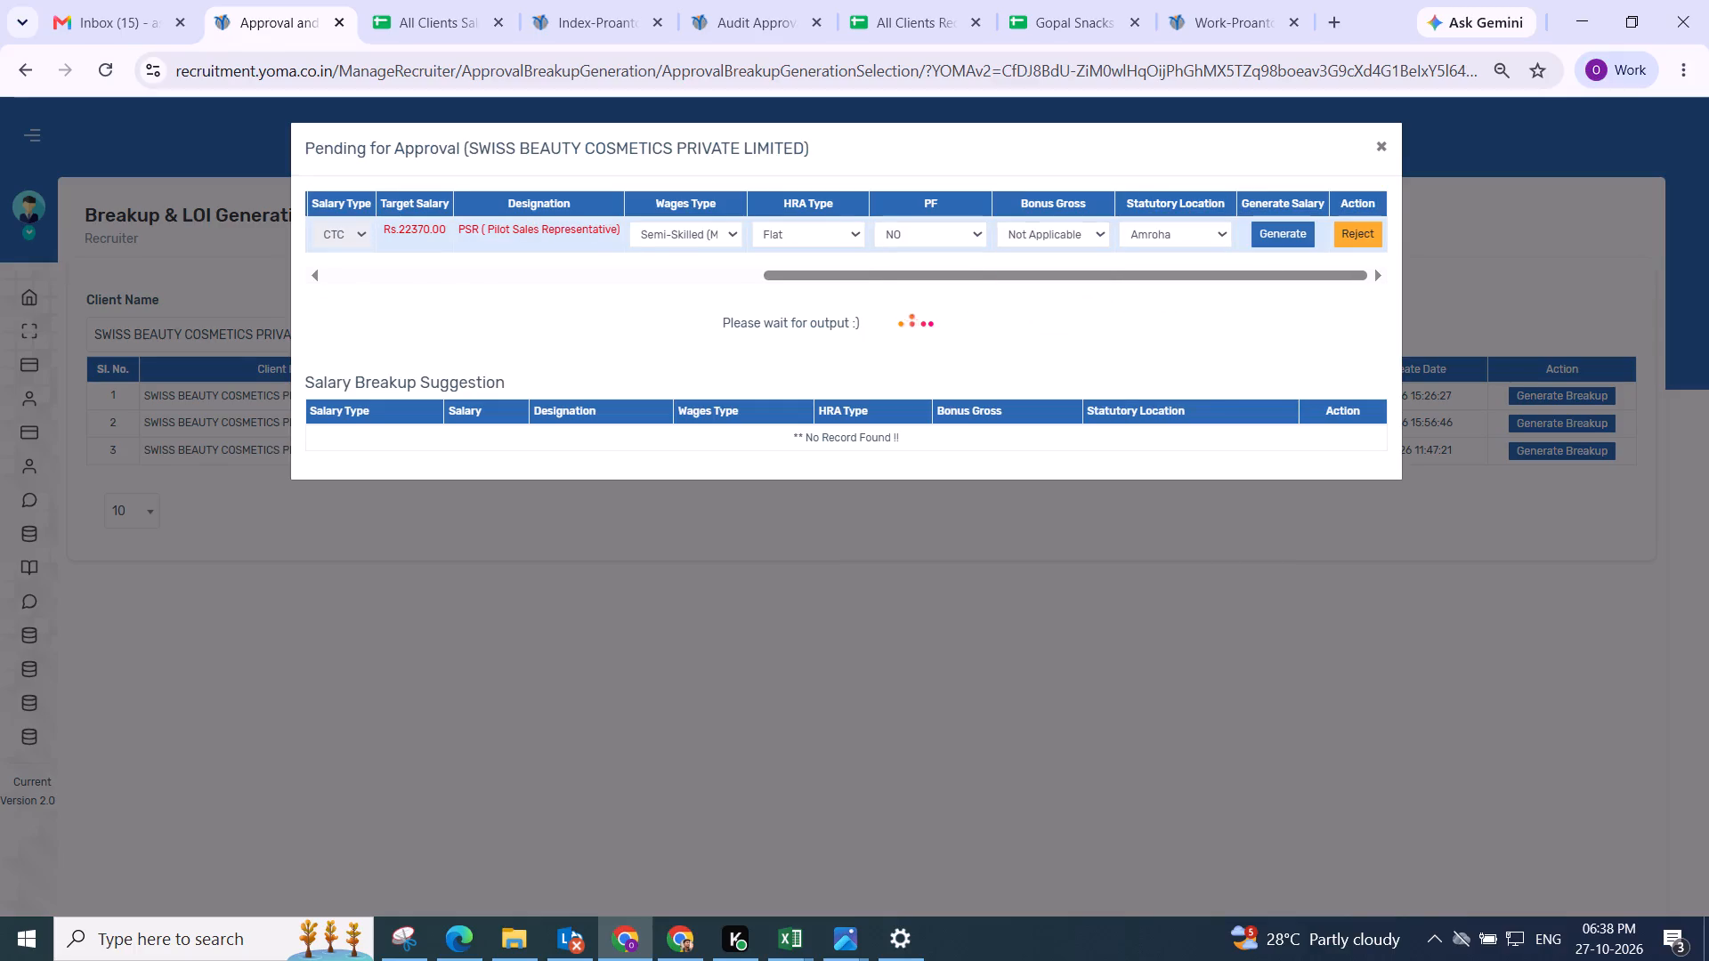
left_click(795, 222)
left_click(1019, 324)
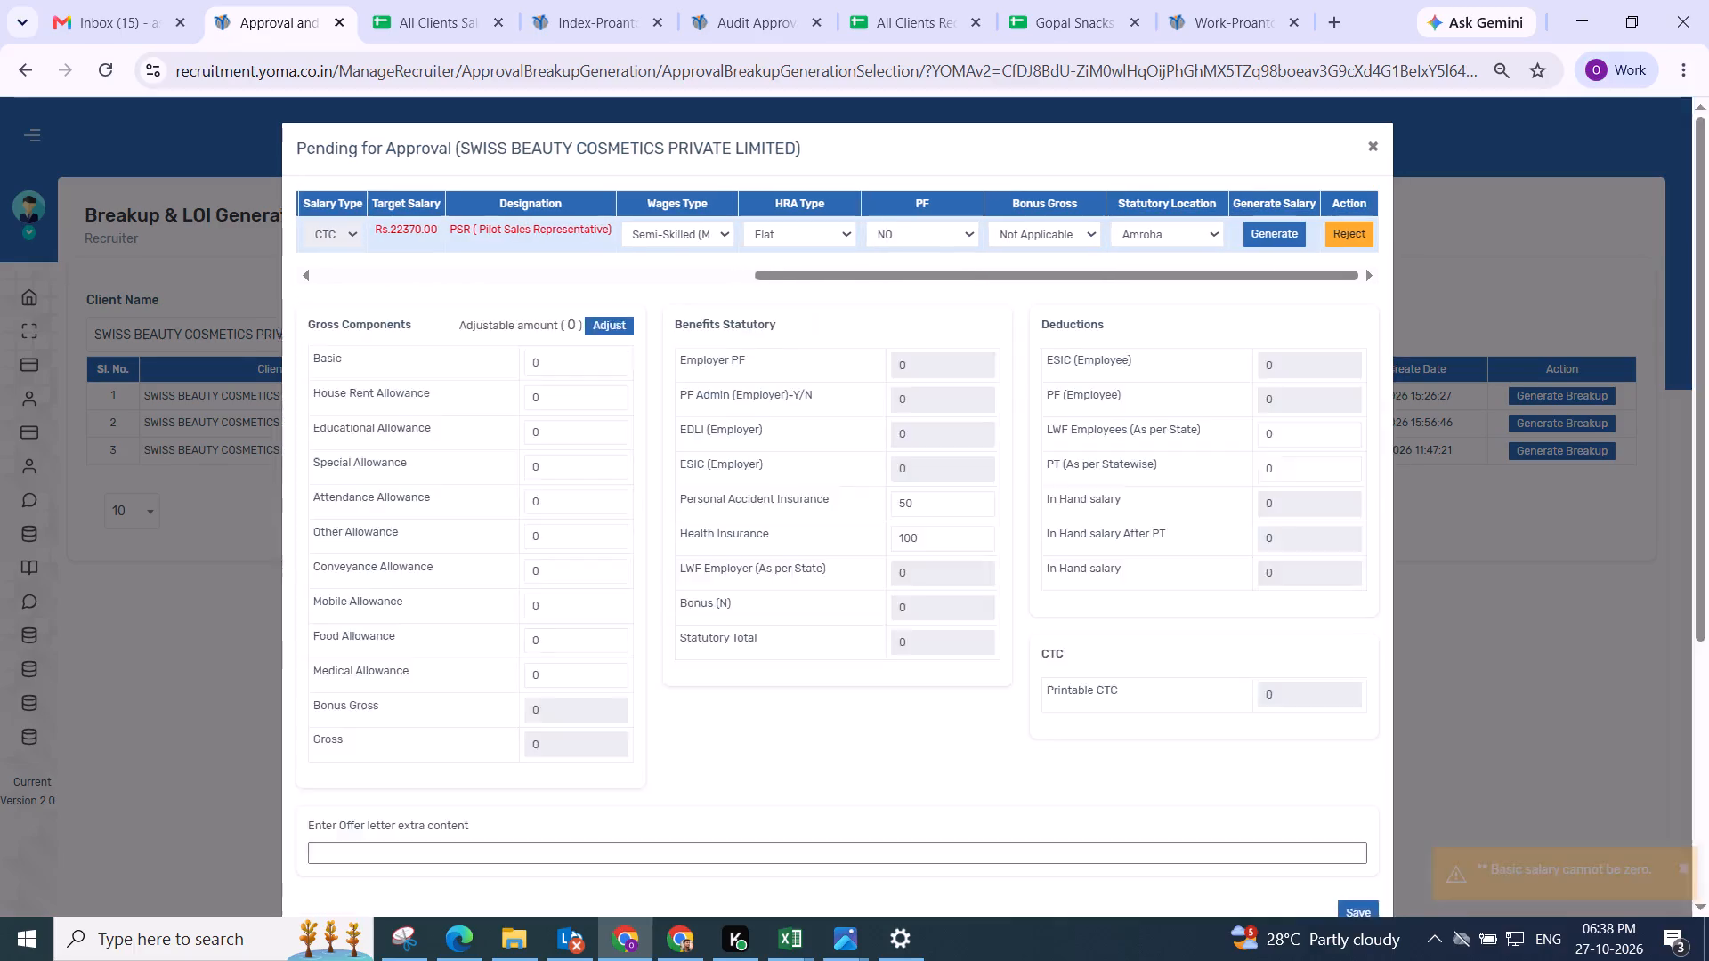
Adjust the Pilot Sales Representative's salary components and set Basic to the full gross of 22220.
left_click(602, 322)
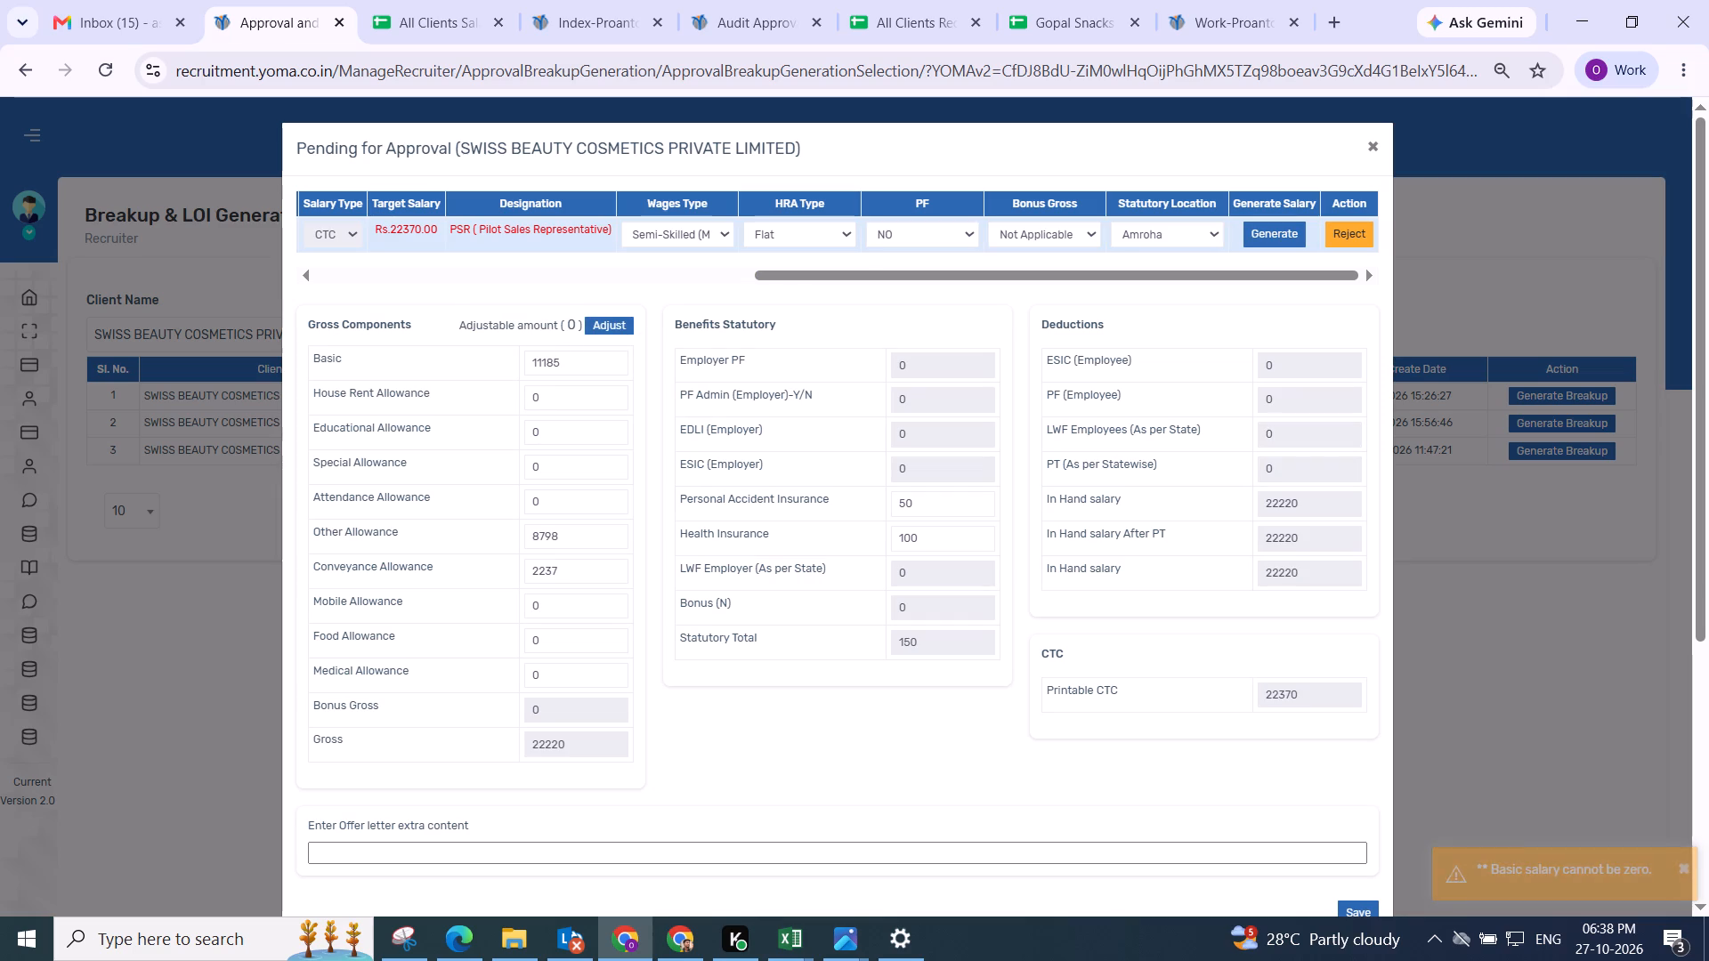
double_click(548, 739)
key("ctrl+c")
left_click_drag(576, 359, 507, 366)
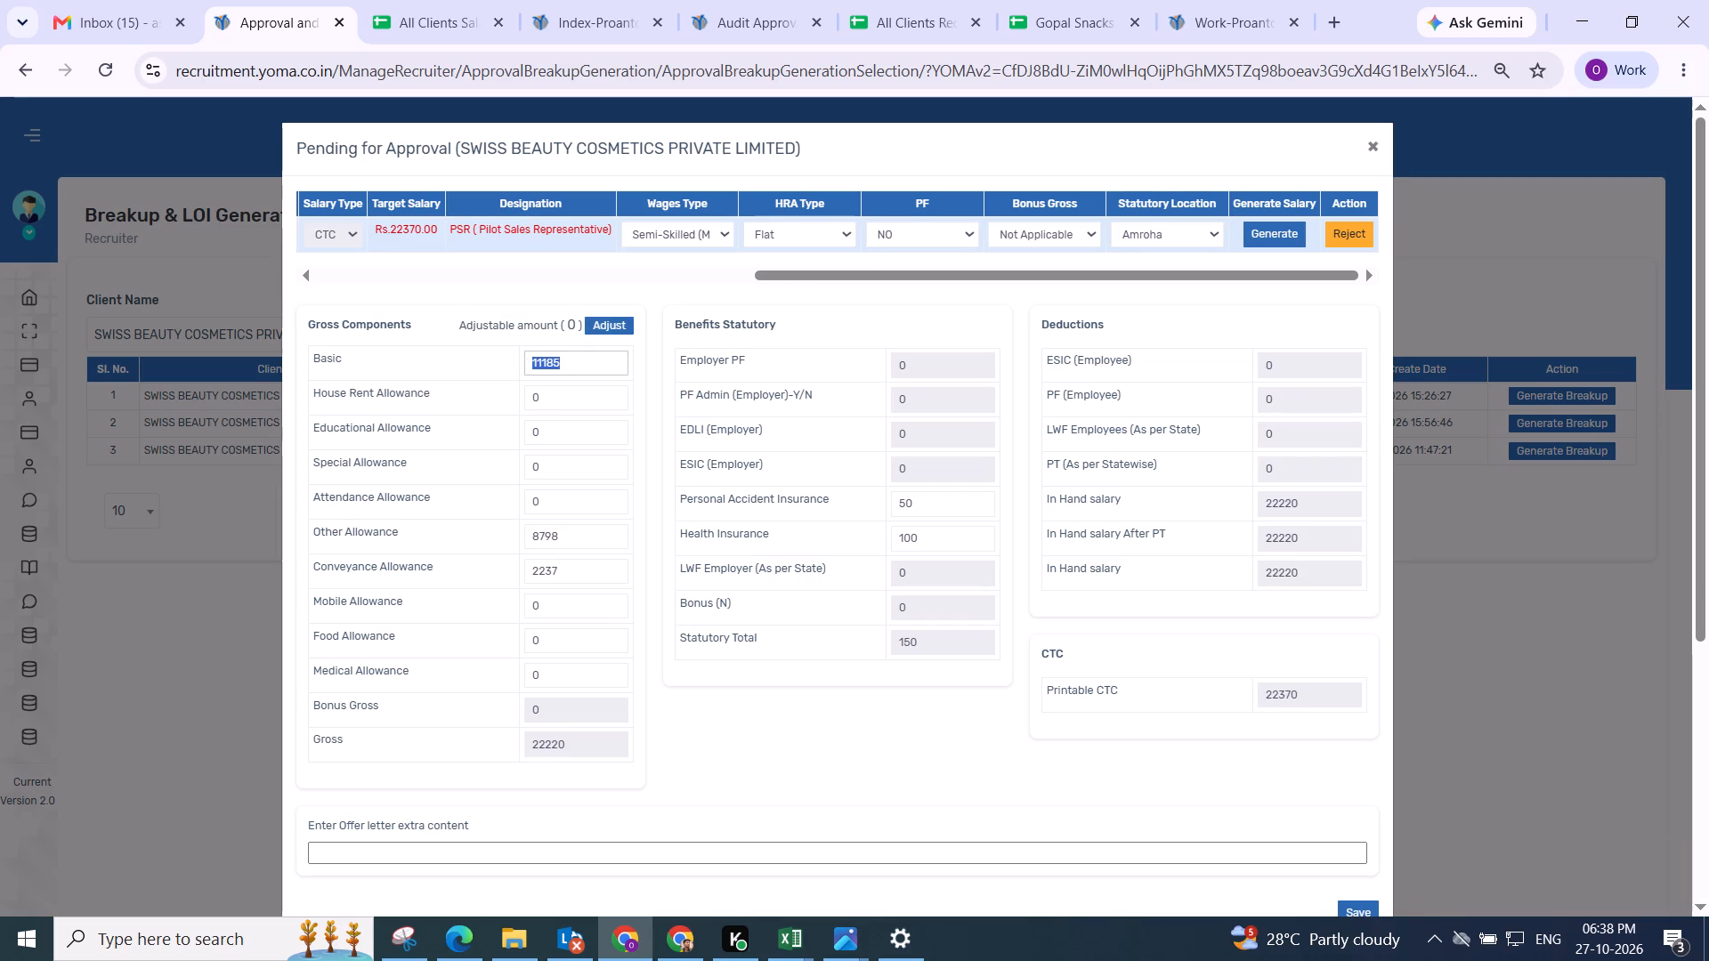
key("ctrl+v")
scroll(657, 470, "down", 2)
left_click_drag(866, 377, 913, 407)
Save the Pilot Sales Representative's salary breakup.
left_click(1365, 521)
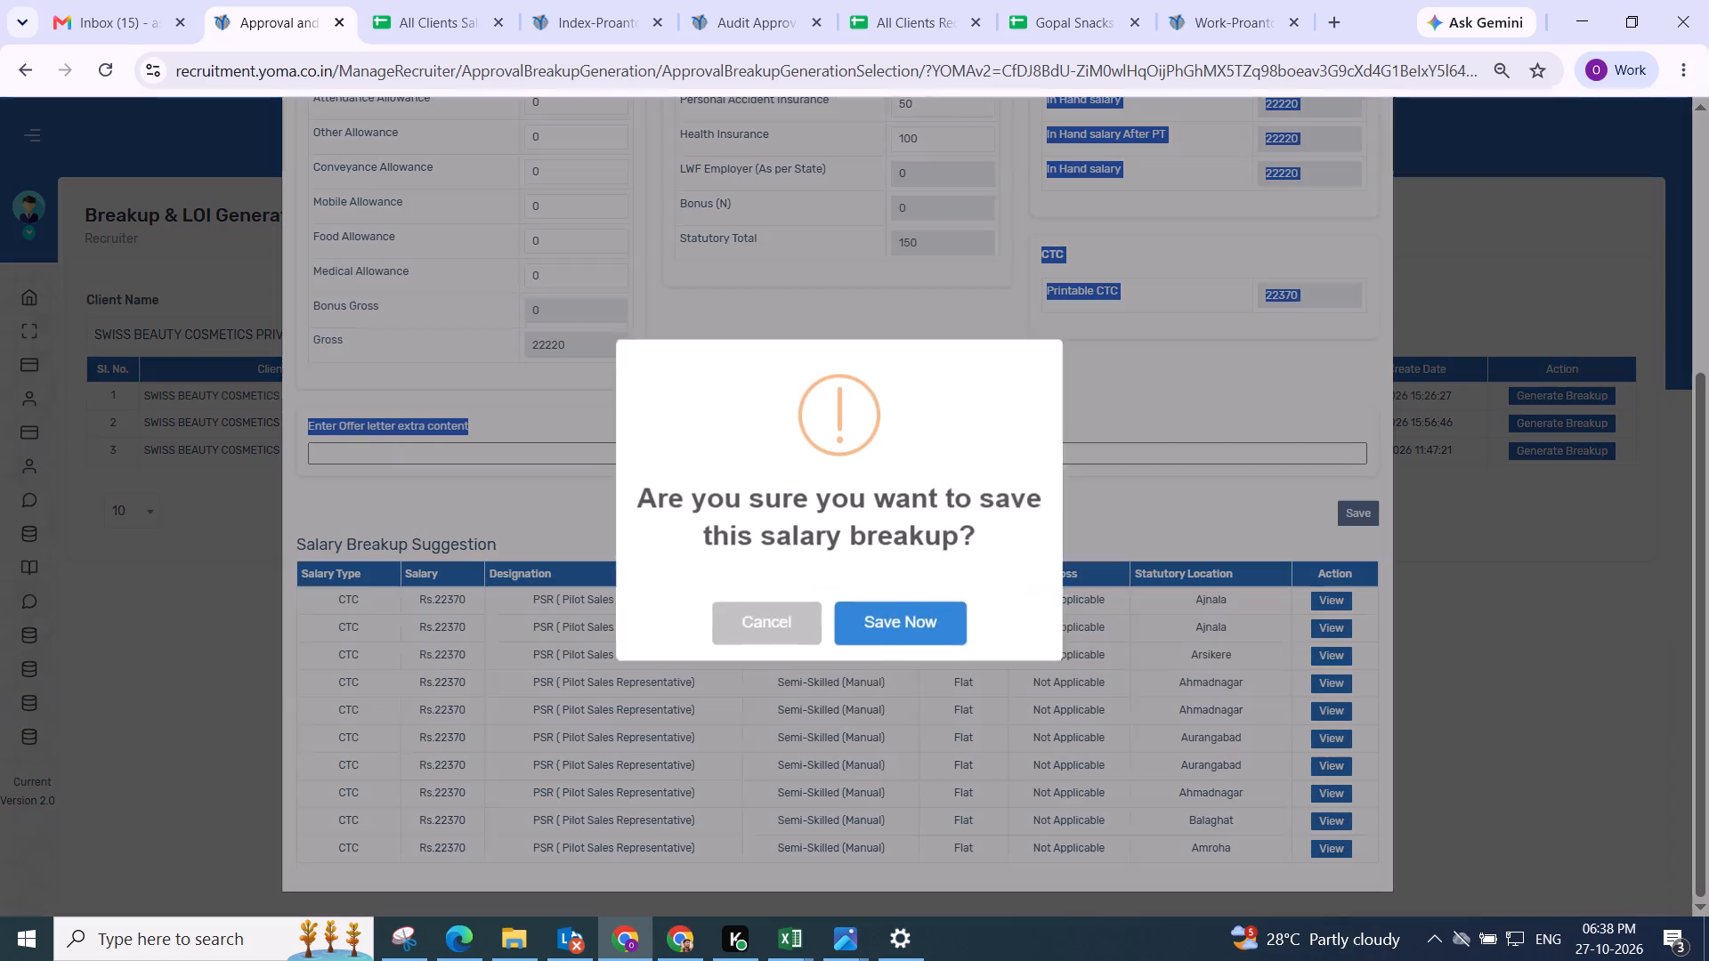
left_click(886, 626)
scroll(869, 561, "up", 3)
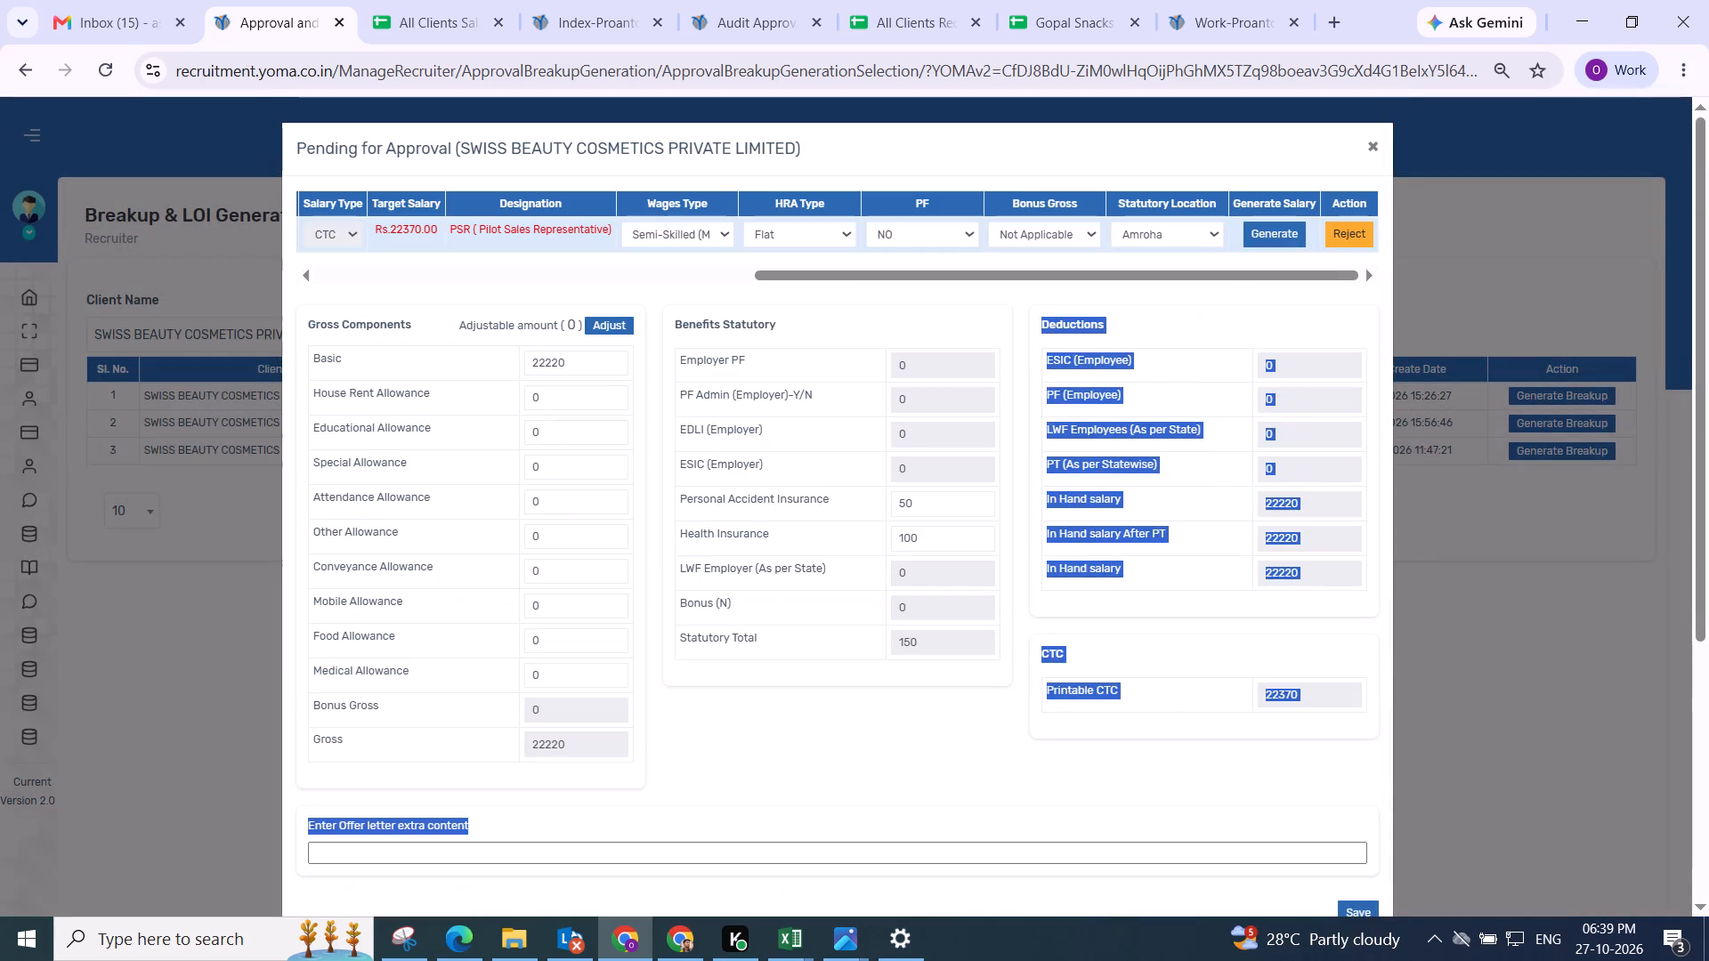
scroll(695, 368, "down", 3)
scroll(695, 368, "up", 4)
scroll(631, 350, "down", 2)
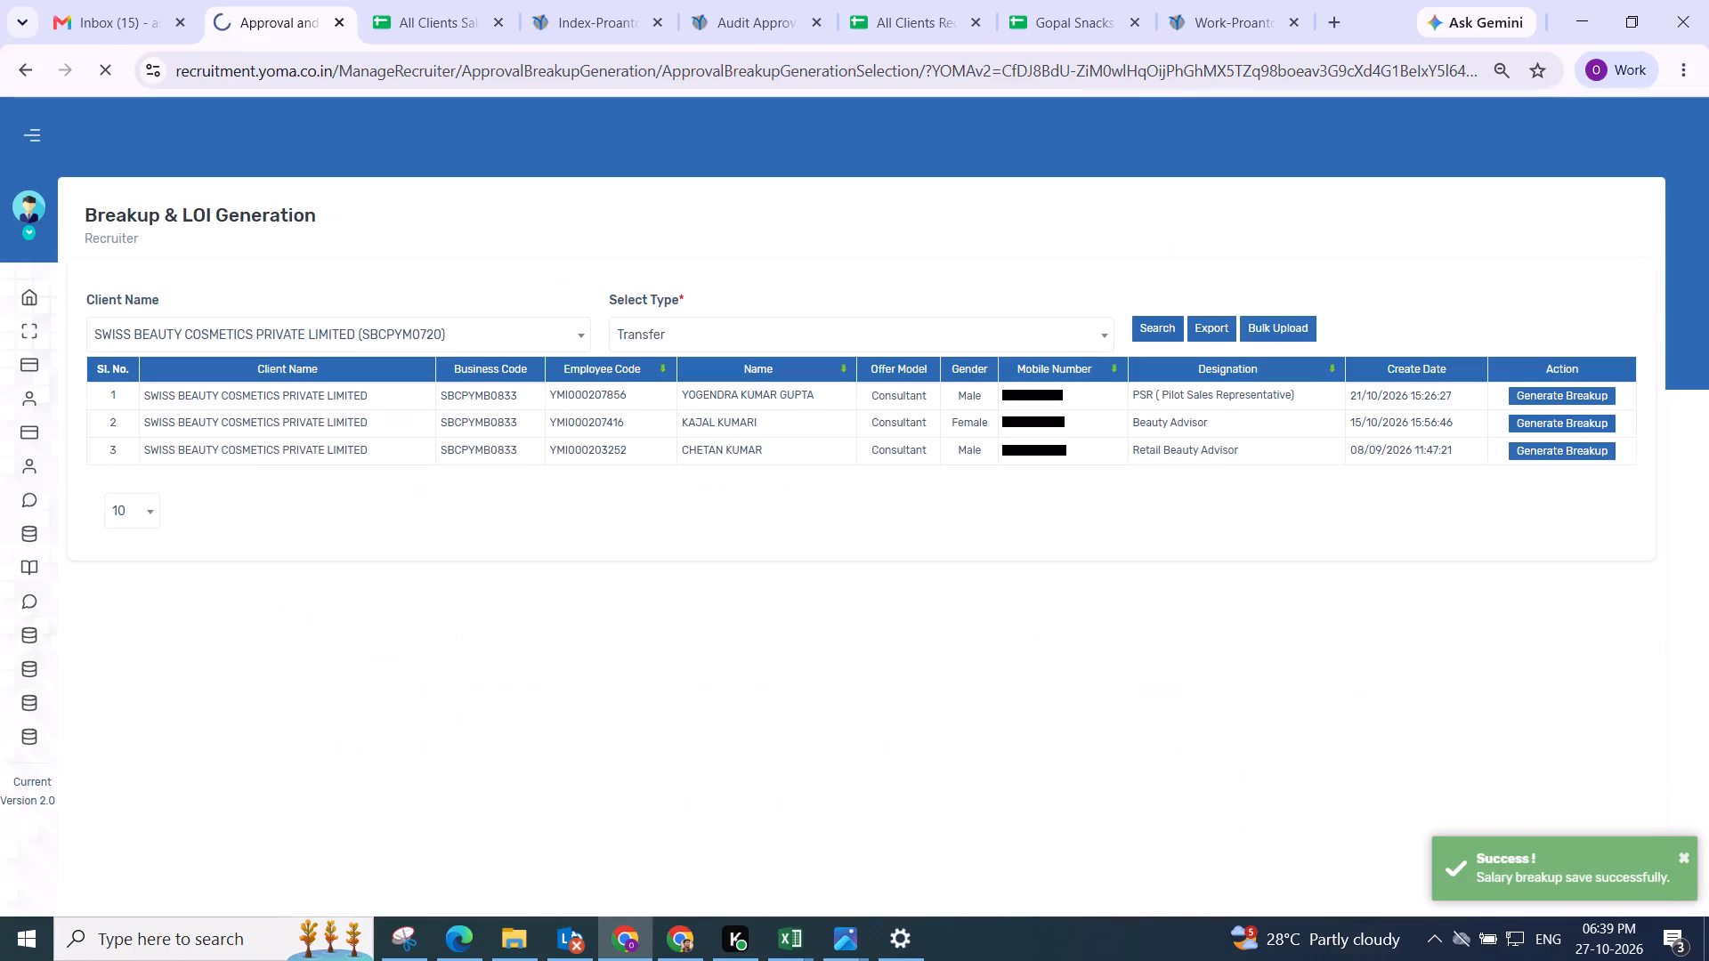
scroll(830, 372, "down", 4)
scroll(1243, 350, "down", 2)
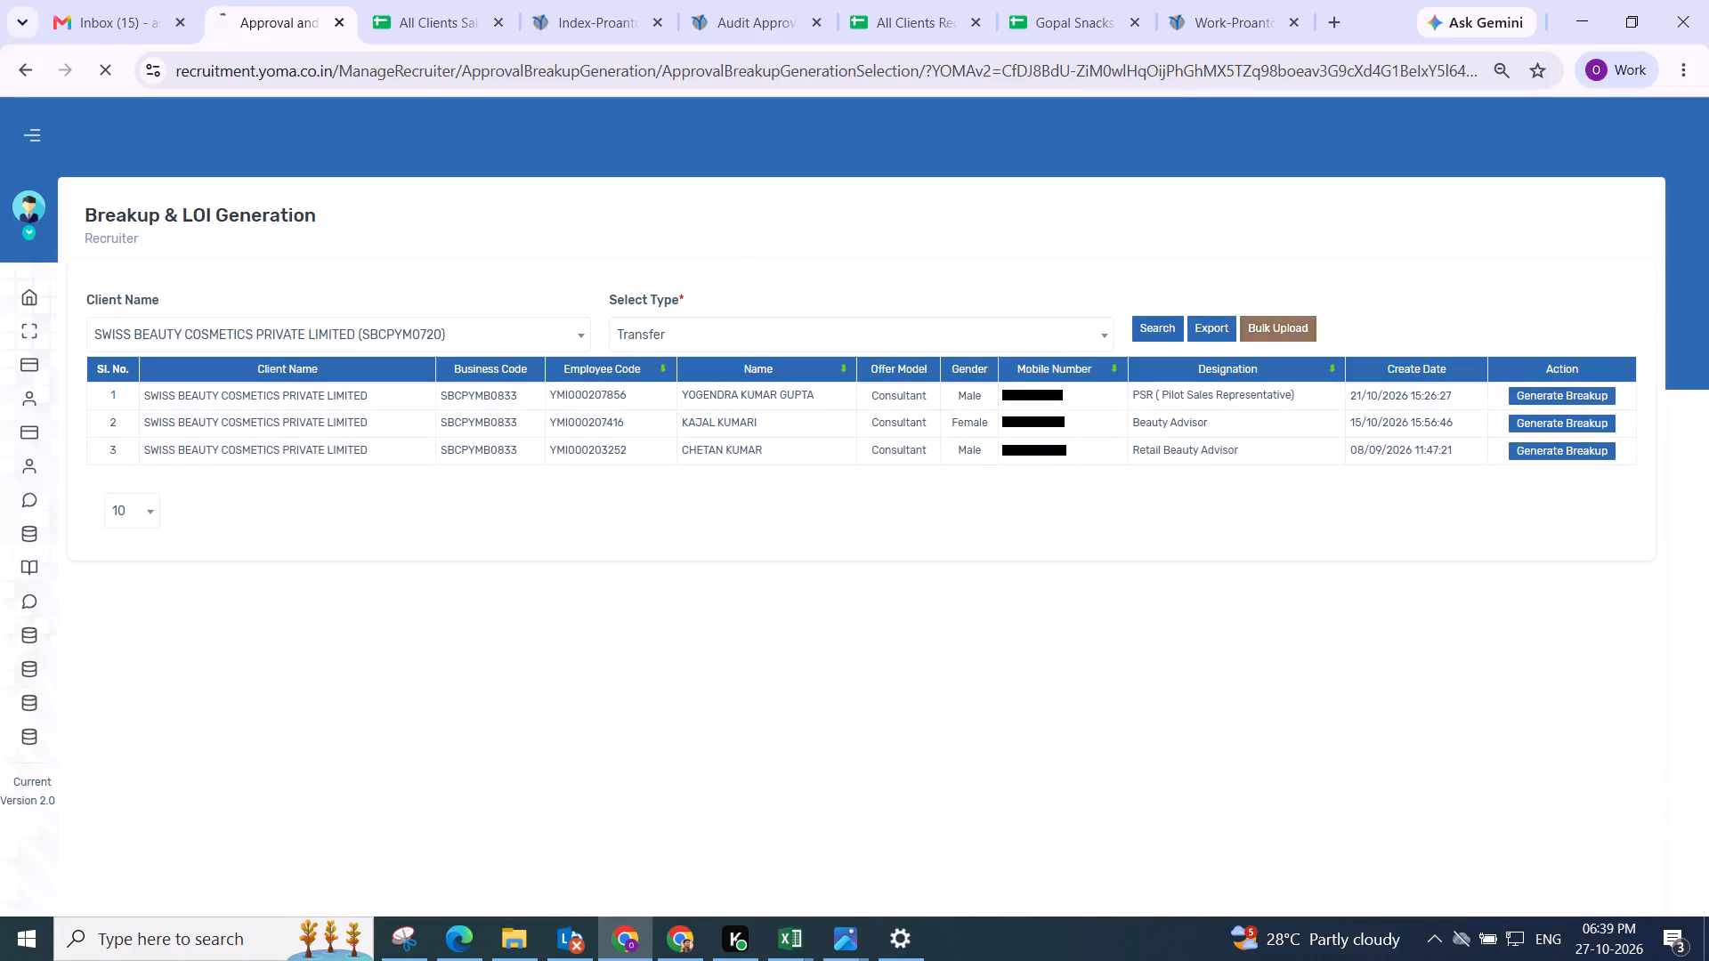
scroll(1260, 365, "down", 3)
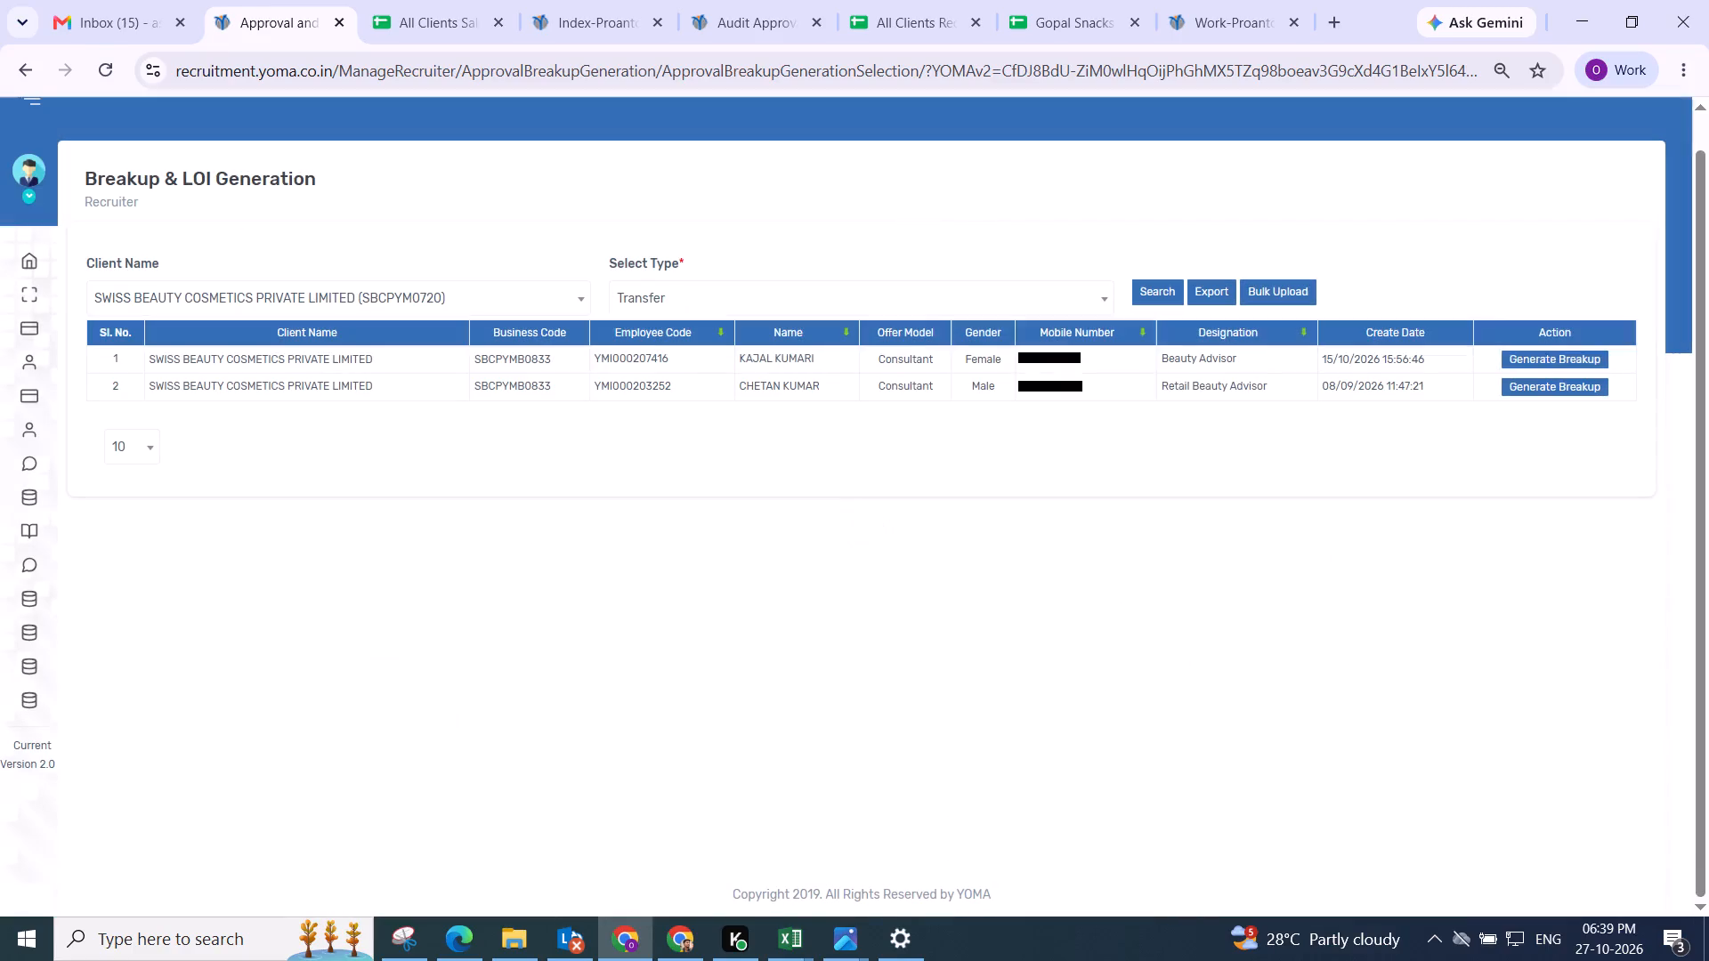
Generate the Beauty Advisor's breakup with Skilled (Manual) wages, HRA Flat, PF NO, Bonus Gross Not Applicable and statutory location Hathua.
left_click(1571, 355)
left_click_drag(517, 268, 1610, 320)
left_click(659, 232)
left_click_drag(700, 387, 705, 377)
left_click(777, 236)
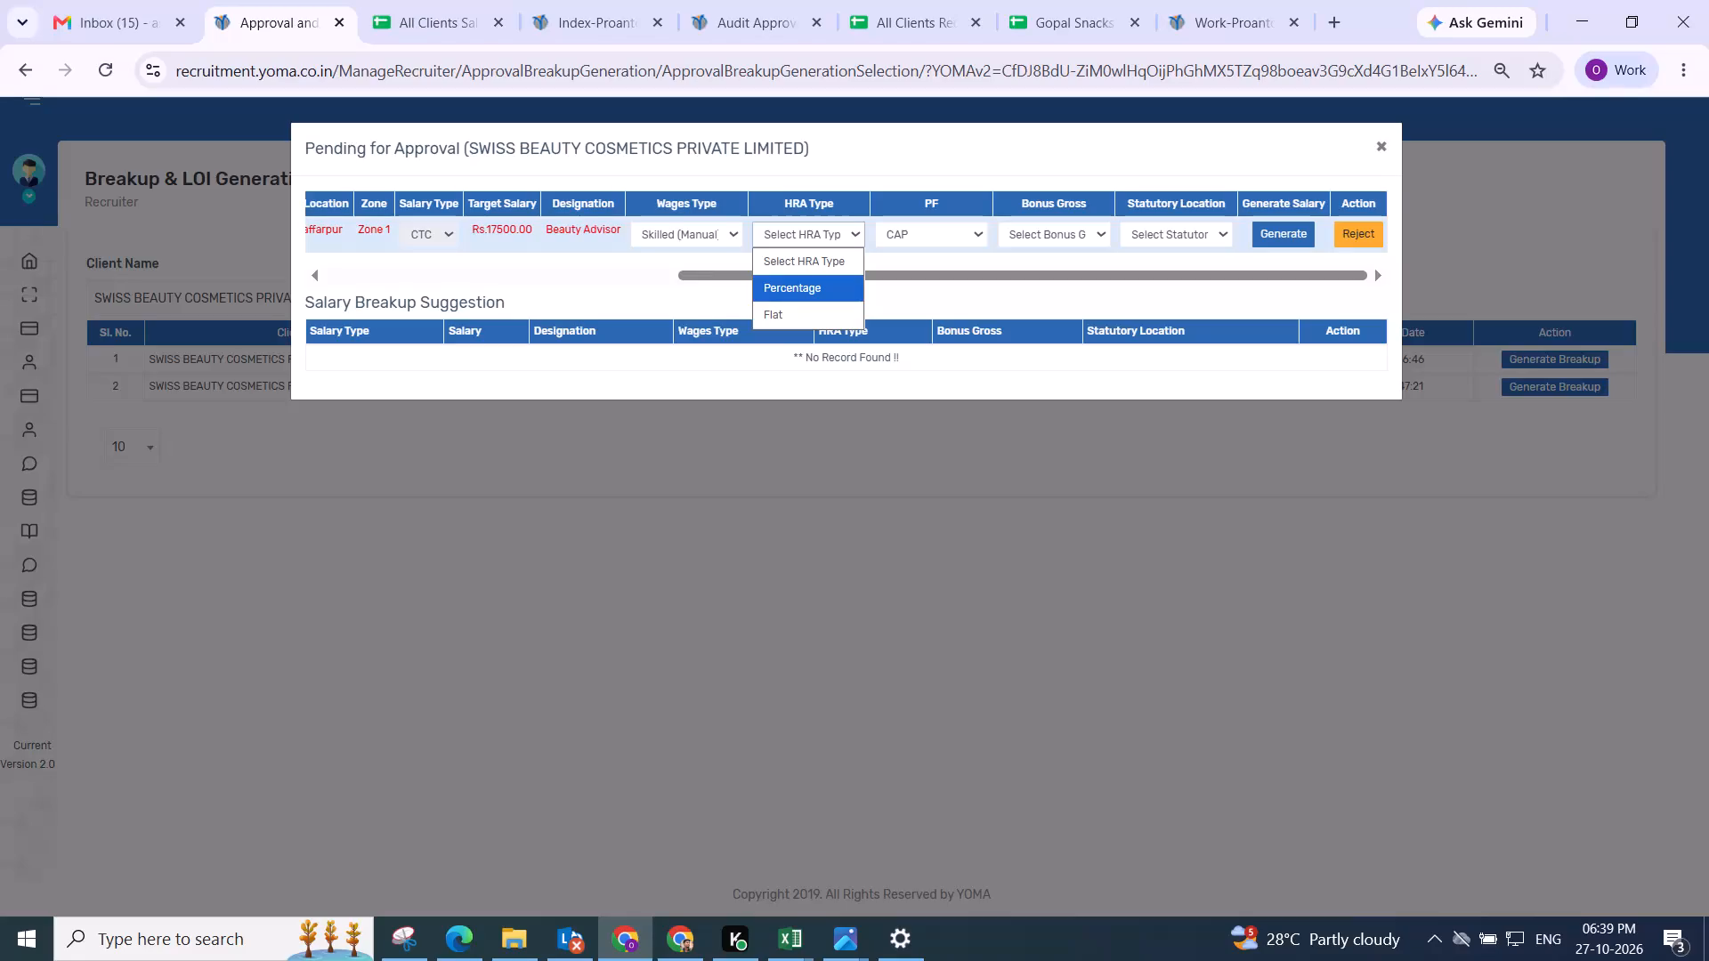
left_click(798, 326)
left_click(887, 238)
left_click_drag(926, 341, 926, 330)
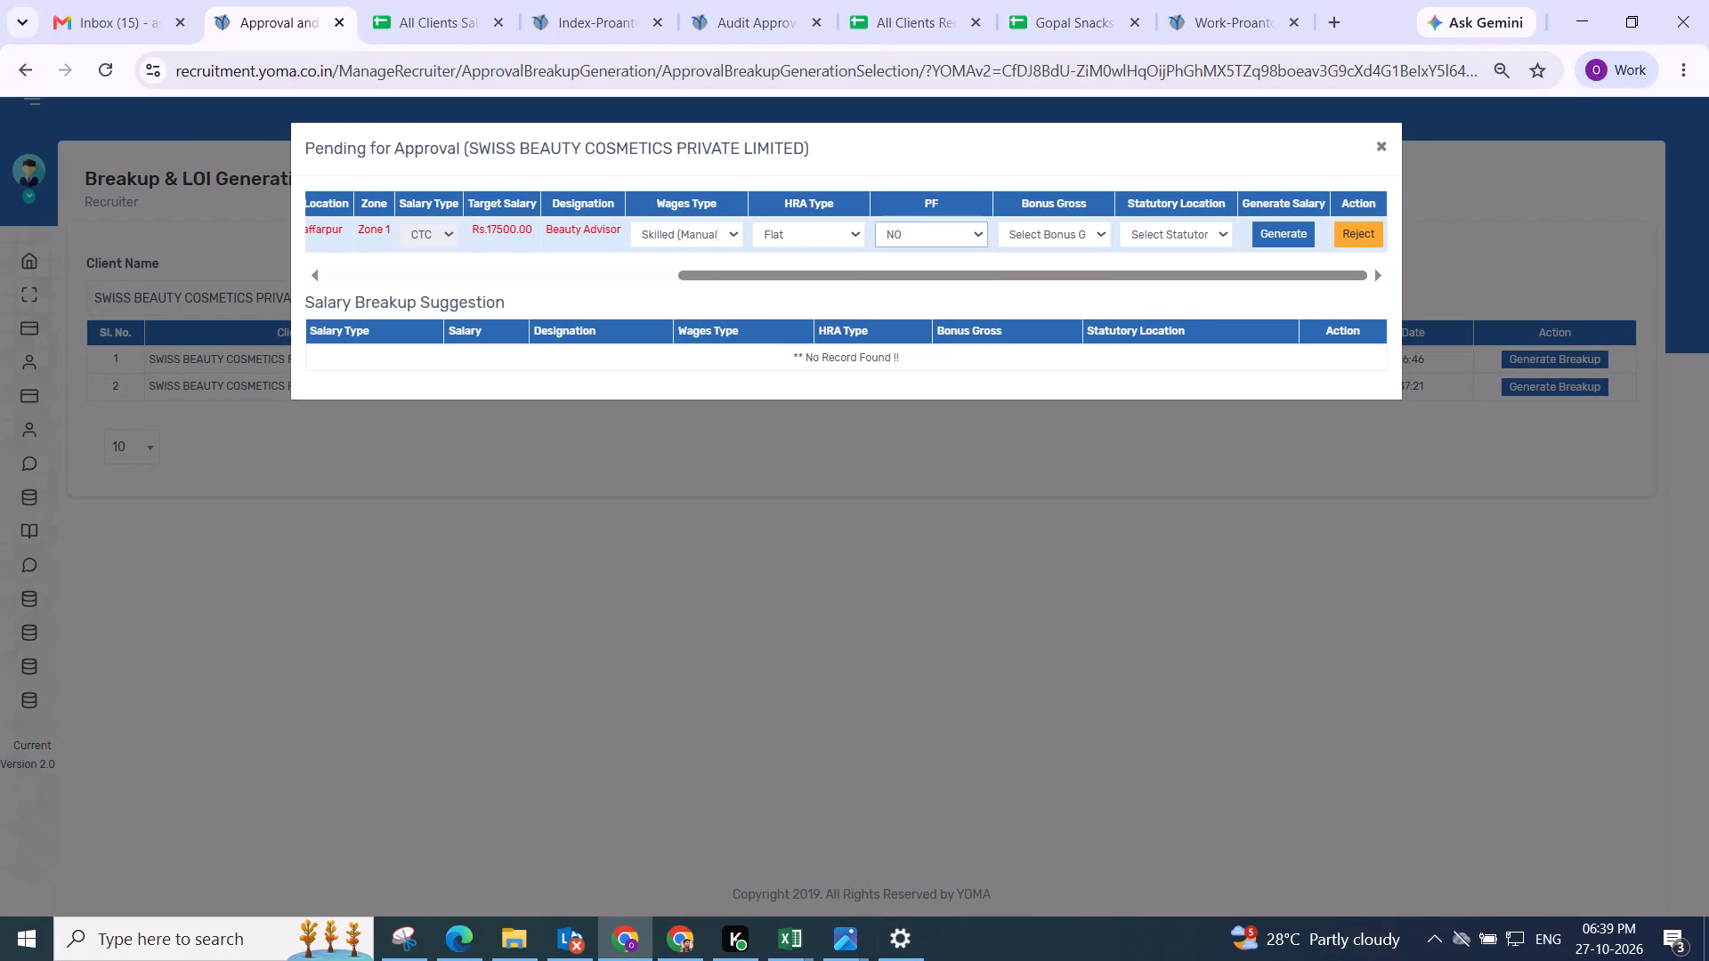
left_click(1078, 246)
left_click(1064, 338)
left_click(1158, 235)
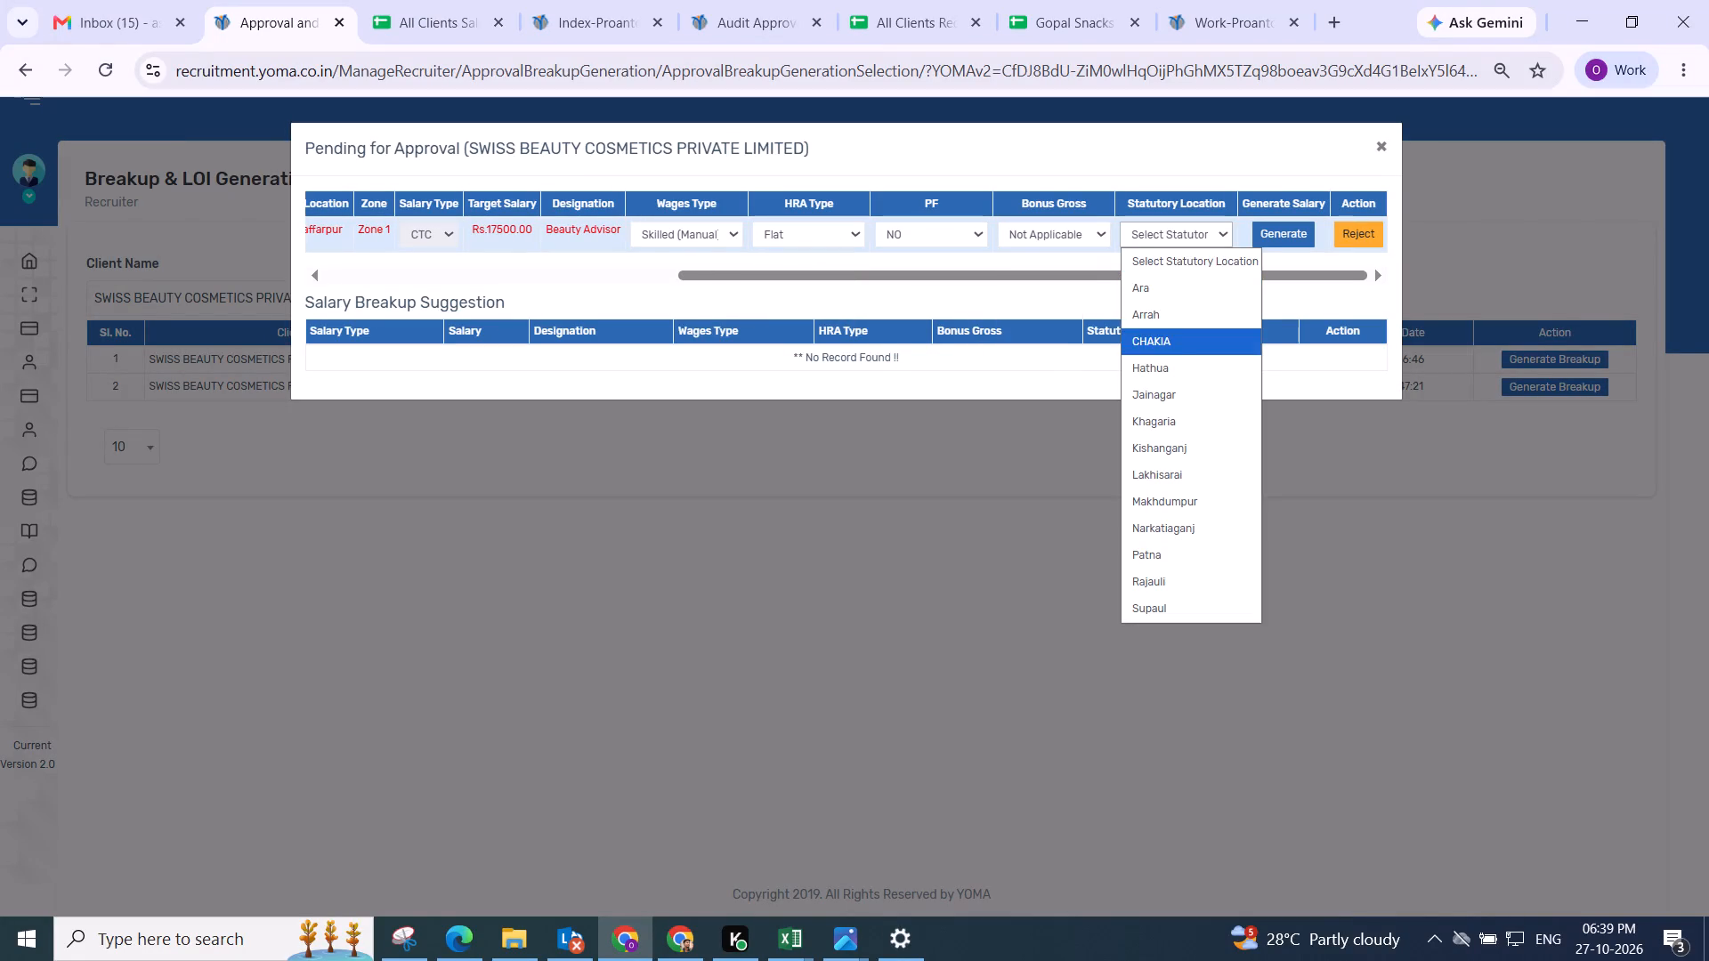
left_click(1156, 355)
left_click(1252, 241)
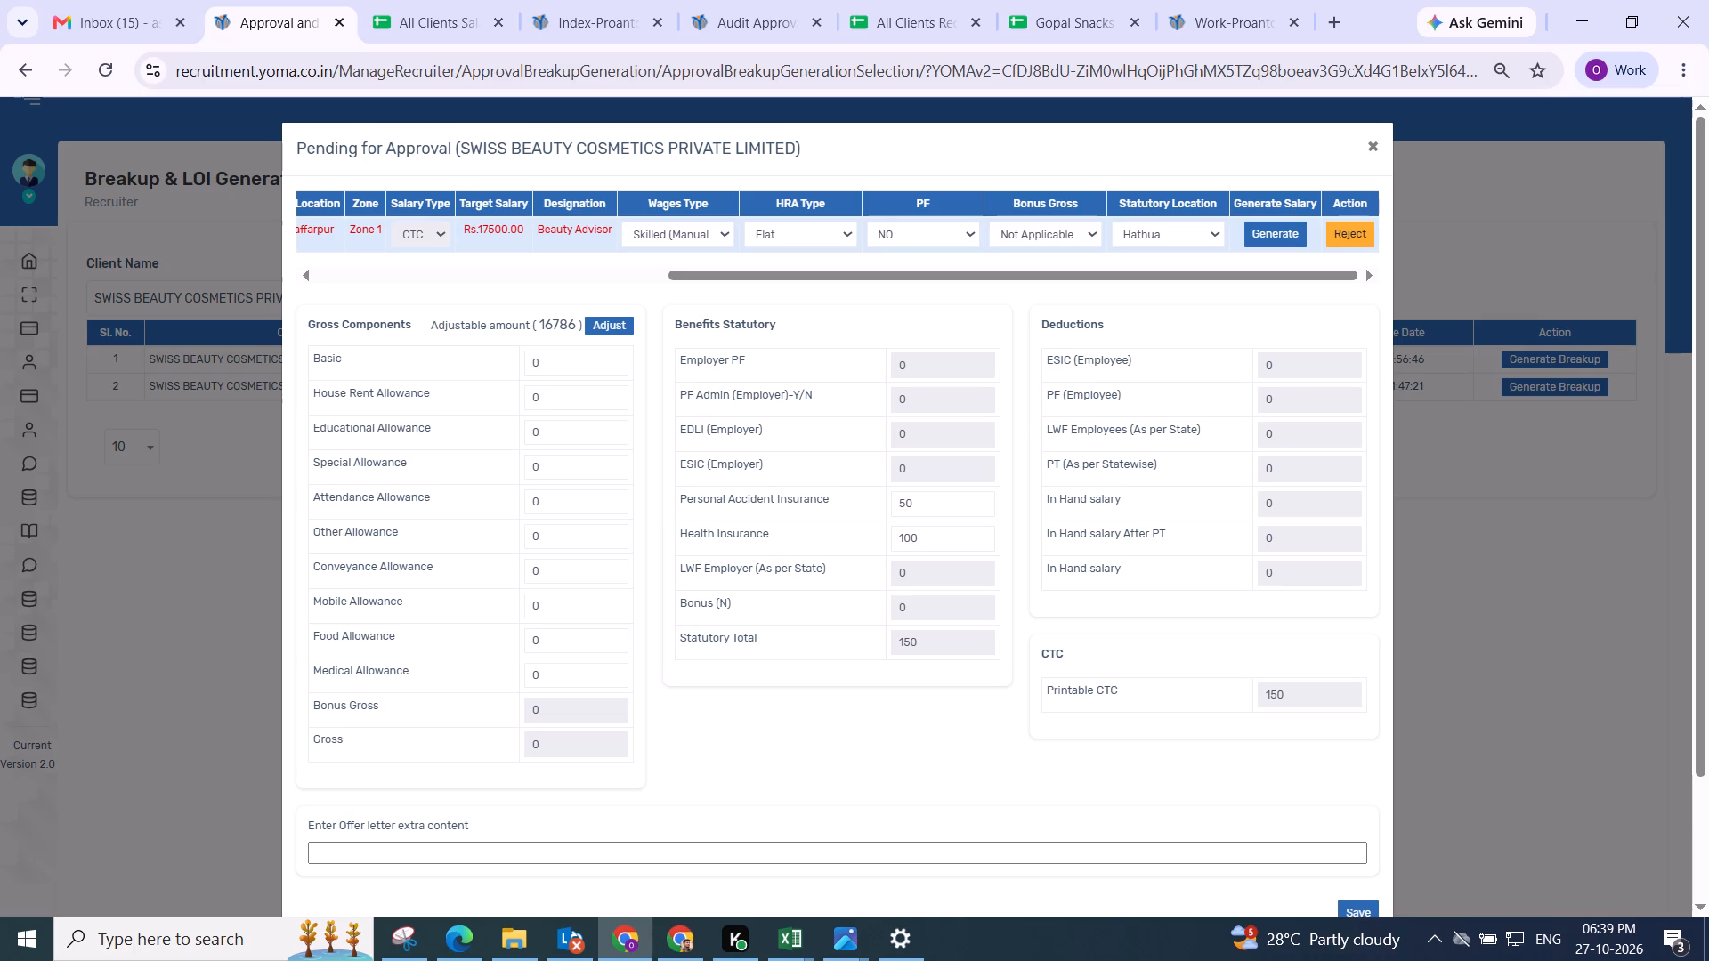
Adjust the Beauty Advisor's salary components and set Basic to the full gross of 17350.
left_click(614, 323)
double_click(544, 745)
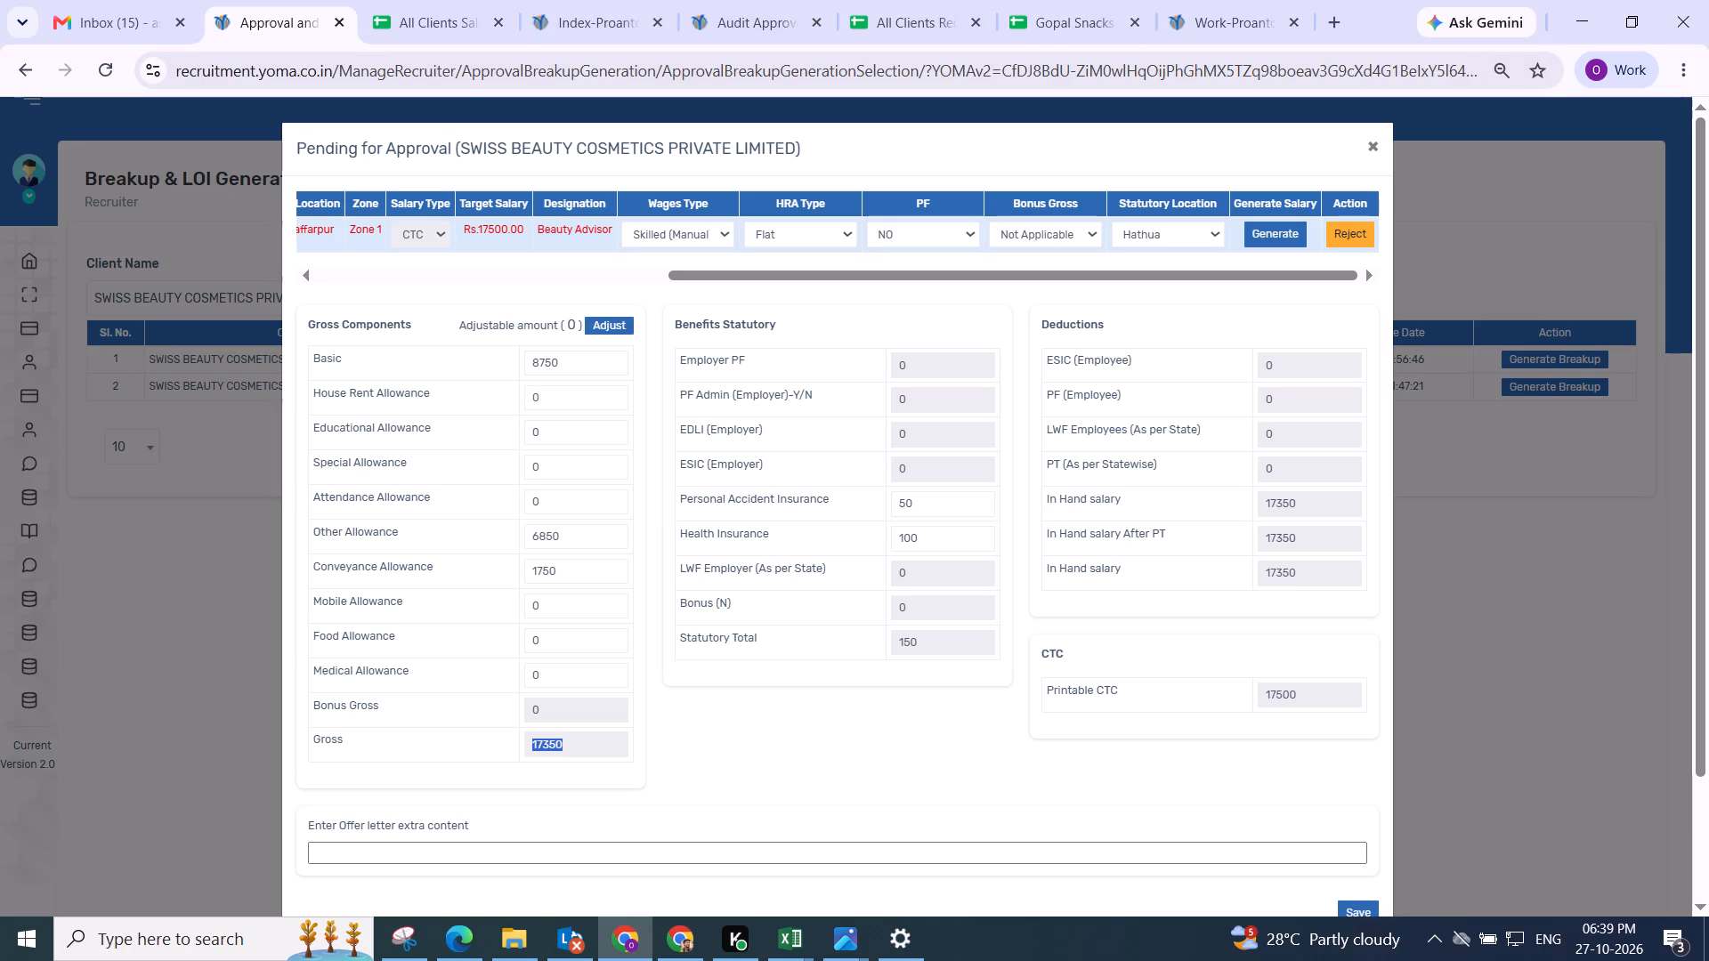
key("ctrl+c")
left_click_drag(571, 374, 511, 374)
key("ctrl+v")
left_click(651, 343)
Save the Beauty Advisor's salary breakup.
scroll(653, 362, "down", 2)
left_click_drag(846, 565, 919, 608)
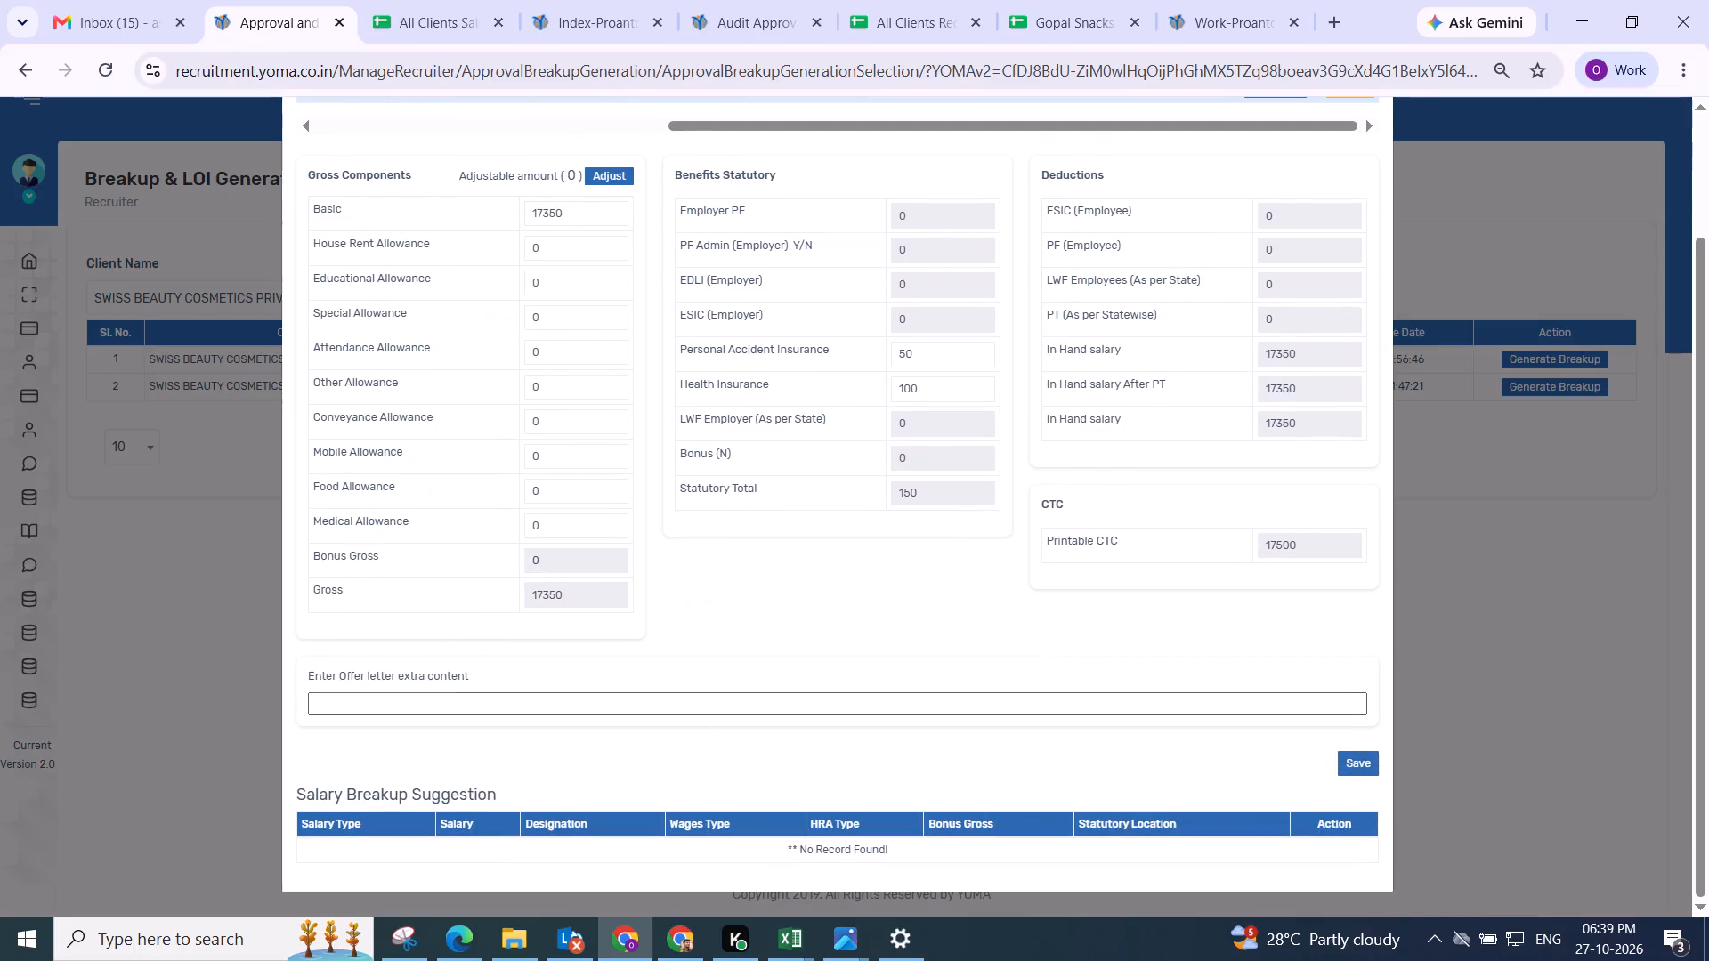
left_click(1358, 755)
left_click(892, 626)
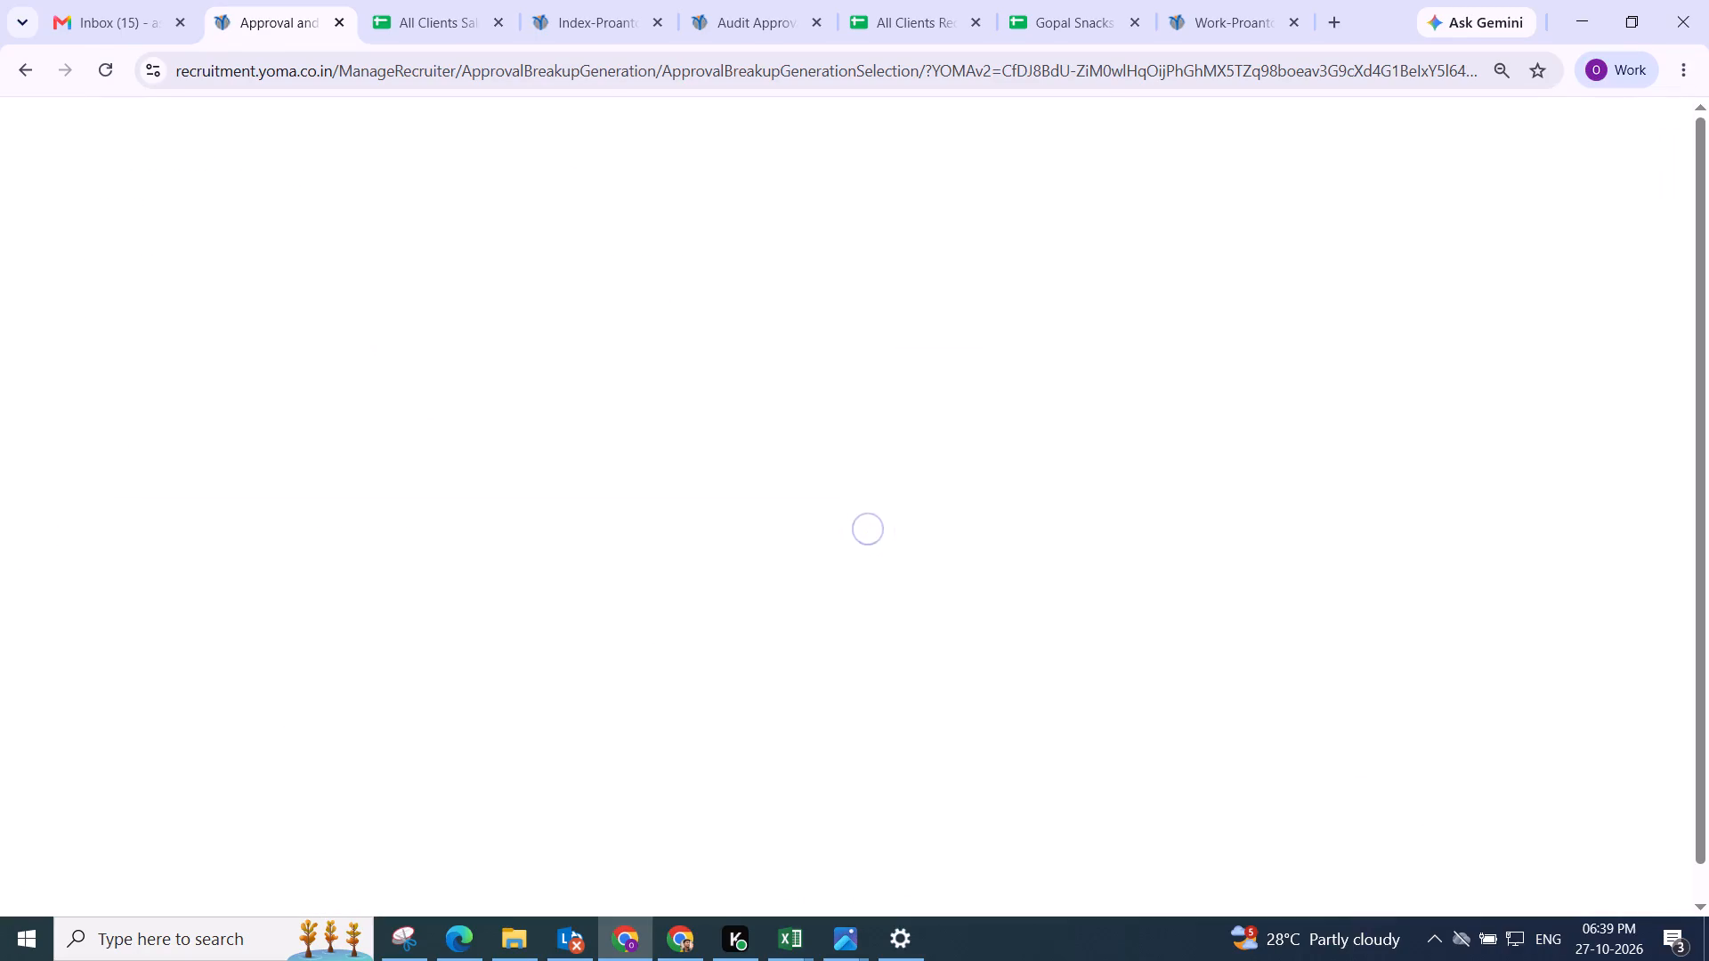
Generate the Retail Beauty Advisor's breakup with Skilled (Manual) wages, HRA Flat, PF NO, Bonus Gross Not Applicable and statutory location Panaji.
left_click(1540, 385)
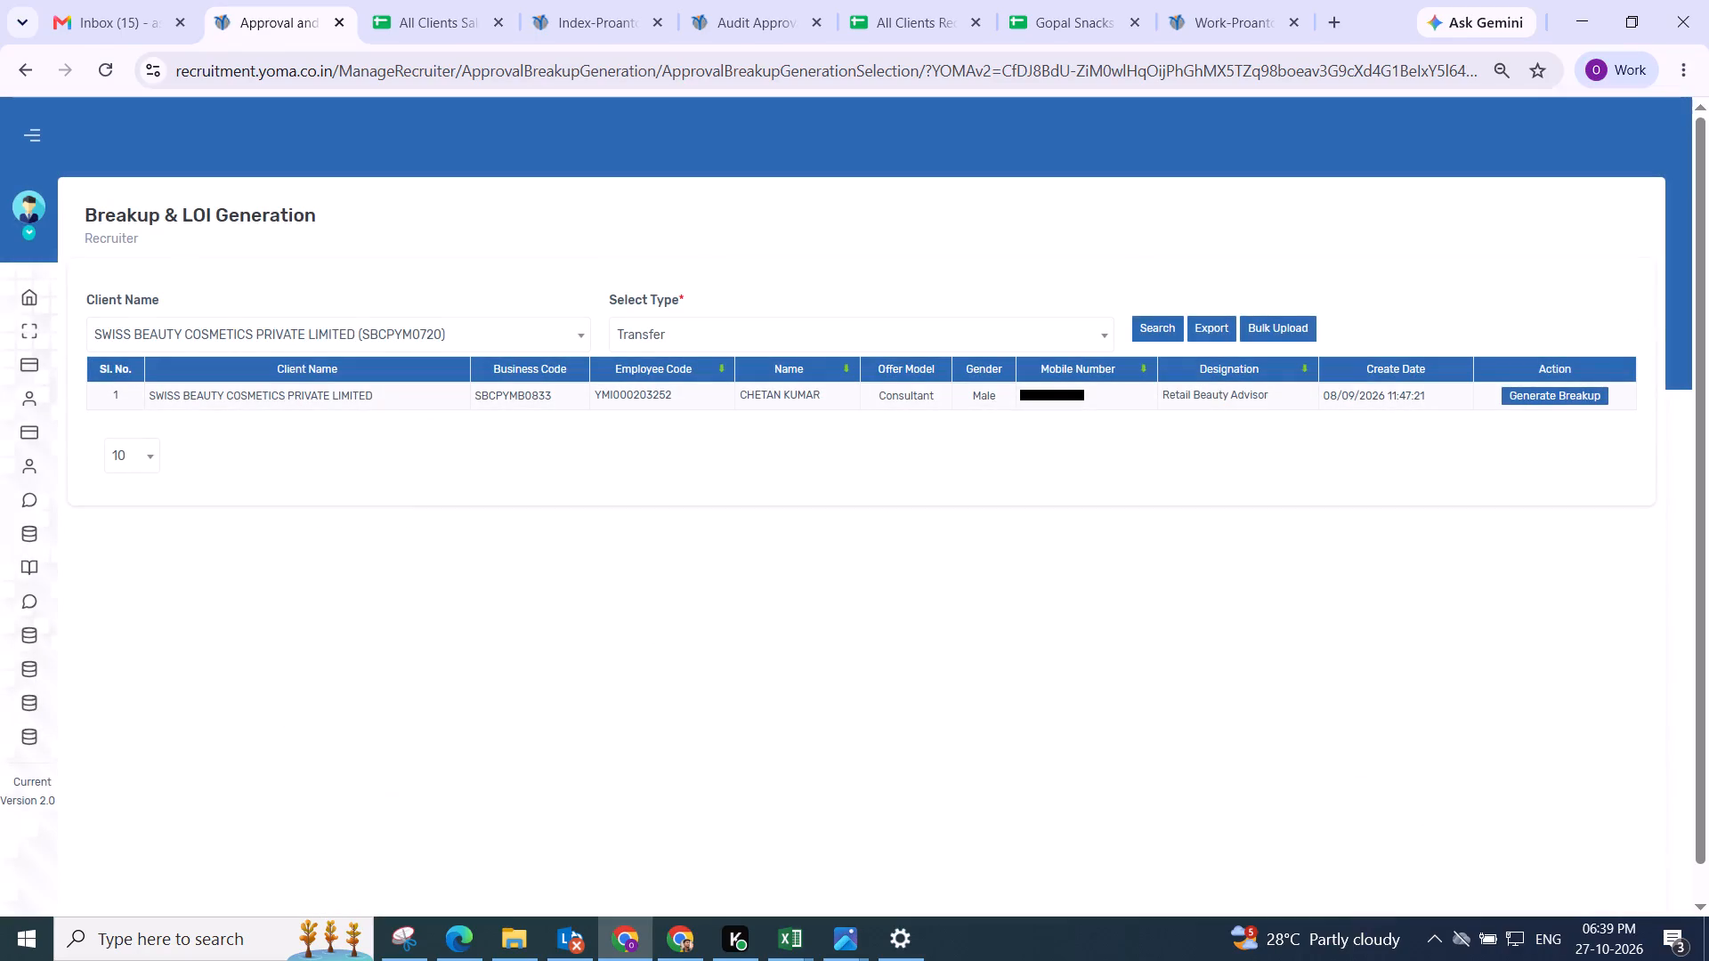
left_click(1533, 392)
left_click_drag(499, 279, 1593, 308)
left_click(699, 241)
left_click_drag(693, 389, 695, 372)
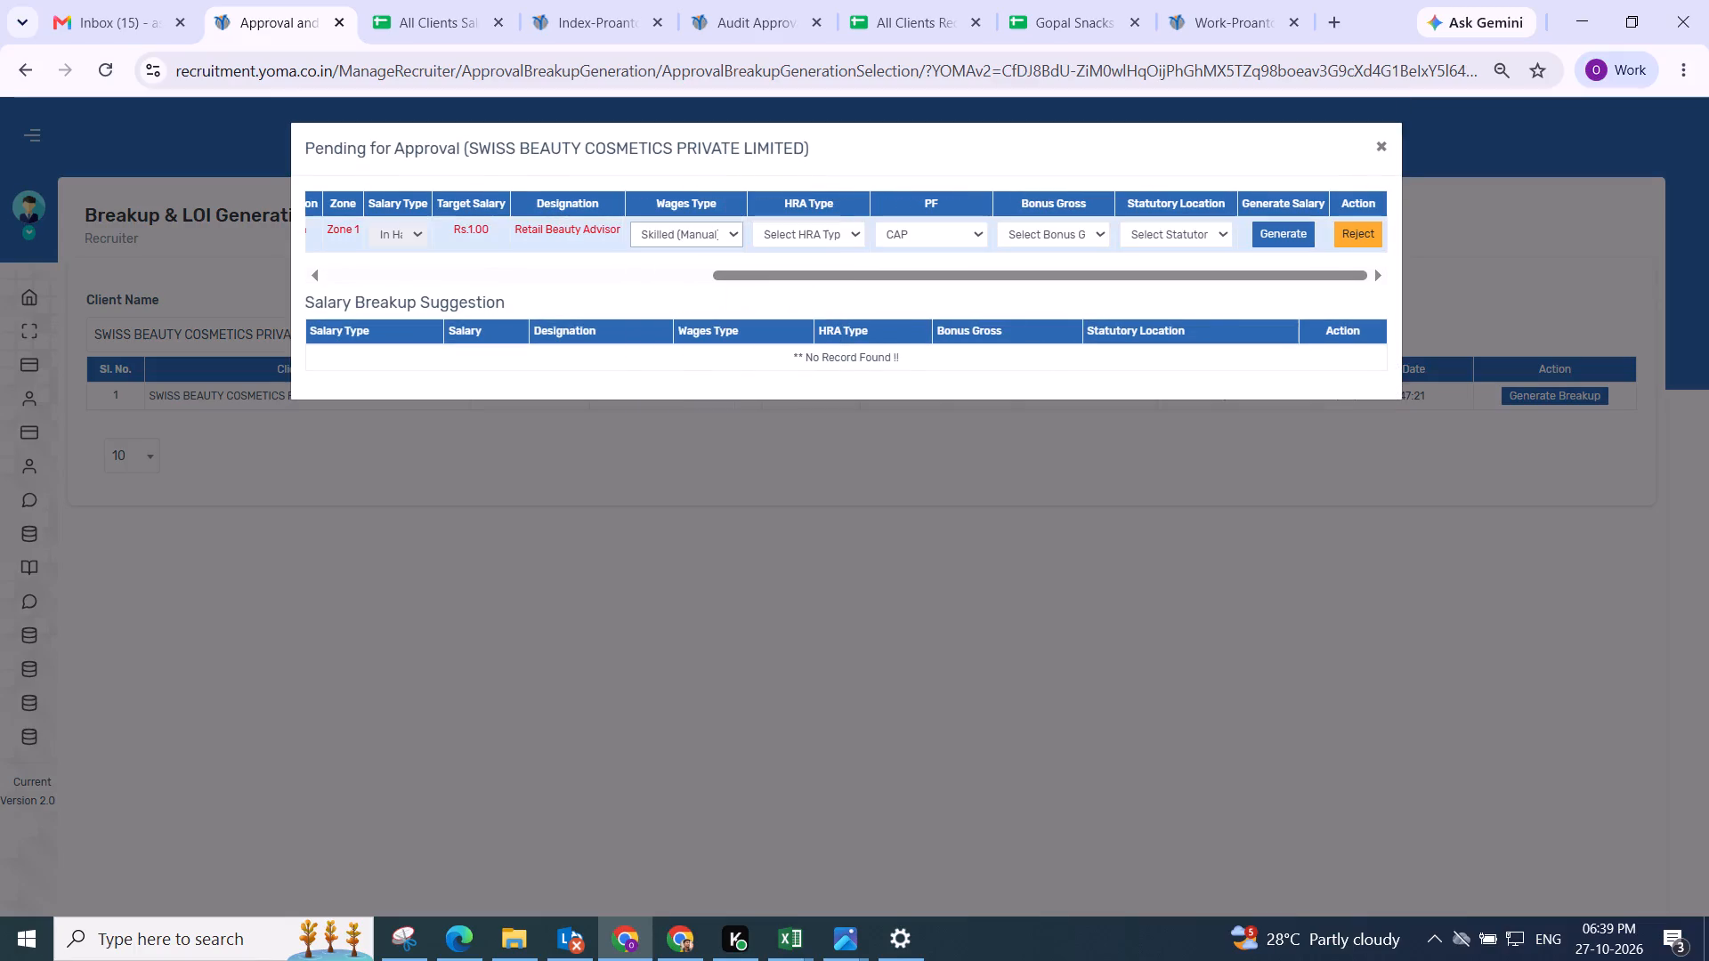
left_click_drag(790, 236, 794, 259)
left_click_drag(797, 309, 808, 303)
left_click_drag(874, 230, 879, 239)
left_click(910, 331)
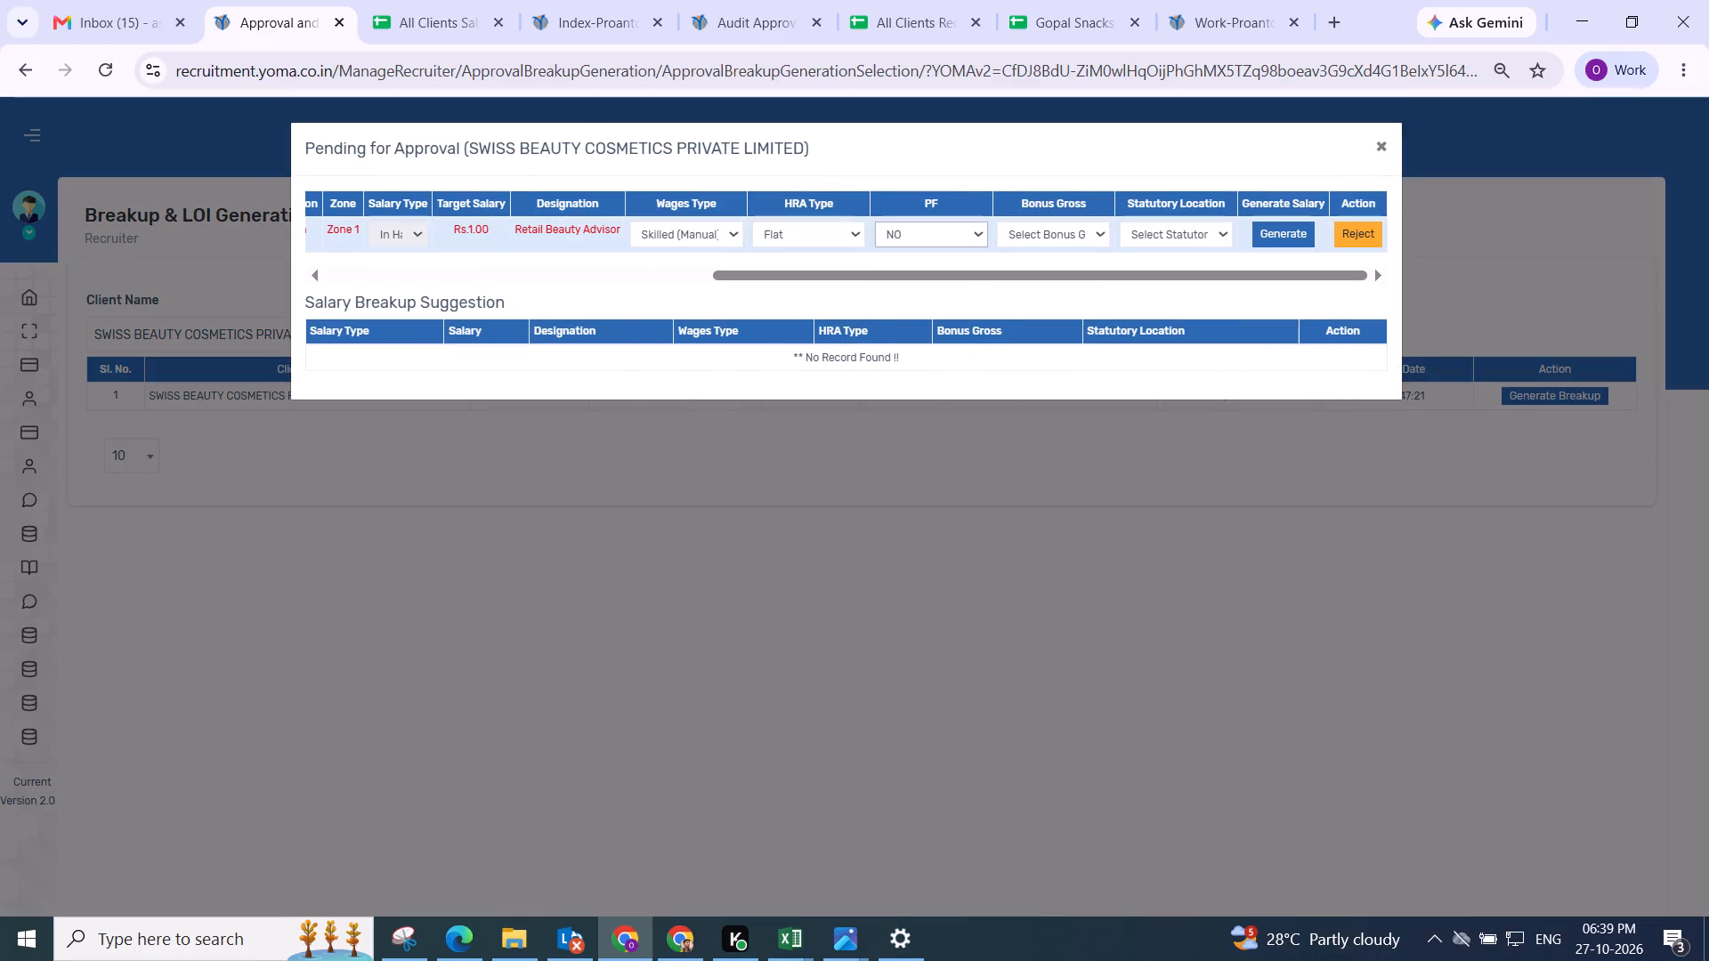
left_click(792, 238)
left_click(791, 311)
left_click(1058, 230)
left_click(1051, 335)
left_click(1157, 242)
left_click(1156, 300)
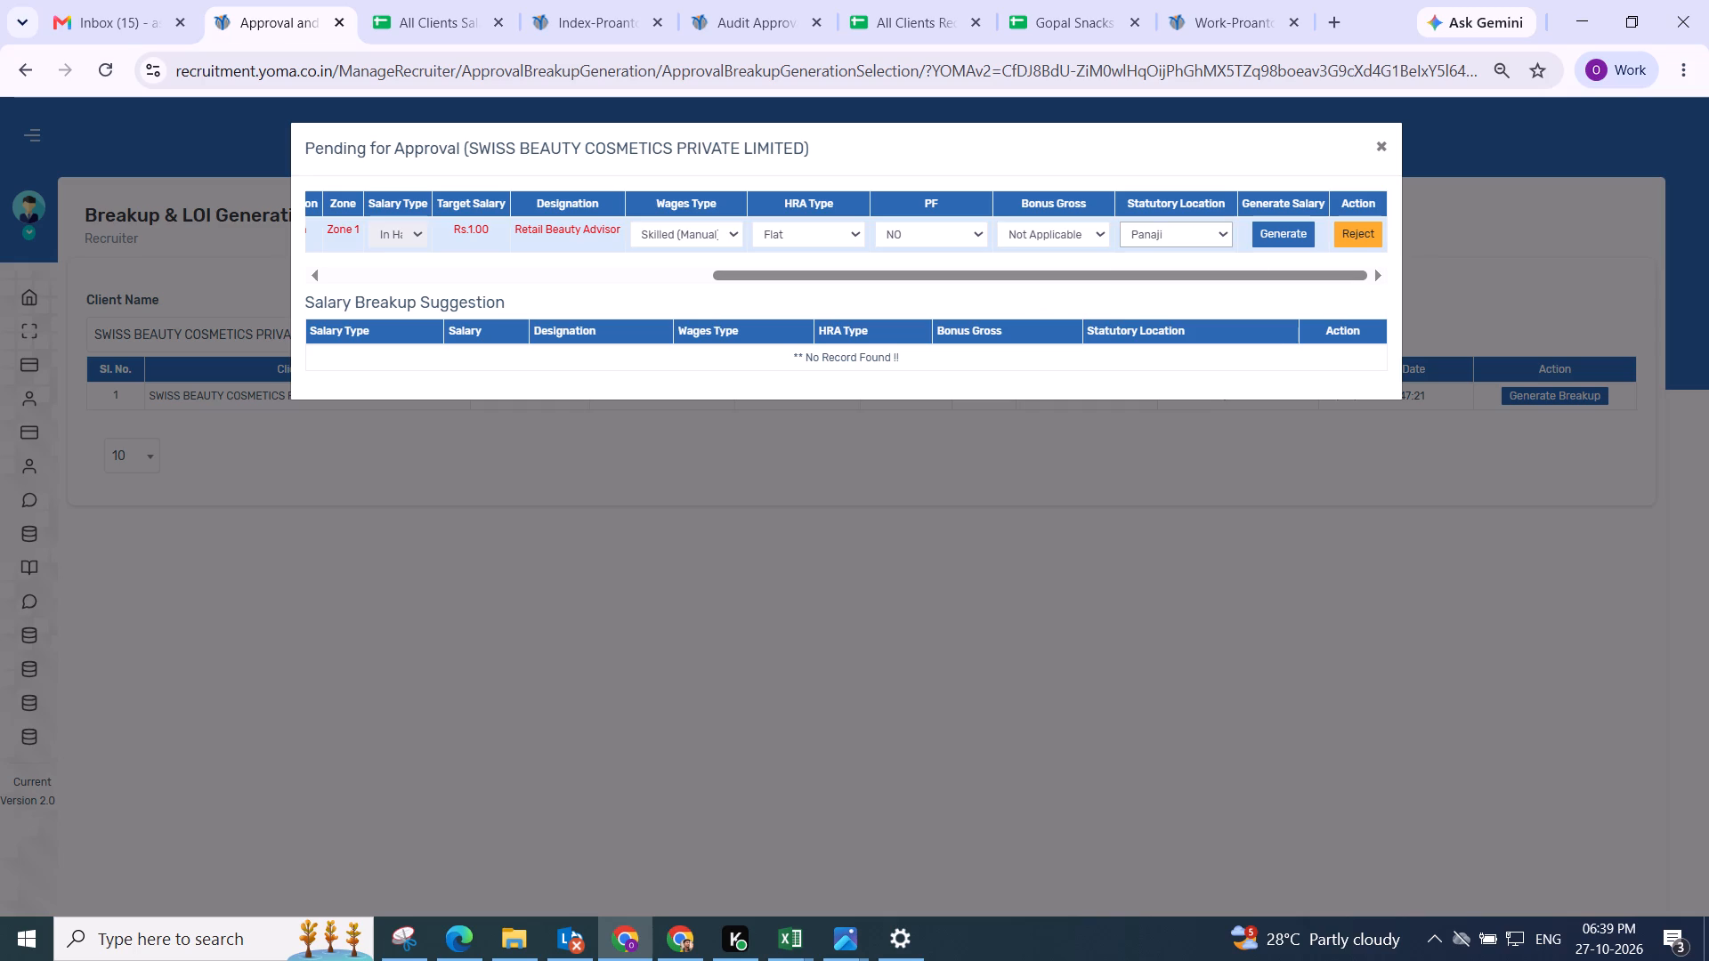
left_click(1258, 230)
left_click(1149, 230)
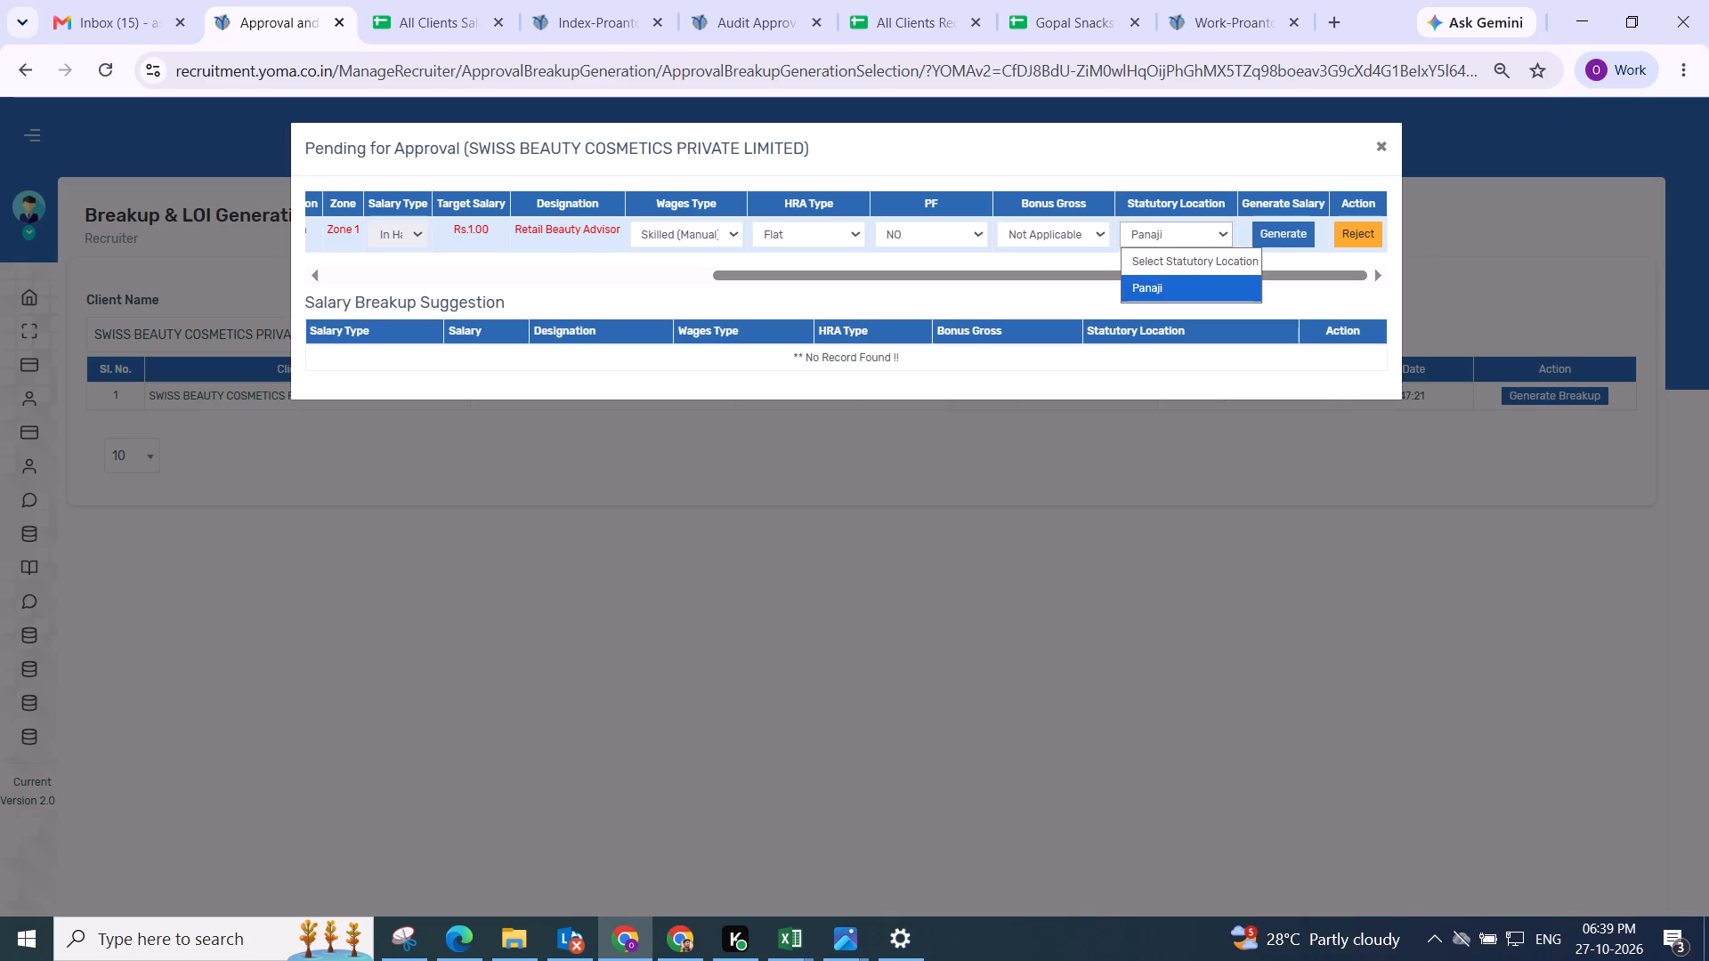
left_click(1155, 287)
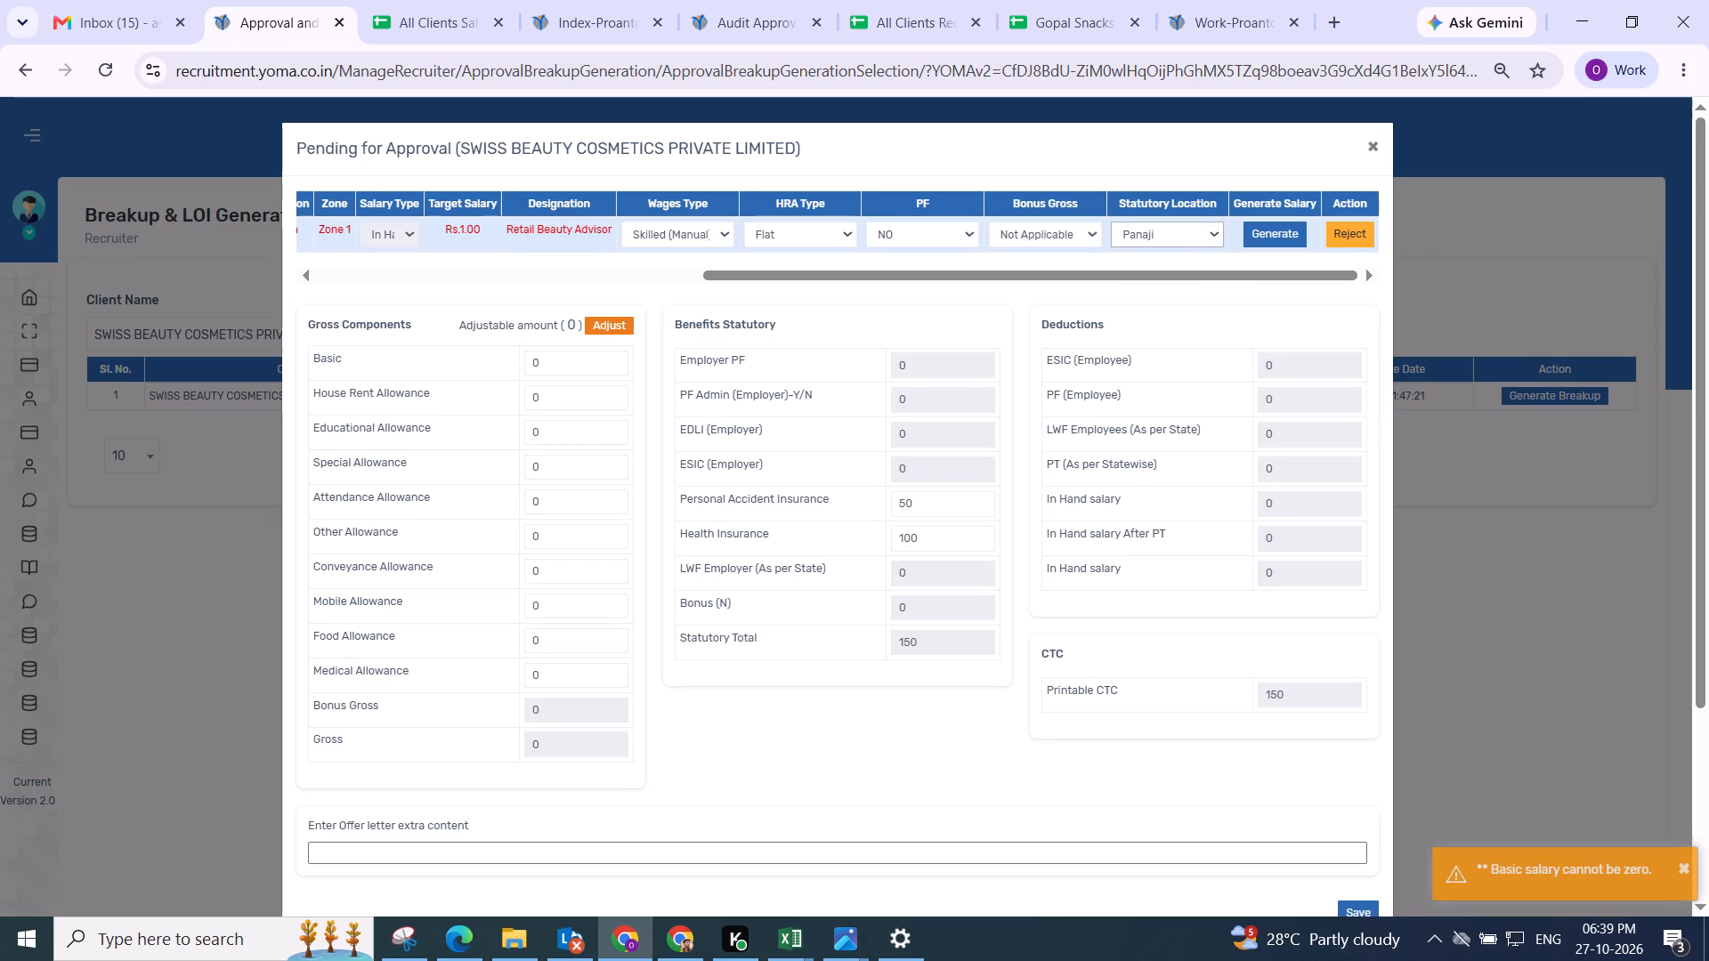
Adjust the Retail Beauty Advisor's salary components and change the wages type to Semi-Skilled (Manual).
left_click(618, 327)
left_click_drag(560, 369, 522, 363)
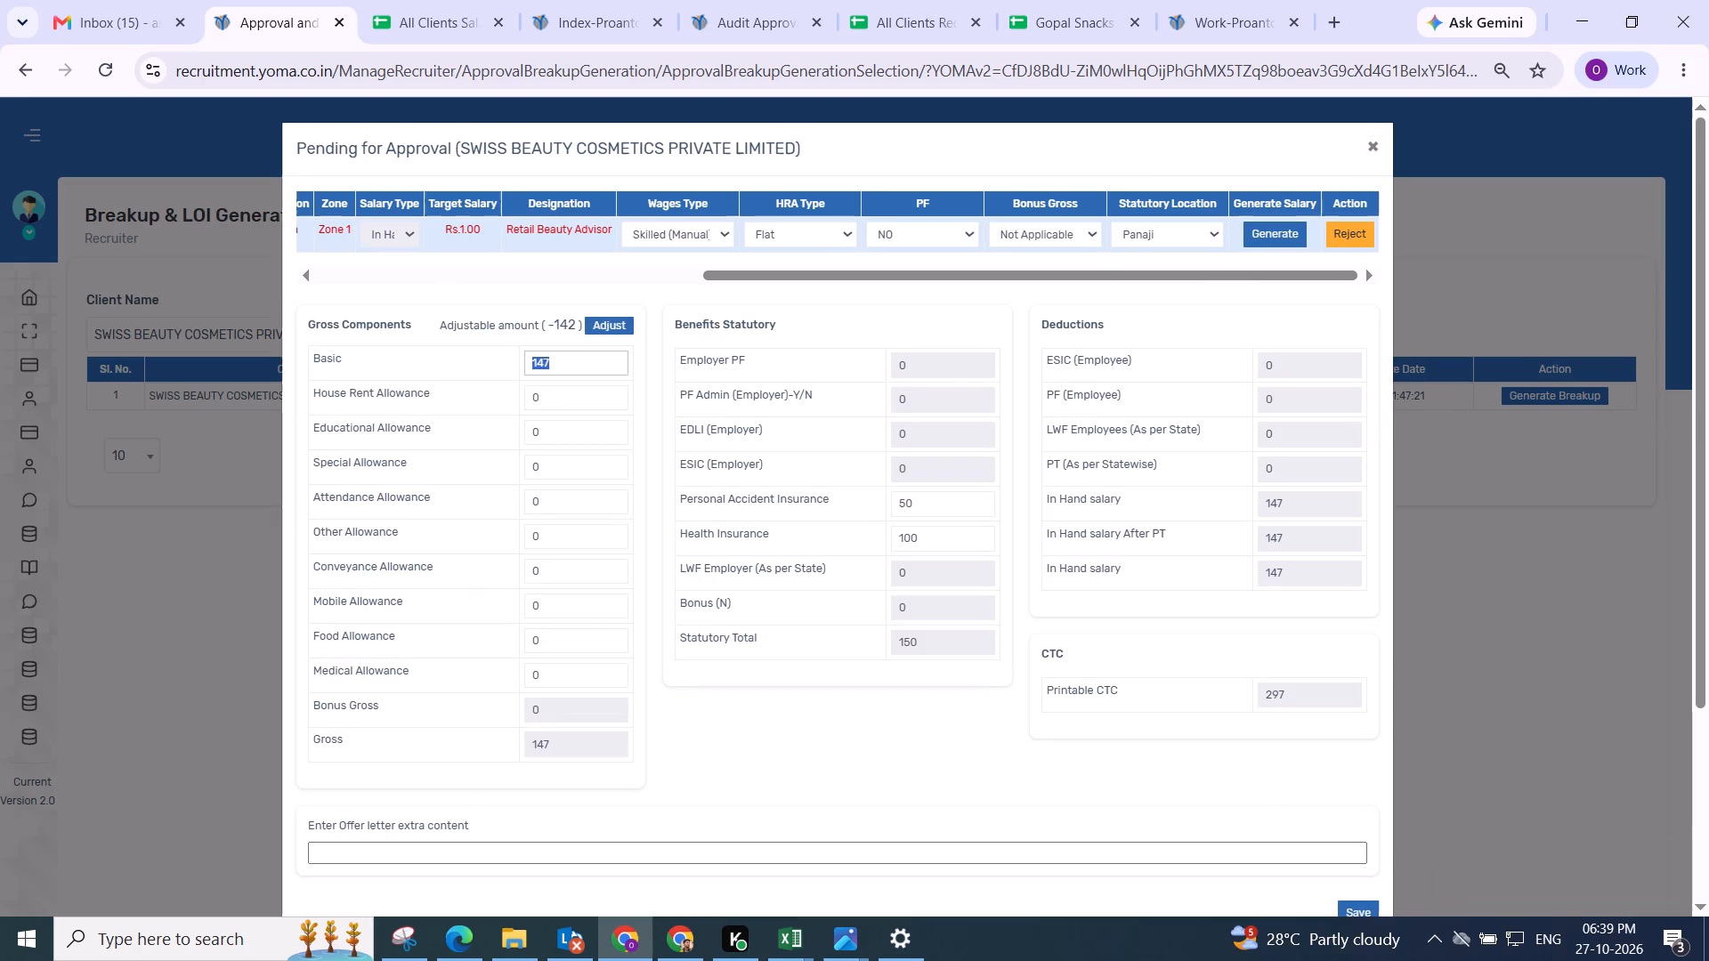
left_click(676, 234)
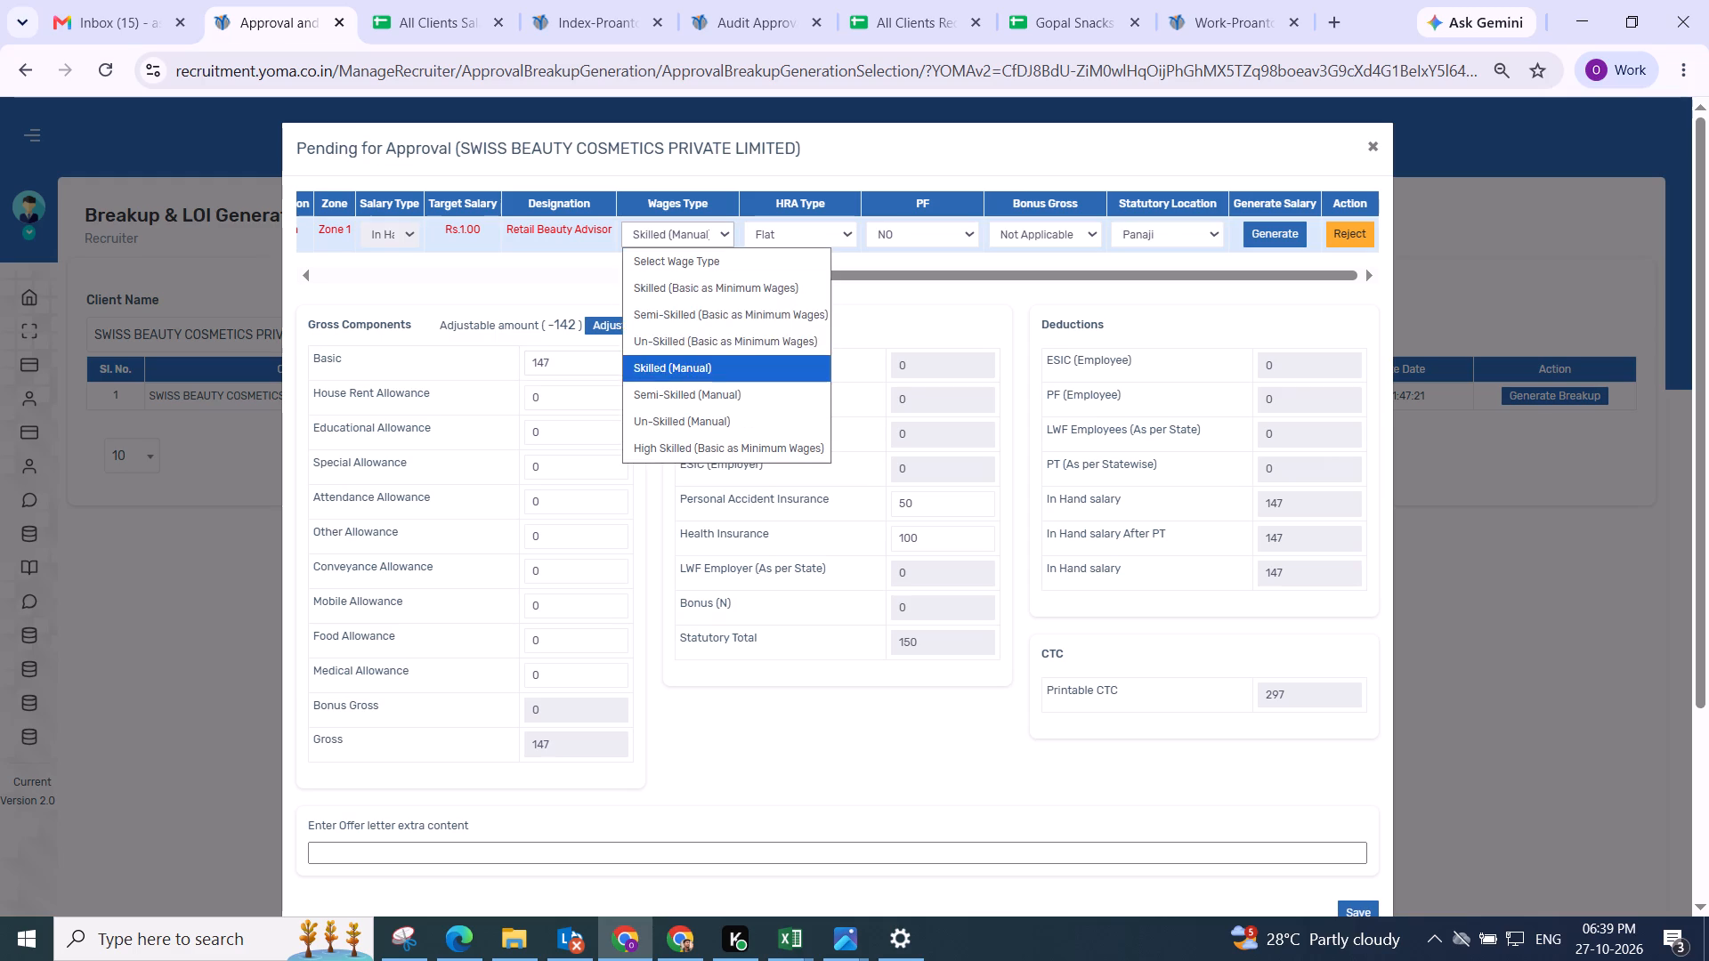
left_click(695, 395)
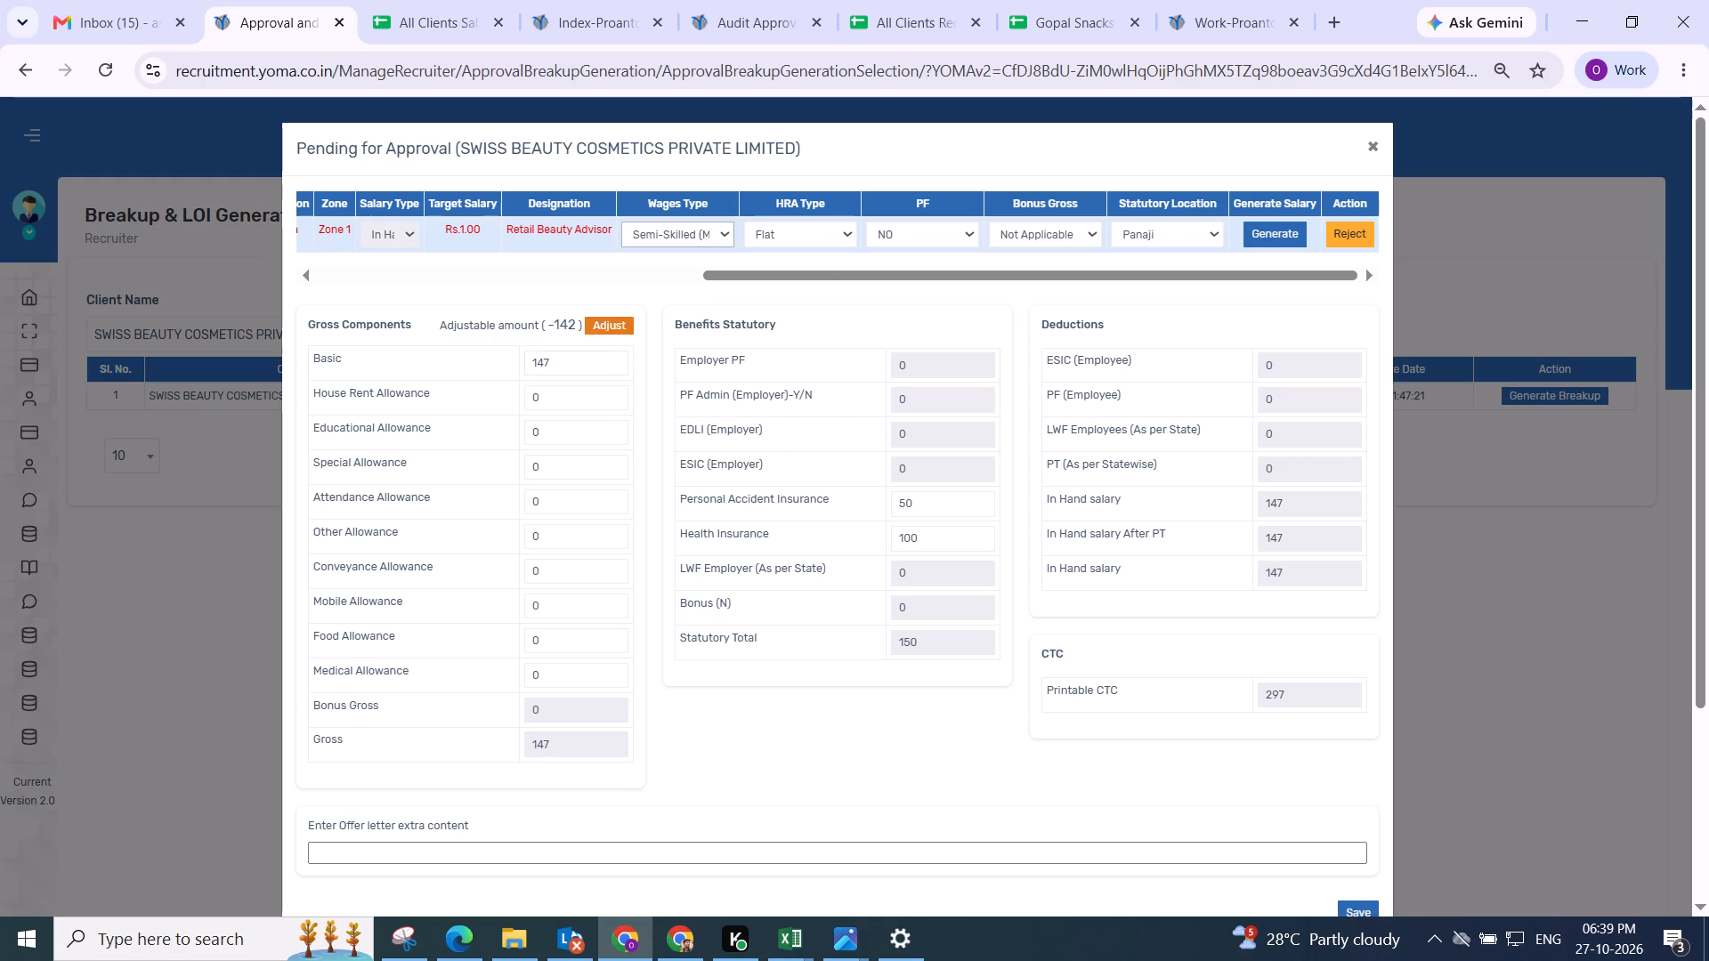
Set the Retail Beauty Advisor's Basic to 1.
left_click_drag(573, 365, 501, 362)
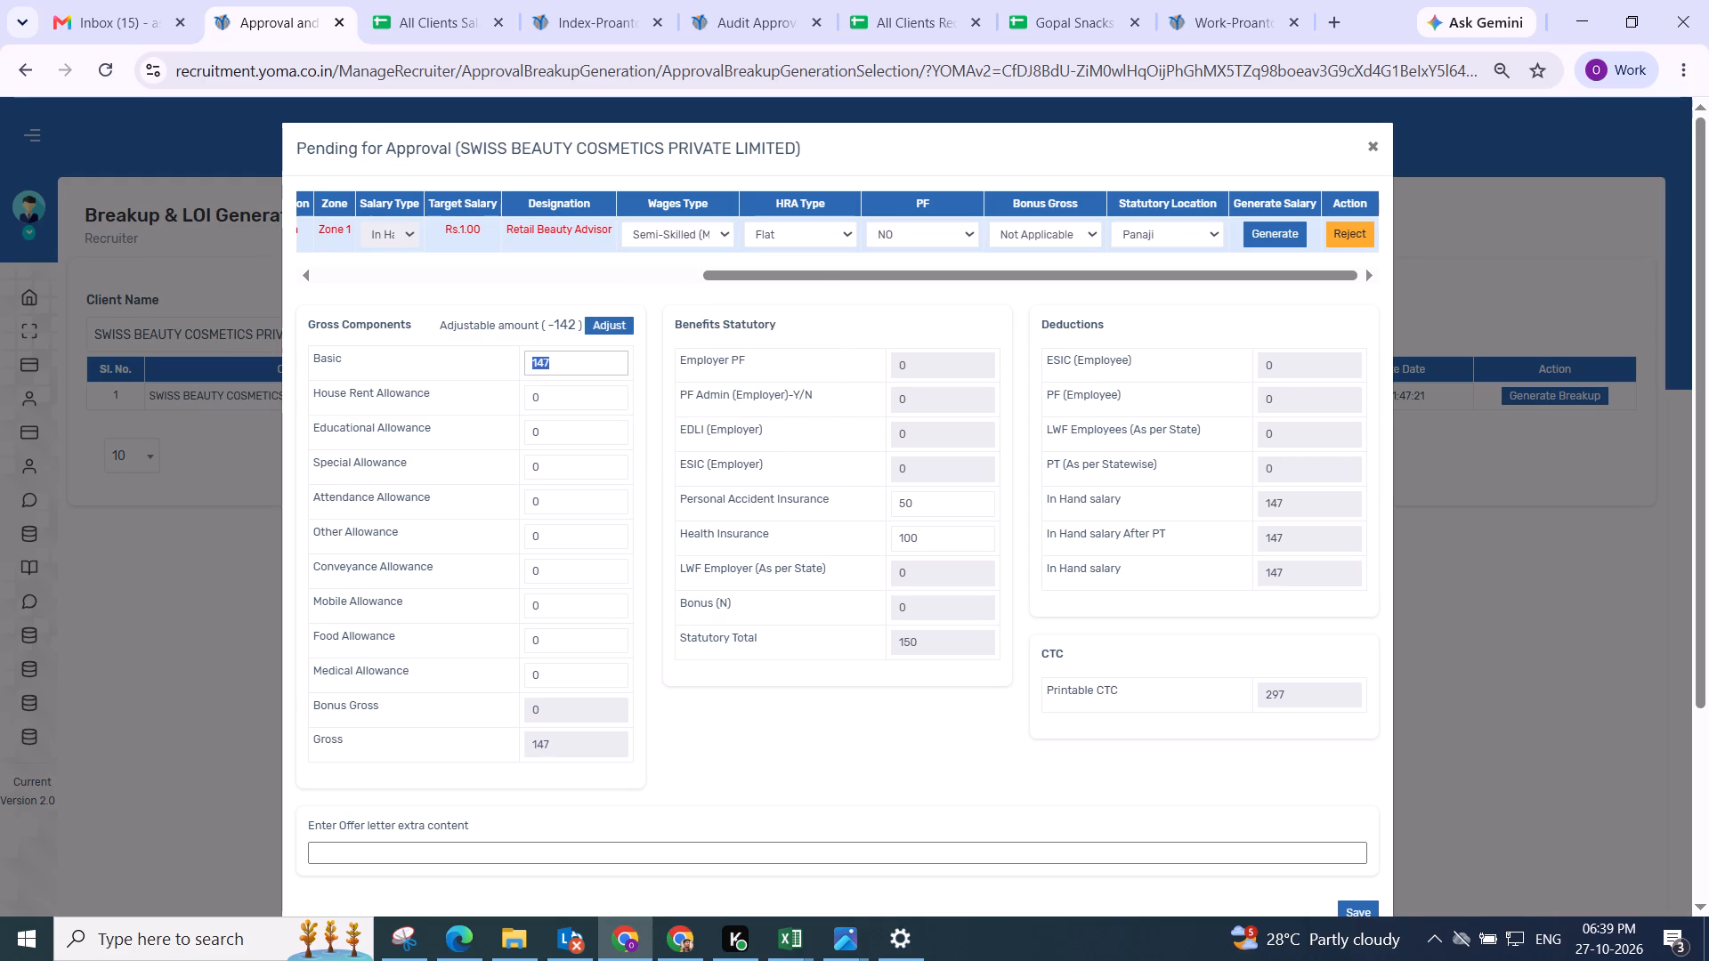
key("1")
left_click(654, 340)
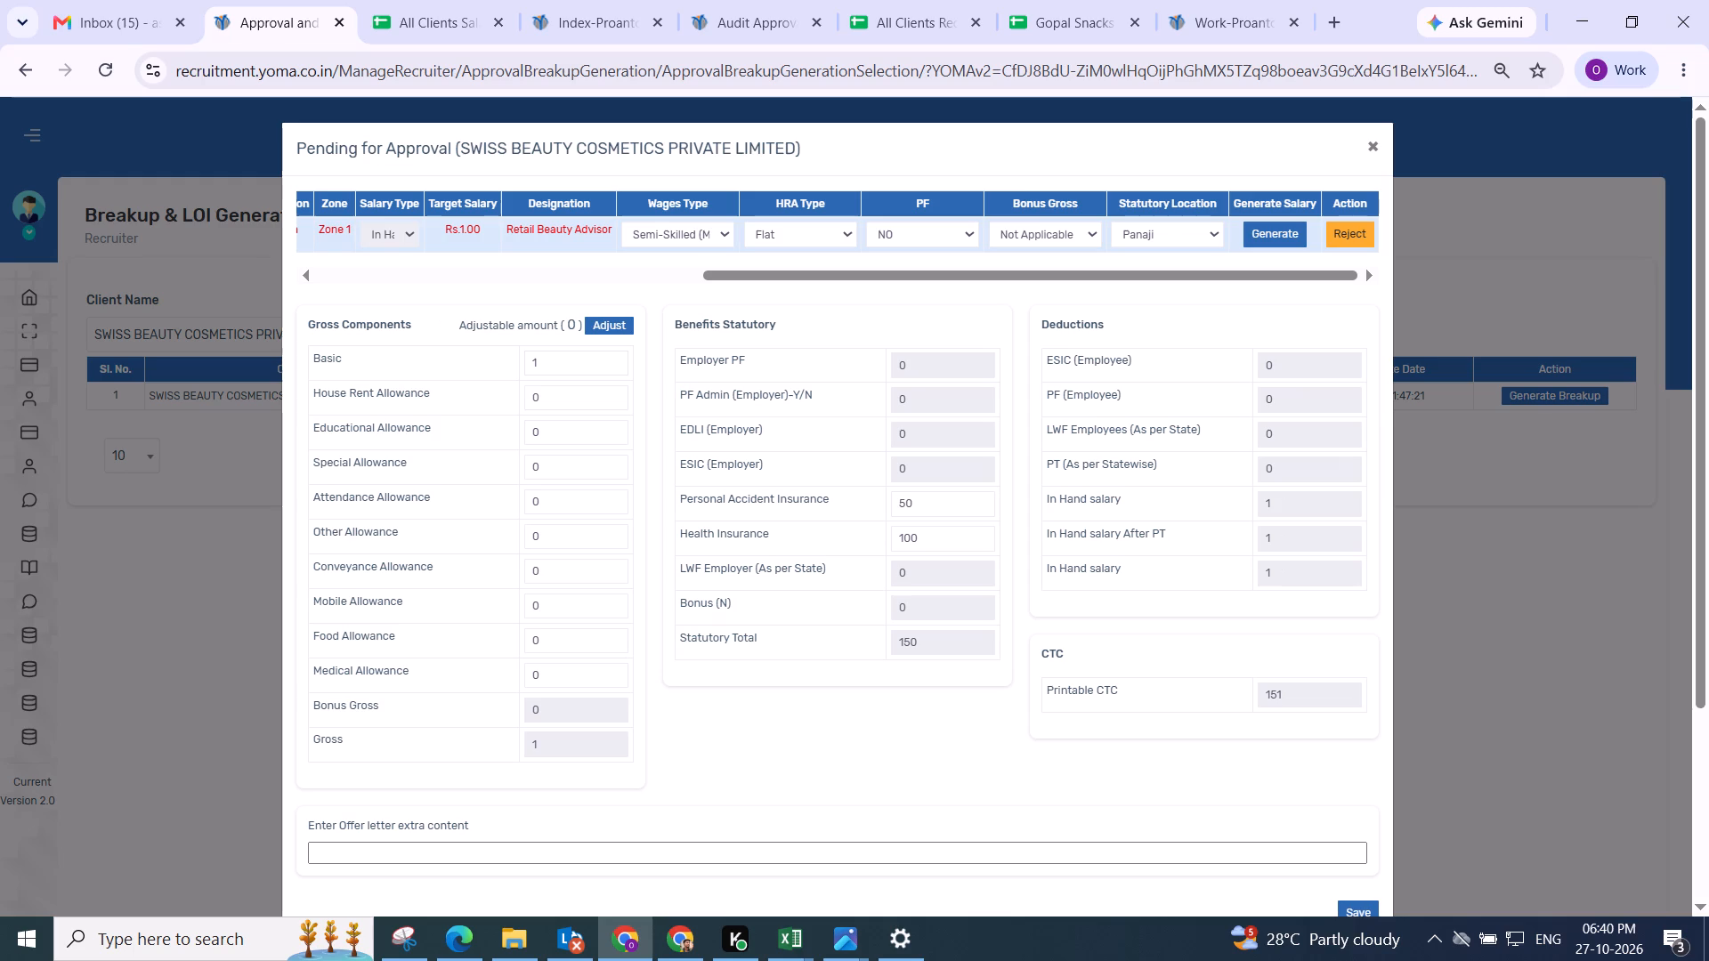
Set the Retail Beauty Advisor's Personal Accident Insurance and Health Insurance to 0.
left_click_drag(932, 499, 878, 489)
key("0")
left_click_drag(912, 540, 898, 537)
left_click_drag(950, 536, 886, 531)
key("0")
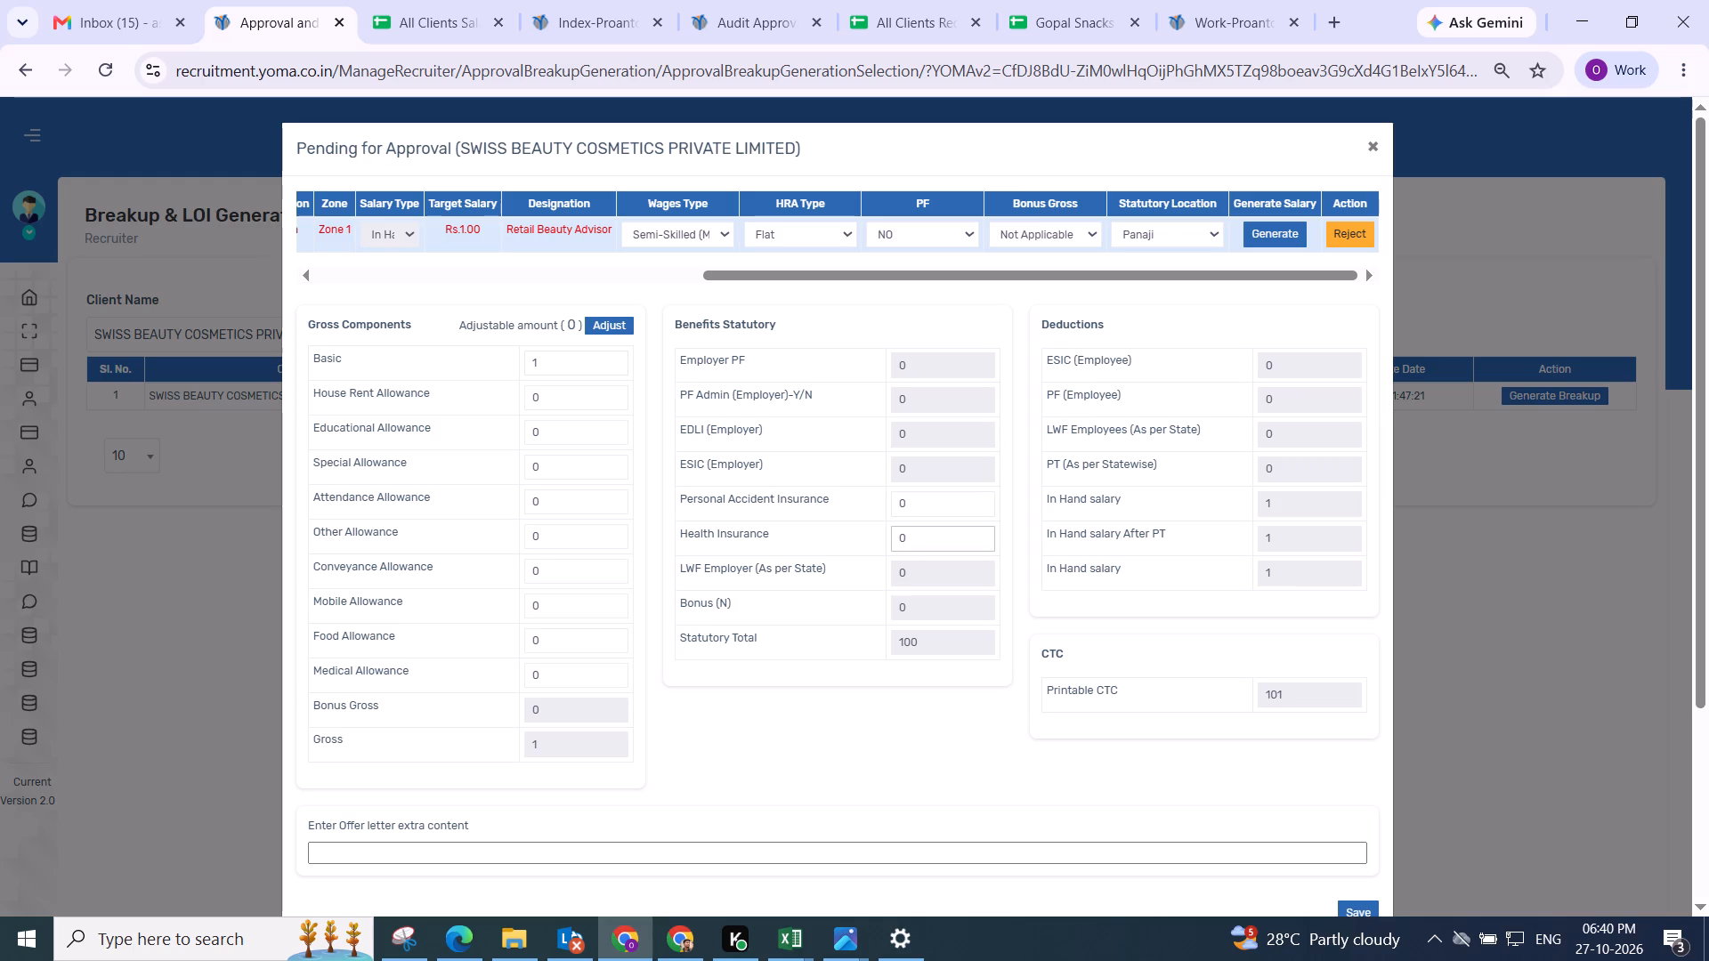
left_click(1025, 505)
left_click(924, 763)
Save the Retail Beauty Advisor's salary breakup.
scroll(792, 595, "down", 2)
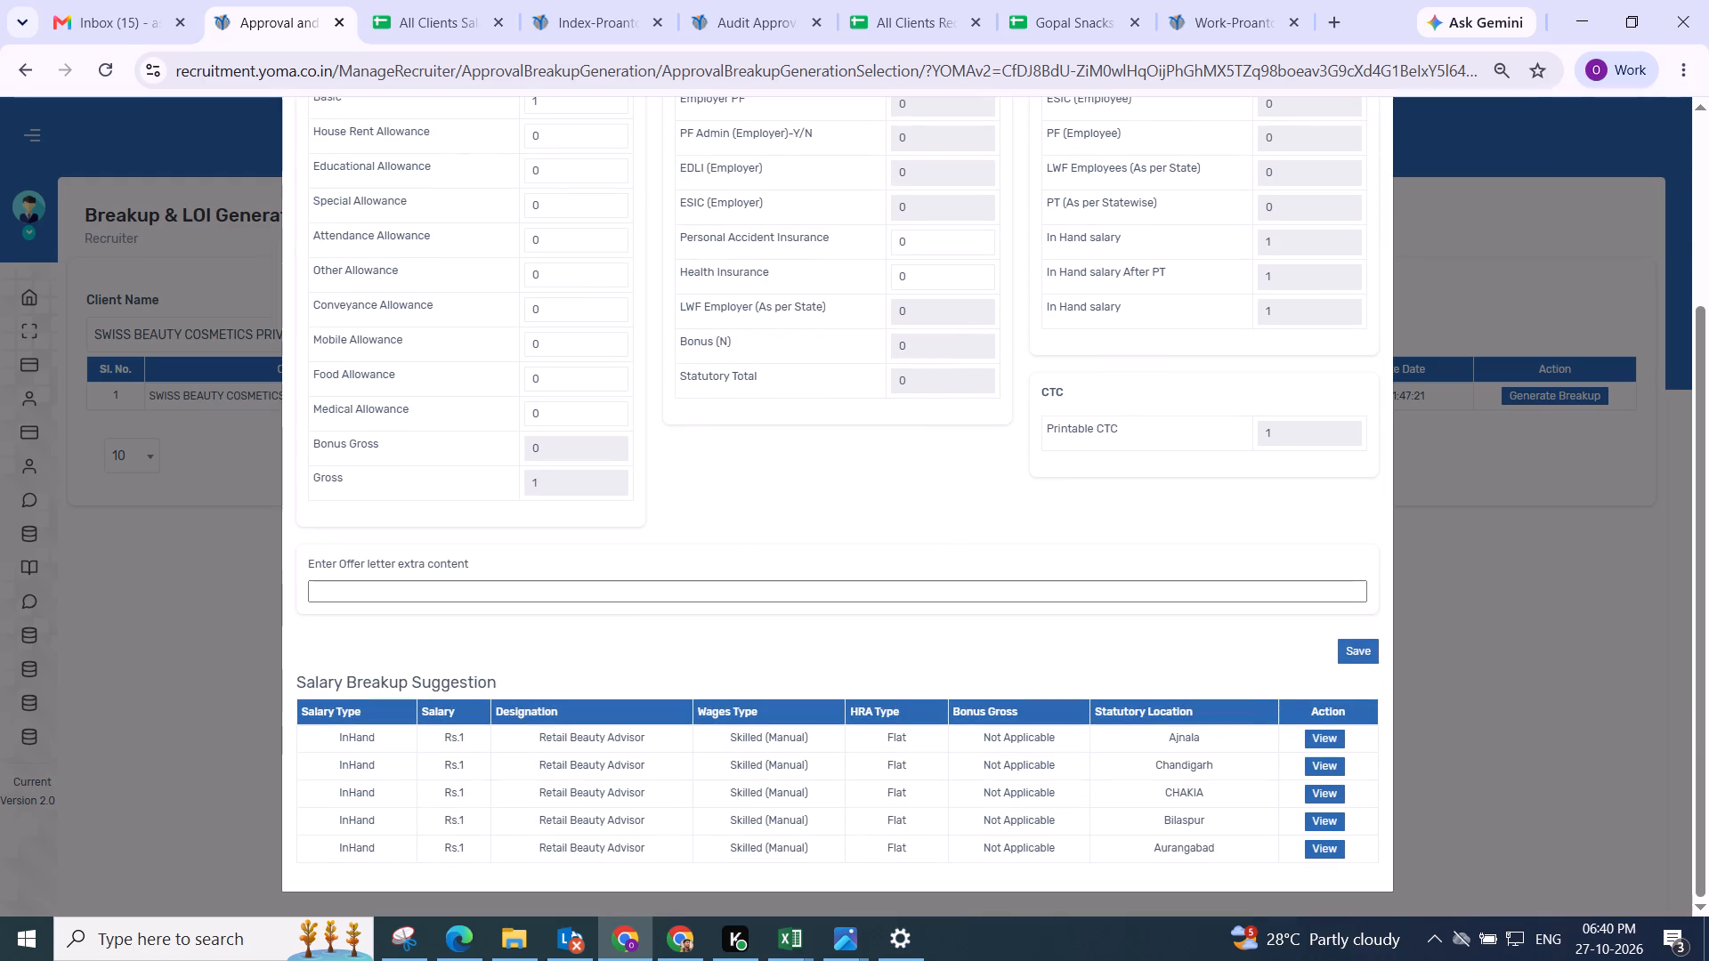
left_click(1359, 650)
left_click(933, 618)
scroll(837, 562, "up", 2)
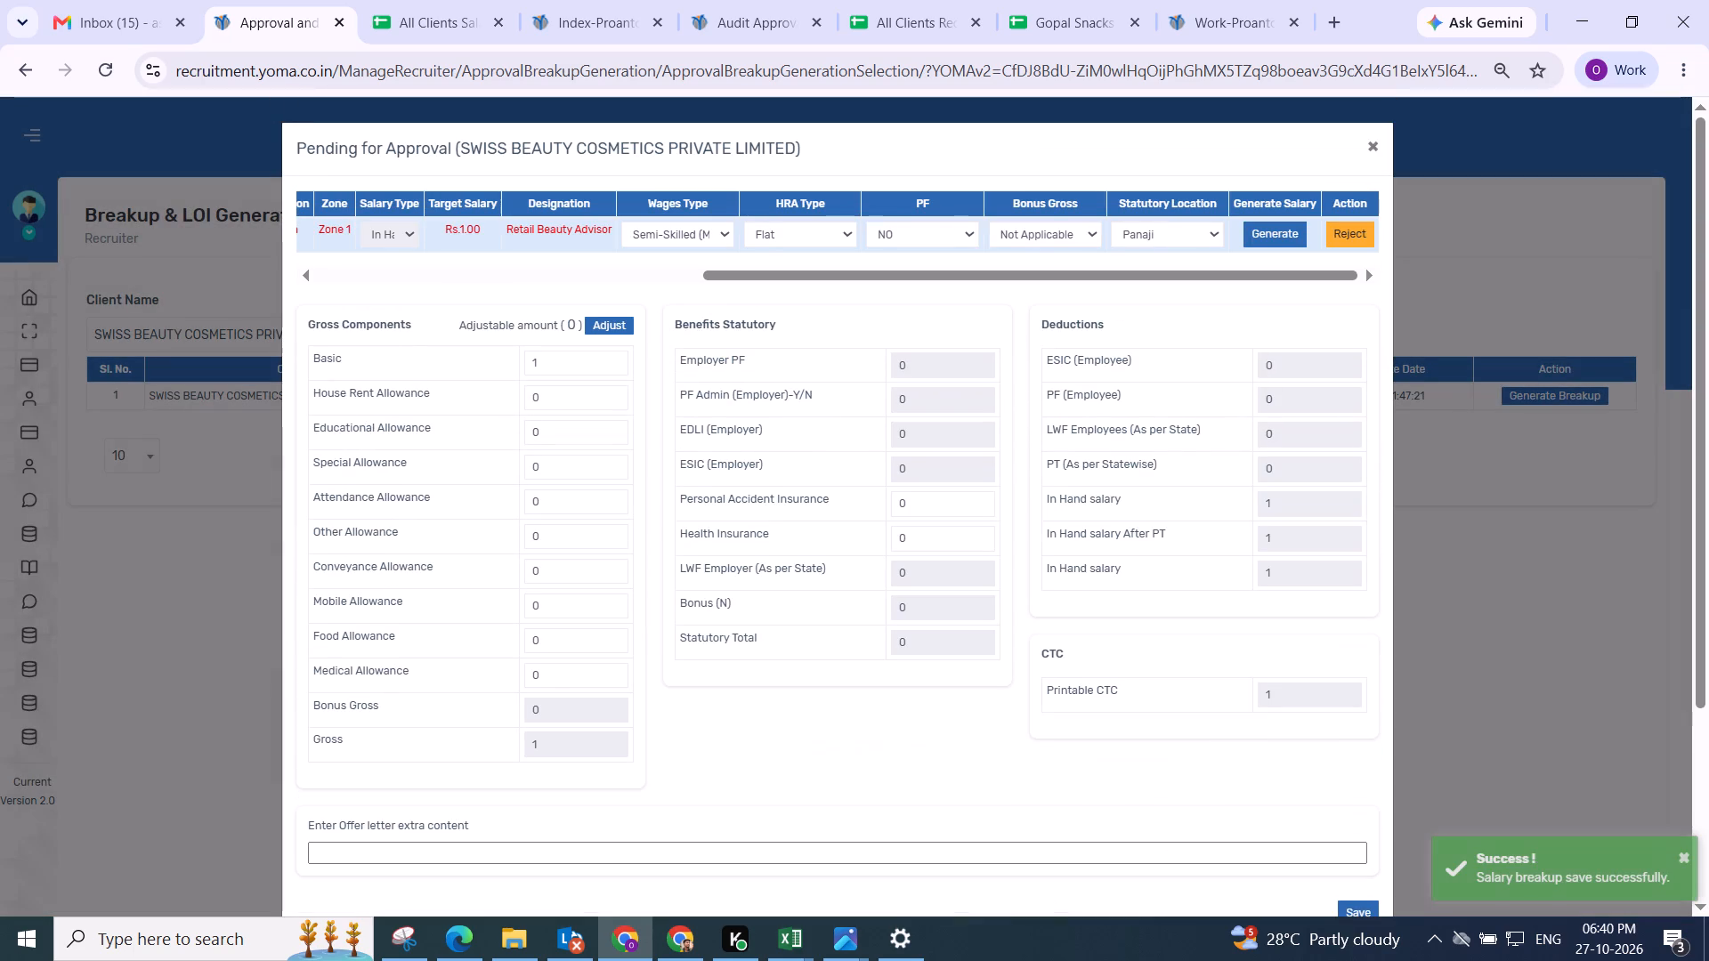
scroll(797, 388, "up", 3)
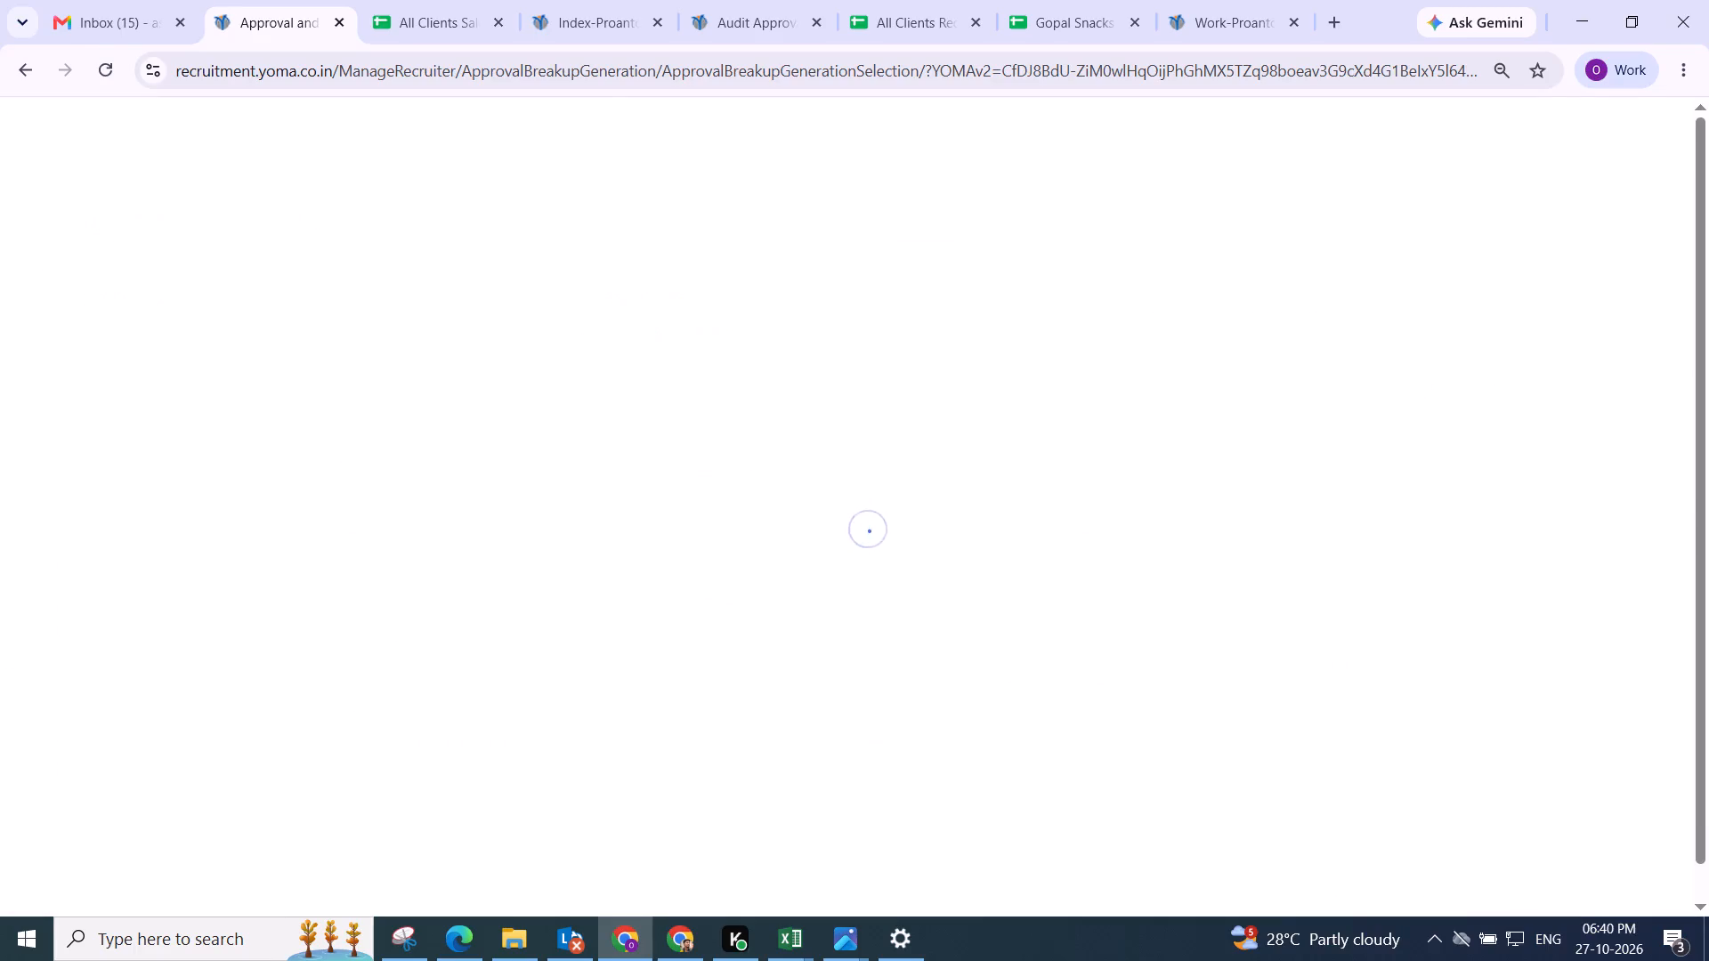
scroll(835, 379, "up", 3)
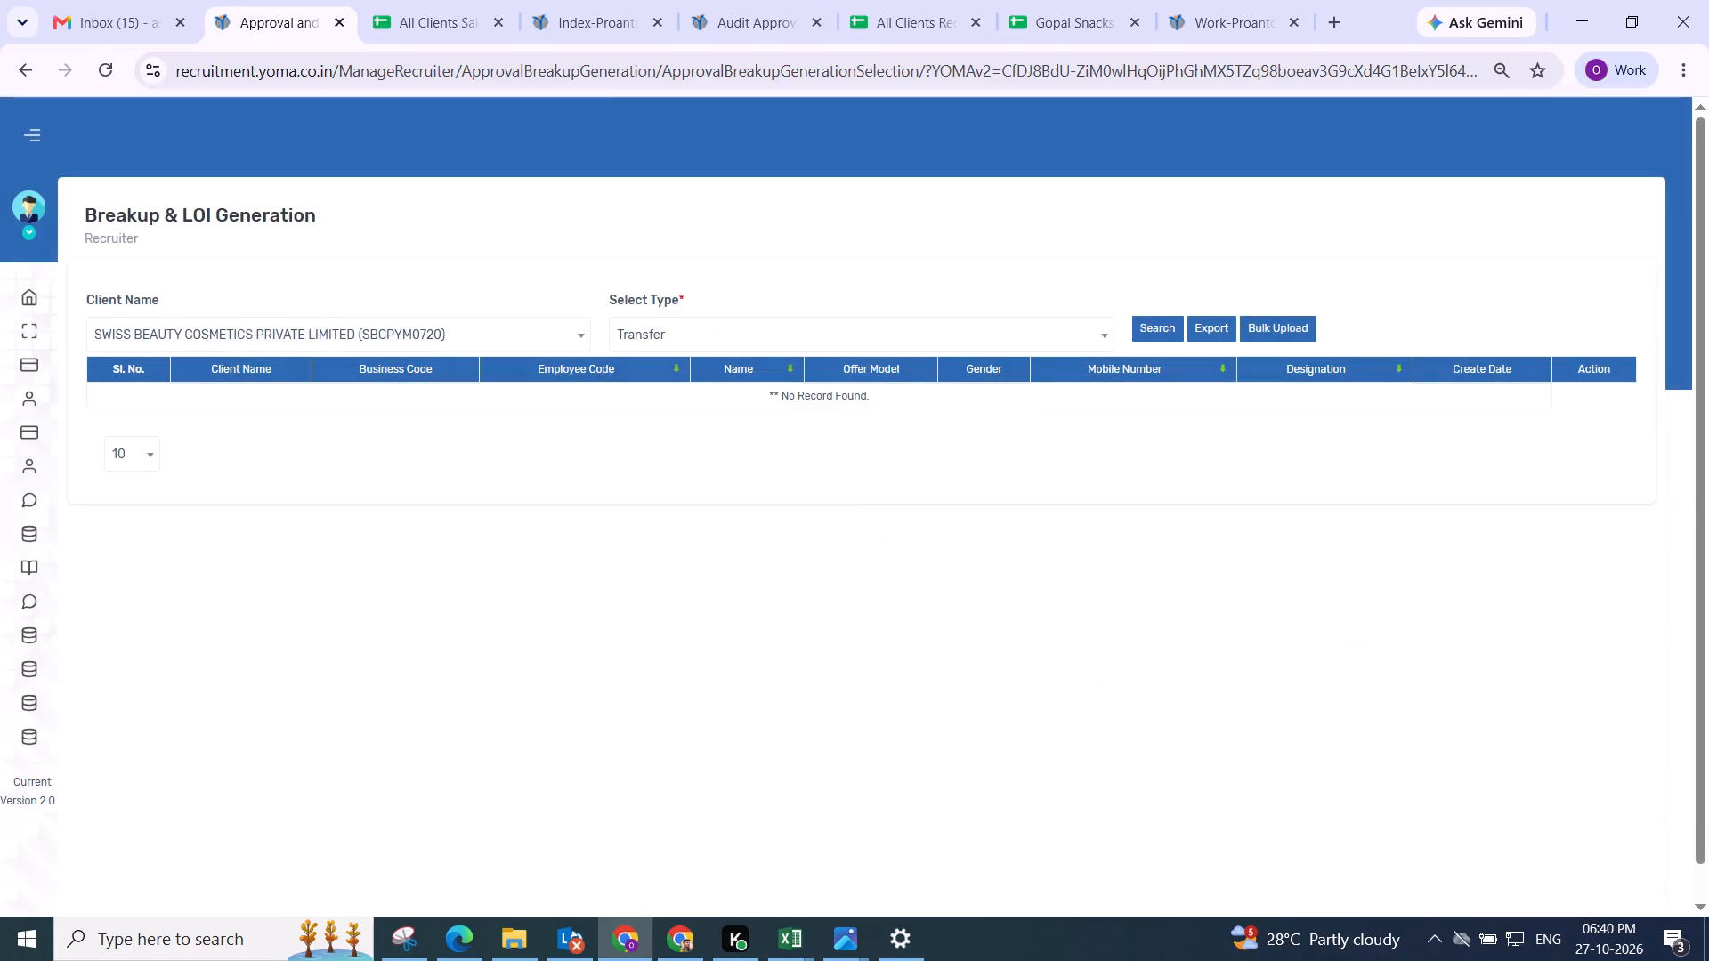
scroll(982, 322, "up", 2)
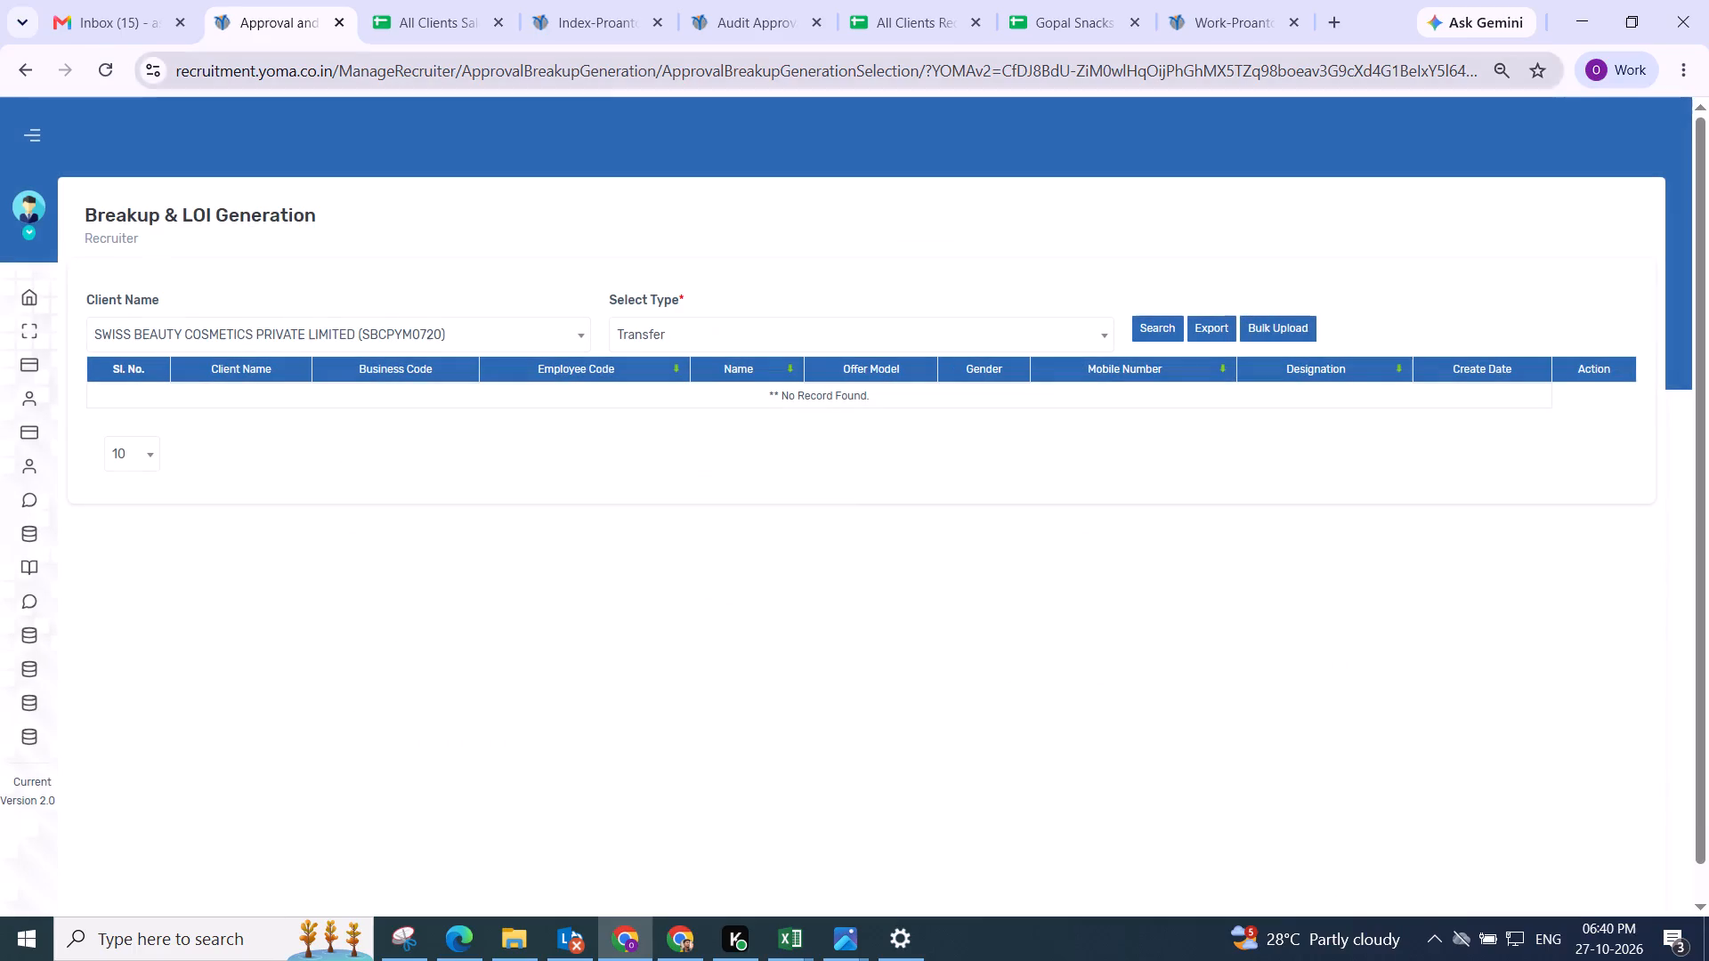
Reset the client filter to Select Client and search the pending Transfer employees across all clients.
left_click(350, 342)
key("s")
key("e")
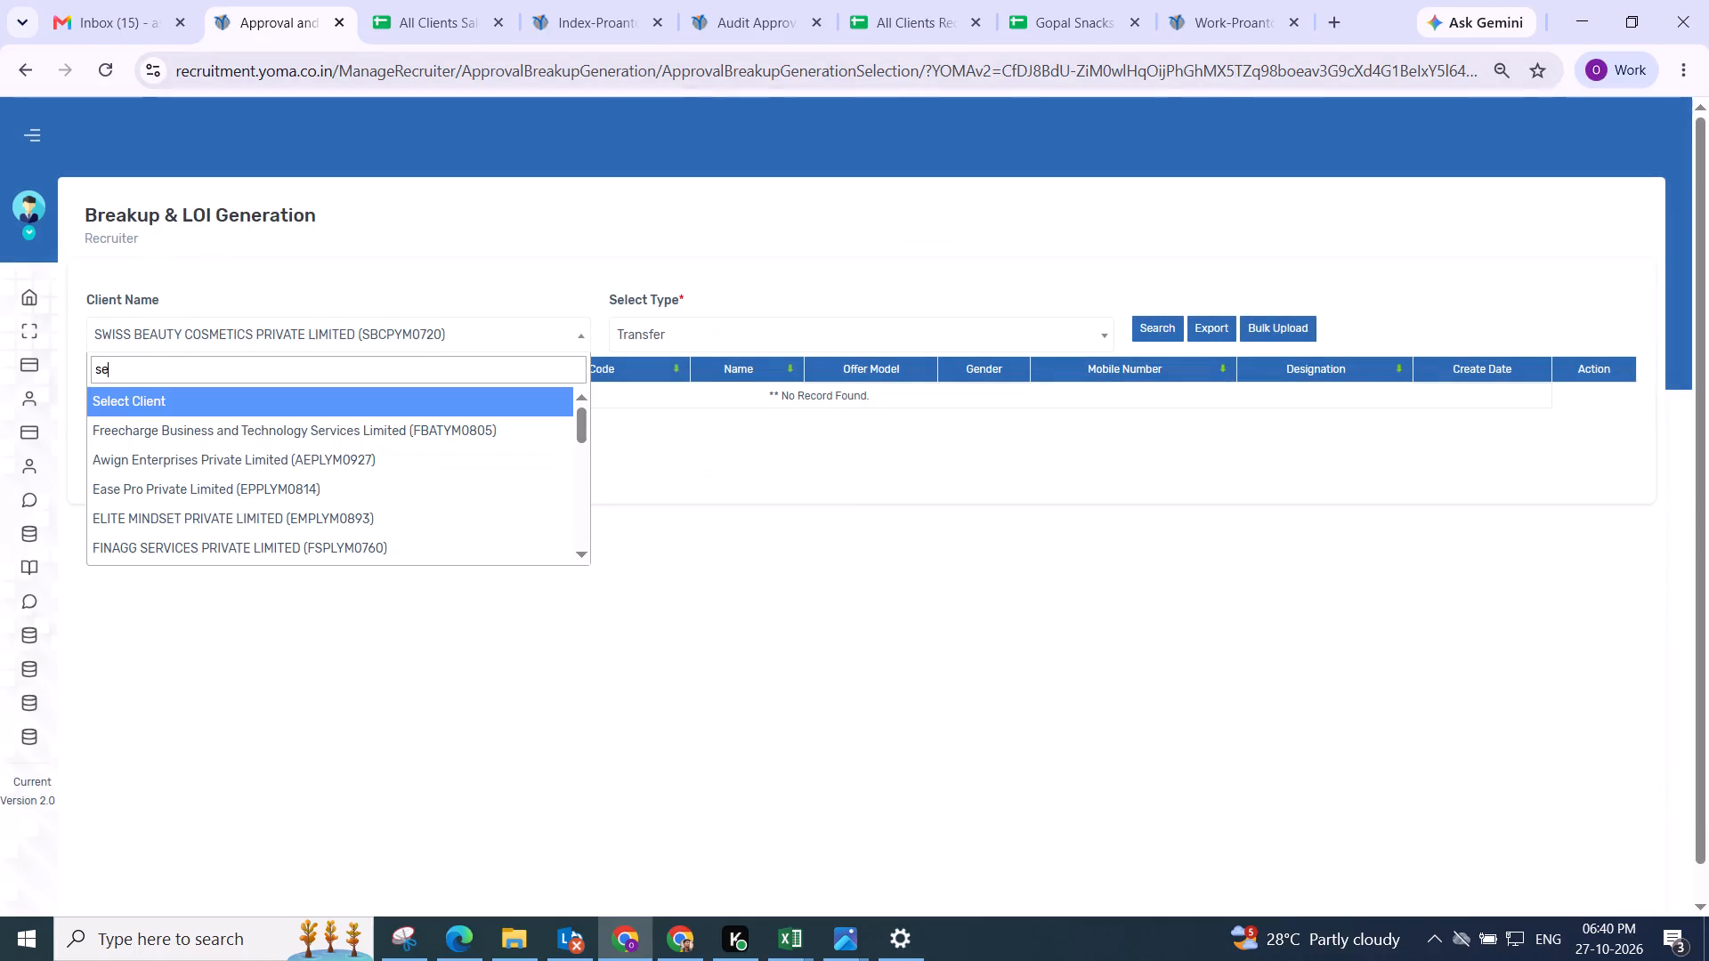
left_click_drag(353, 397, 369, 395)
left_click(1134, 326)
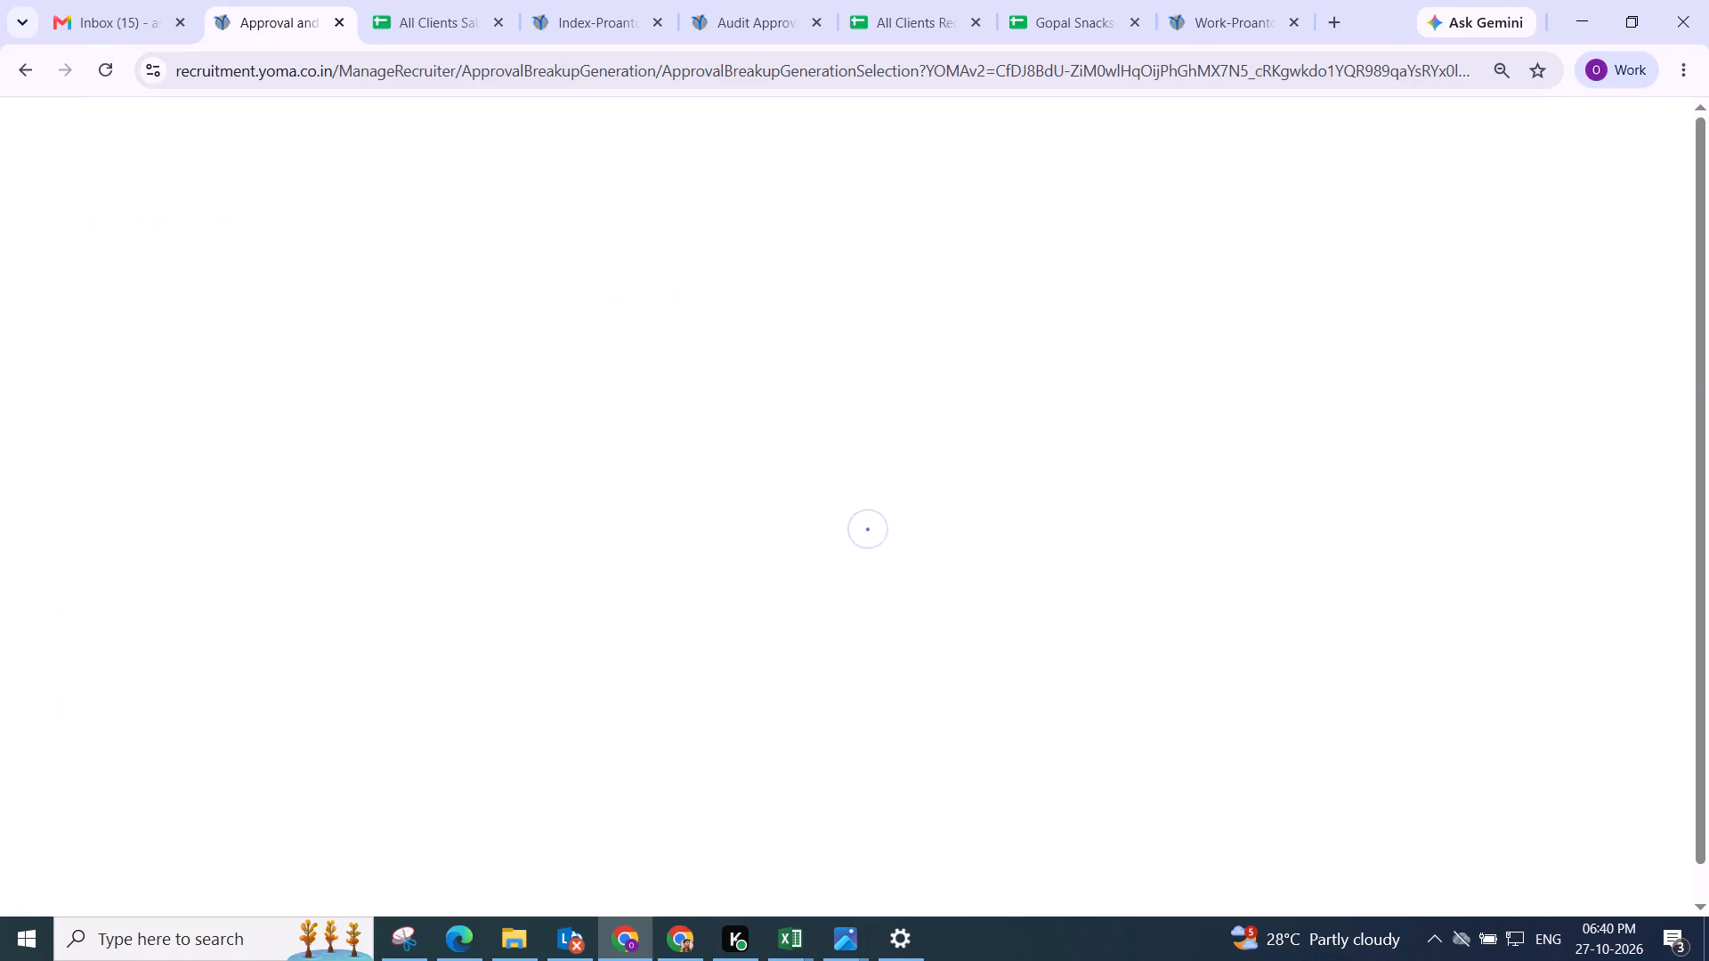
scroll(641, 485, "down", 1)
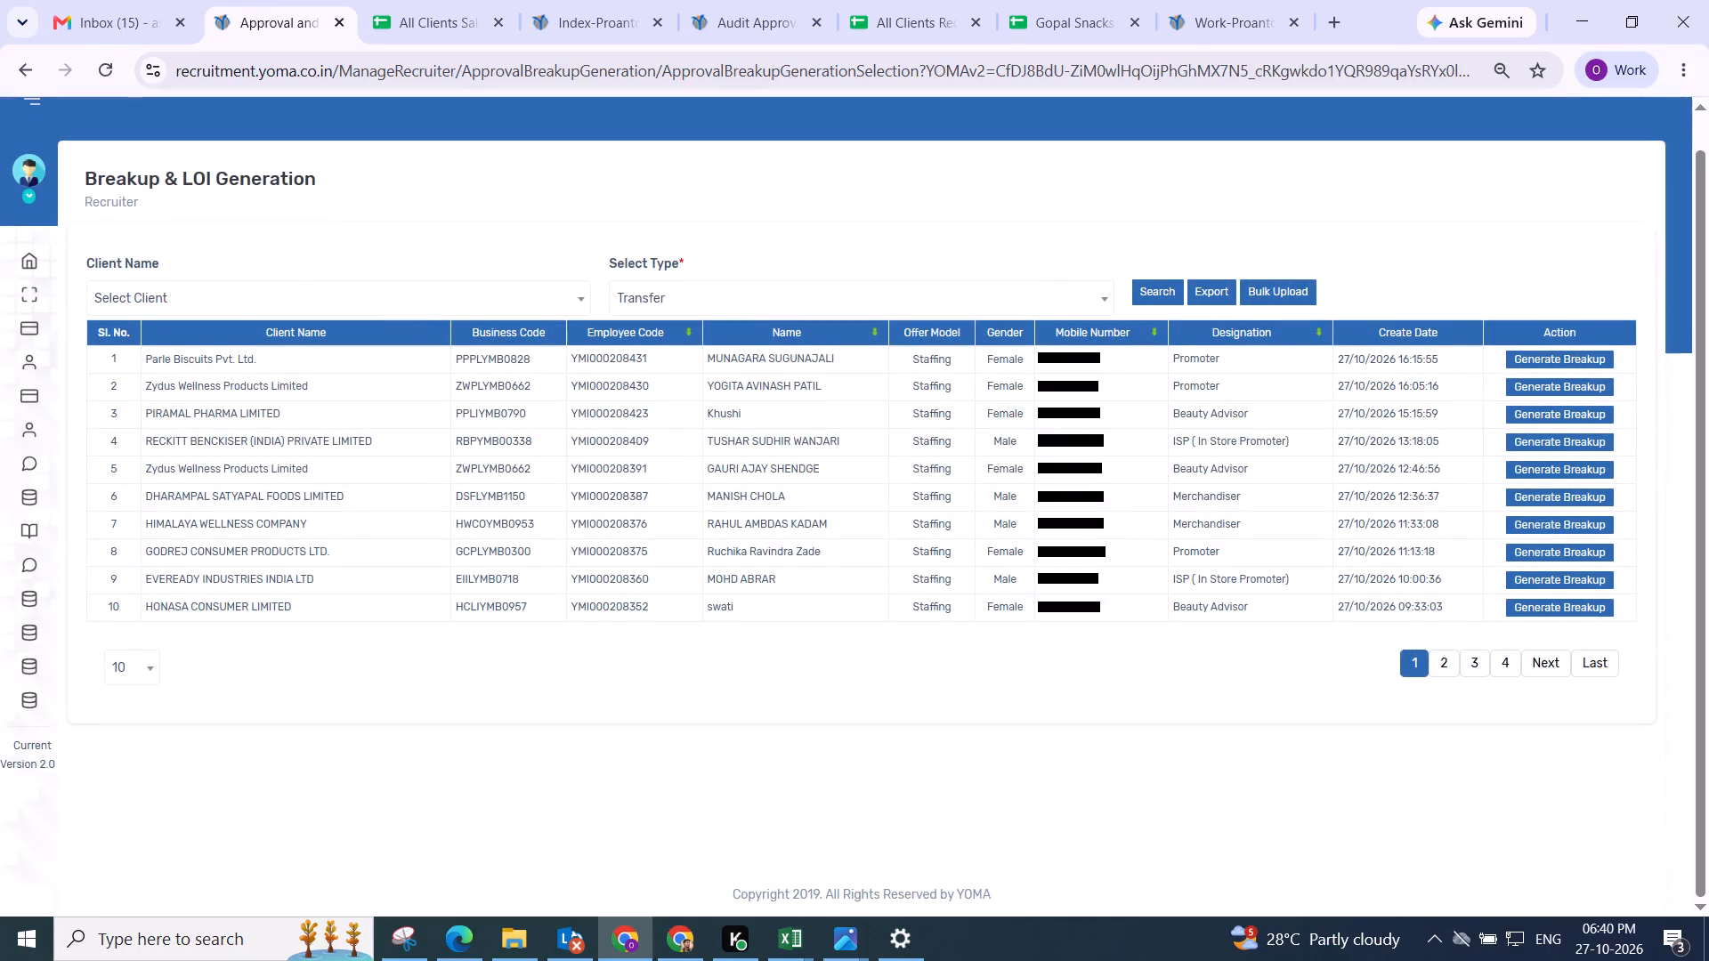
Show ALL entries of the pending Transfer list and review the employees across all clients.
left_click(131, 679)
left_click(123, 730)
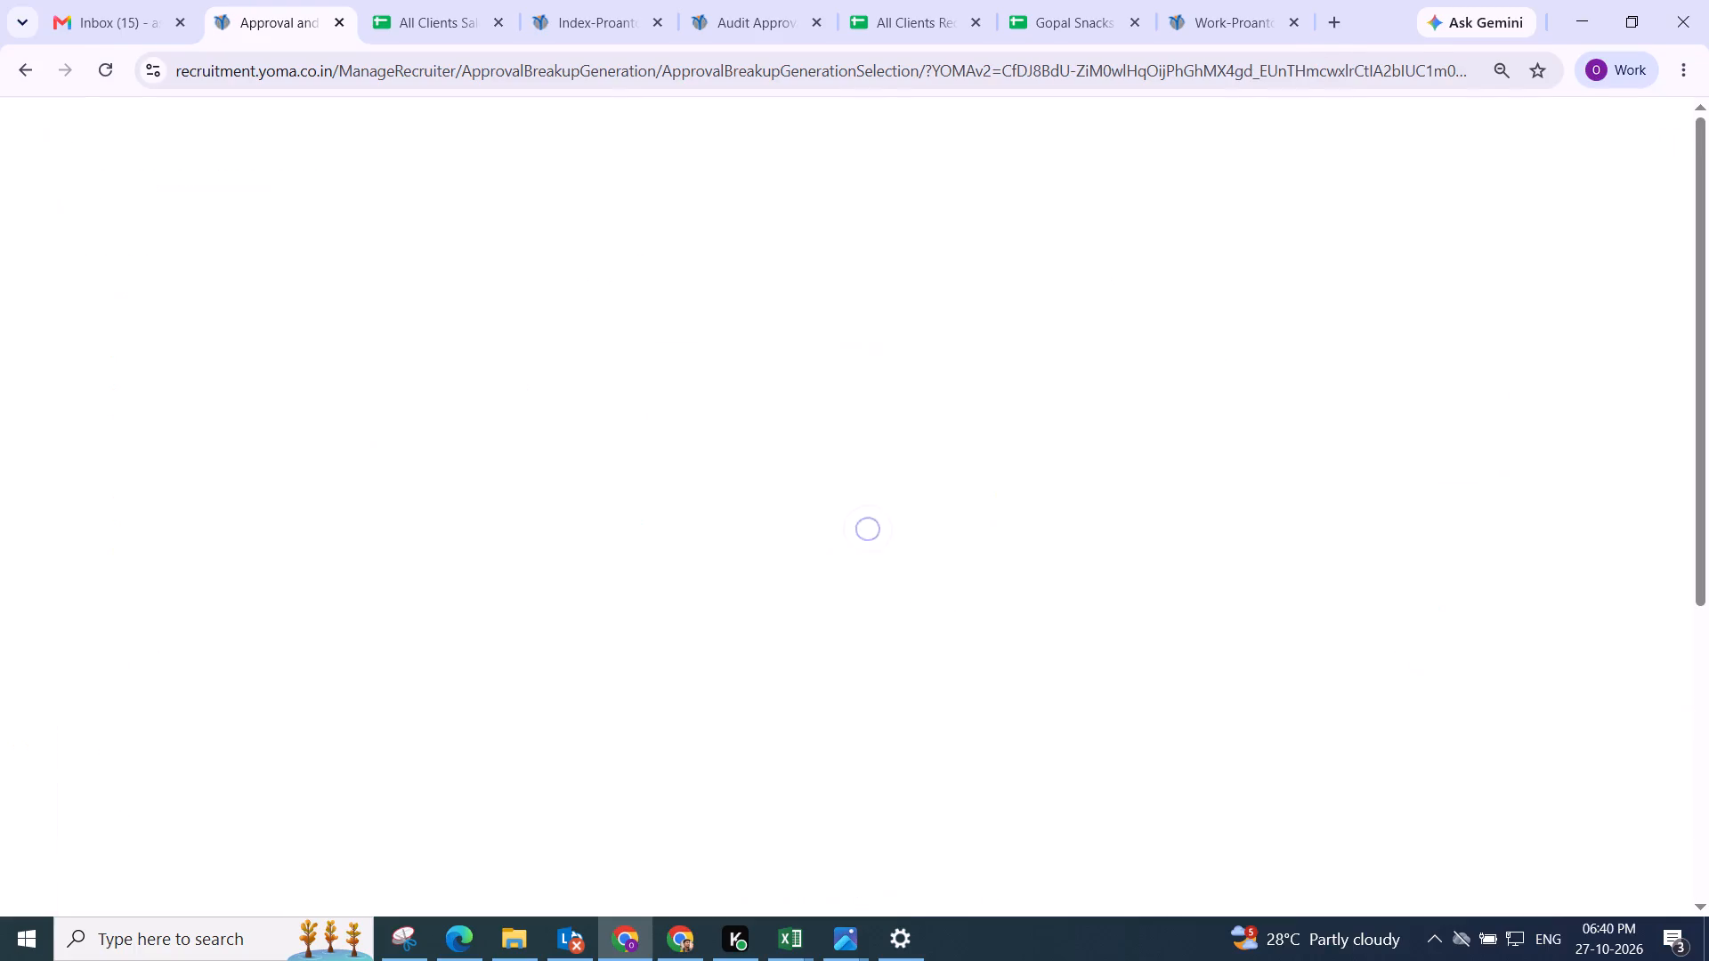
scroll(489, 574, "down", 7)
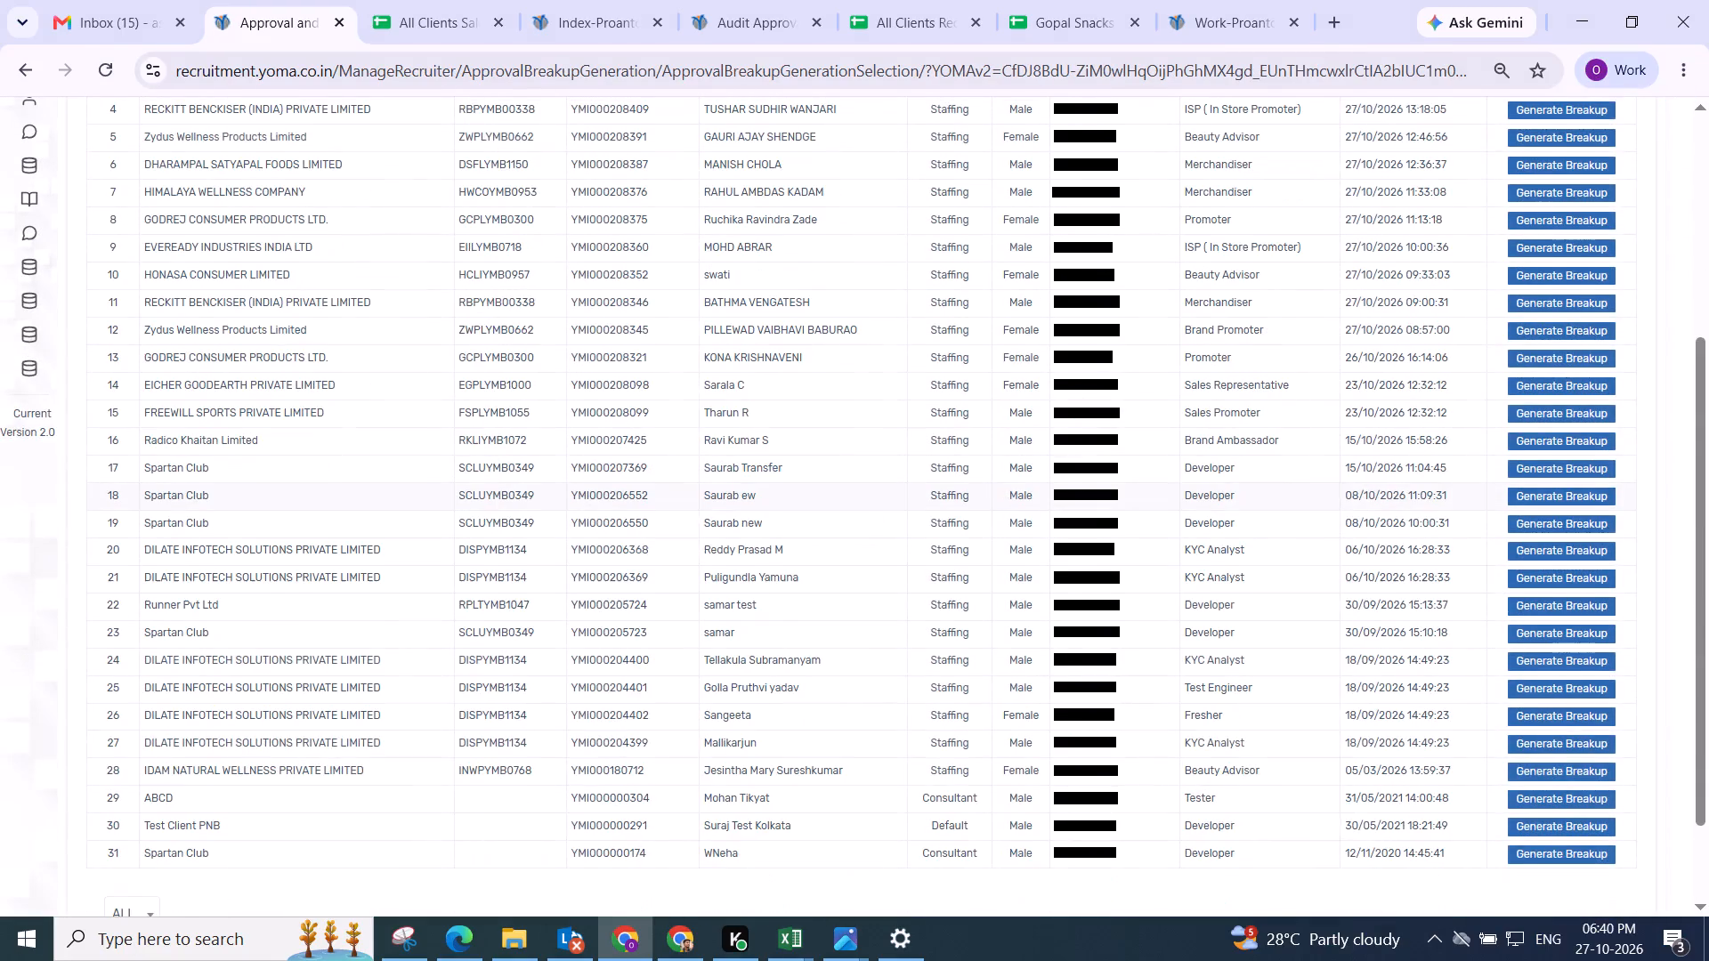
scroll(482, 567, "up", 1)
scroll(209, 672, "up", 1)
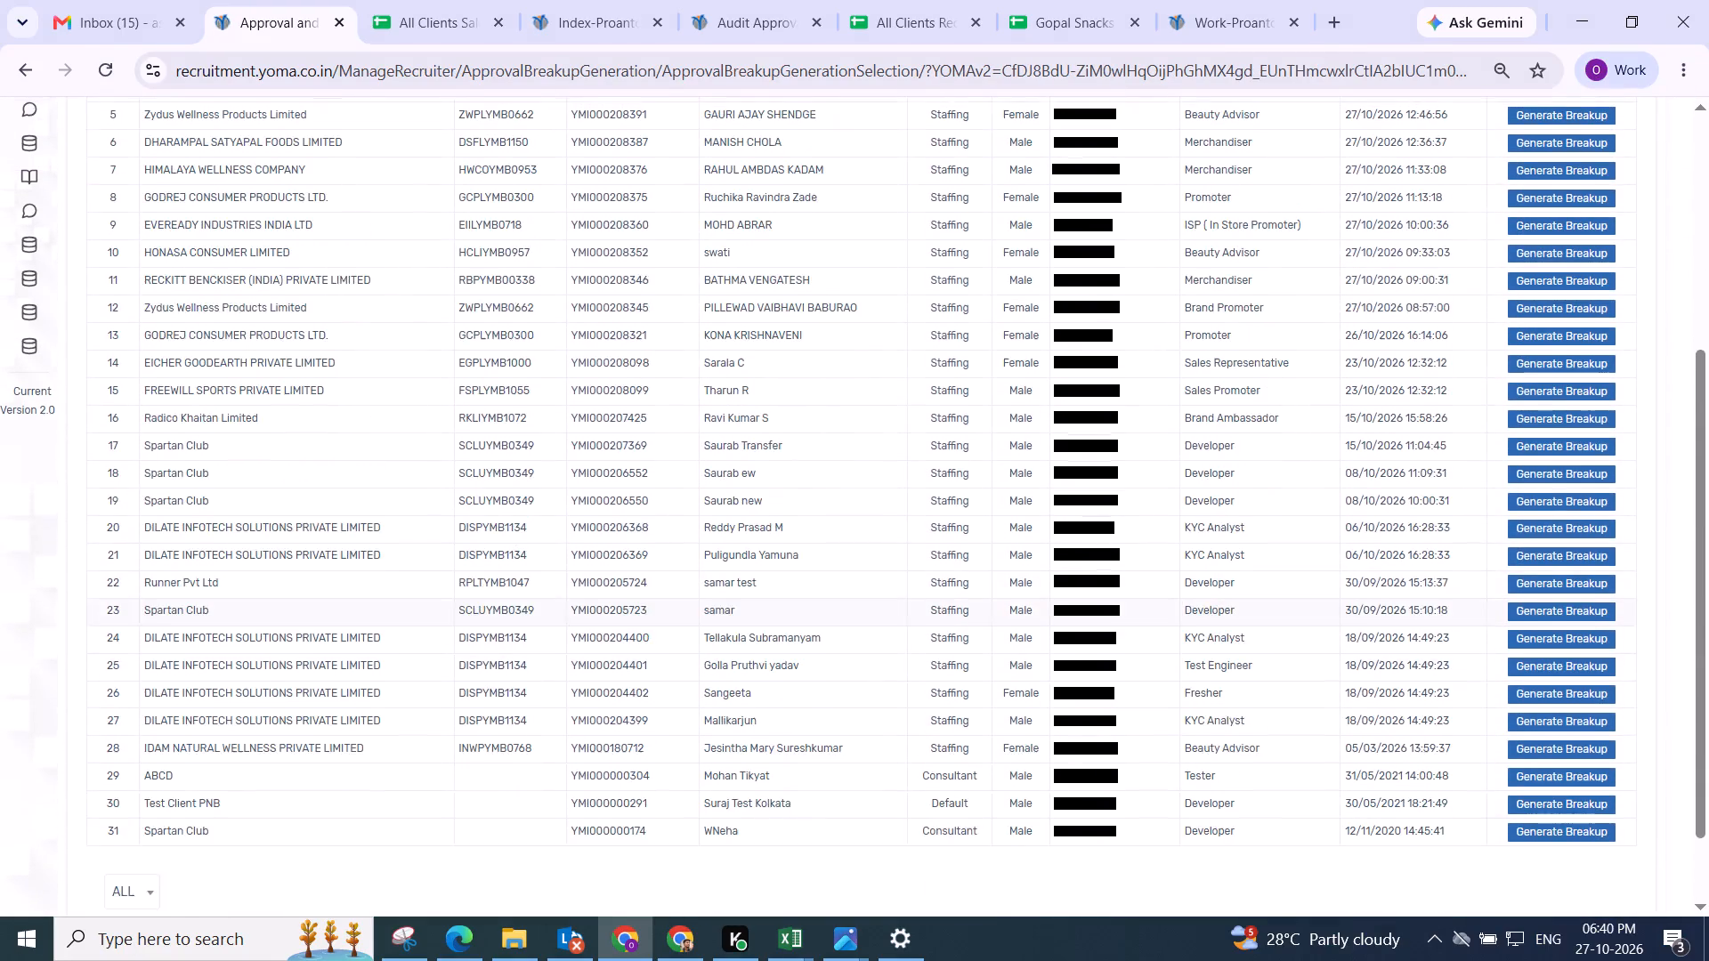
scroll(229, 587, "up", 1)
scroll(200, 461, "up", 1)
scroll(176, 571, "up", 1)
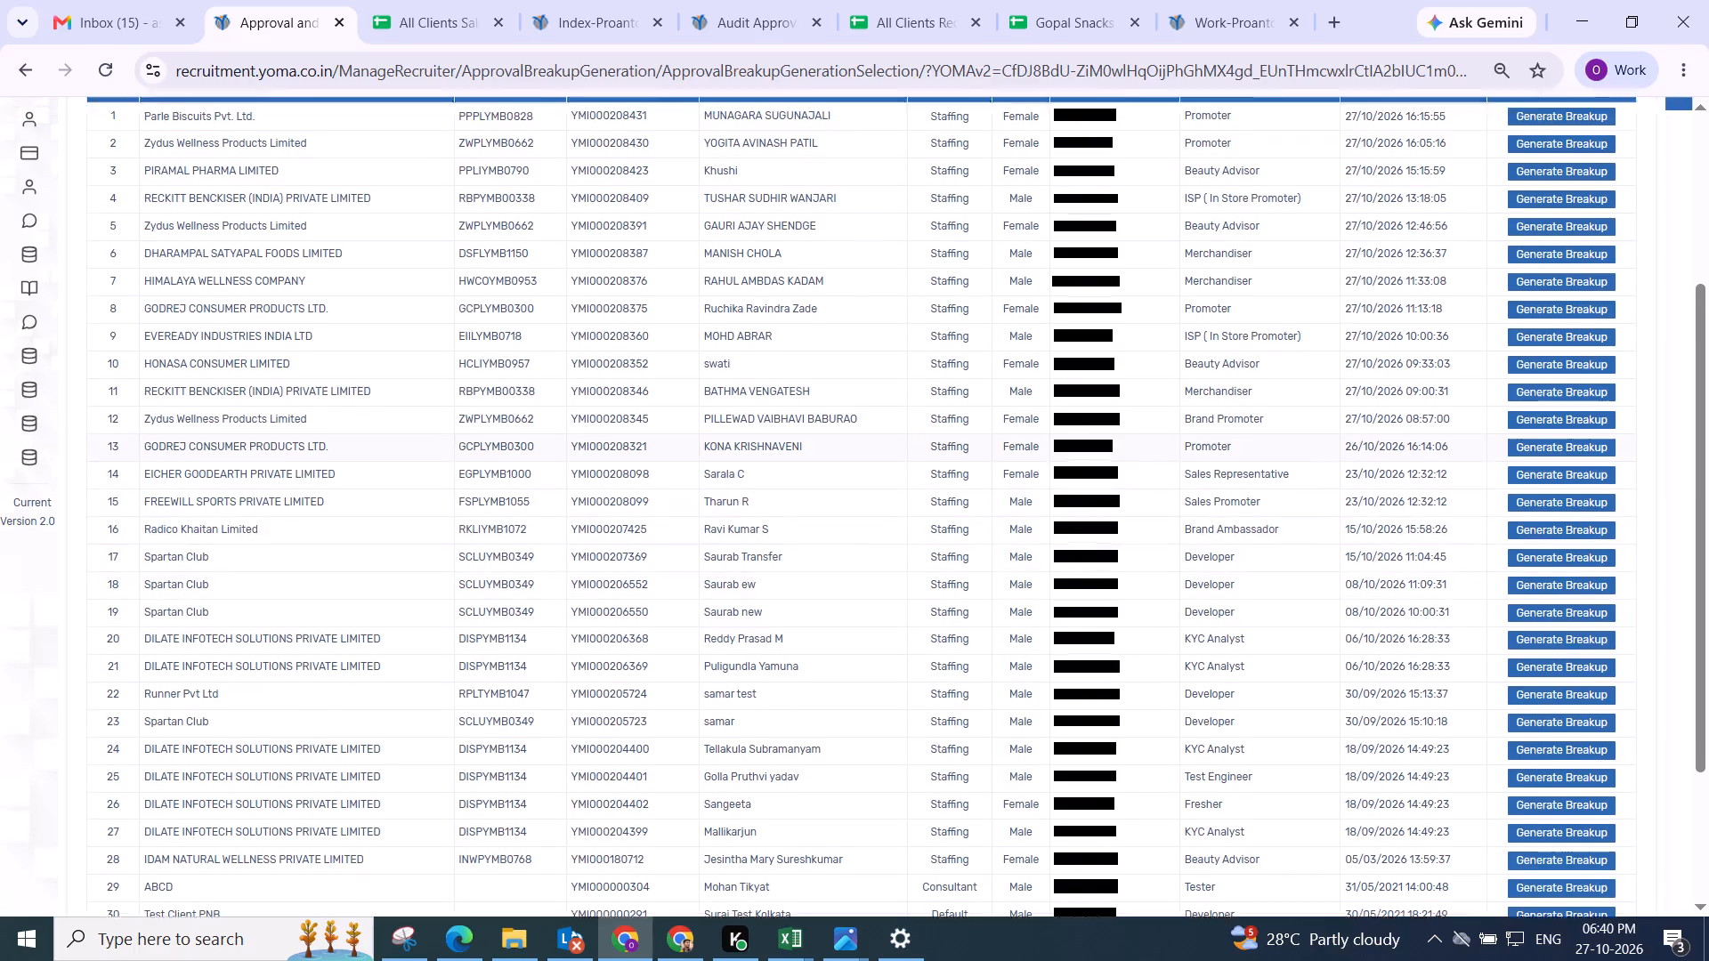
scroll(152, 454, "up", 1)
scroll(149, 373, "up", 1)
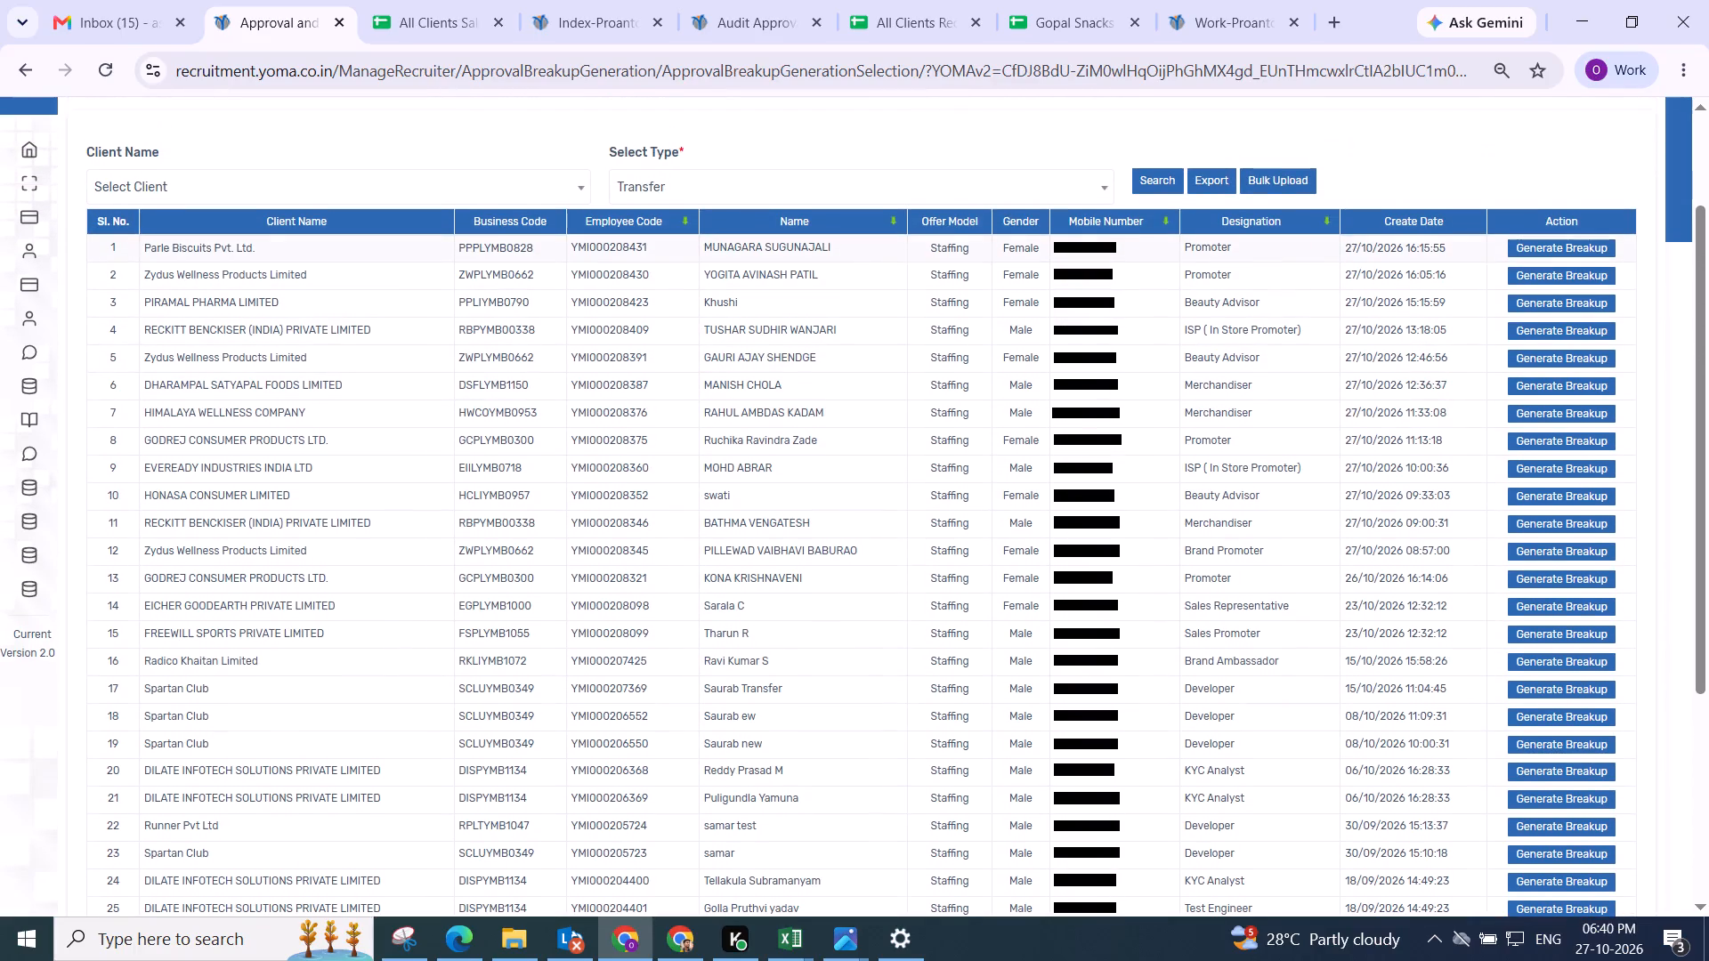
Set the type filter to Source and search the open positions across all clients.
left_click(678, 175)
left_click(676, 285)
left_click(1165, 177)
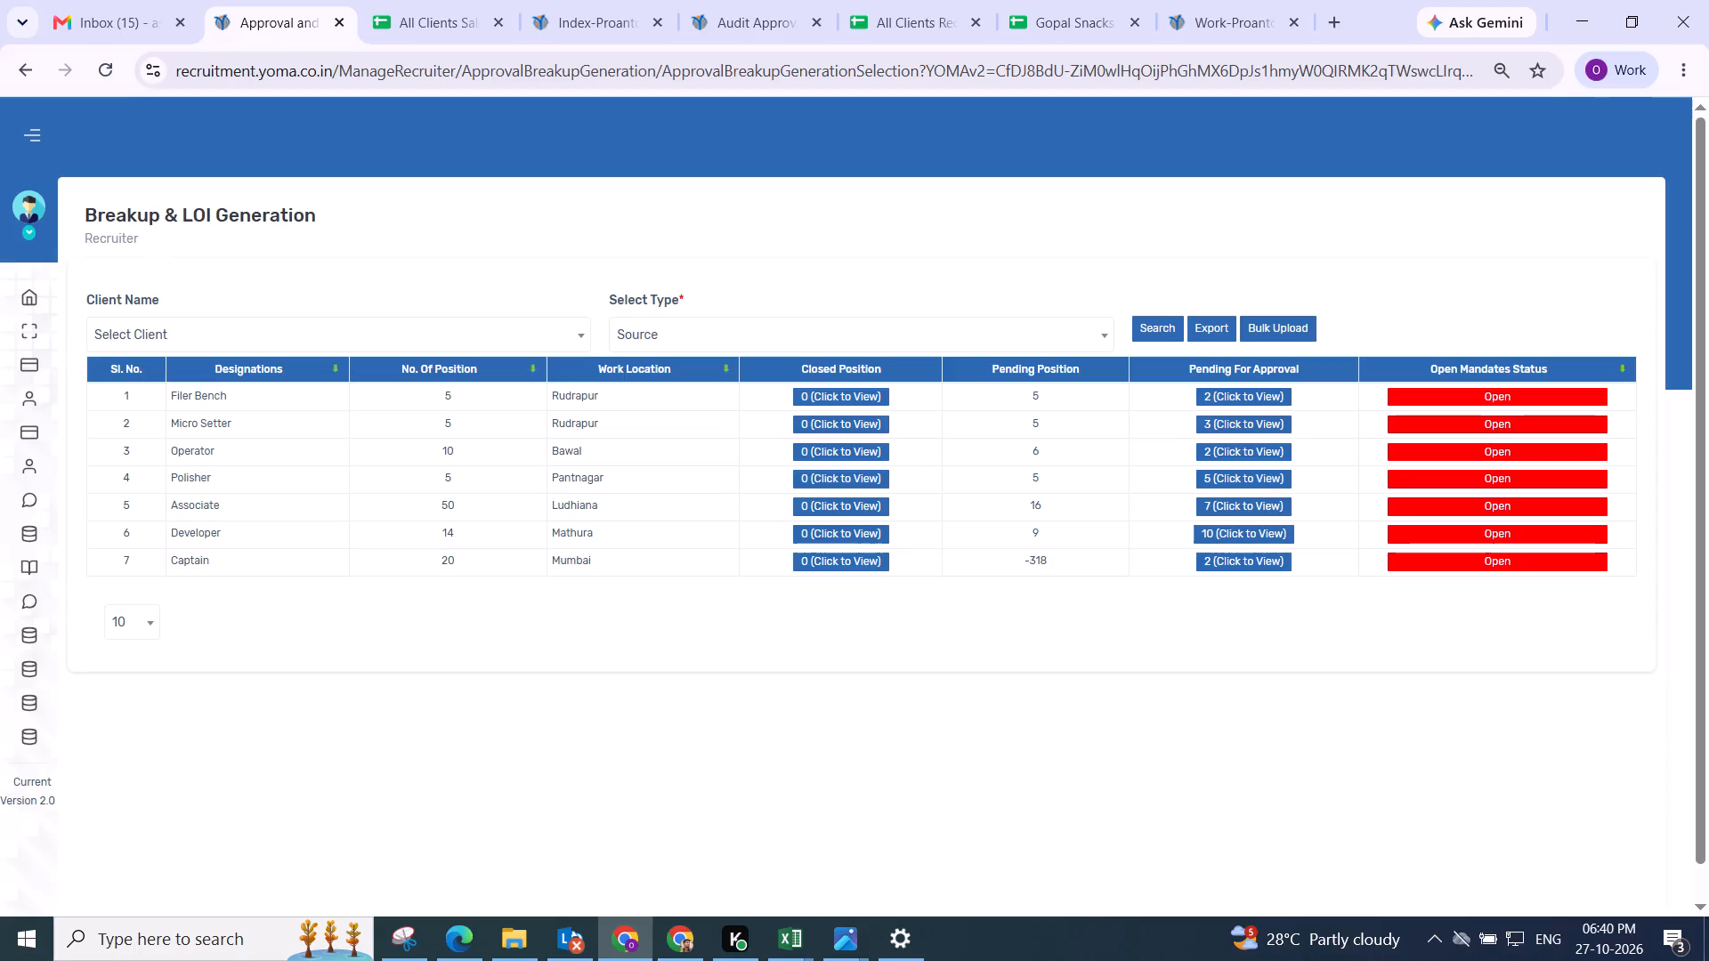
Open the Mumbai Captain pending approvals and set the first employee's Wages Type to Skilled (Basic as Minimum Wages) and HRA Type to Percentage.
left_click(1206, 567)
left_click_drag(558, 303, 1364, 300)
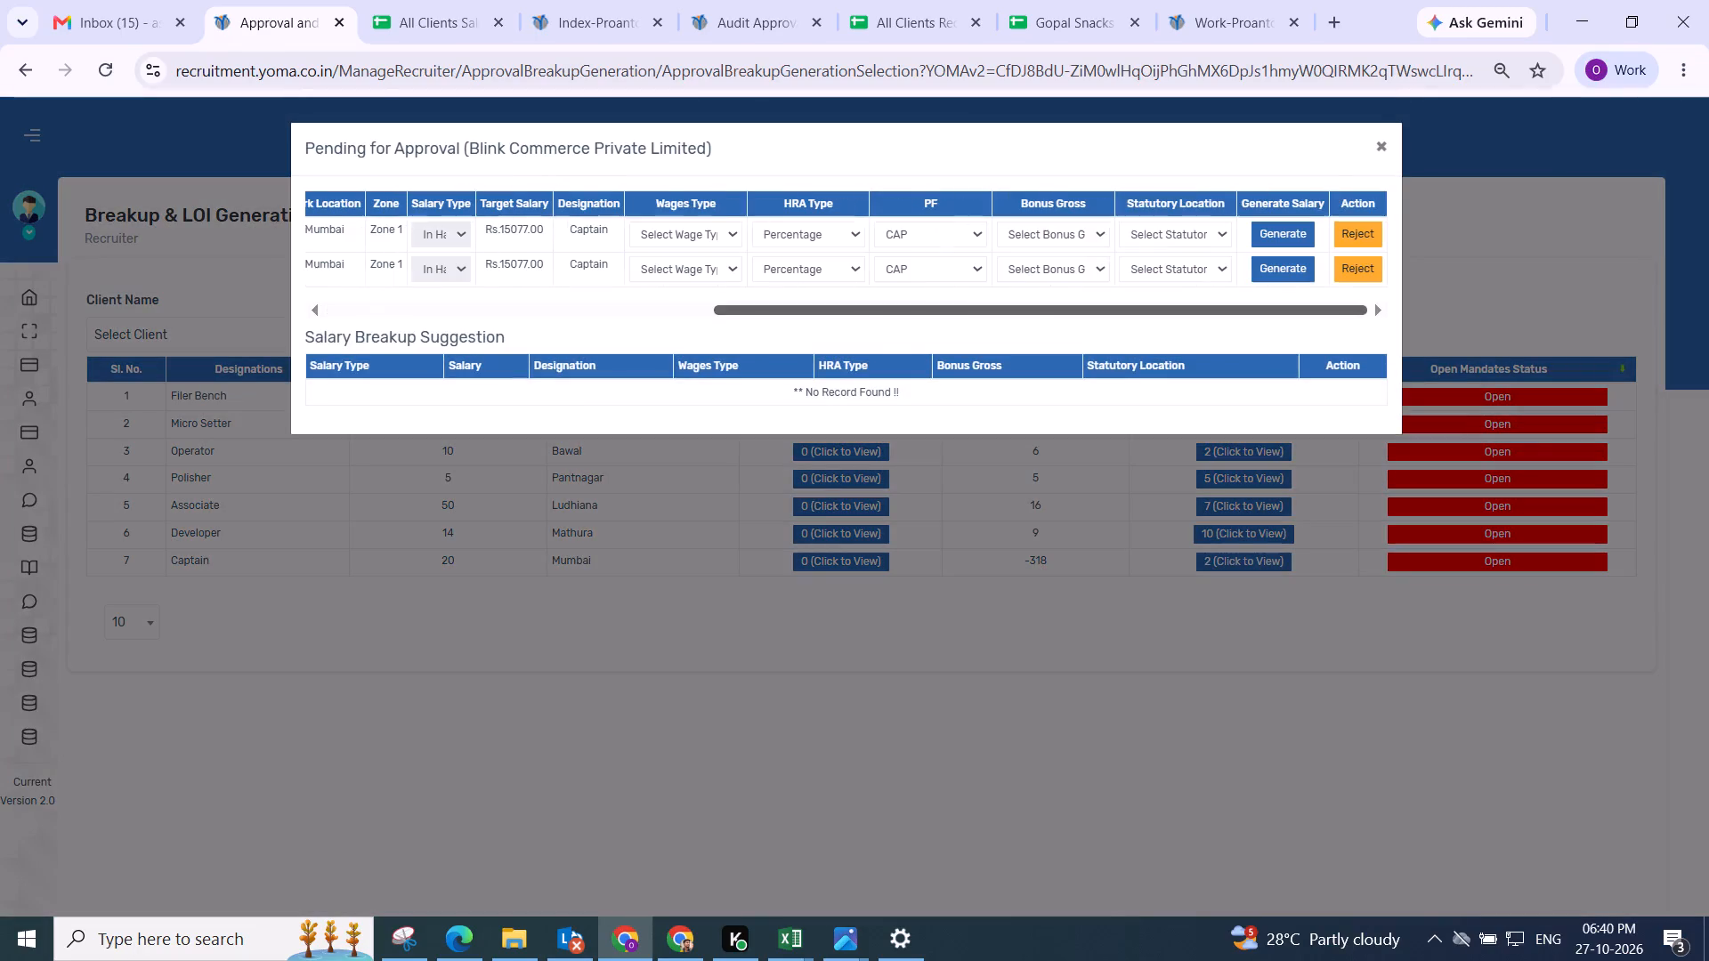
left_click_drag(1364, 300, 1587, 271)
left_click(670, 239)
left_click(704, 388)
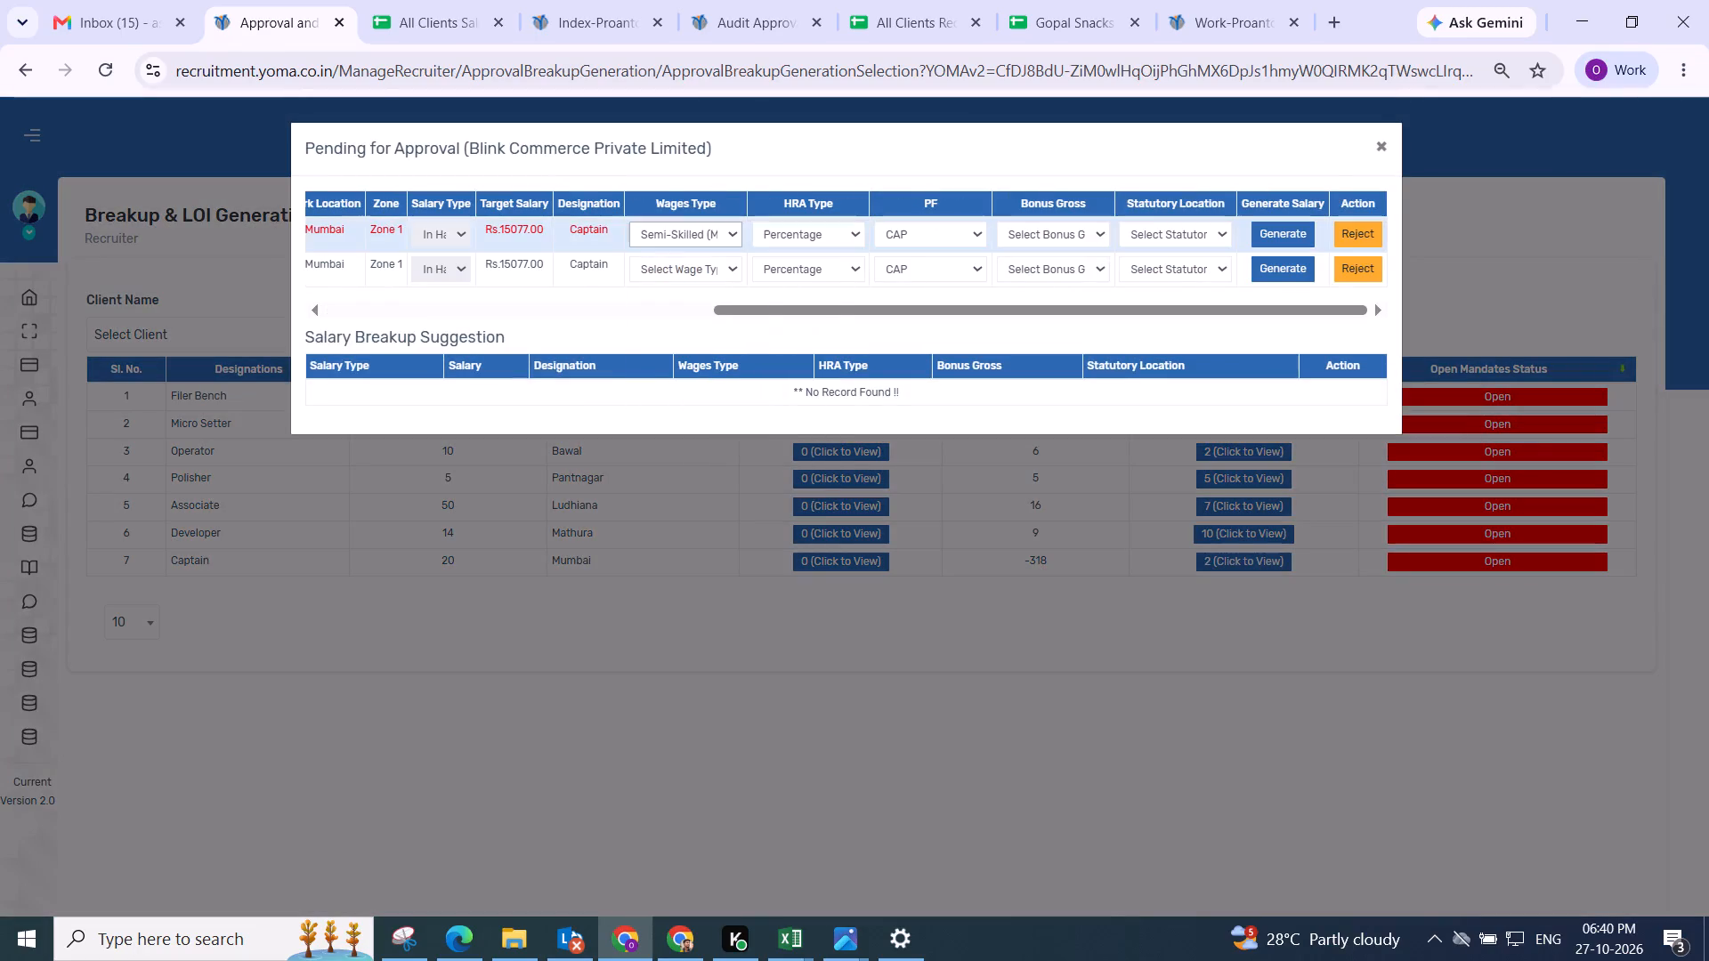
left_click(795, 236)
left_click(802, 309)
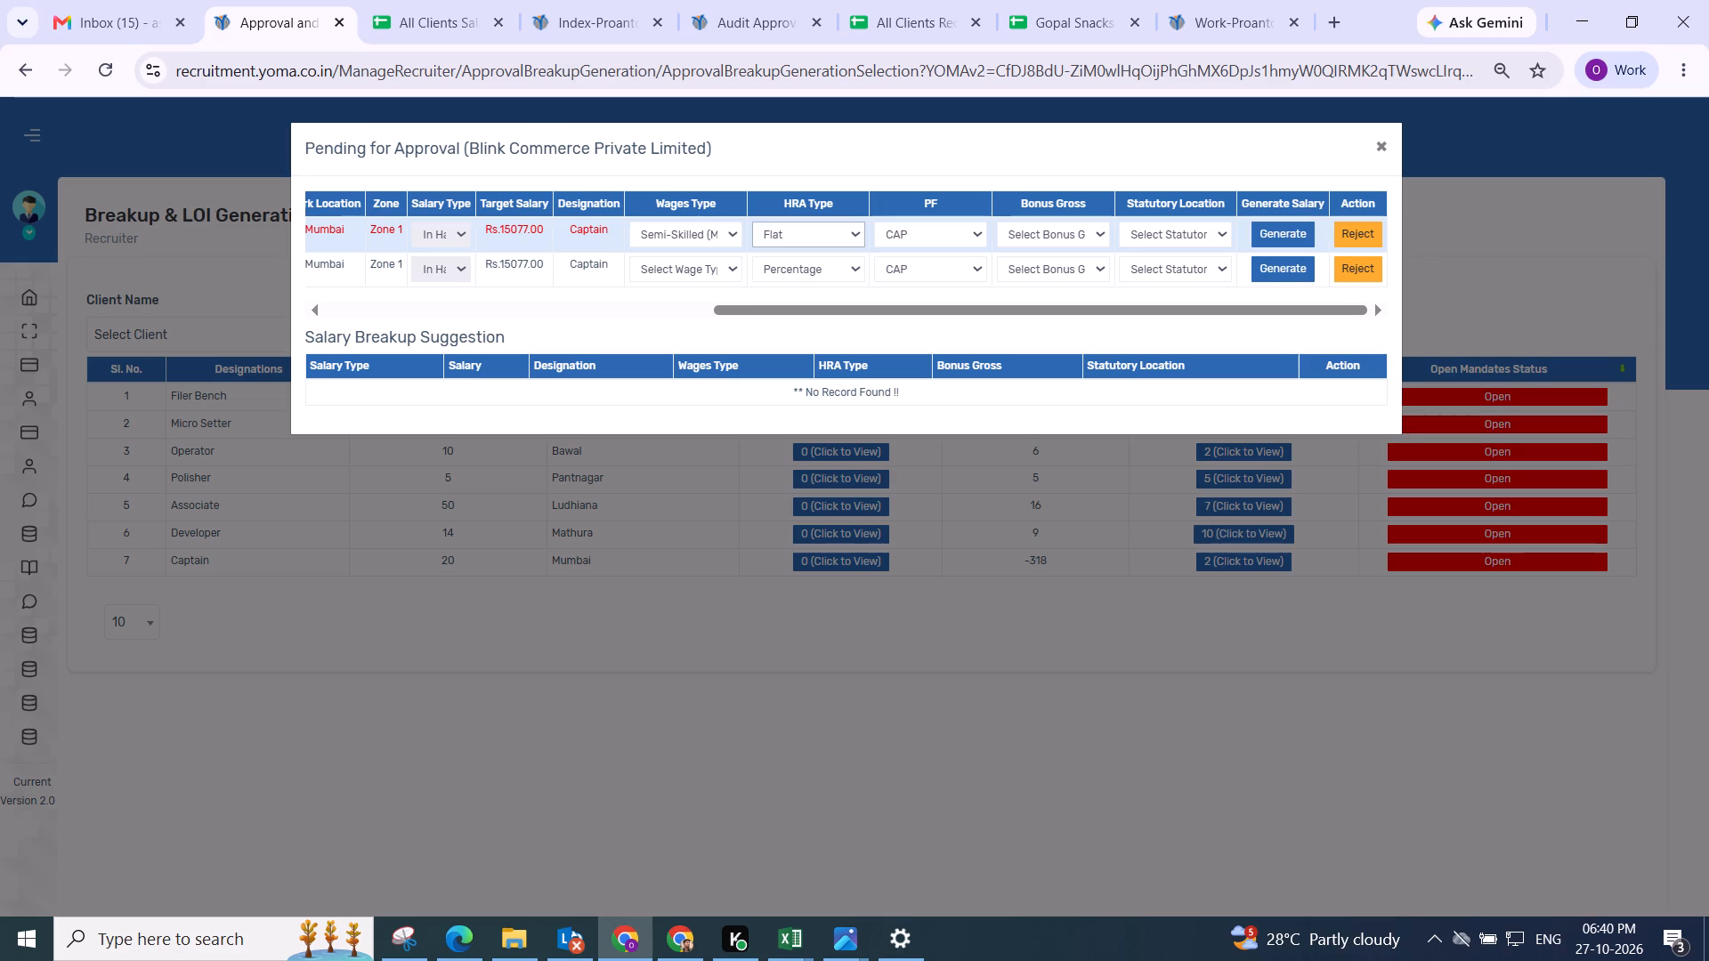
left_click(707, 230)
left_click_drag(704, 309, 716, 297)
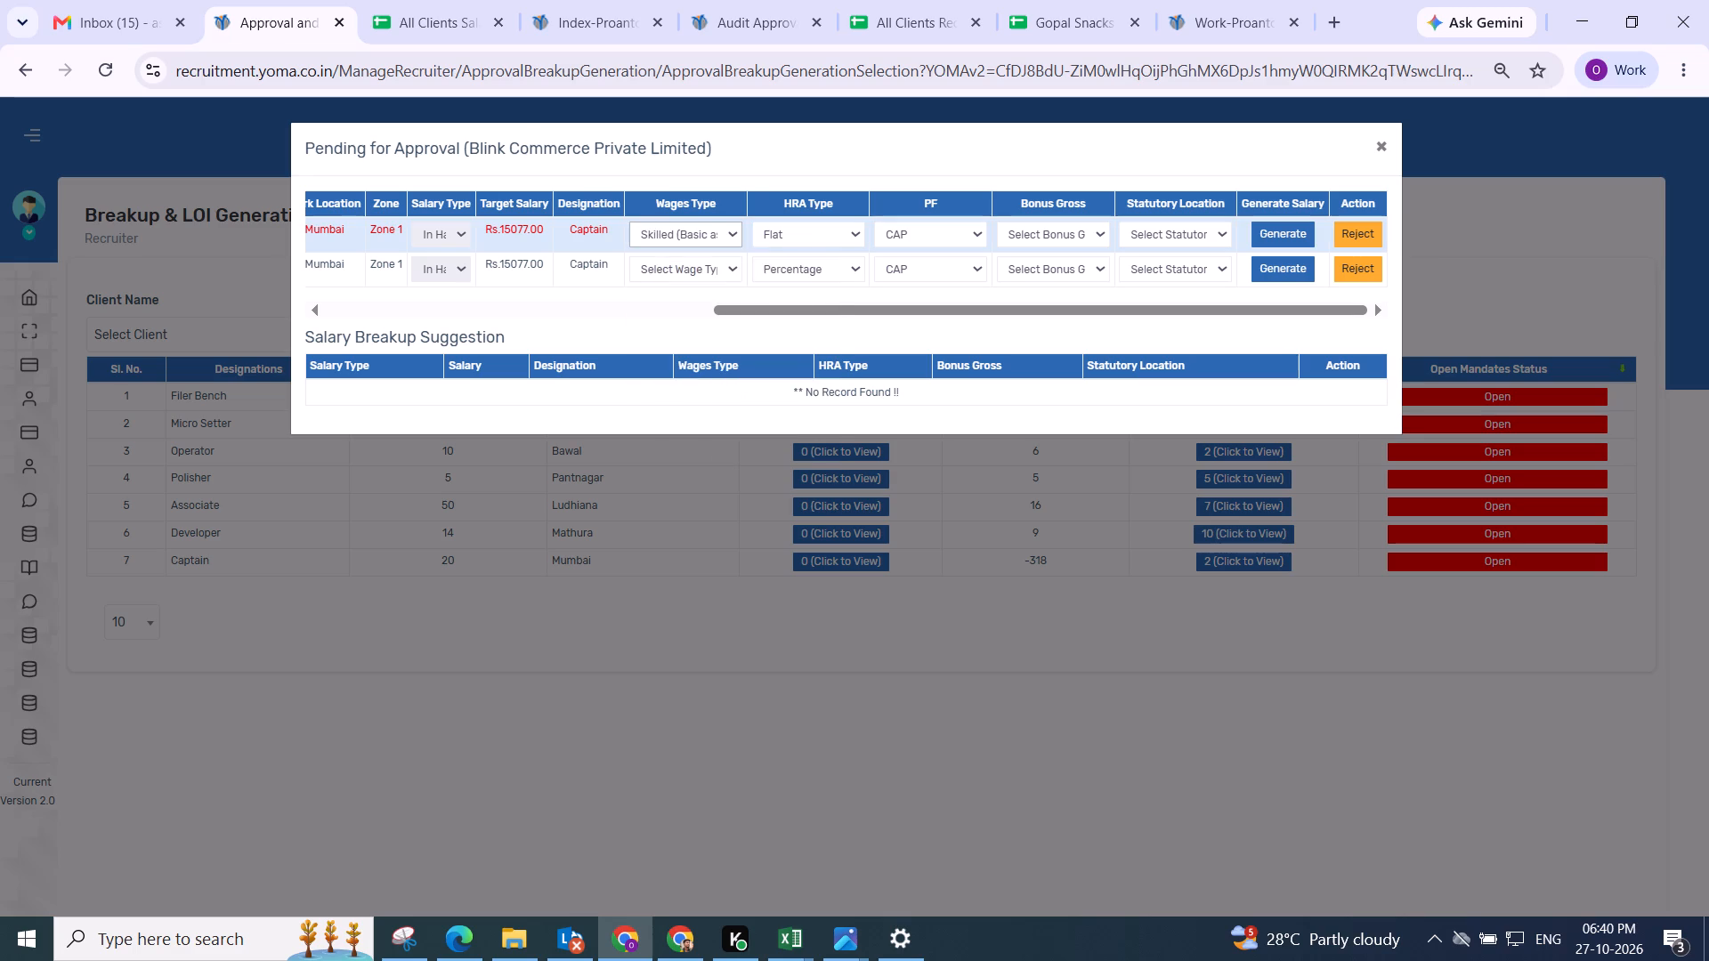
left_click(791, 222)
left_click(797, 281)
Set the first Captain's Bonus Gross to Bonus 8.33% and Statutory Location to Ahmadnagar, and generate the salary breakup.
left_click(927, 226)
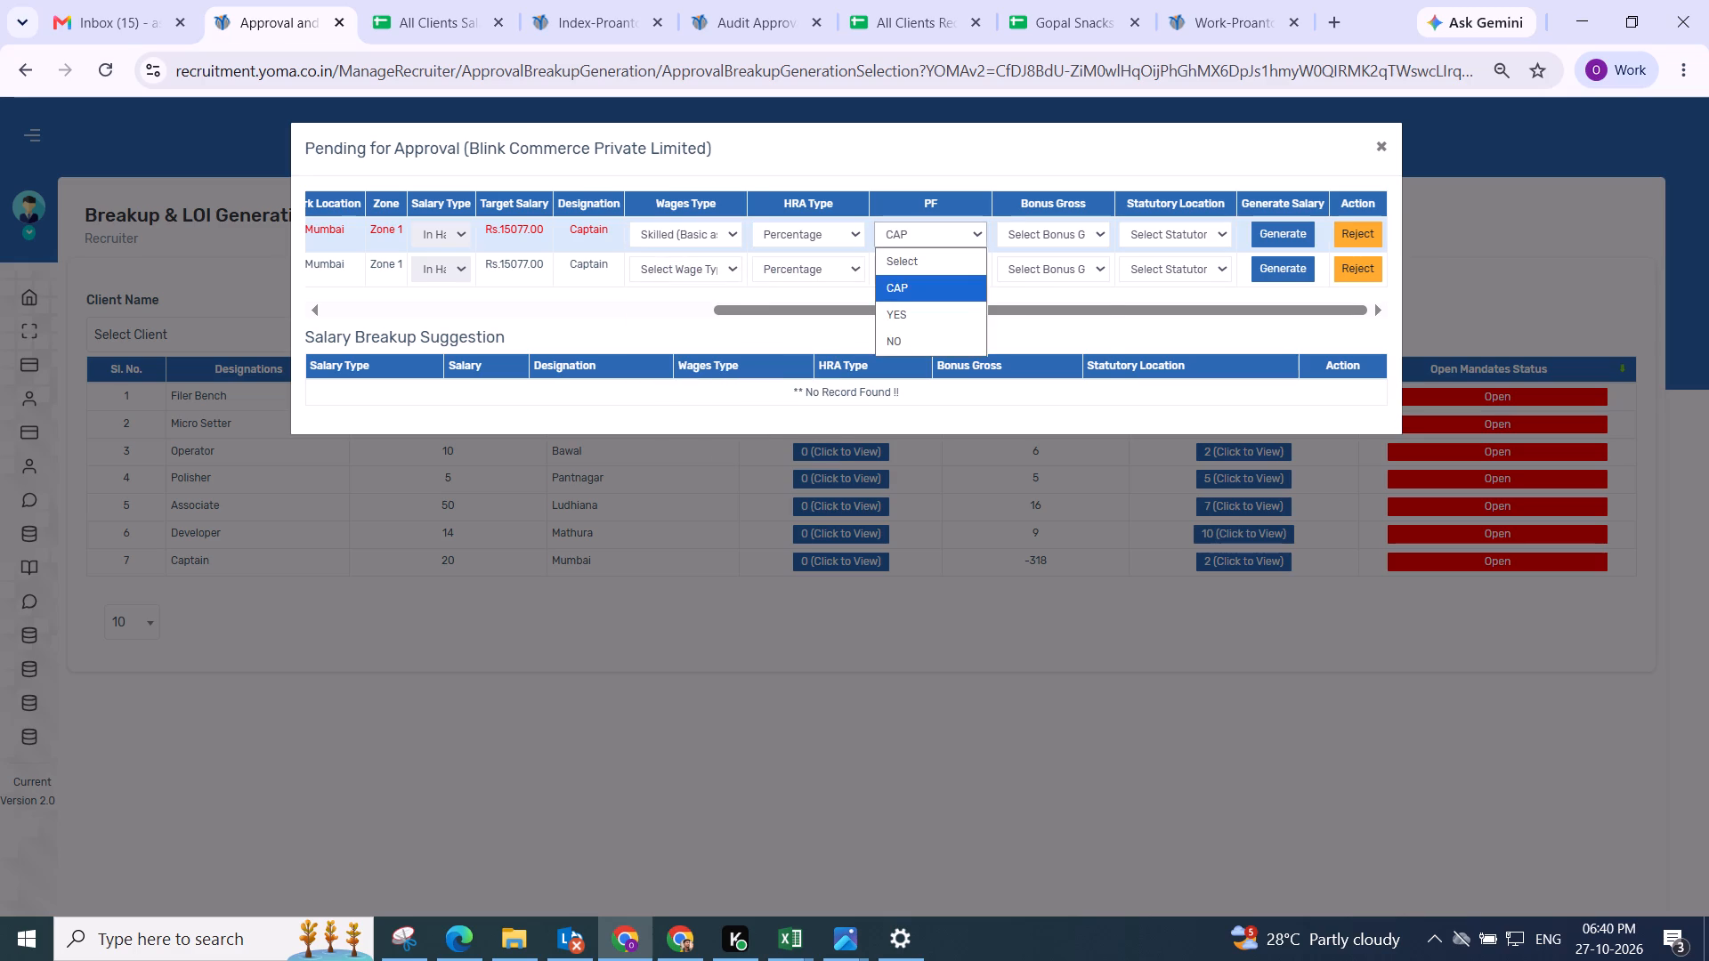
left_click(1051, 230)
left_click(1050, 280)
left_click(1150, 222)
left_click_drag(1158, 305, 1160, 297)
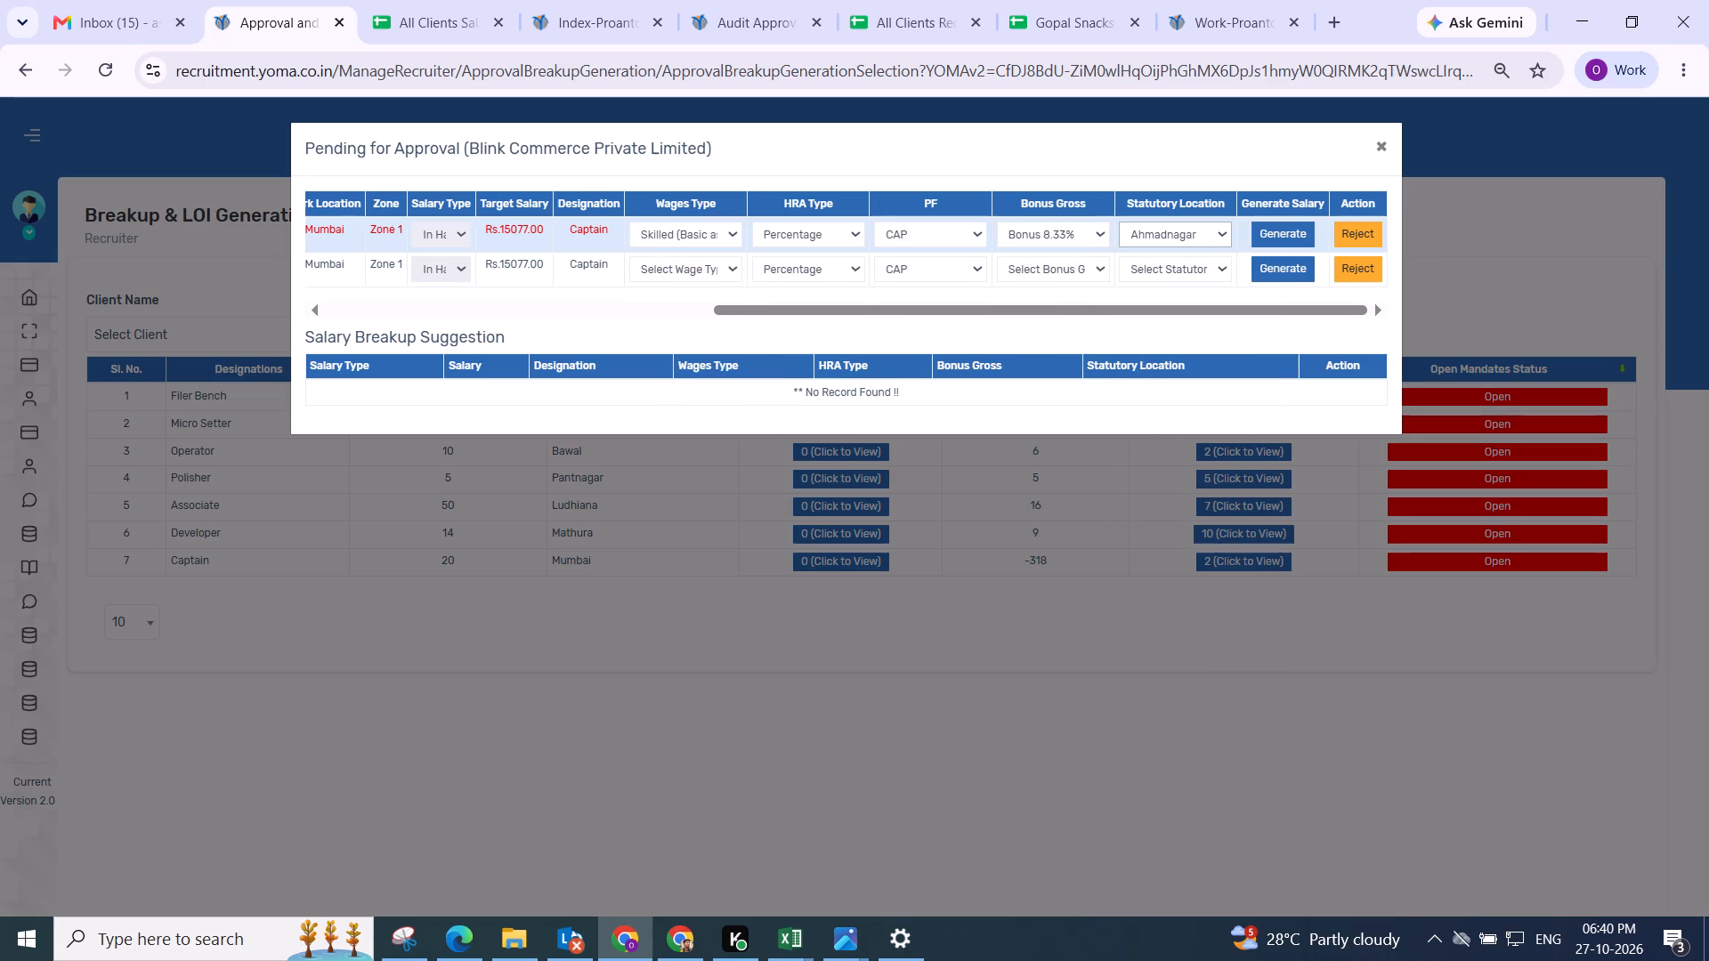
left_click(1260, 236)
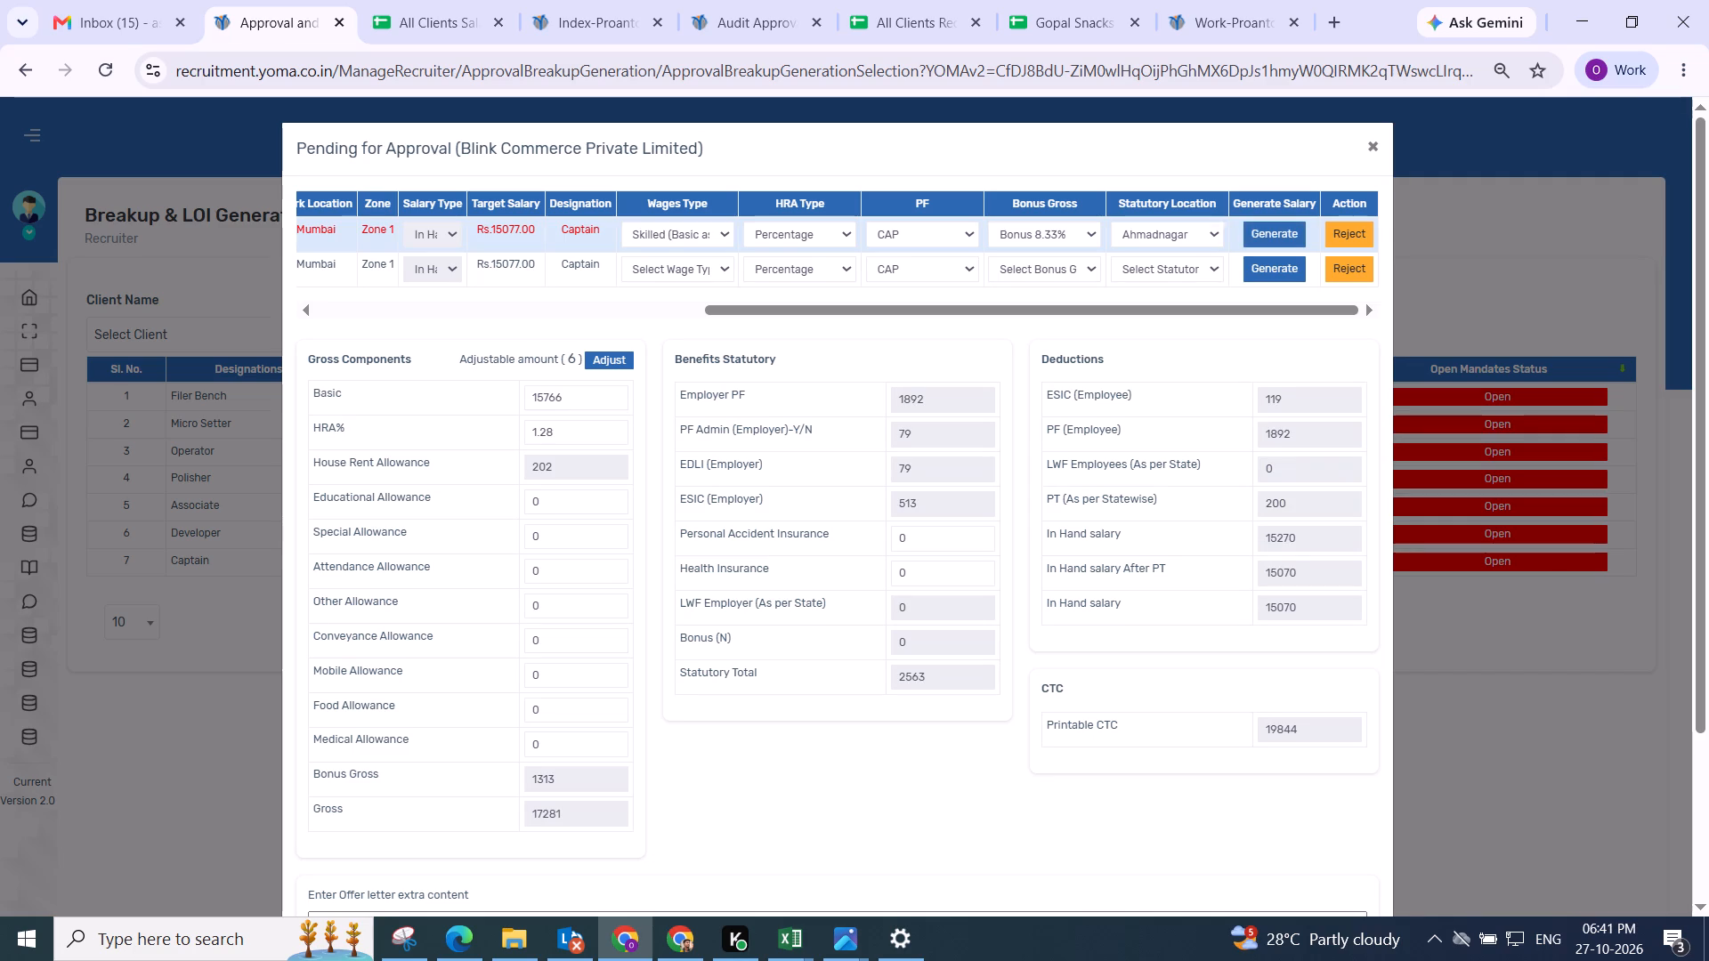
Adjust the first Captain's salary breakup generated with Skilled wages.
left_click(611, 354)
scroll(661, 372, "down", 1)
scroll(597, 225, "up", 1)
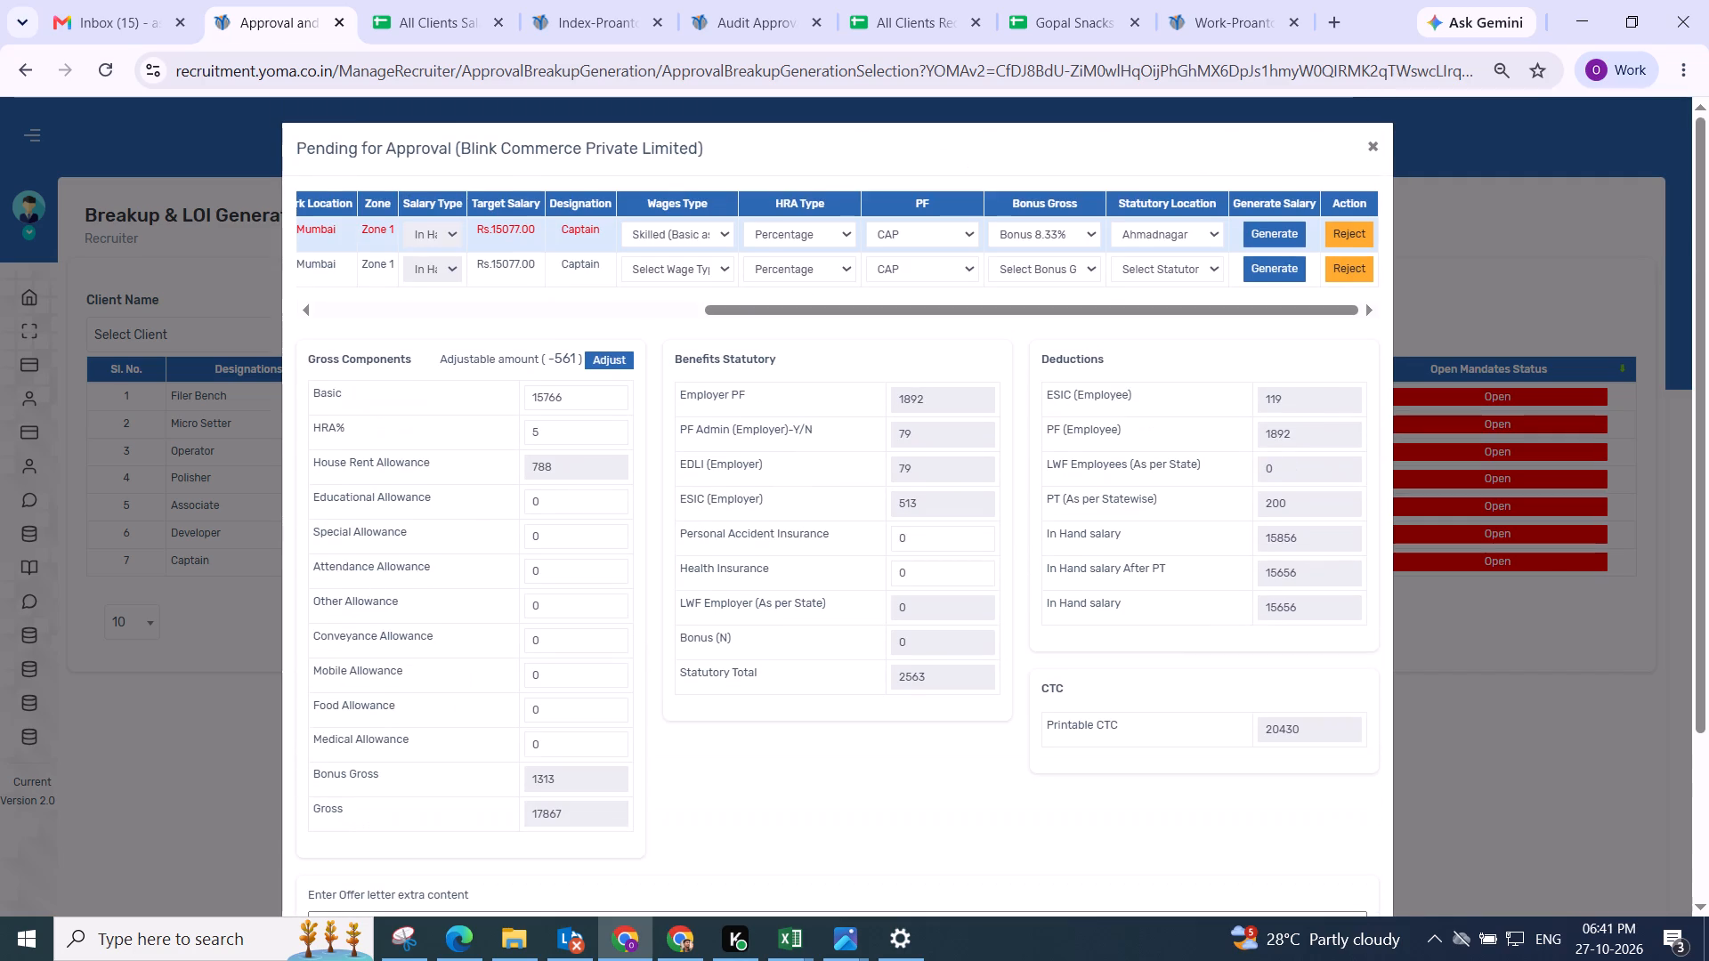
Change the first Captain's Wages Type to Semi-Skilled (Basic as Minimum Wages) and regenerate the salary breakup.
left_click(682, 233)
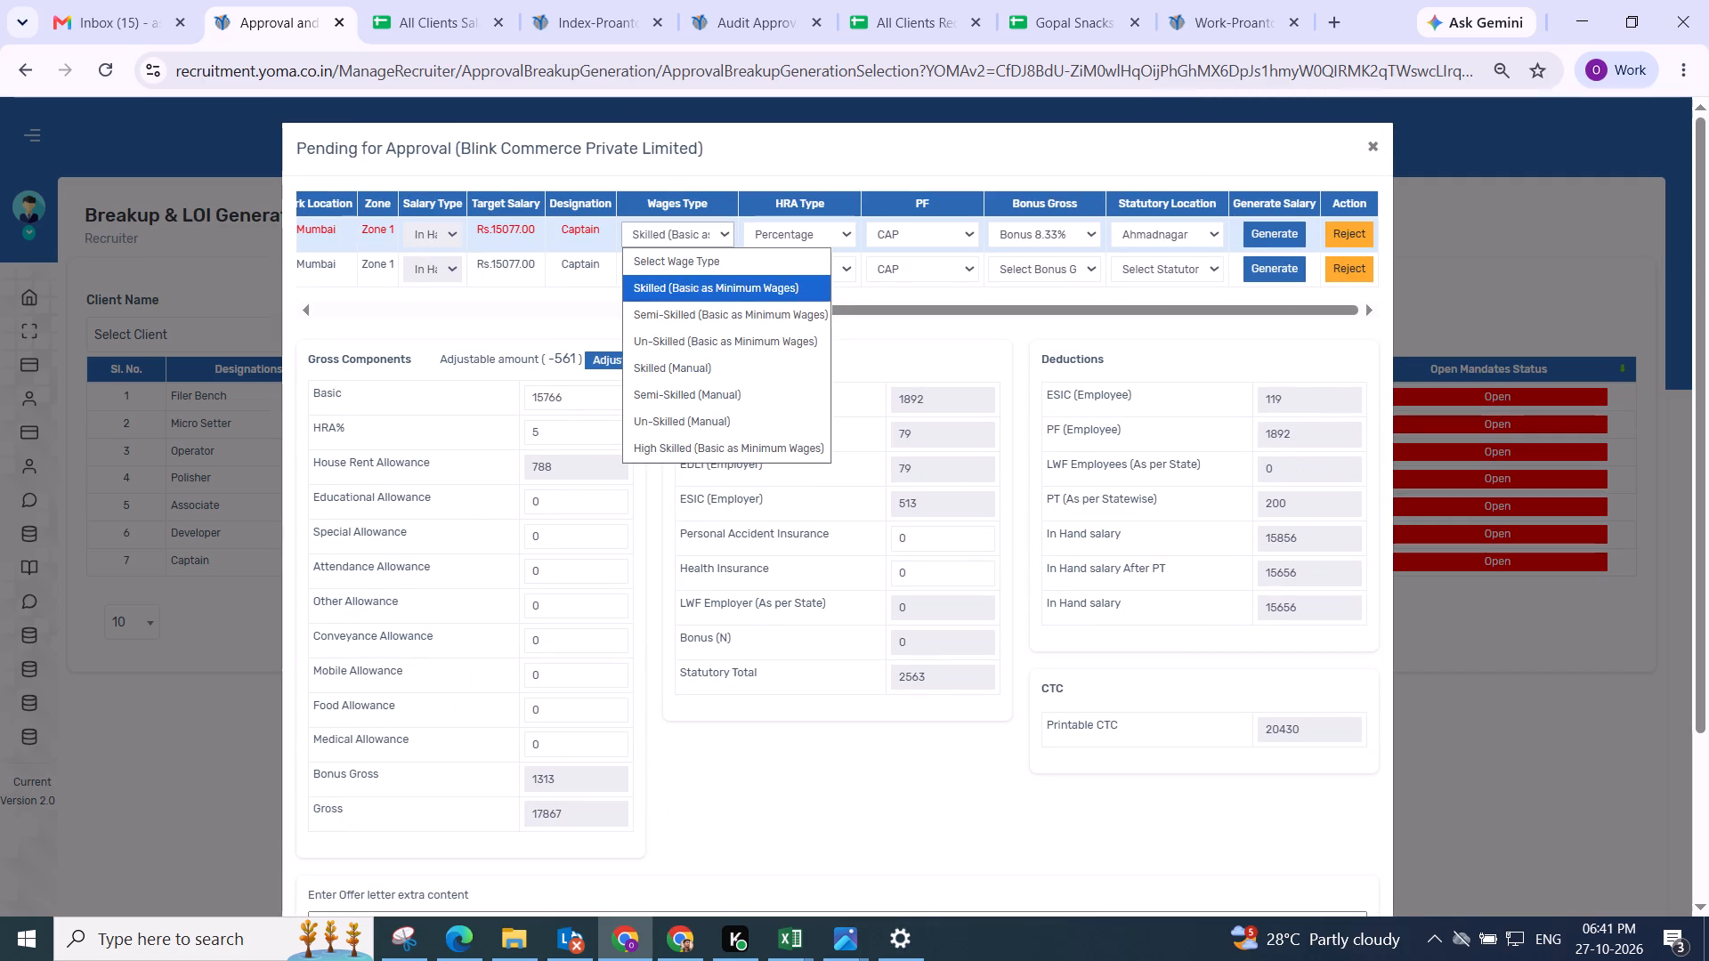
left_click(695, 308)
left_click(1249, 238)
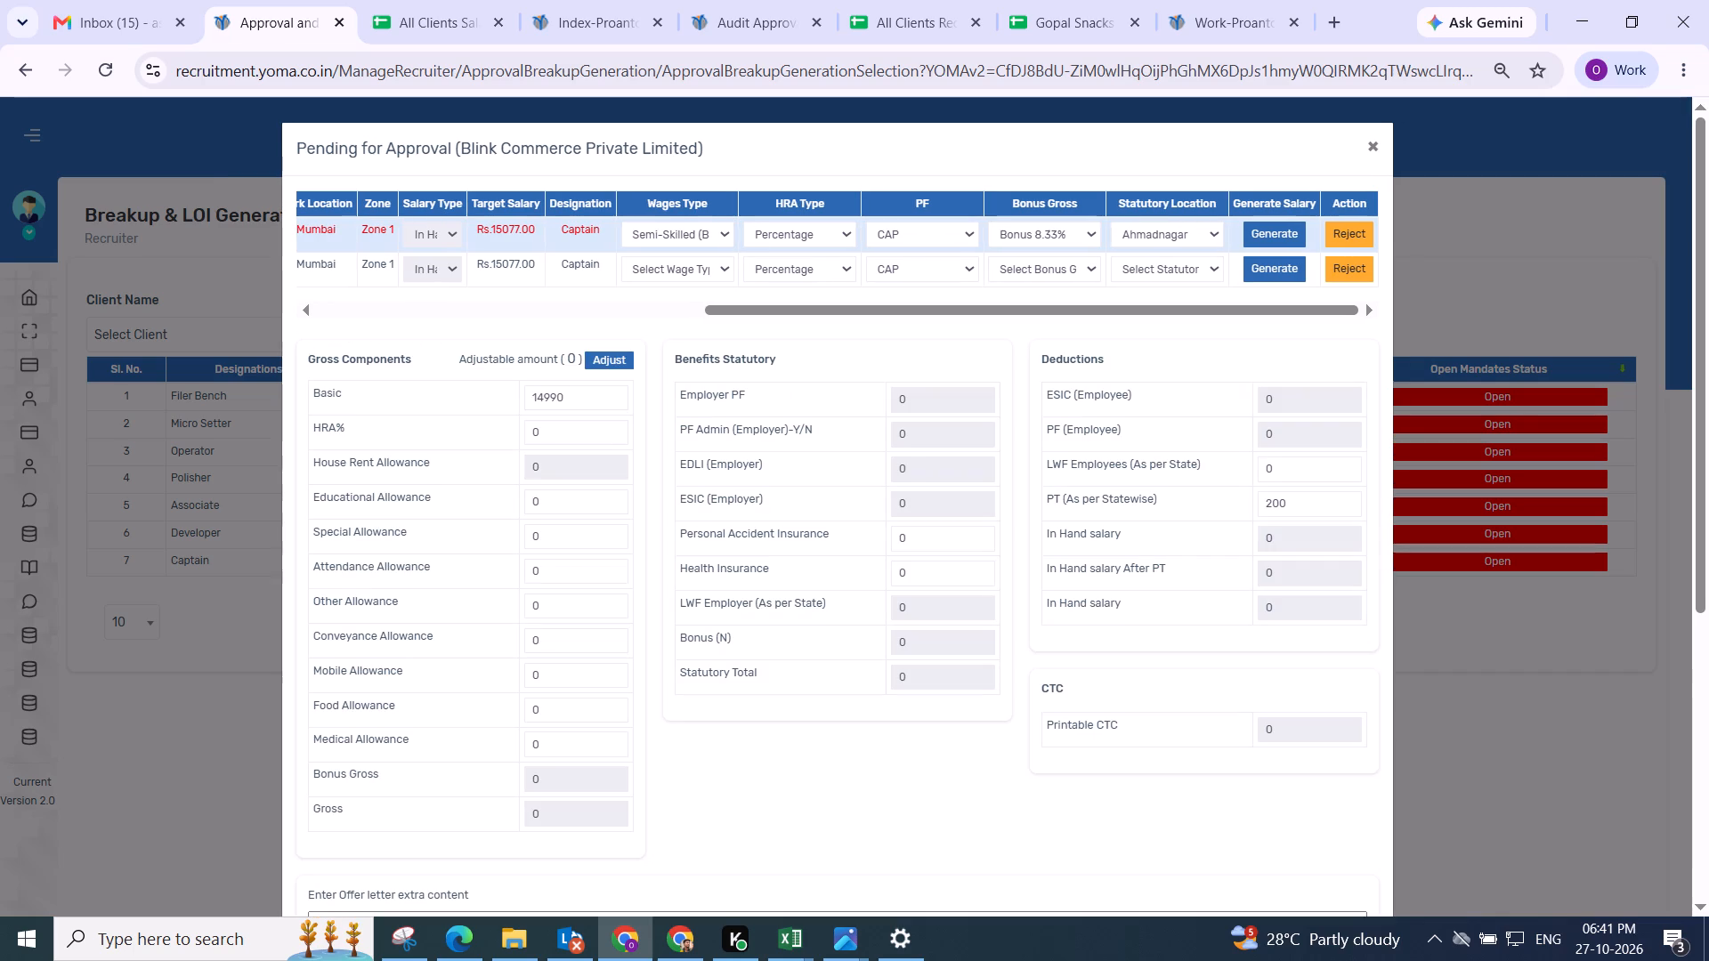
Adjust the first Captain's regenerated salary breakup and save it.
left_click(614, 359)
scroll(640, 359, "down", 1)
left_click_drag(803, 350, 885, 357)
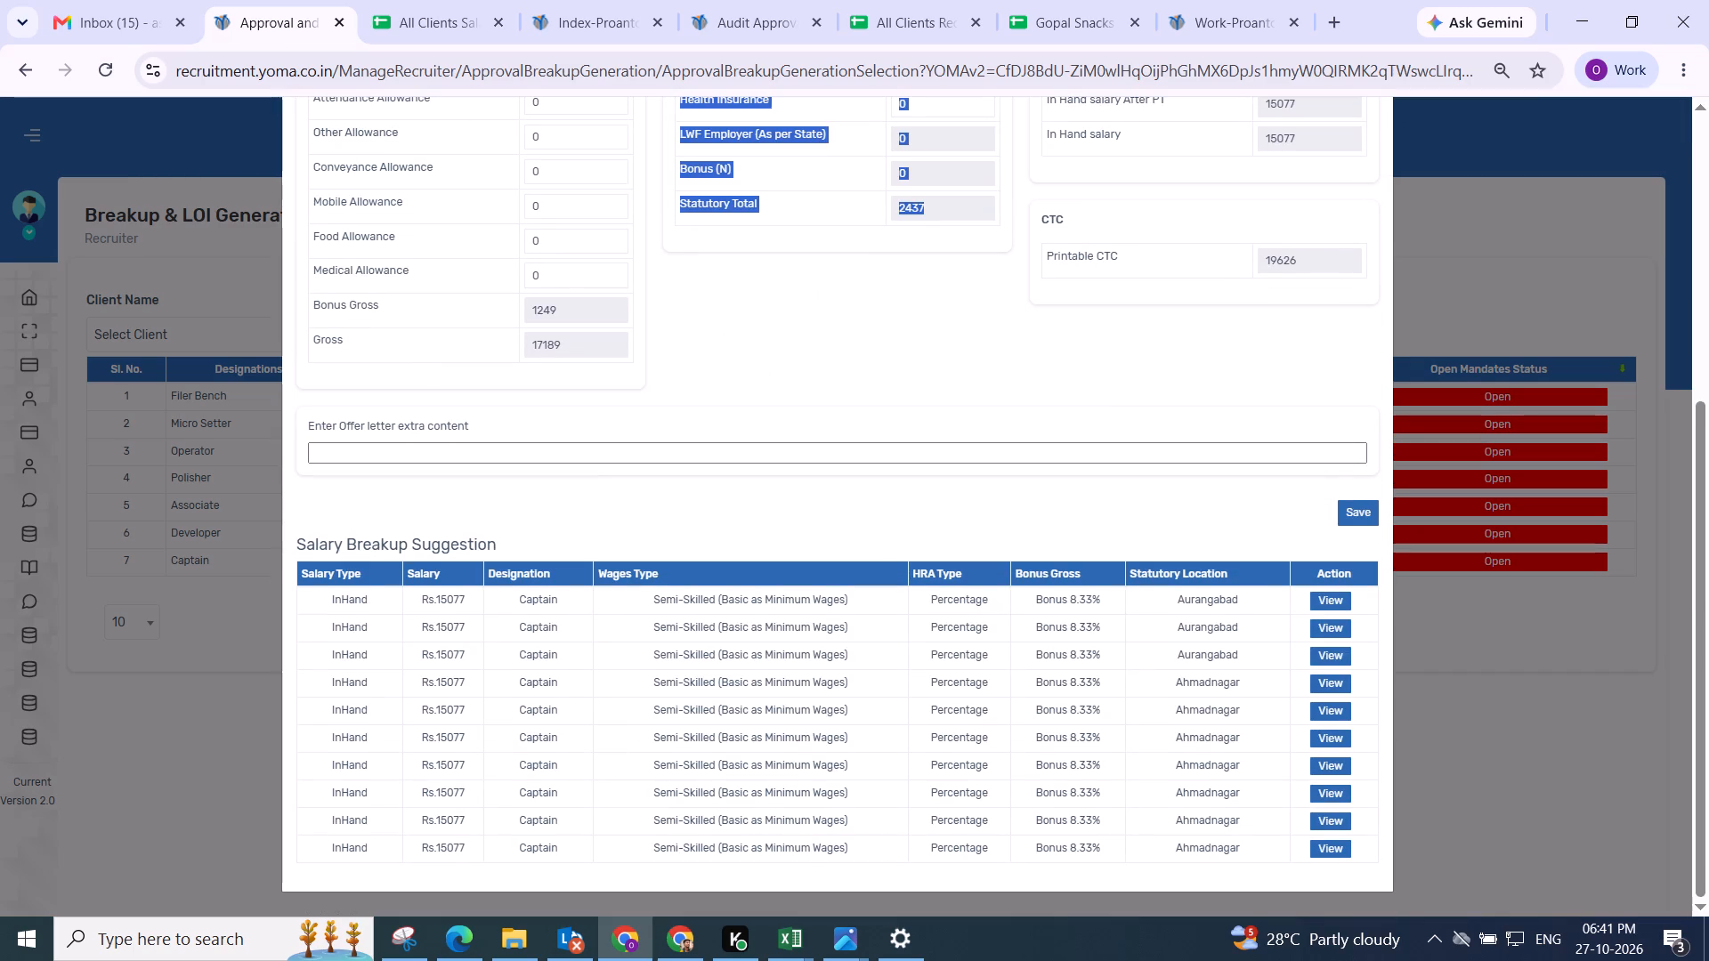
left_click(1359, 510)
left_click(906, 618)
scroll(916, 601, "up", 3)
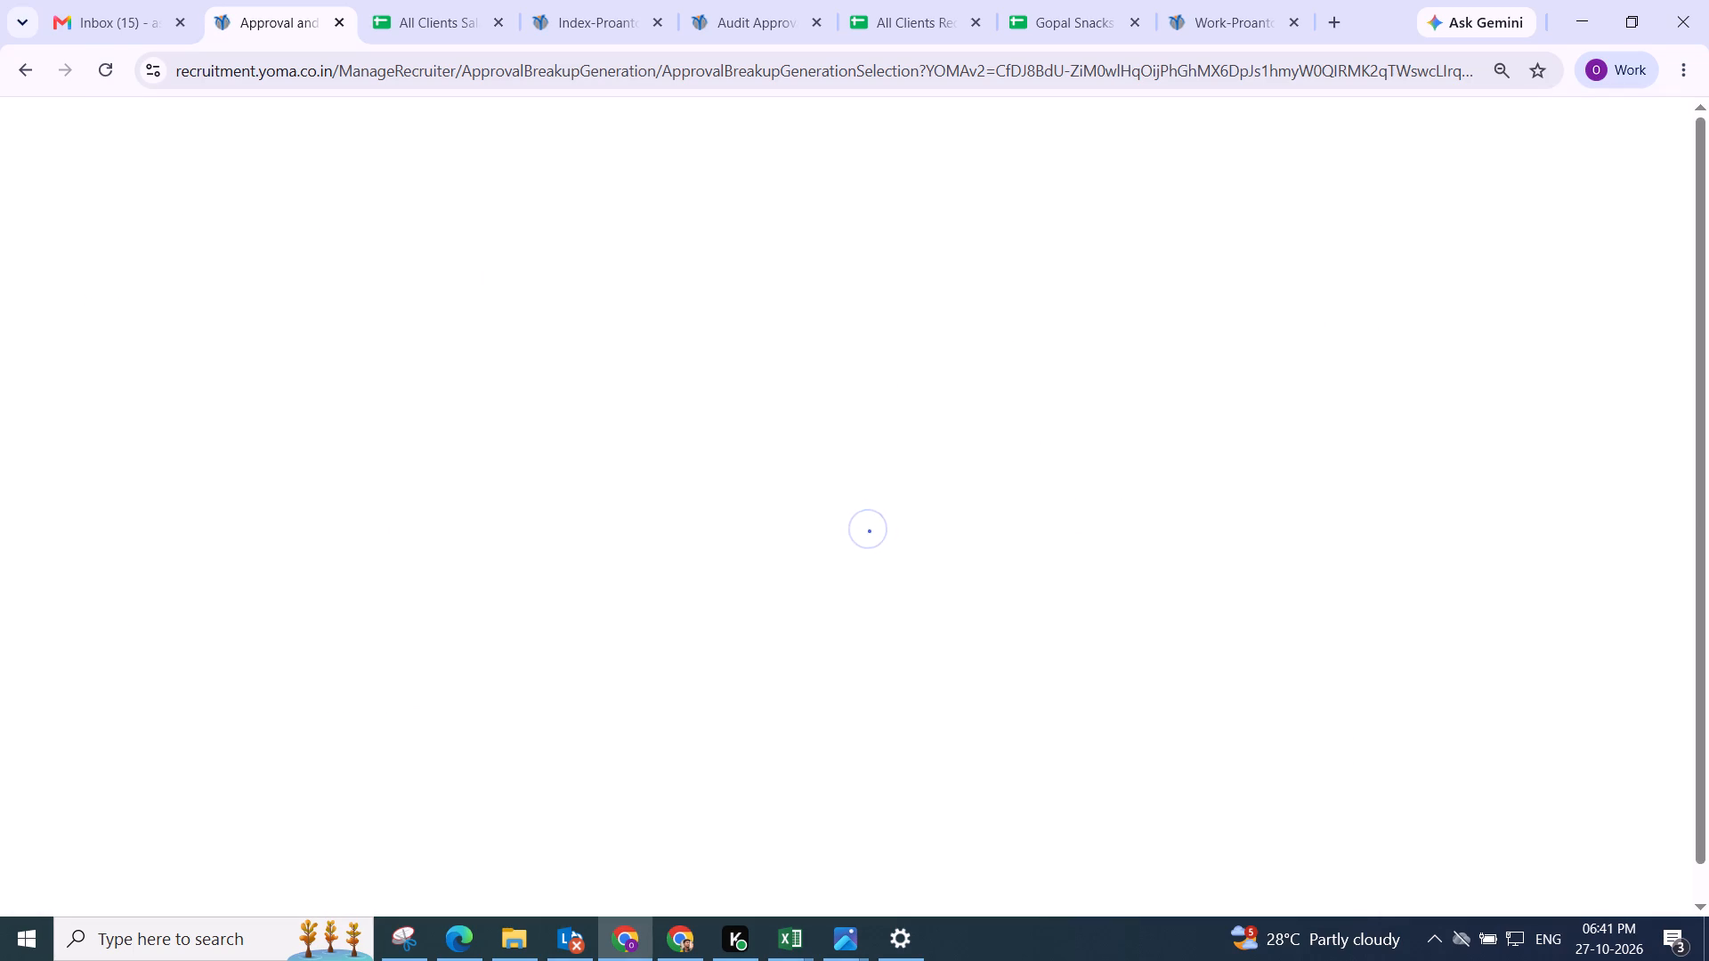
Generate the remaining Mumbai Captain's salary breakup with Semi-Skilled (Basic as Minimum Wages), Bonus 8.33% and statutory location Amravati.
left_click(1253, 564)
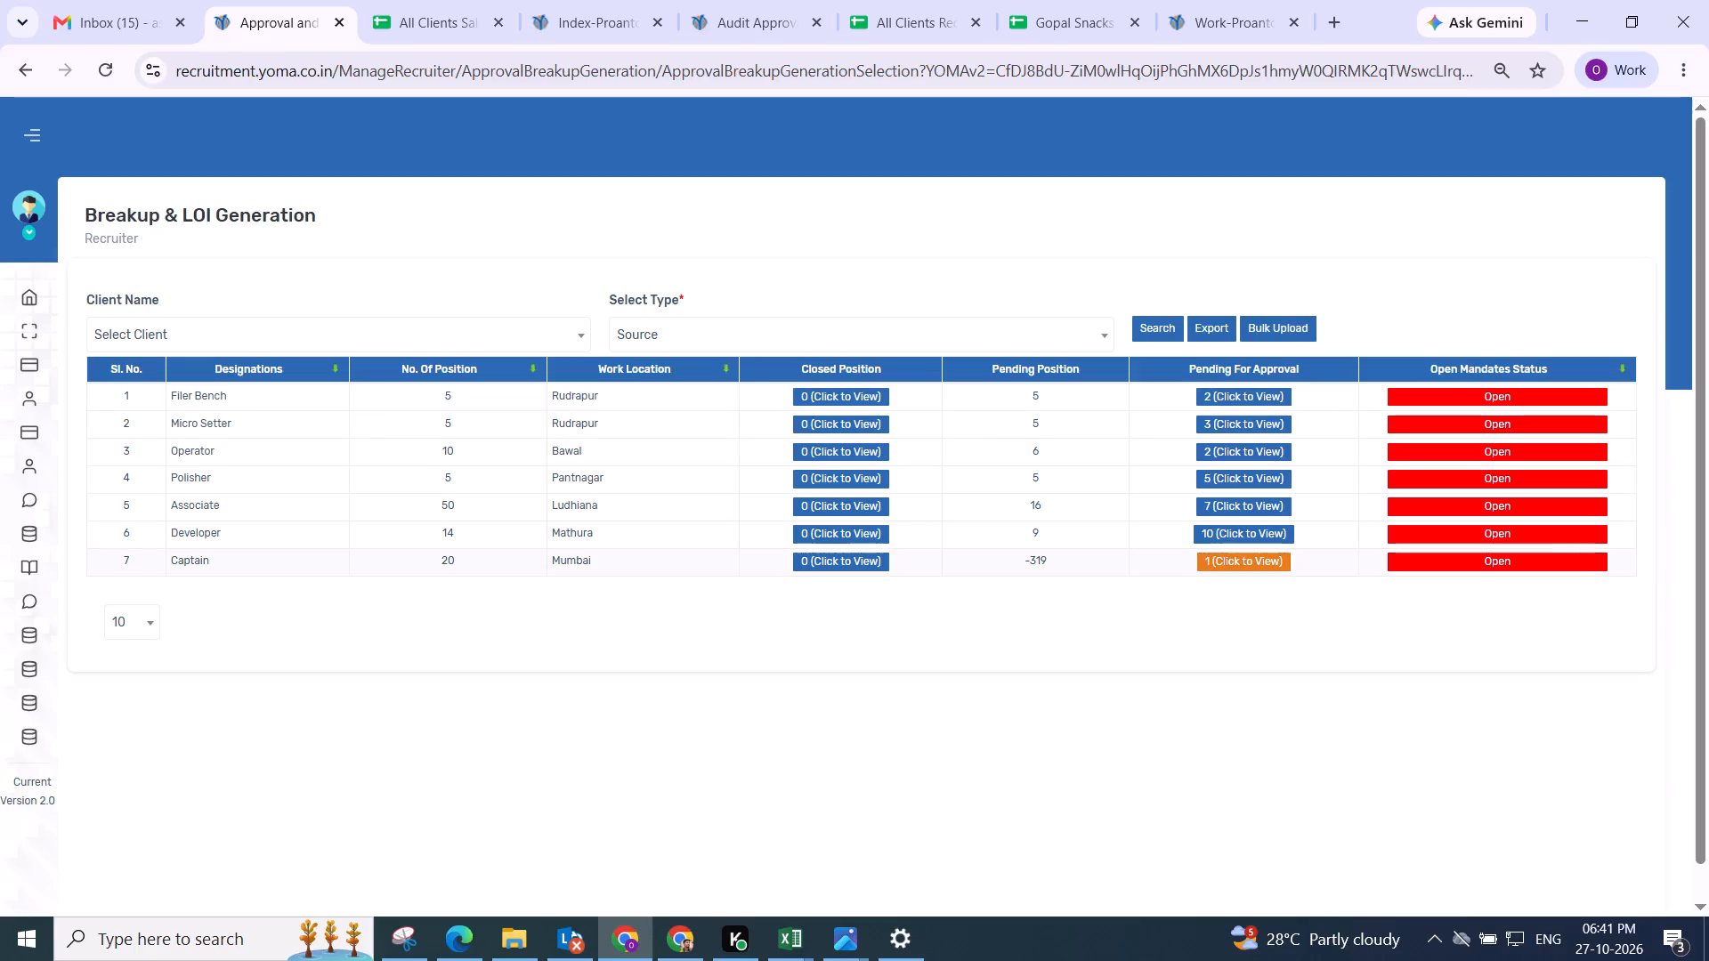
left_click_drag(586, 279, 584, 279)
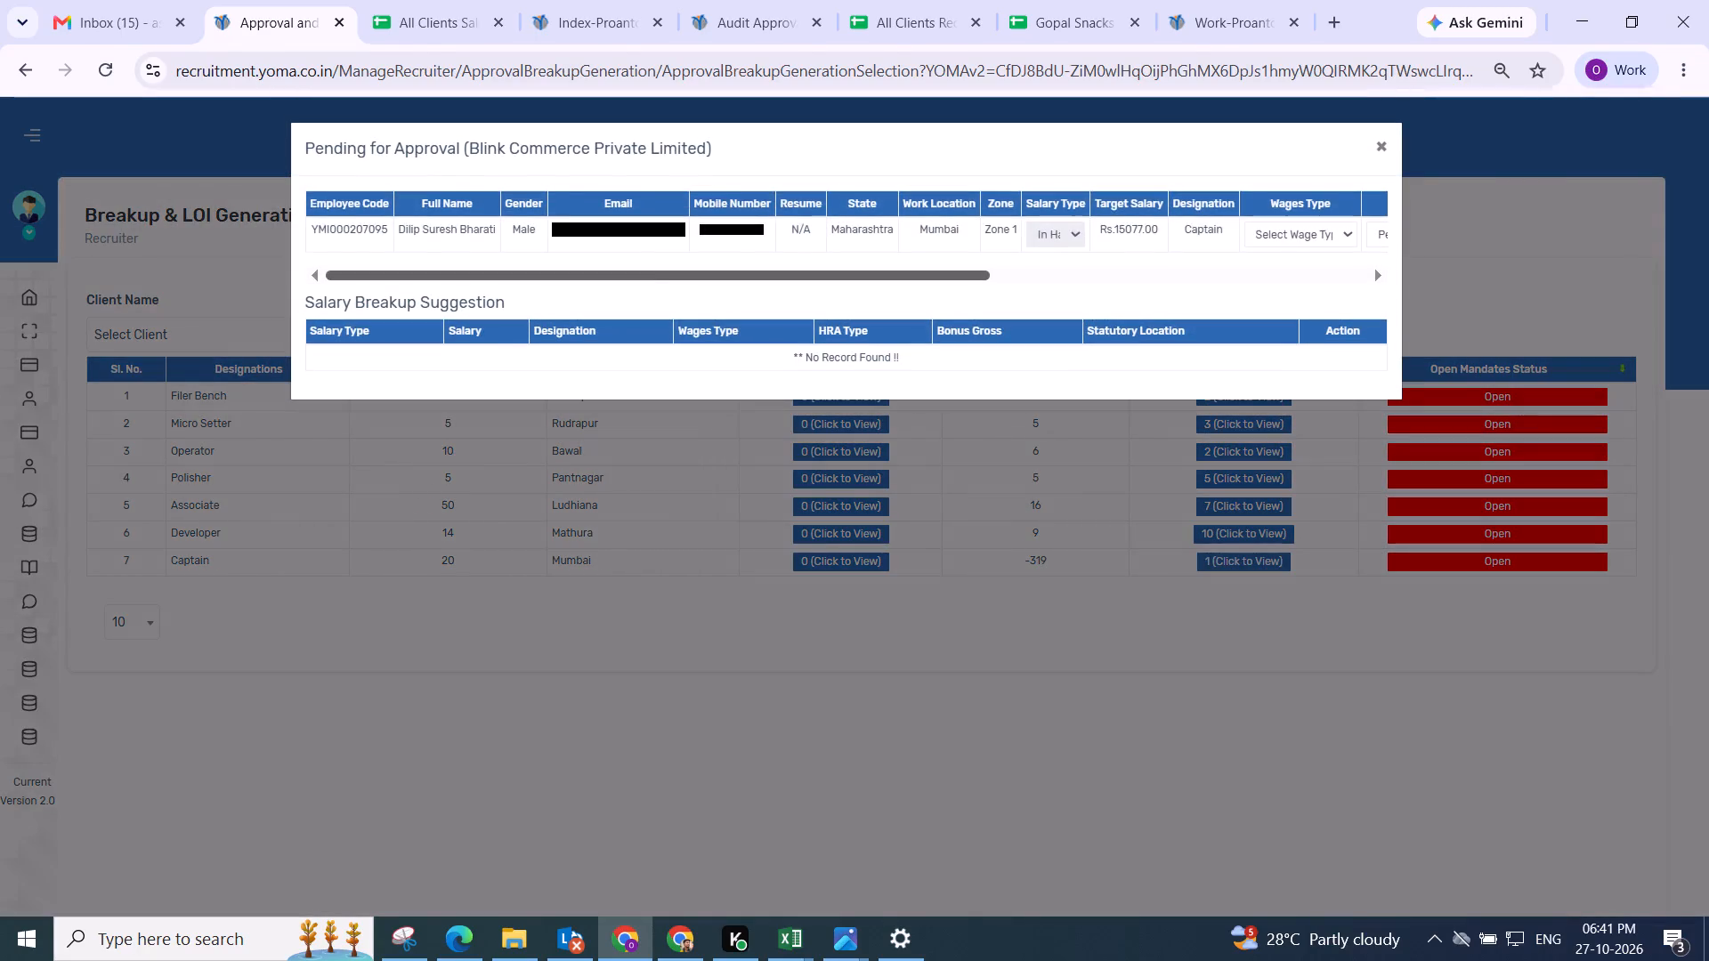
left_click_drag(584, 279, 1361, 274)
left_click(668, 229)
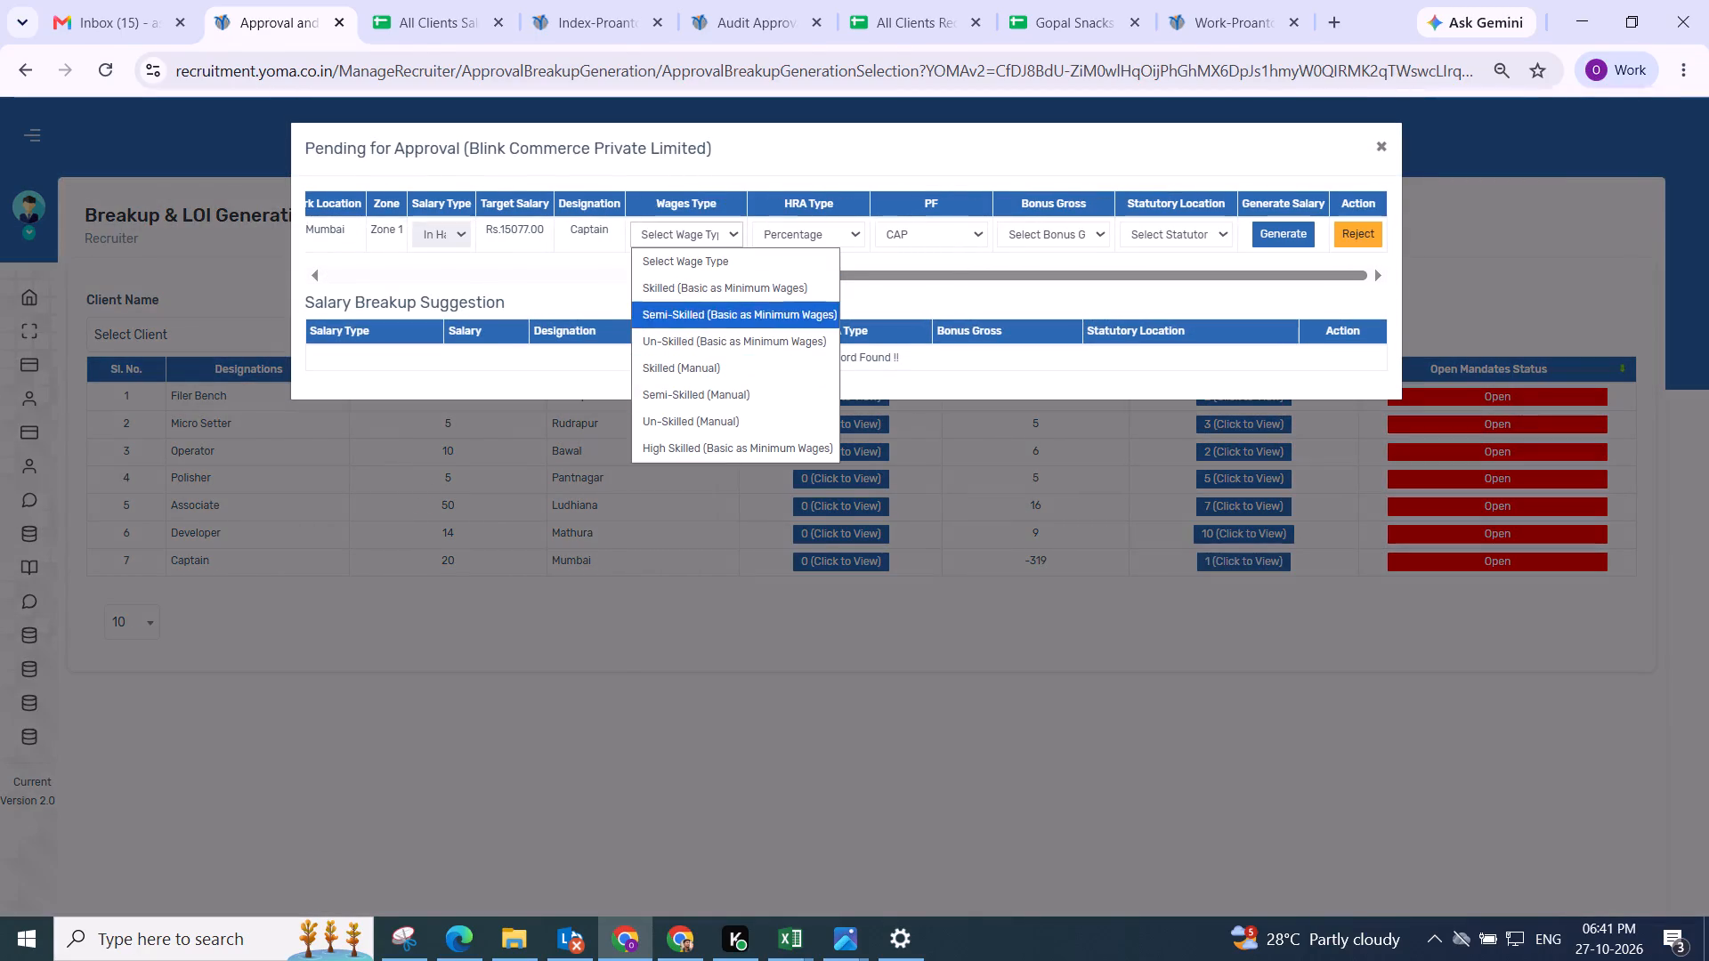
left_click(680, 312)
left_click(1031, 227)
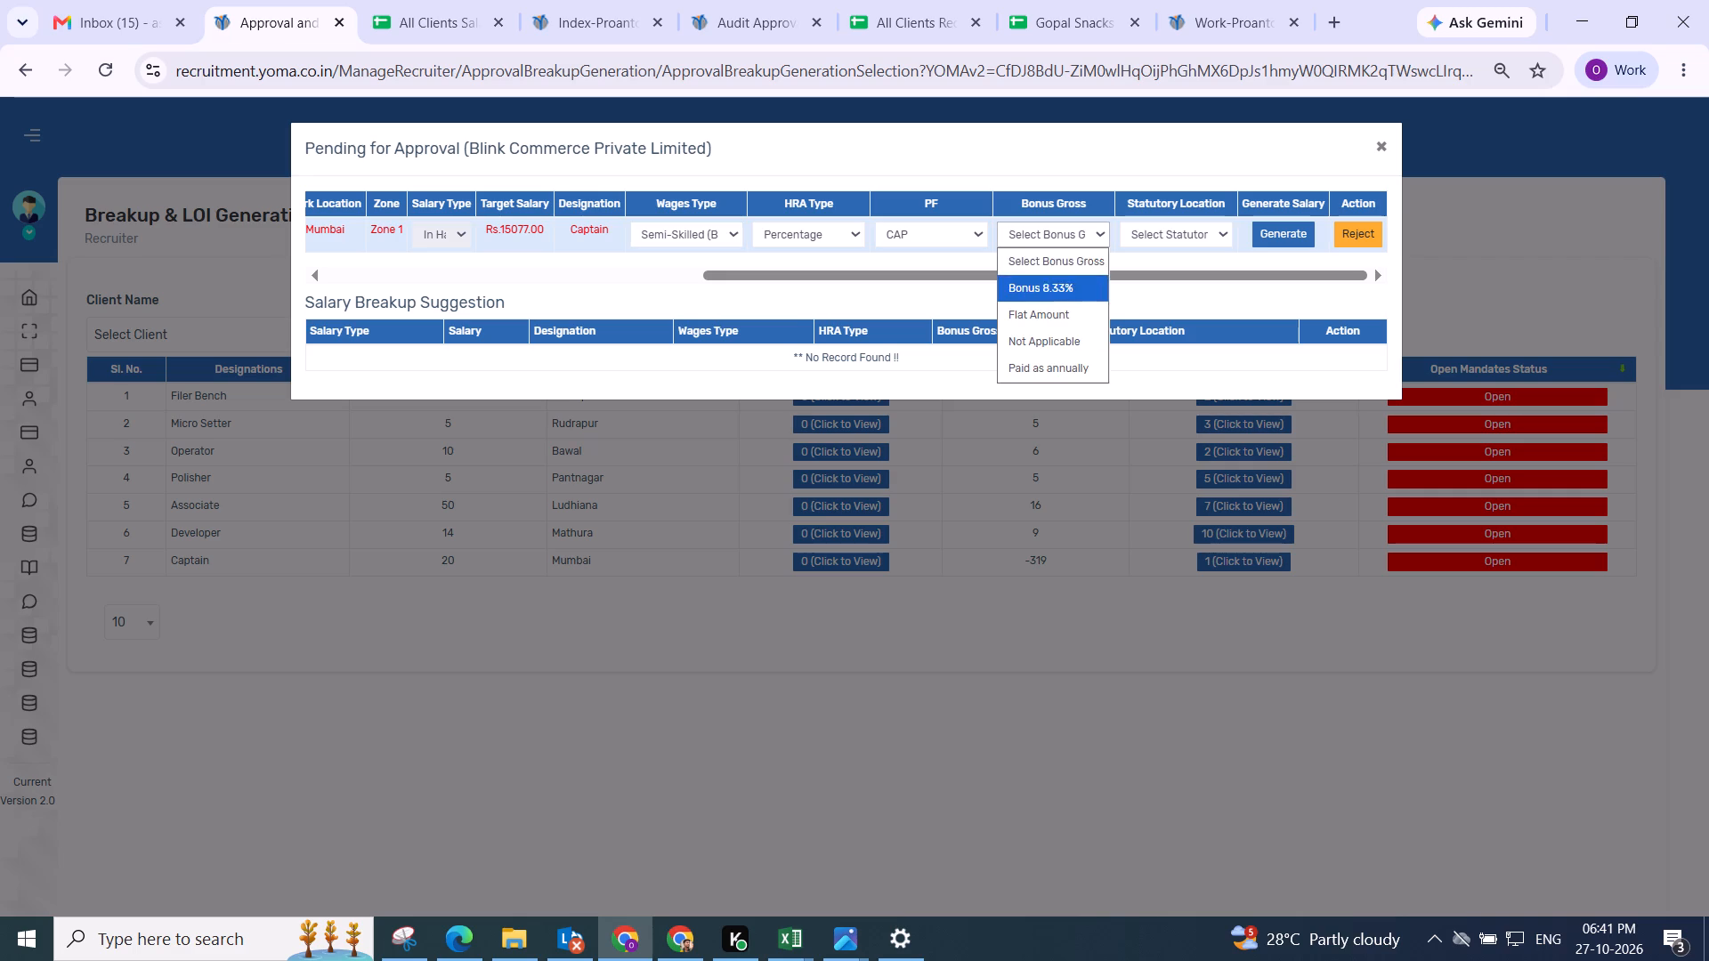
left_click(1043, 282)
left_click(1147, 232)
left_click(1151, 305)
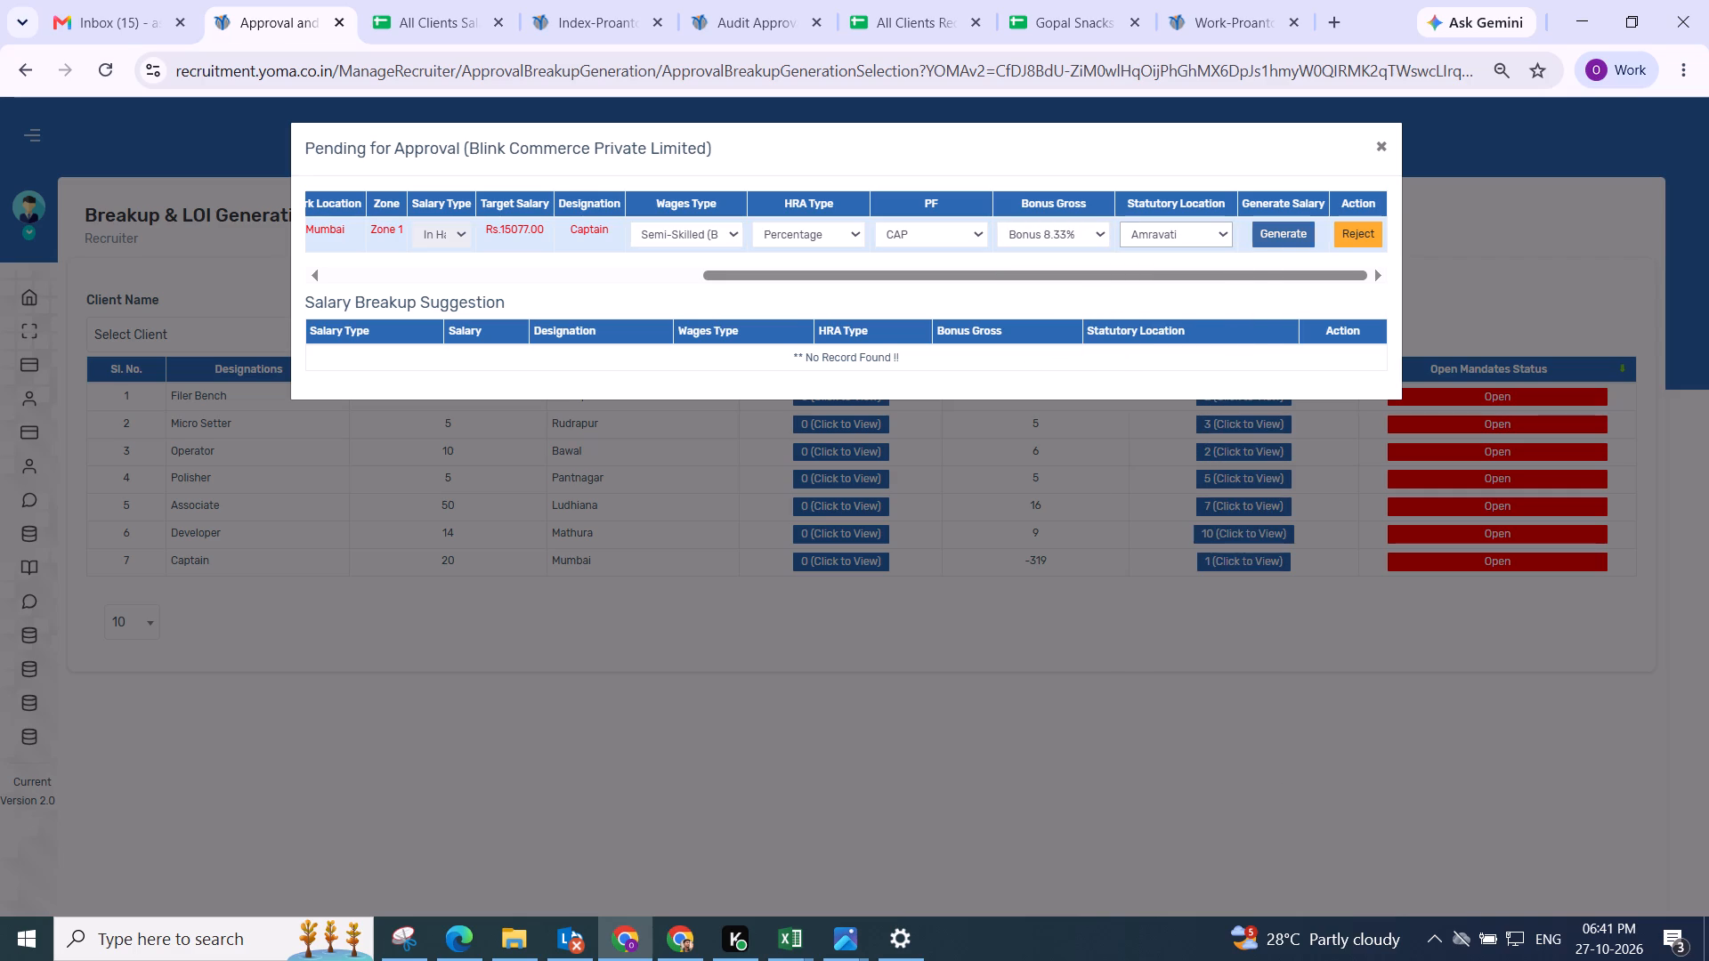
left_click(1267, 231)
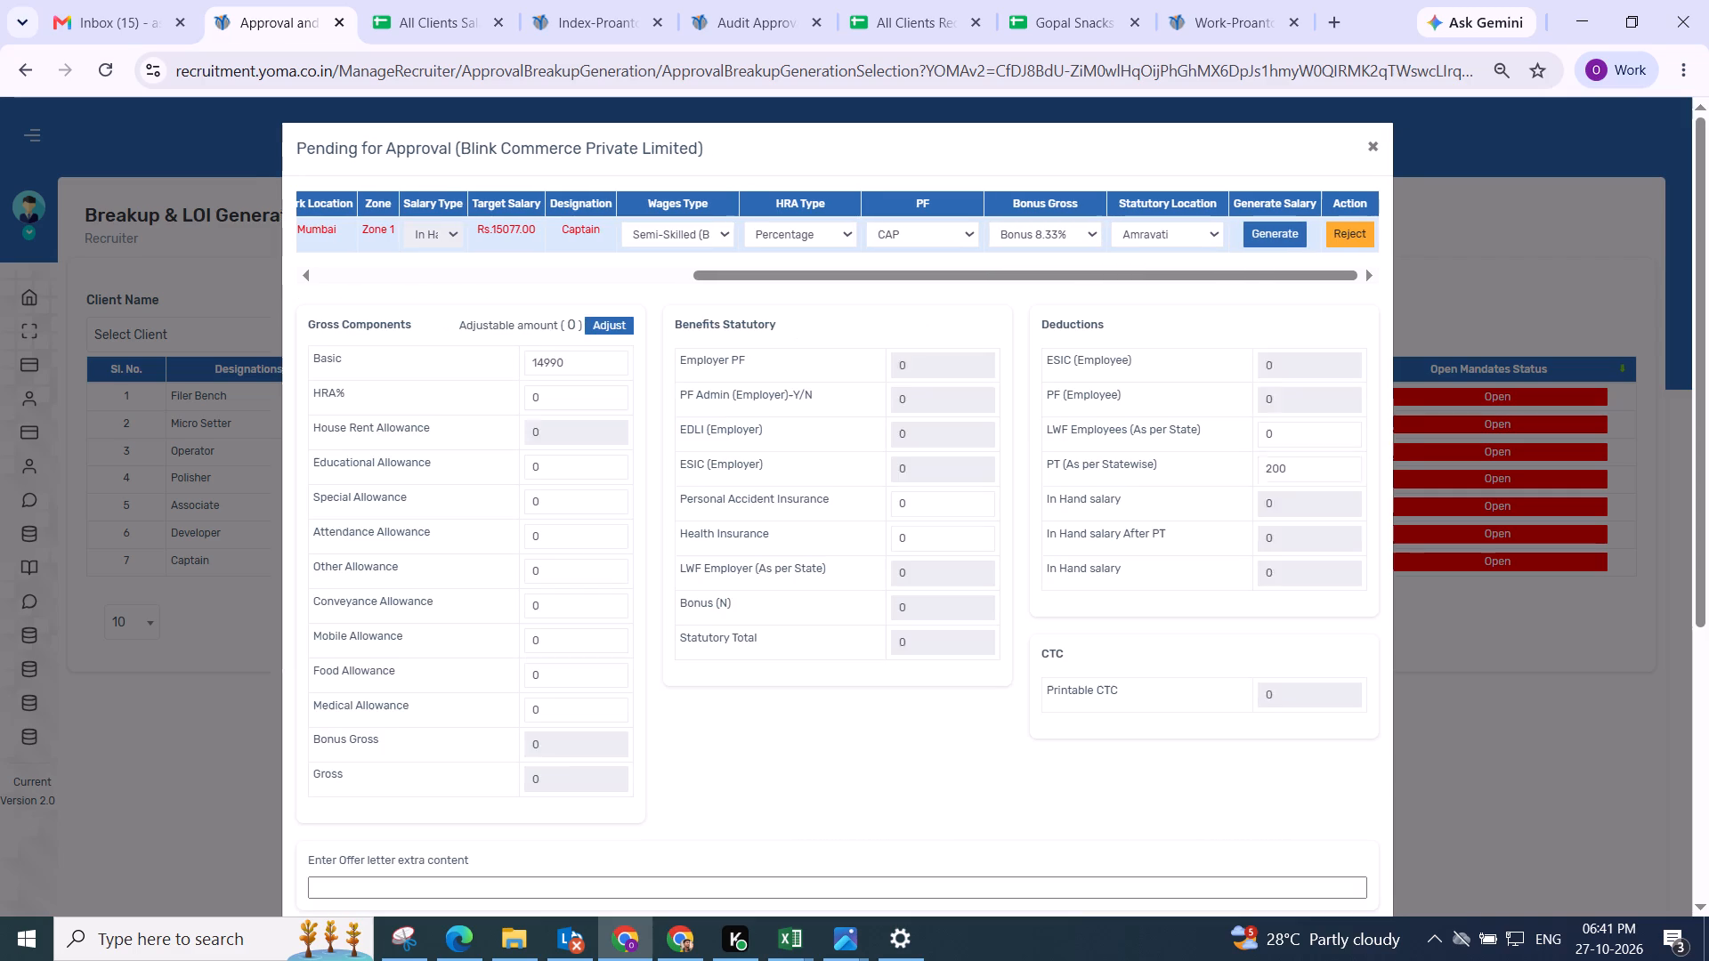
Adjust the remaining Captain's salary breakup and save it.
left_click(615, 324)
scroll(720, 333, "down", 2)
left_click_drag(832, 360, 840, 358)
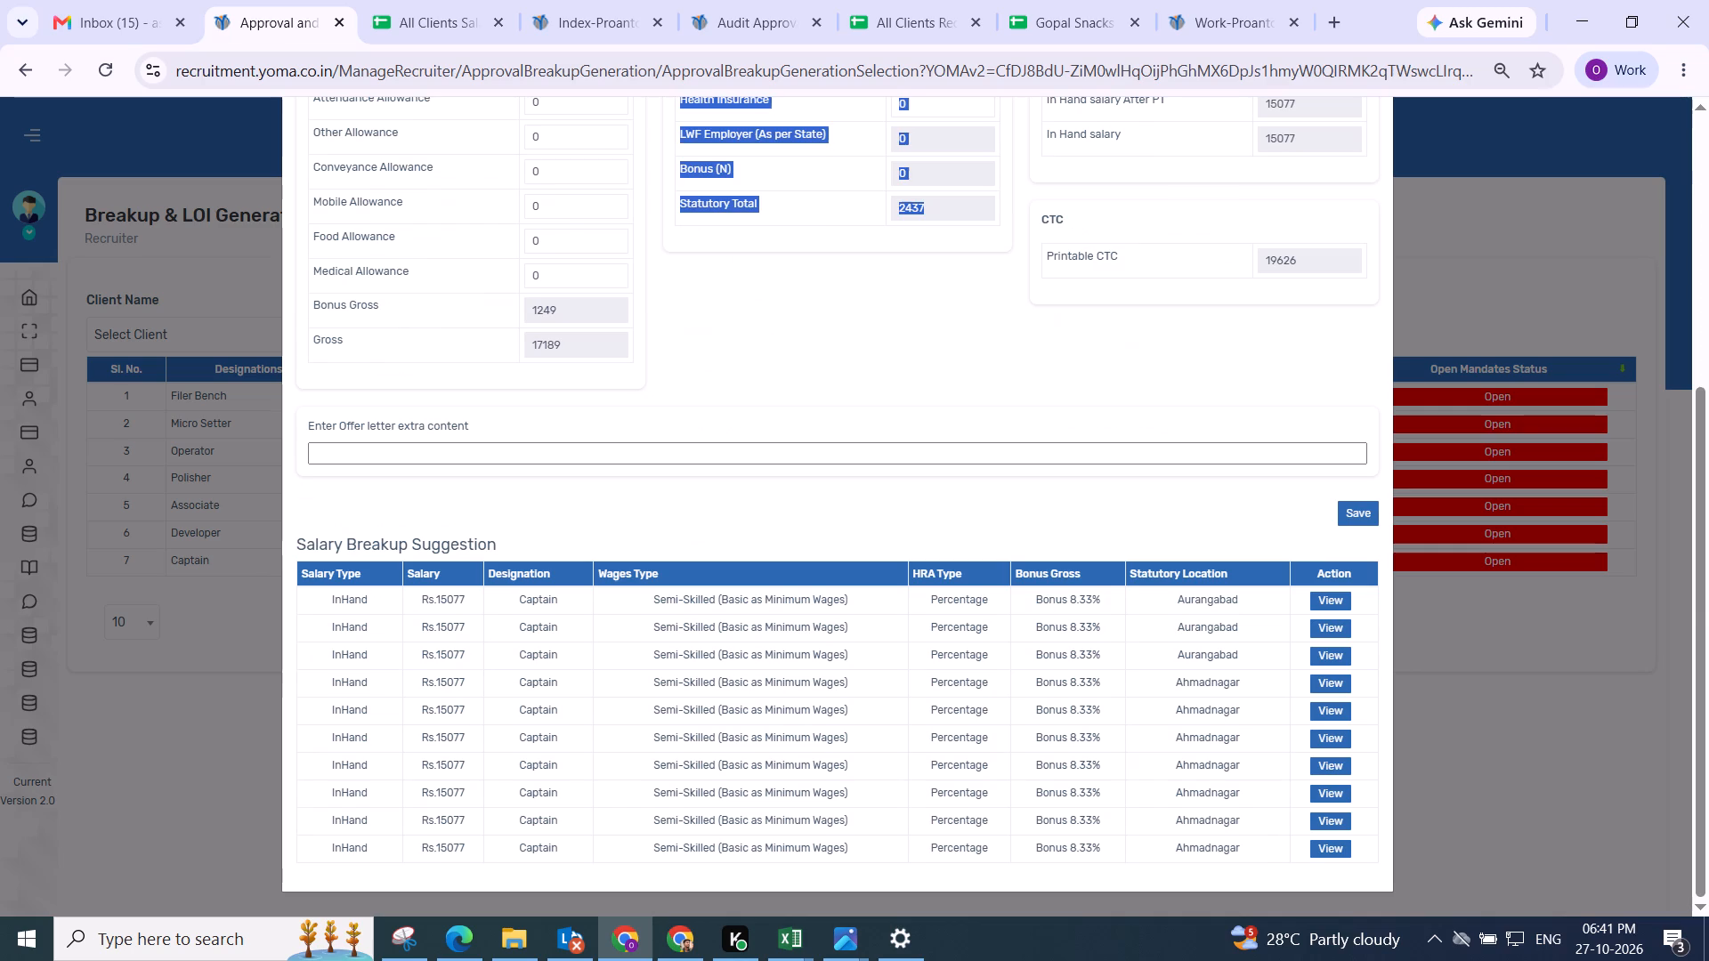
left_click(1338, 506)
left_click(889, 612)
scroll(942, 577, "up", 2)
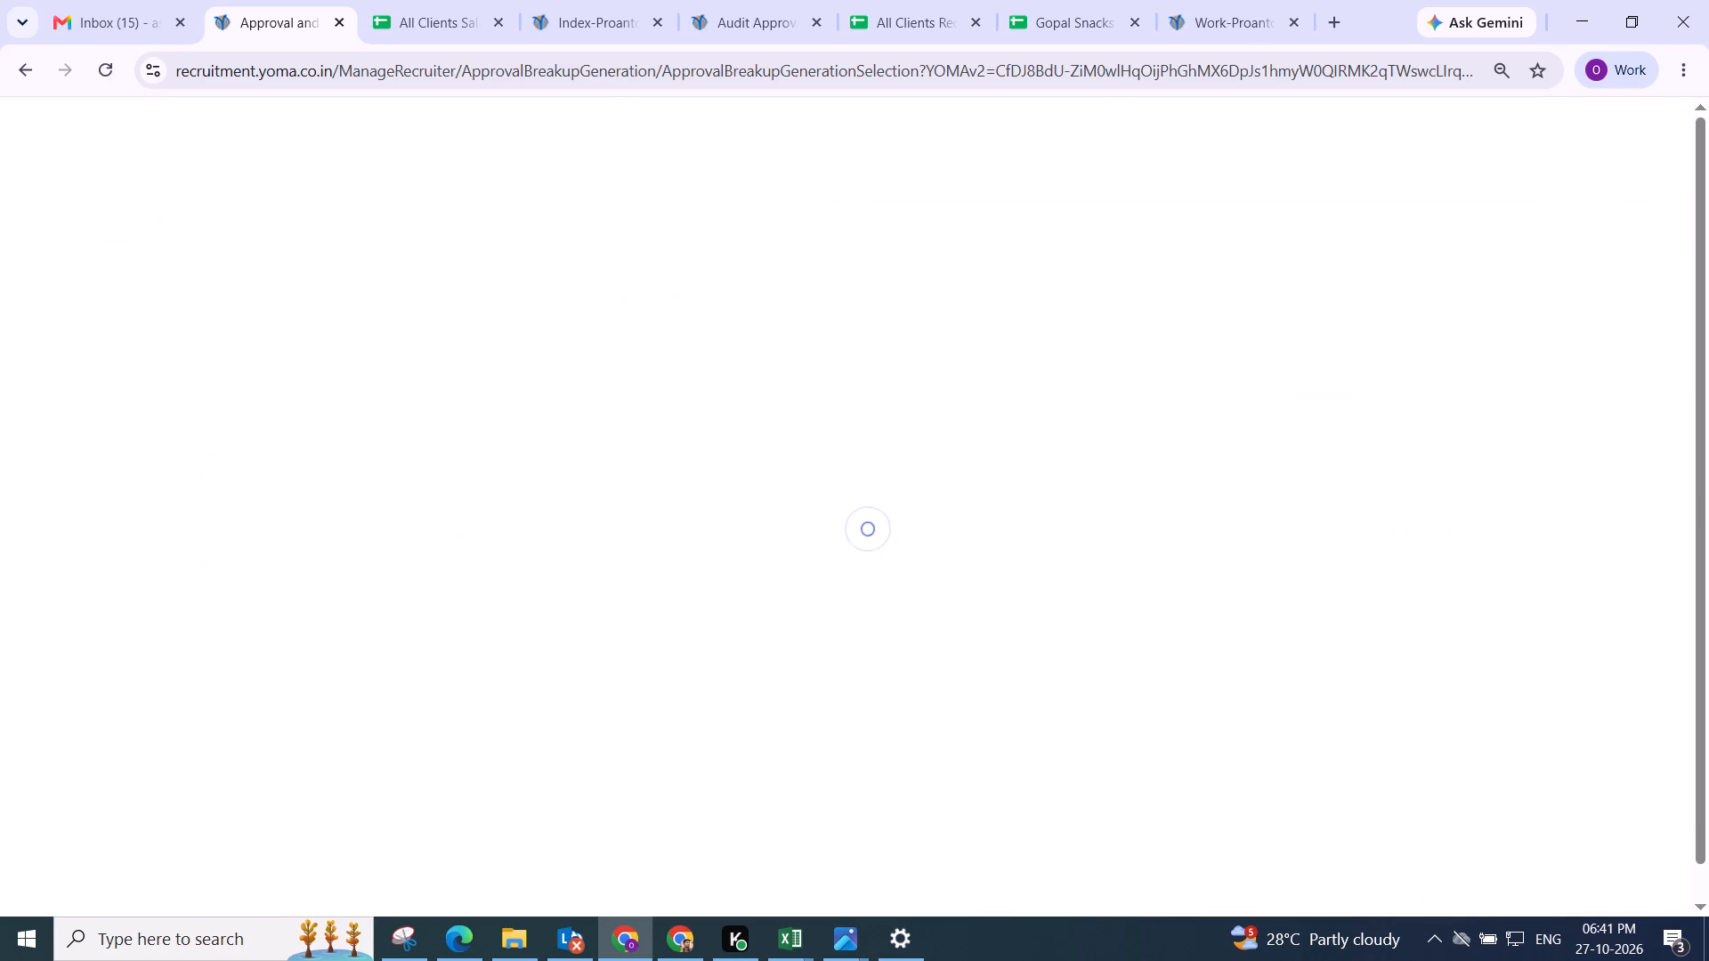
Open the pending approvals for the Polisher position in Pantnagar and bring the salary breakup options into view.
scroll(1072, 431, "down", 1)
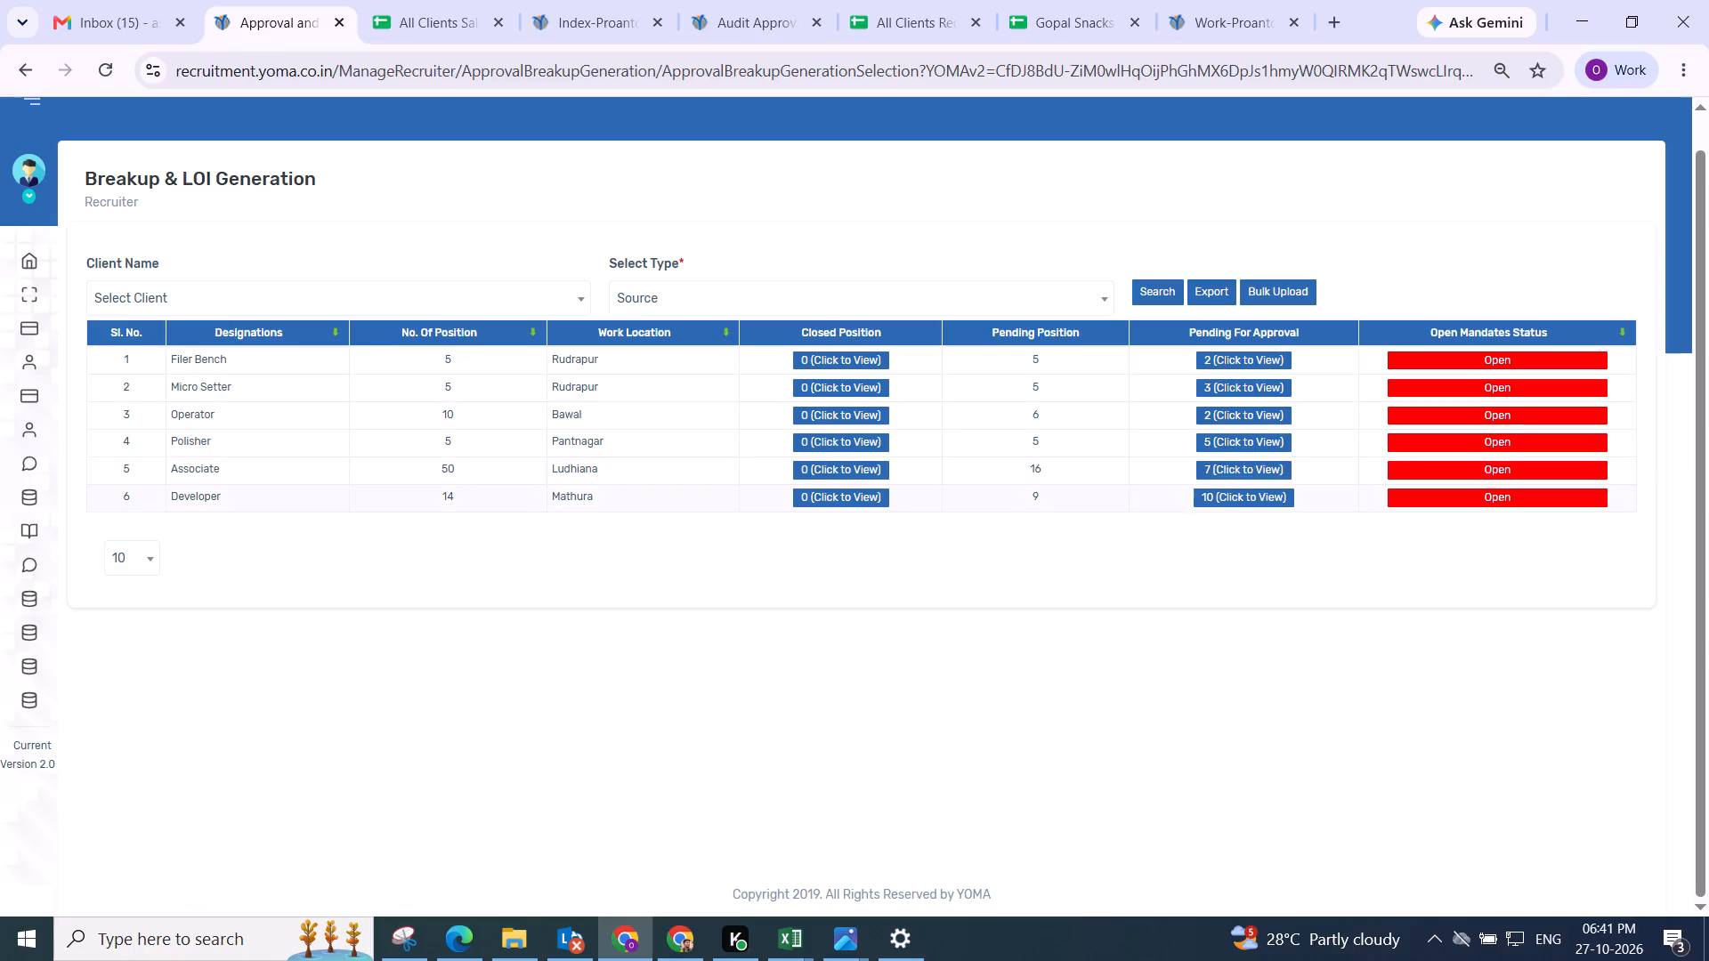
left_click(1235, 439)
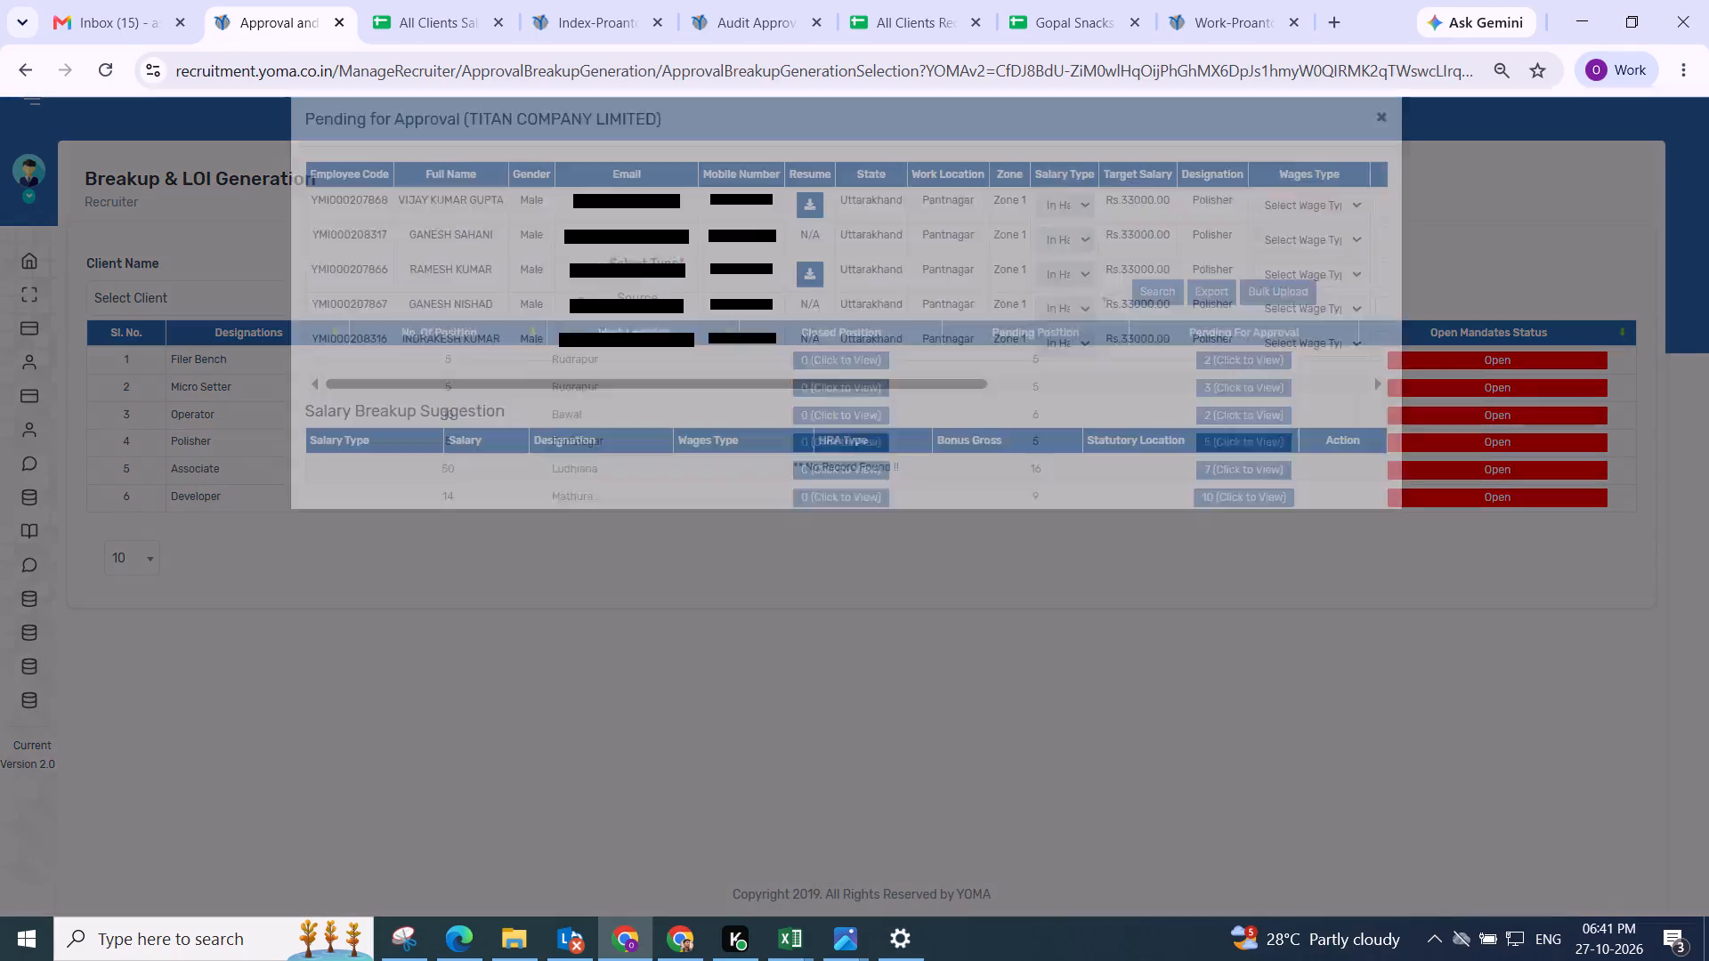
left_click_drag(554, 419, 1431, 465)
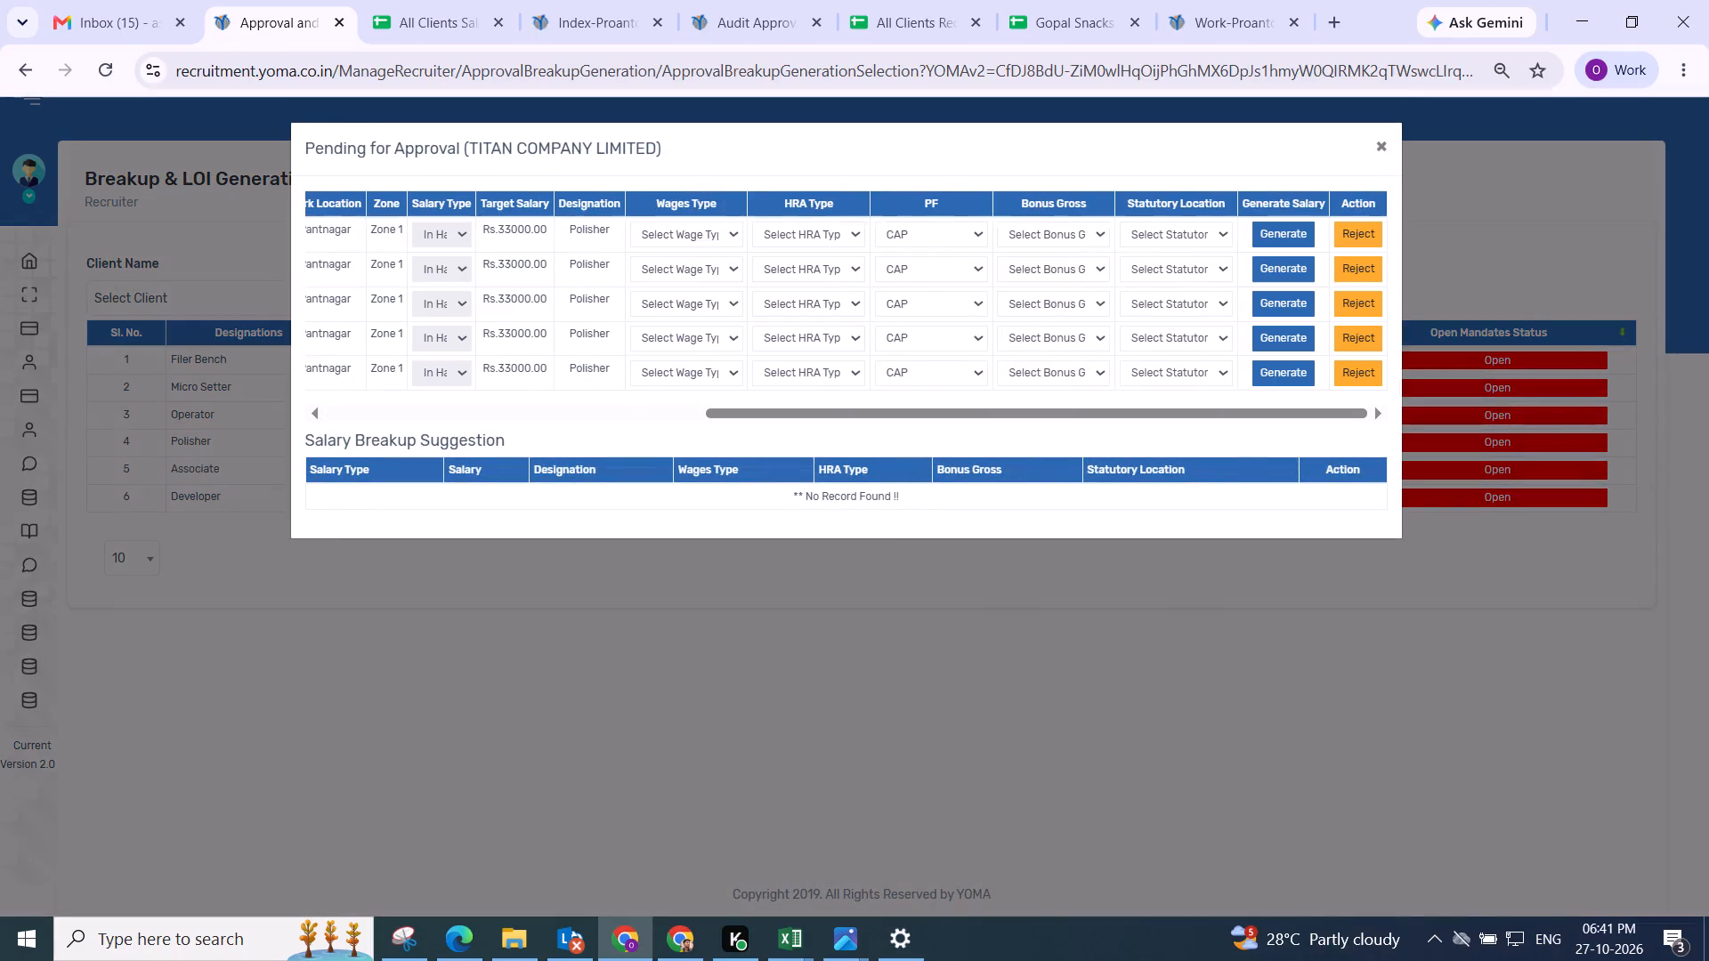
left_click(674, 226)
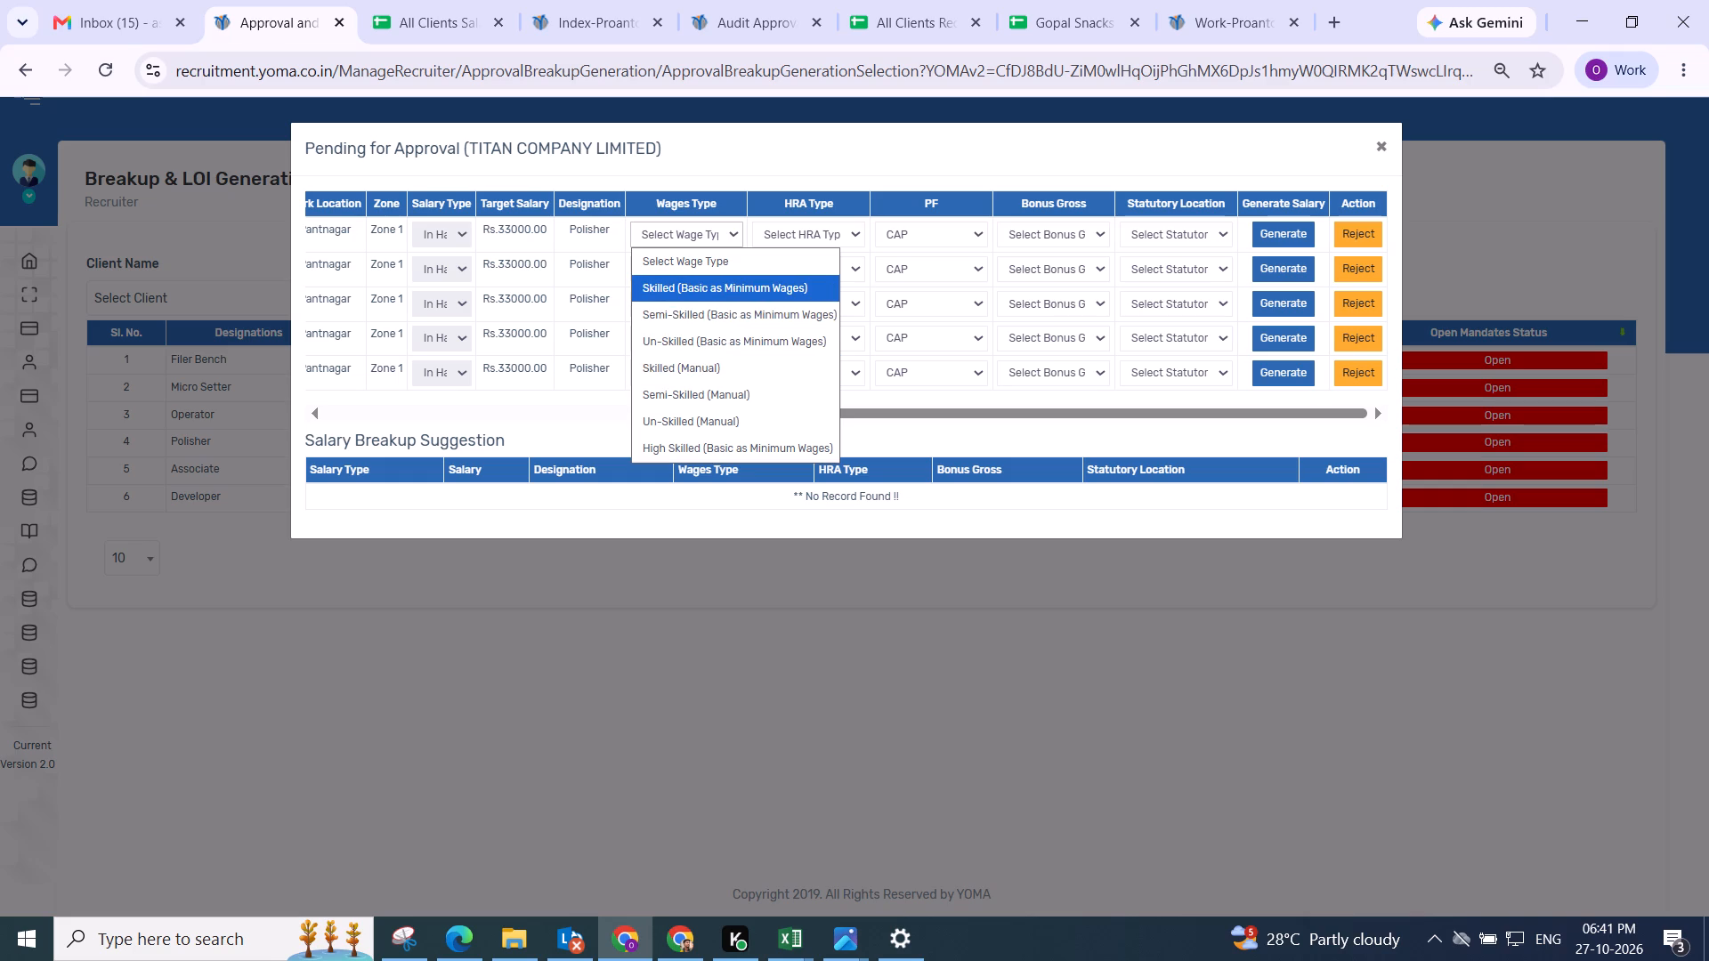
Look up Titan Company Limited's salary breakup rules in the All Clients Salary Breakup spreadsheet, and return to the pending approvals.
left_click_drag(469, 146, 644, 141)
key("ctrl+c")
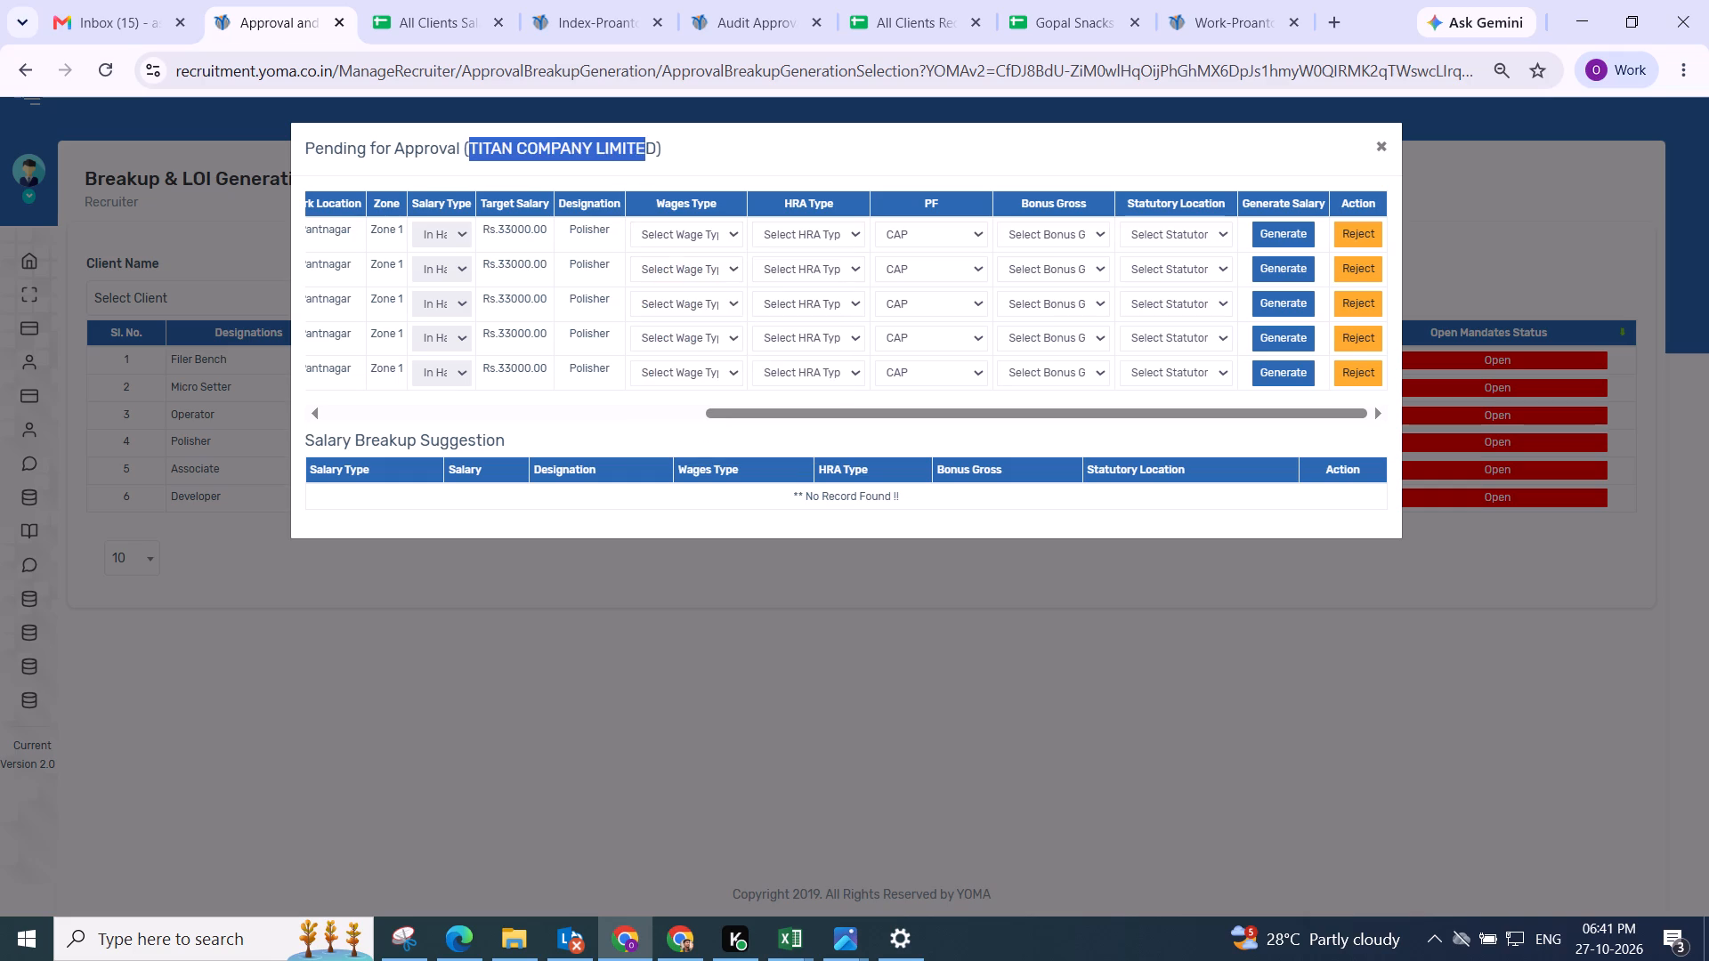
left_click(445, 20)
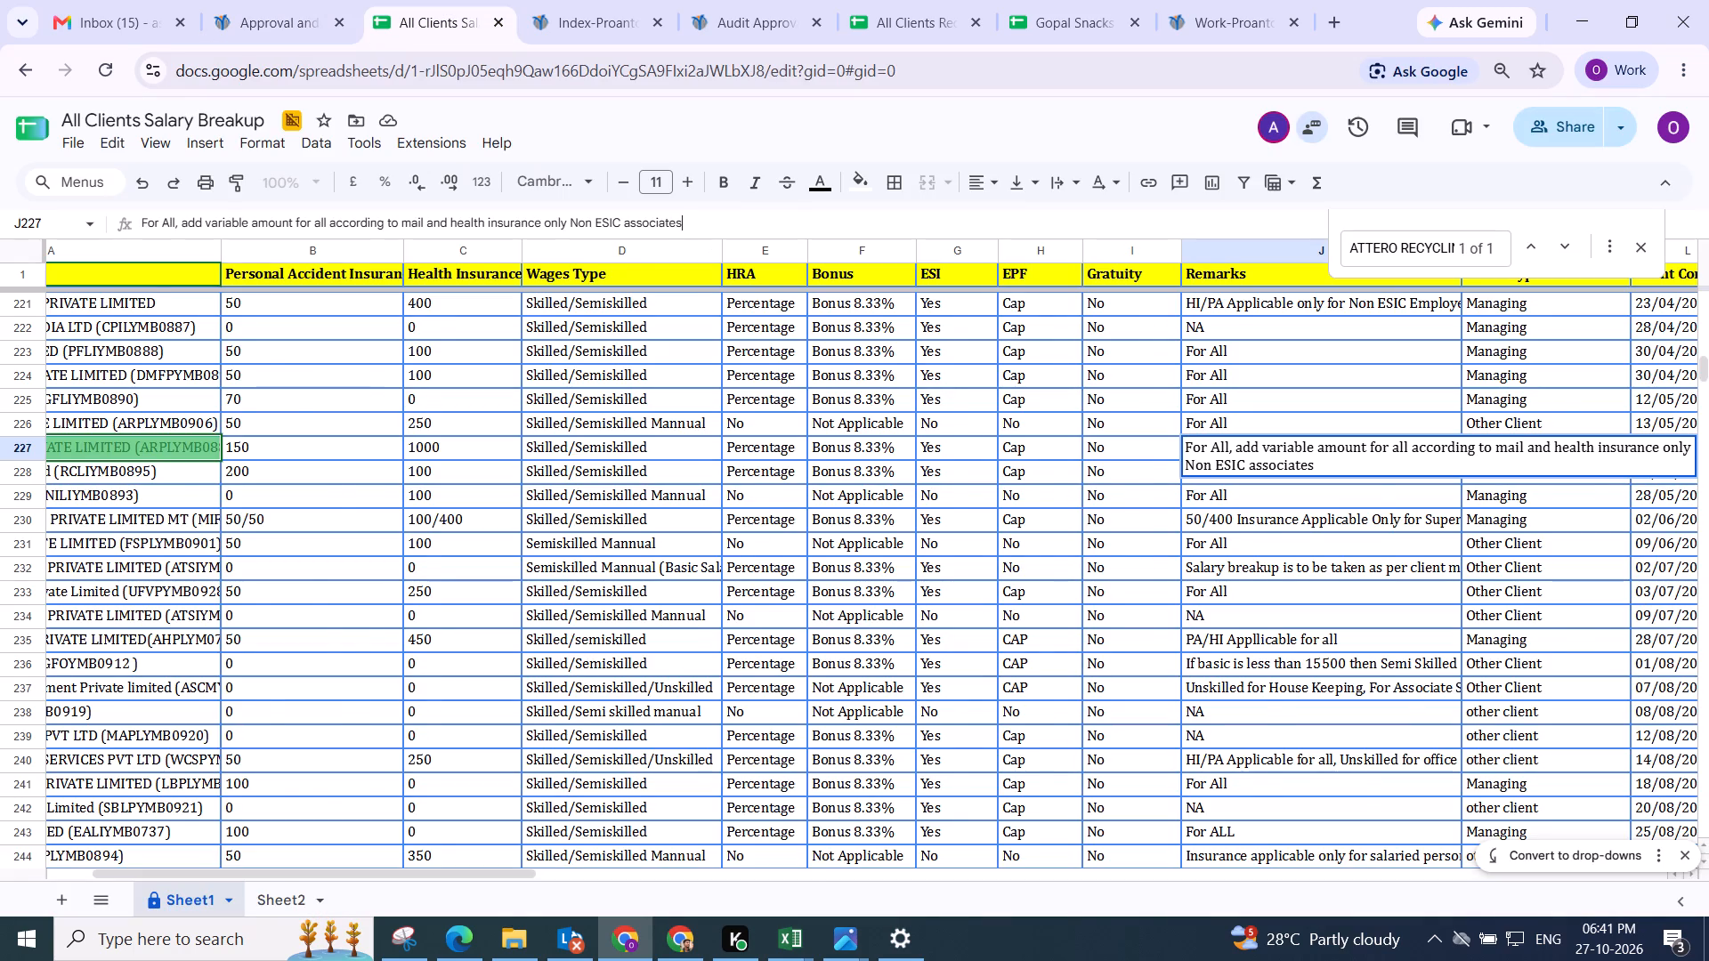
key("ctrl+f")
key("ctrl+v")
key("Return")
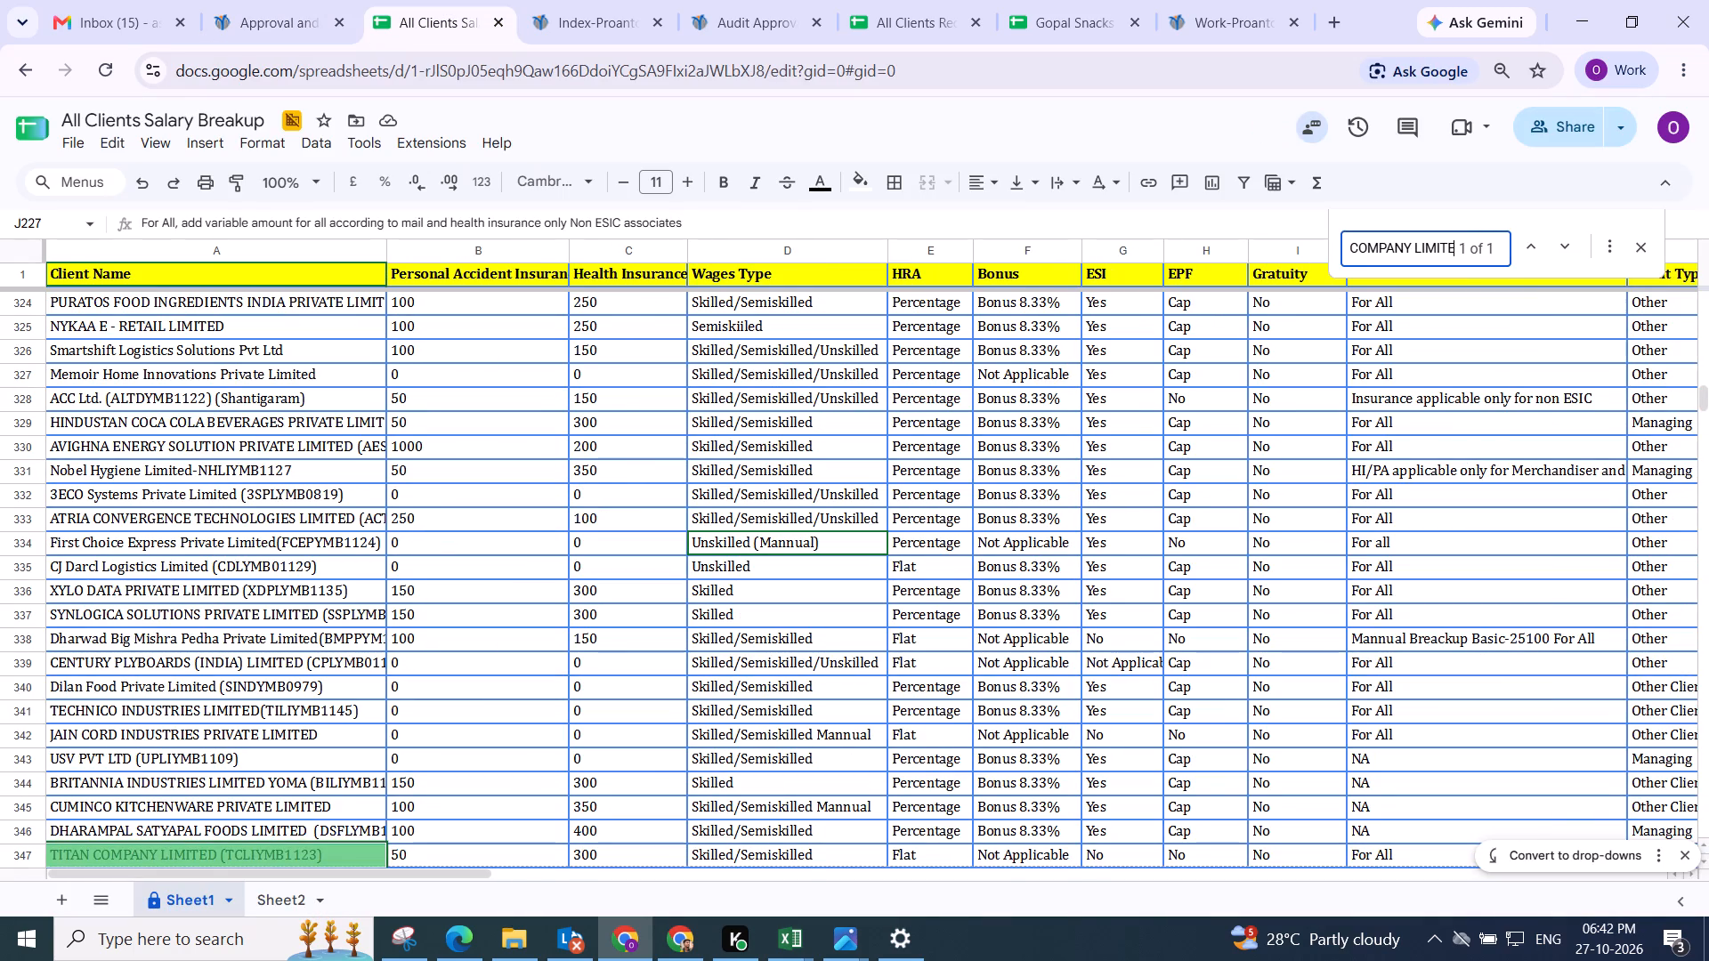
scroll(741, 582, "down", 1)
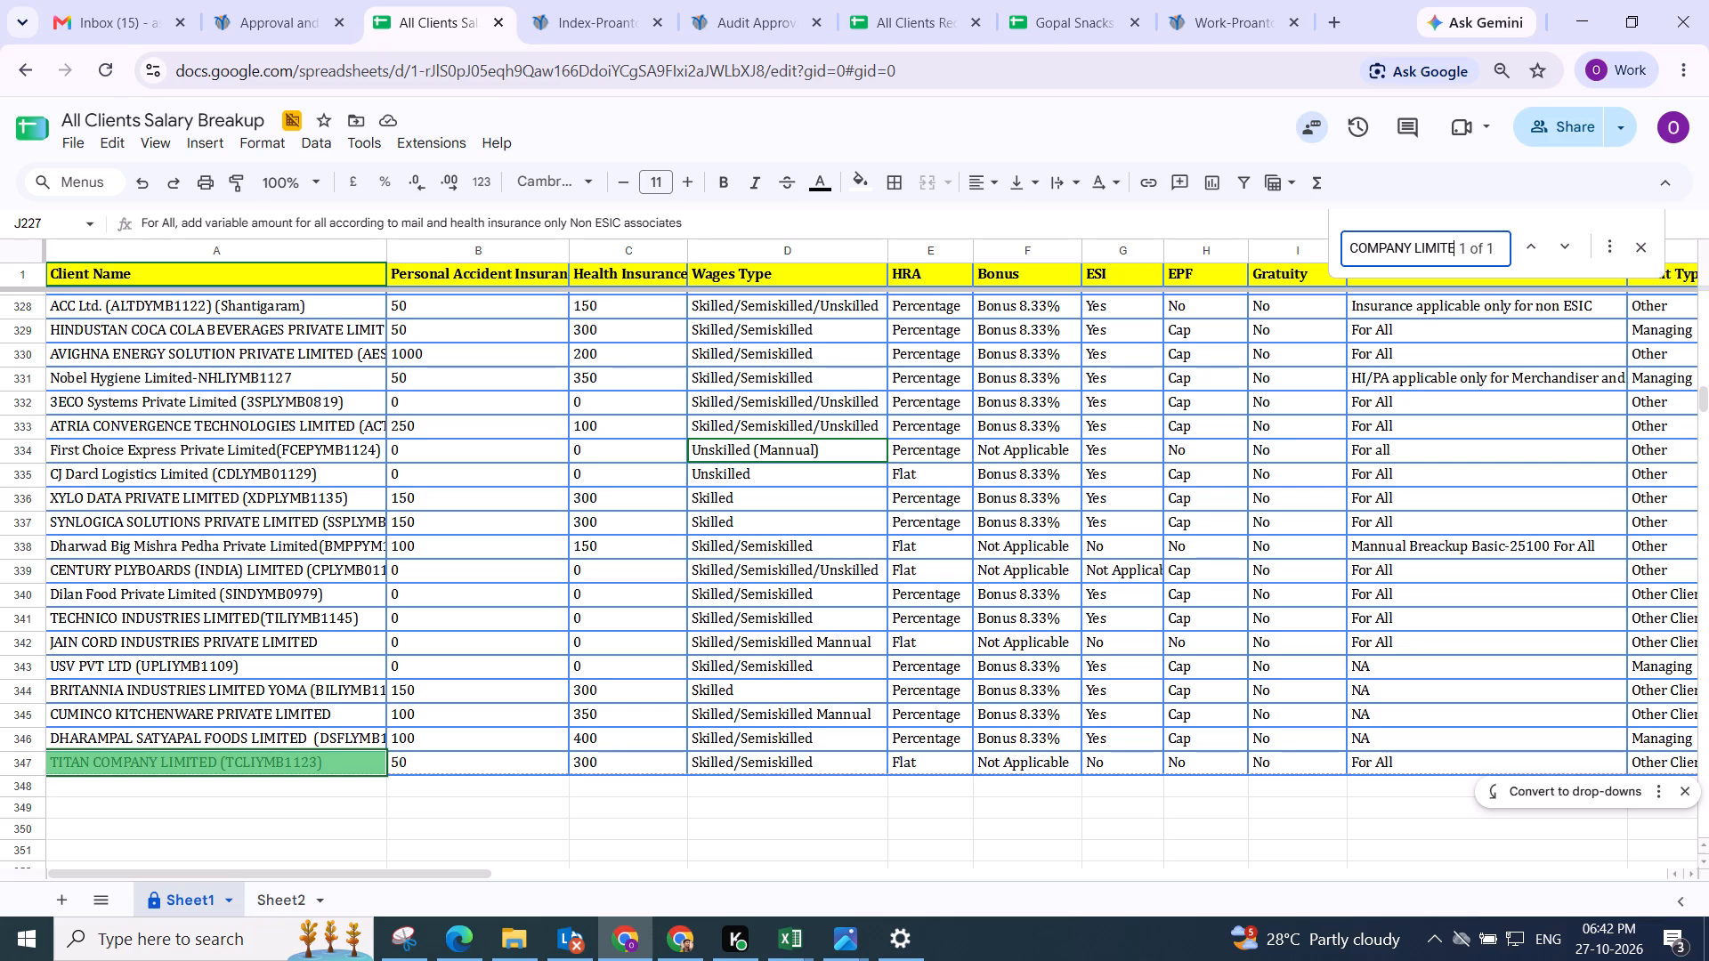
left_click(298, 30)
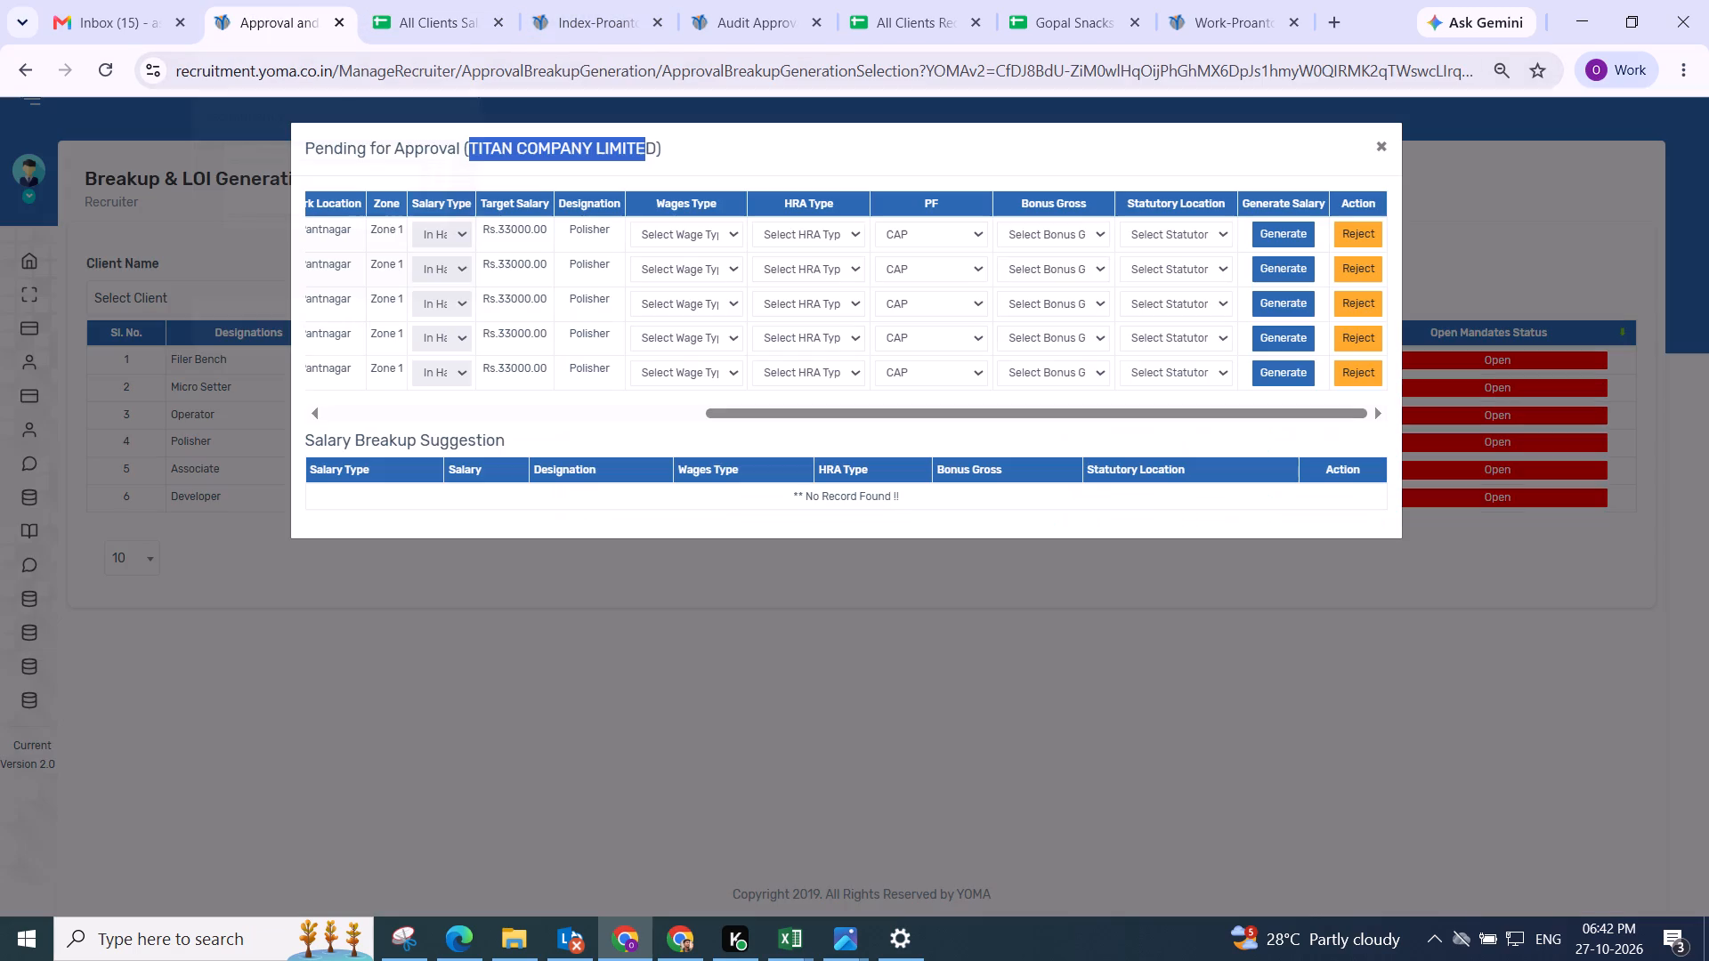
Generate and adjust the first Polisher's salary breakup with Semi-Skilled (Basic as Minimum Wages), HRA Flat, PF NO, Bonus Not Applicable and statutory location Pauri.
left_click(676, 238)
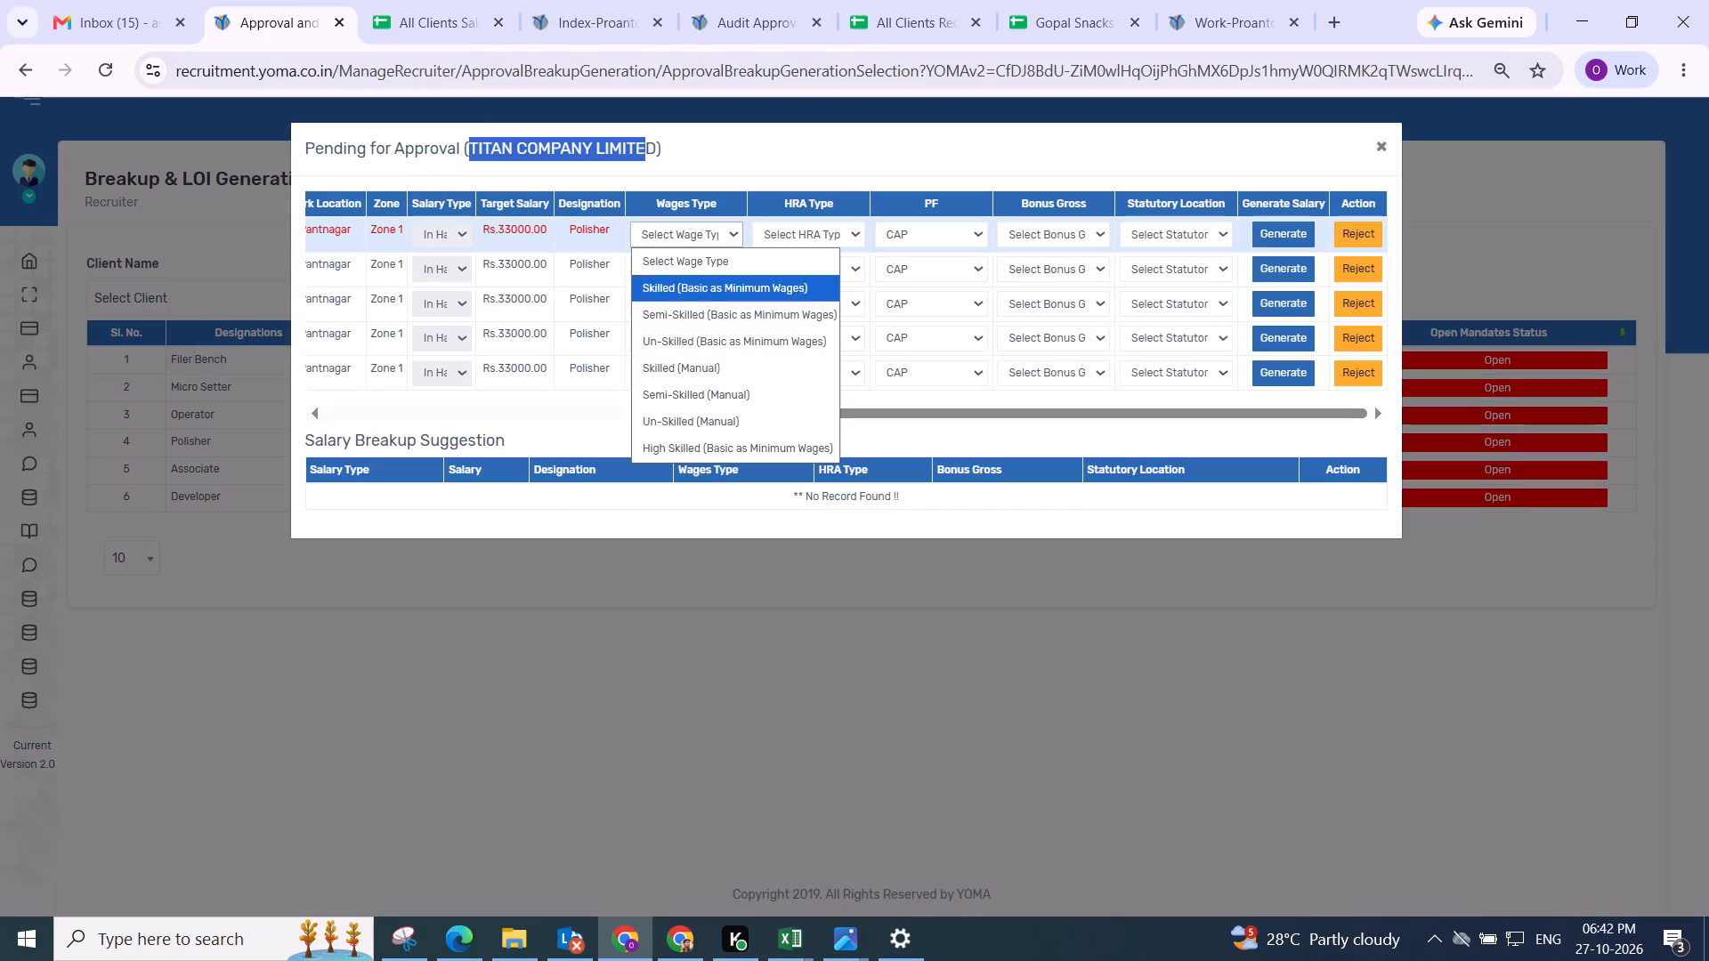
left_click(689, 311)
left_click(790, 229)
left_click(796, 305)
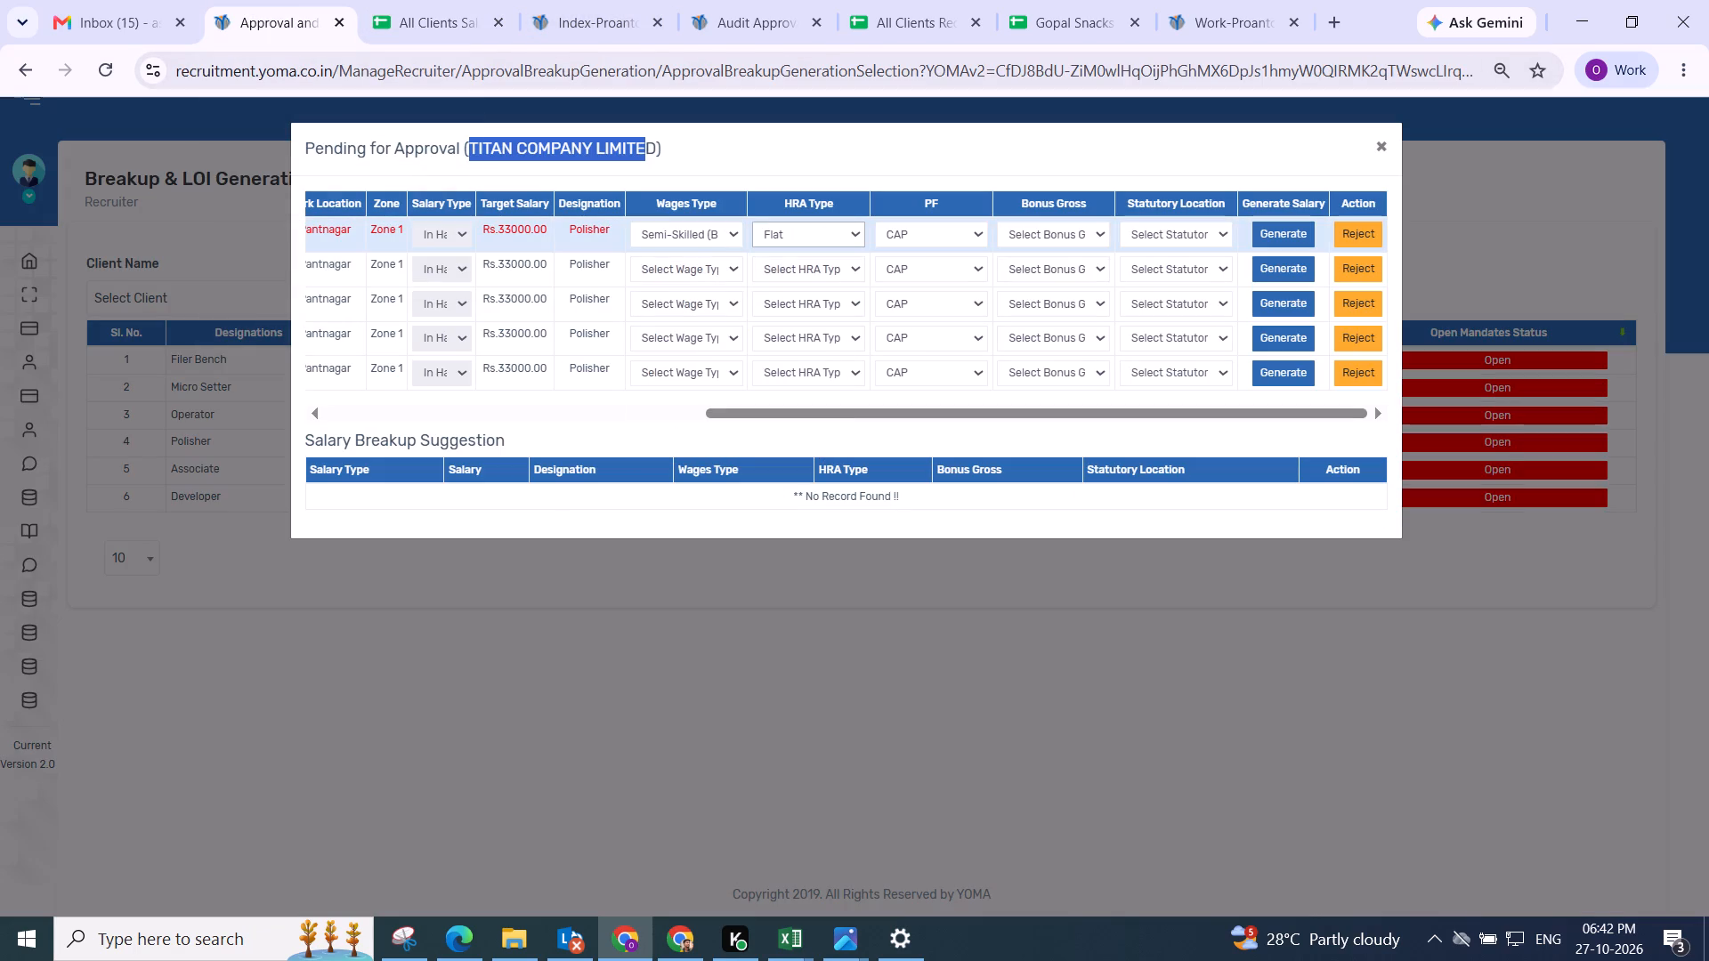
left_click(905, 234)
left_click(918, 334)
left_click(1024, 239)
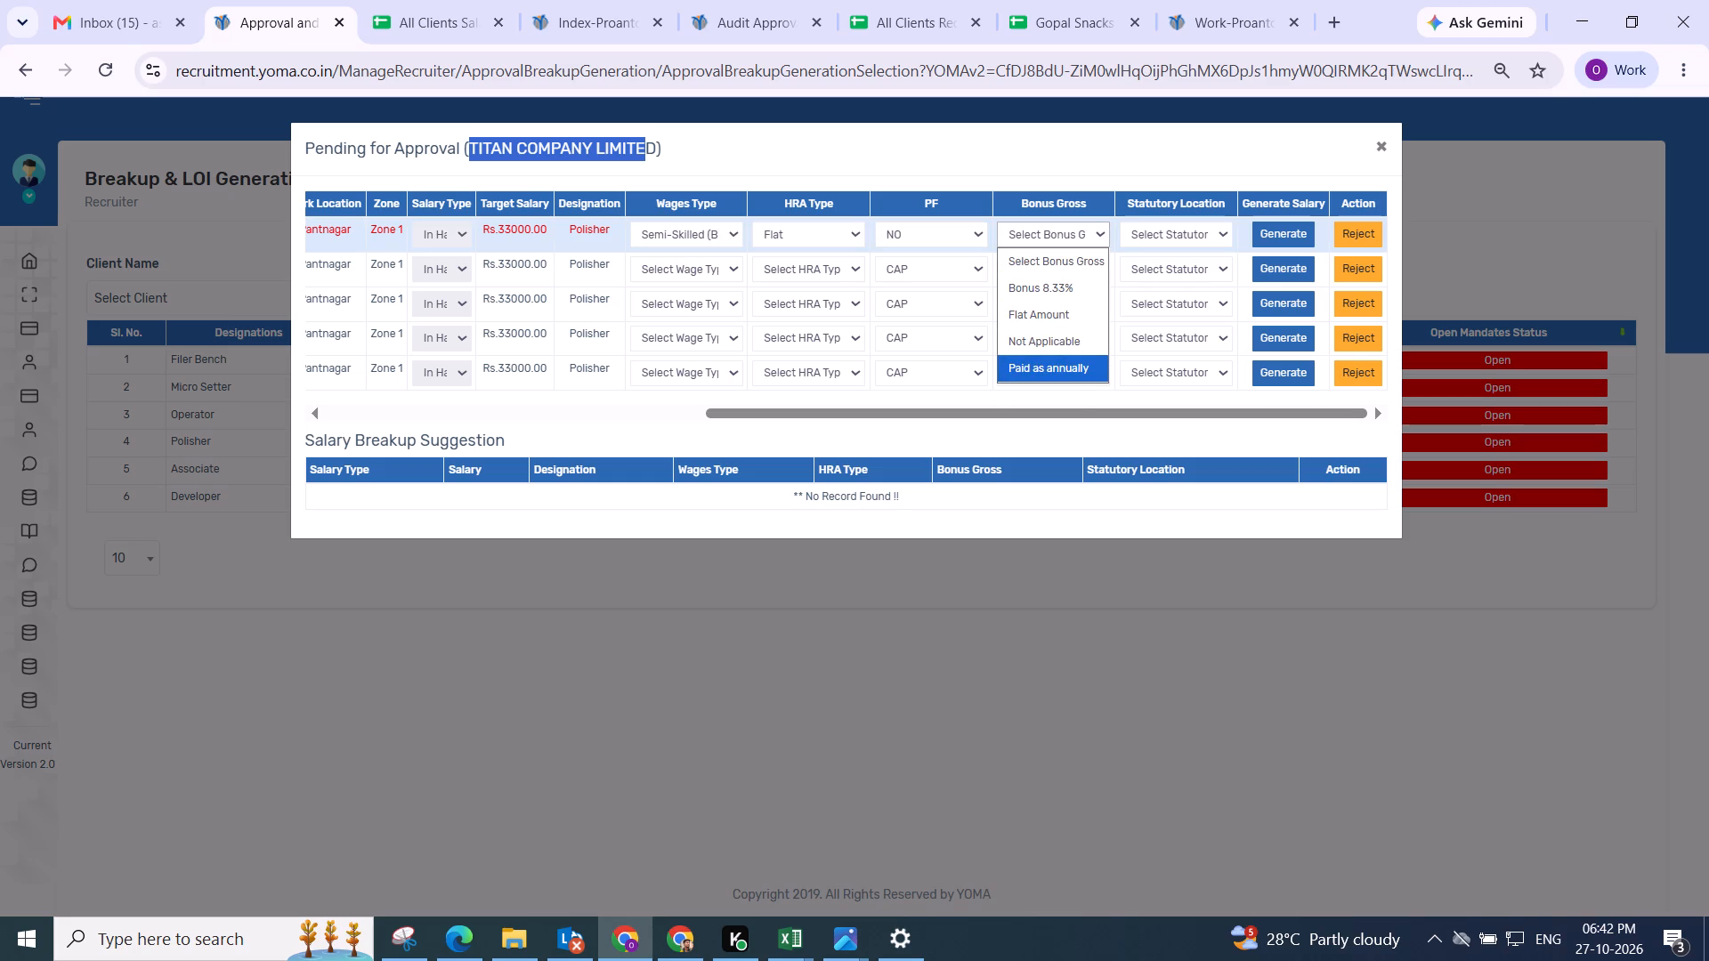
left_click(1053, 345)
left_click(1148, 238)
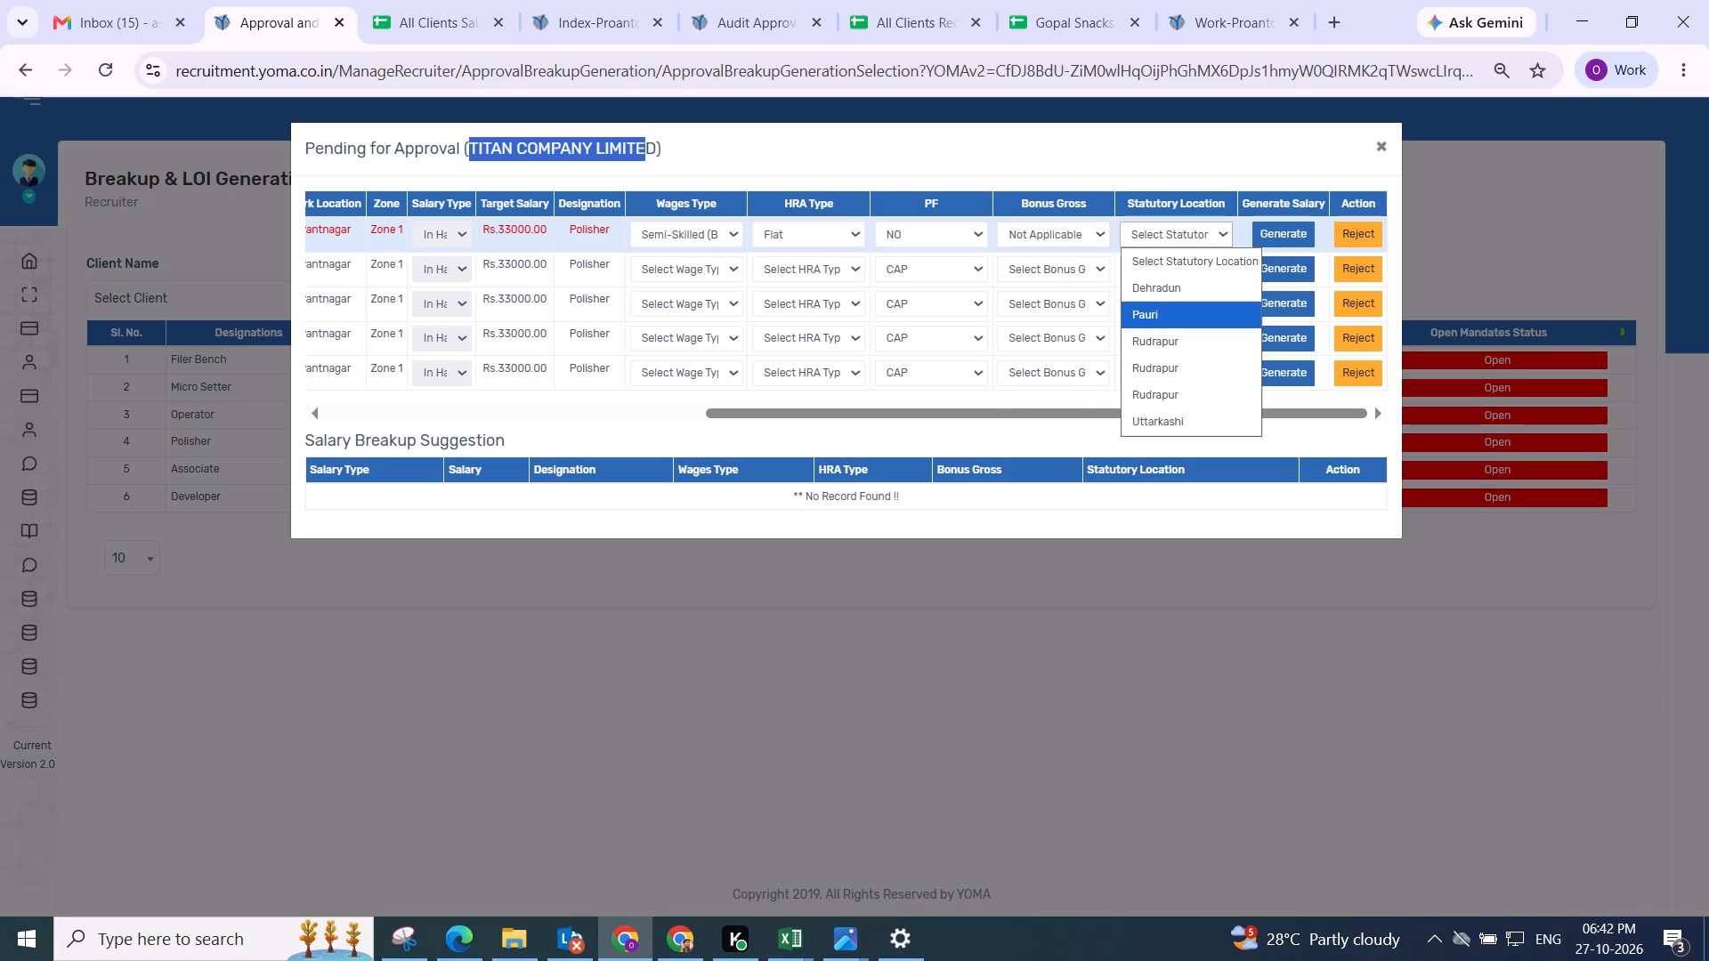
left_click(1150, 320)
left_click(1261, 233)
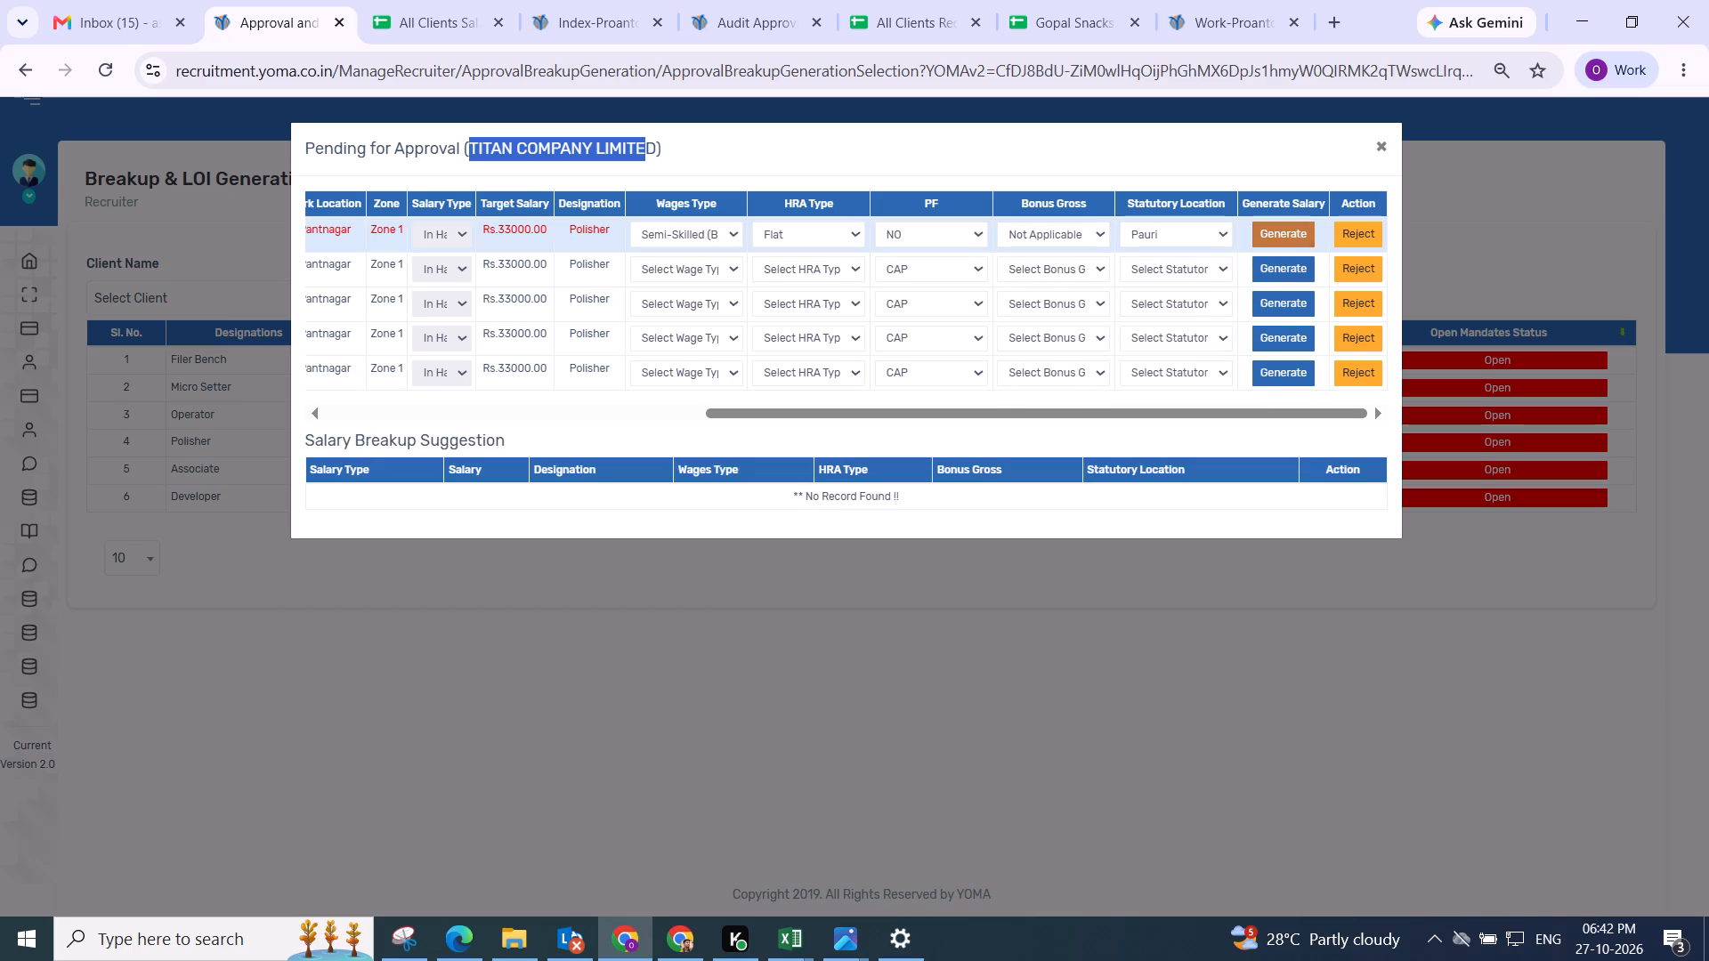
left_click(620, 464)
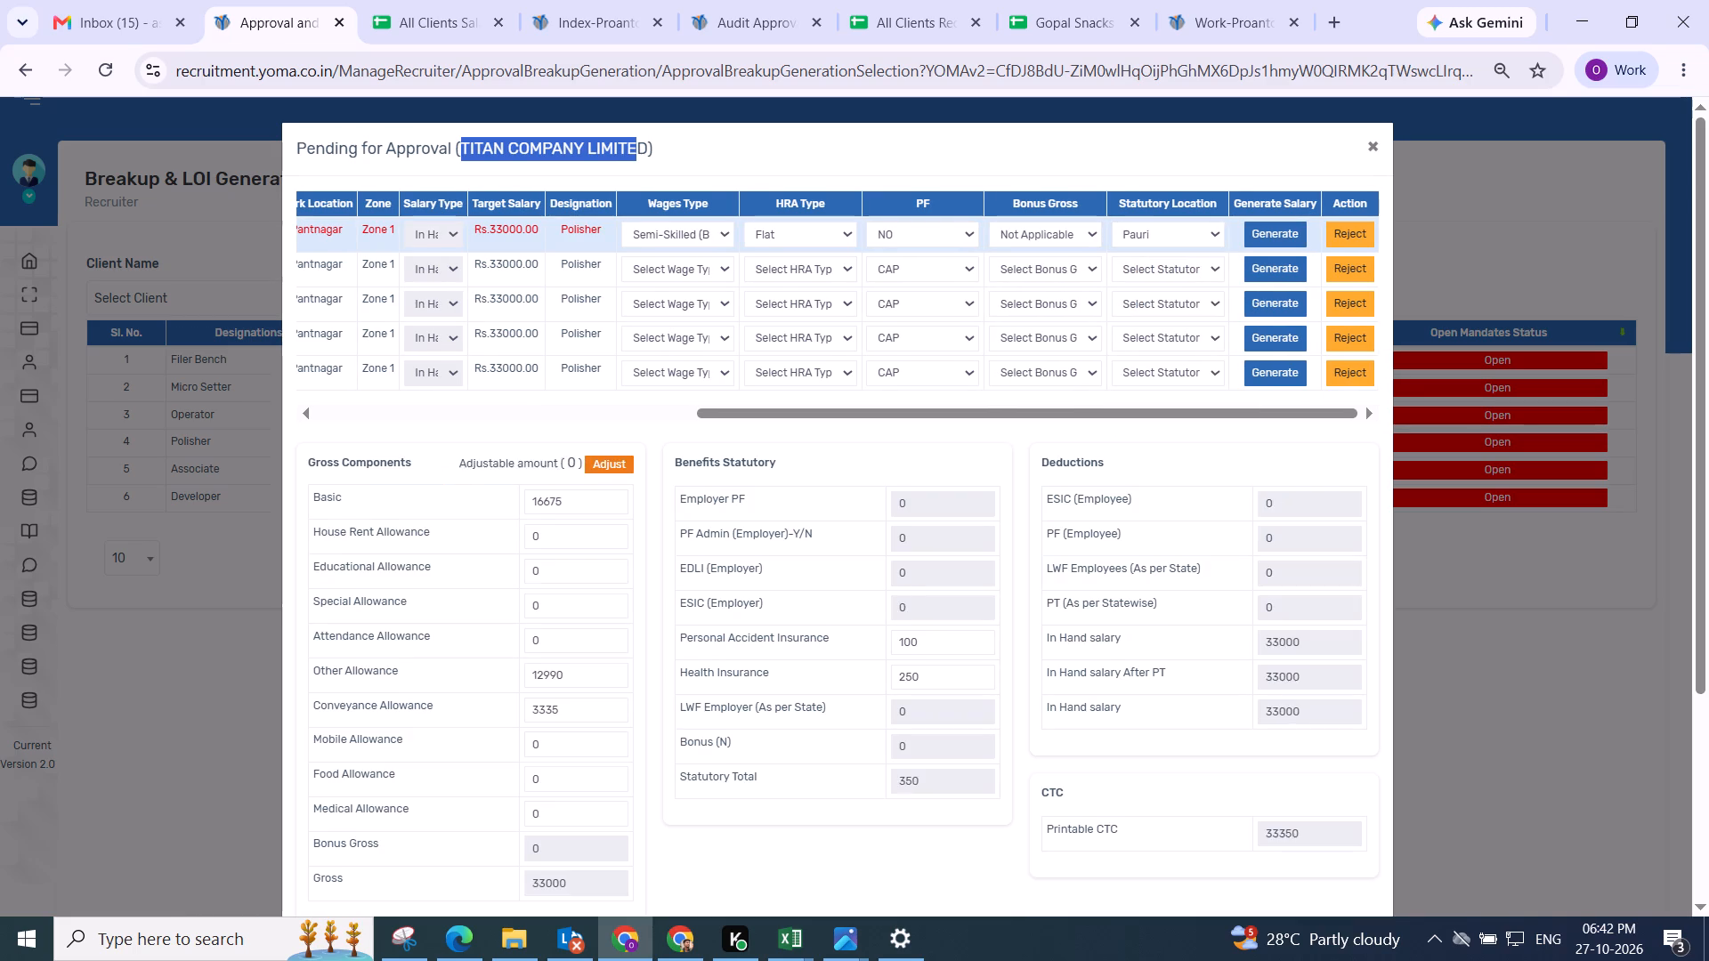
Review the first Polisher's gross components, statutory benefits, deductions and CTC against the selected breakup options.
scroll(628, 462, "down", 2)
scroll(761, 544, "up", 1)
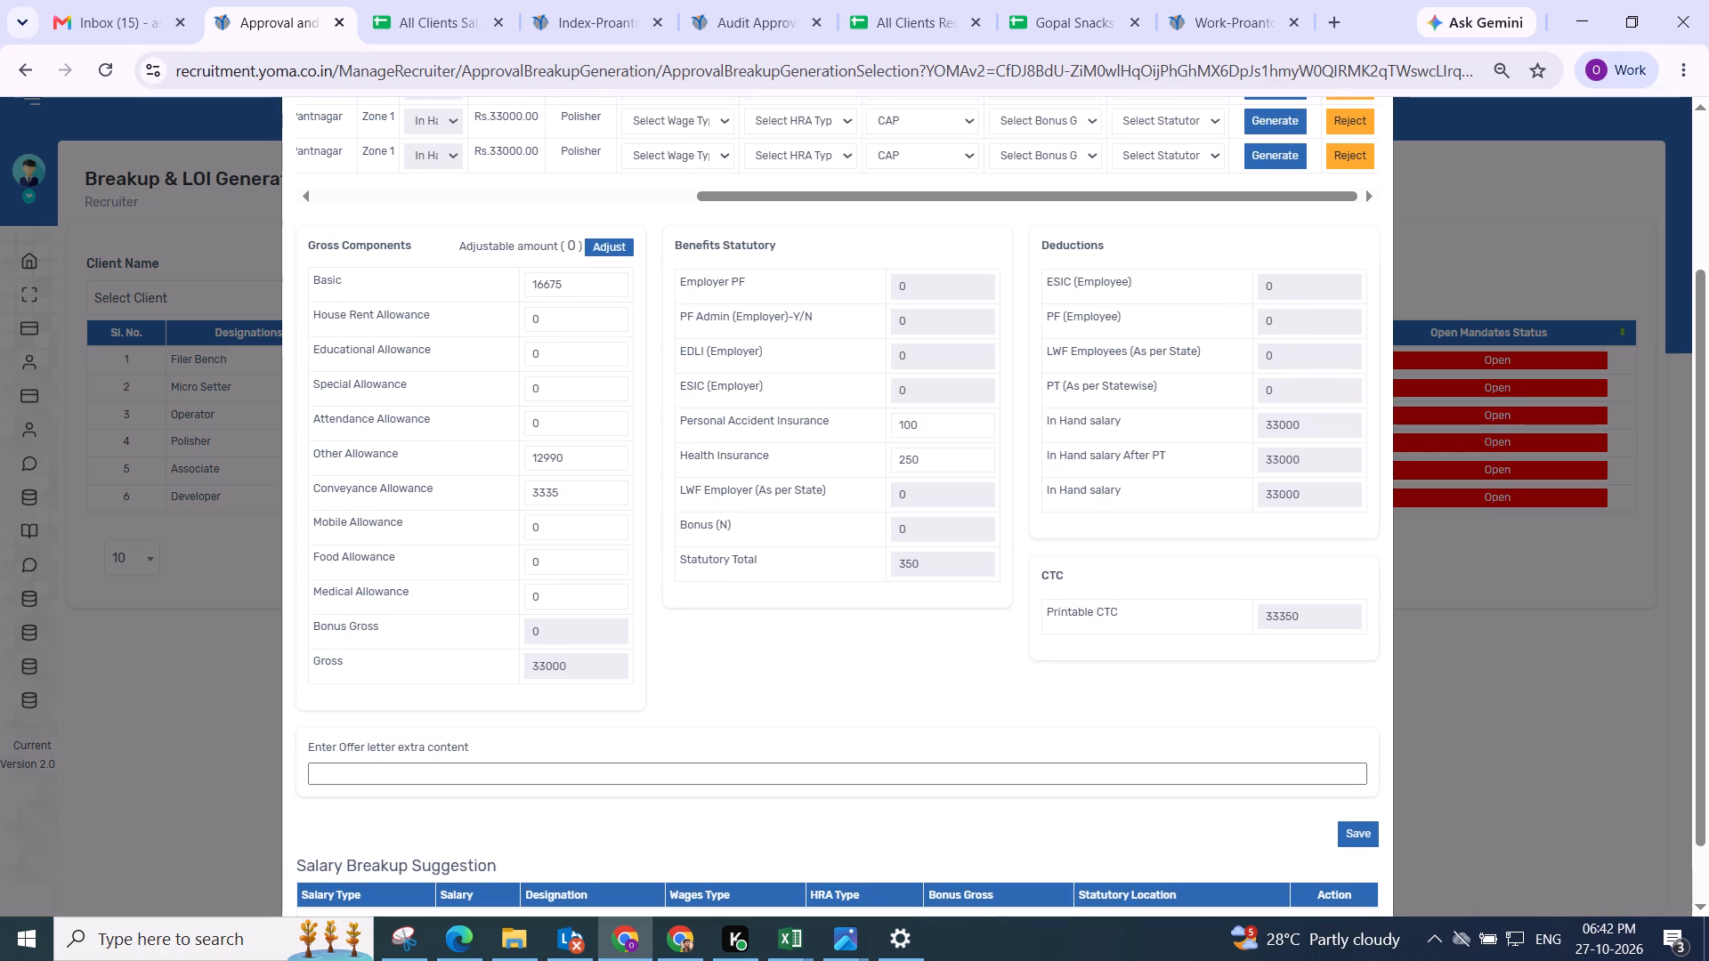
scroll(759, 591, "up", 1)
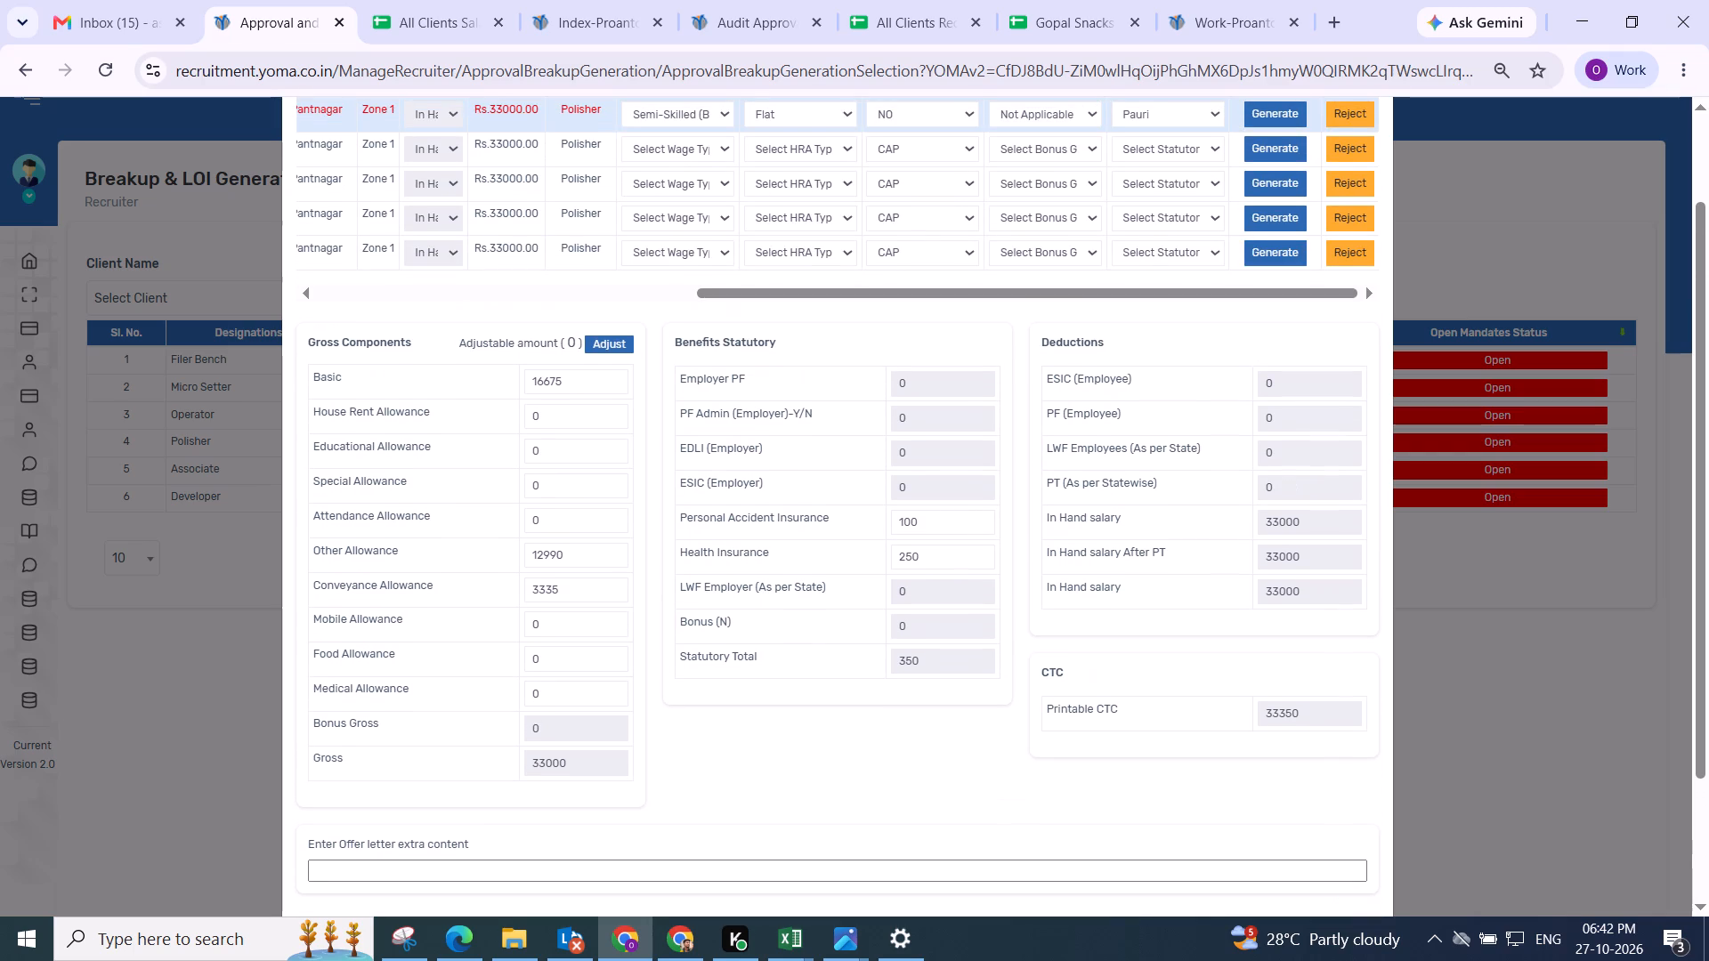
scroll(759, 591, "up", 3)
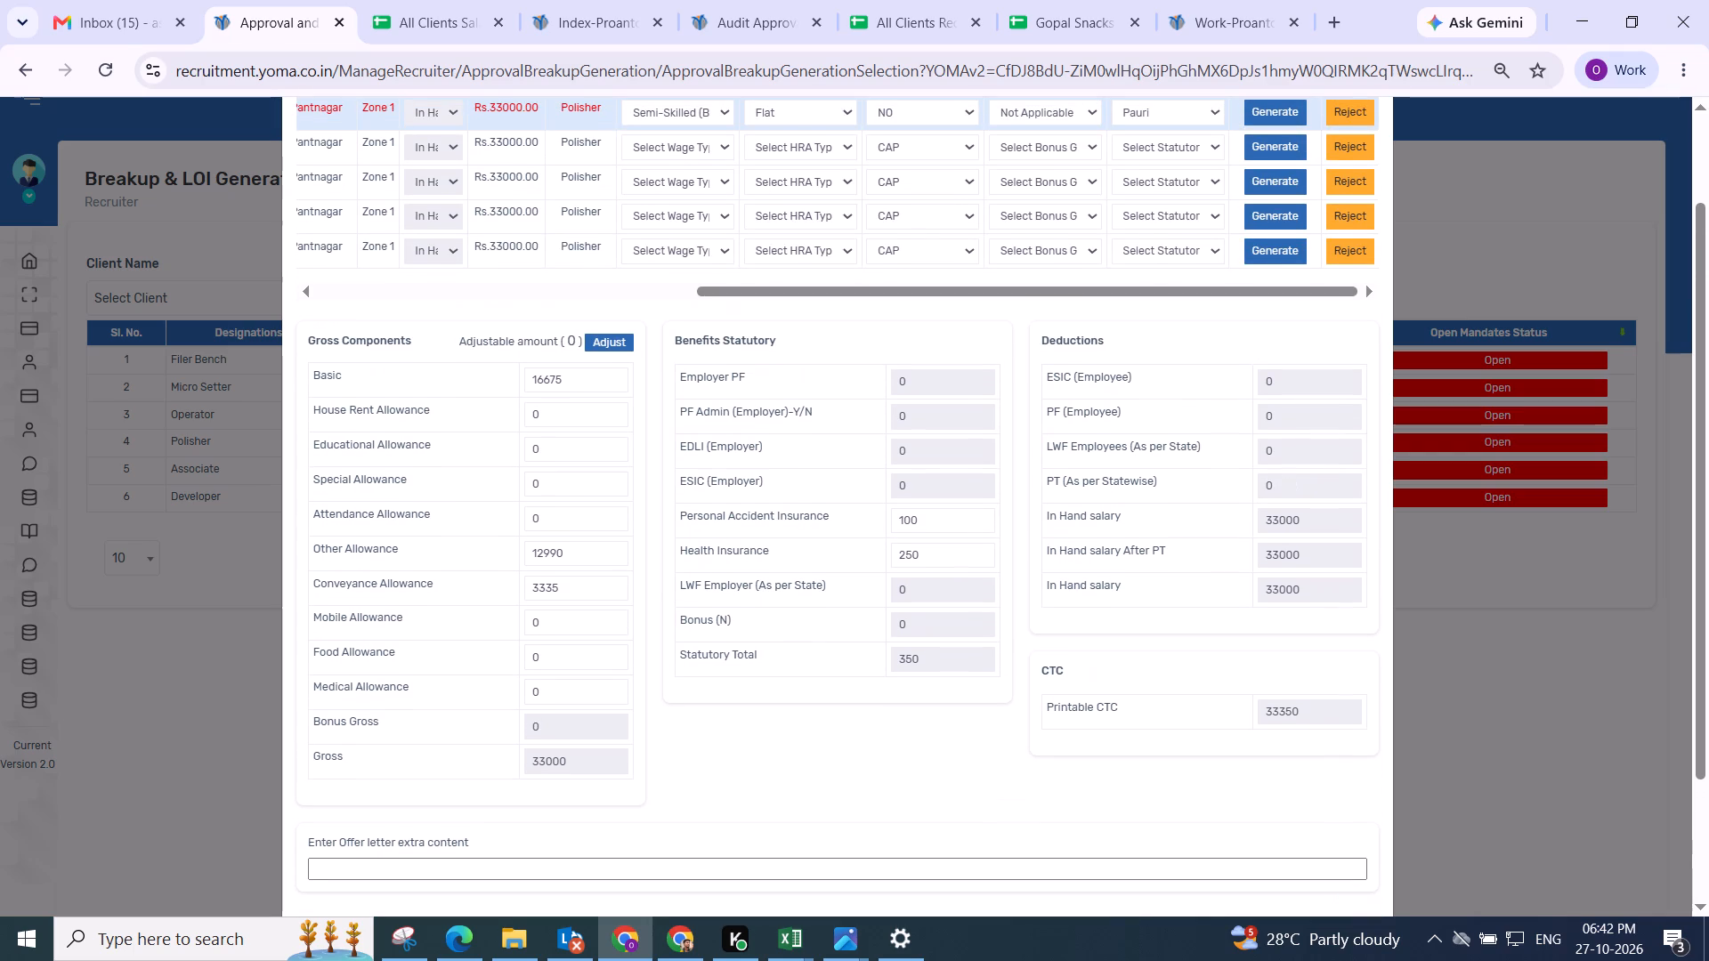
scroll(759, 591, "up", 2)
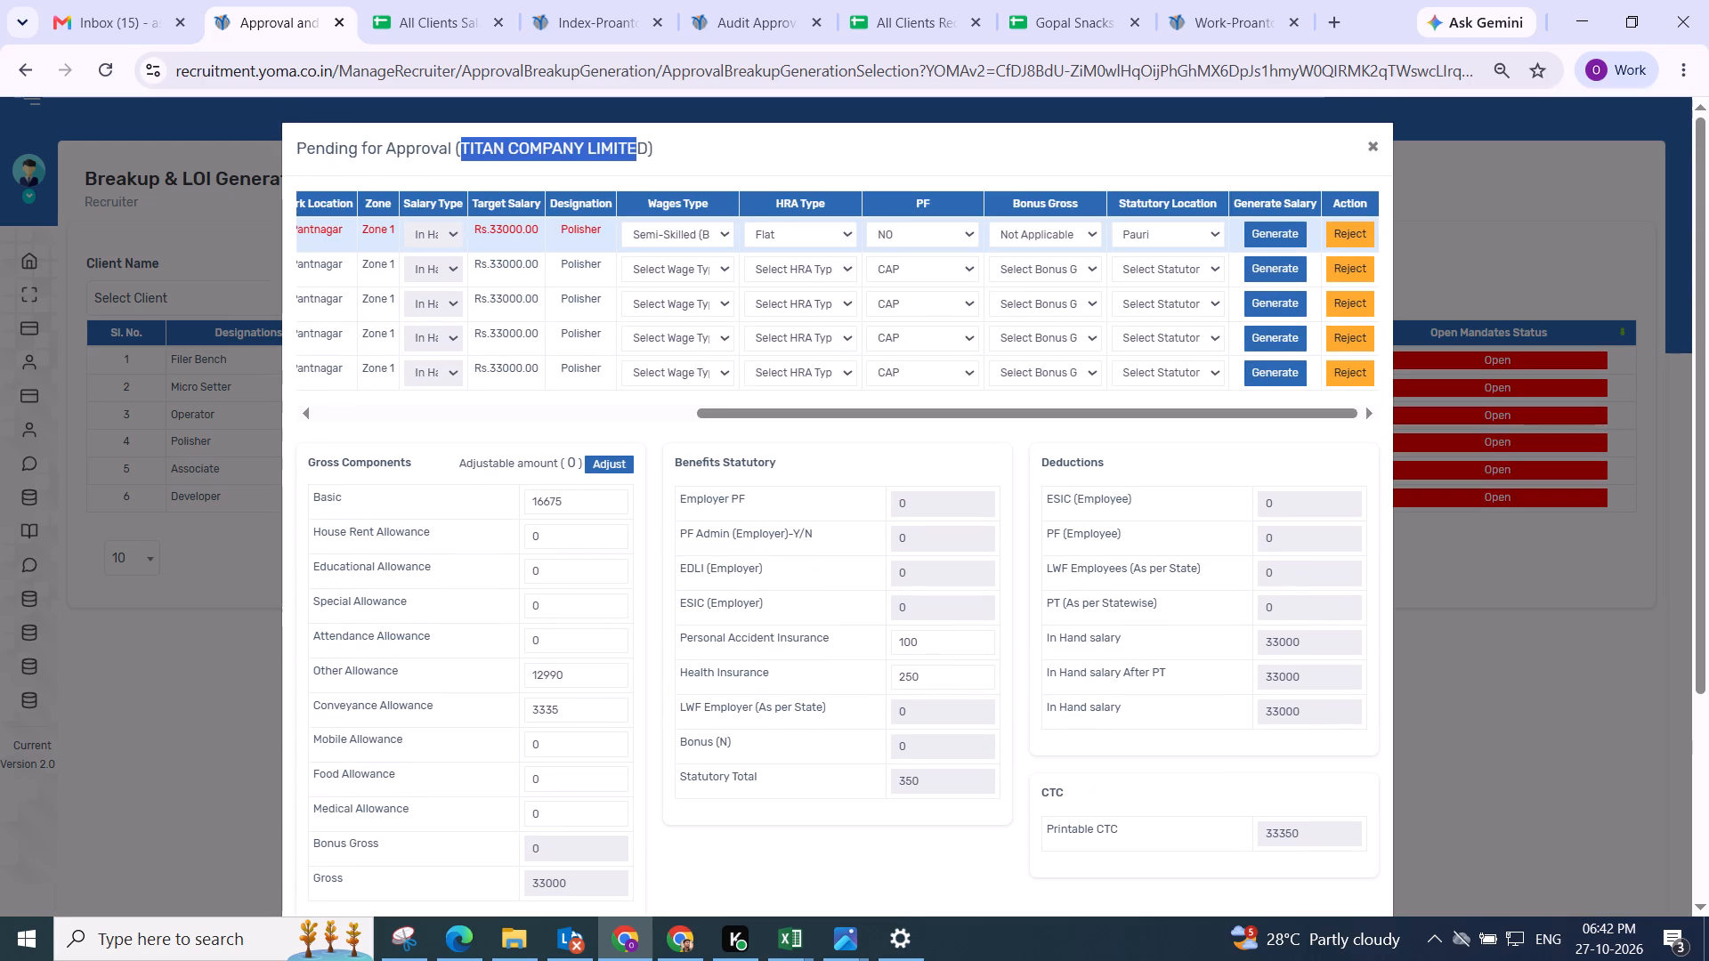
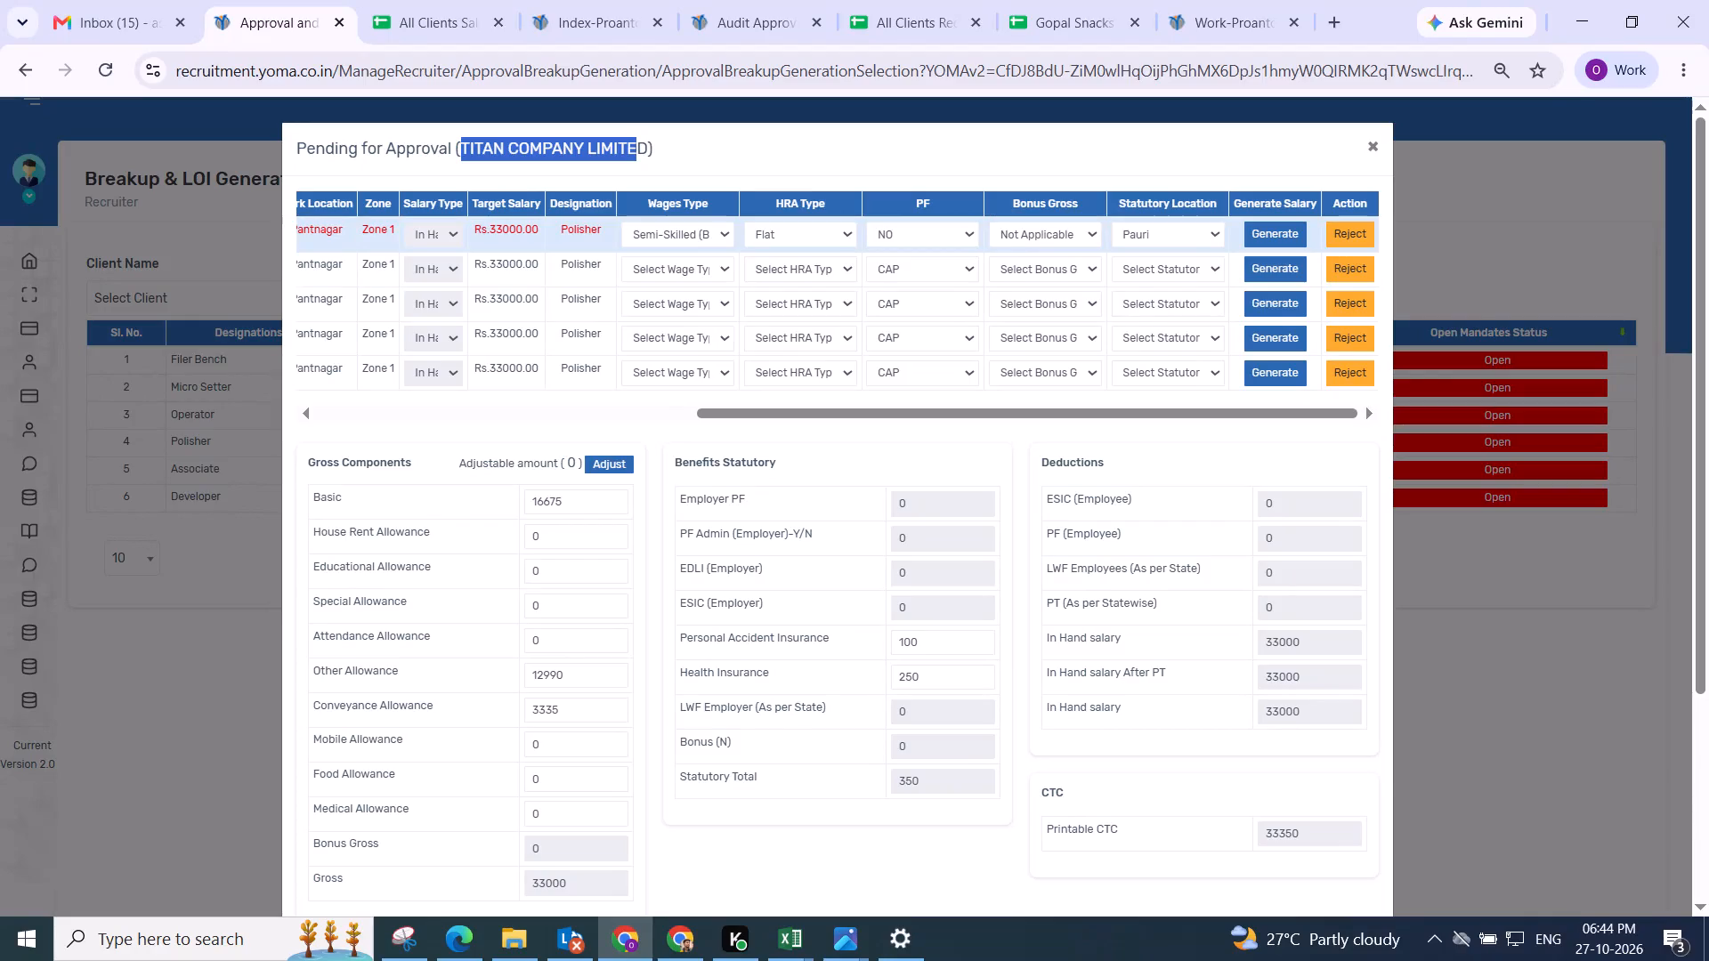
Examine the available wages type and HRA type options for the first Polisher in Titan Company Limited's pending approvals.
left_click(673, 232)
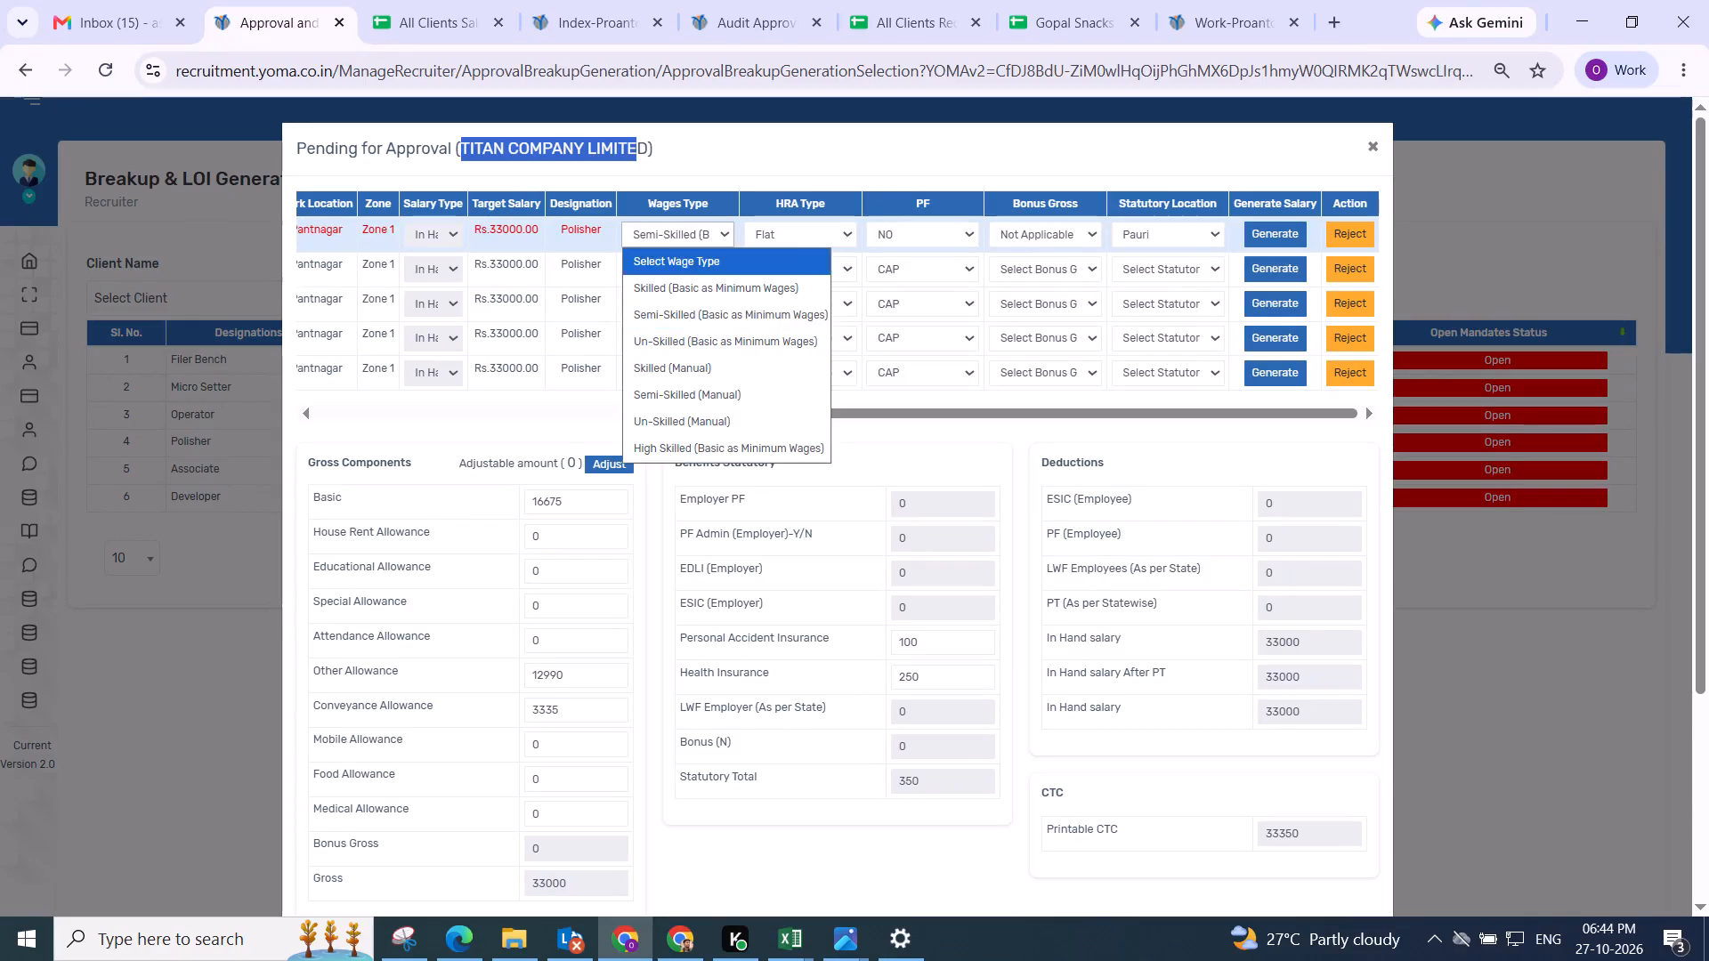
left_click(591, 414)
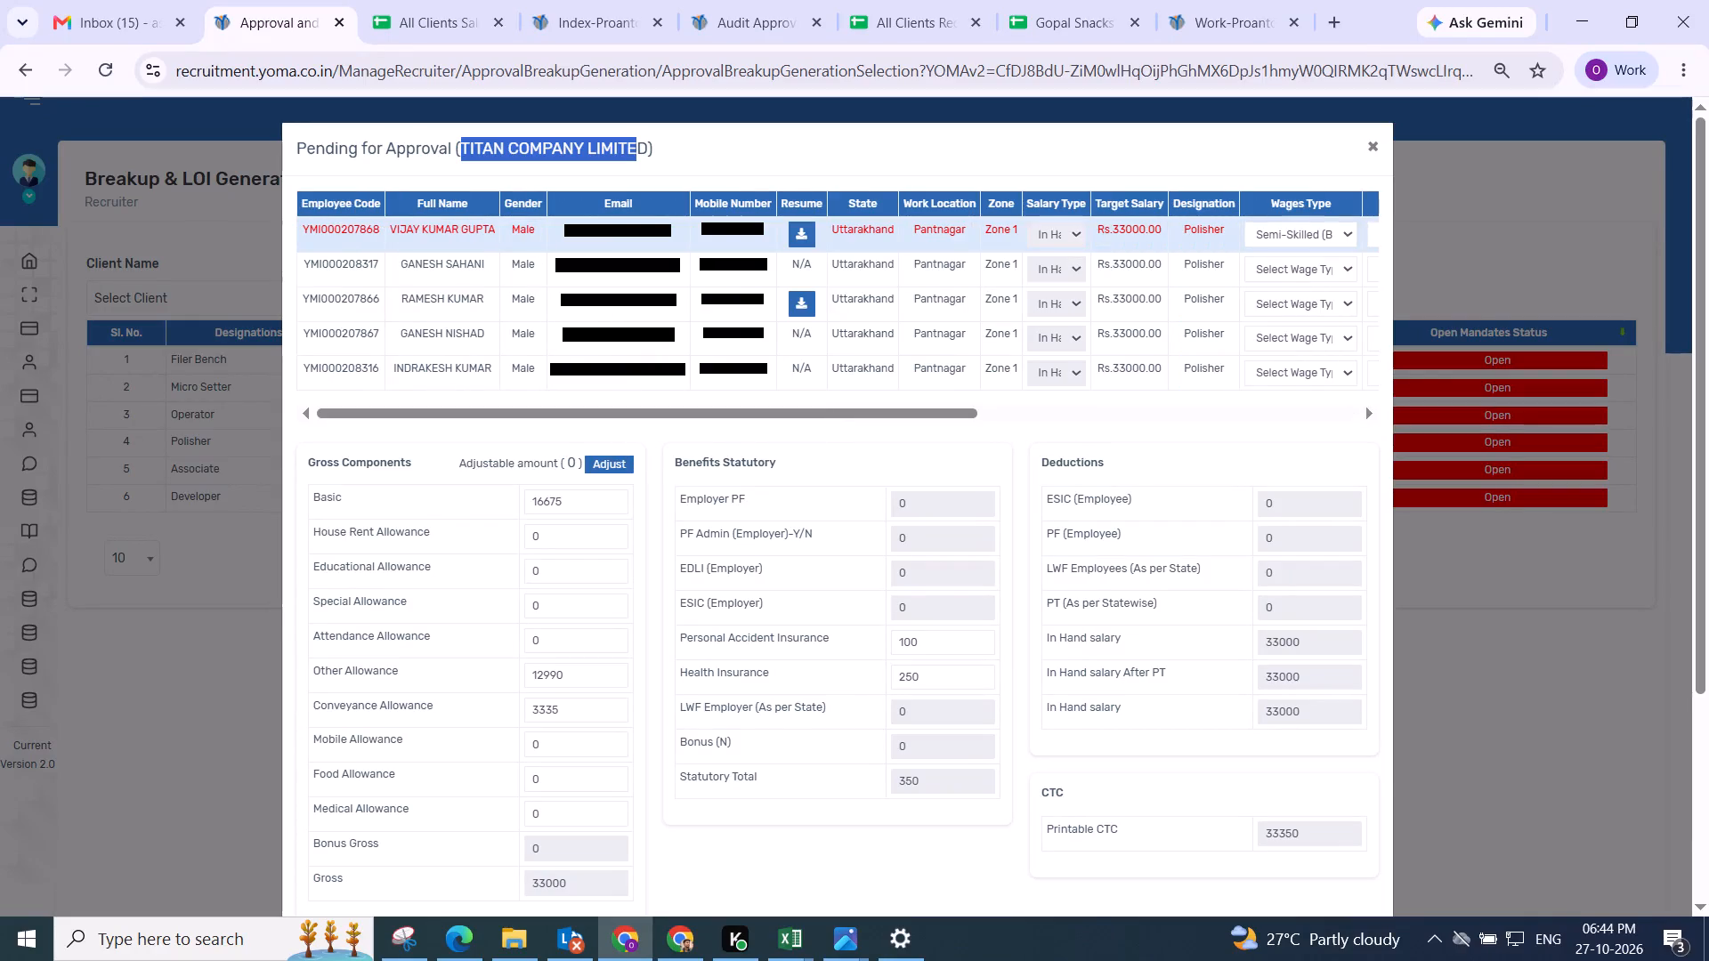
left_click_drag(716, 407, 1454, 457)
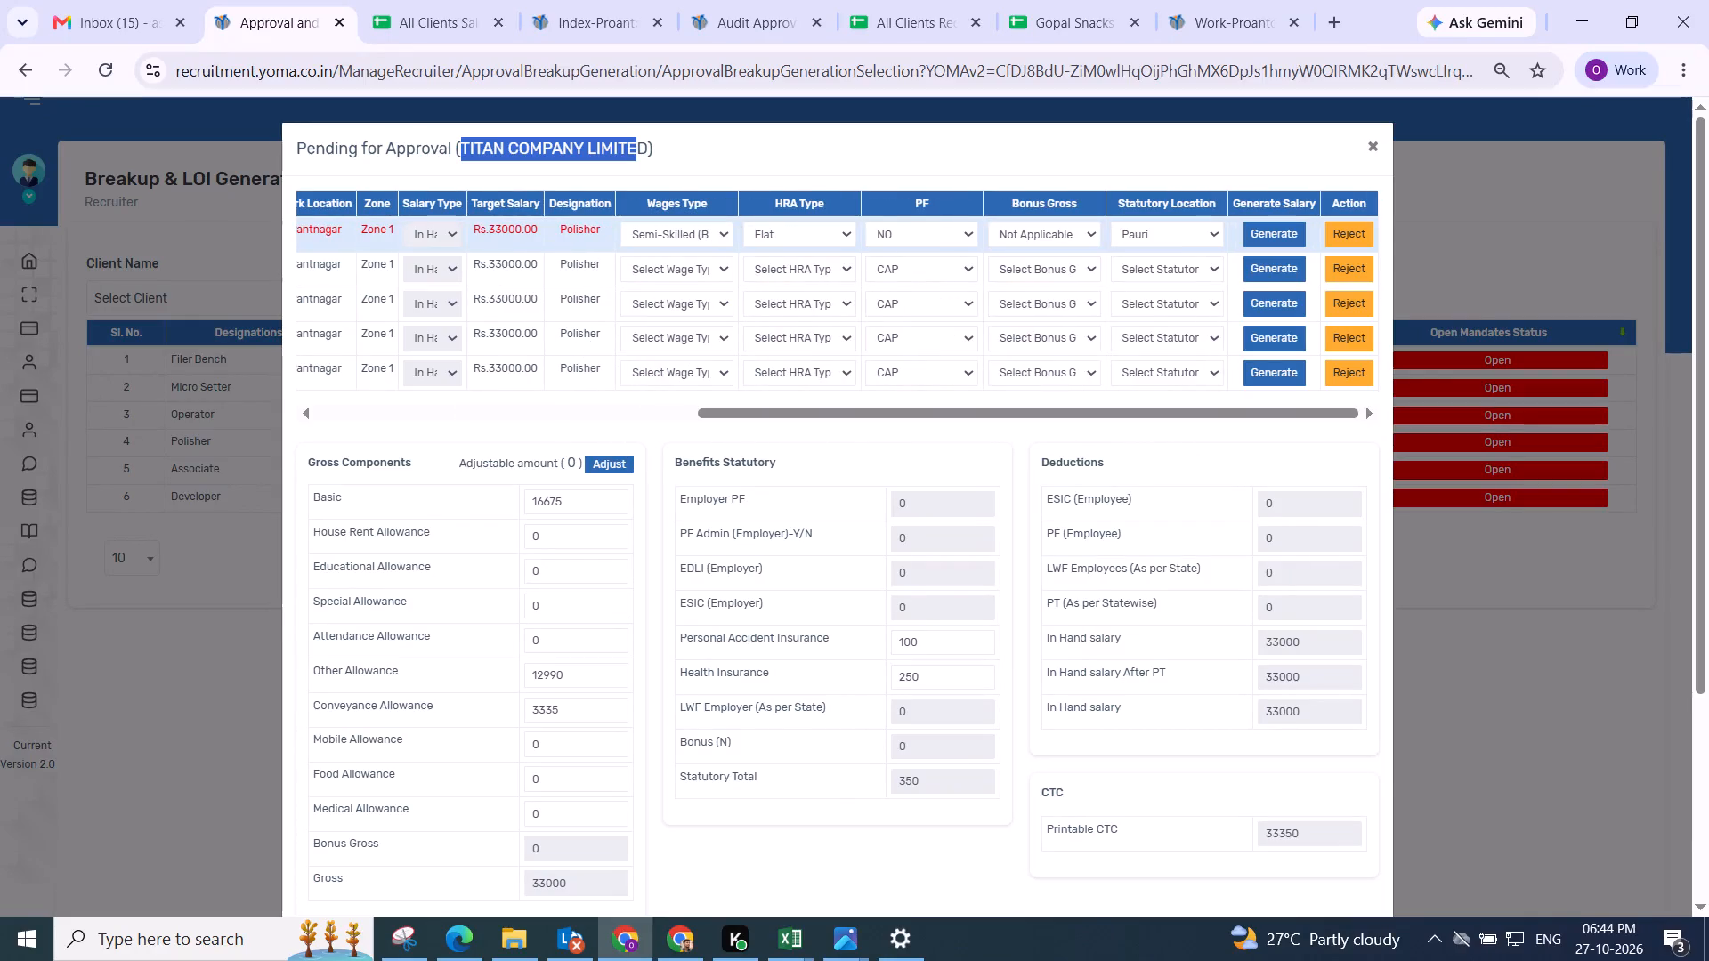
left_click(684, 234)
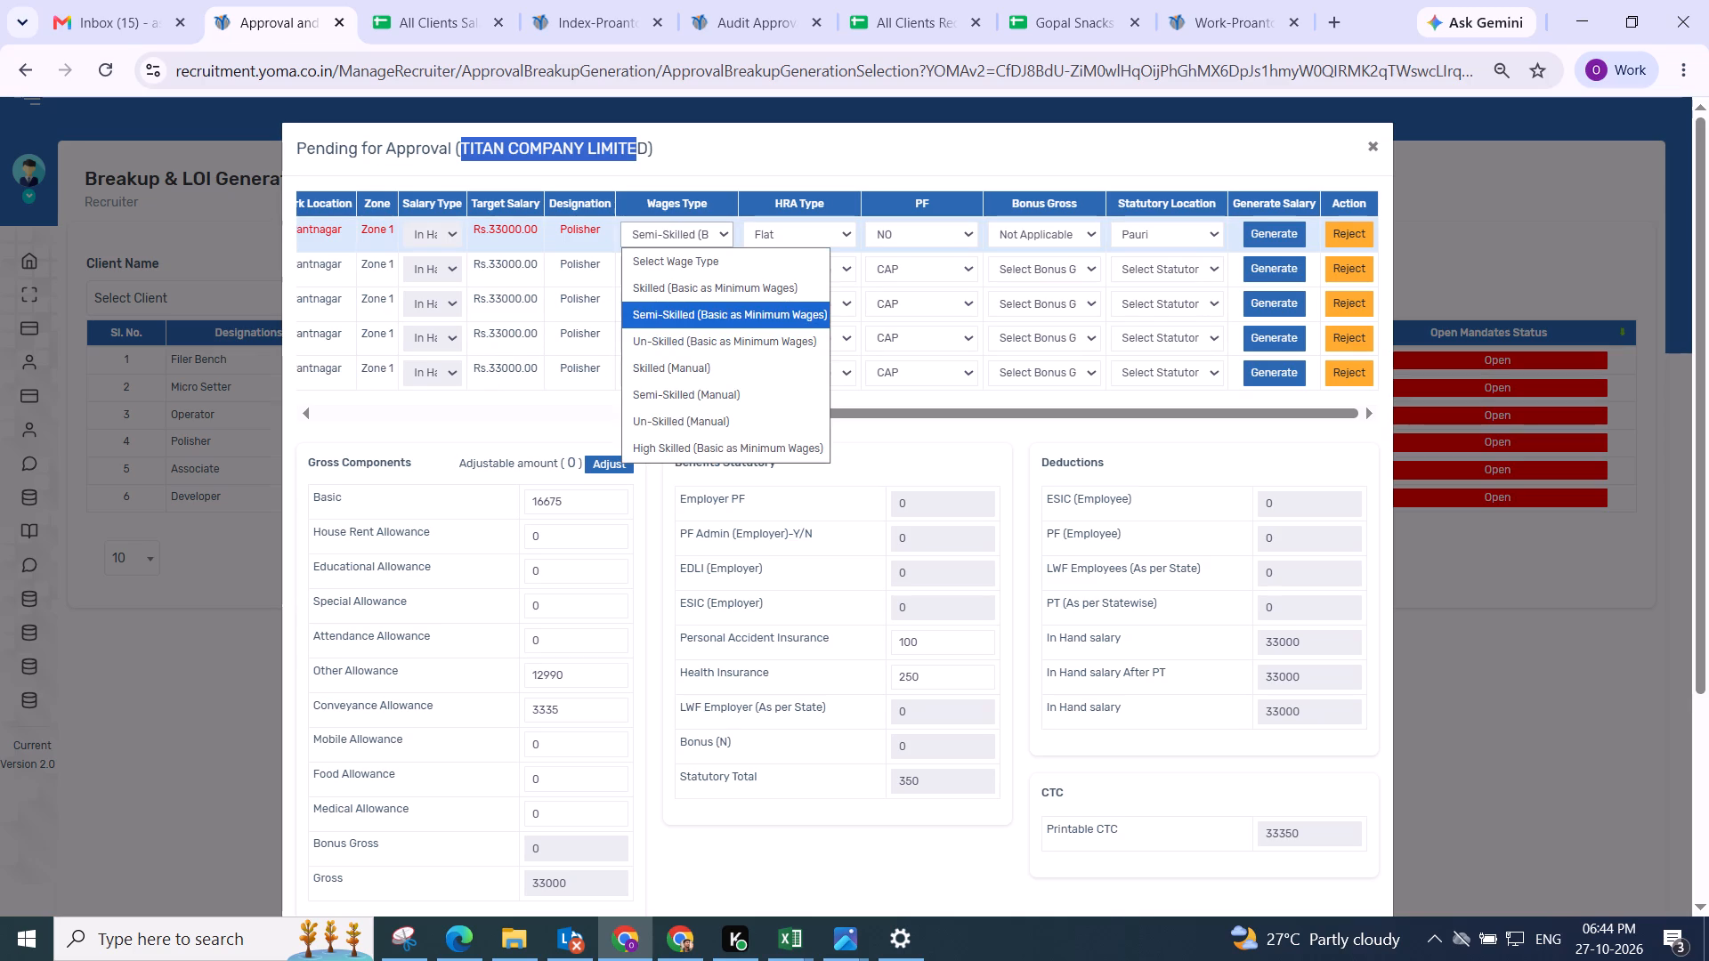
left_click(799, 229)
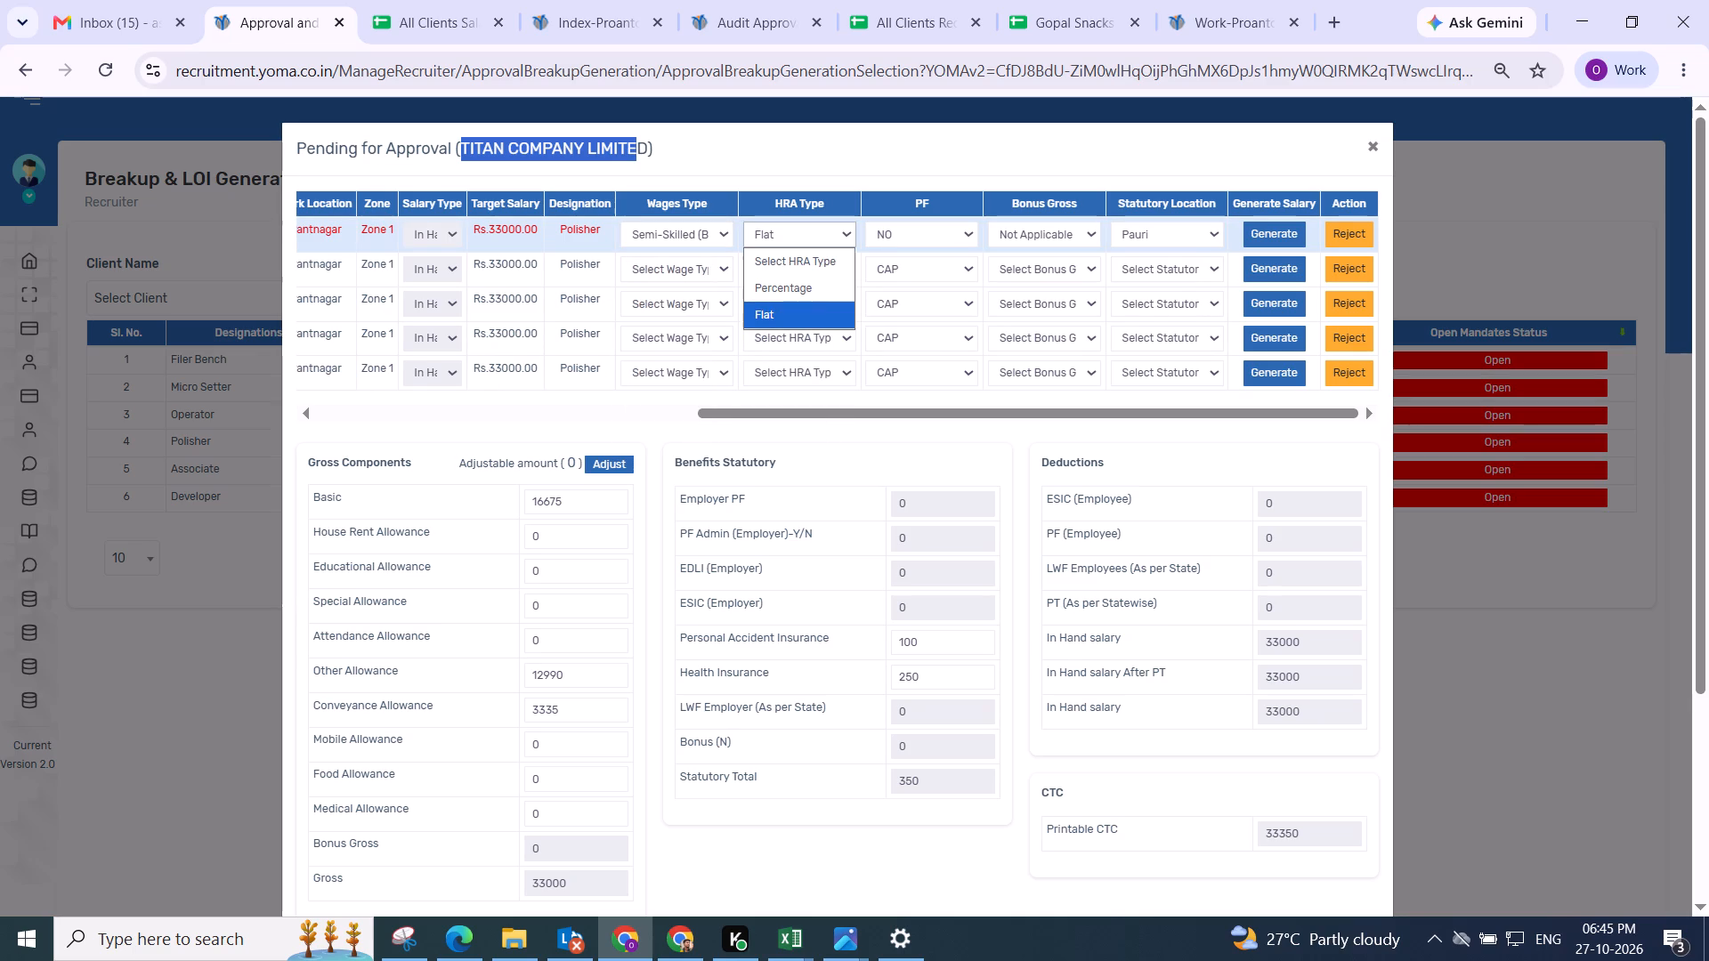
left_click(639, 392)
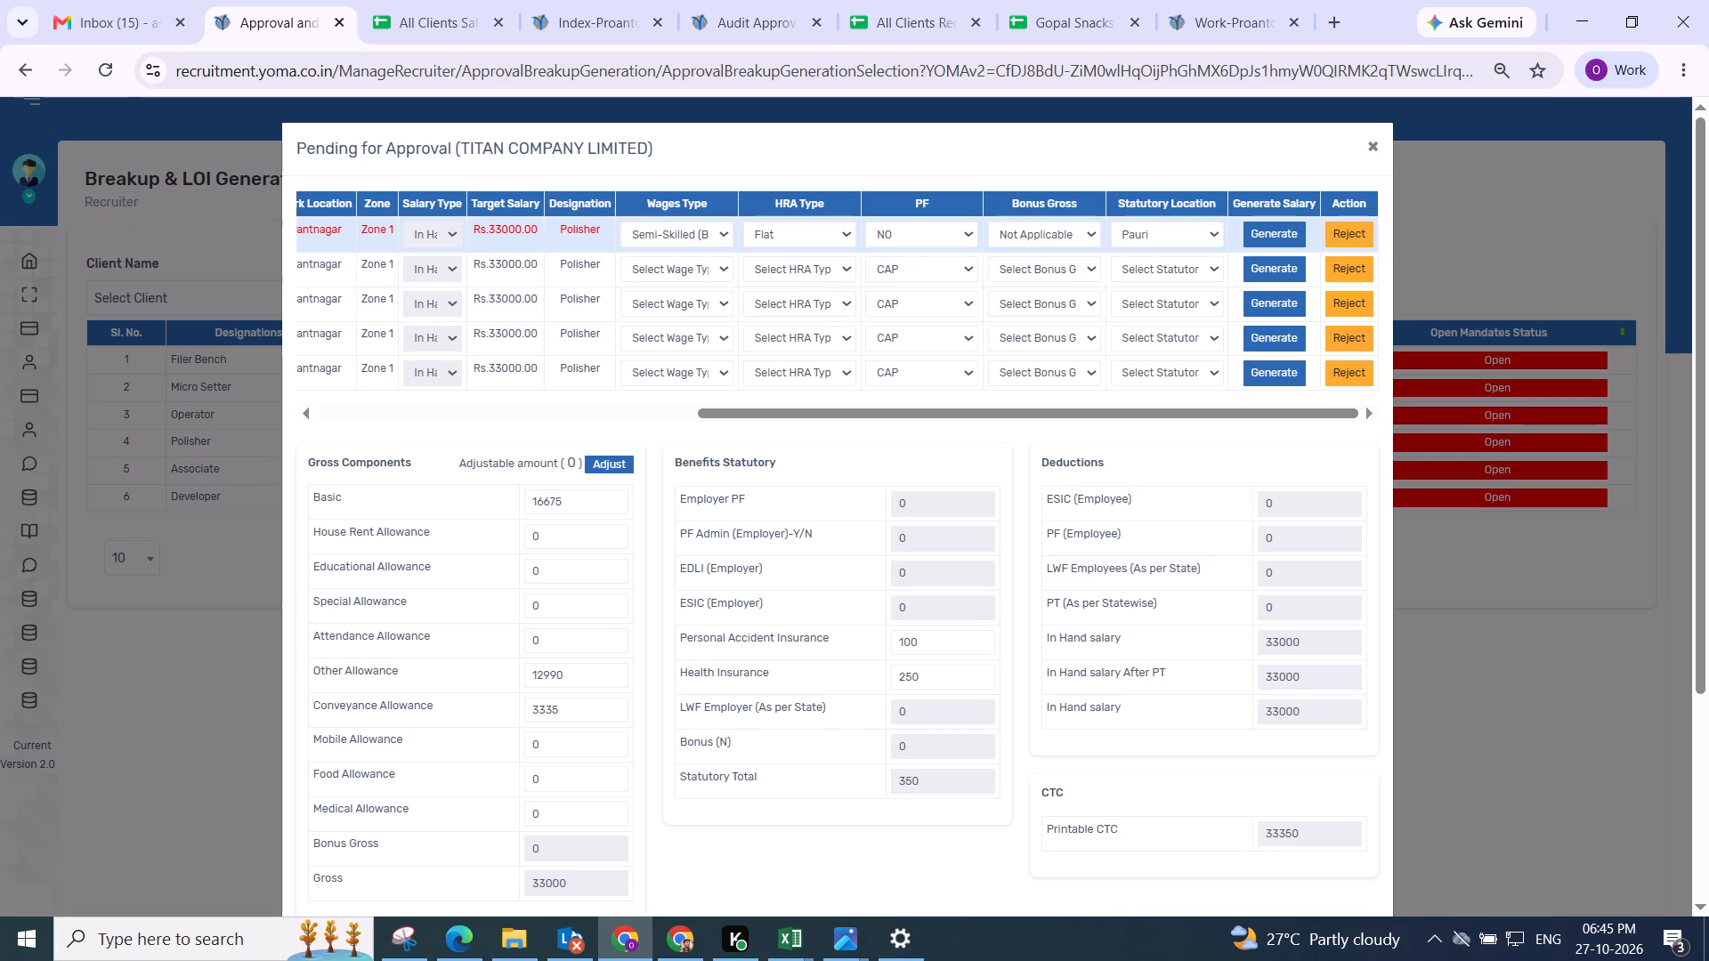
left_click(798, 238)
left_click(814, 233)
Switch to the All Clients Salary Breakup spreadsheet.
left_click(418, 15)
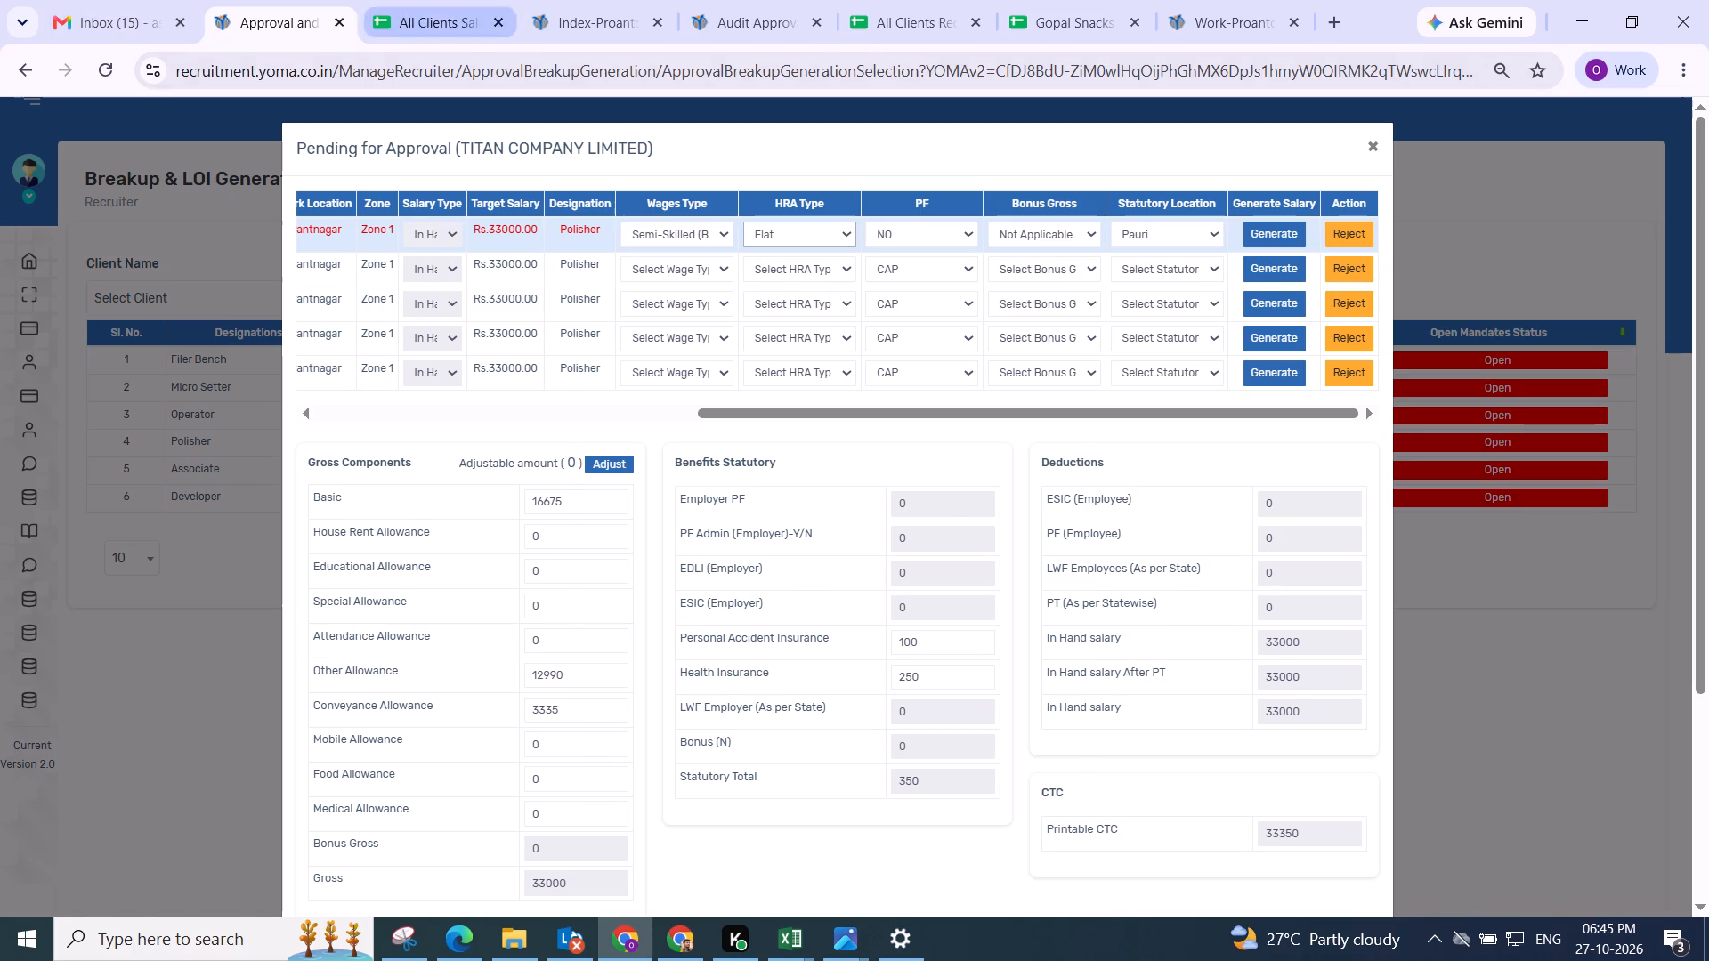
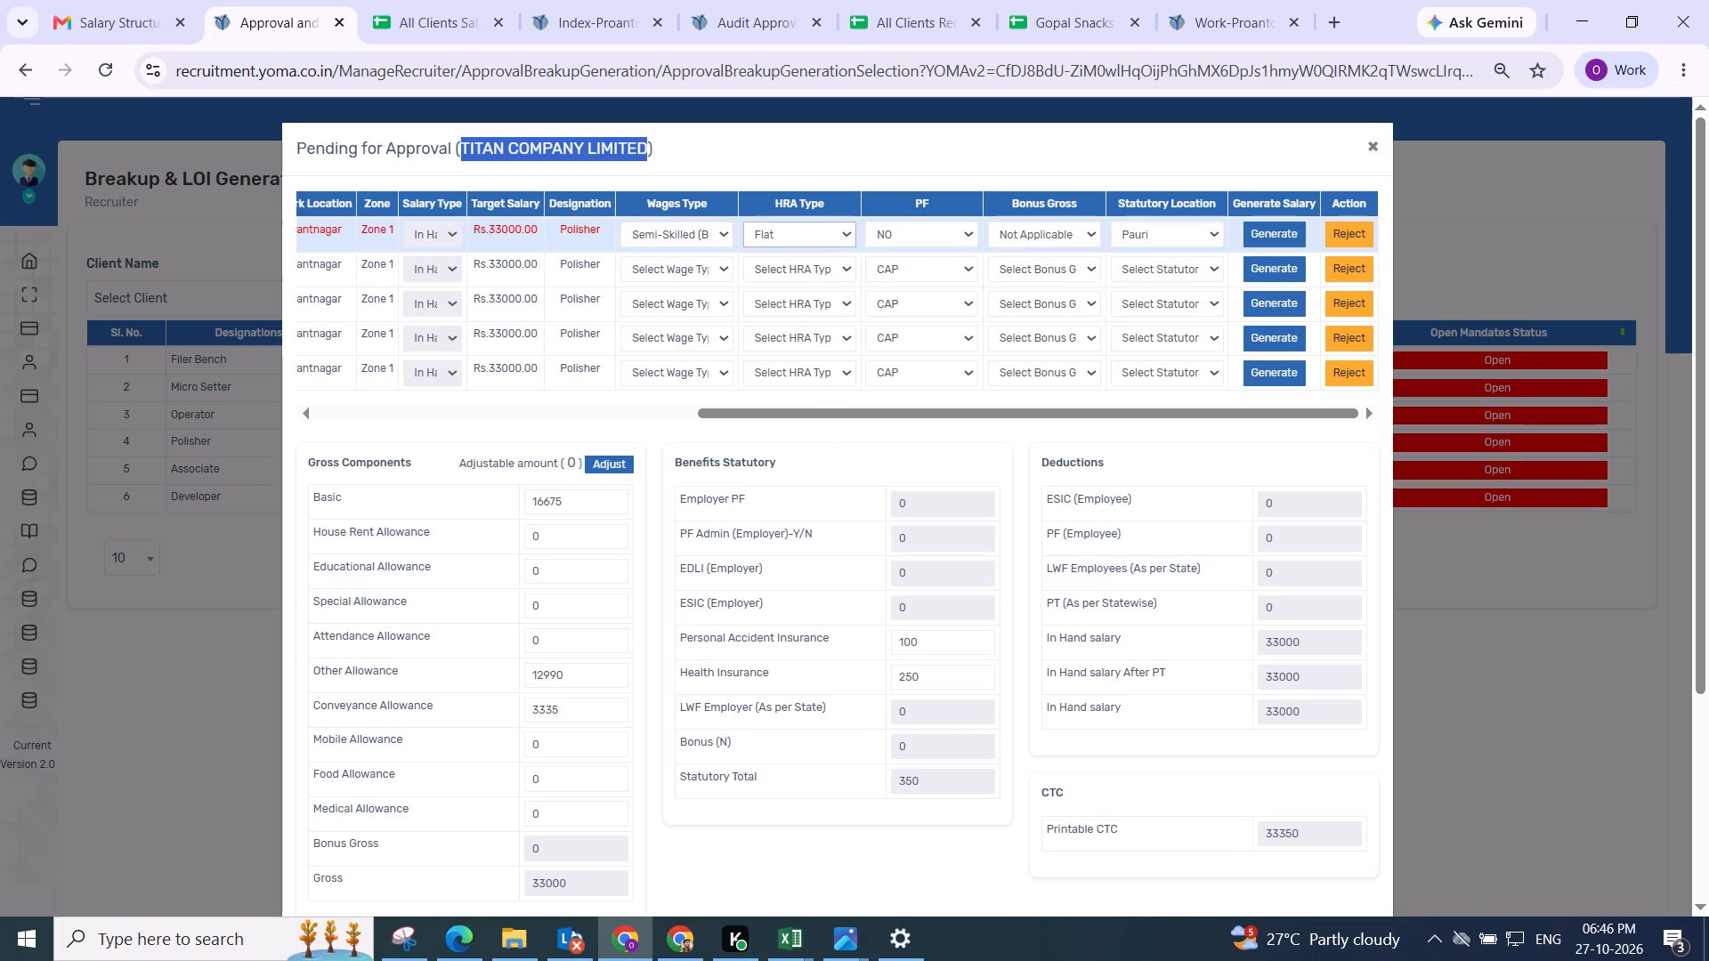
Check Titan Company Limited's row in the All Clients Salary Breakup spreadsheet for insurance, wages type, HRA, bonus, ESI, EPF and remarks.
left_click(415, 10)
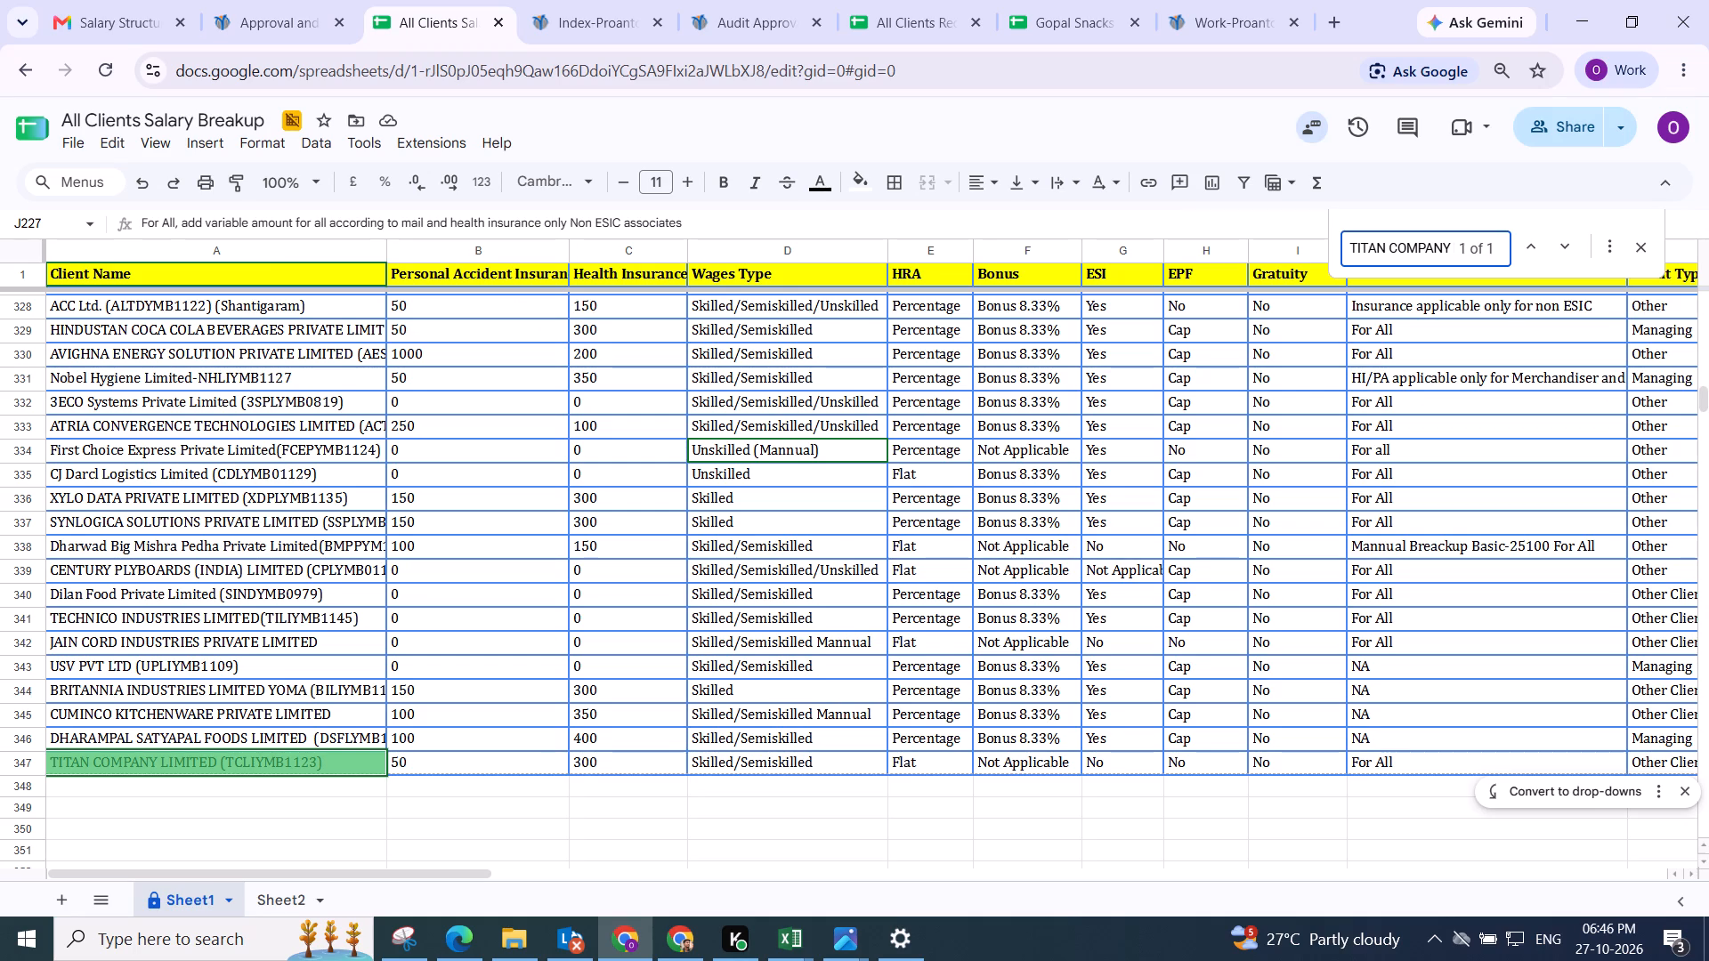
scroll(1049, 752, "left", 1)
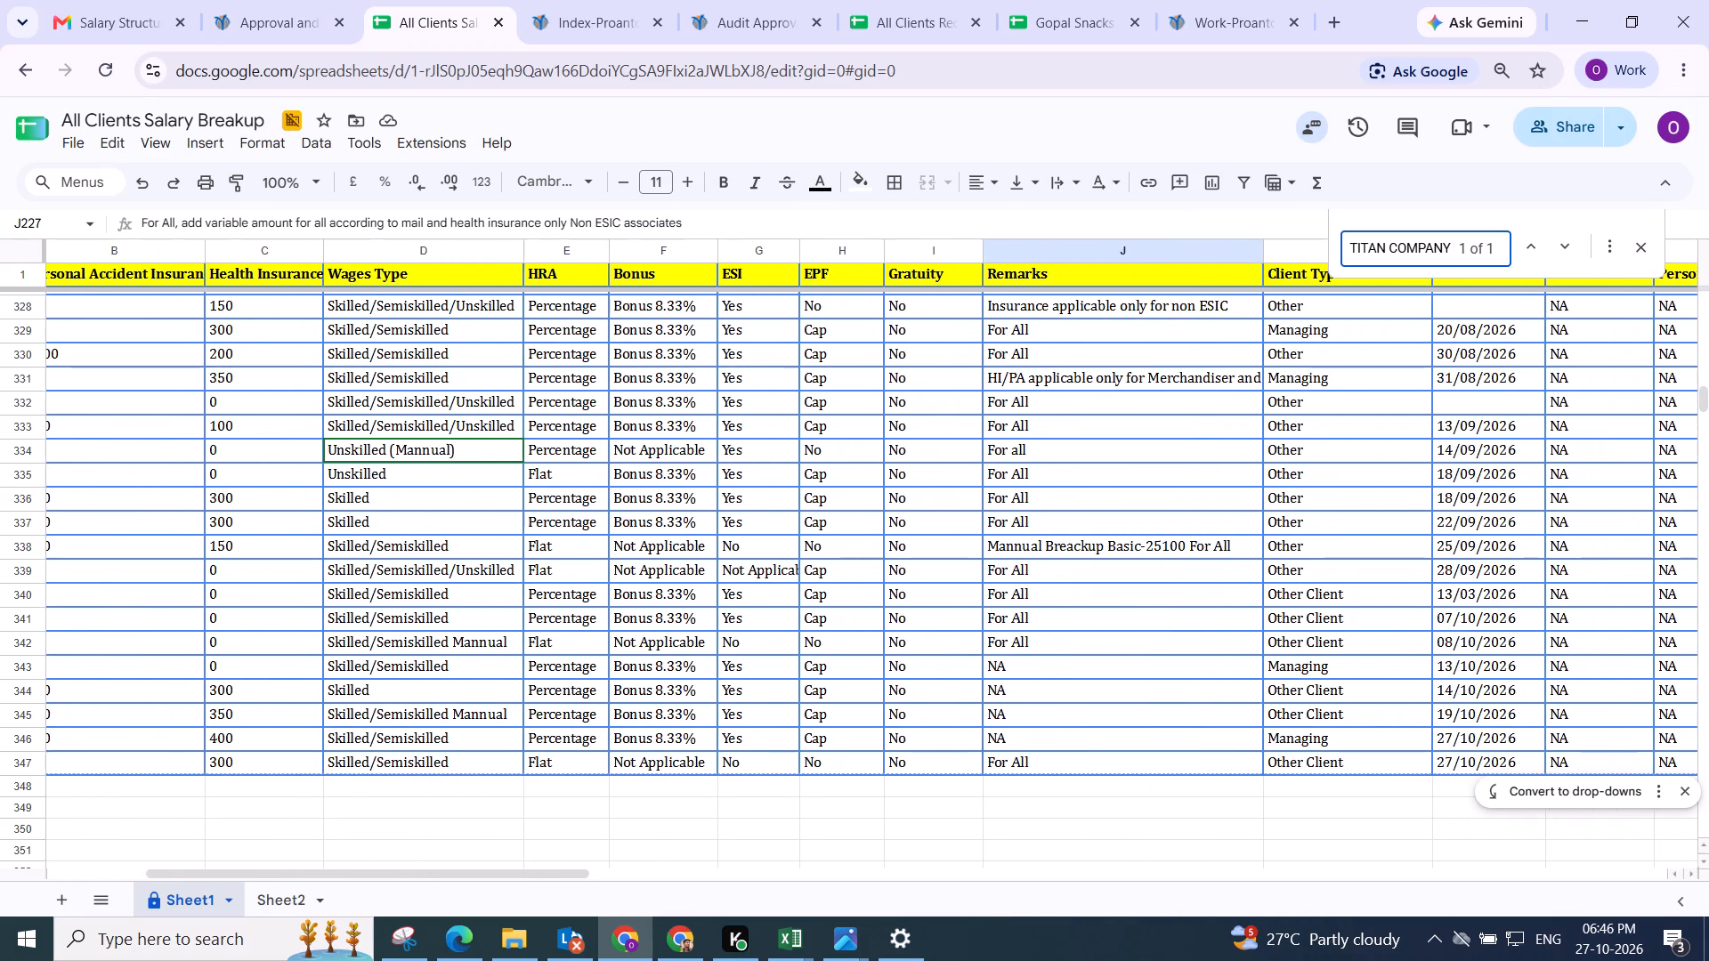
scroll(1049, 752, "left", 1)
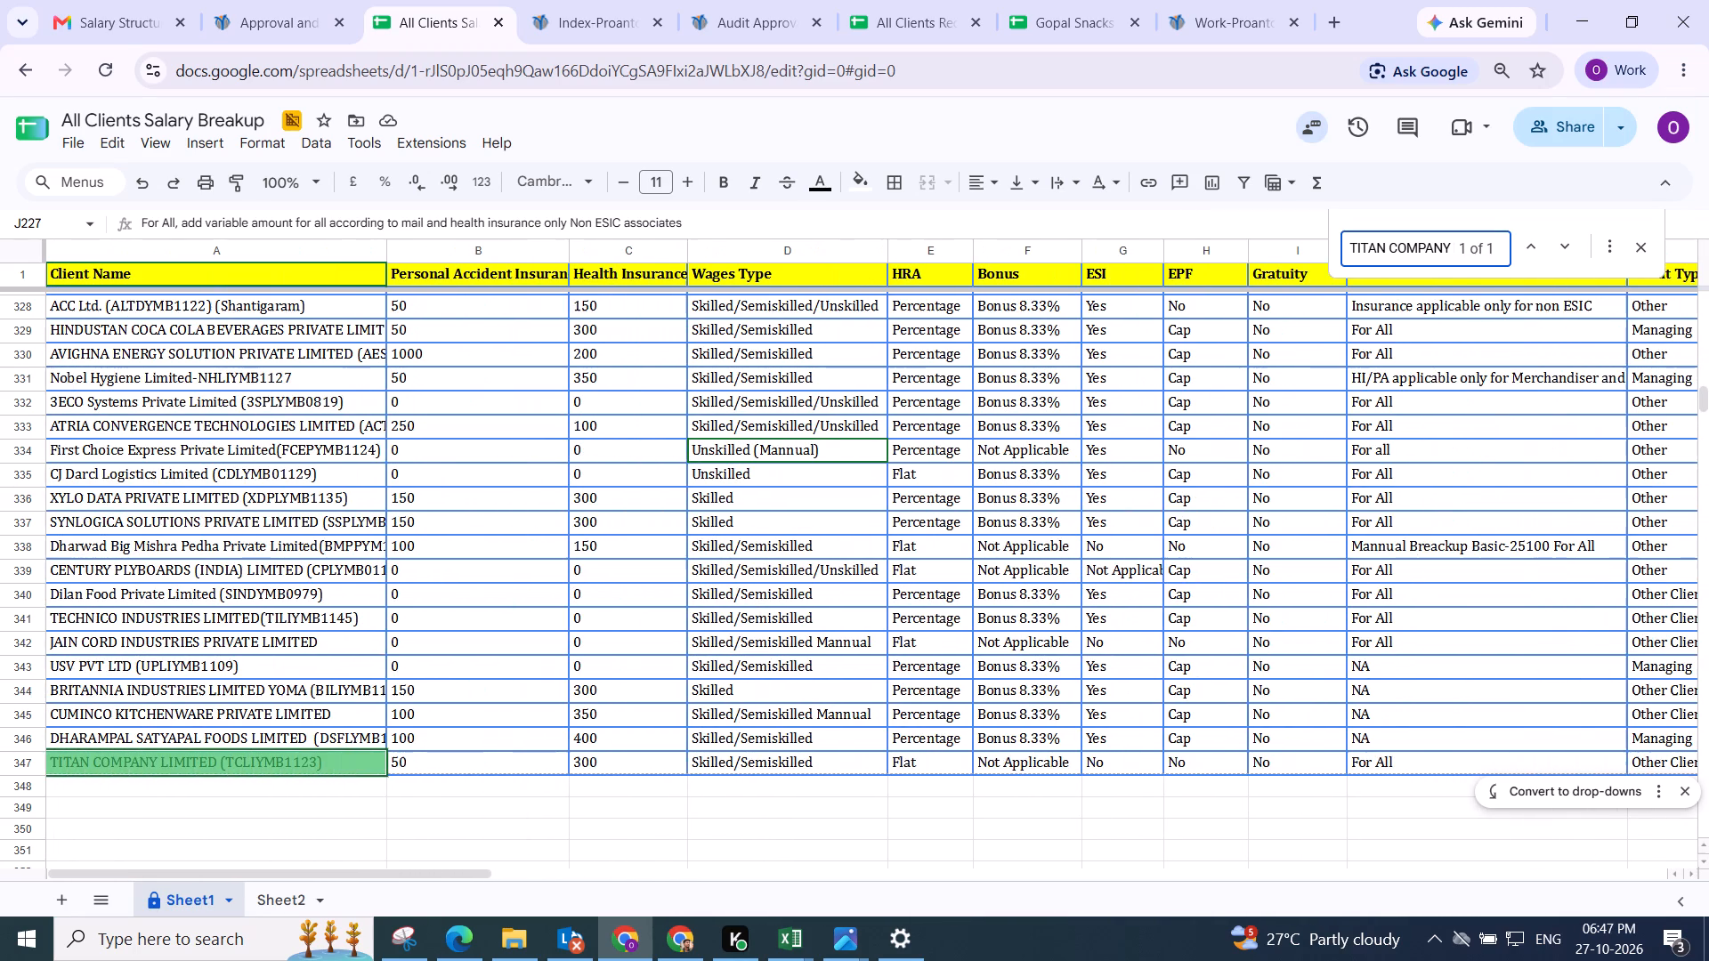
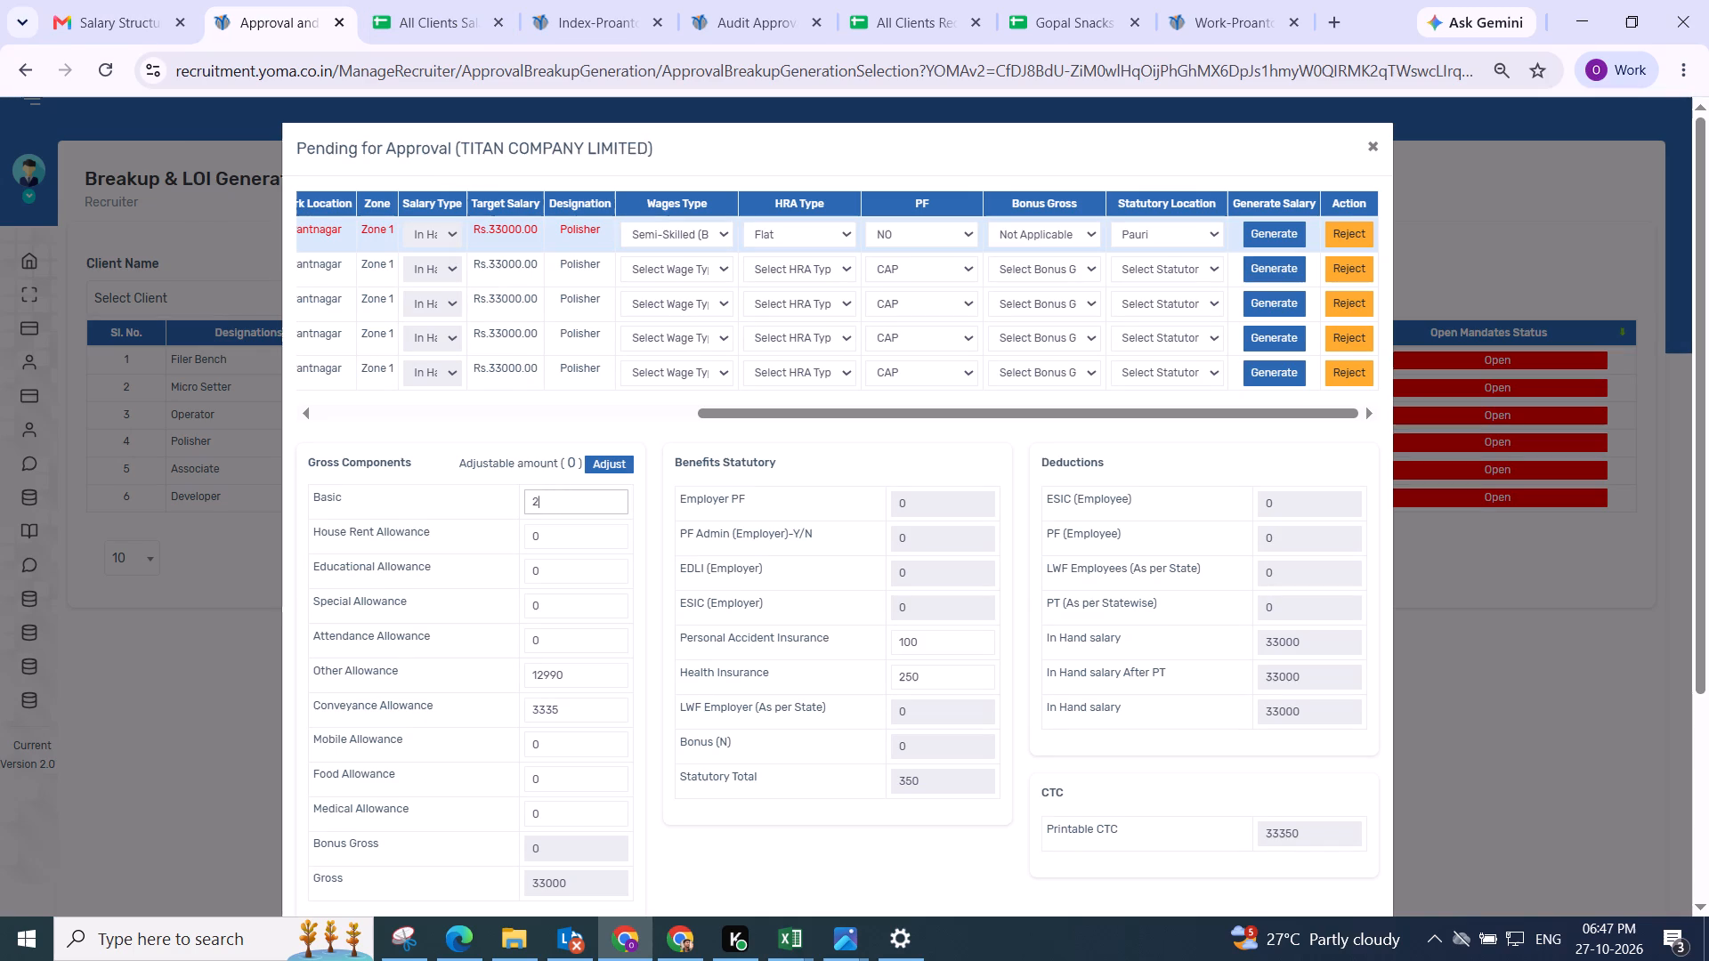
Set the first Polisher's Basic gross component to 25100 and apply it to the salary breakup.
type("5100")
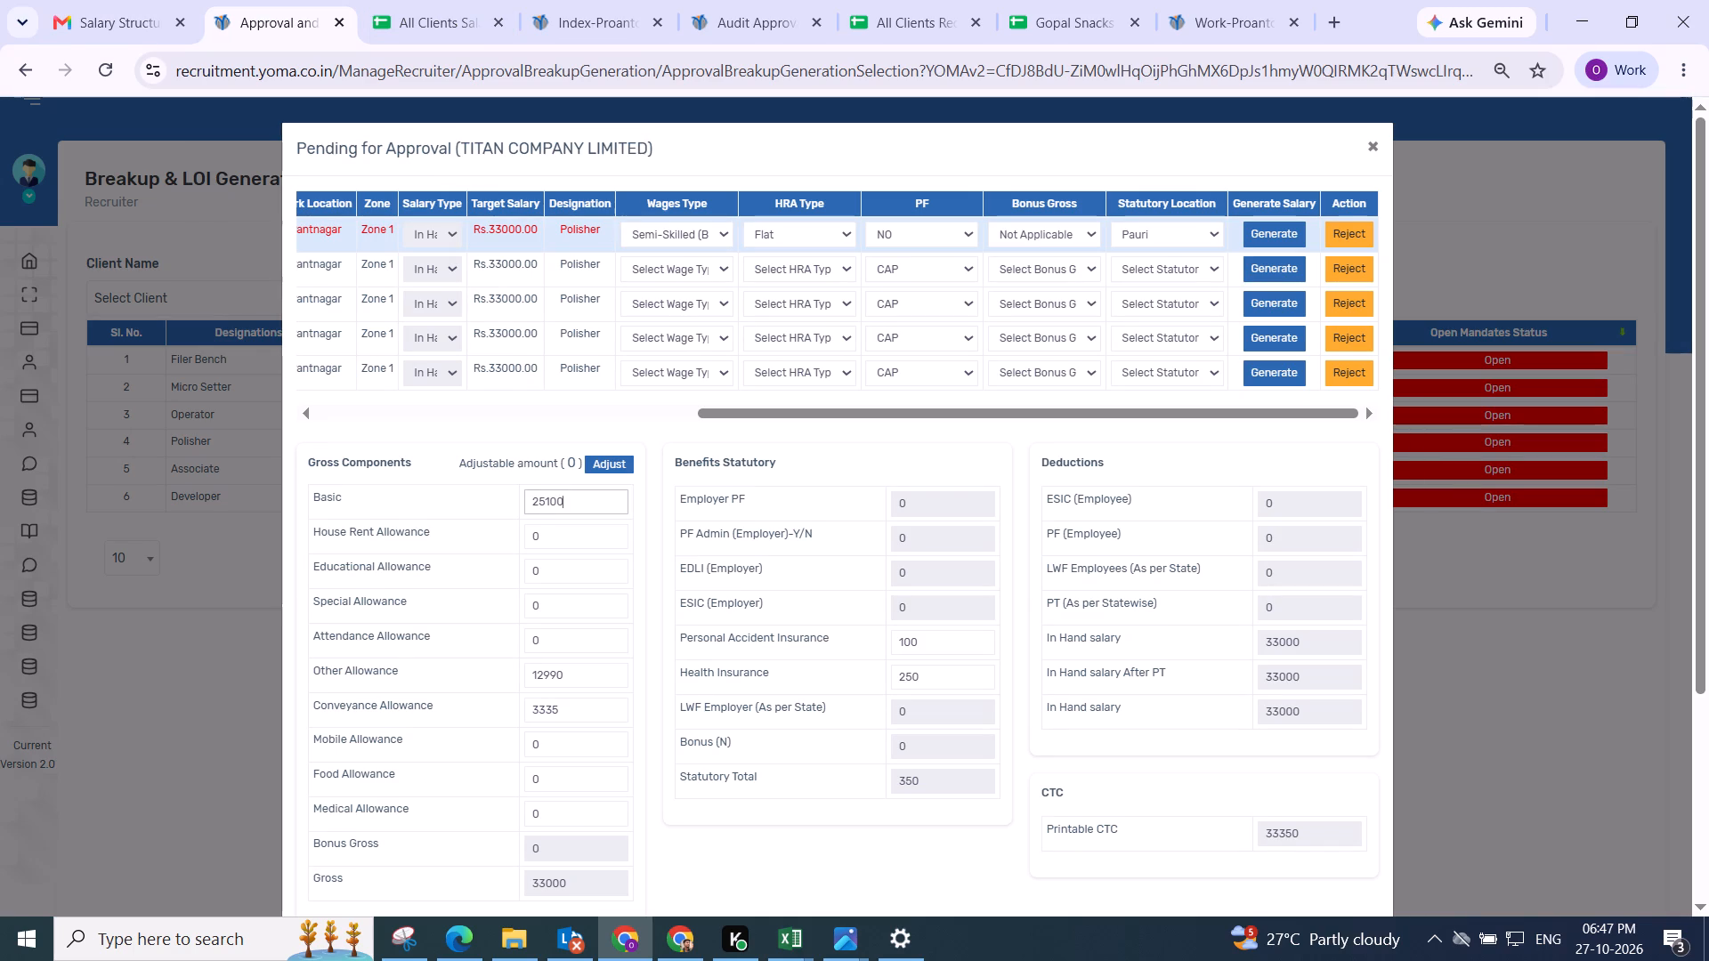
left_click(652, 537)
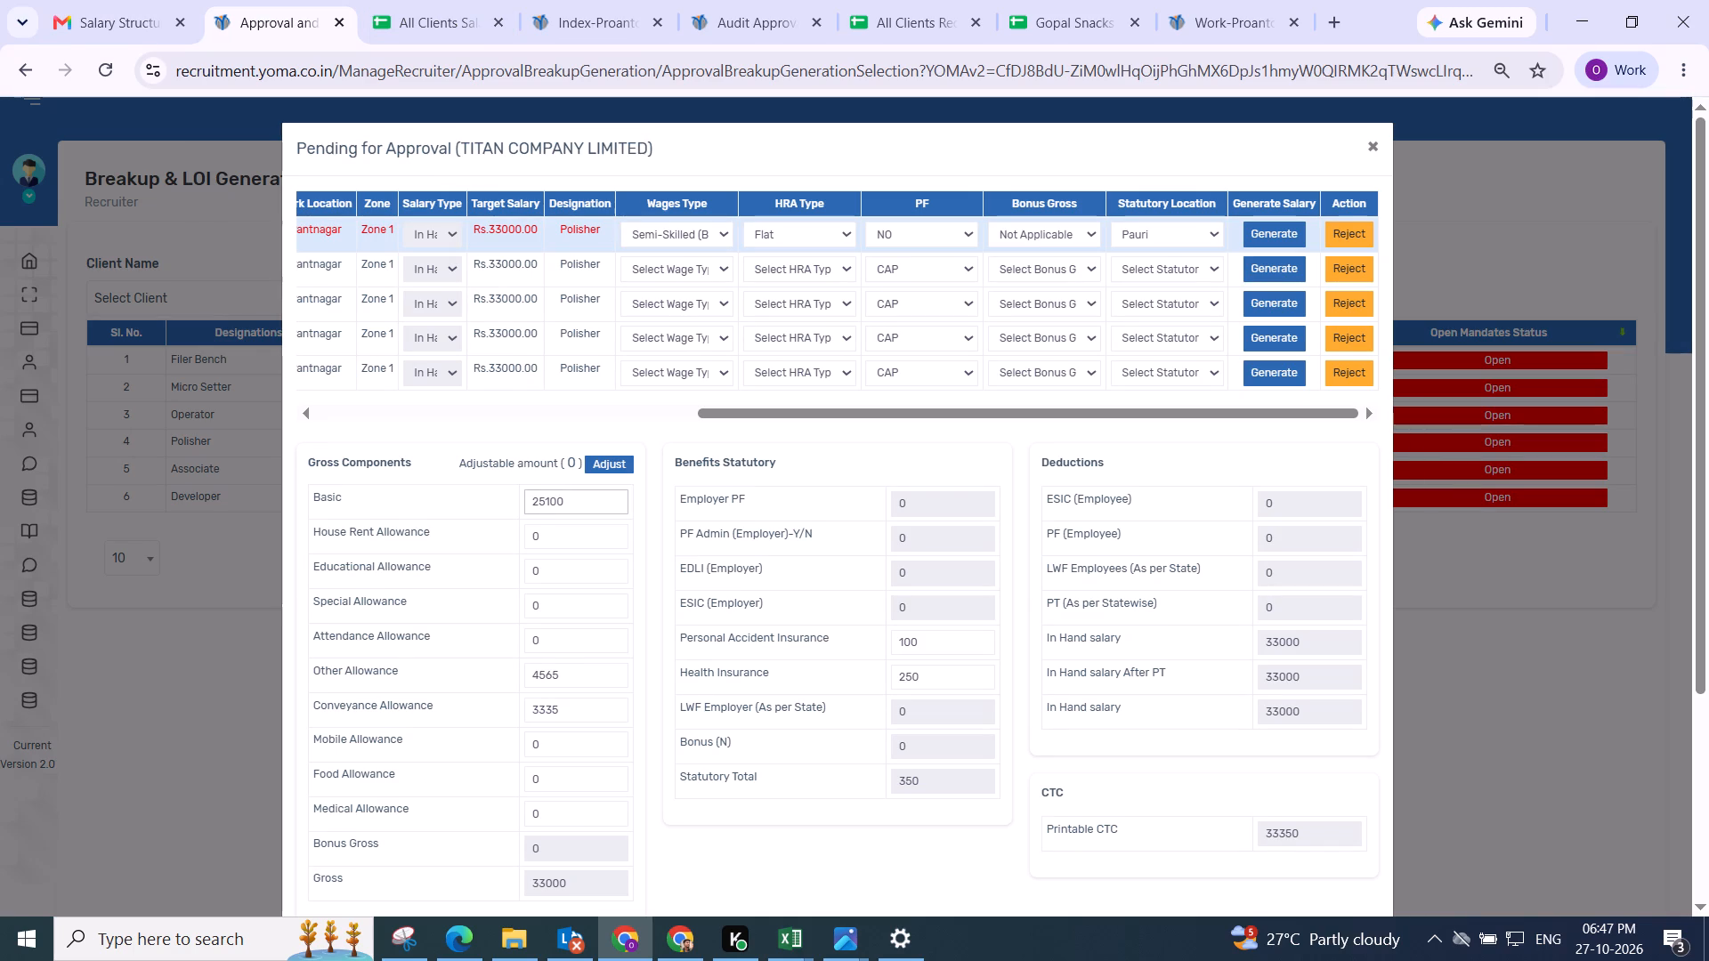
Review the first Polisher's generated salary breakup, covering gross components, statutory benefits, deductions, CTC and breakup suggestions.
left_click(652, 537)
scroll(652, 537, "down", 2)
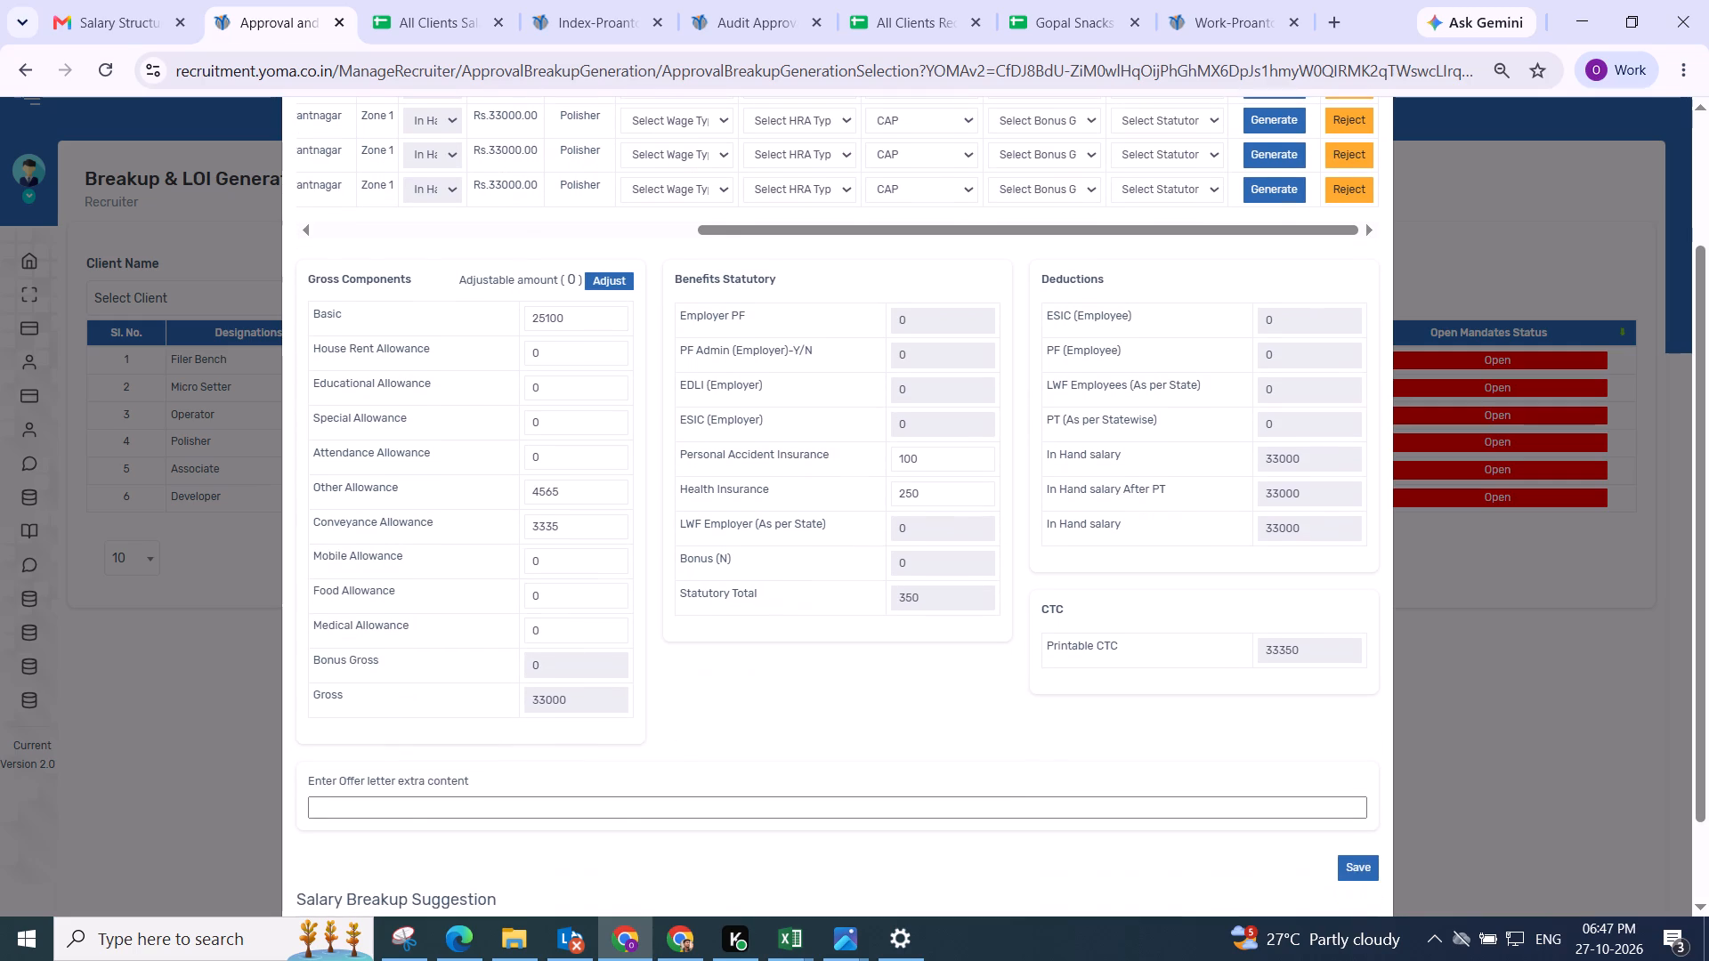
left_click(837, 699)
scroll(903, 570, "up", 2)
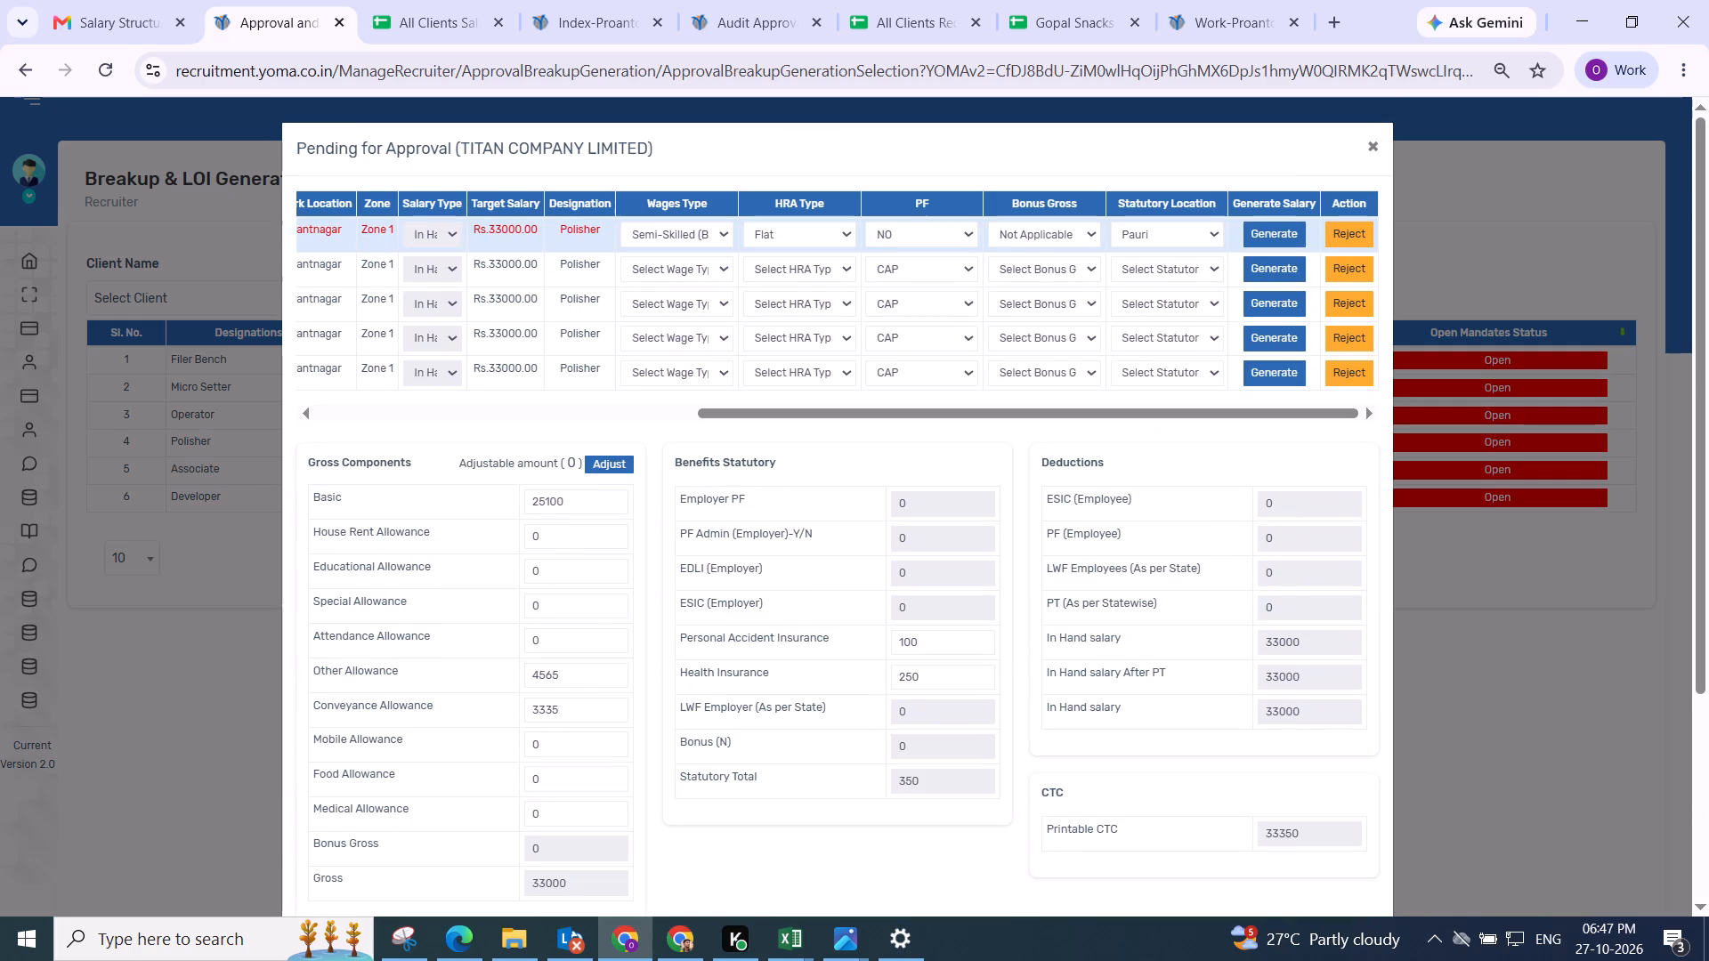
scroll(992, 666, "down", 2)
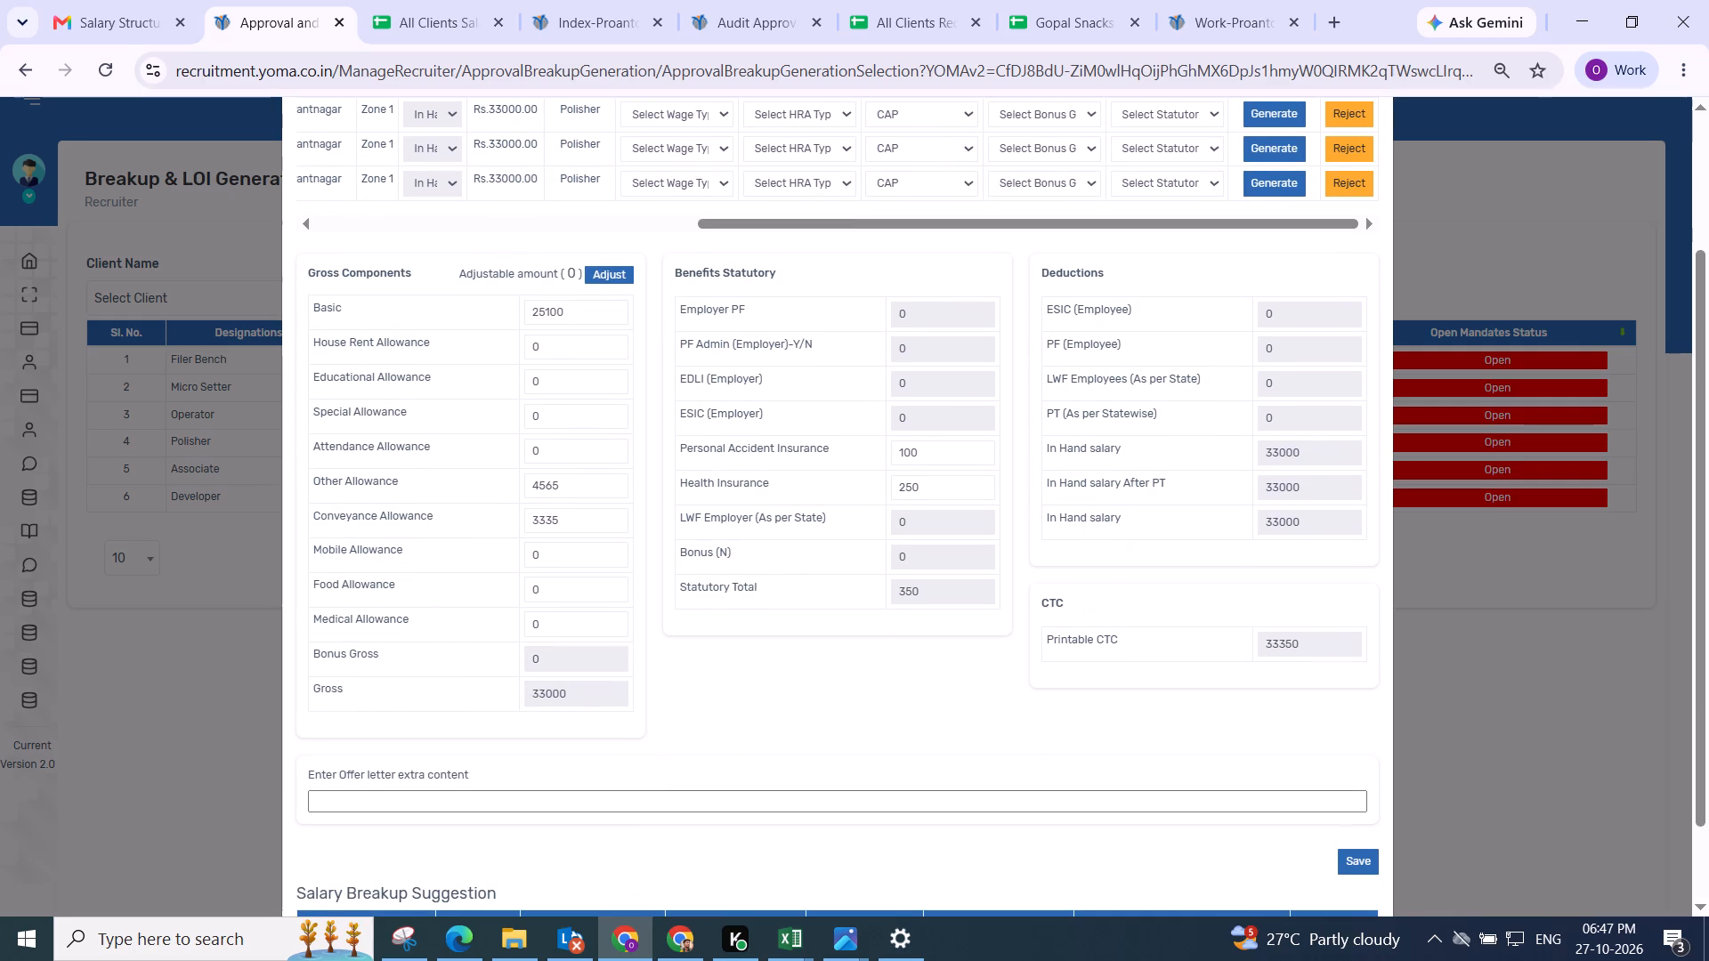
left_click(846, 685)
scroll(846, 685, "down", 1)
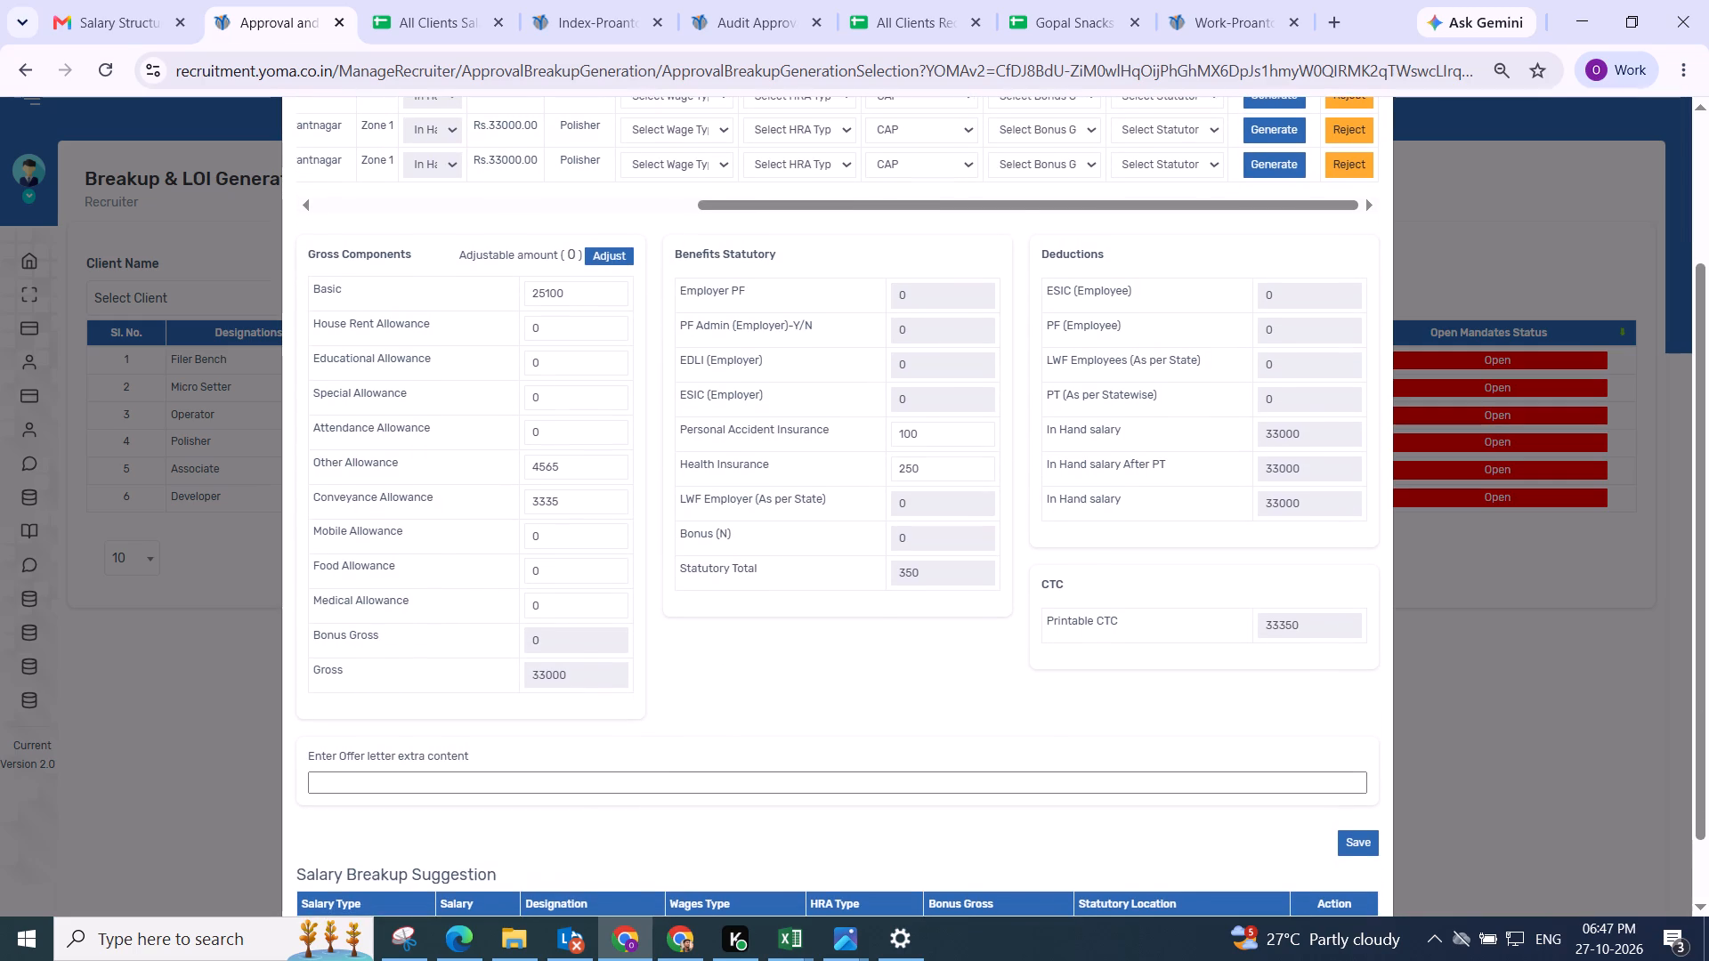
scroll(846, 685, "down", 2)
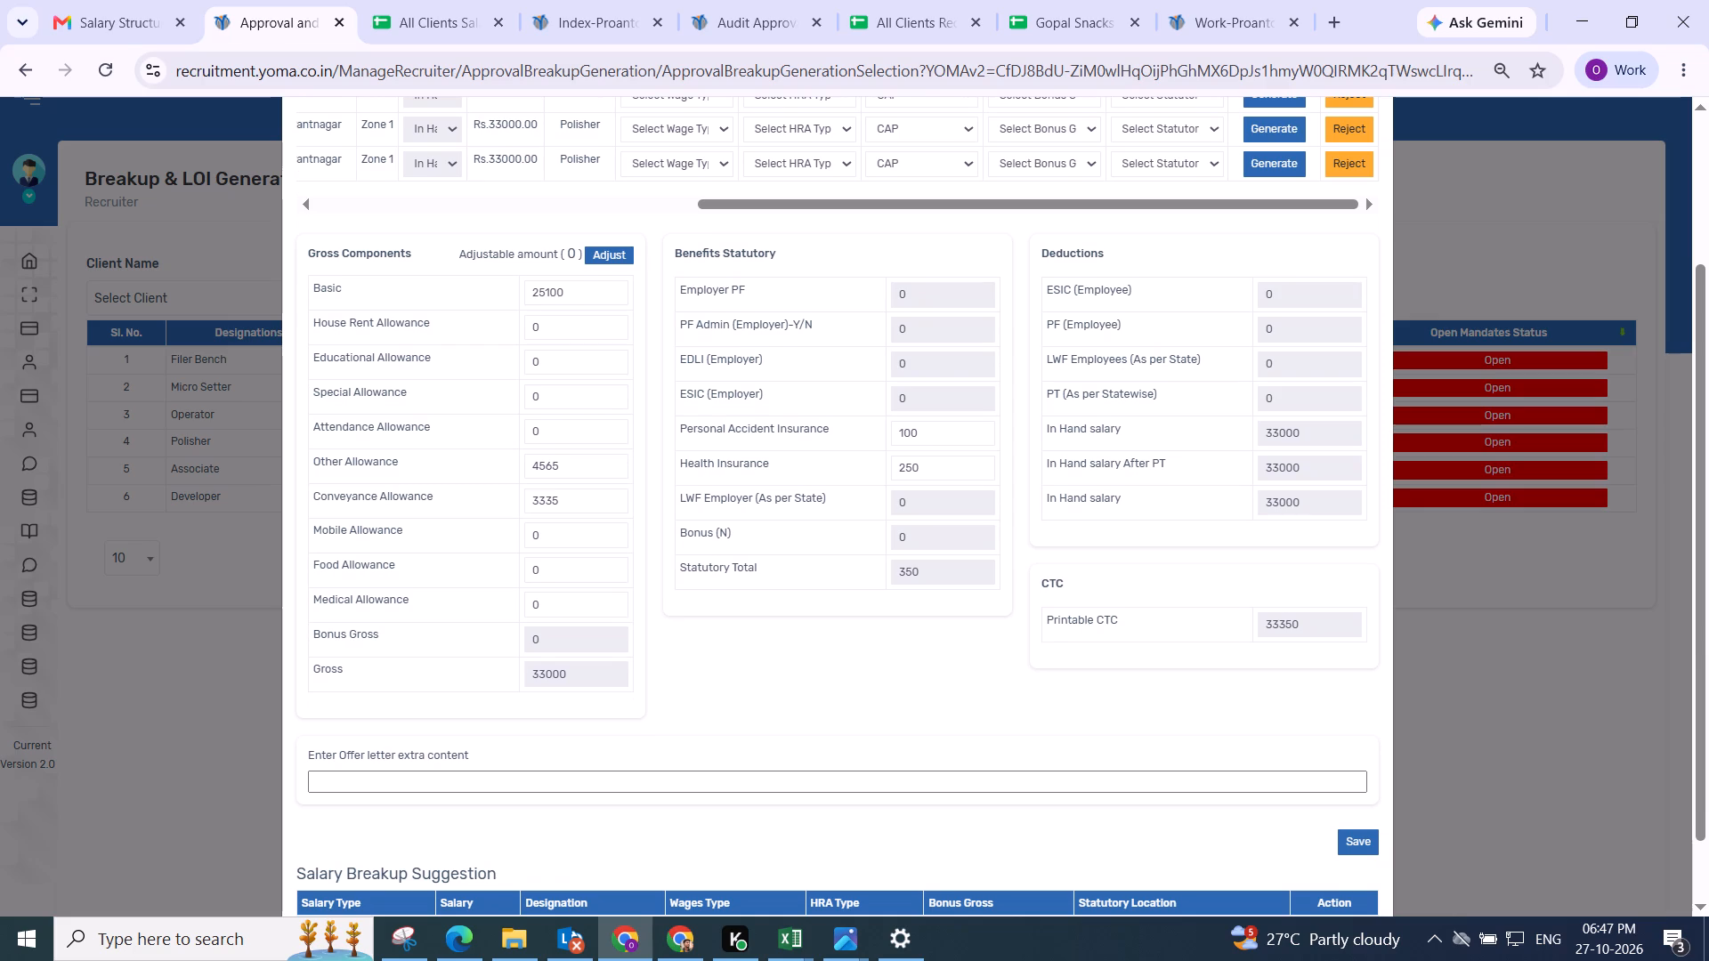
scroll(846, 685, "down", 2)
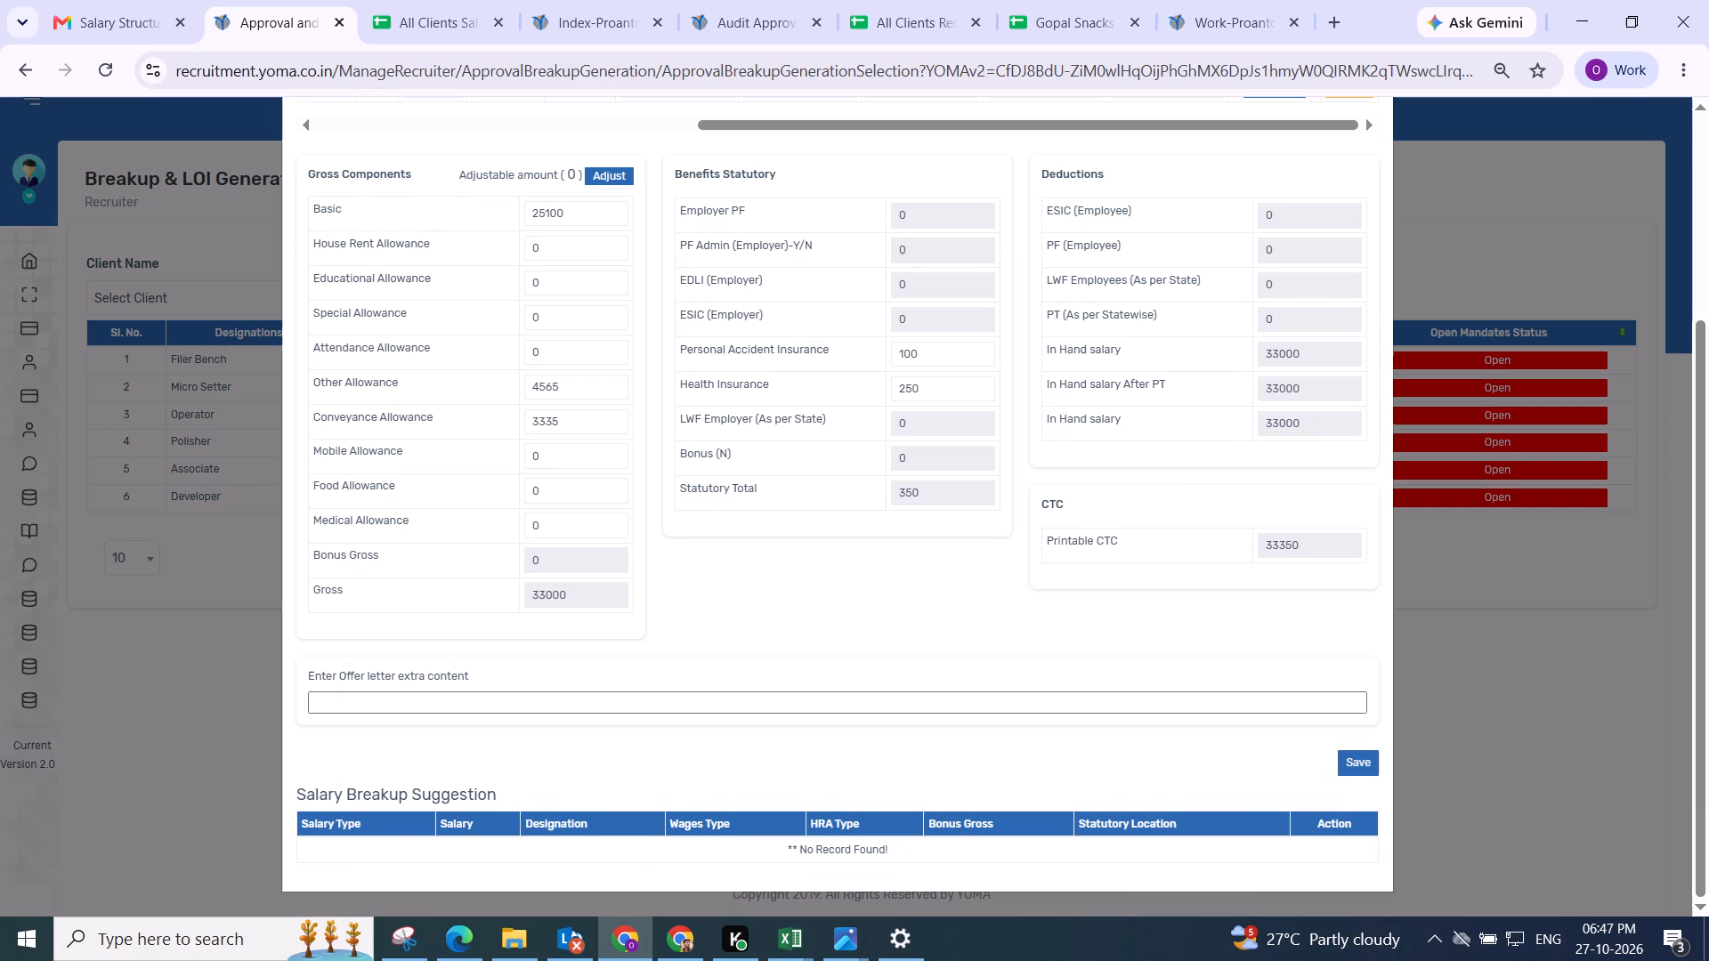
Copy the Basic amount from the first Polisher's gross components.
double_click(549, 215)
key("ctrl+c")
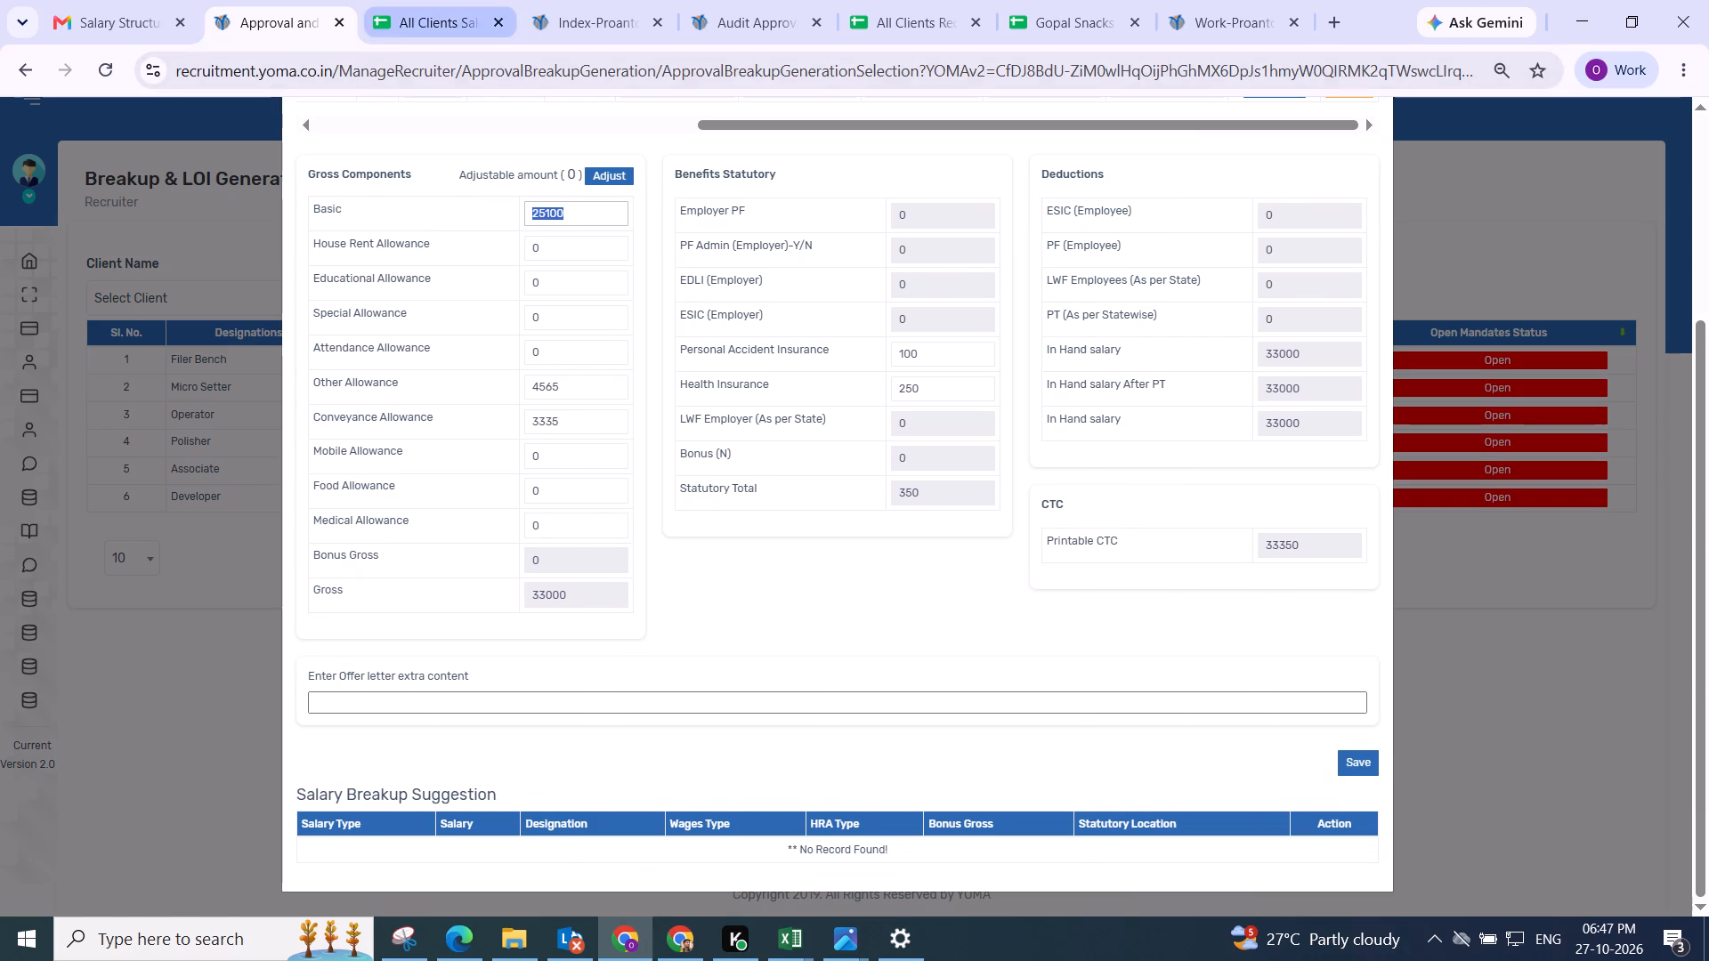
Switch to the All Clients Salary Breakup spreadsheet and examine the settings and remarks of the most recent client rows.
left_click(422, 3)
scroll(1432, 768, "left", 1)
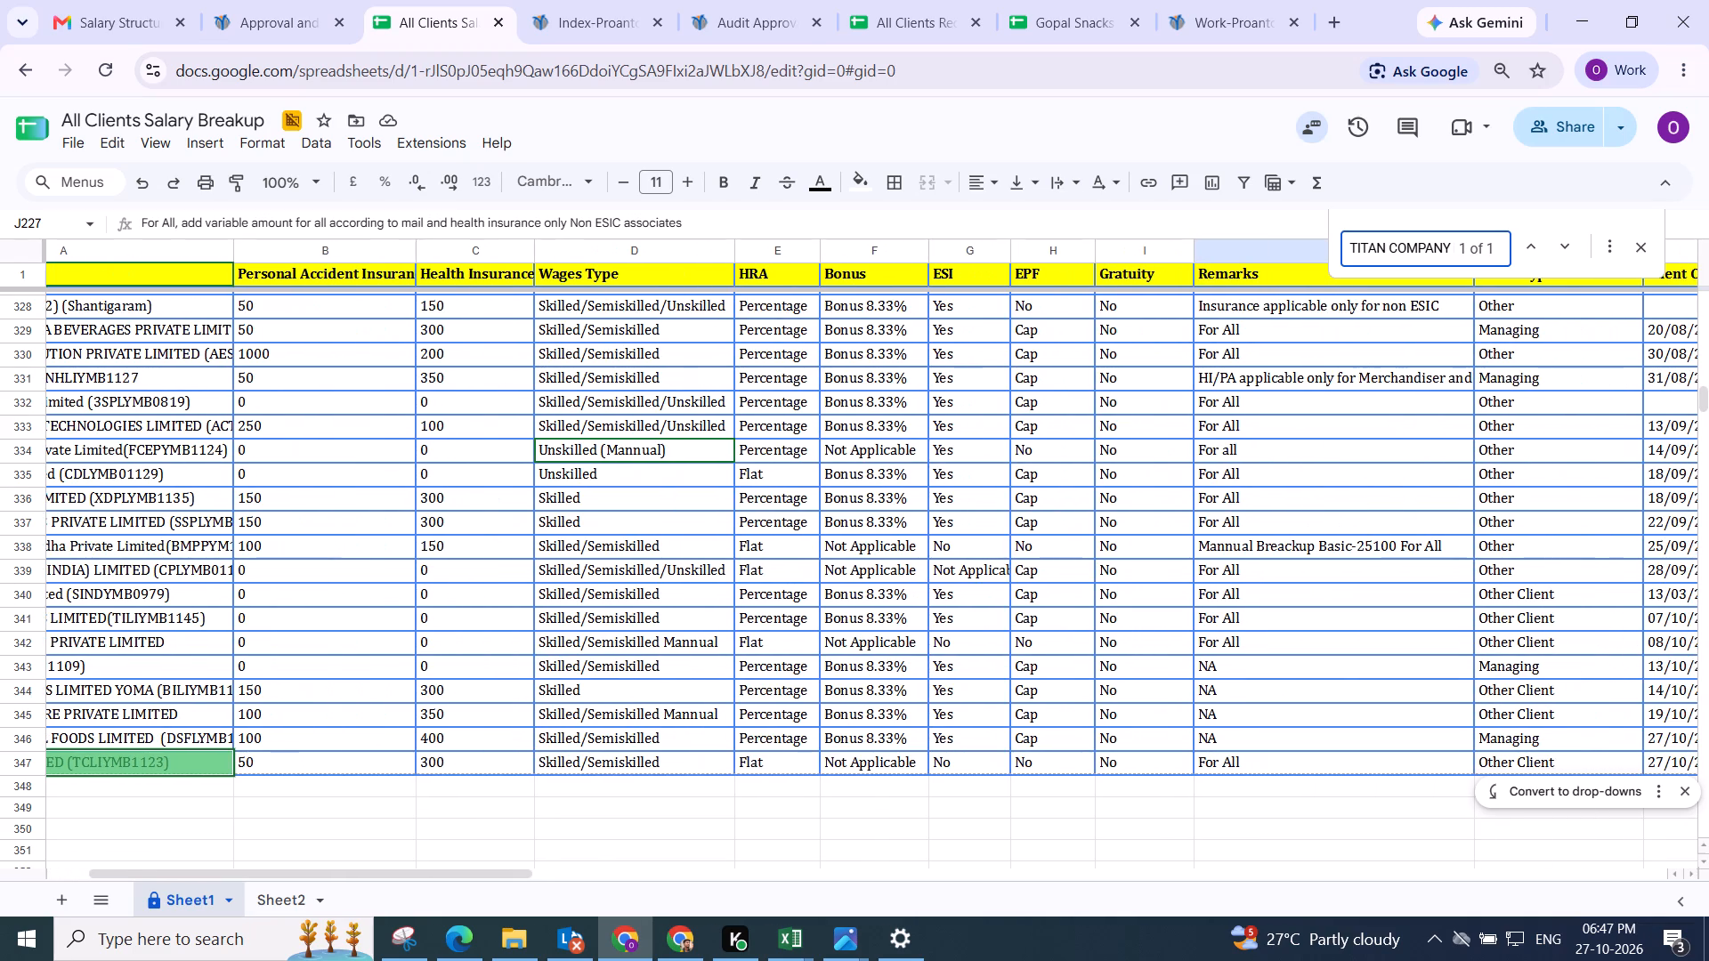
scroll(1405, 767, "left", 4)
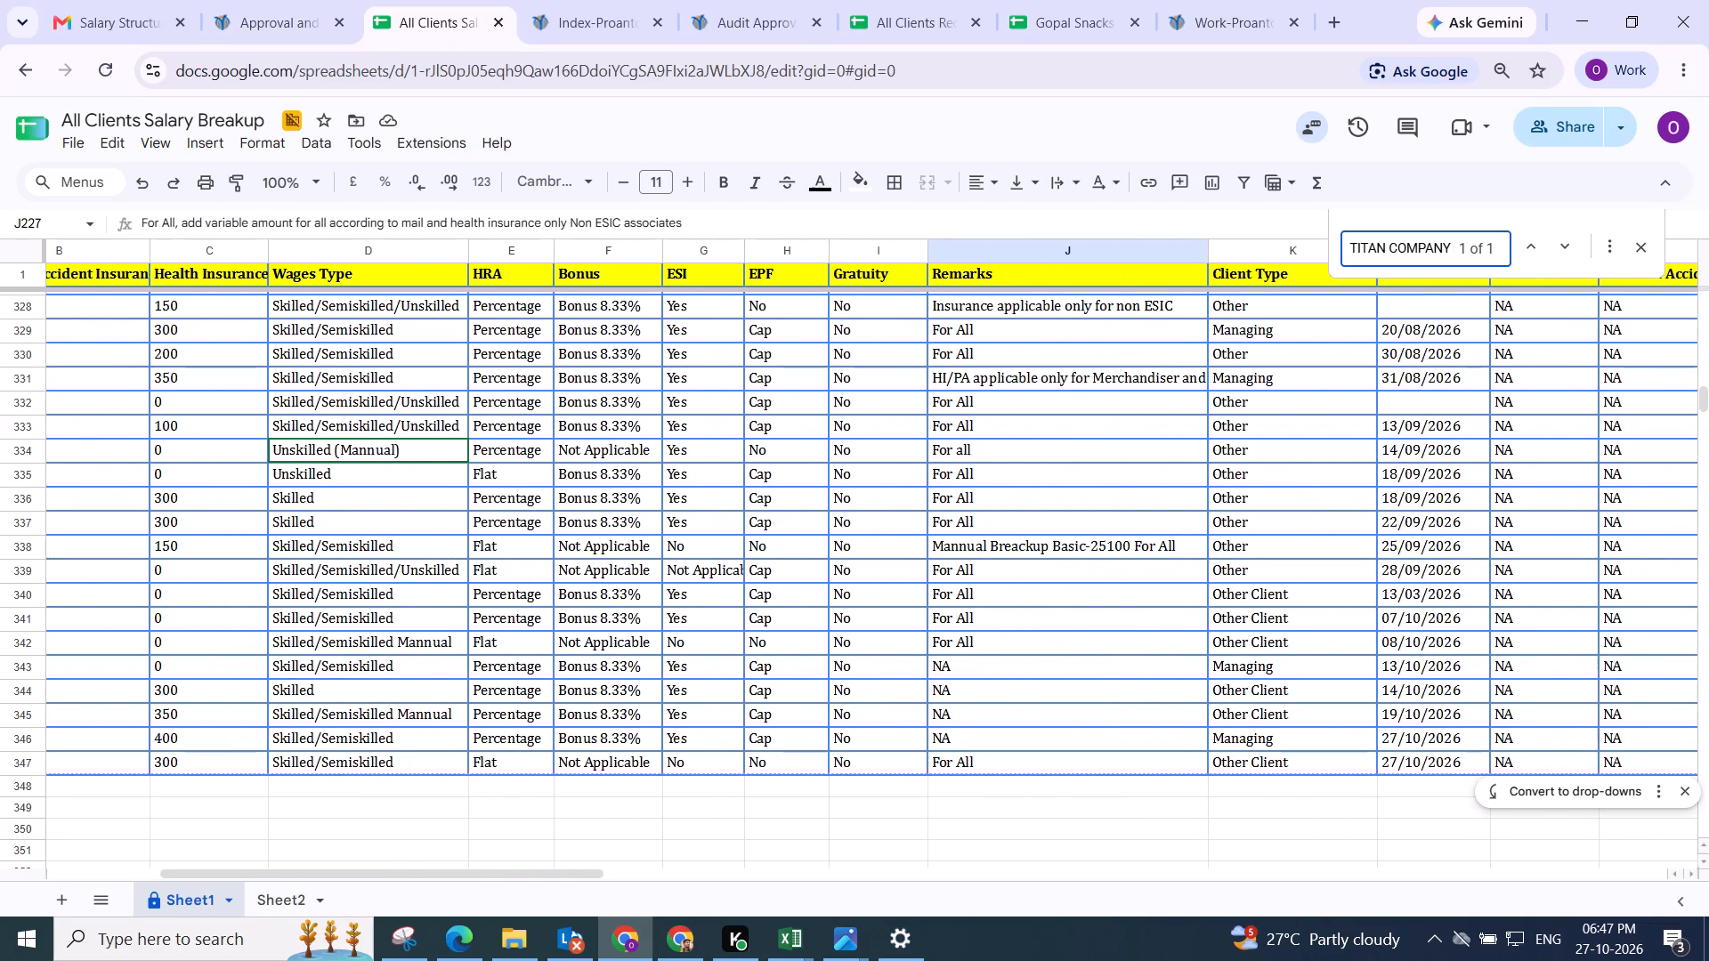
scroll(979, 762, "left", 3)
scroll(1143, 680, "up", 2)
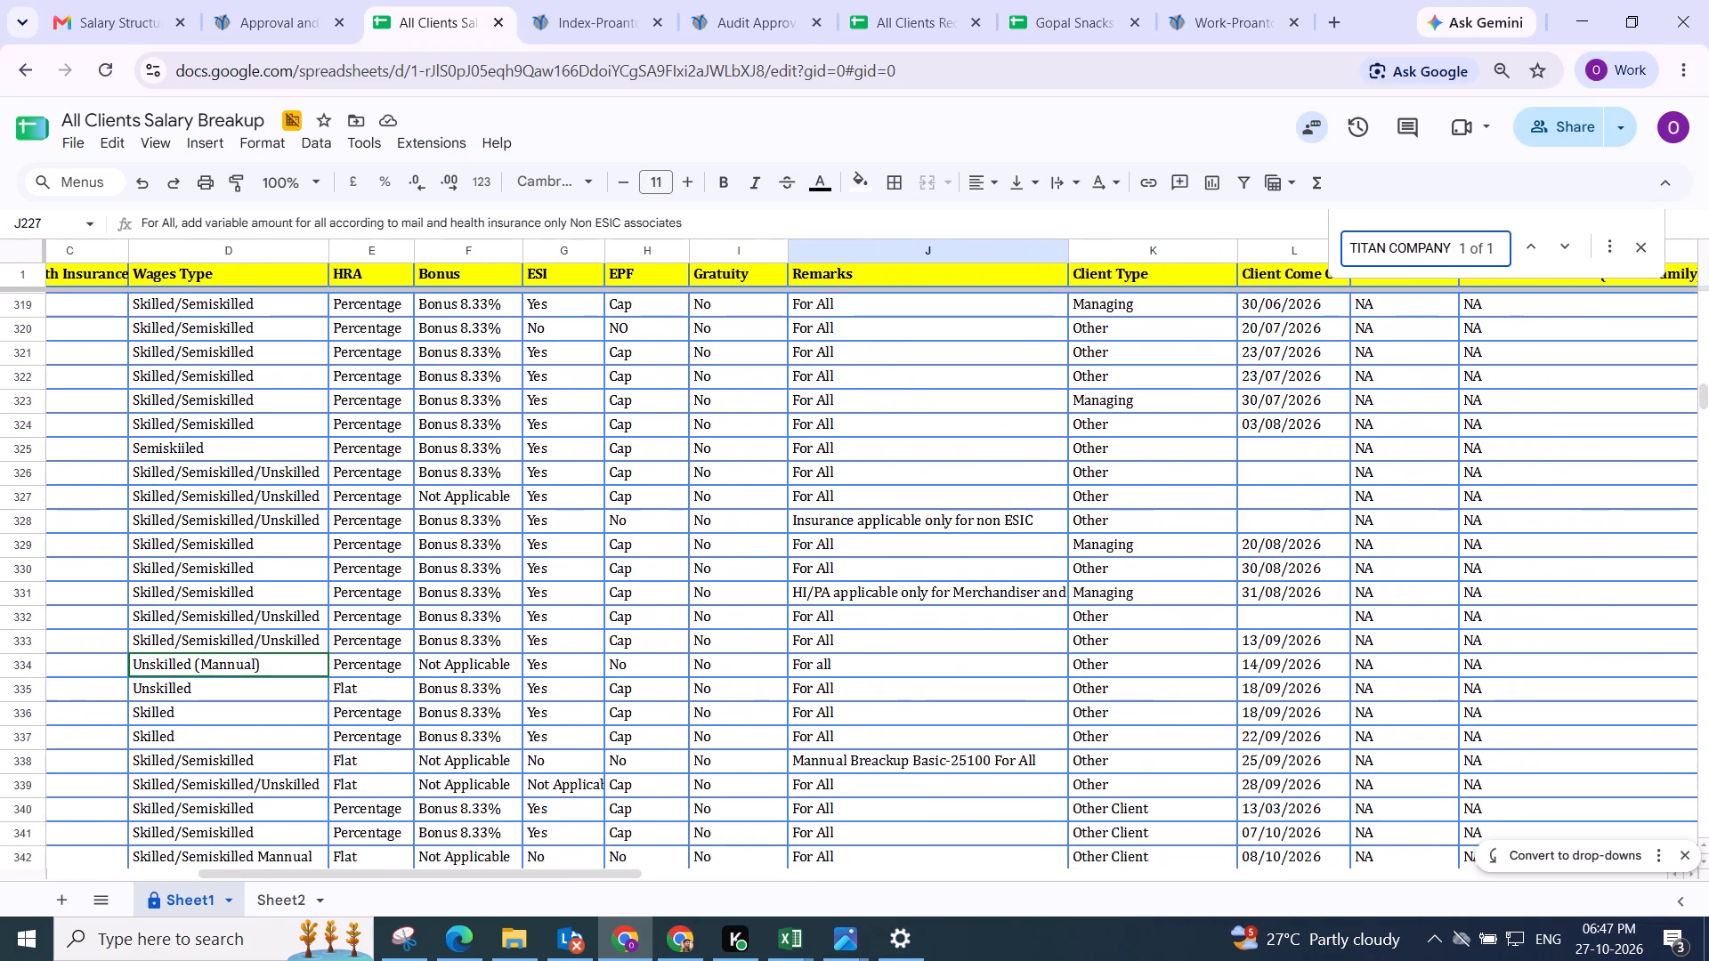
scroll(1143, 680, "up", 5)
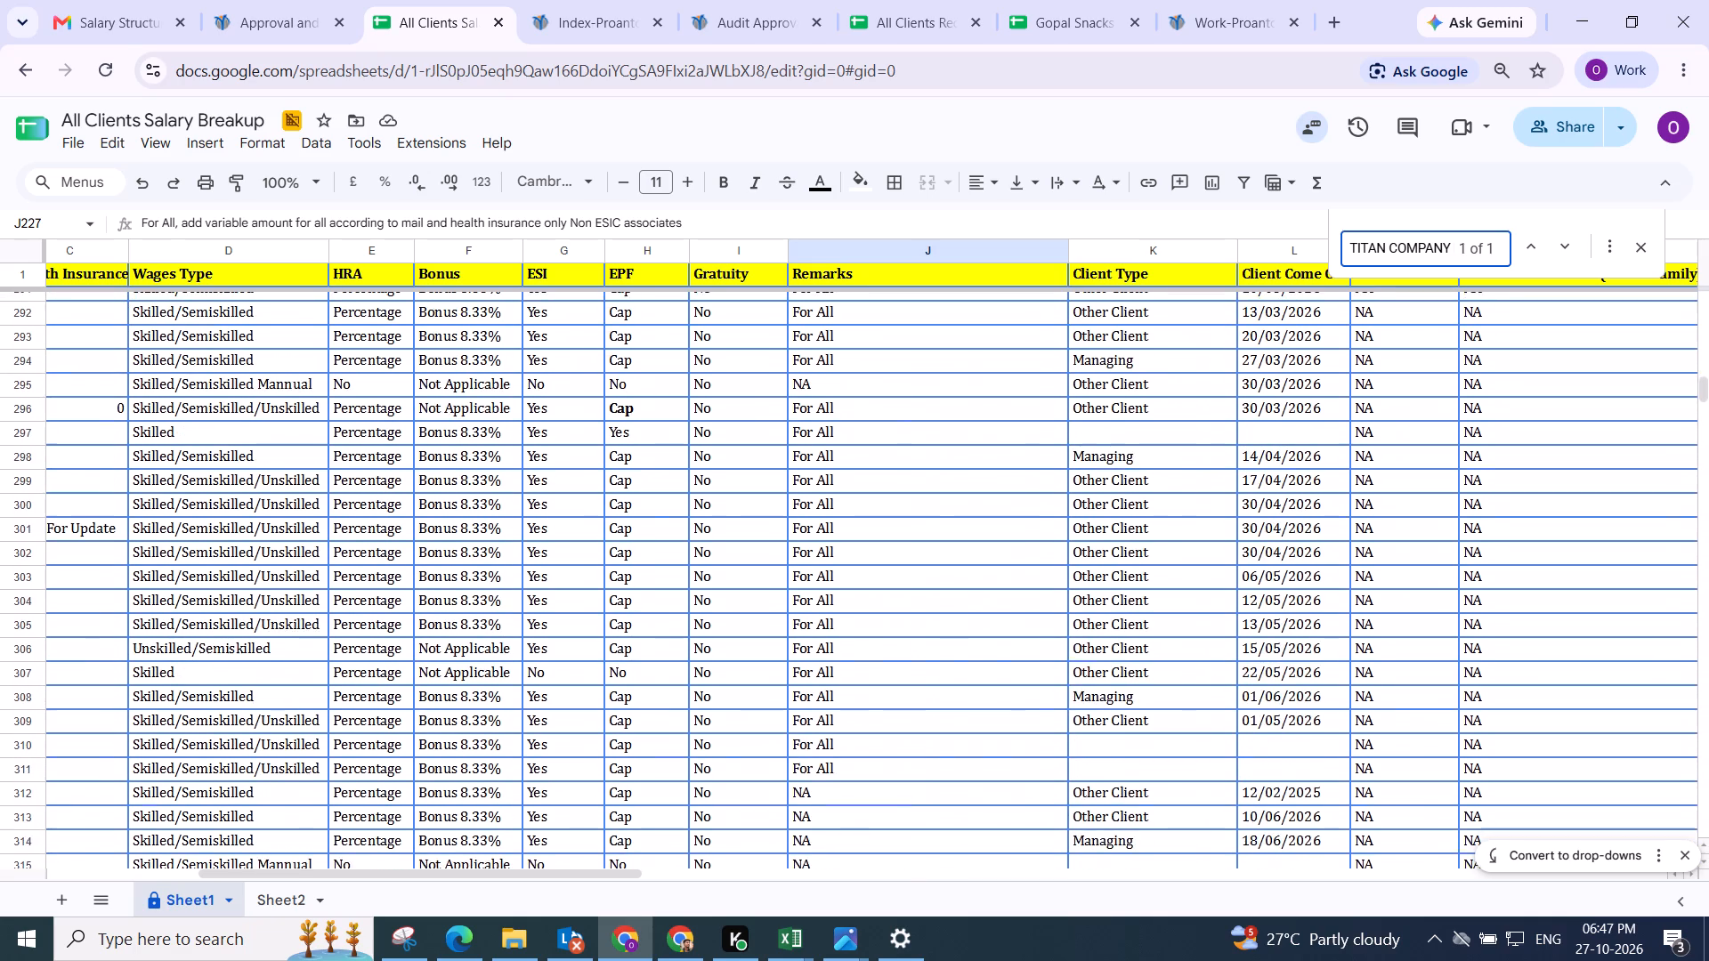
scroll(1061, 707, "down", 6)
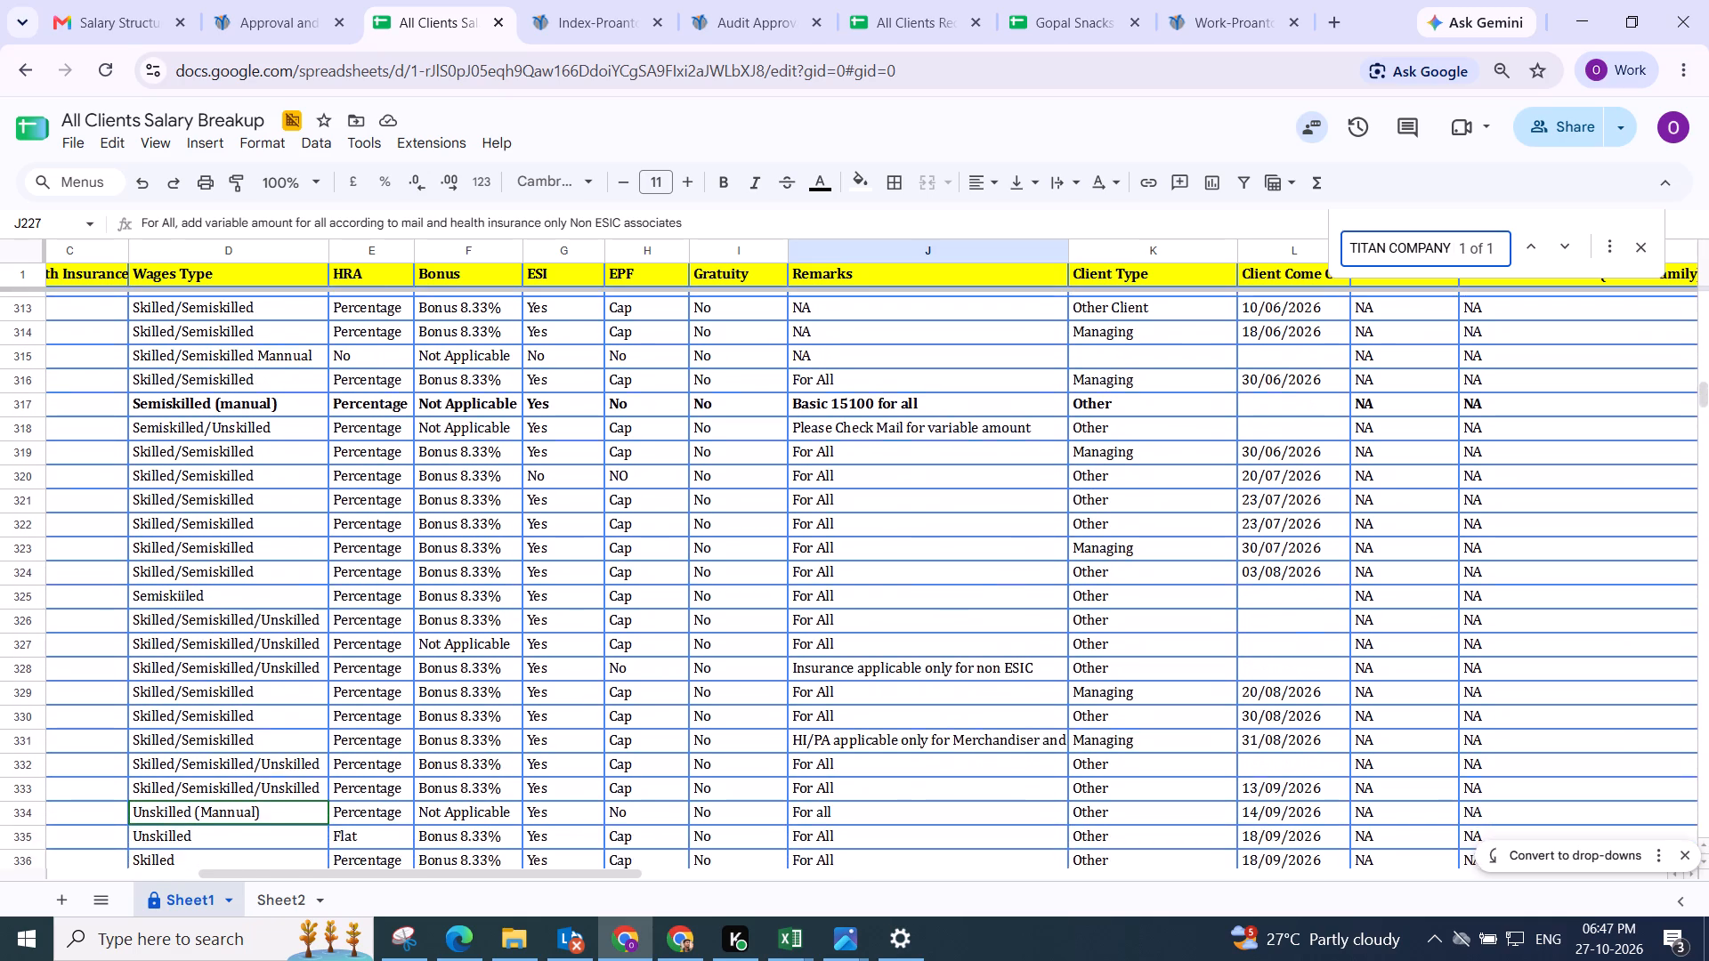
scroll(1061, 707, "down", 4)
scroll(1061, 707, "up", 2)
scroll(884, 733, "up", 1)
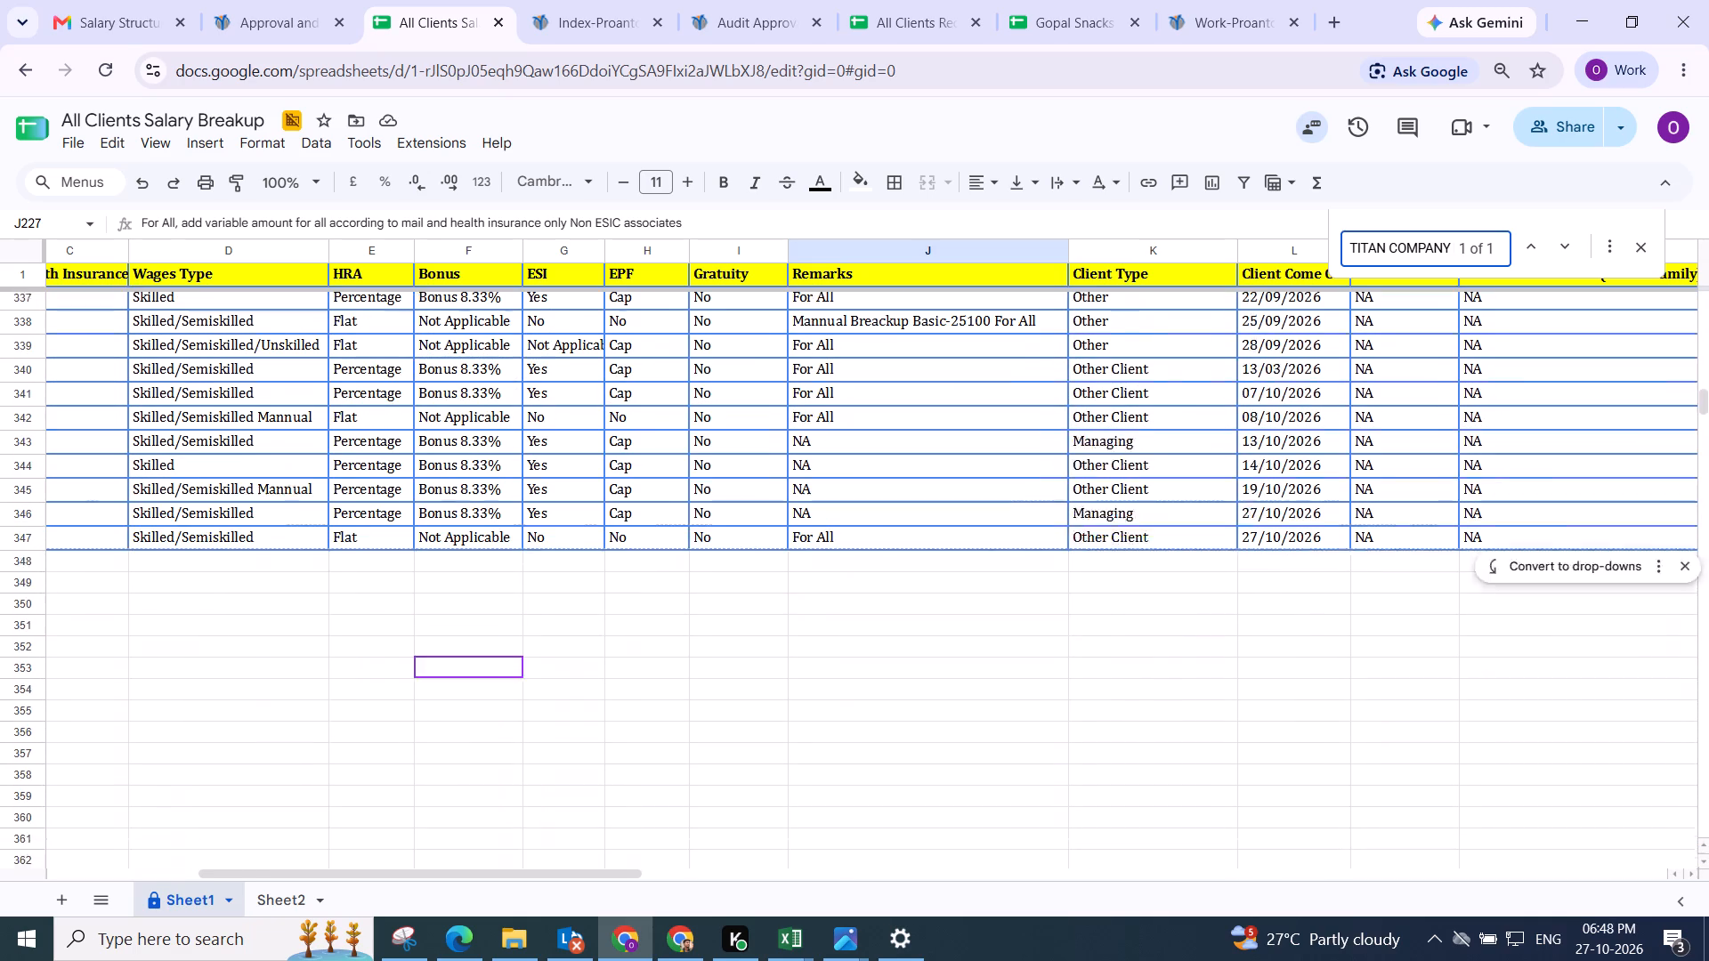
Replace the remark in Titan Company Limited's row 347 with "Basic 15100 for all".
left_click(811, 586)
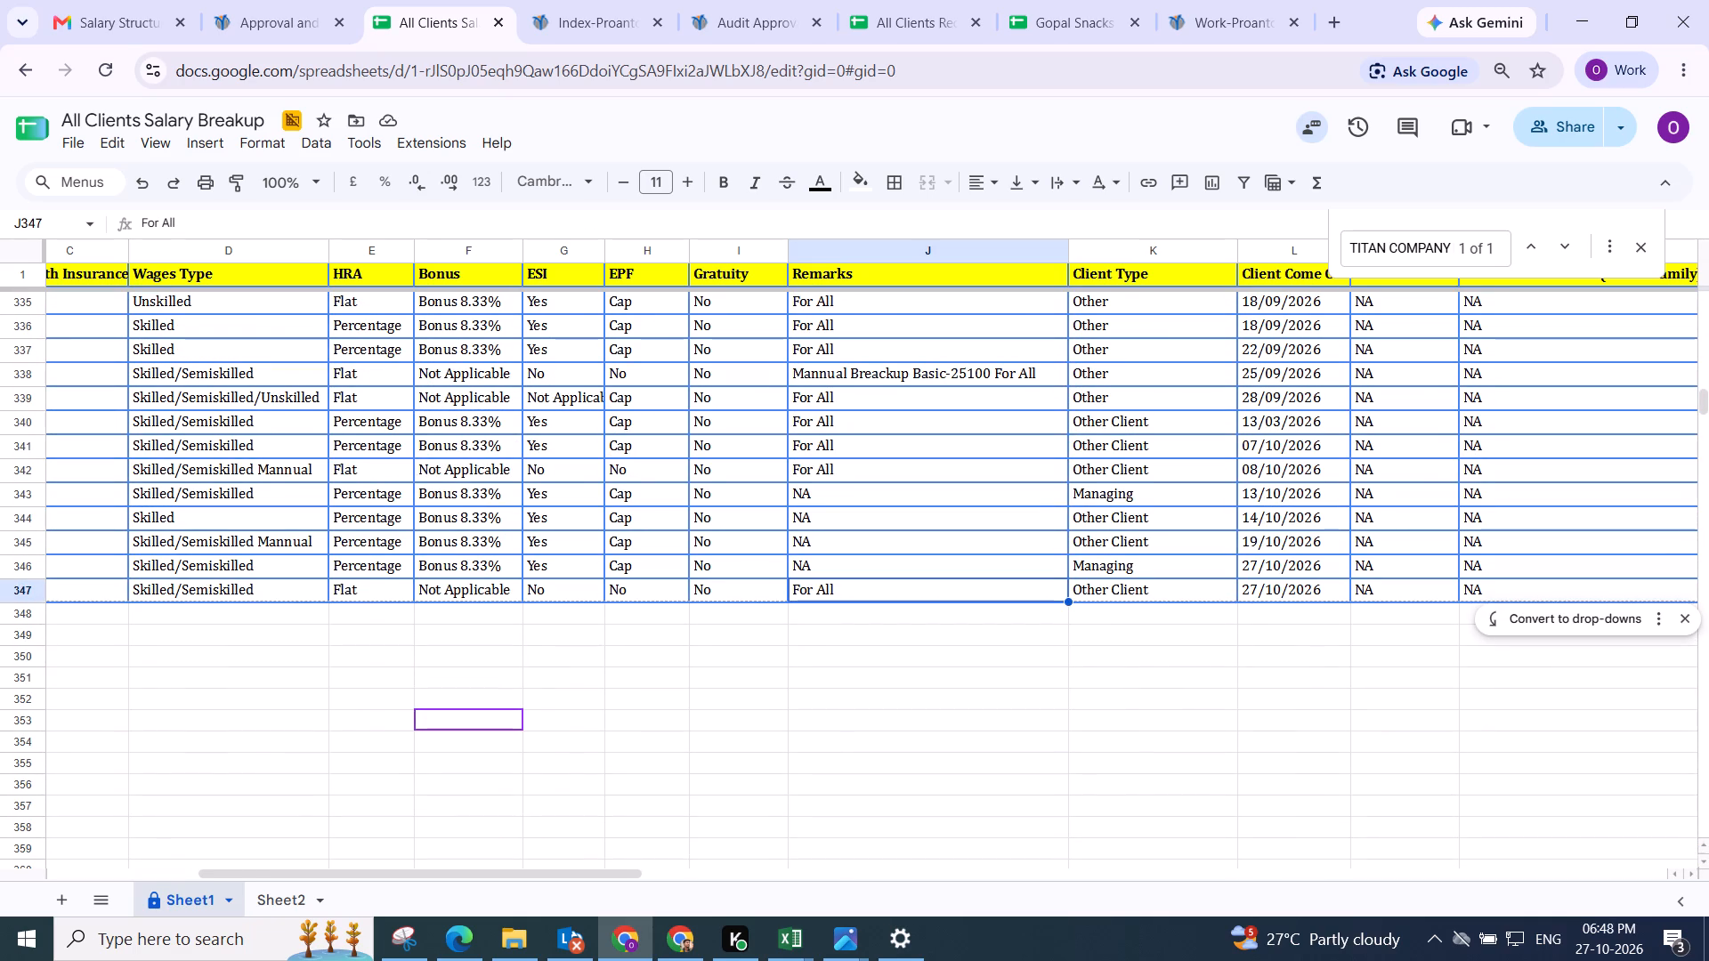
type("Ba")
type("ss")
key("BackSpace")
key("BackSpace")
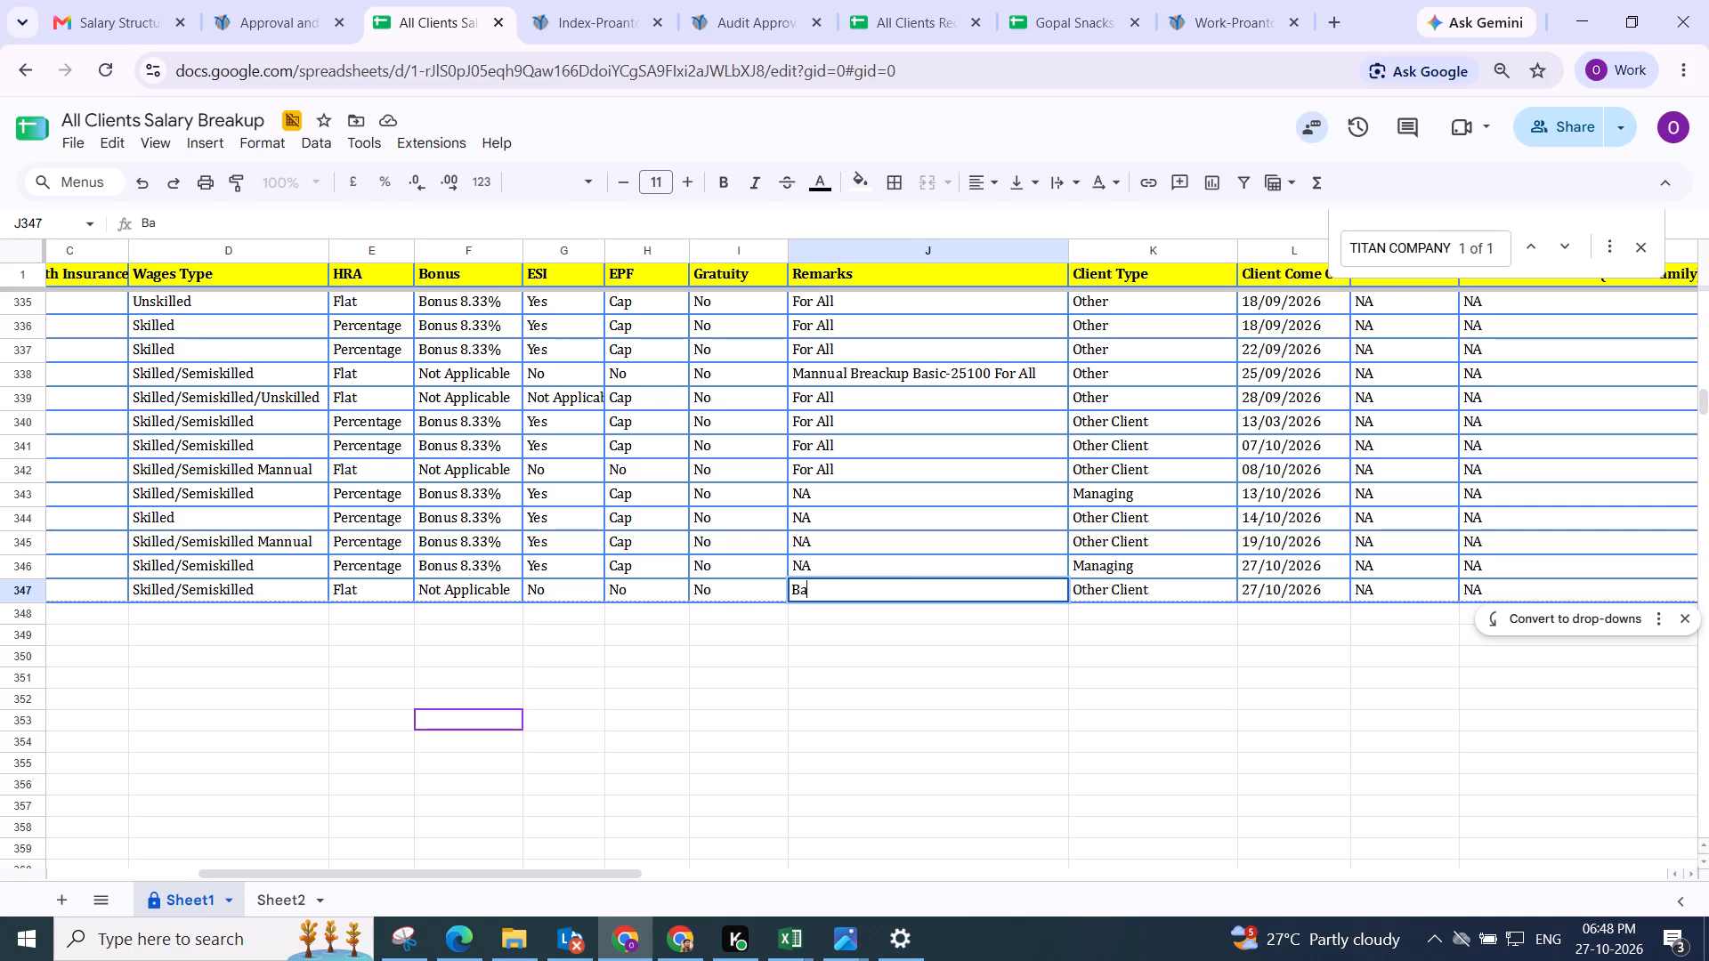
key("BackSpace")
key("BackSpace")
key("BackSpace")
type("Ba")
key("s")
key("Right")
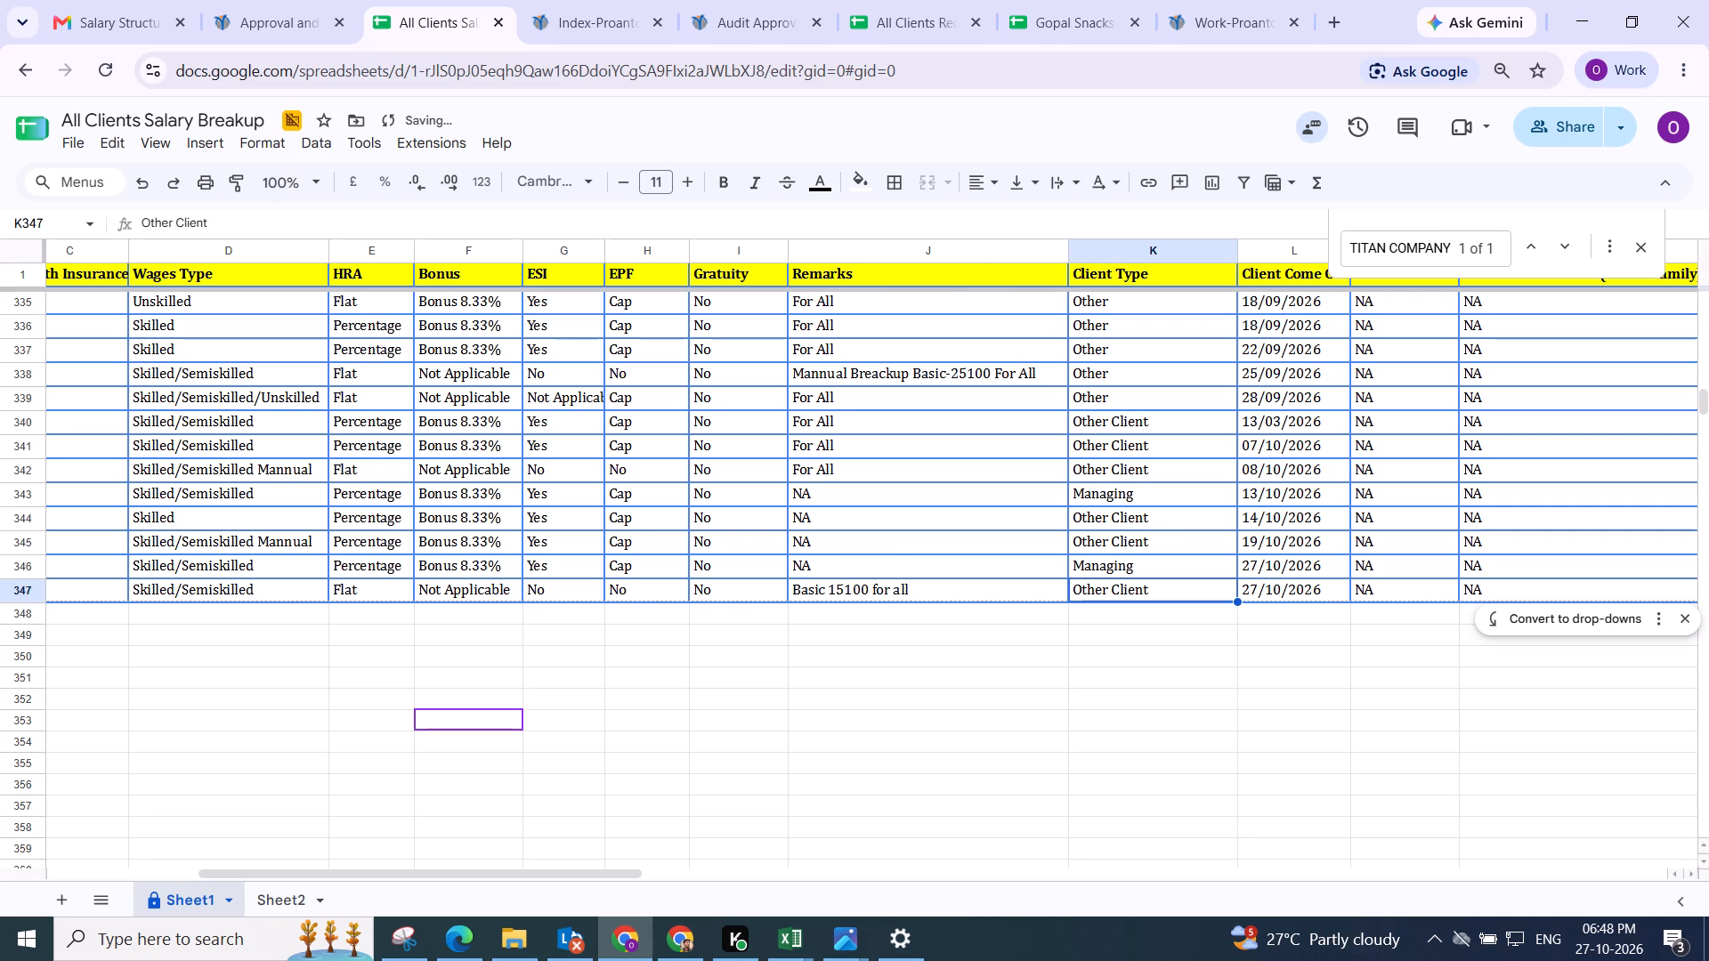
Correct the basic amount in Titan Company Limited's remark so it reads "Basic 25100 for all".
key("Left")
key("Left")
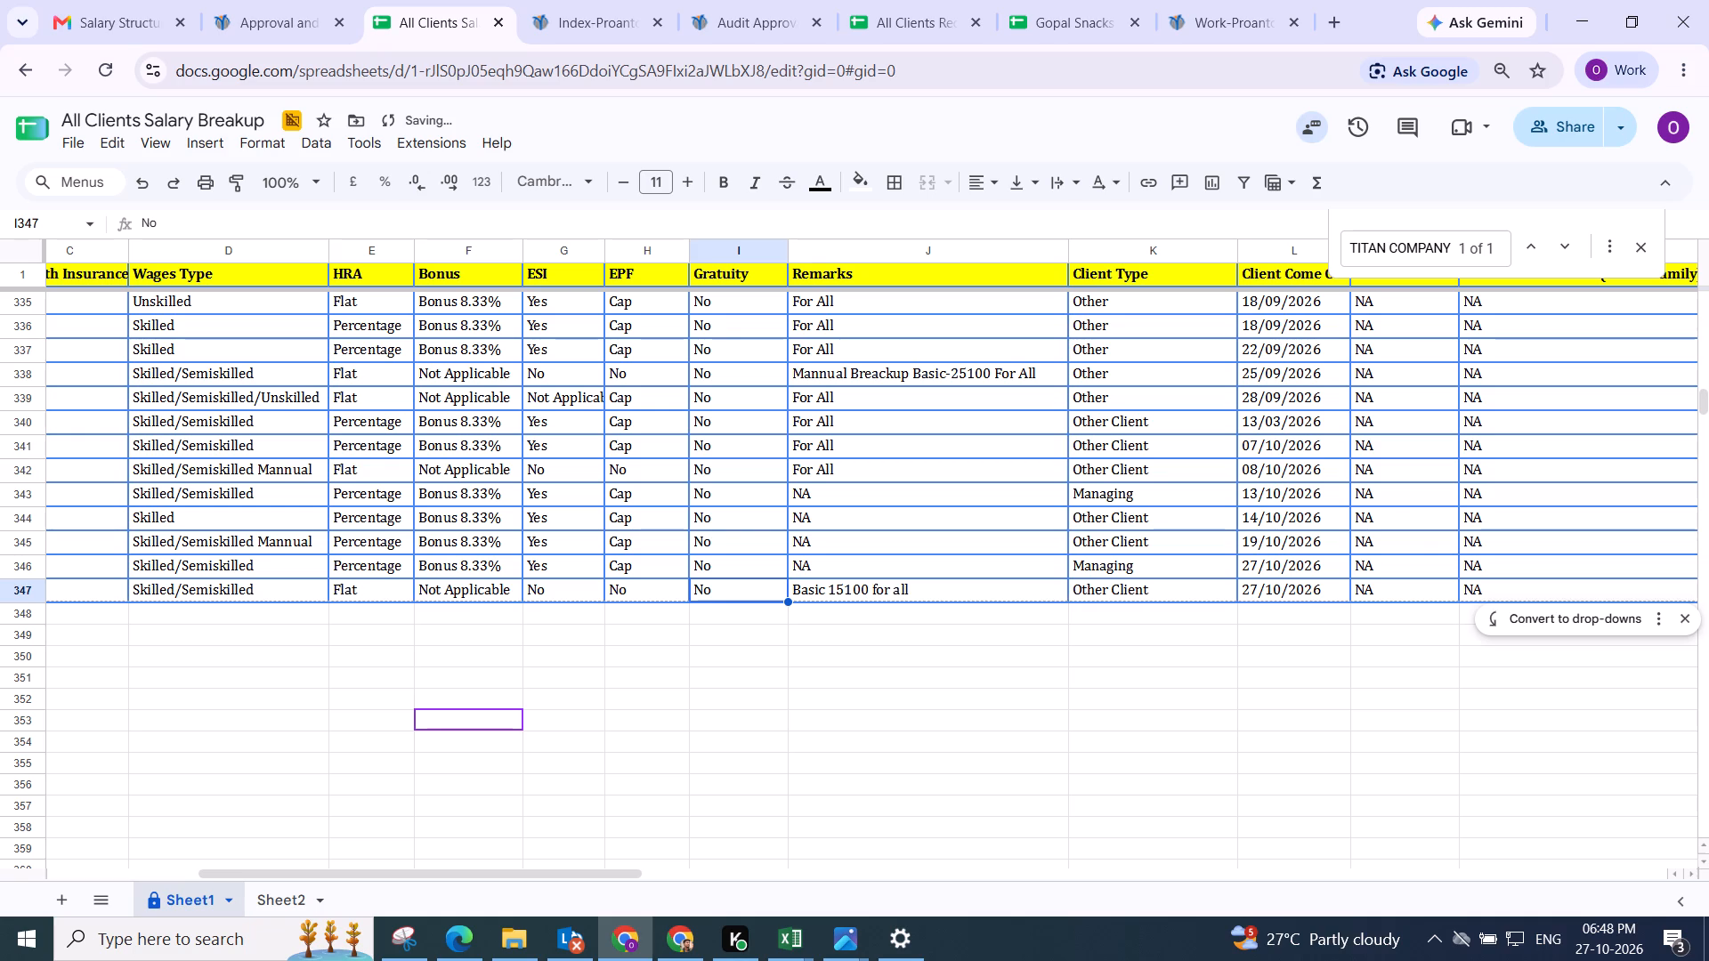
left_click(842, 584)
double_click(842, 584)
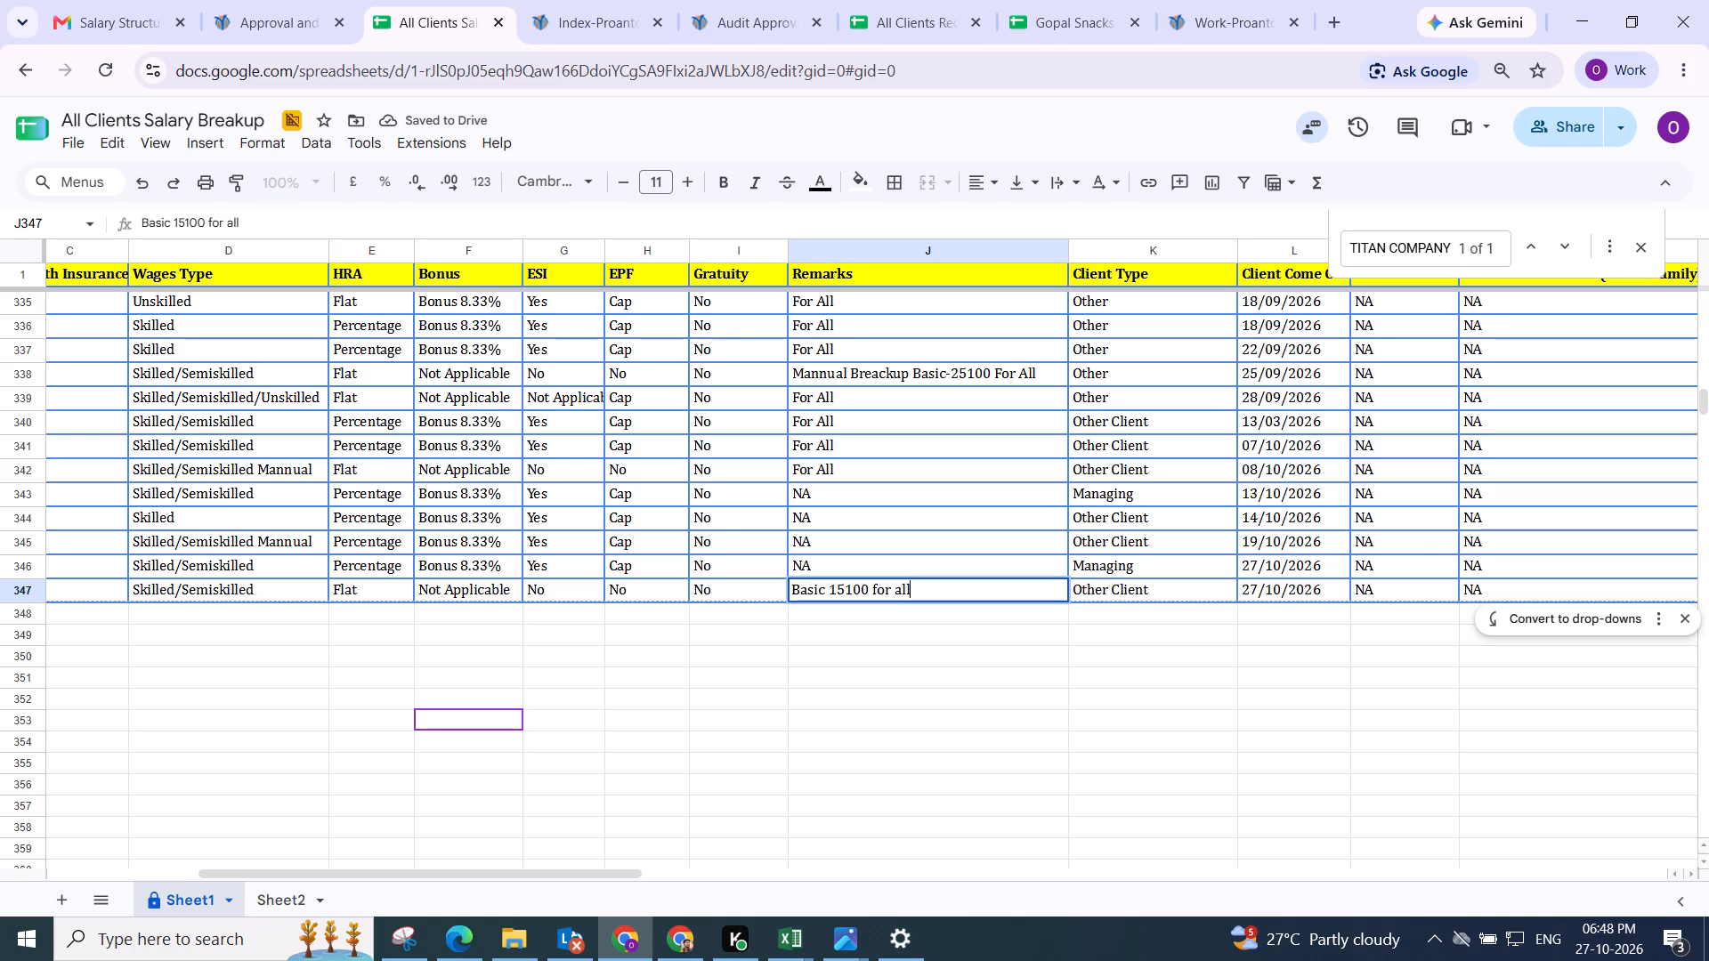
key("Left")
key("Left")
key("Left")
key("Left")
key("Left")
key("Left")
key("Left")
key("Left")
key("Left")
key("Left")
key("Left")
key("Left")
key("Left")
key("Right")
key("BackSpace")
key("2")
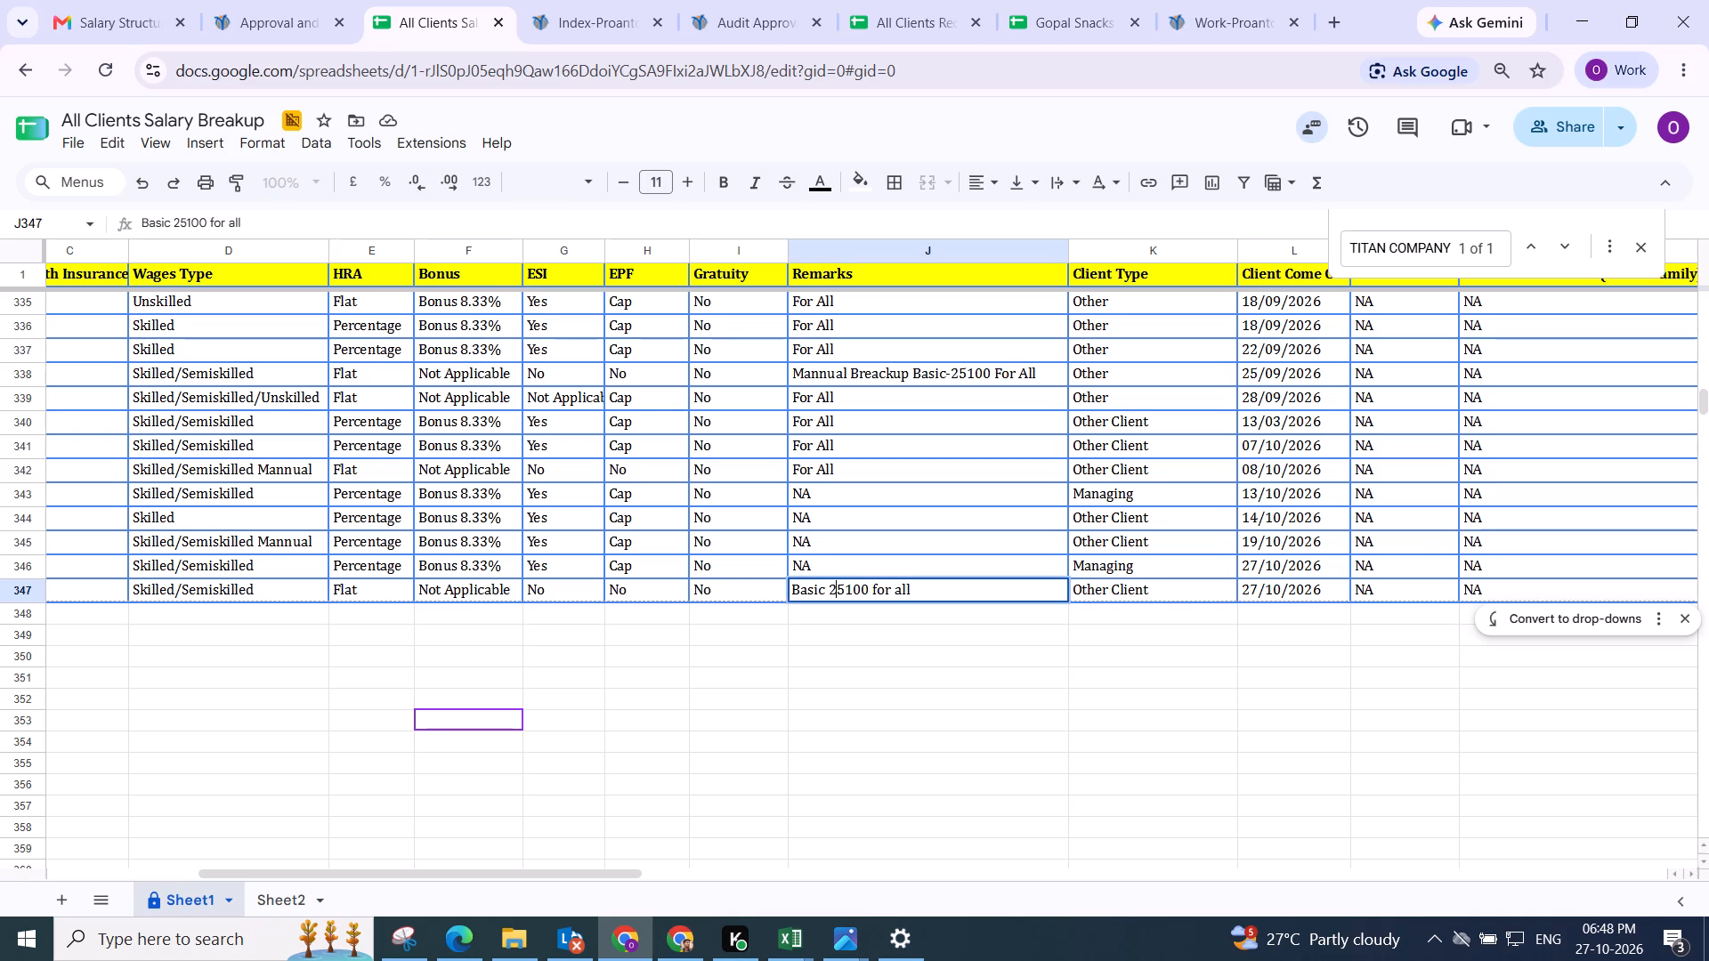
left_click(958, 671)
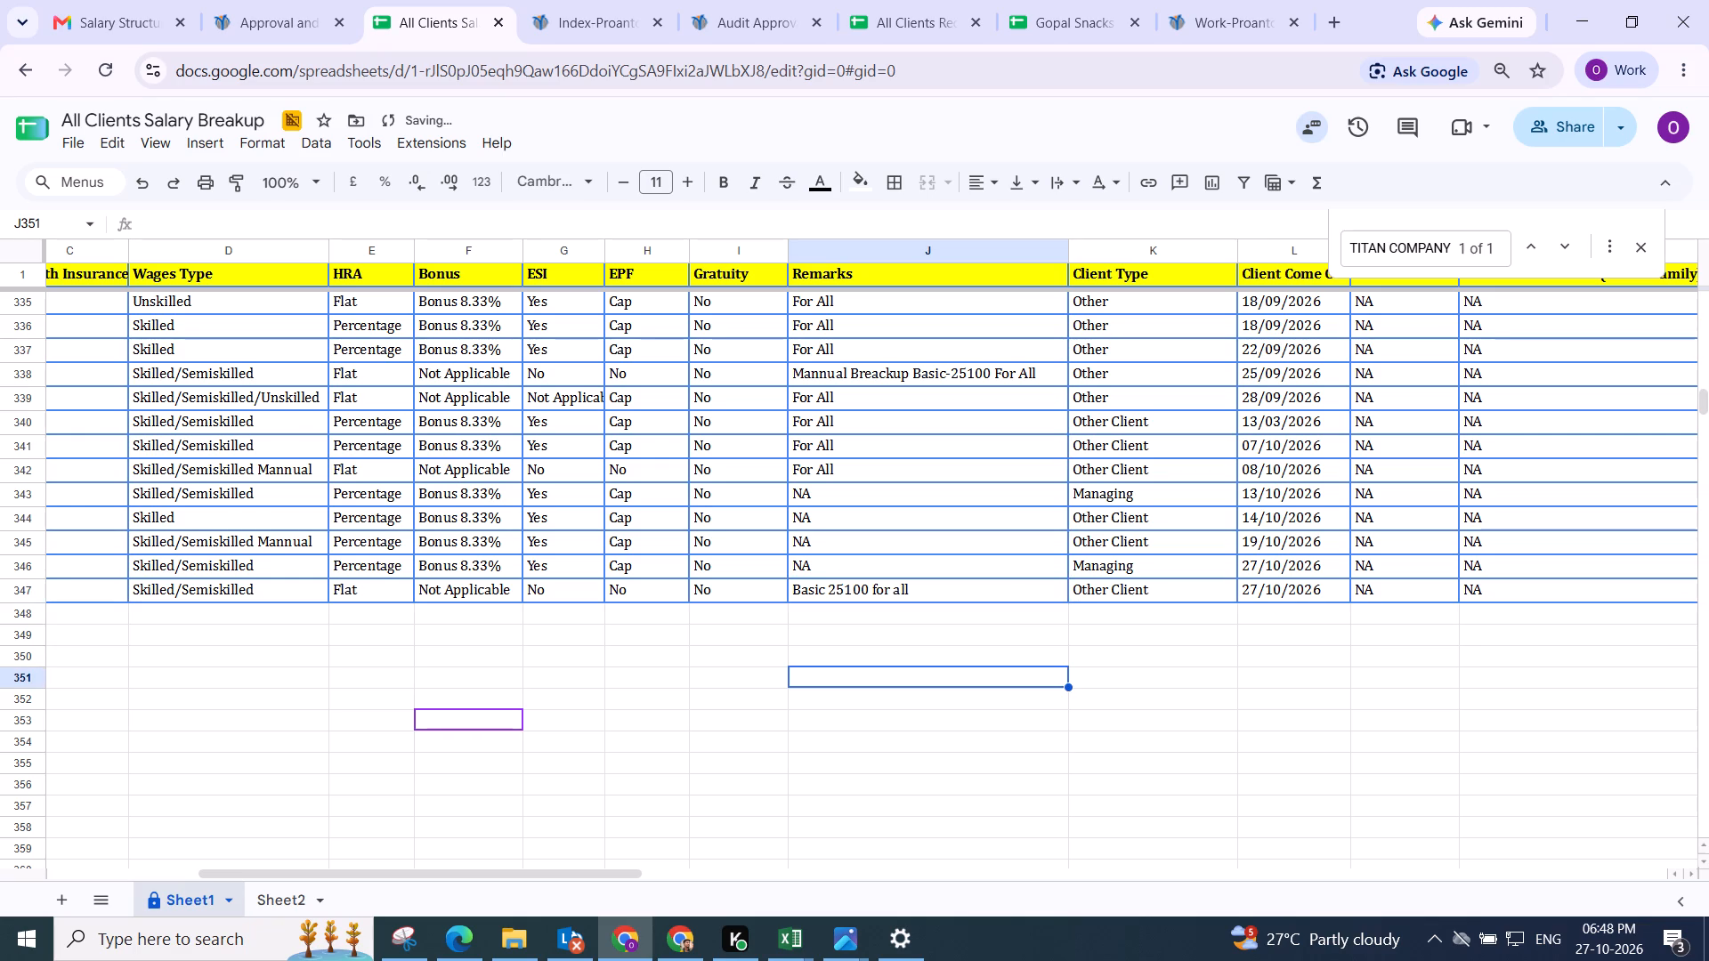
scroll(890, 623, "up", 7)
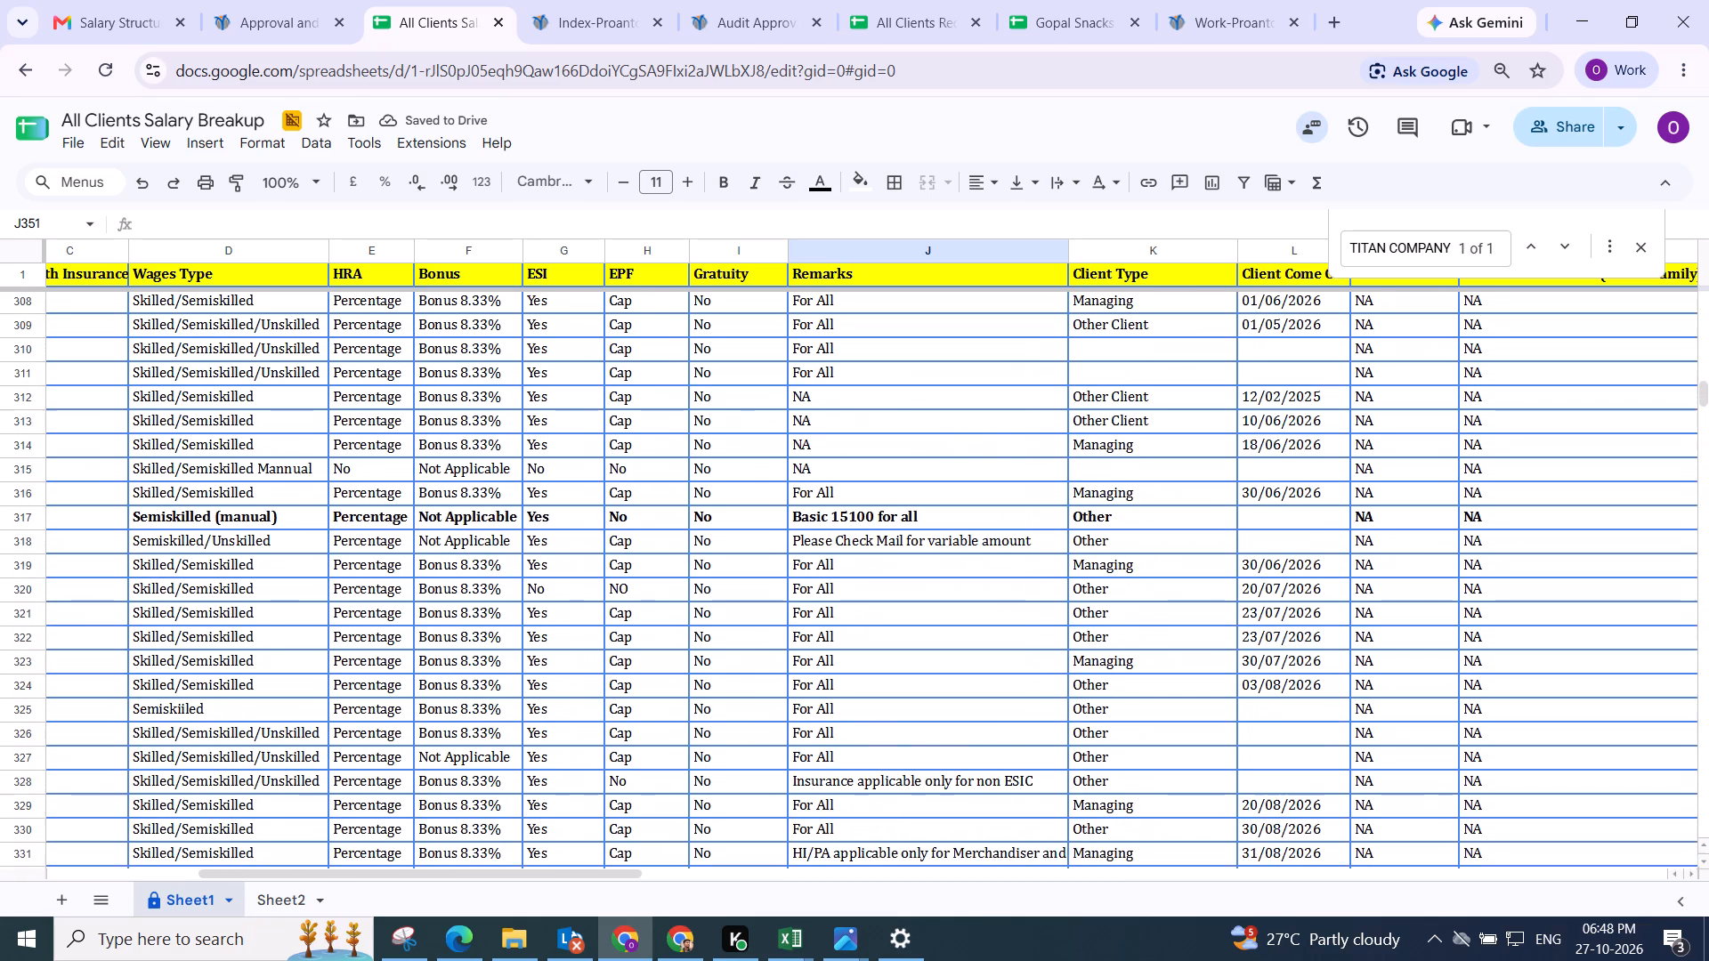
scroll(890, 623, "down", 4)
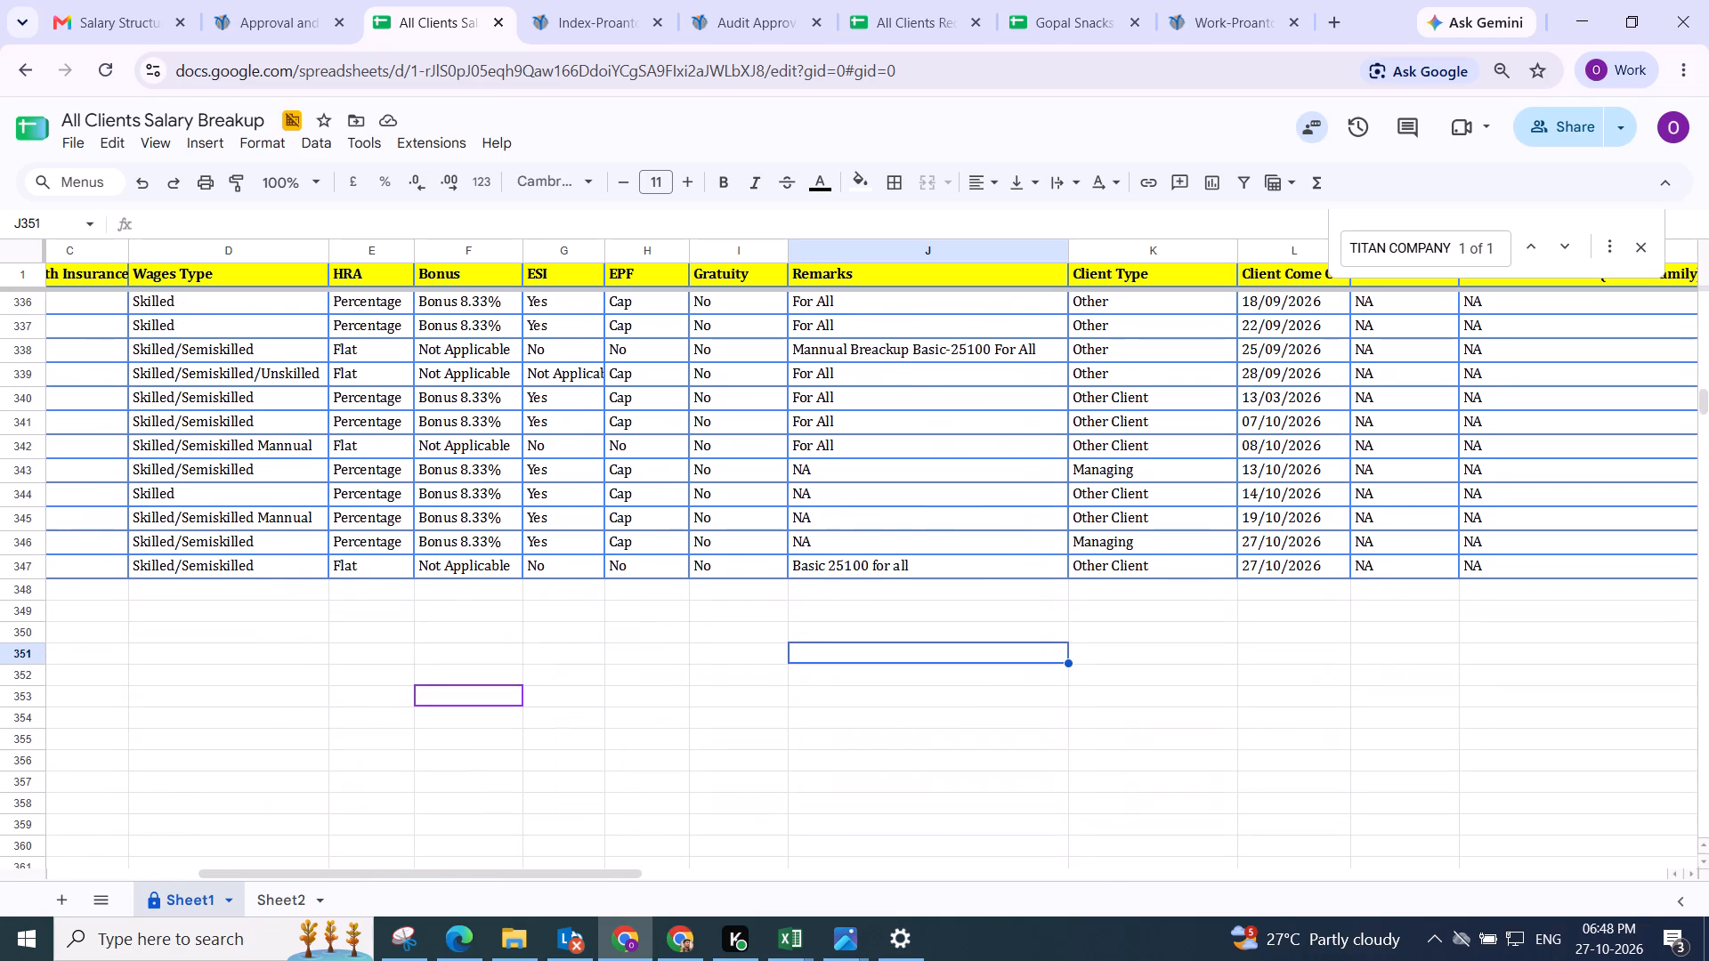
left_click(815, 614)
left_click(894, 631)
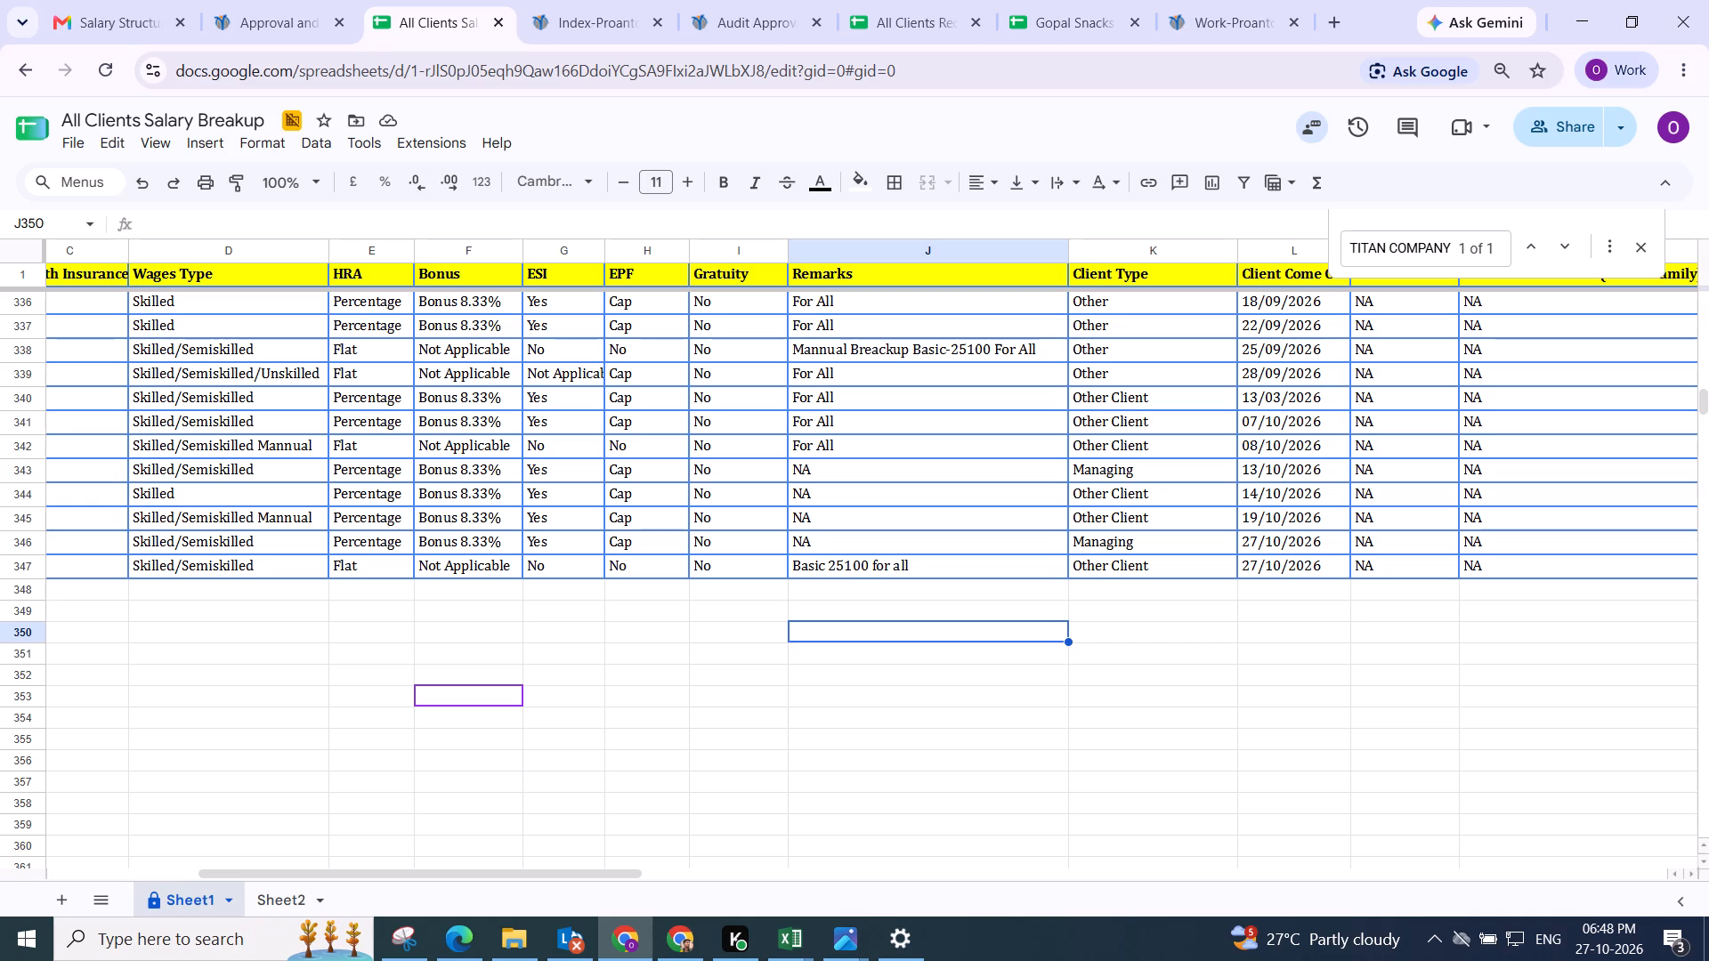
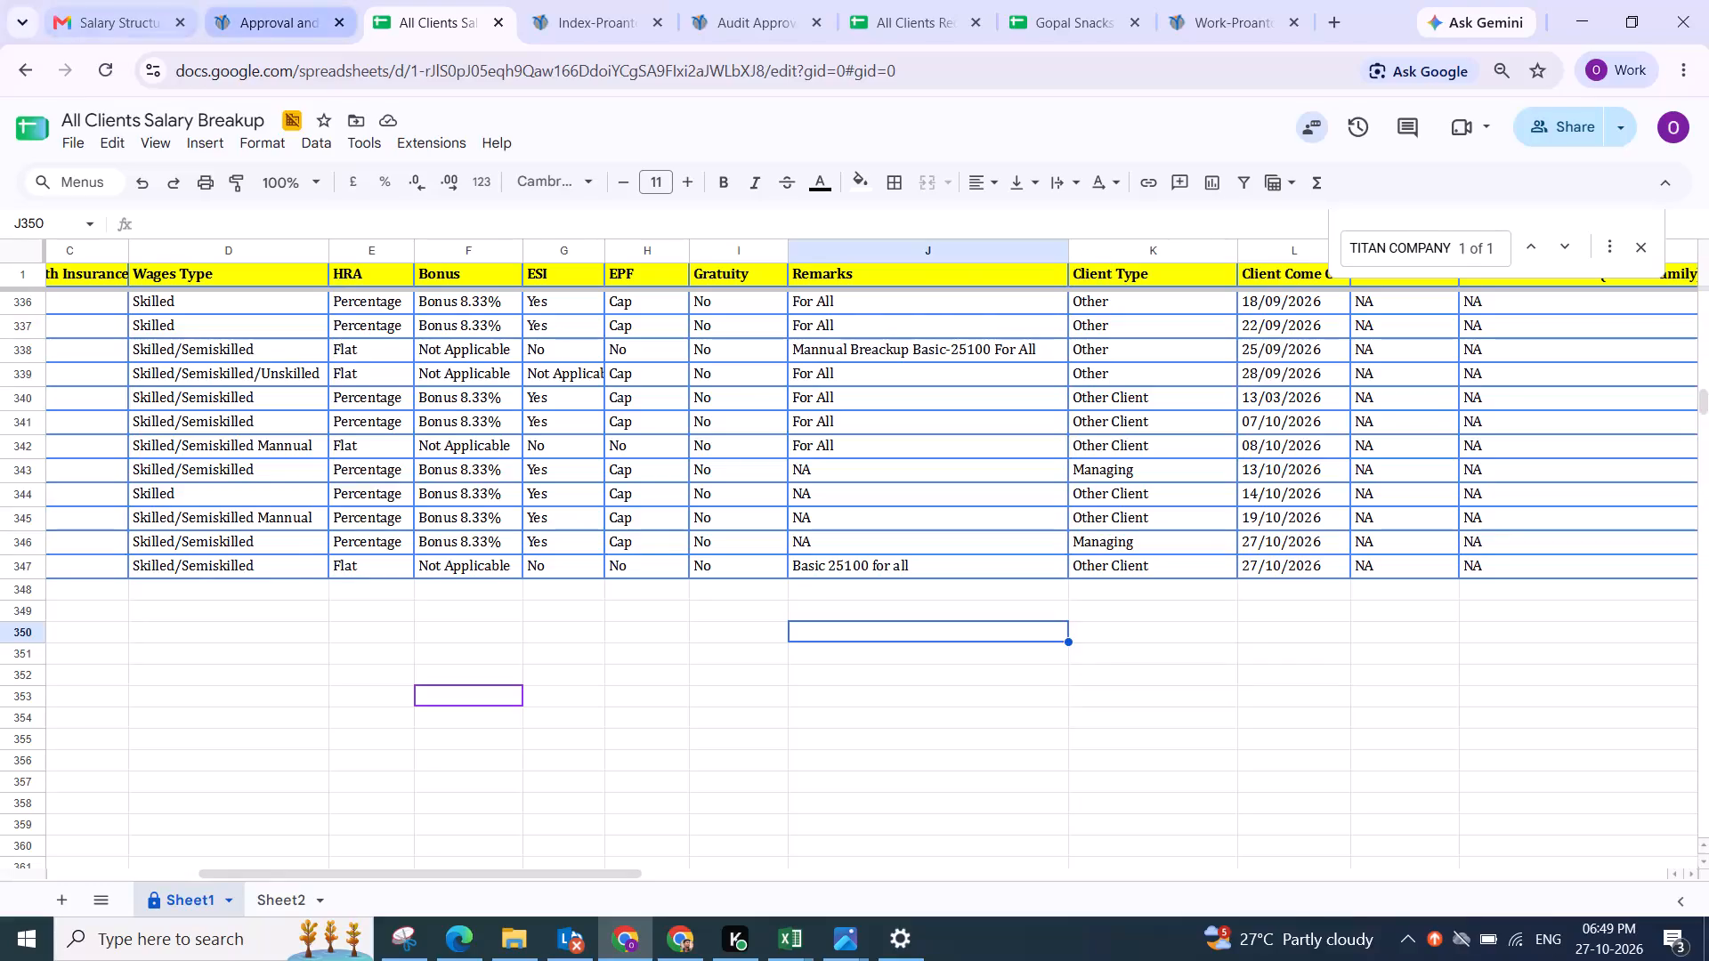
Return to the Titan Company Limited pending approvals and review the first Polisher's employee details and generated salary breakup.
left_click(294, 17)
scroll(847, 330, "up", 1)
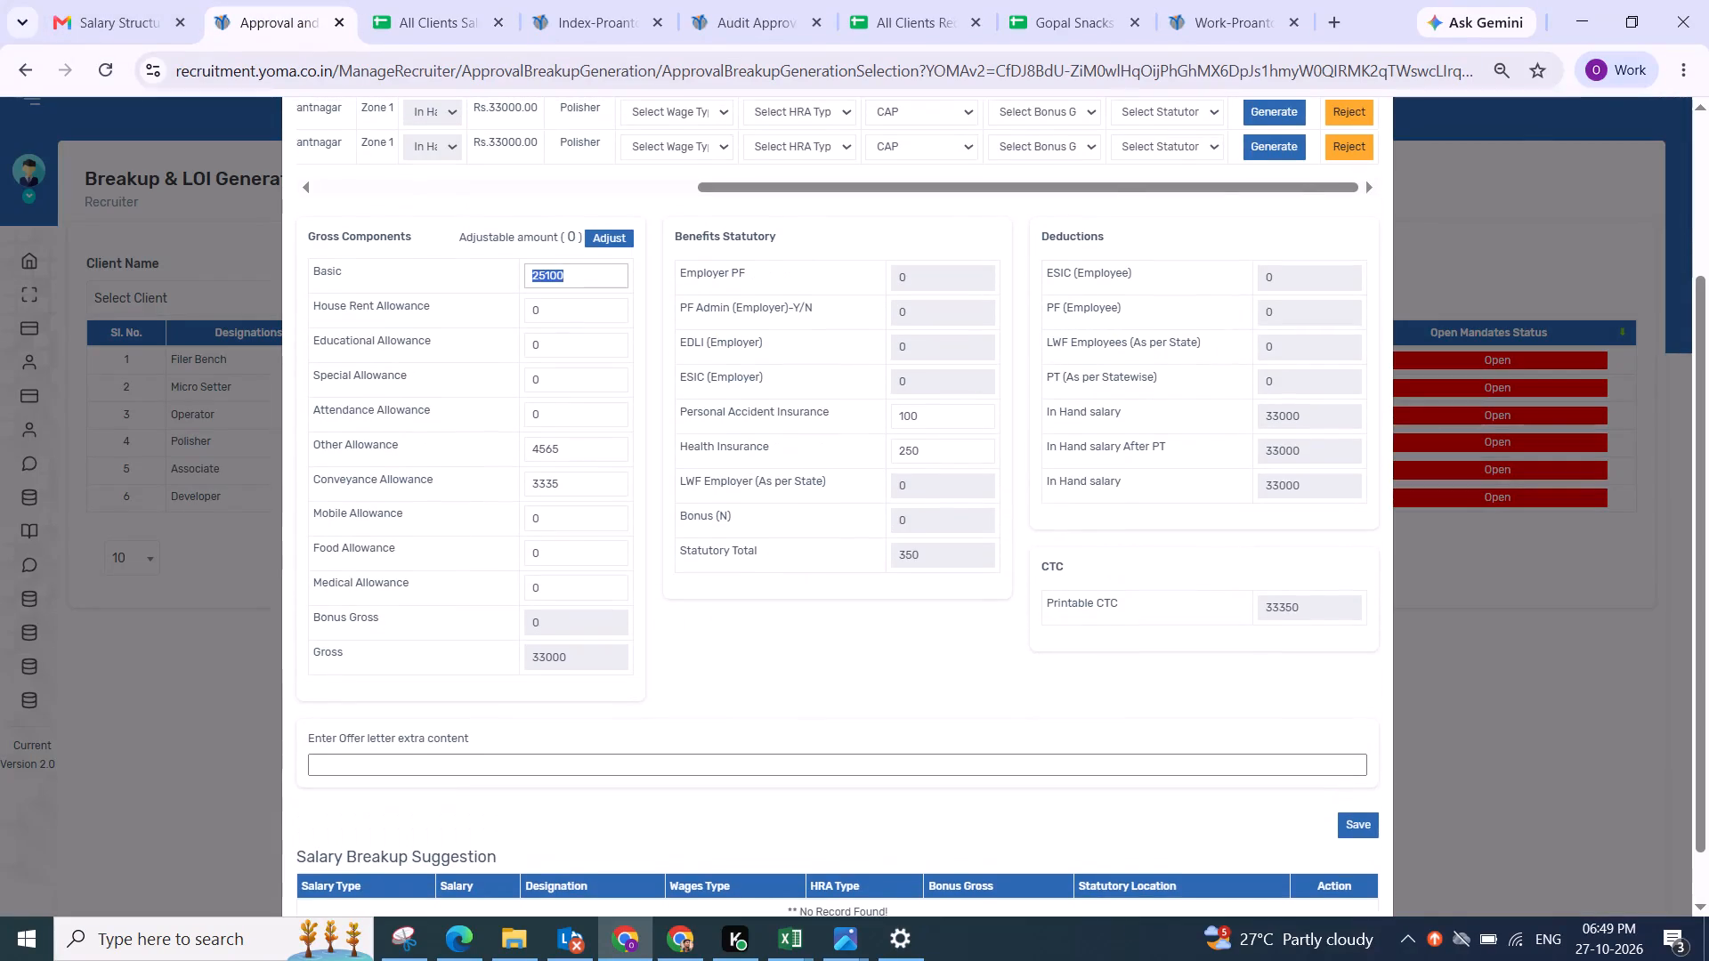
scroll(843, 369, "up", 2)
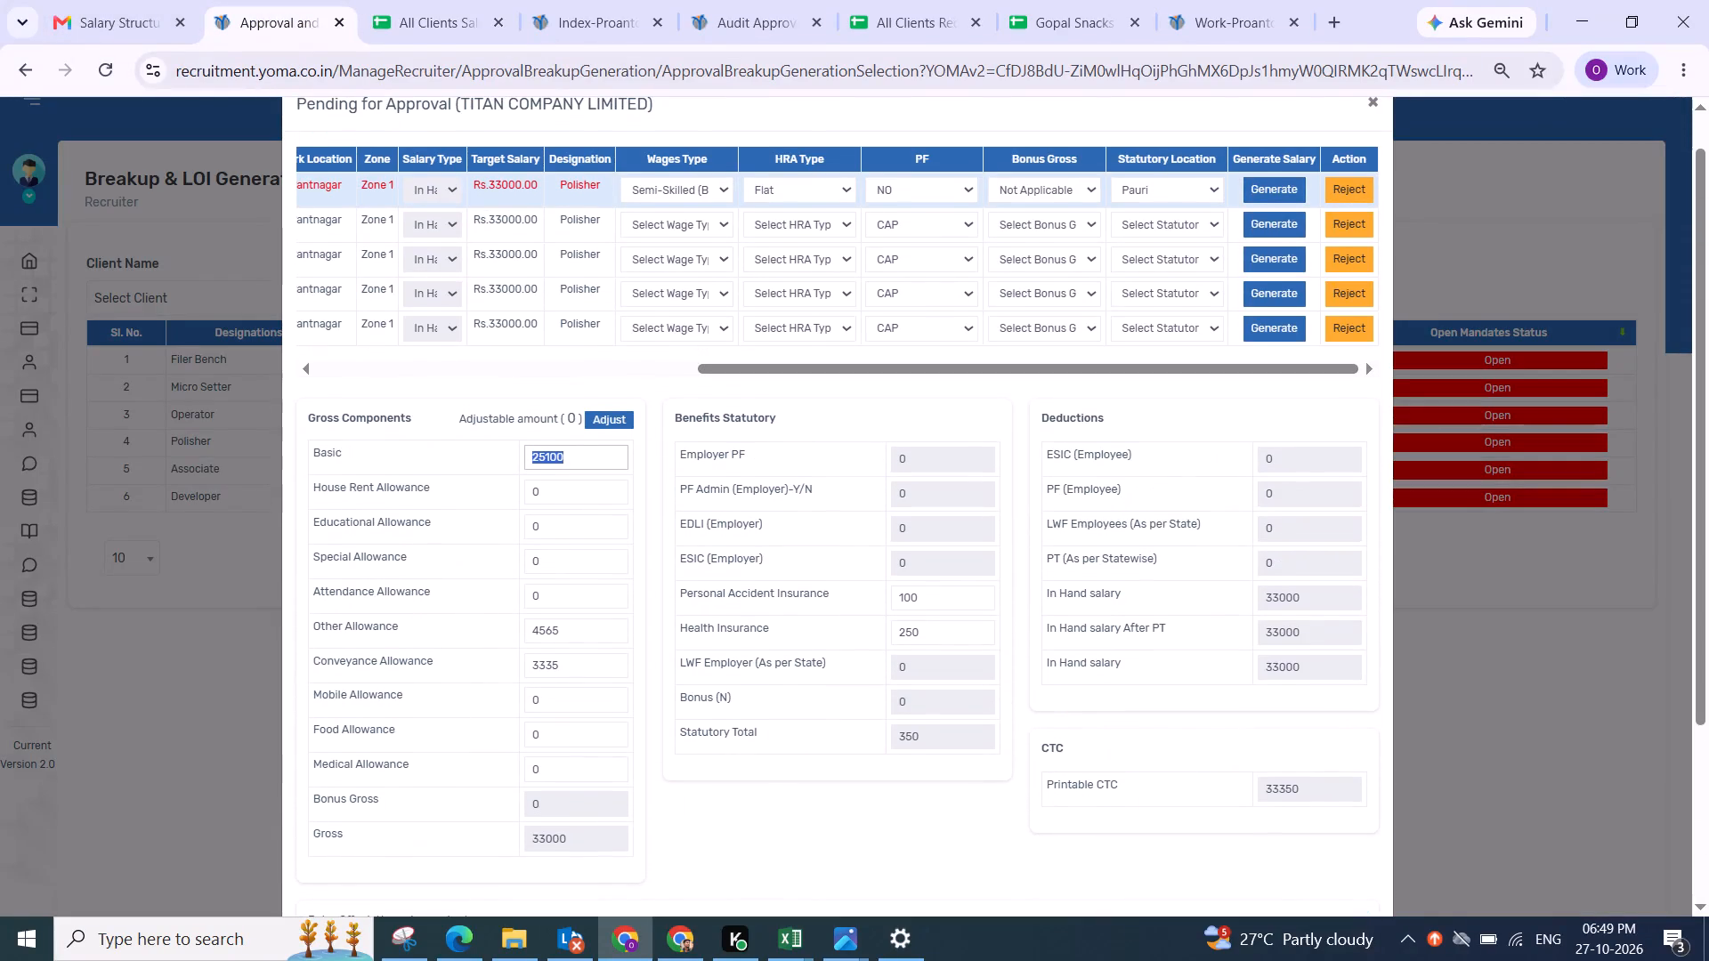
left_click(569, 361)
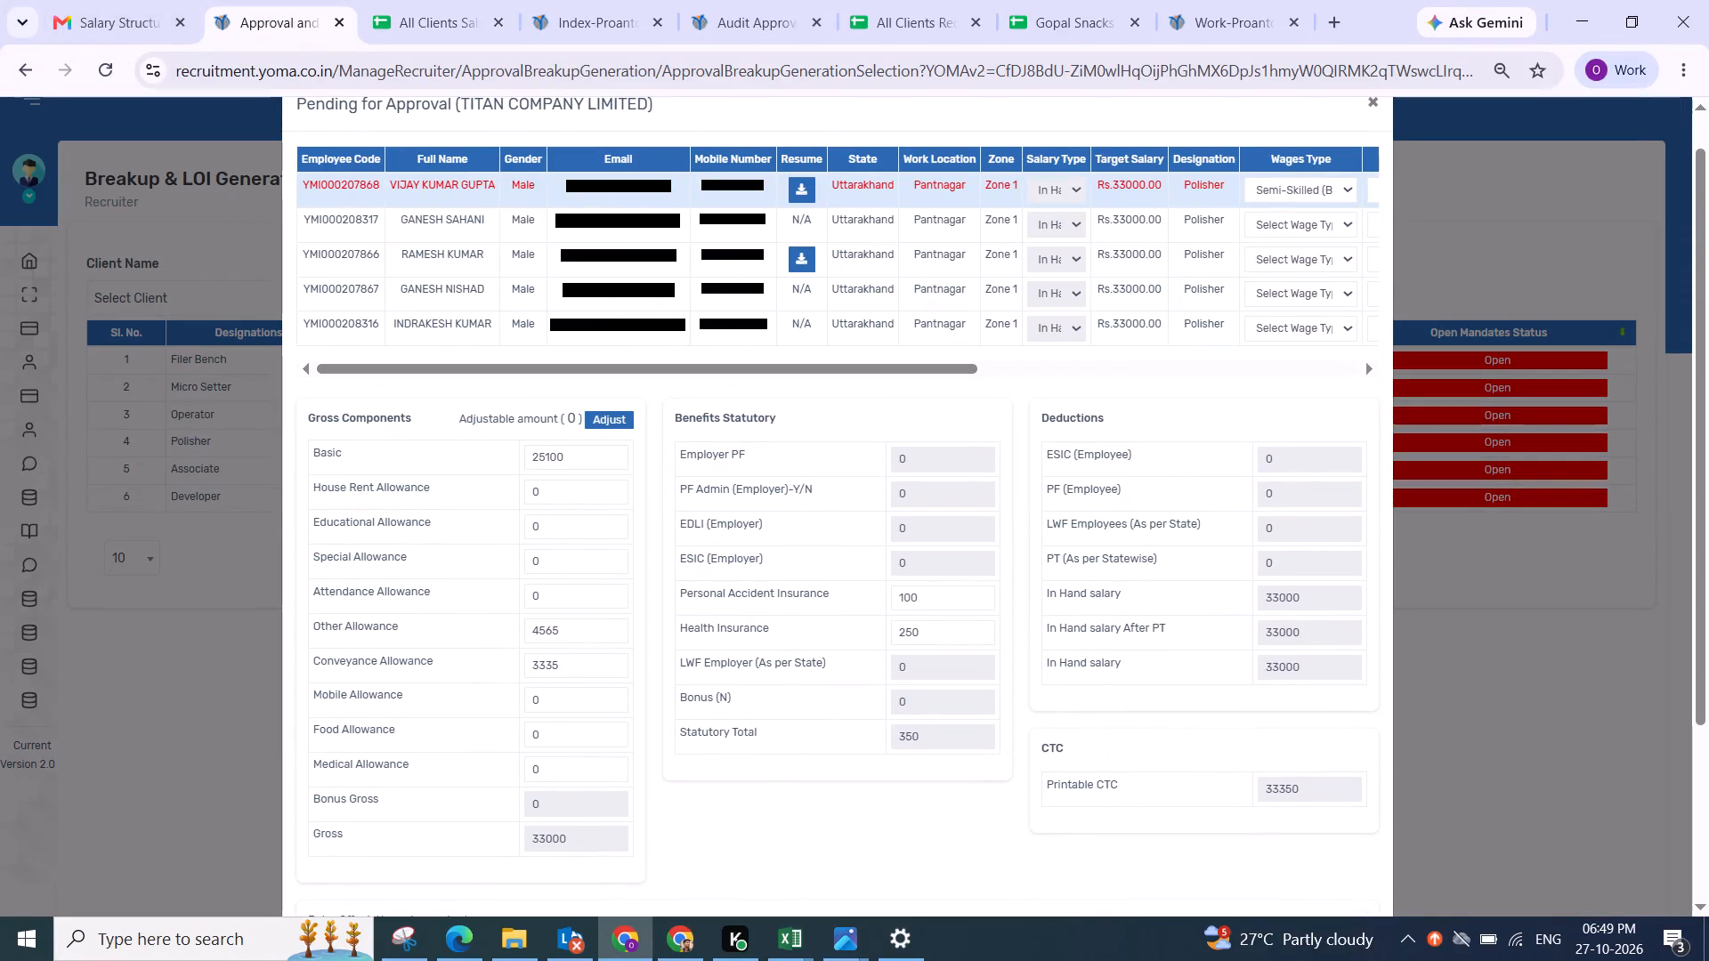
scroll(583, 465, "down", 1)
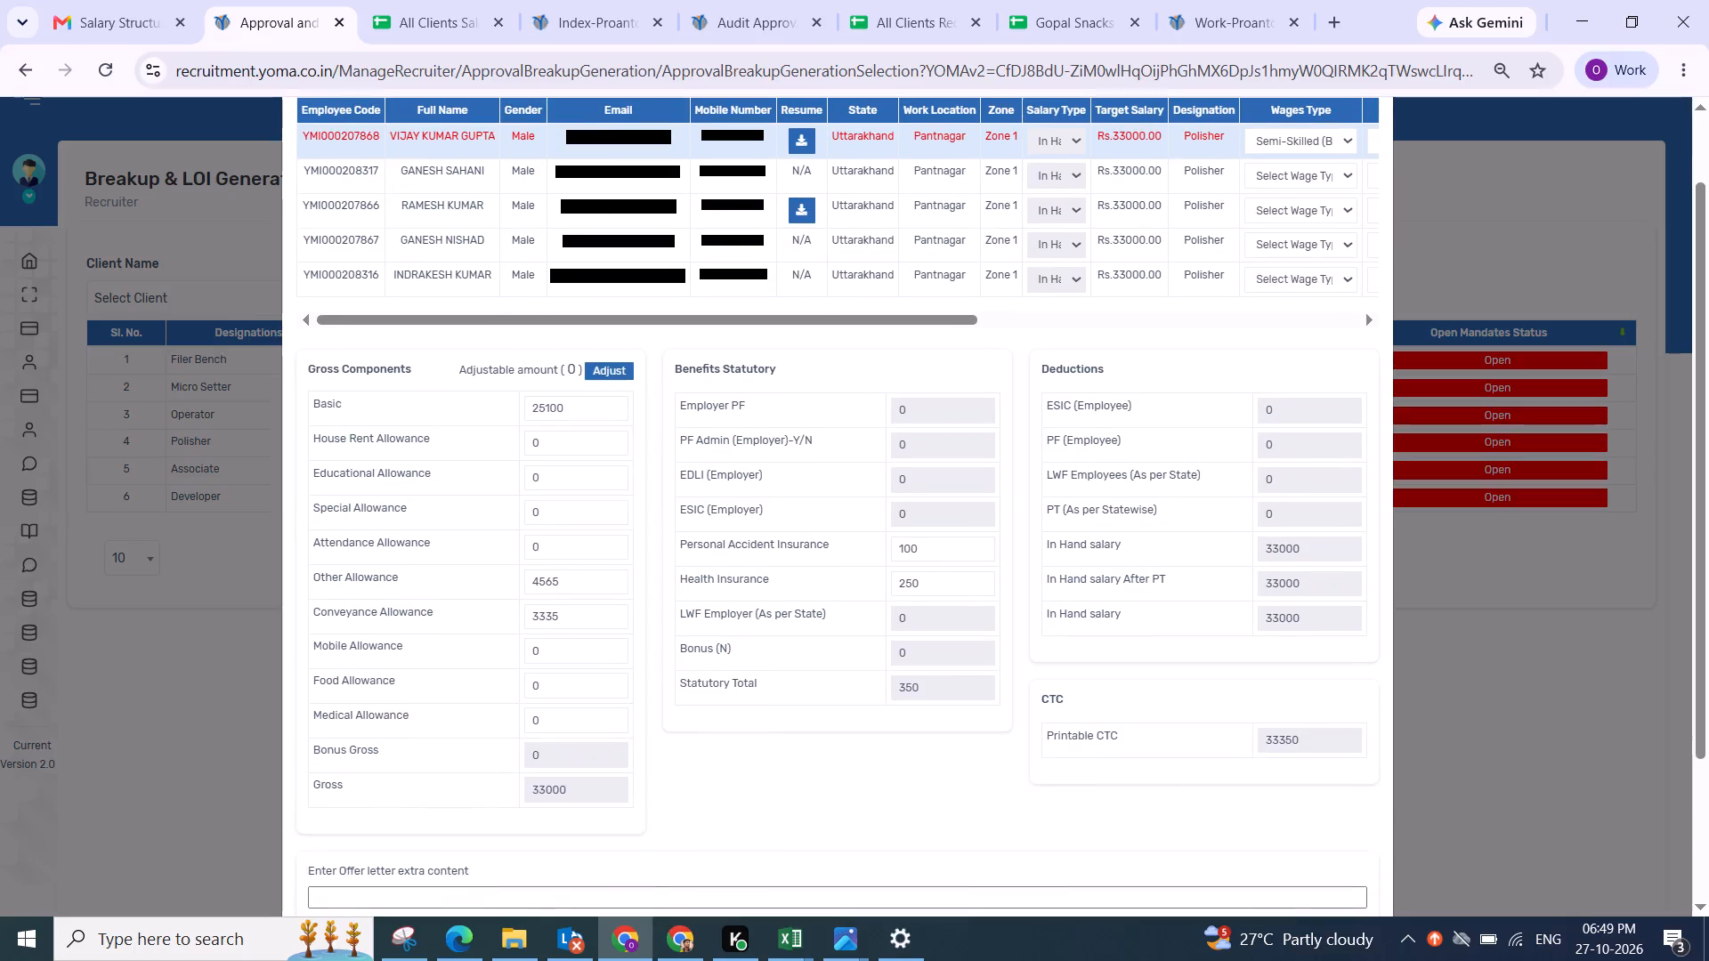
Recheck the first Polisher's wage and HRA types, gross components, statutory benefits, deductions and CTC in the pending approval.
scroll(684, 471, "down", 1)
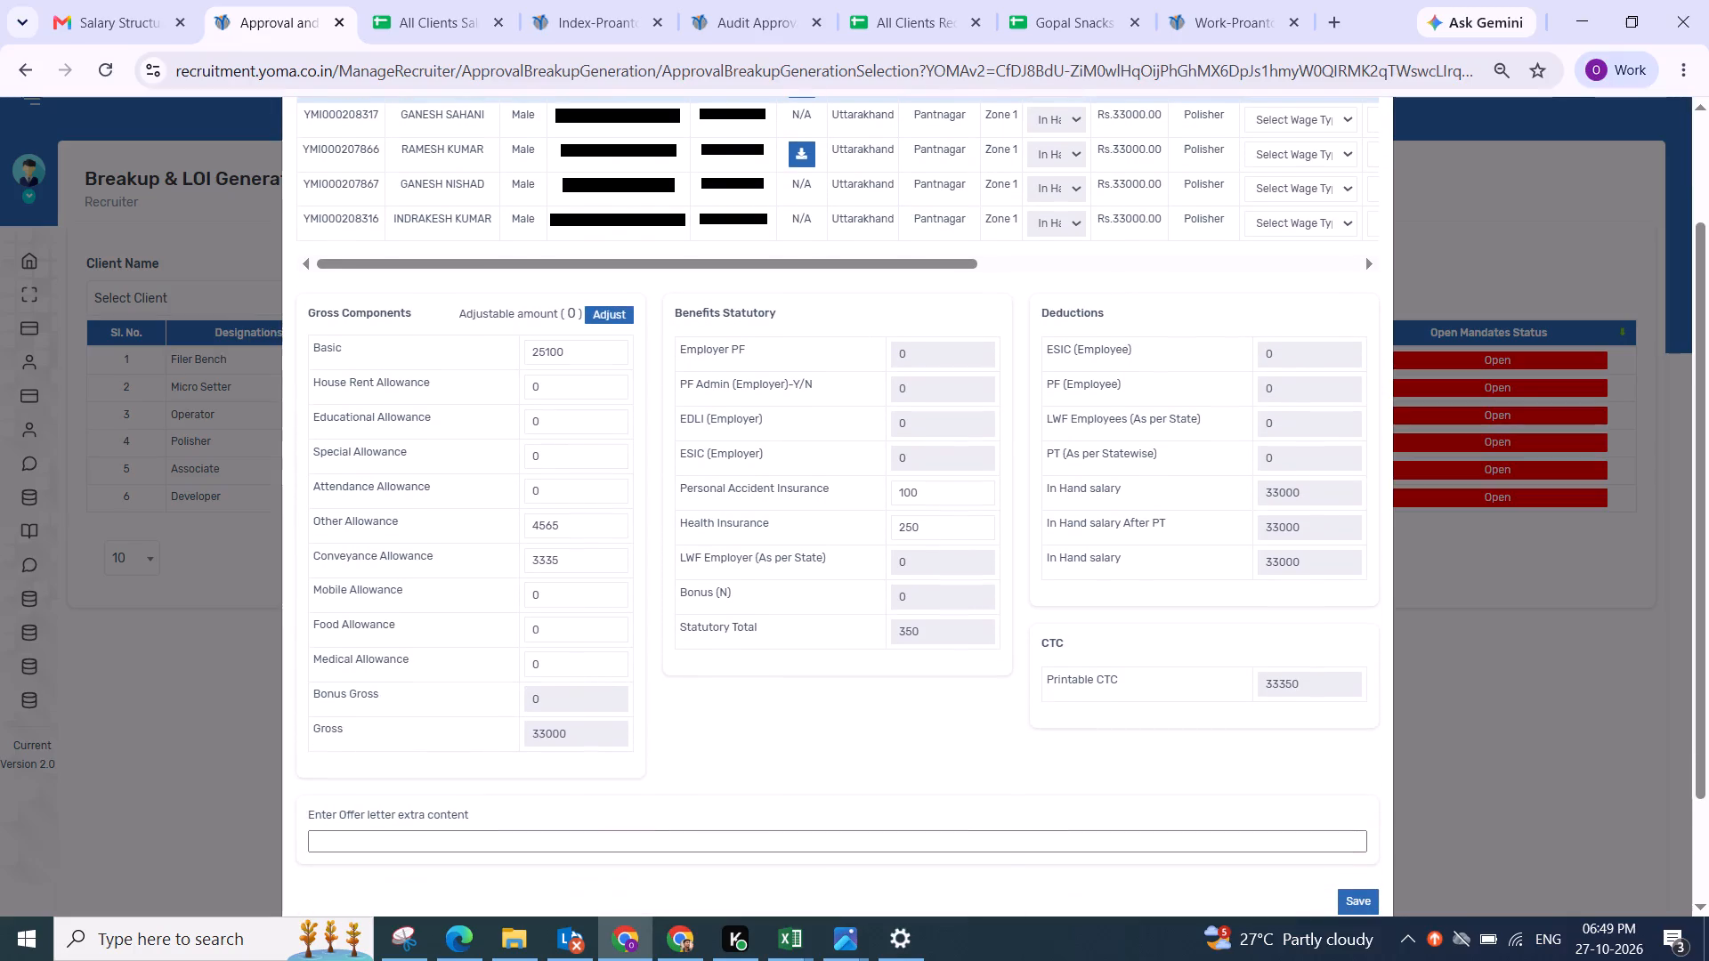
left_click(740, 779)
scroll(957, 773, "down", 1)
scroll(906, 663, "up", 3)
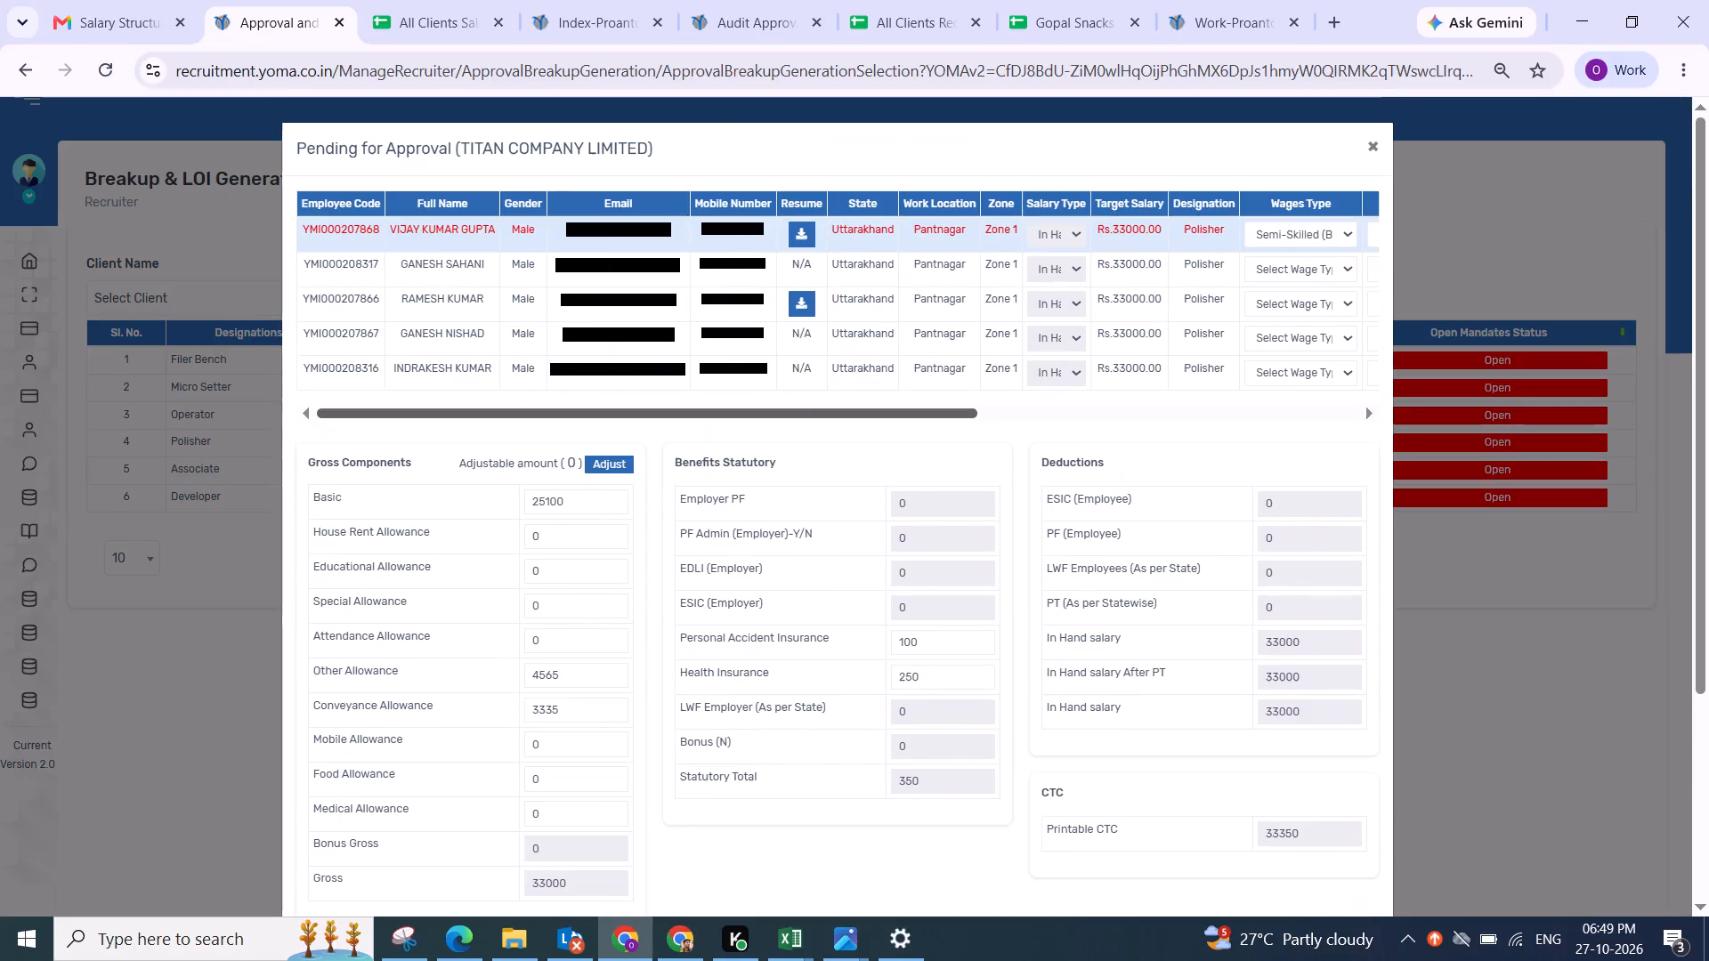
scroll(709, 270, "right", 1)
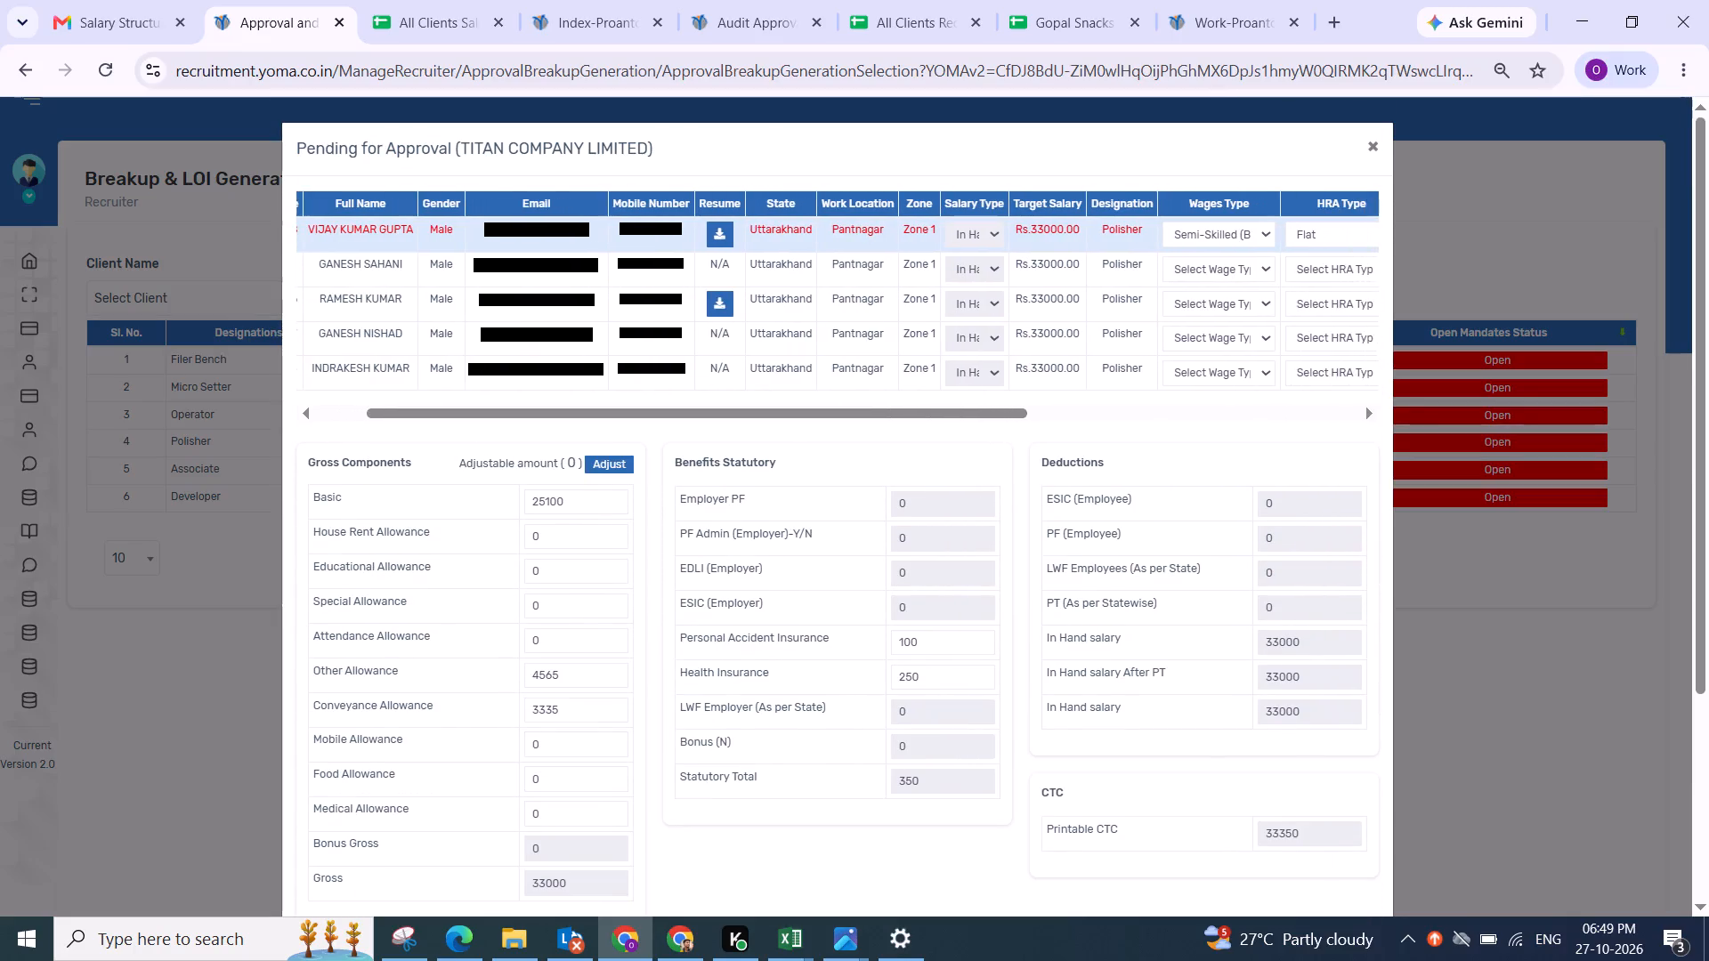
scroll(709, 270, "right", 1)
scroll(660, 330, "down", 1)
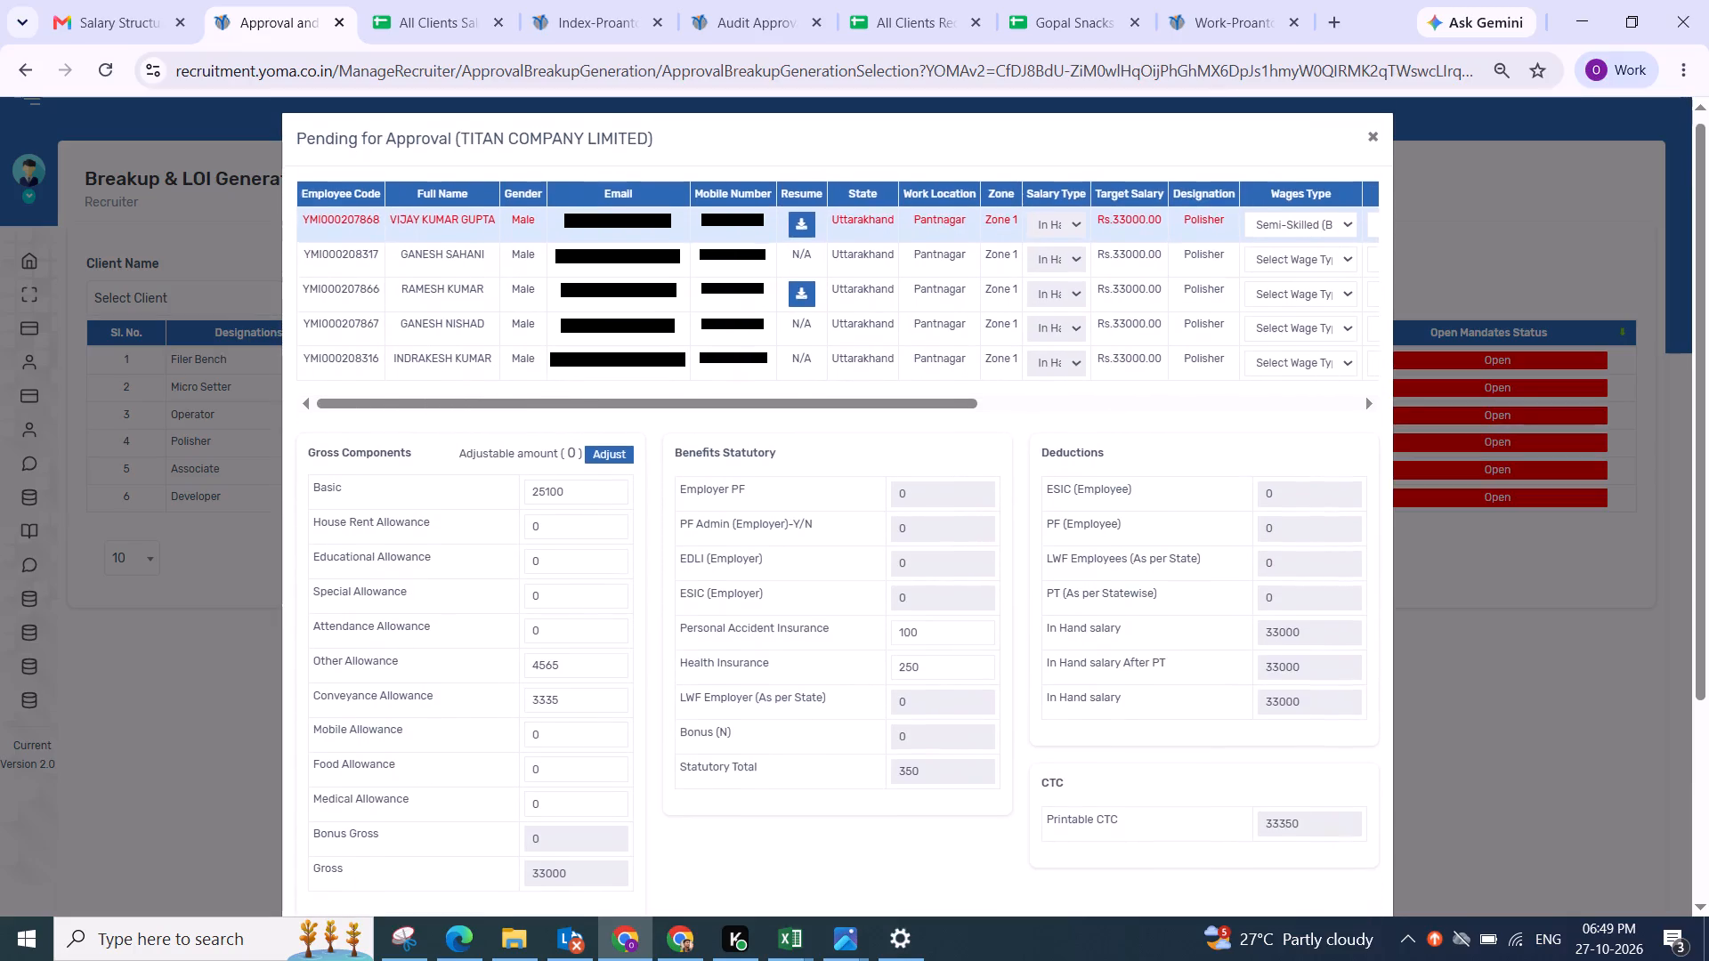
scroll(660, 330, "down", 2)
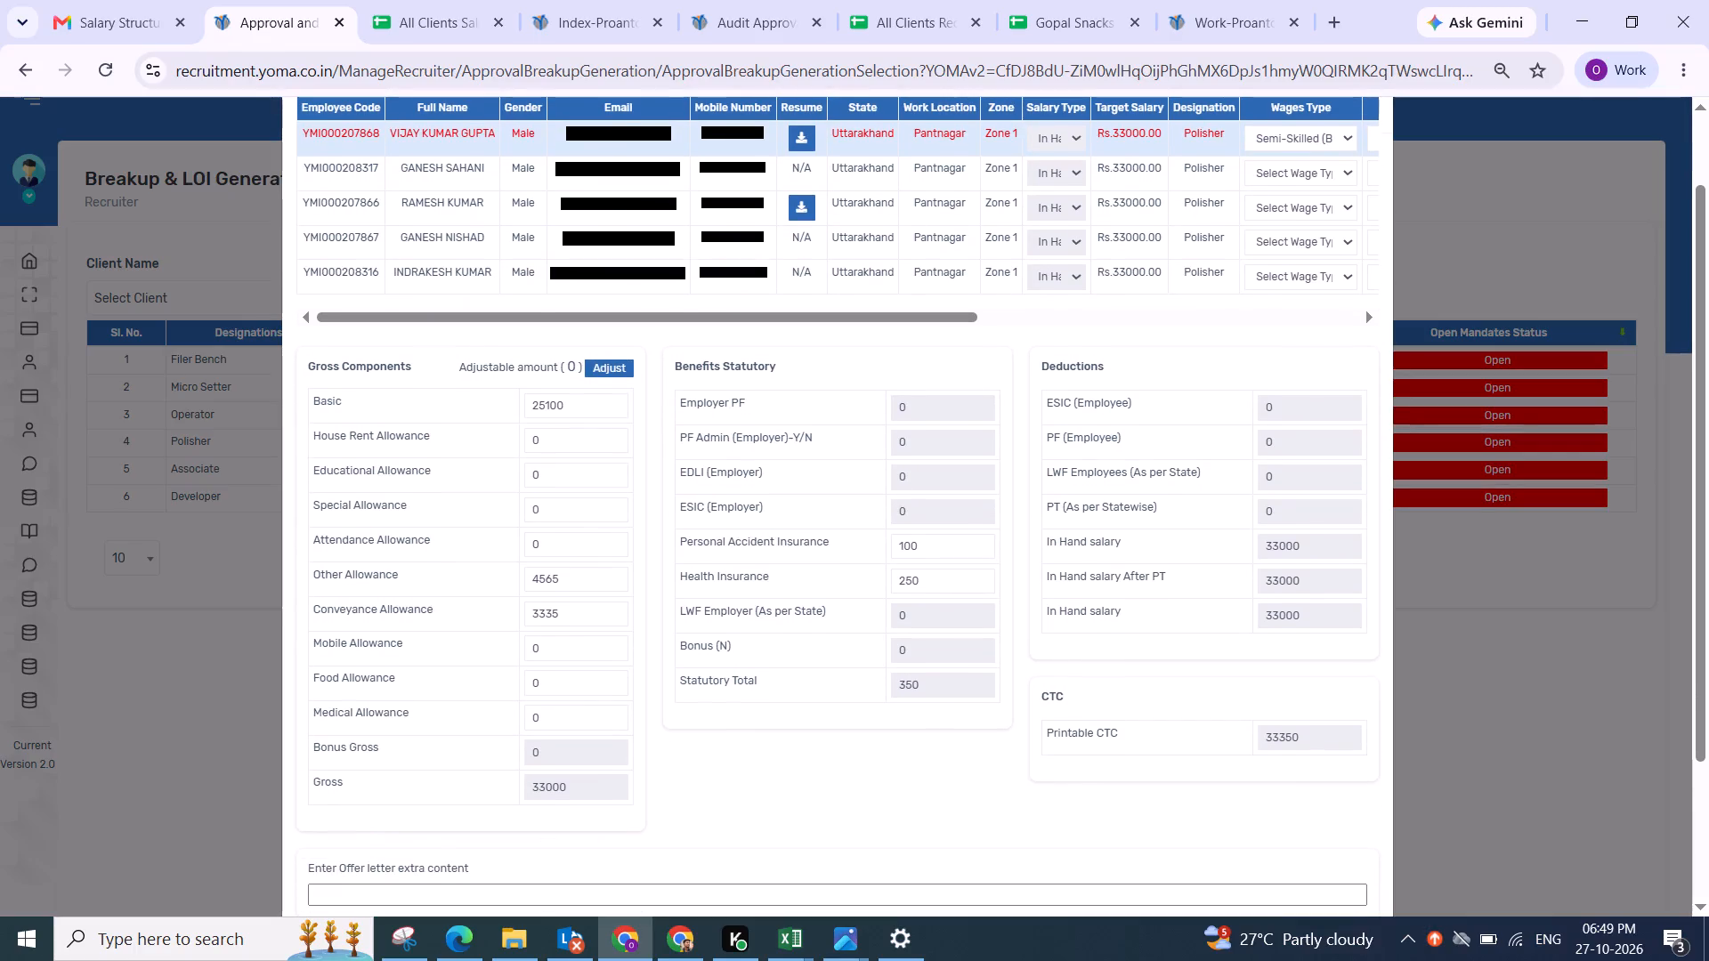
scroll(990, 570, "down", 1)
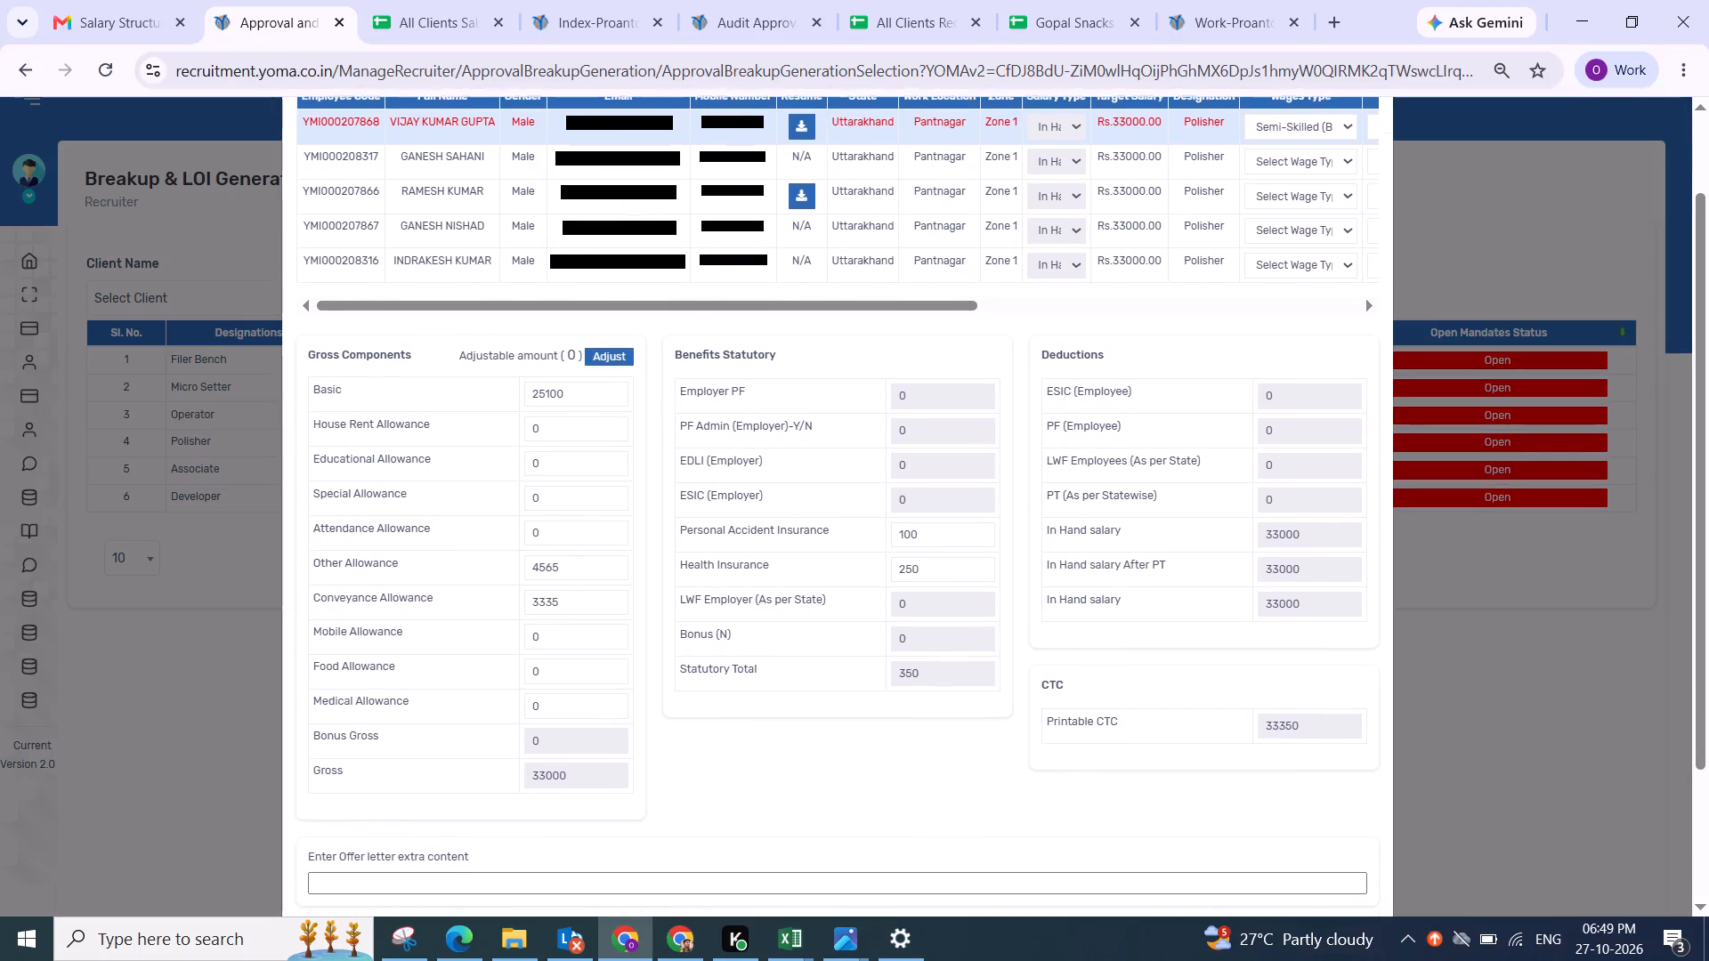
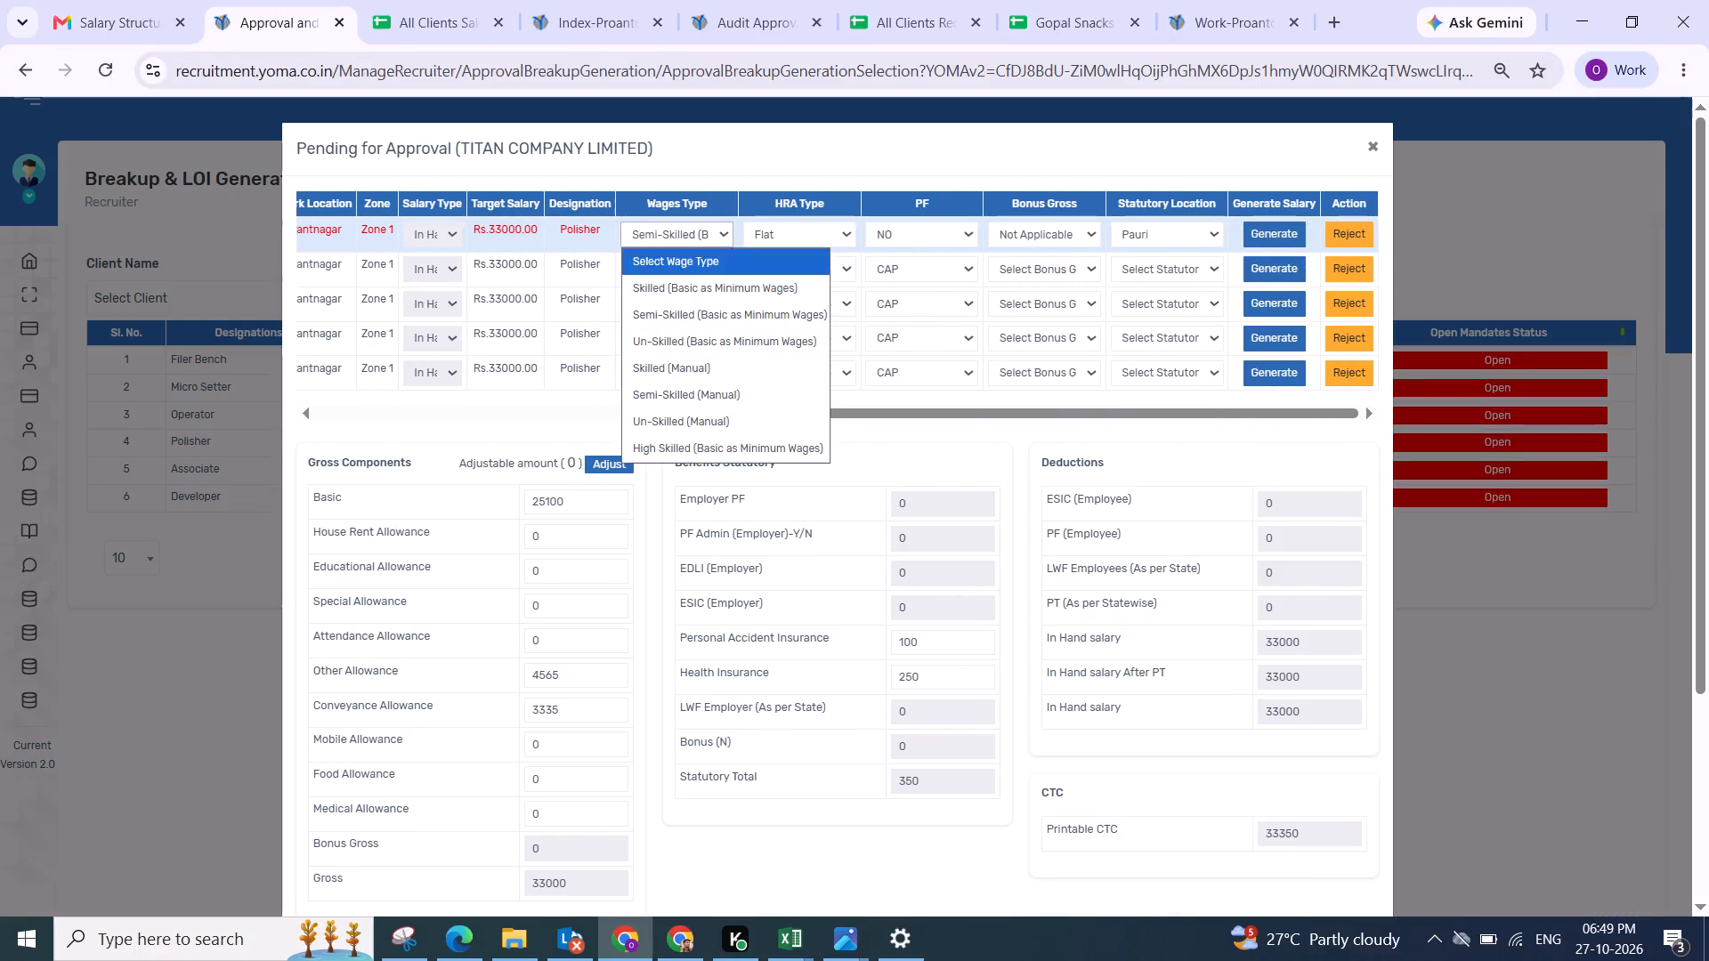
Set the first Polisher's wages type to Semi-Skilled (Manual) in the Titan Company Limited pending approvals.
left_click(697, 402)
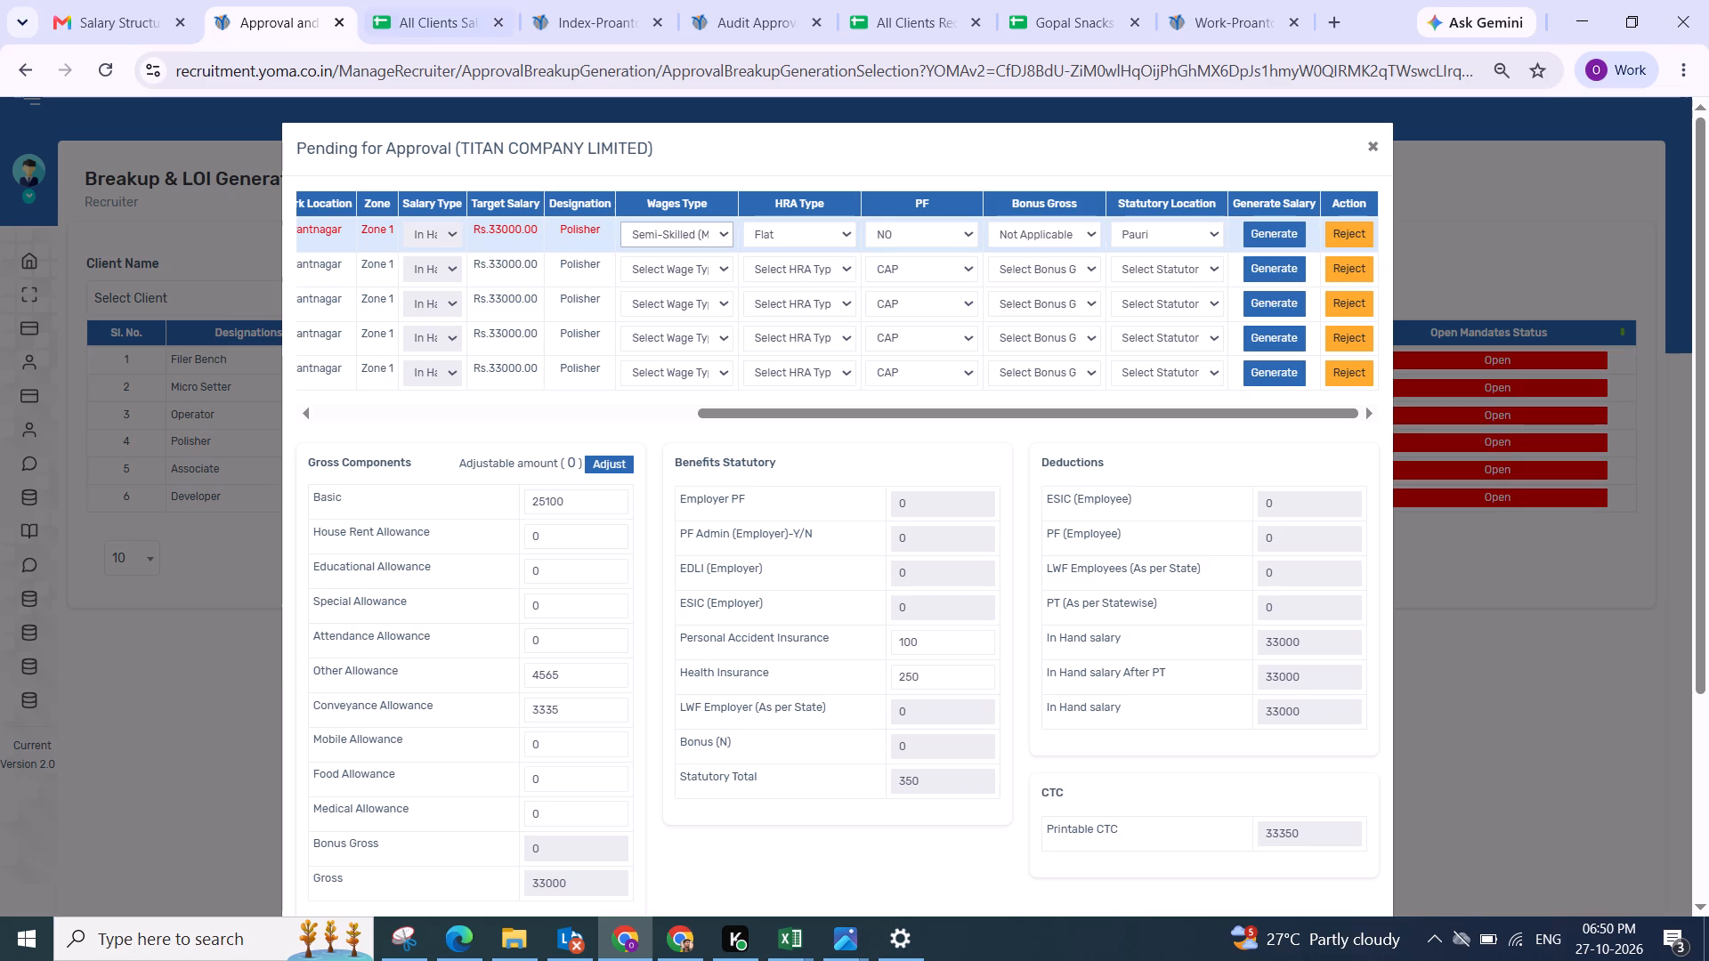
In the All Clients Salary Breakup sheet, copy the wages type "Skilled/Semiskilled Mannual" from Cuminco Kitchenware into the Titan Company Limited row.
left_click(415, 25)
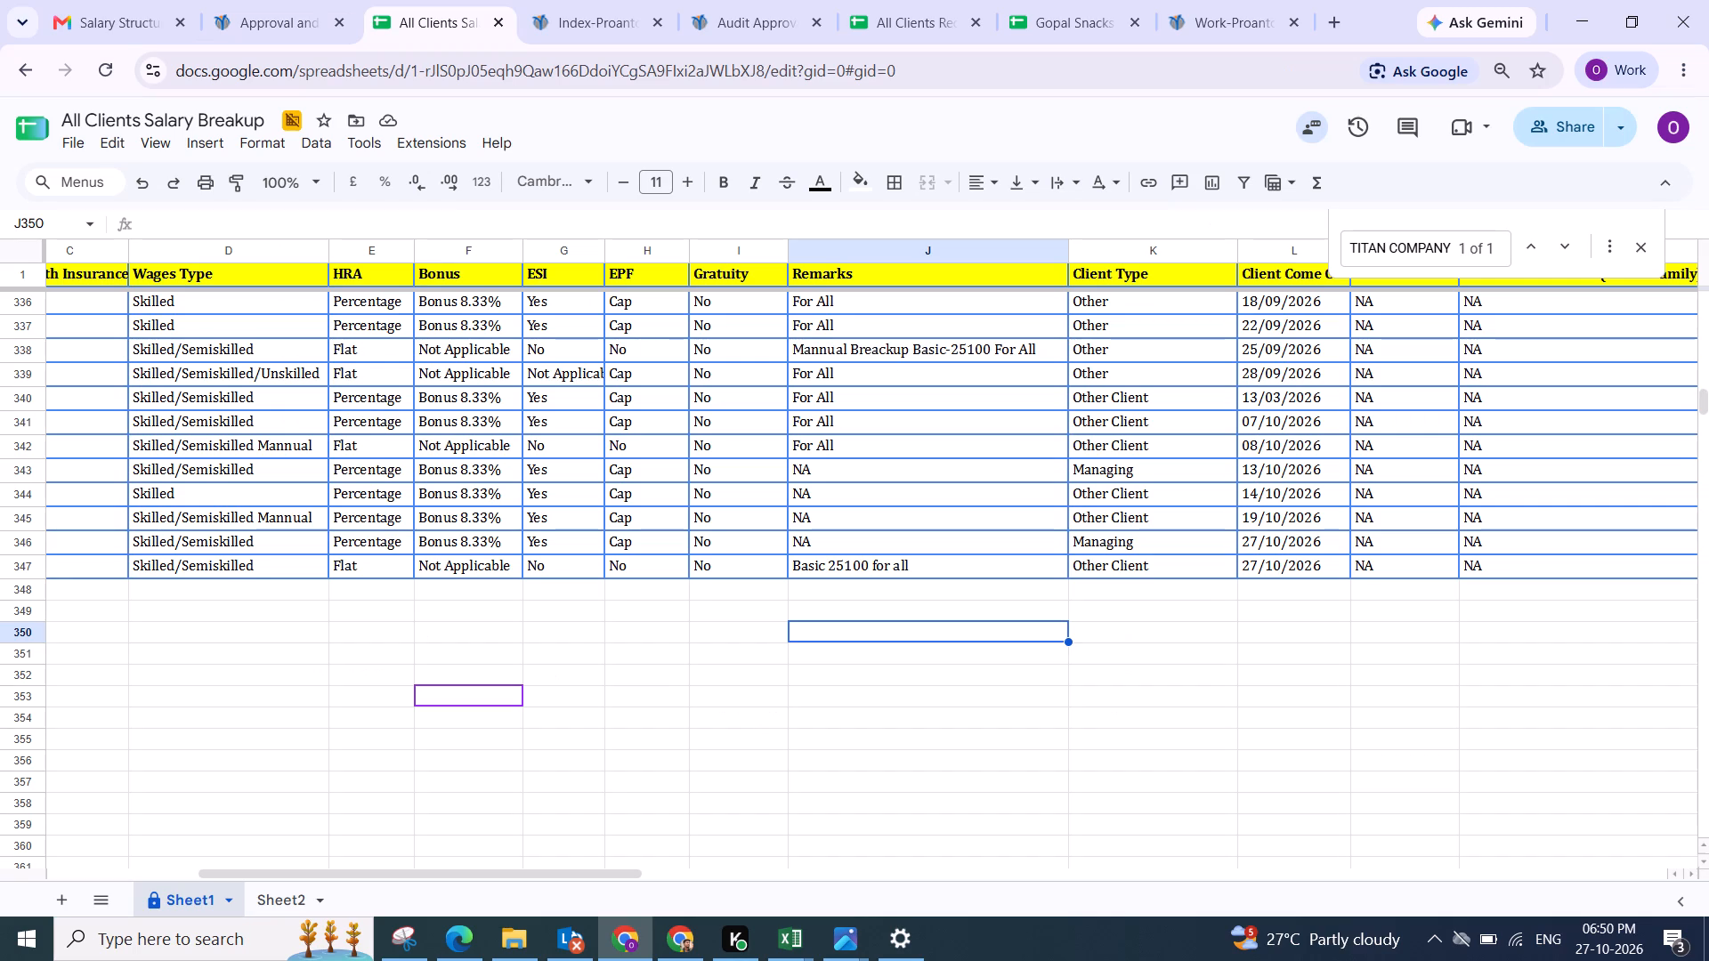
scroll(433, 610, "right", 2)
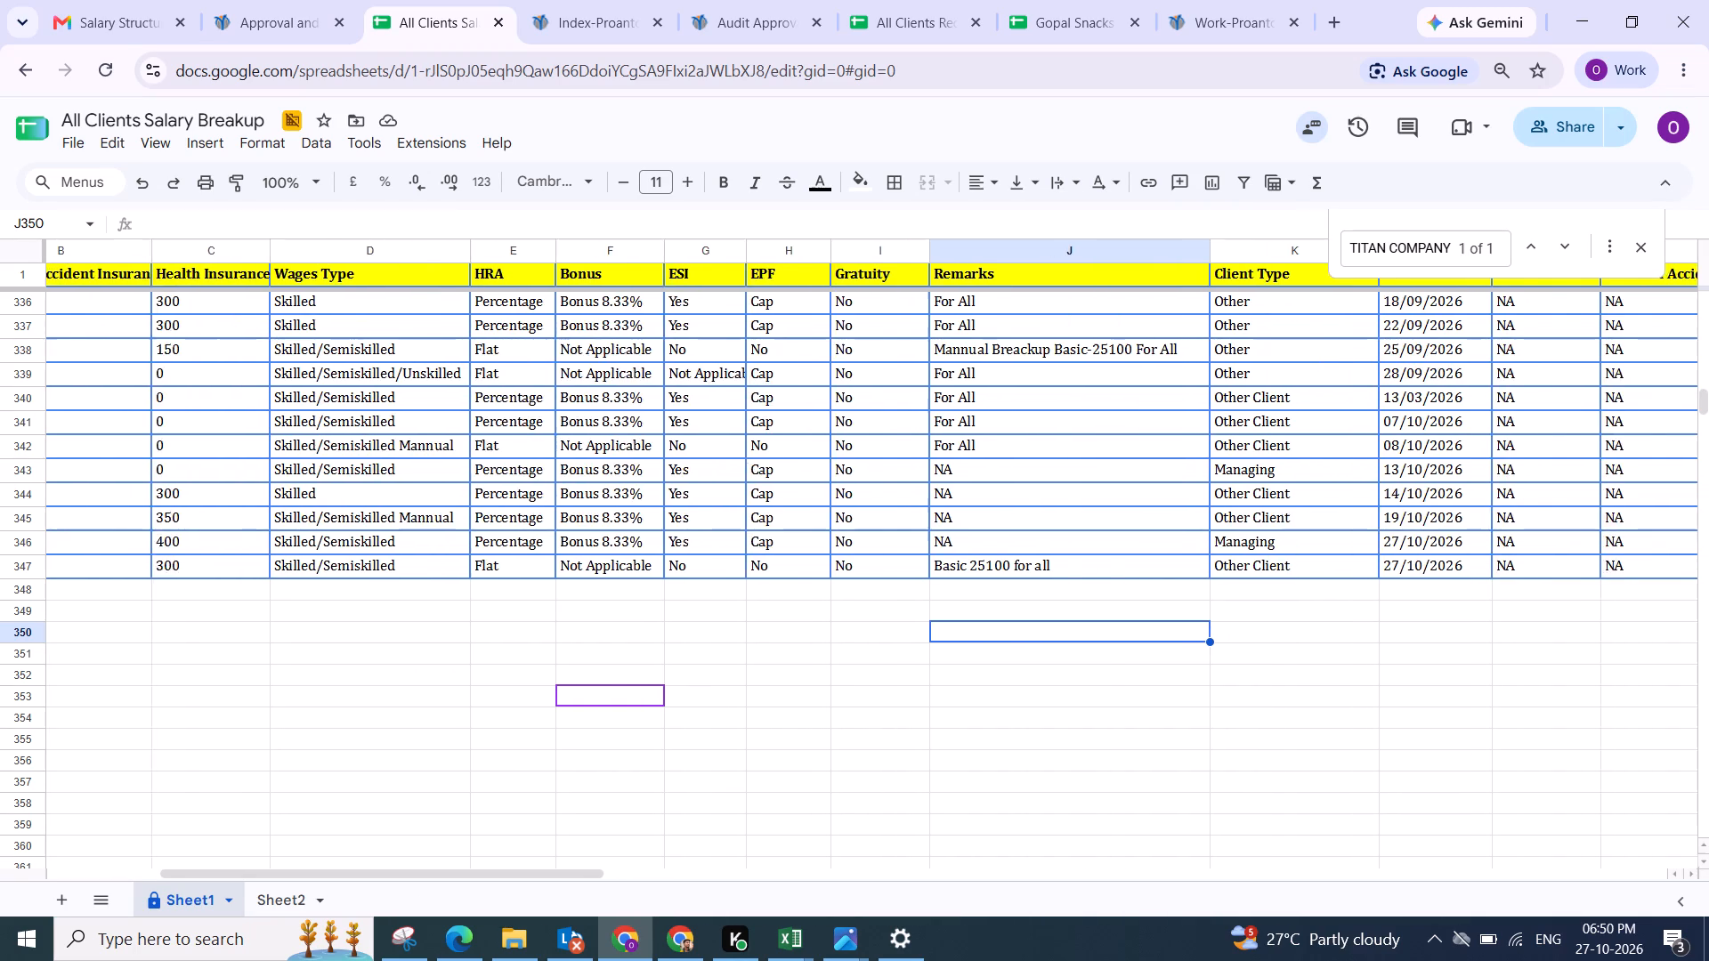
scroll(433, 610, "right", 3)
scroll(676, 573, "right", 1)
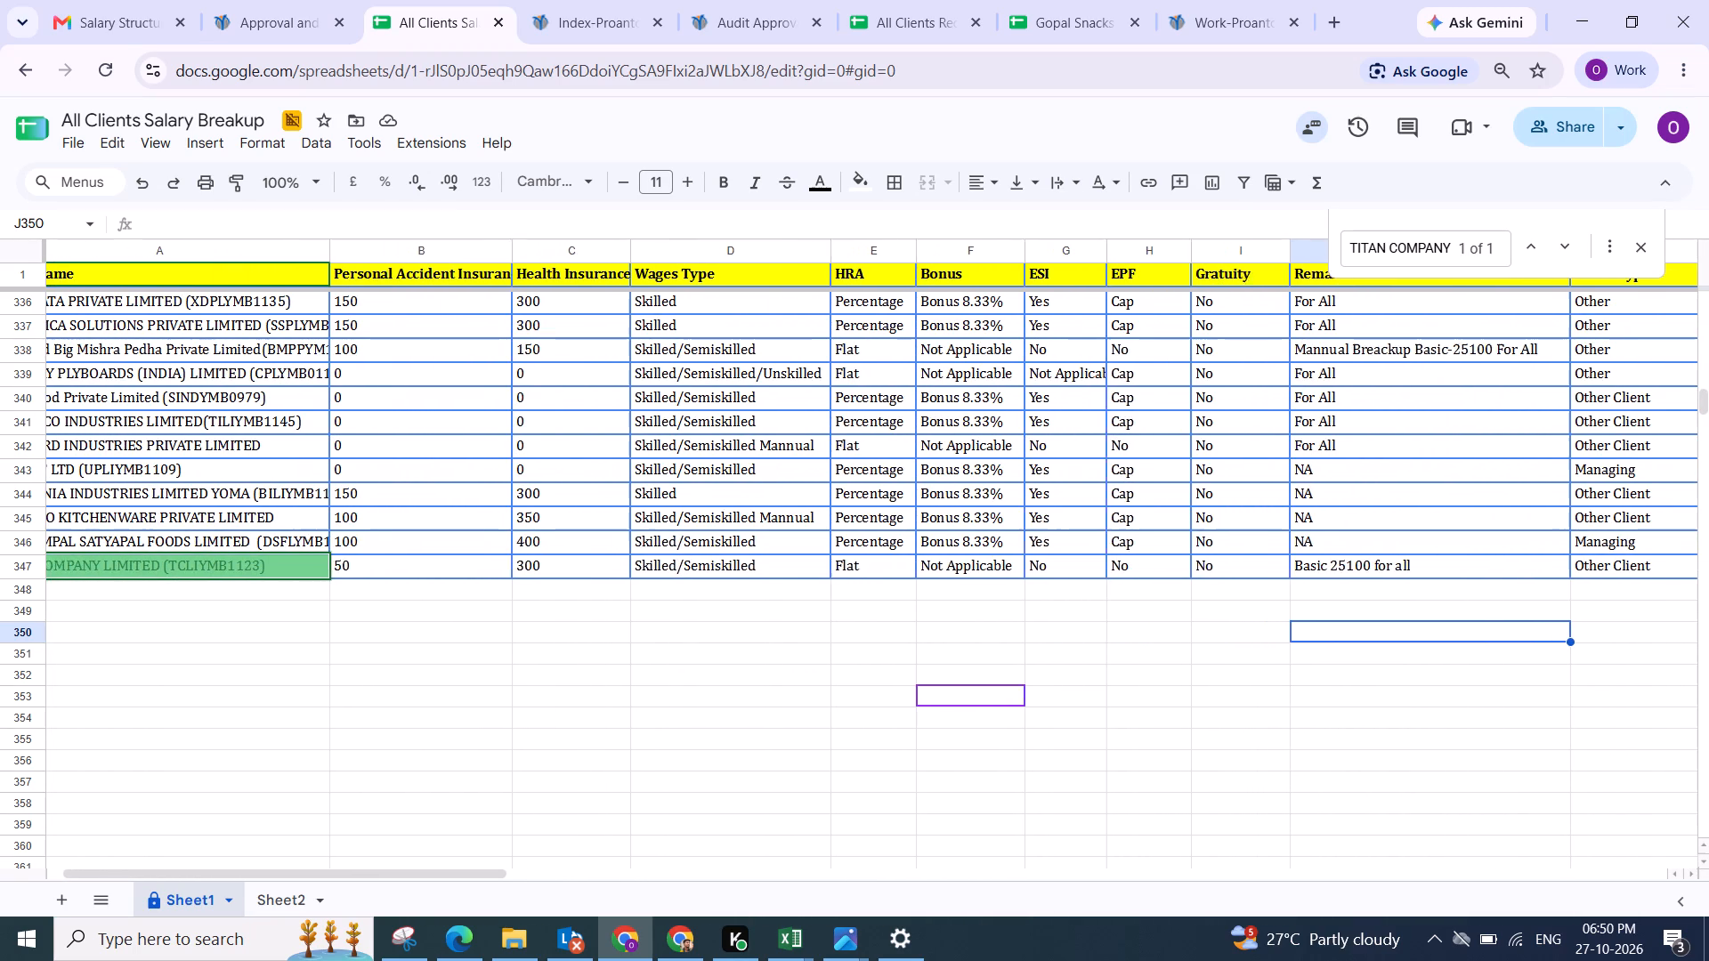
scroll(676, 573, "right", 1)
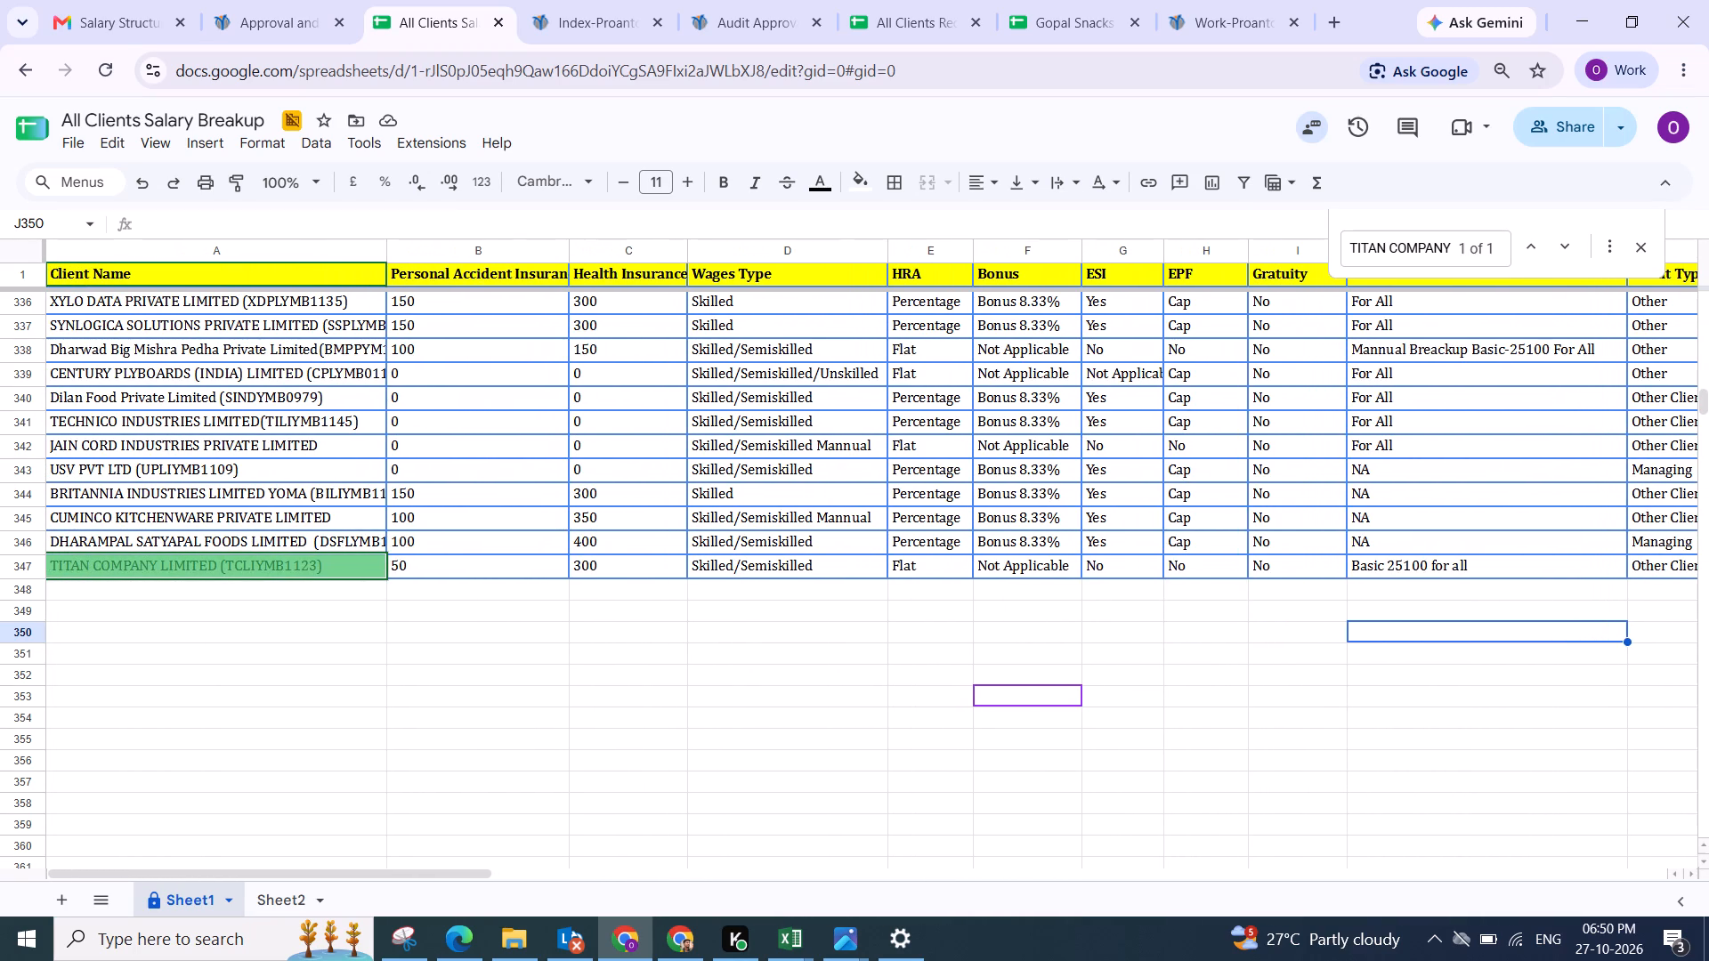
left_click(765, 521)
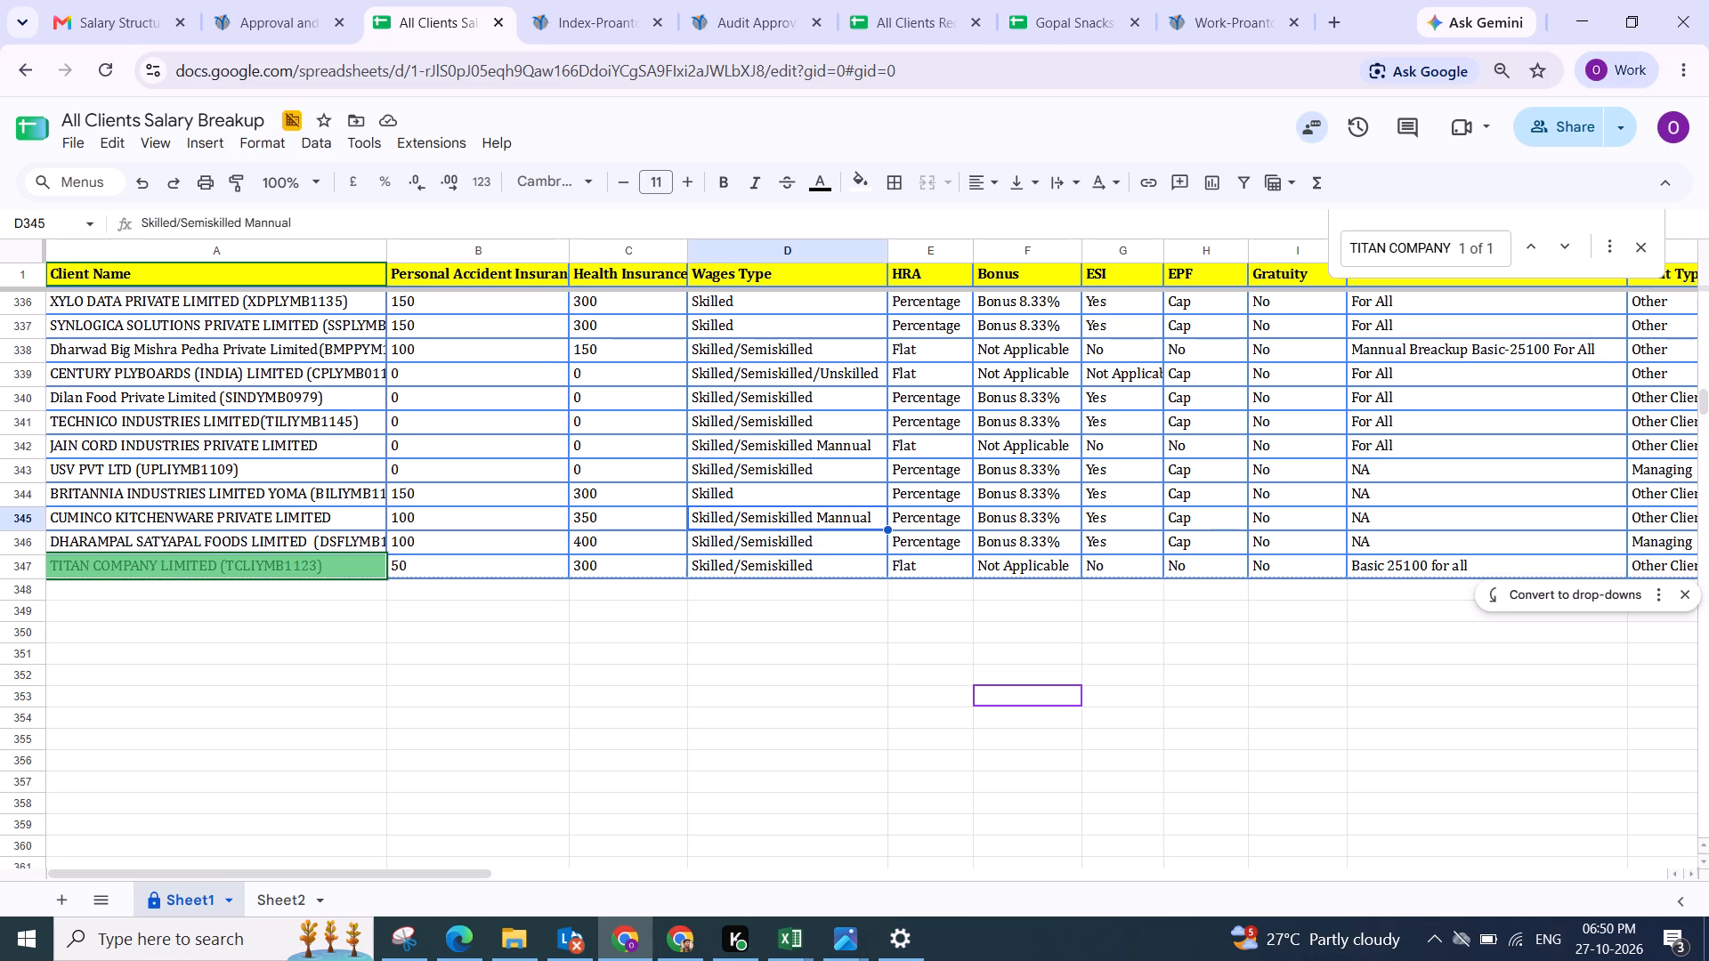
key("ctrl+c")
left_click(774, 565)
key("ctrl+v")
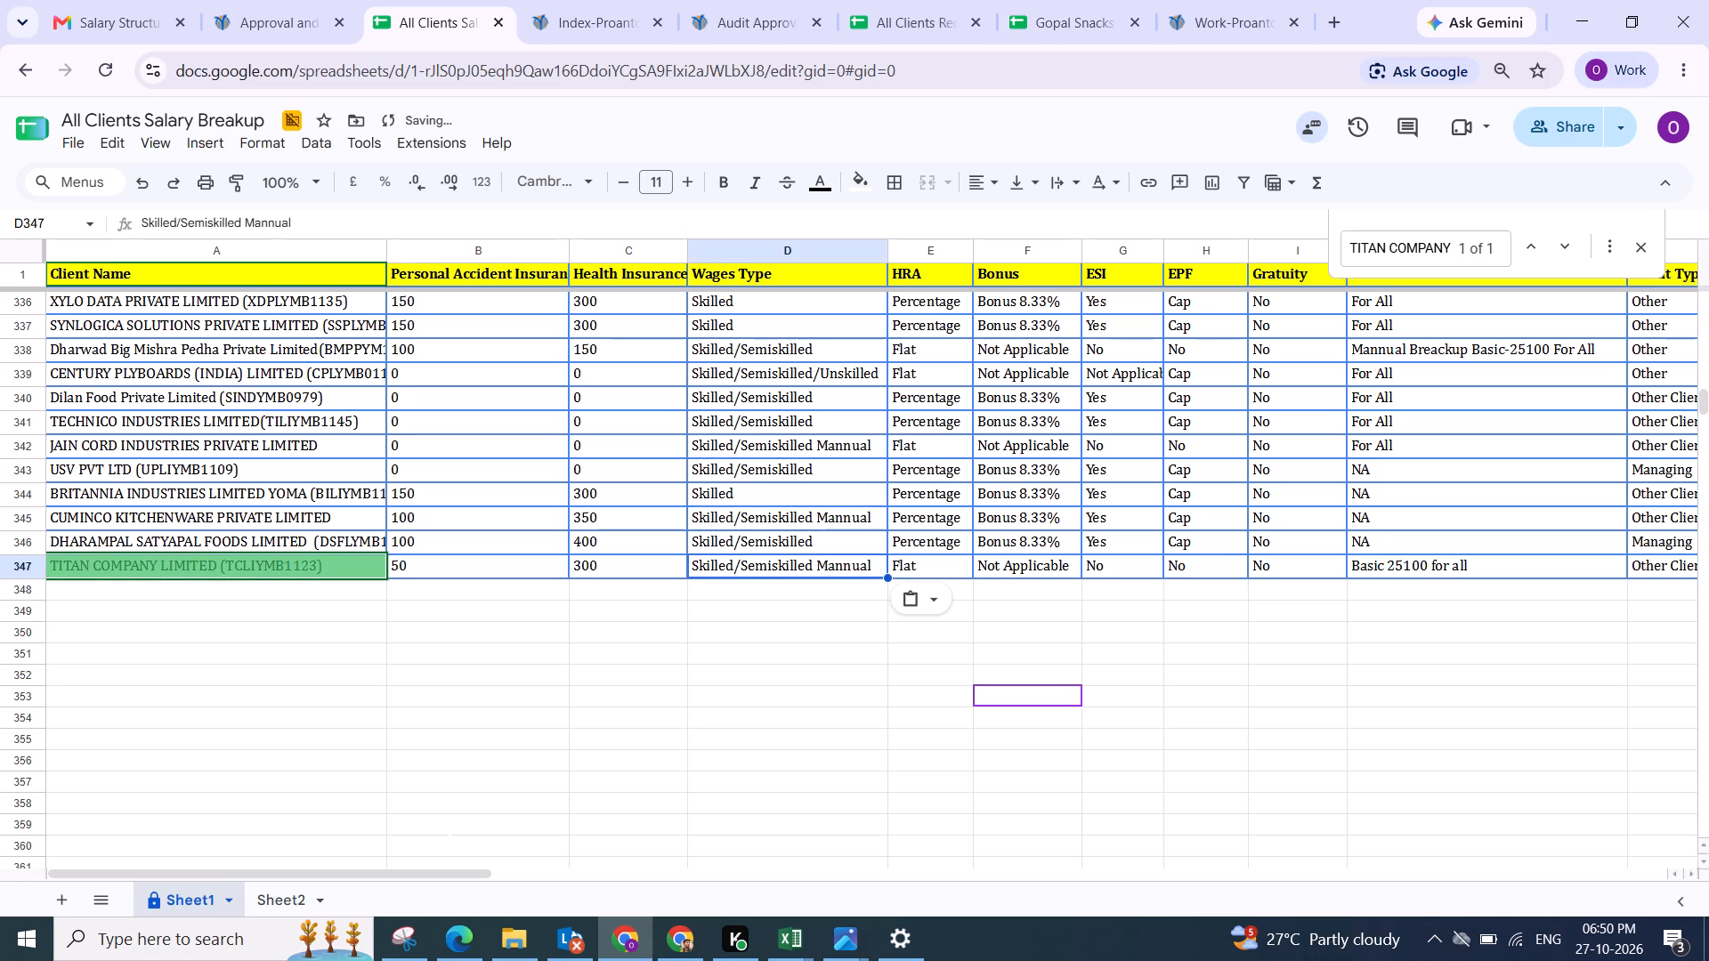
left_click(786, 622)
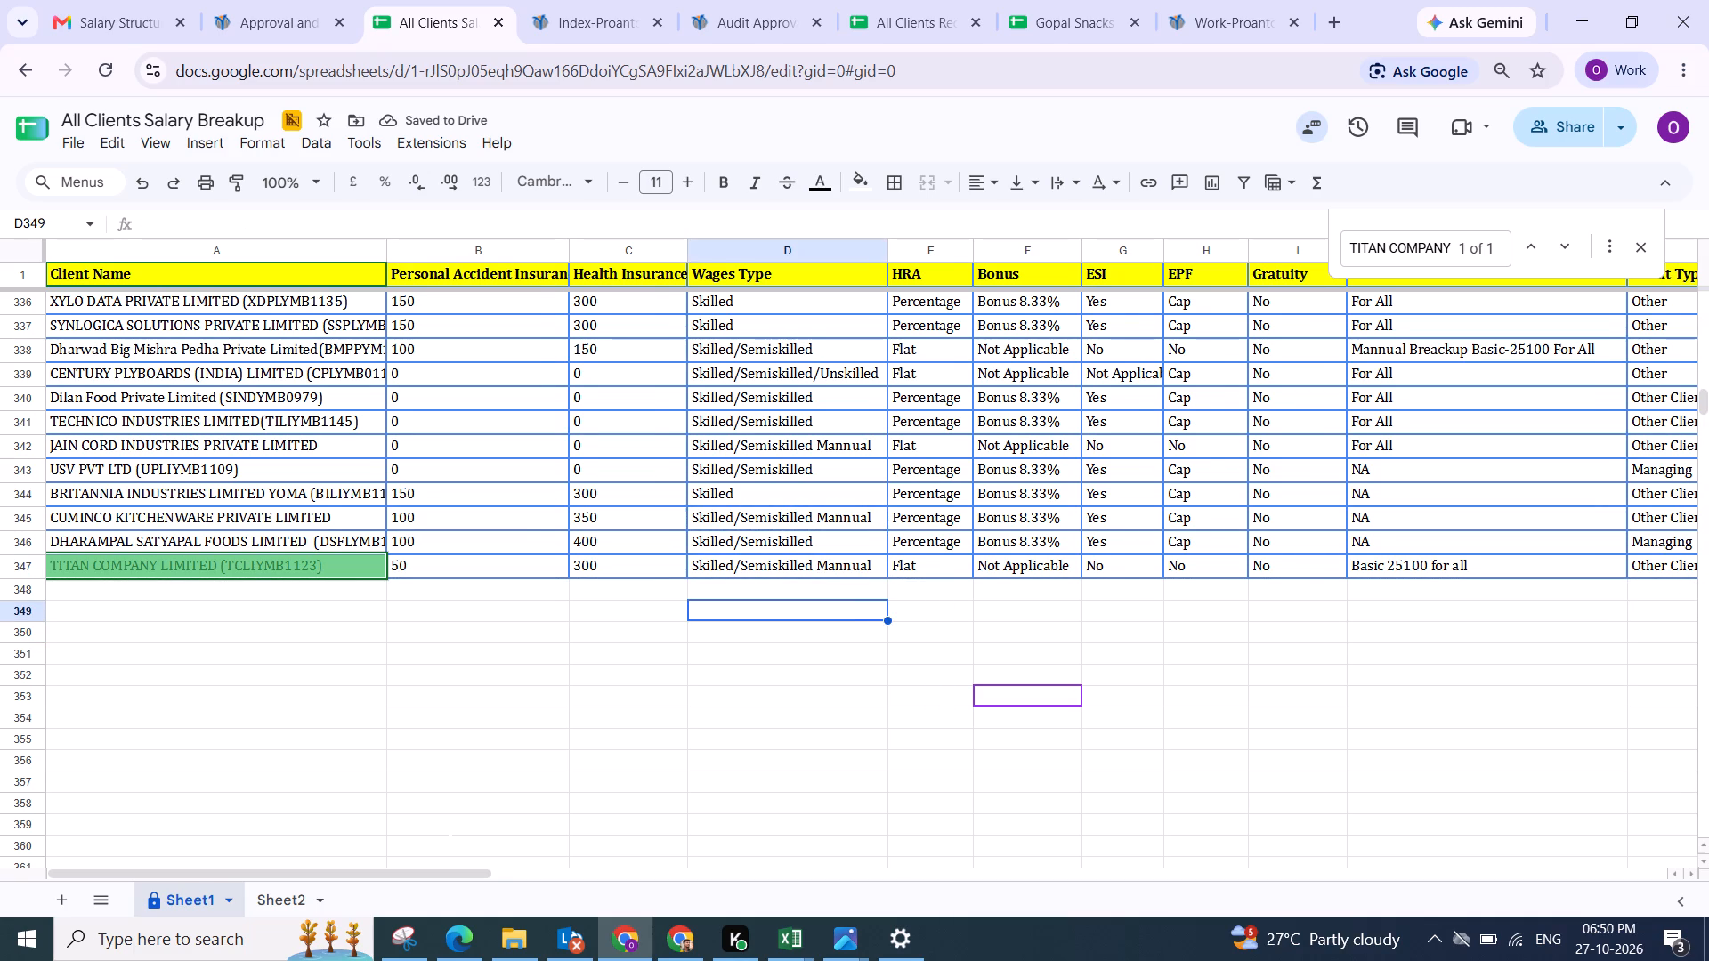
scroll(953, 560, "left", 1)
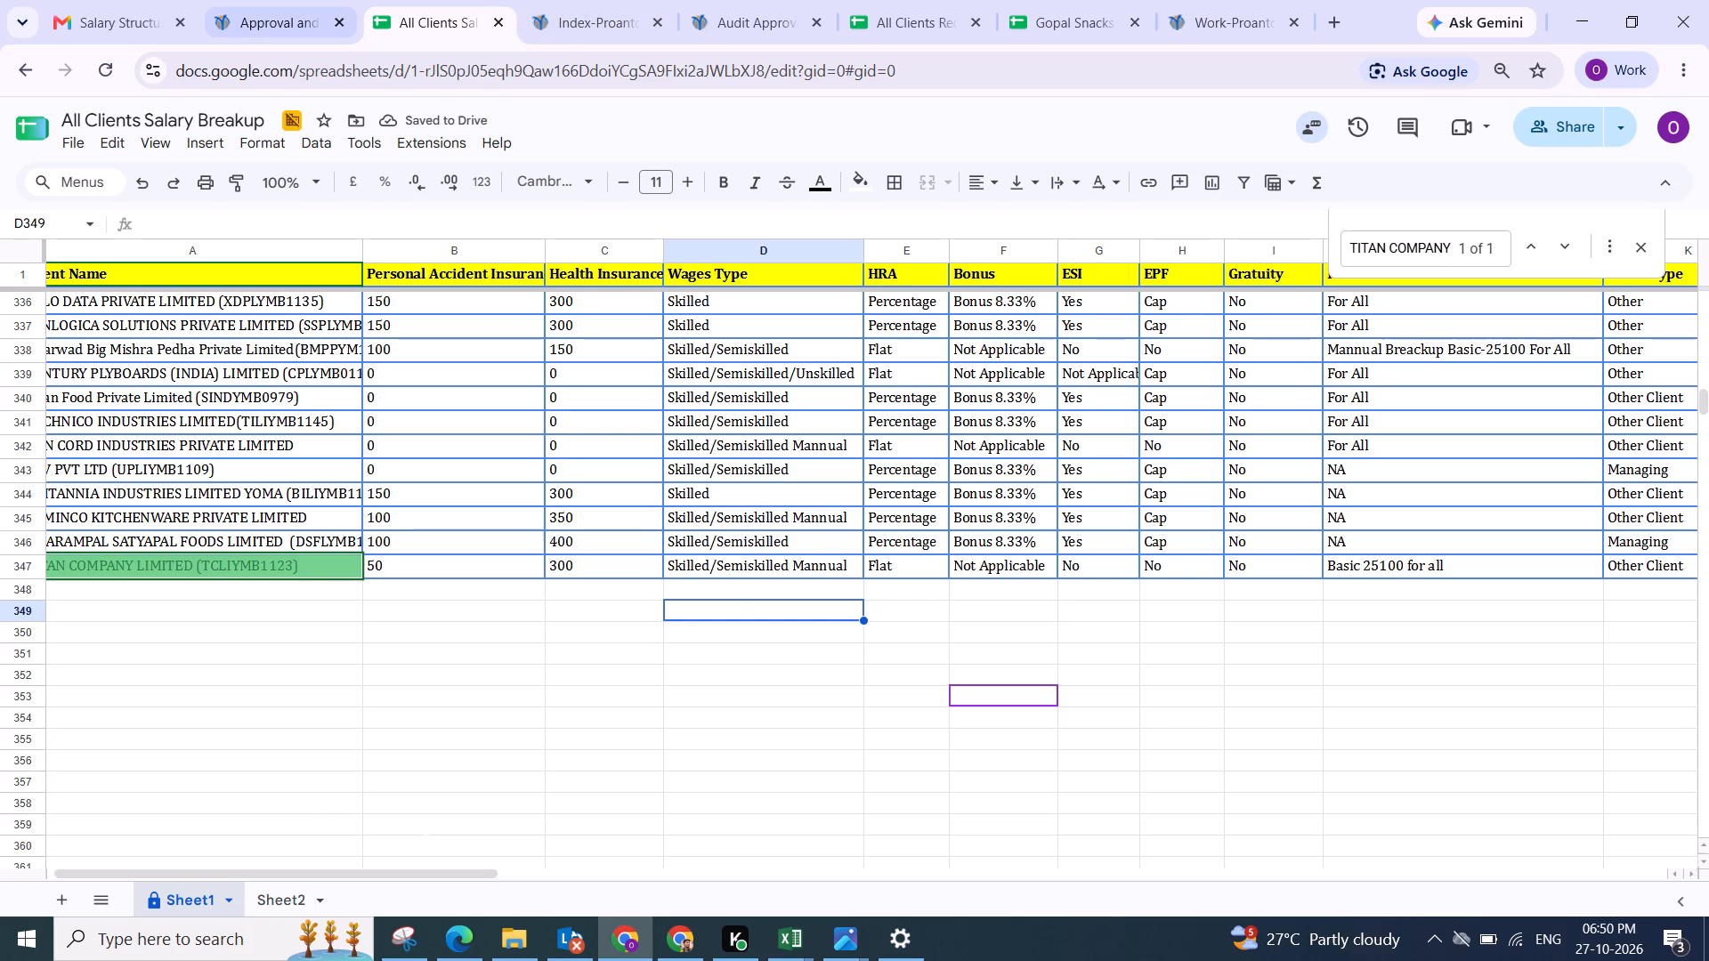
Return to Titan's pending approvals, regenerate the first Polisher's salary breakup and set Basic to 25100.
left_click(284, 12)
scroll(614, 425, "down", 1)
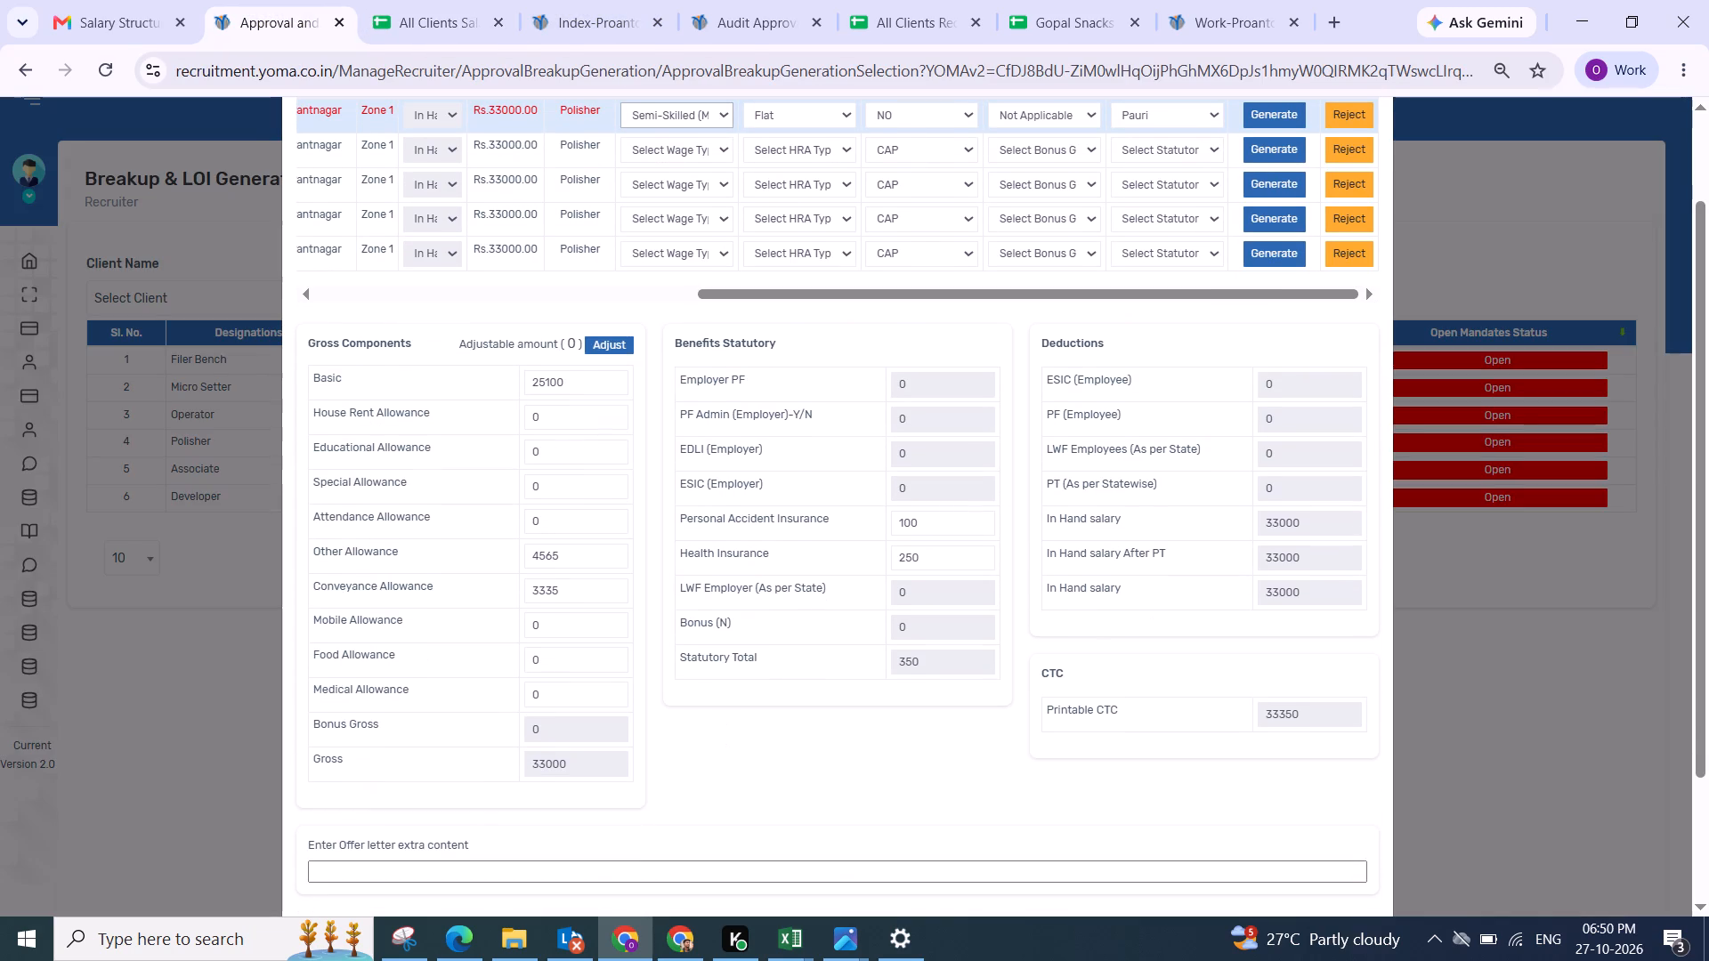
scroll(762, 359, "up", 1)
left_click(1267, 230)
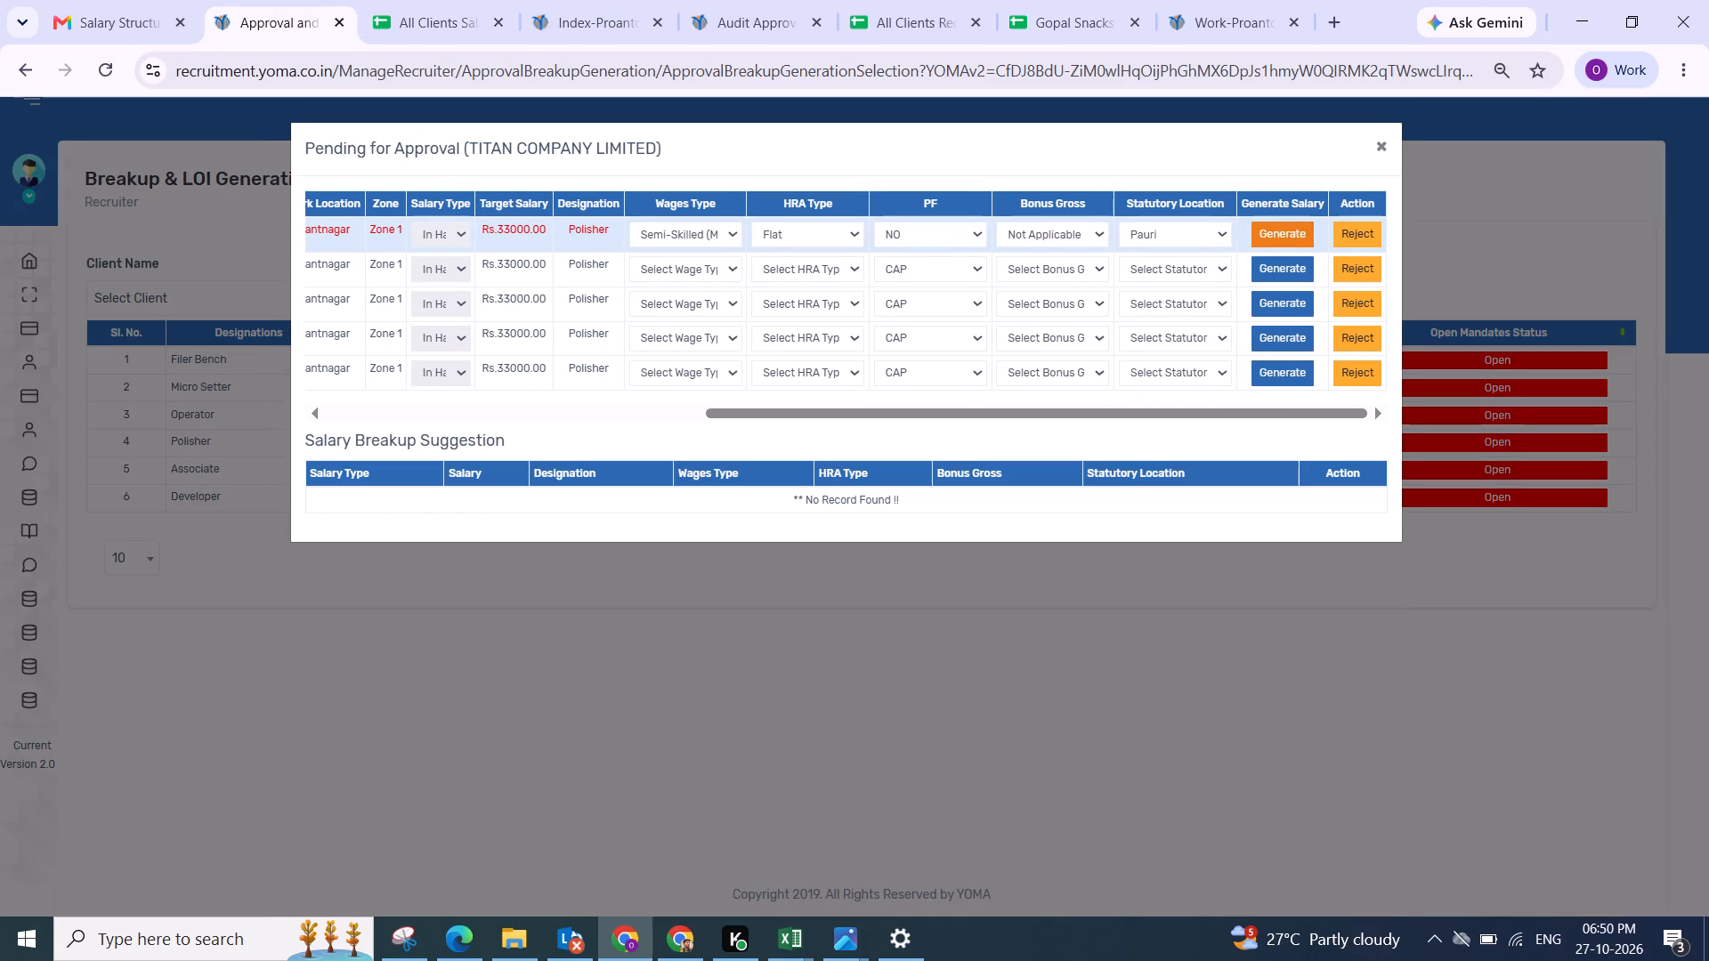
scroll(899, 317, "down", 2)
left_click_drag(553, 302, 520, 304)
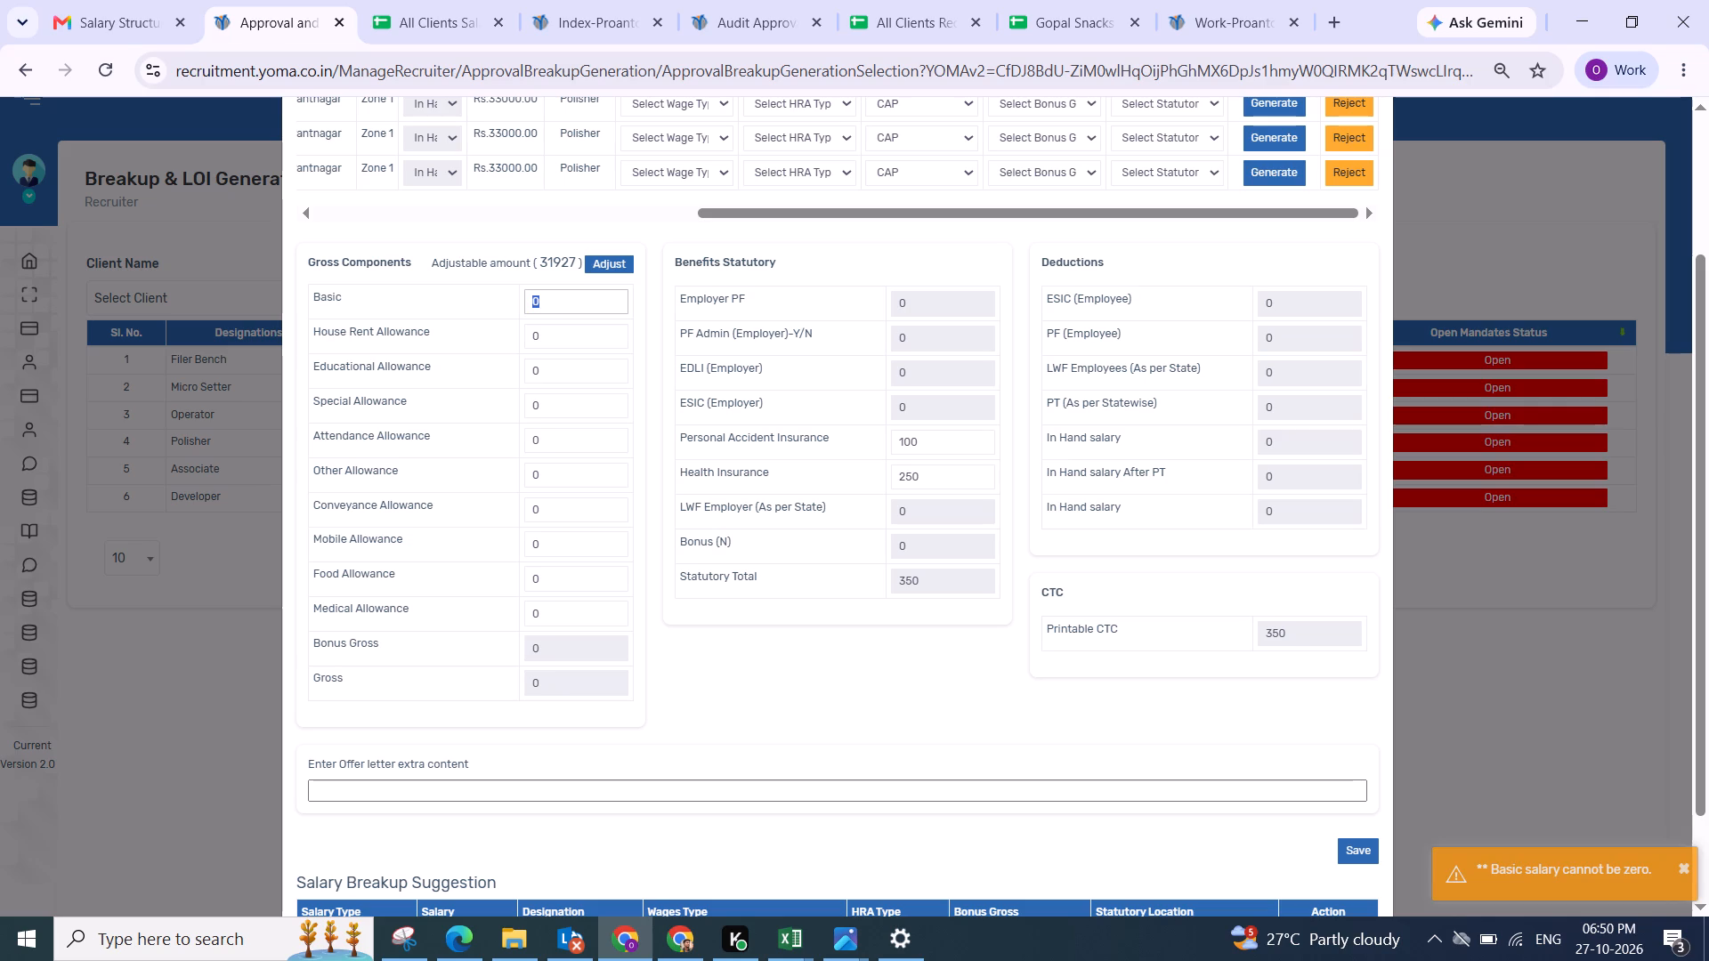
left_click_drag(520, 304, 500, 304)
key("2")
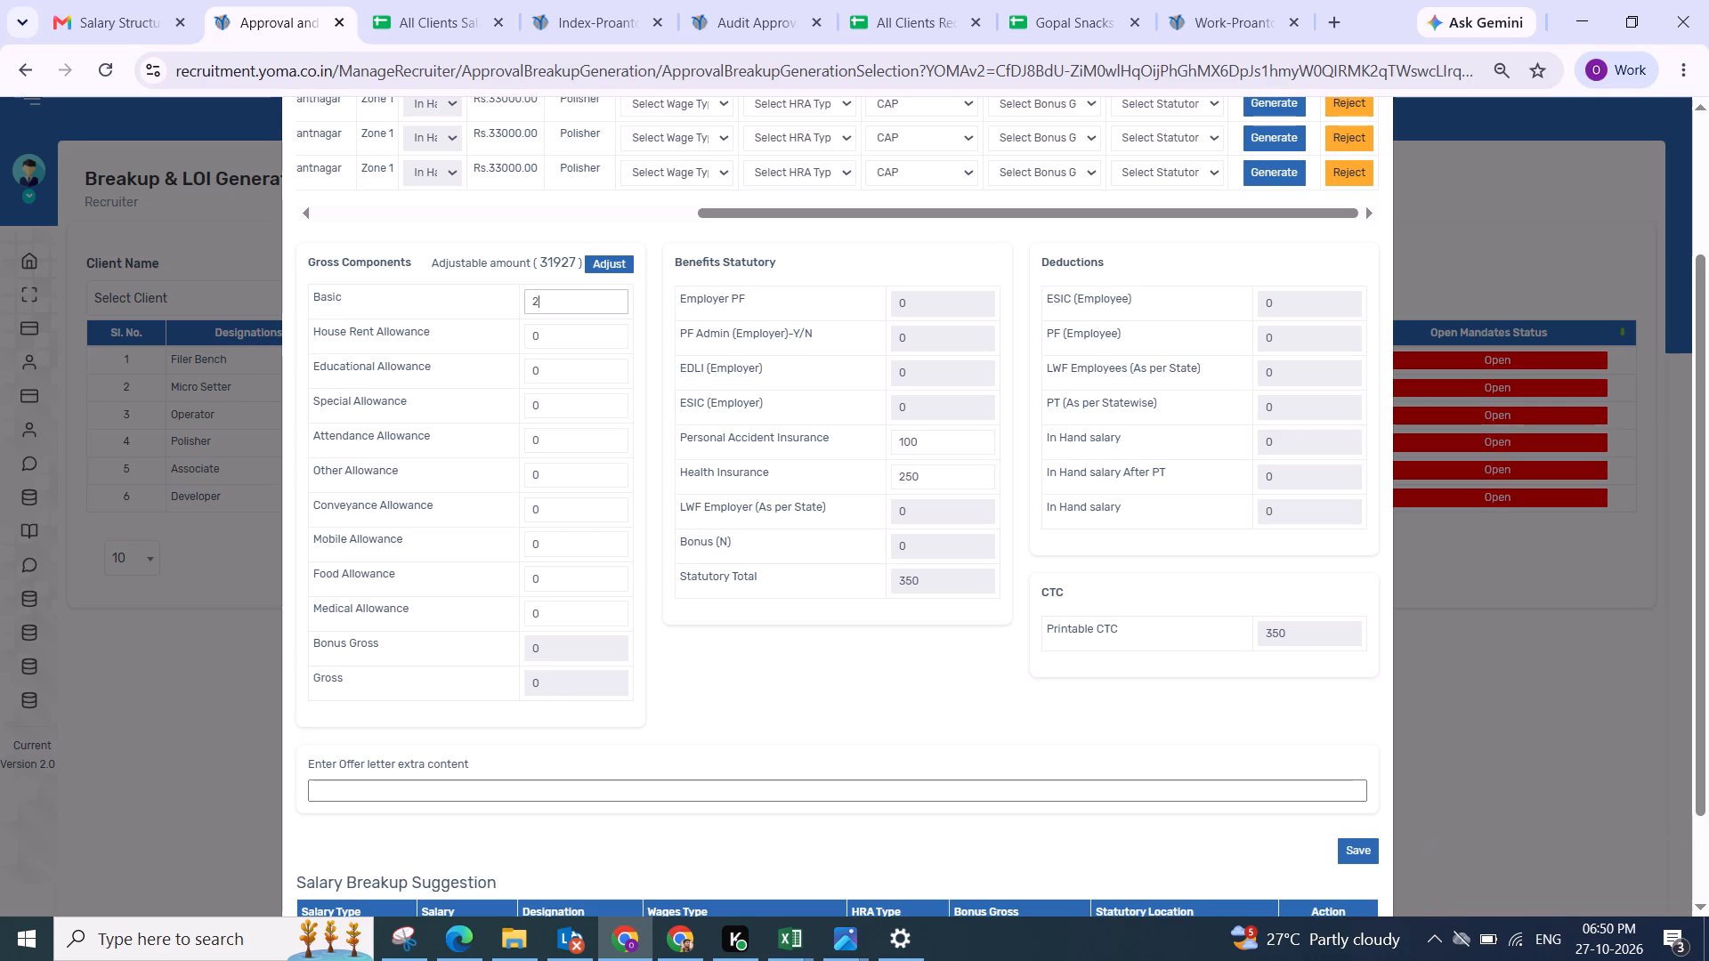
type("5100")
left_click(654, 316)
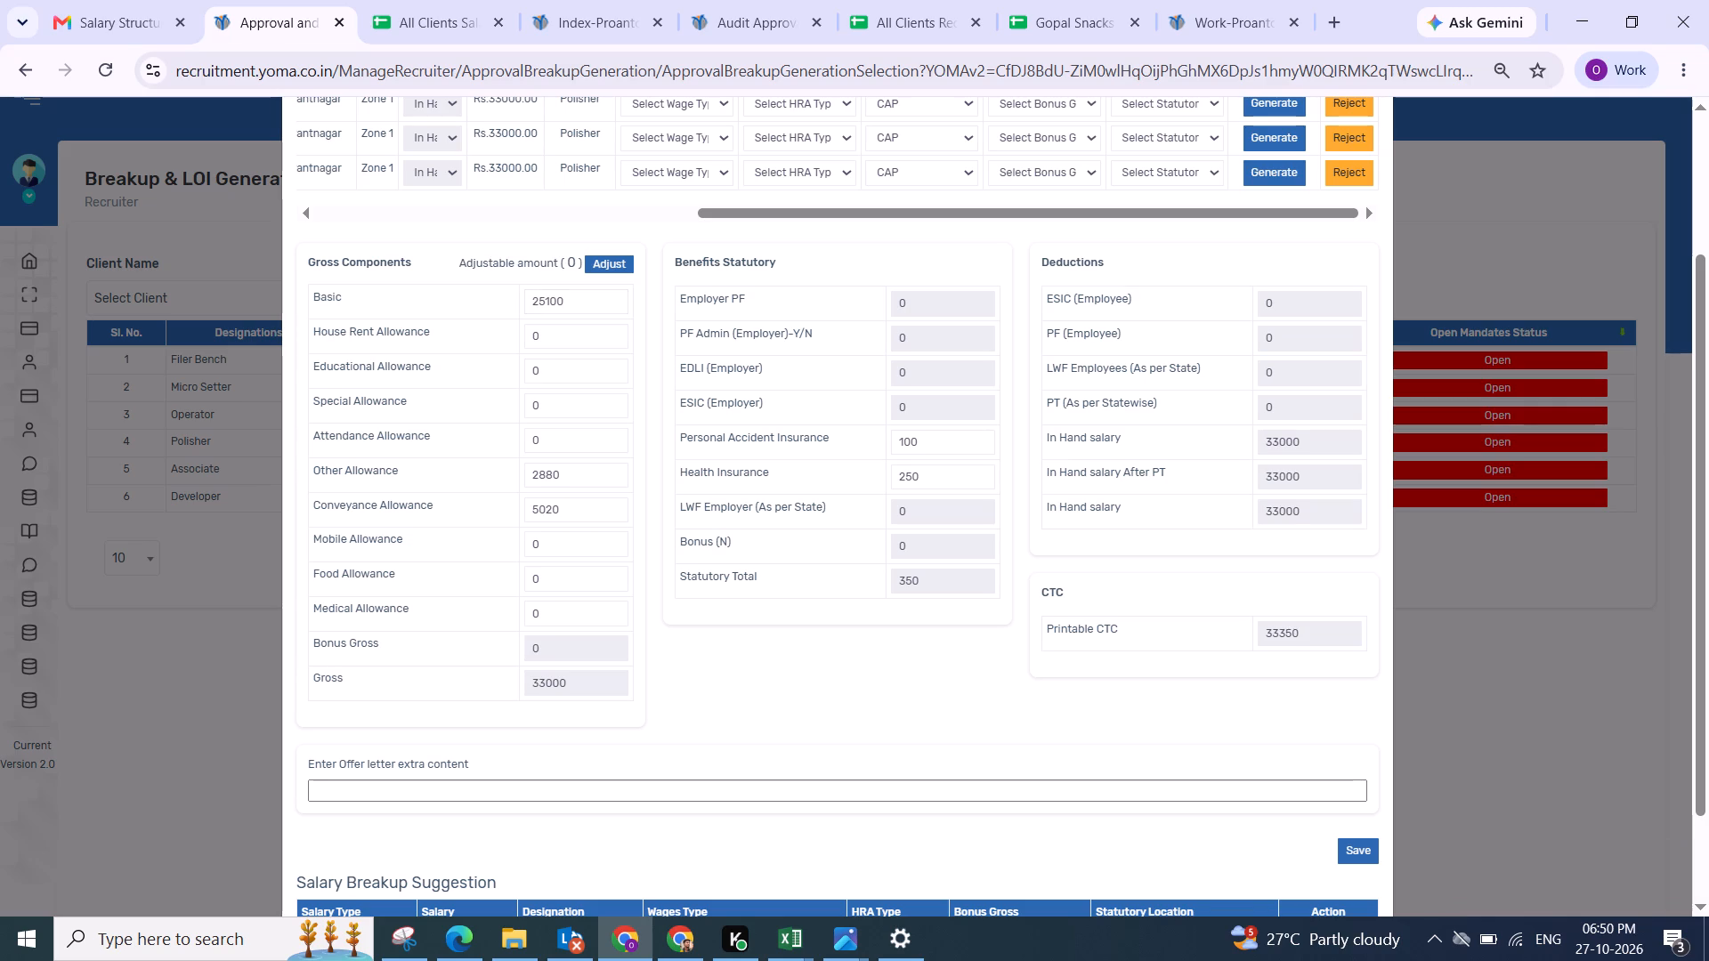
Check the first Polisher's adjusted breakup against its settings, and save the salary breakup.
scroll(685, 406, "up", 1)
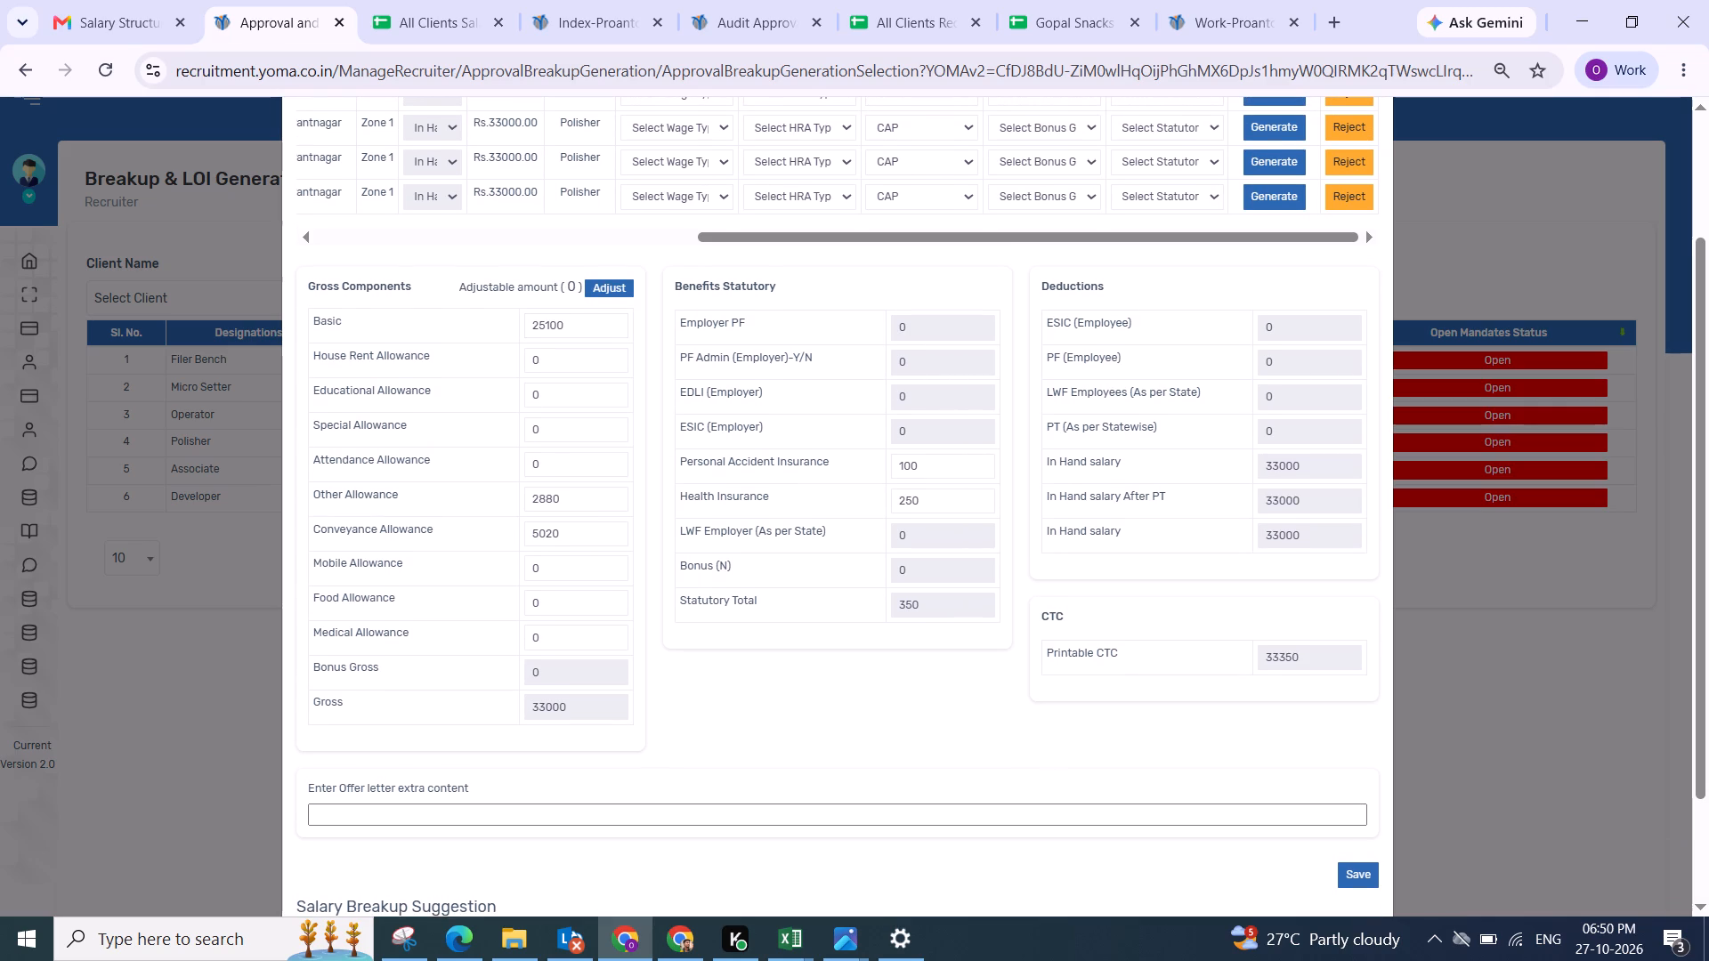
scroll(745, 396, "up", 1)
scroll(839, 430, "up", 2)
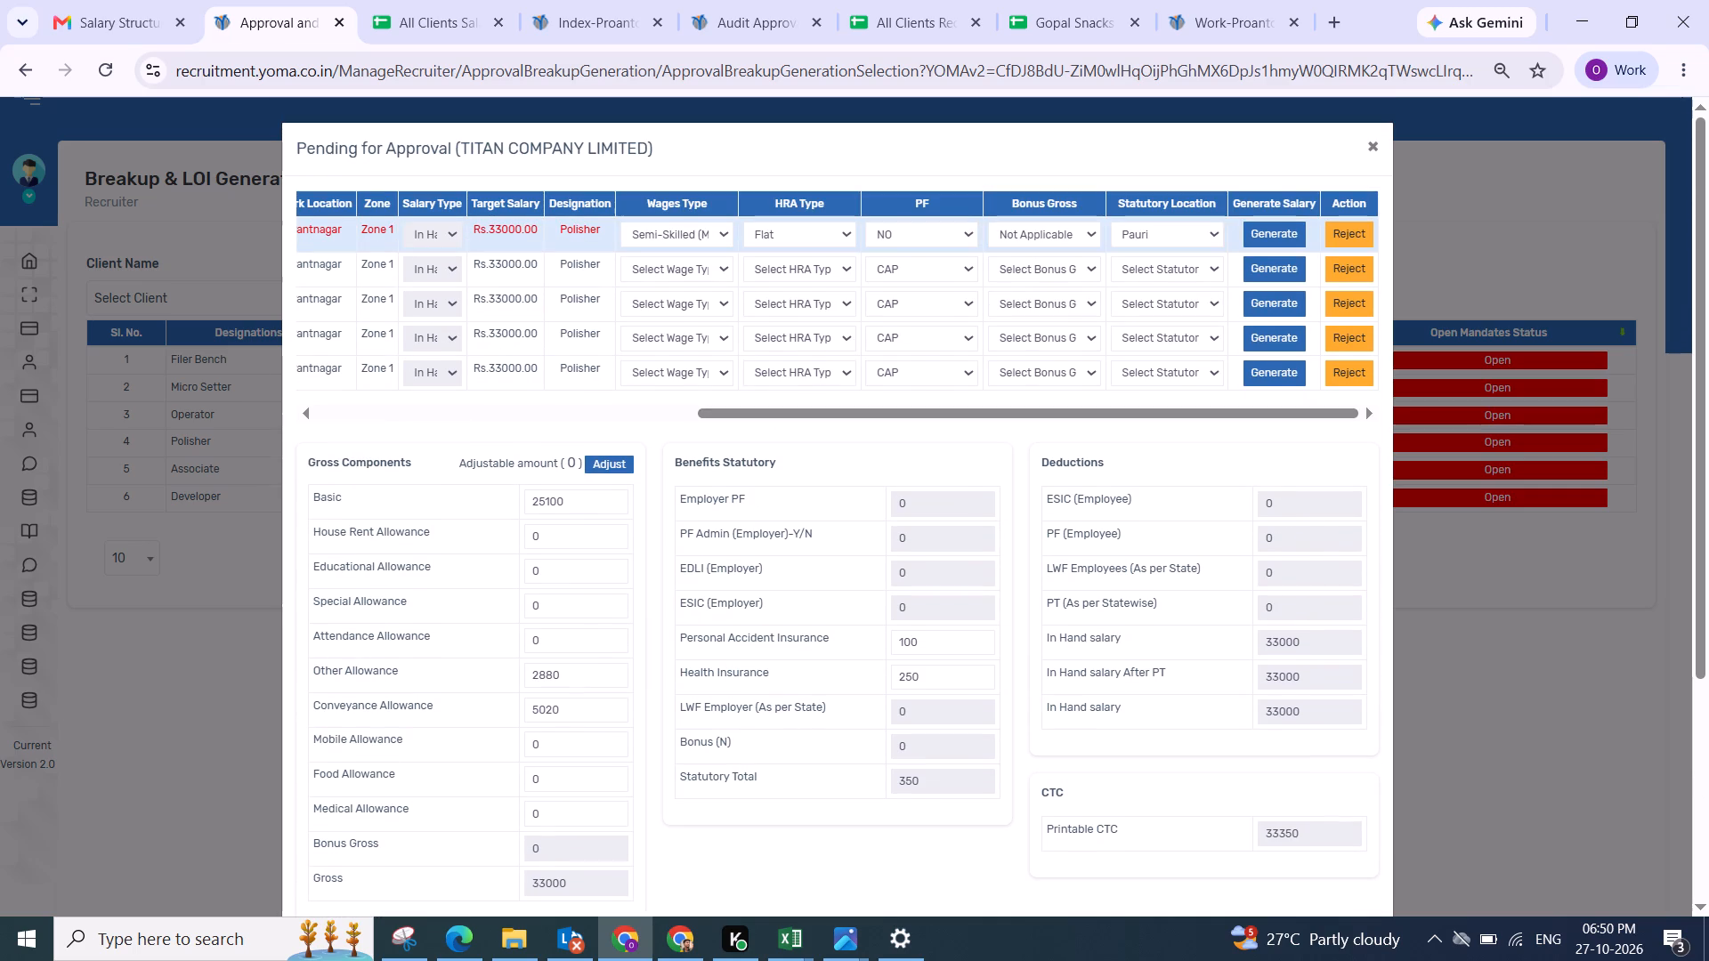
scroll(723, 362, "down", 2)
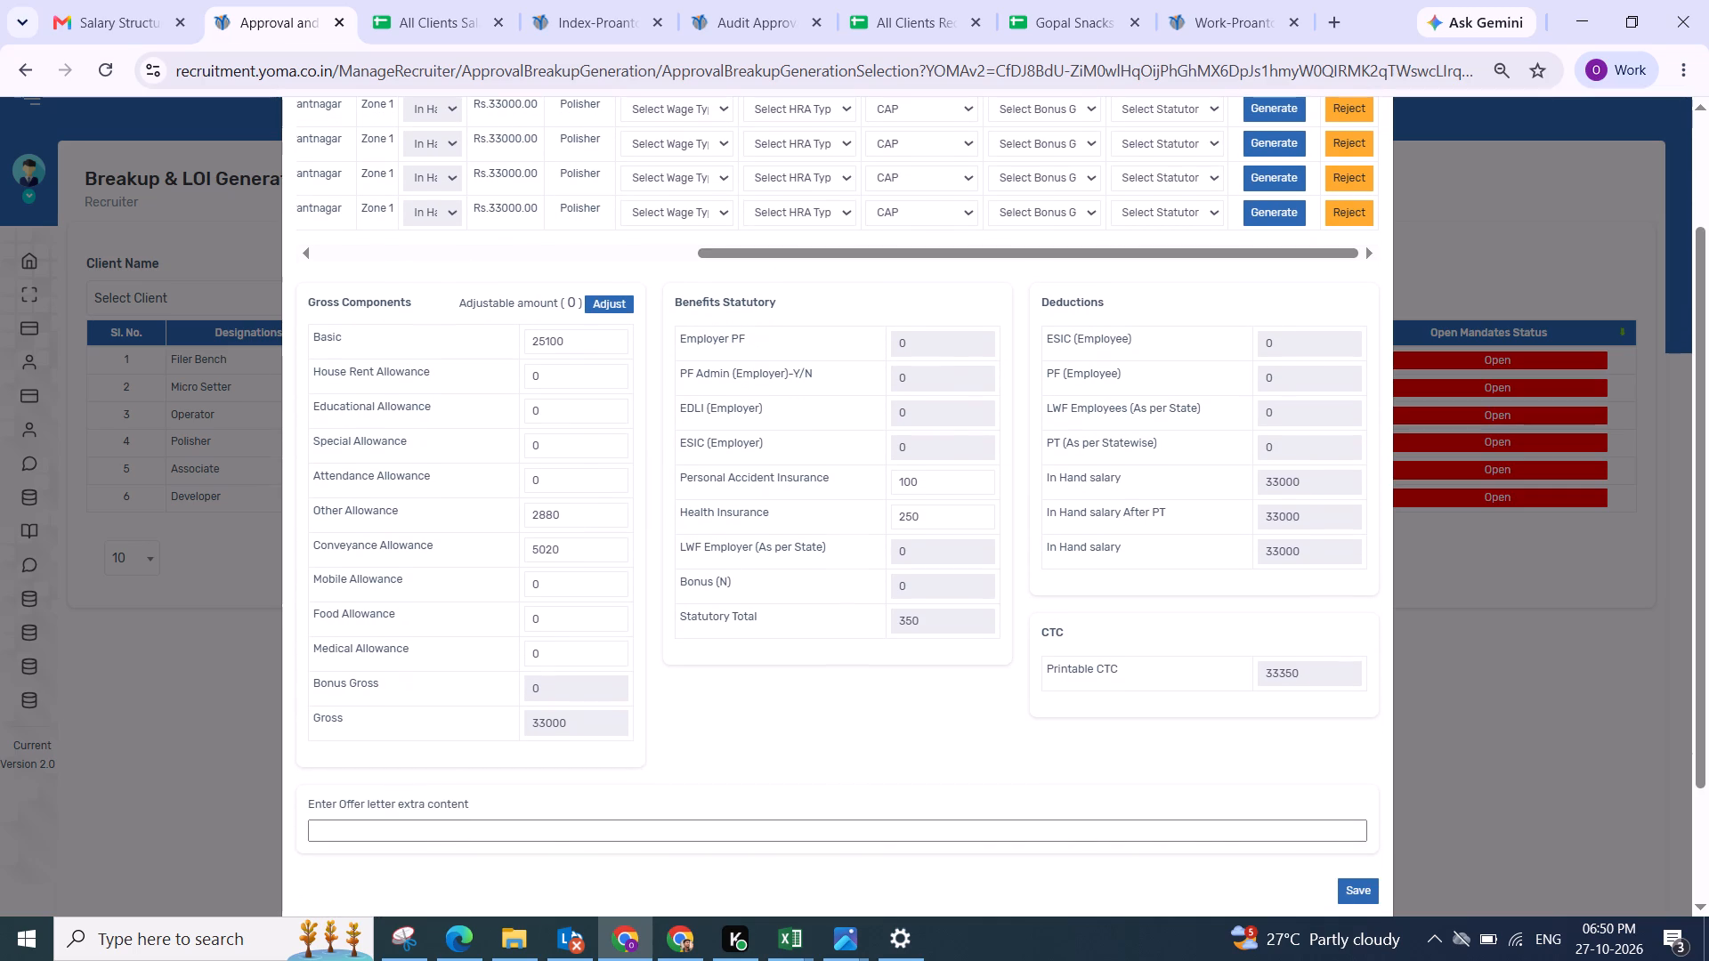
scroll(744, 510, "down", 2)
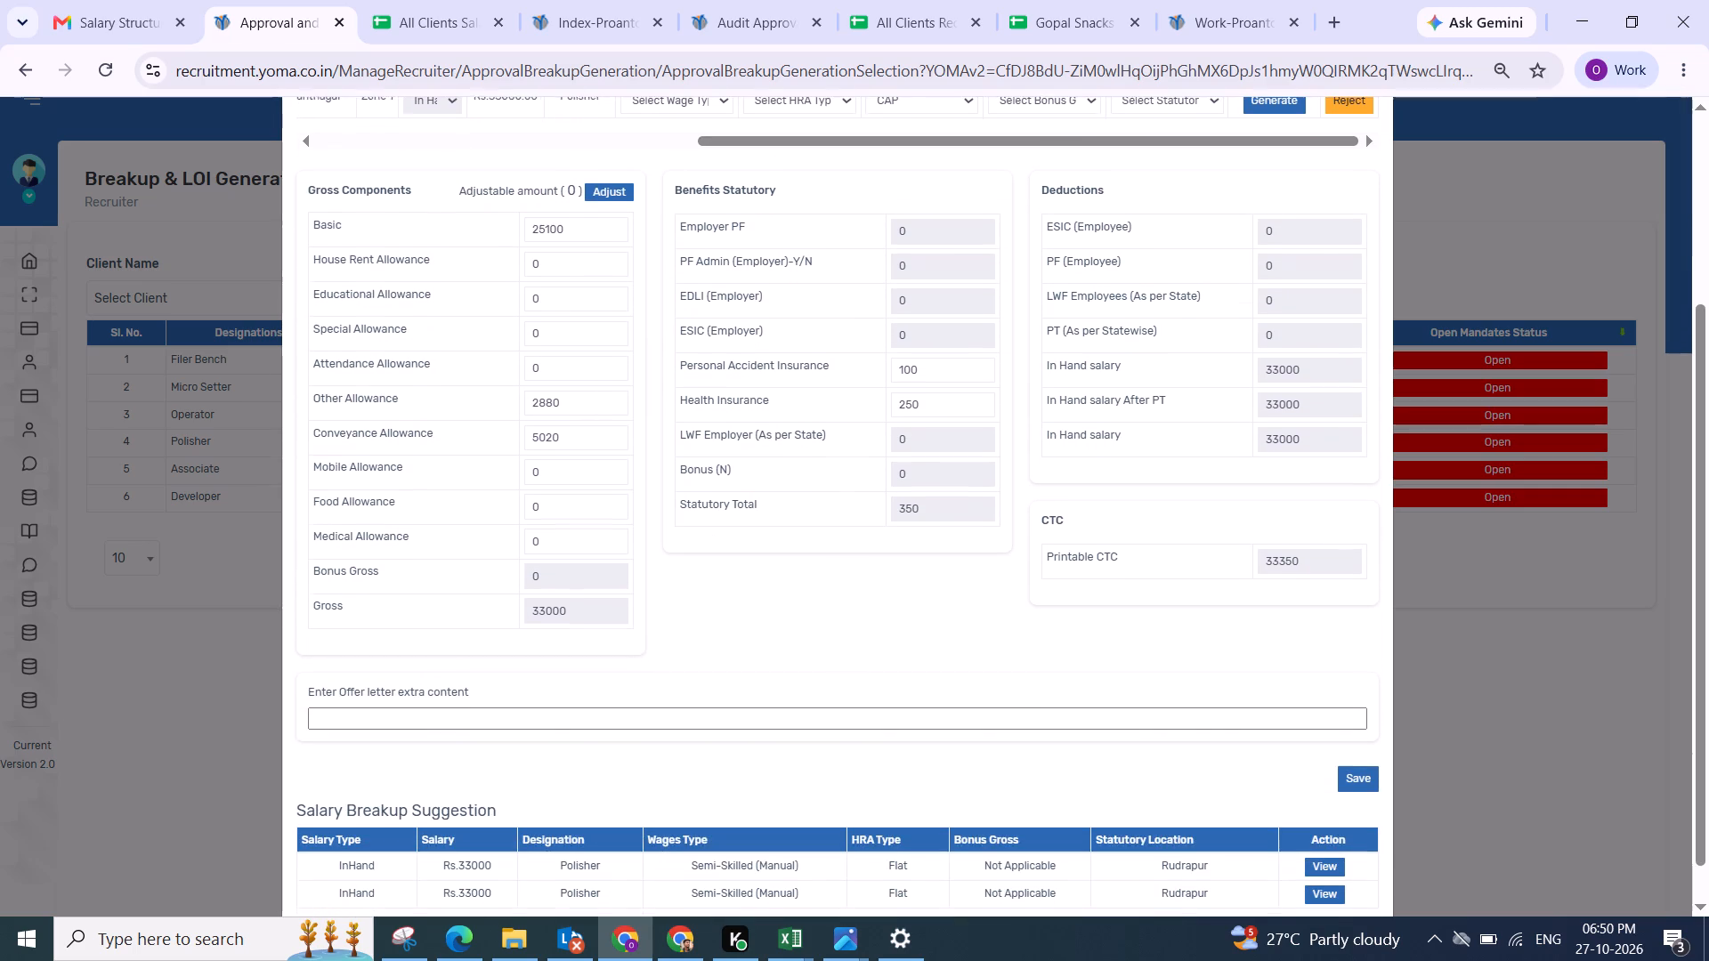
scroll(744, 510, "down", 1)
left_click(811, 615)
scroll(811, 615, "down", 1)
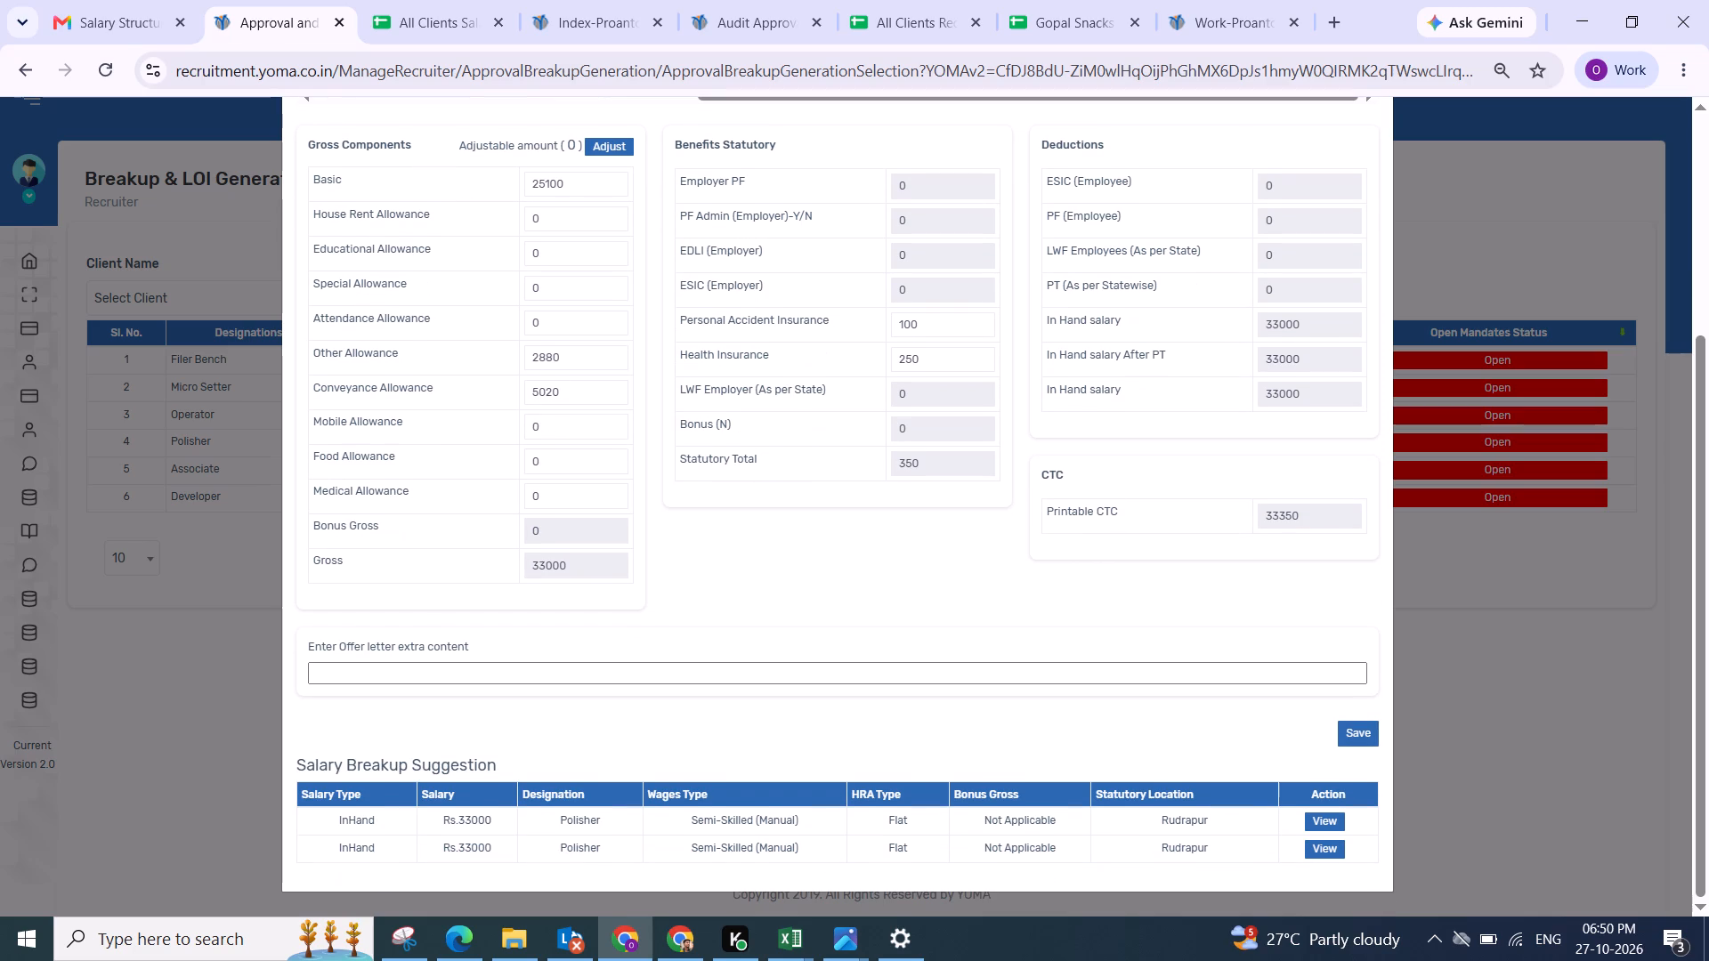
scroll(903, 615, "down", 1)
left_click(1361, 732)
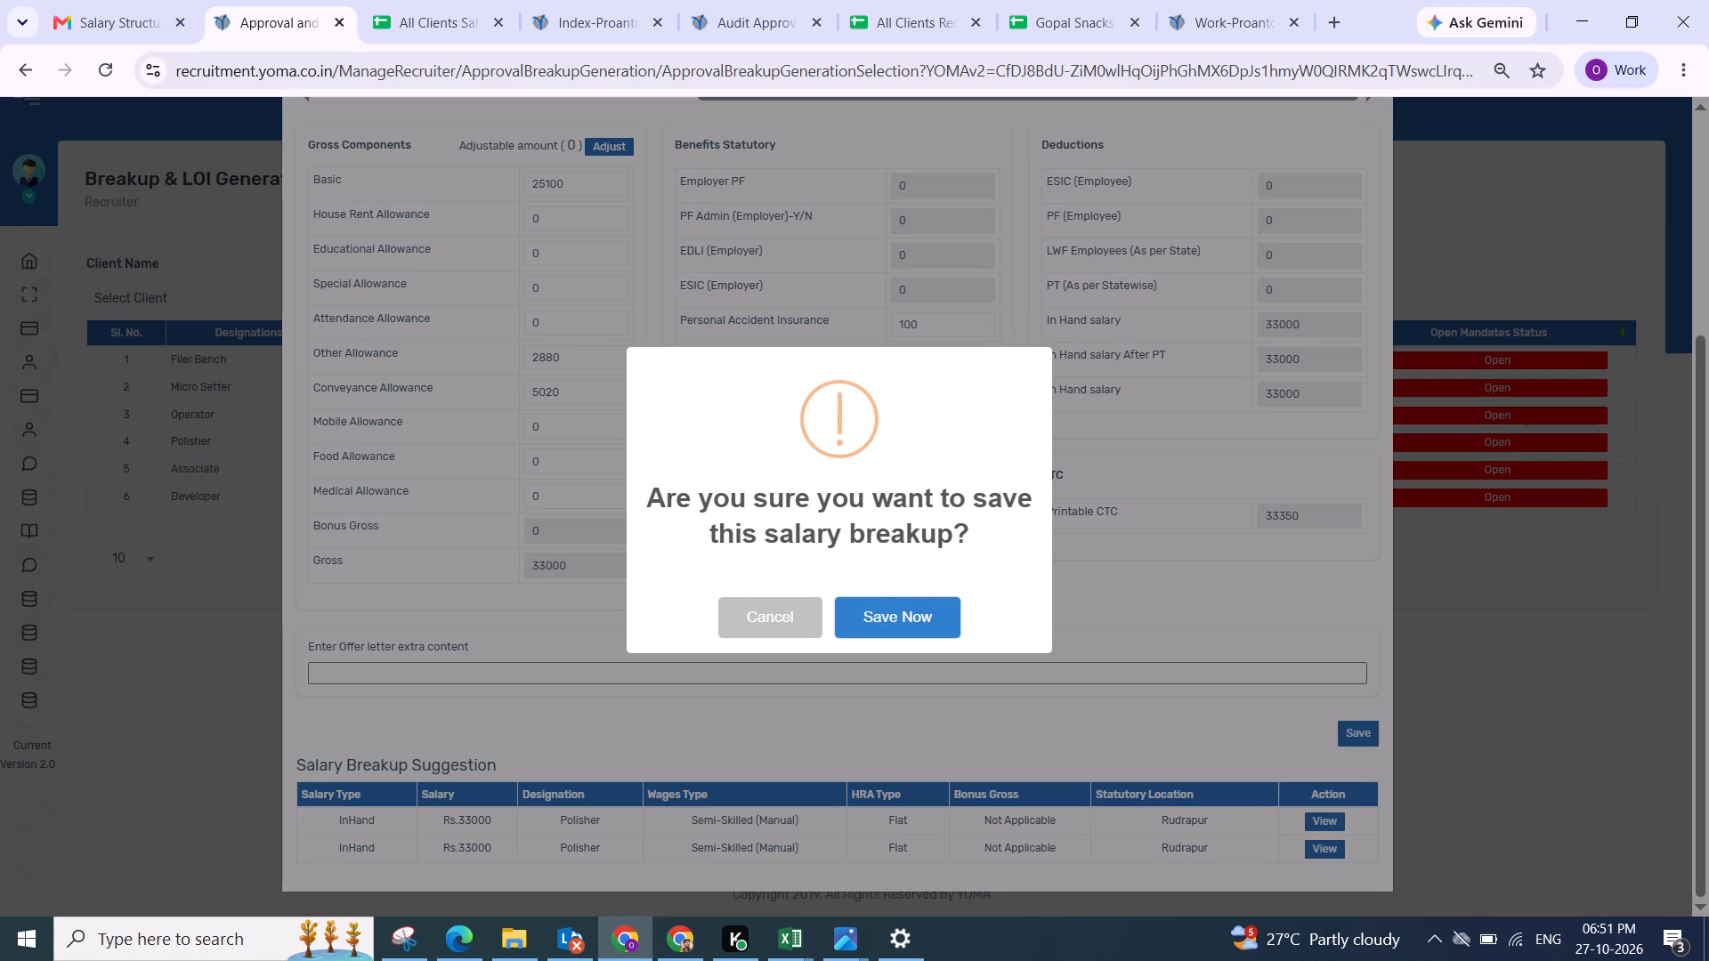
left_click(914, 610)
scroll(801, 520, "up", 1)
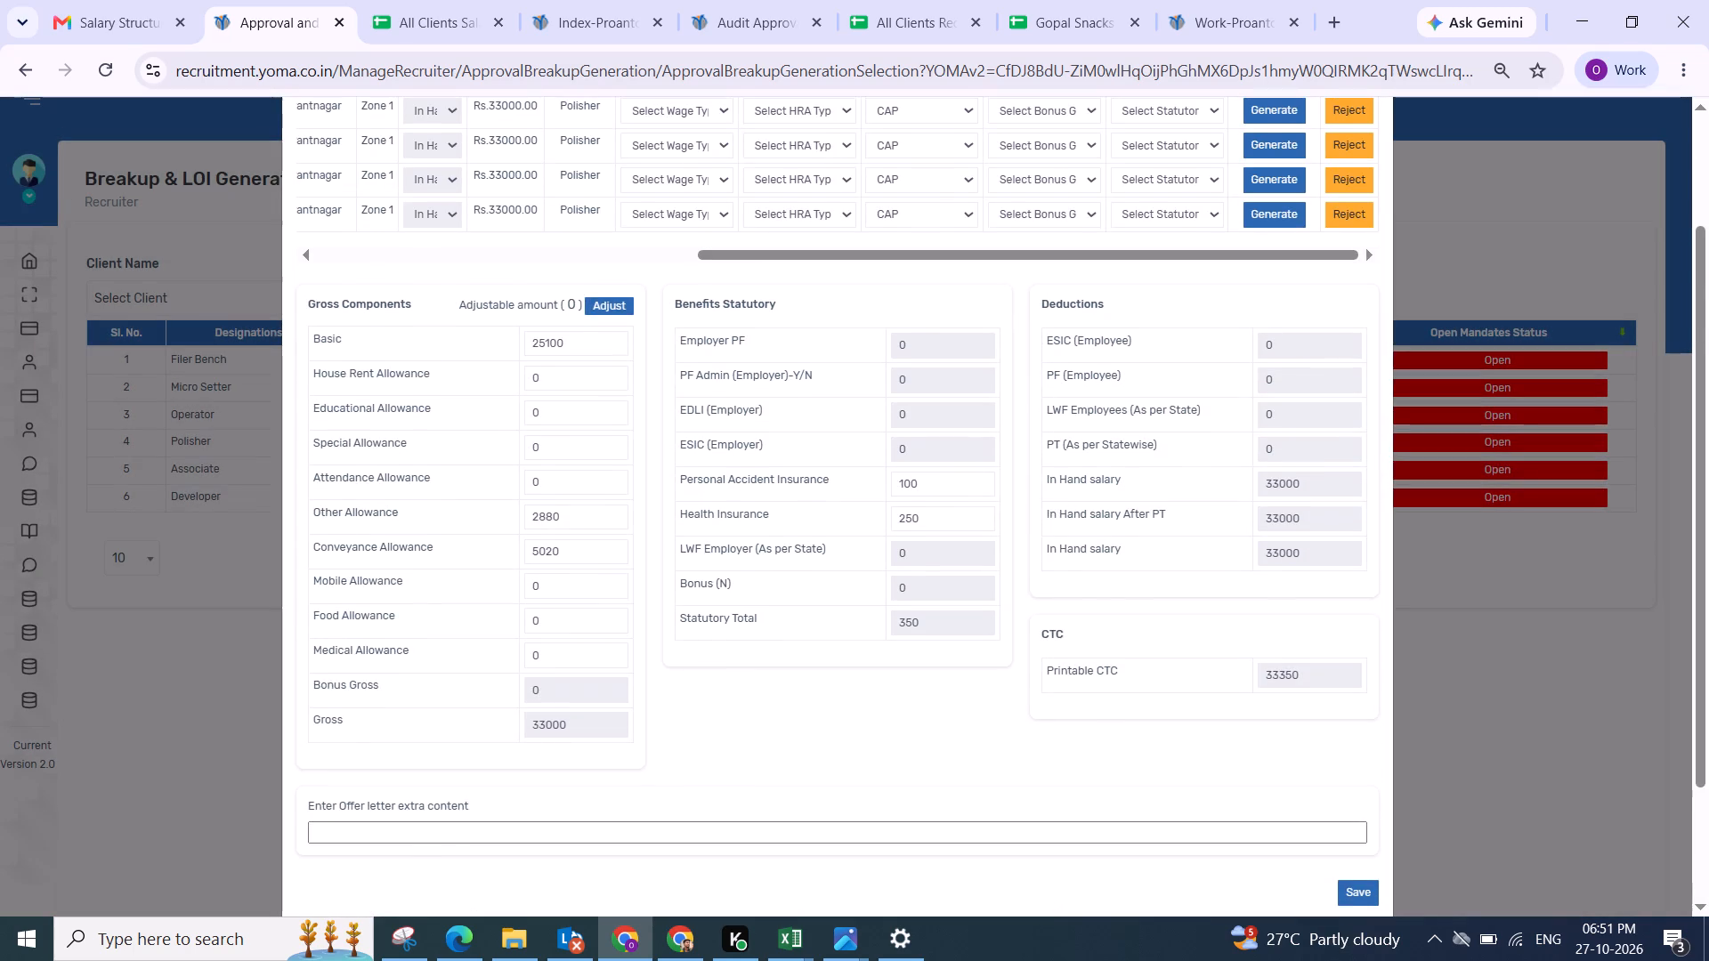
scroll(801, 520, "up", 2)
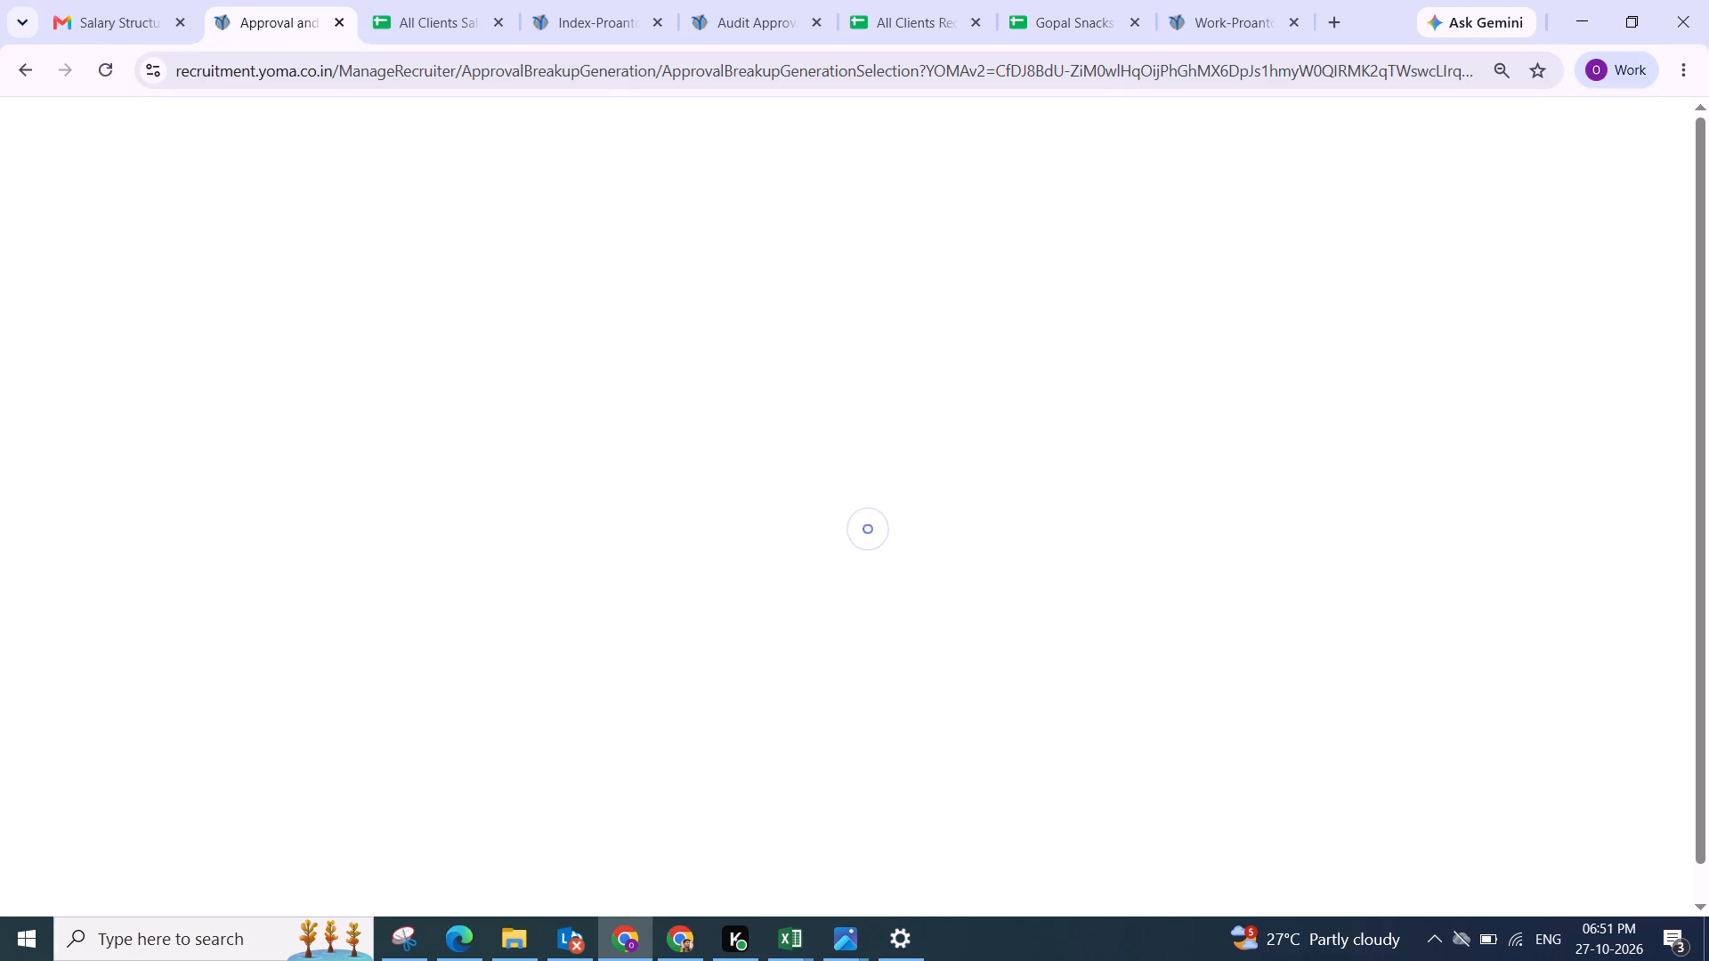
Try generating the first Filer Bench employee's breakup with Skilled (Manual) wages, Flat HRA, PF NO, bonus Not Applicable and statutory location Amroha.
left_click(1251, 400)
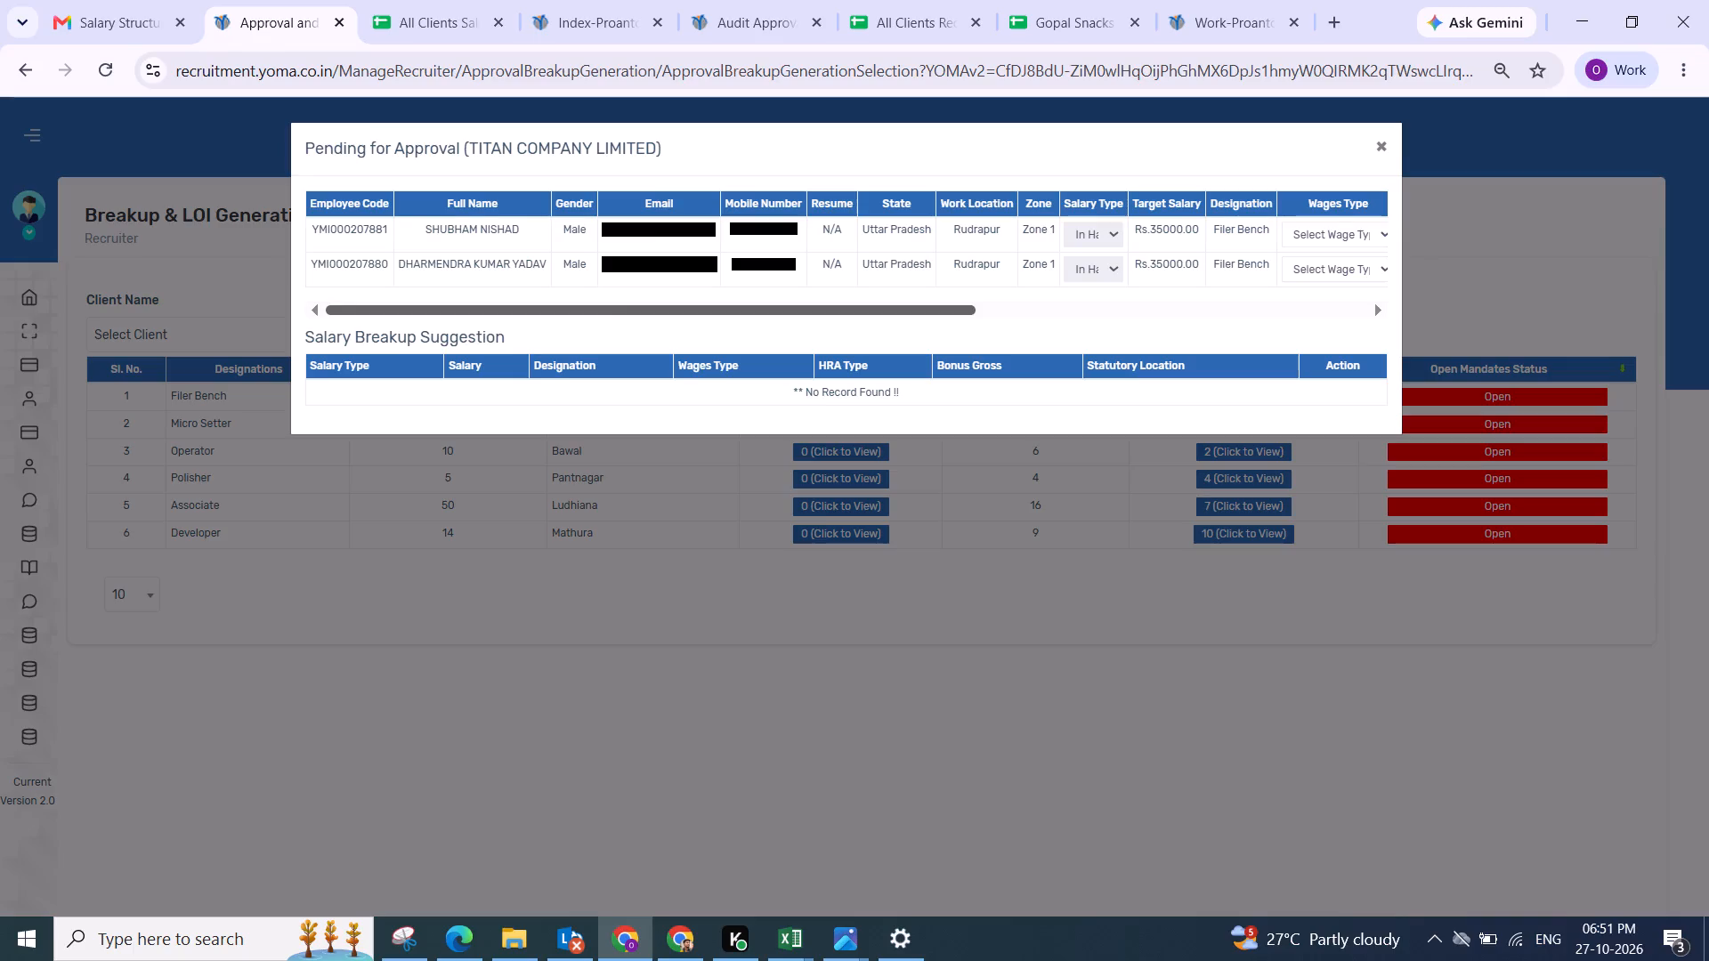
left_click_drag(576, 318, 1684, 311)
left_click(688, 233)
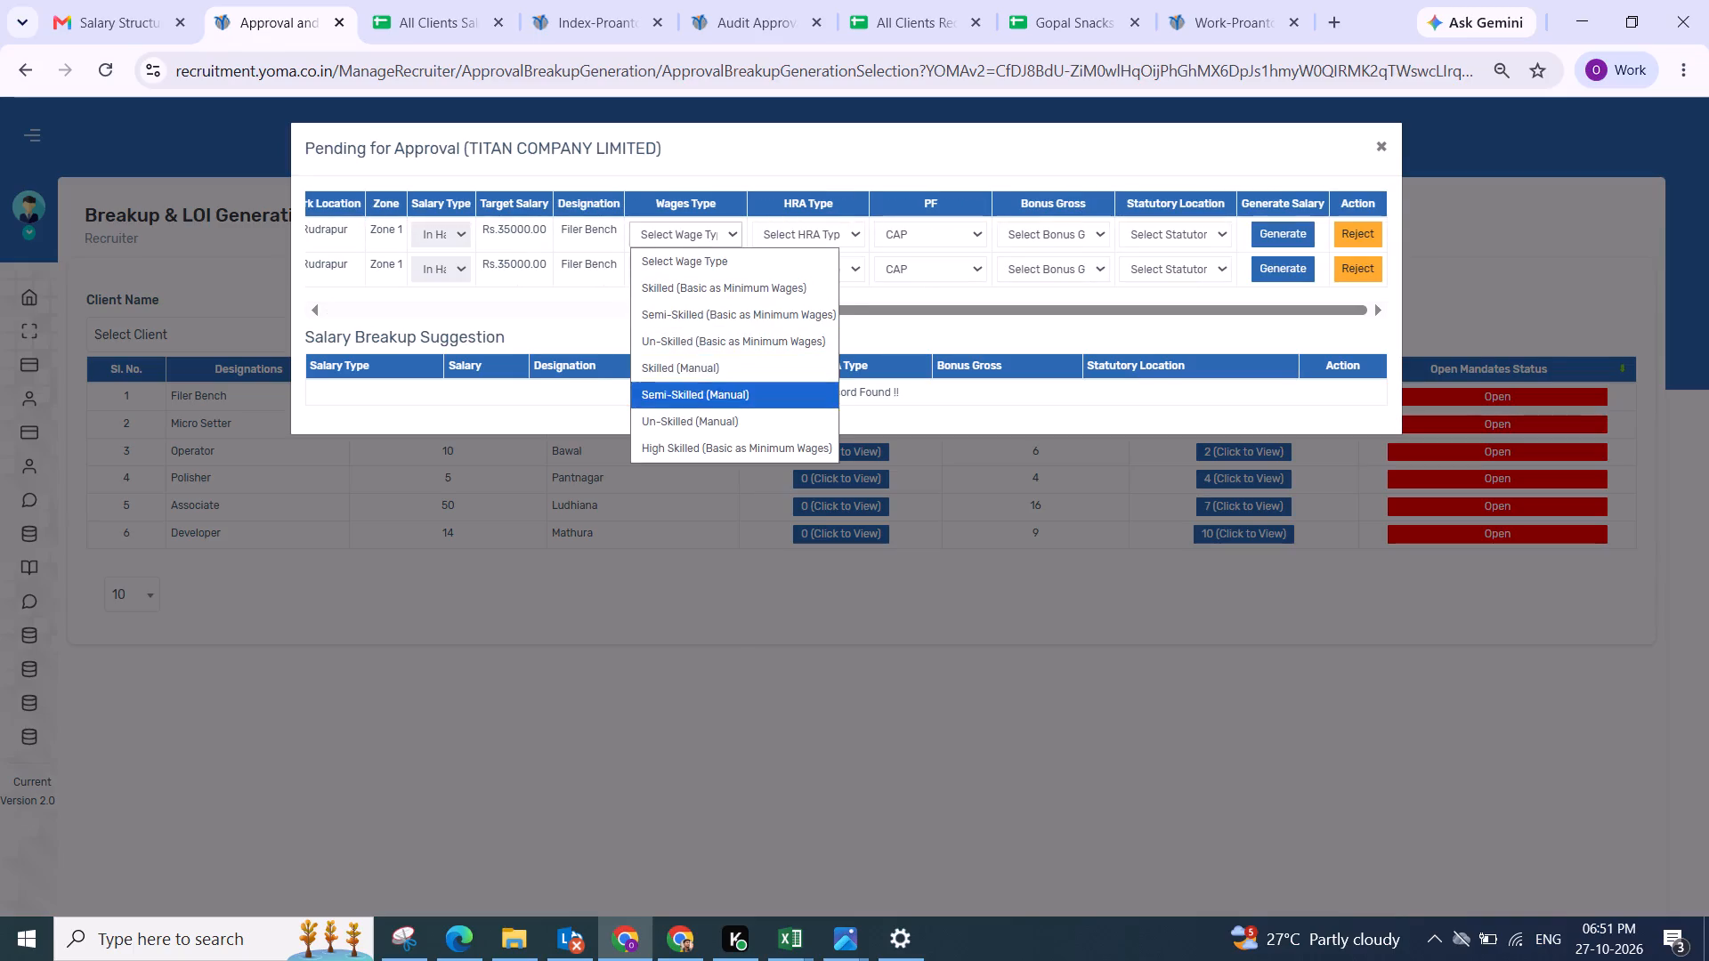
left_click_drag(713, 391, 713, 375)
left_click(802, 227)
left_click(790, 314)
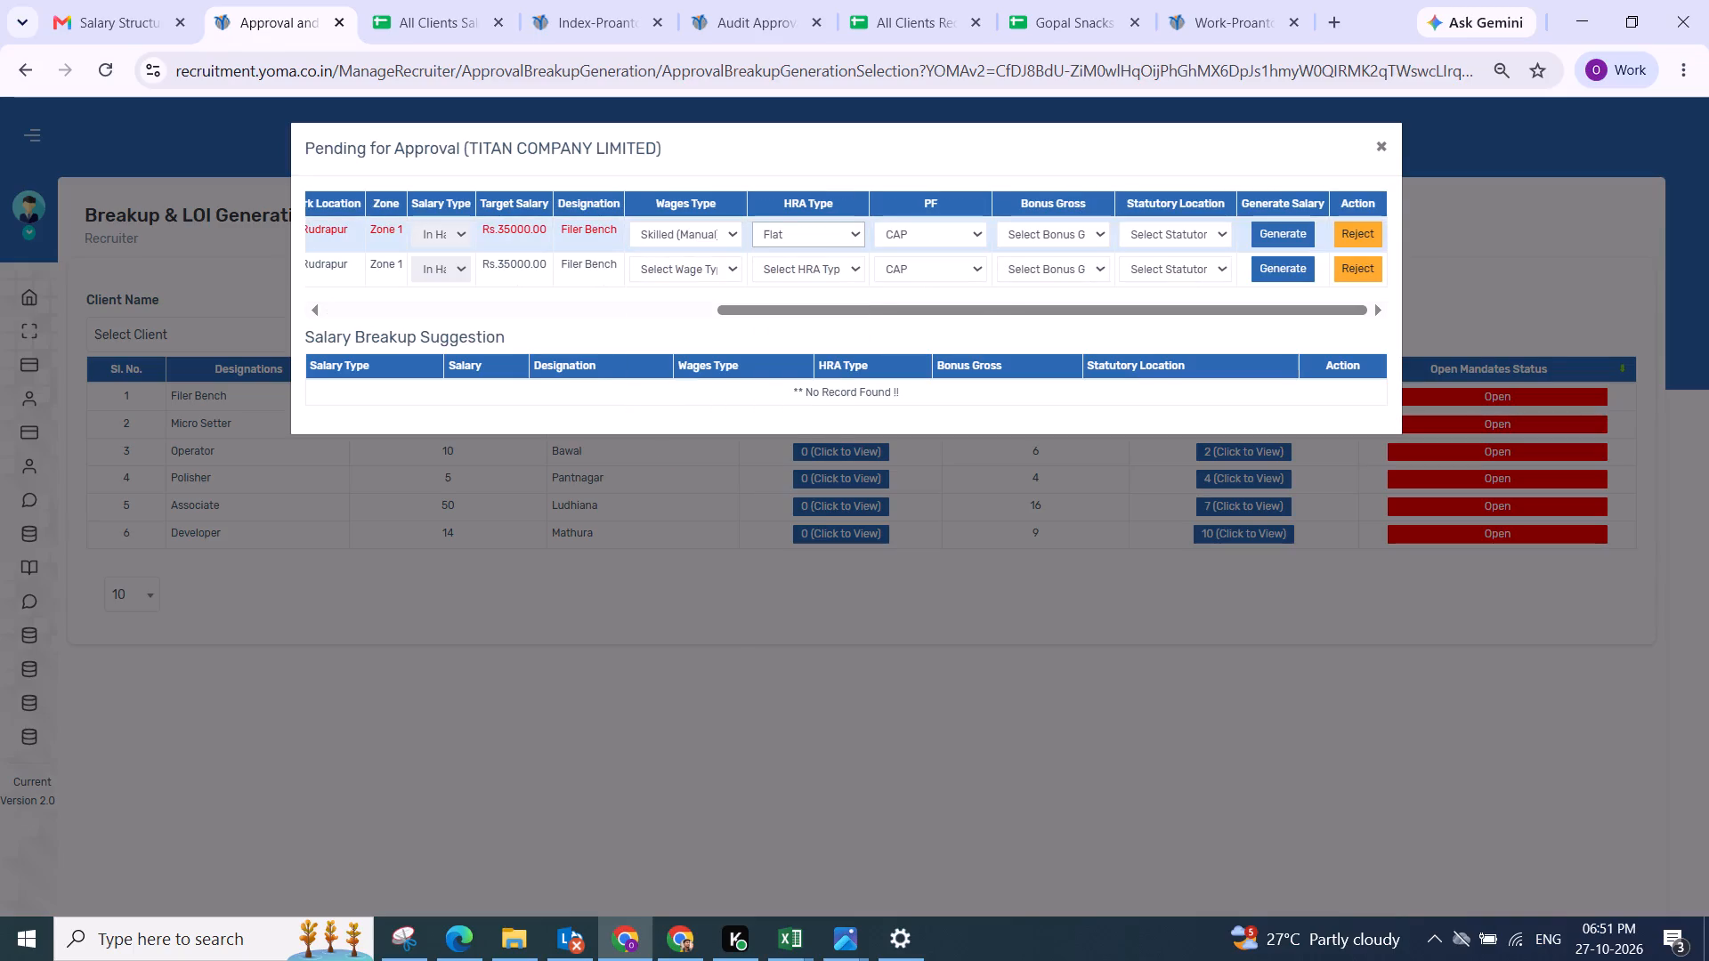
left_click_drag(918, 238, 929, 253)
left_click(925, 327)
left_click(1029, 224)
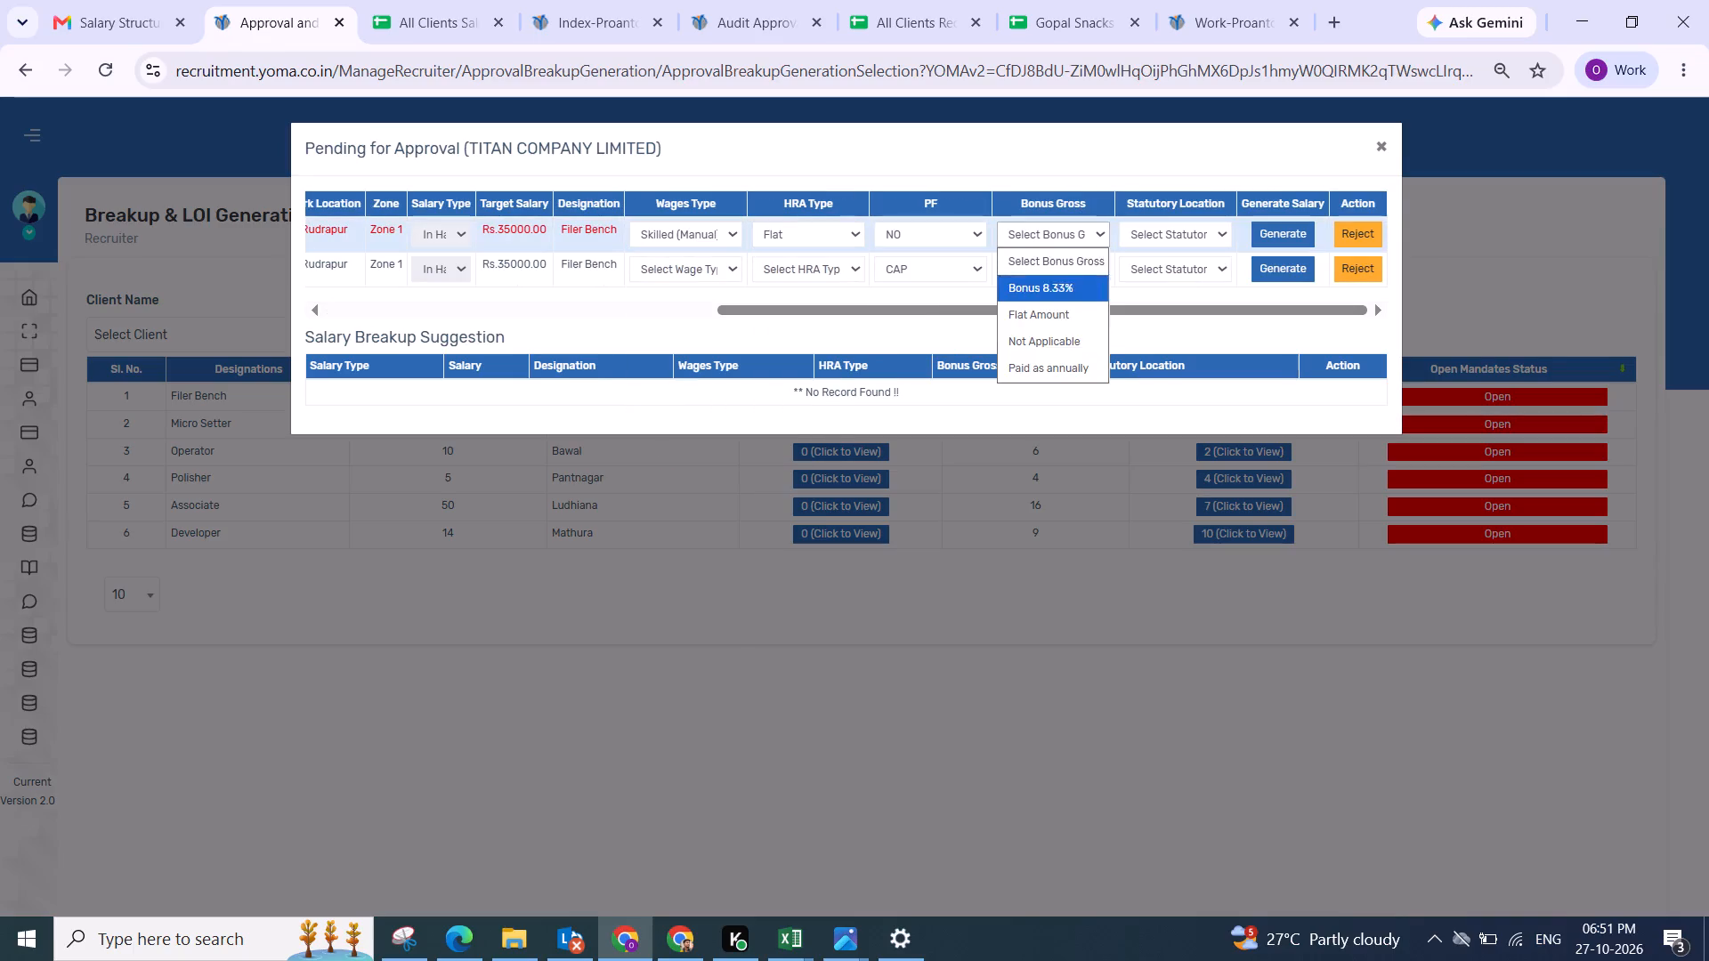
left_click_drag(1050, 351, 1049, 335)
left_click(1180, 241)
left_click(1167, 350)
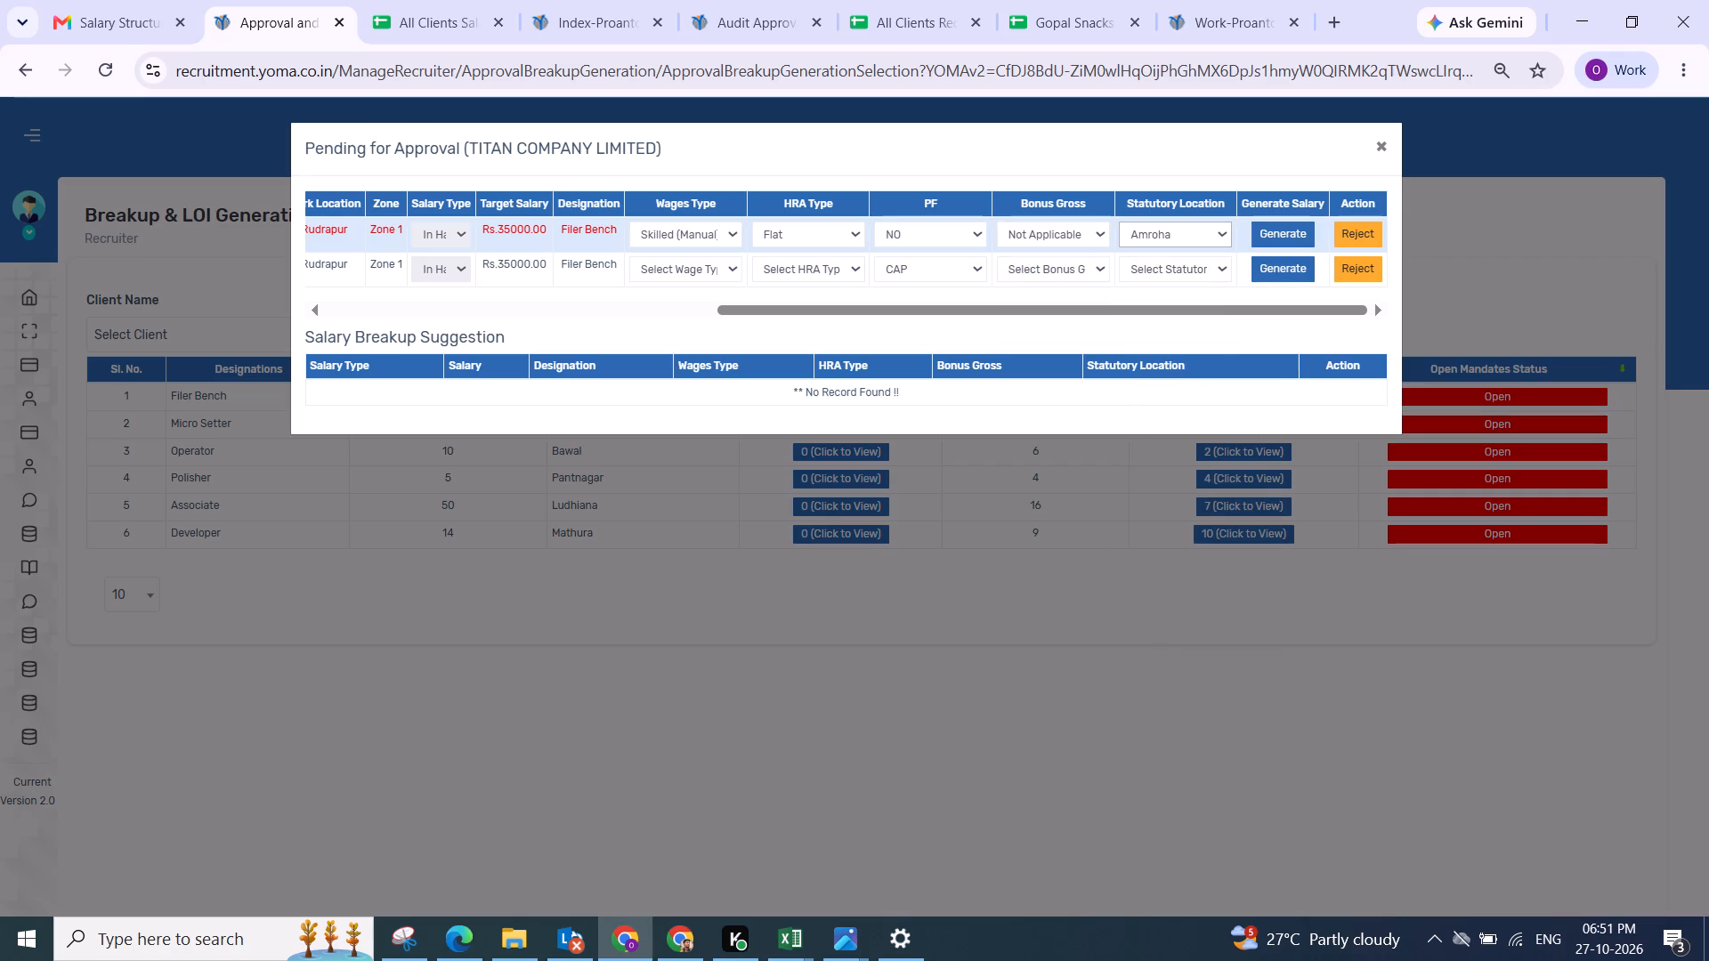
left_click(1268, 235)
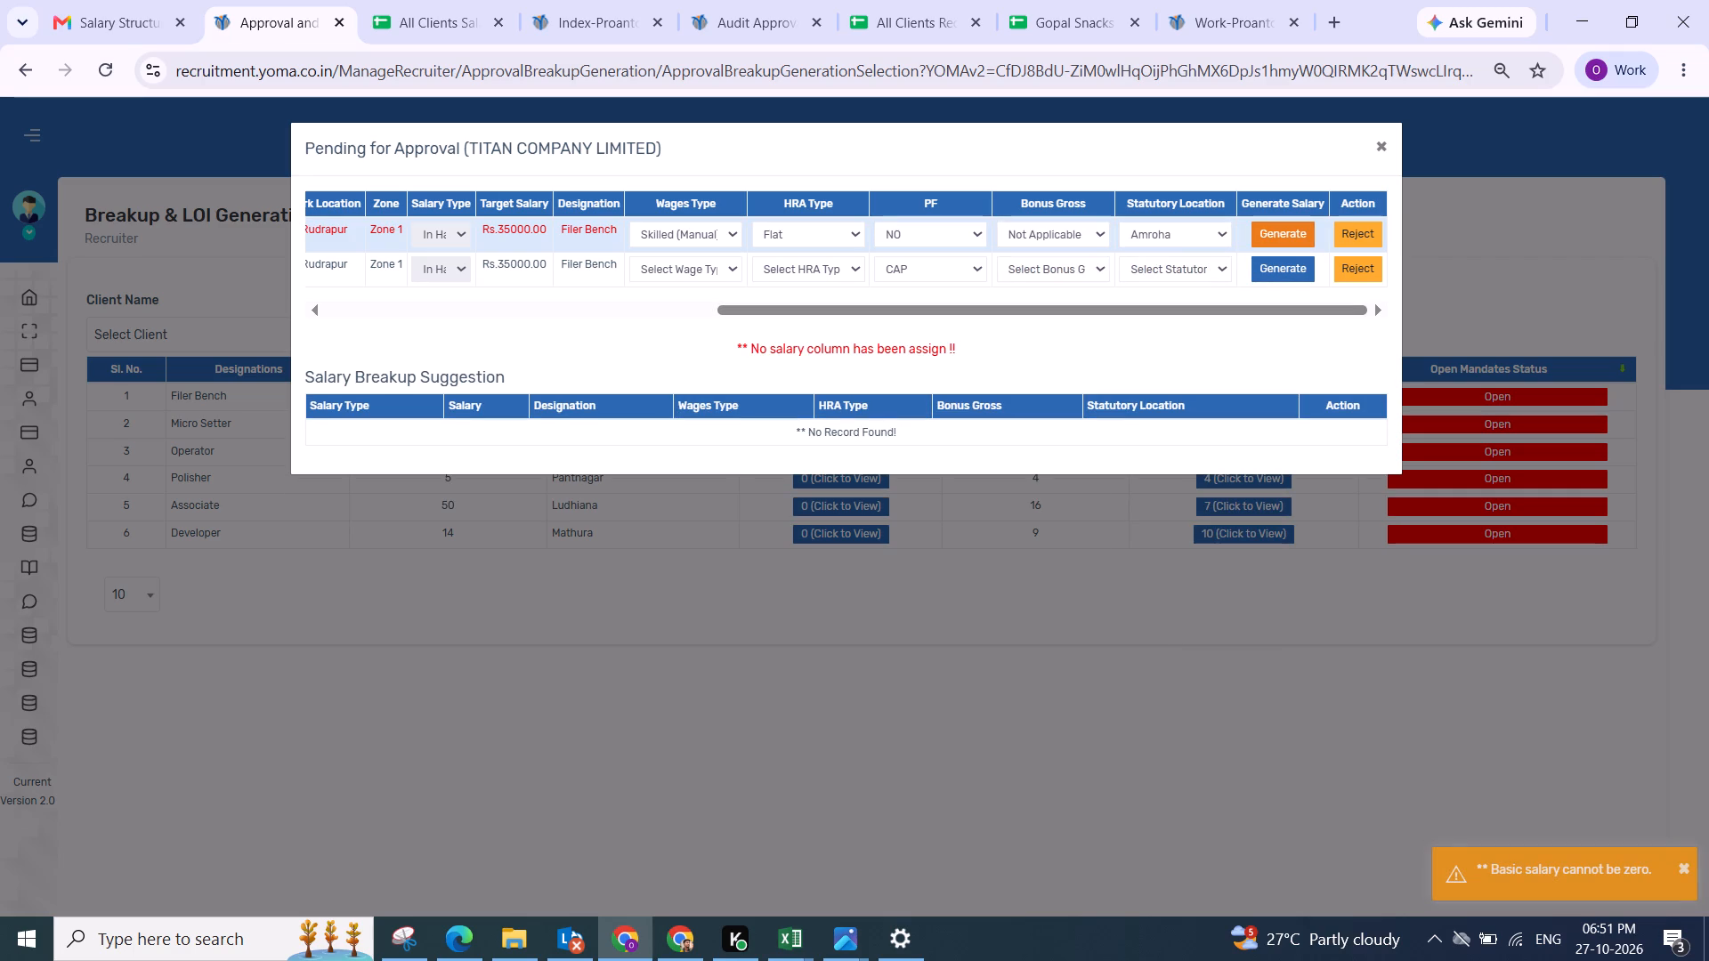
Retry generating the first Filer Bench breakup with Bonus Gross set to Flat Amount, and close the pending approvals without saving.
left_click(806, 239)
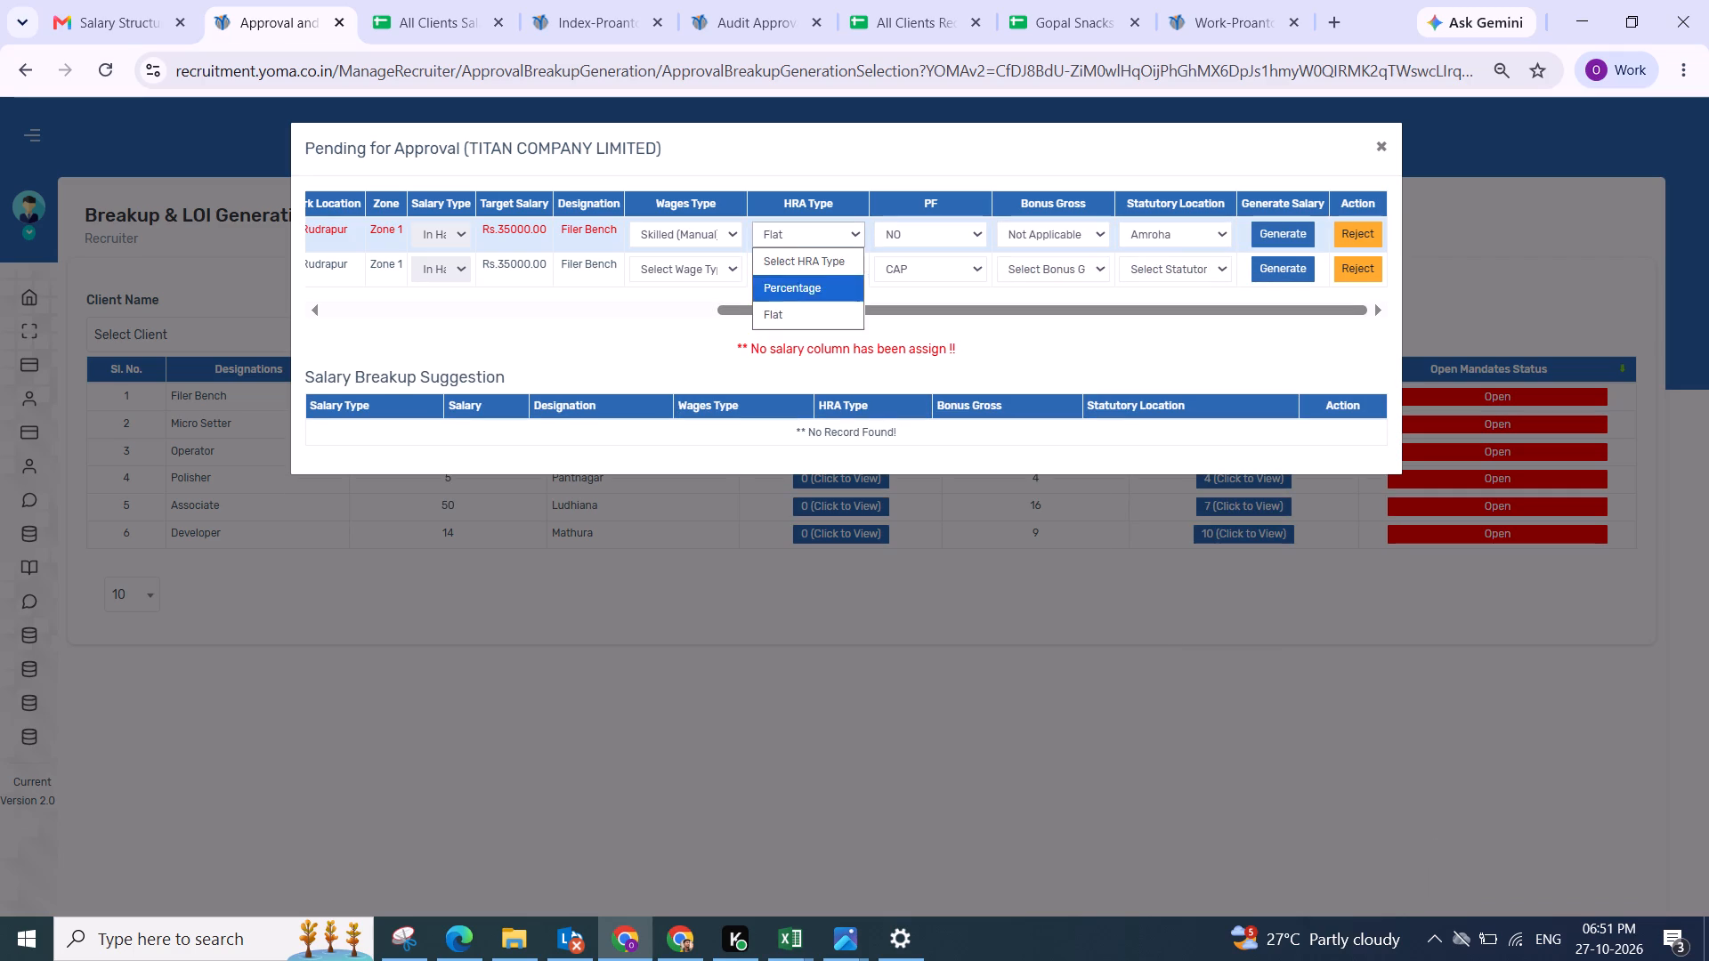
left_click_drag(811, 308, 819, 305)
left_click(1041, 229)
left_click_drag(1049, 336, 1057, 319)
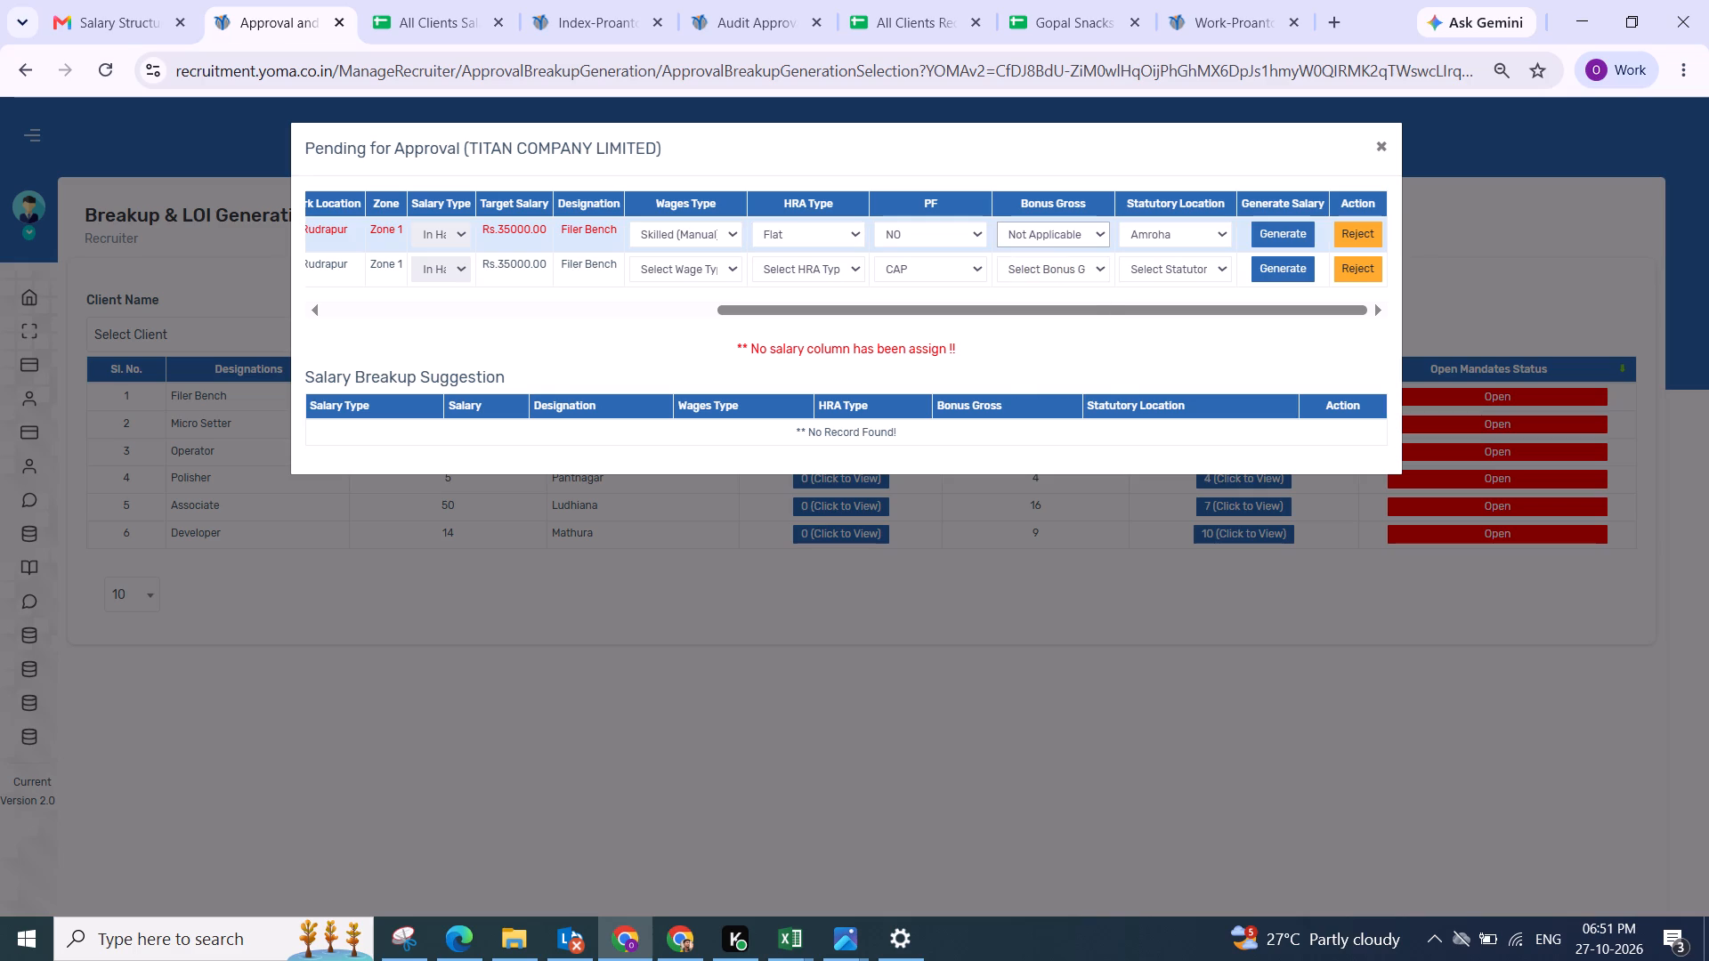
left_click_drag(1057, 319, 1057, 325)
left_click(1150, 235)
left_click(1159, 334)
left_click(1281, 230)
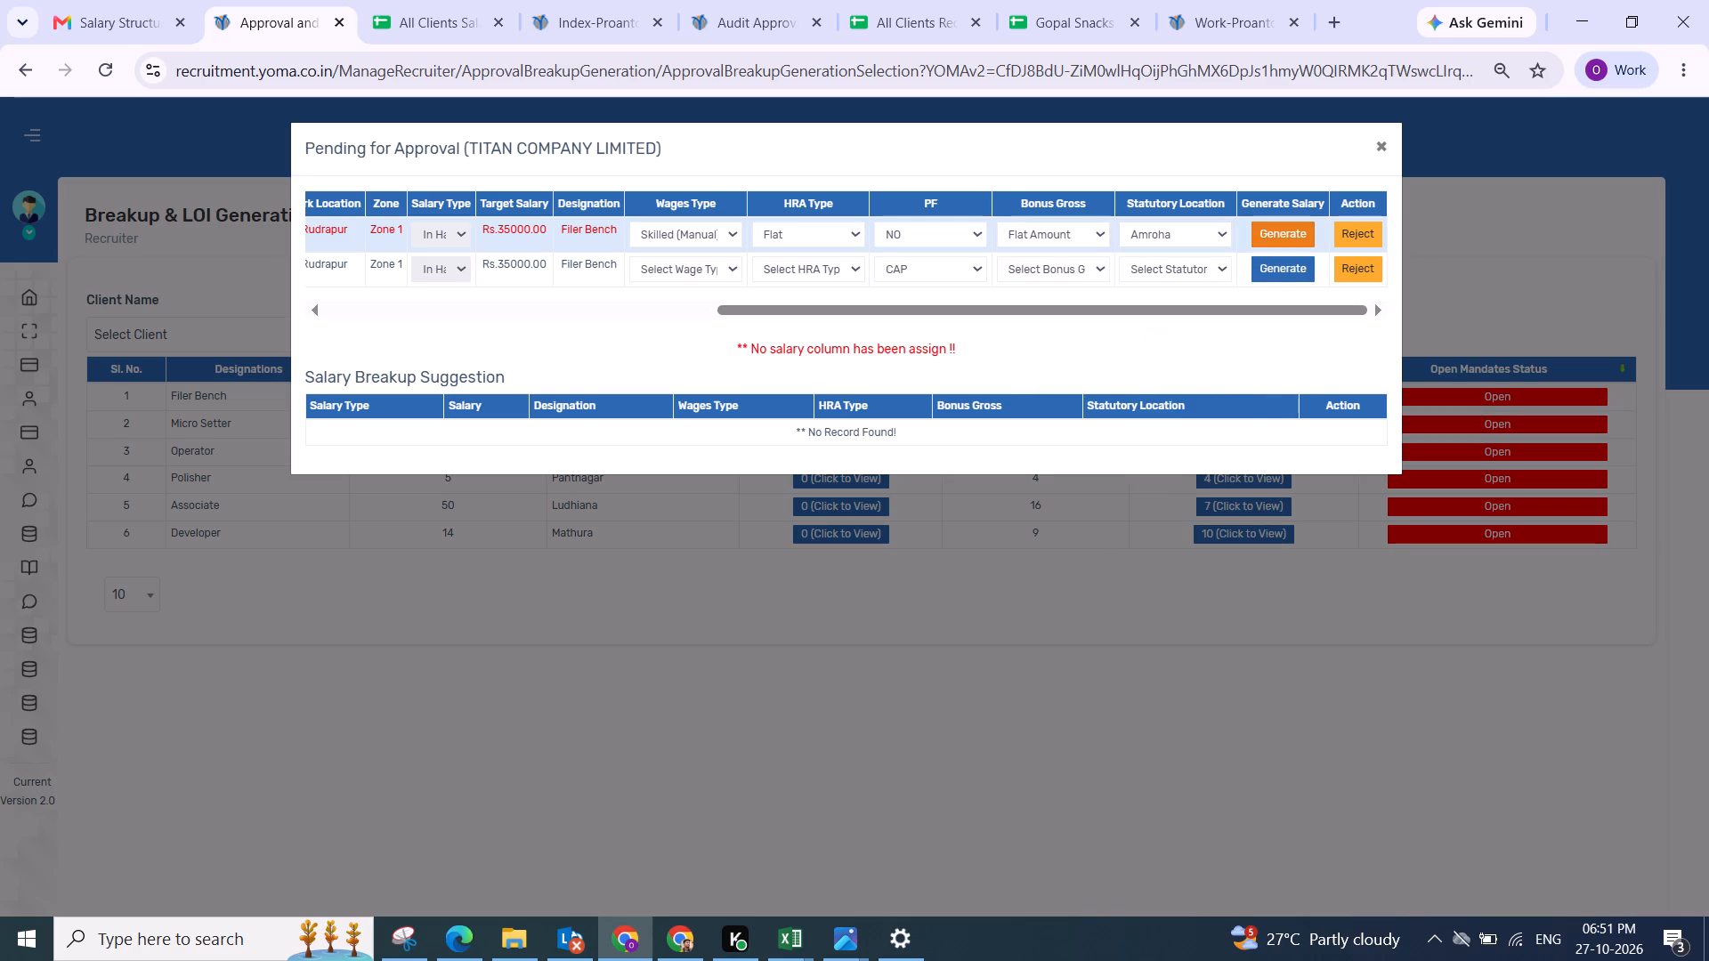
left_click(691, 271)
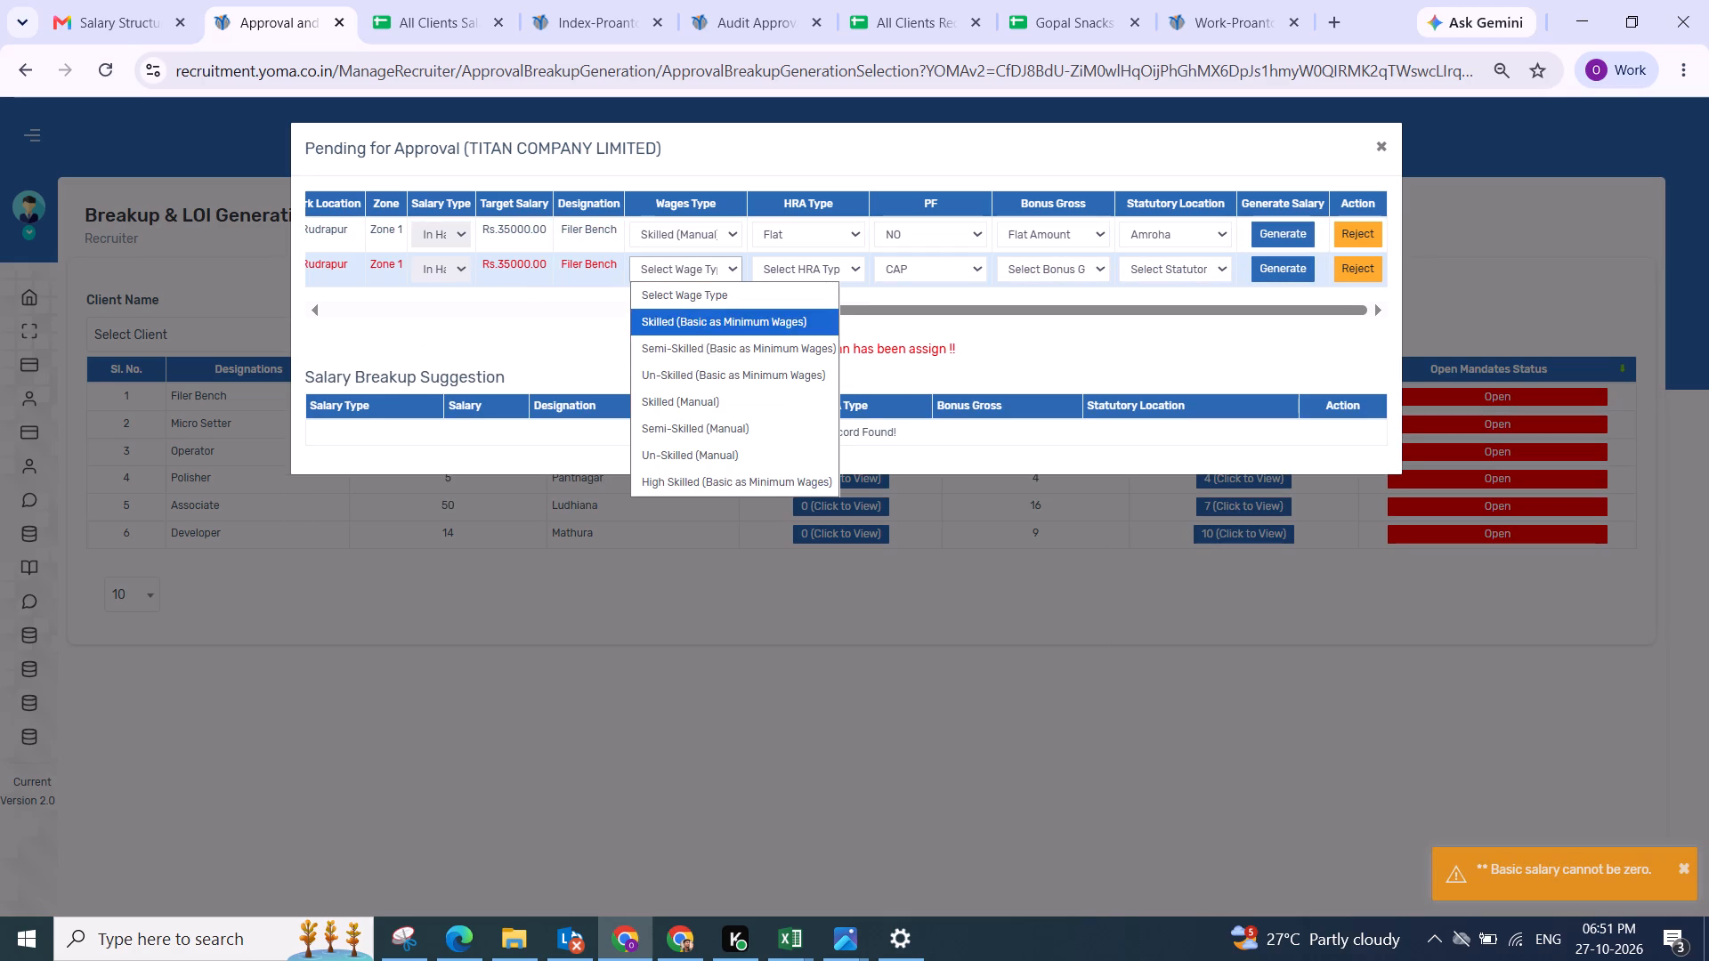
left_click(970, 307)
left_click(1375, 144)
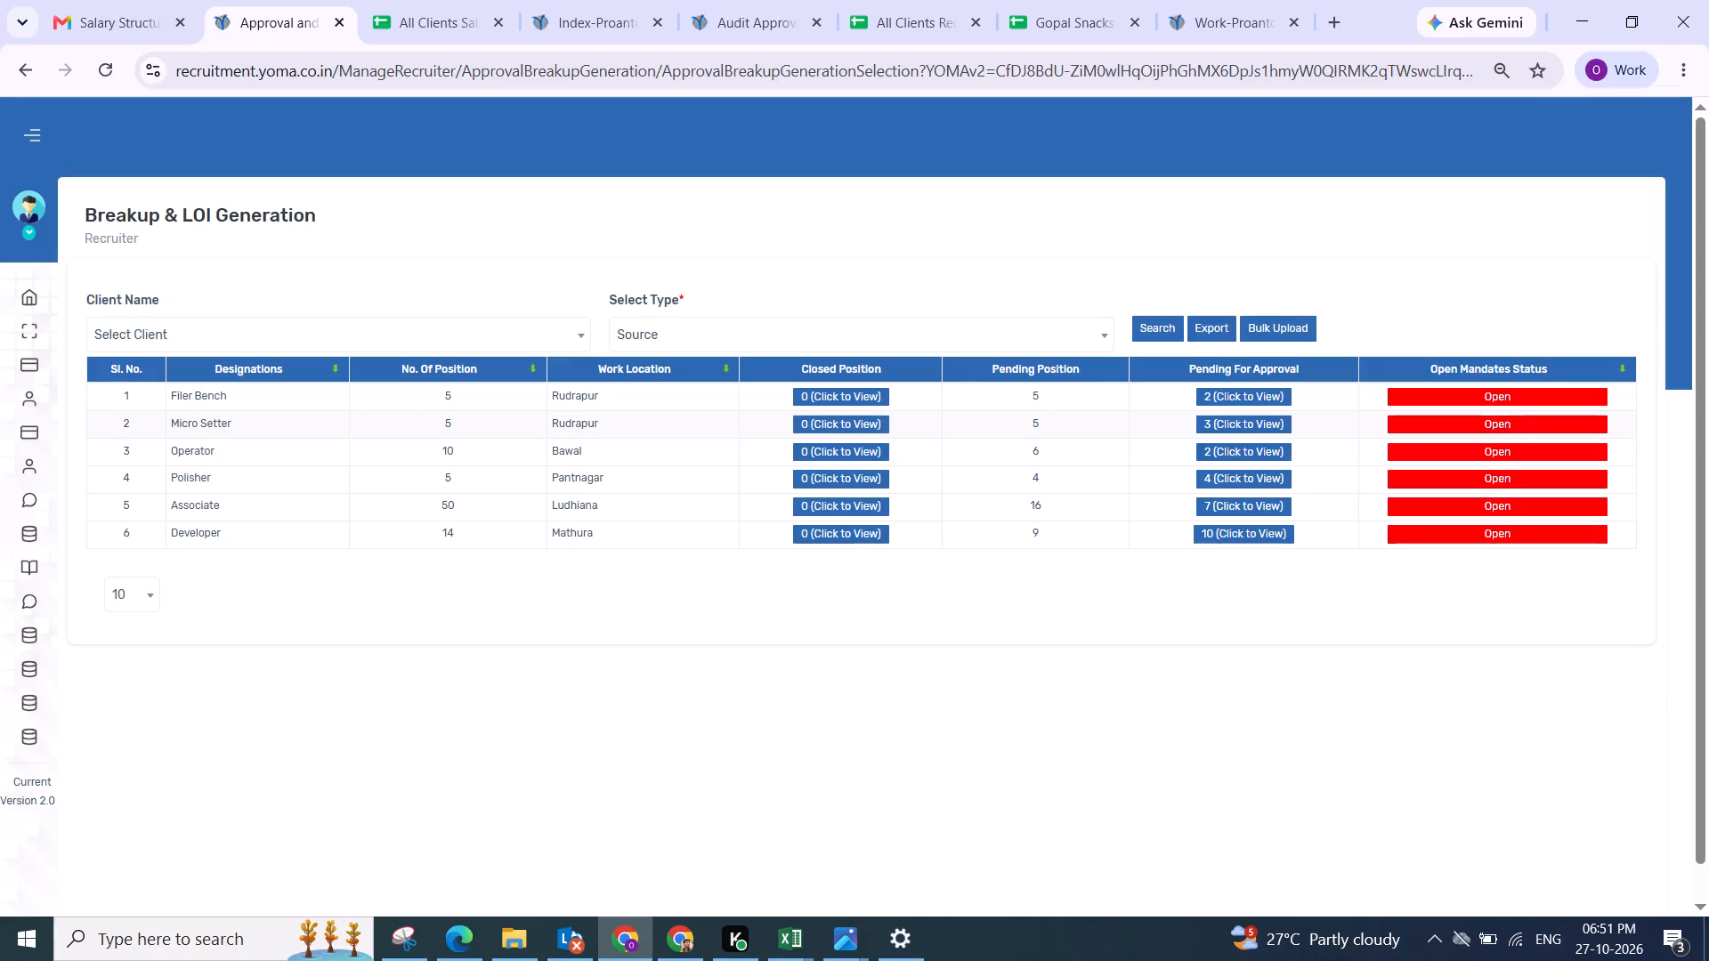
View Titan's pending approvals for the Micro Setter designation and close them.
left_click(1229, 428)
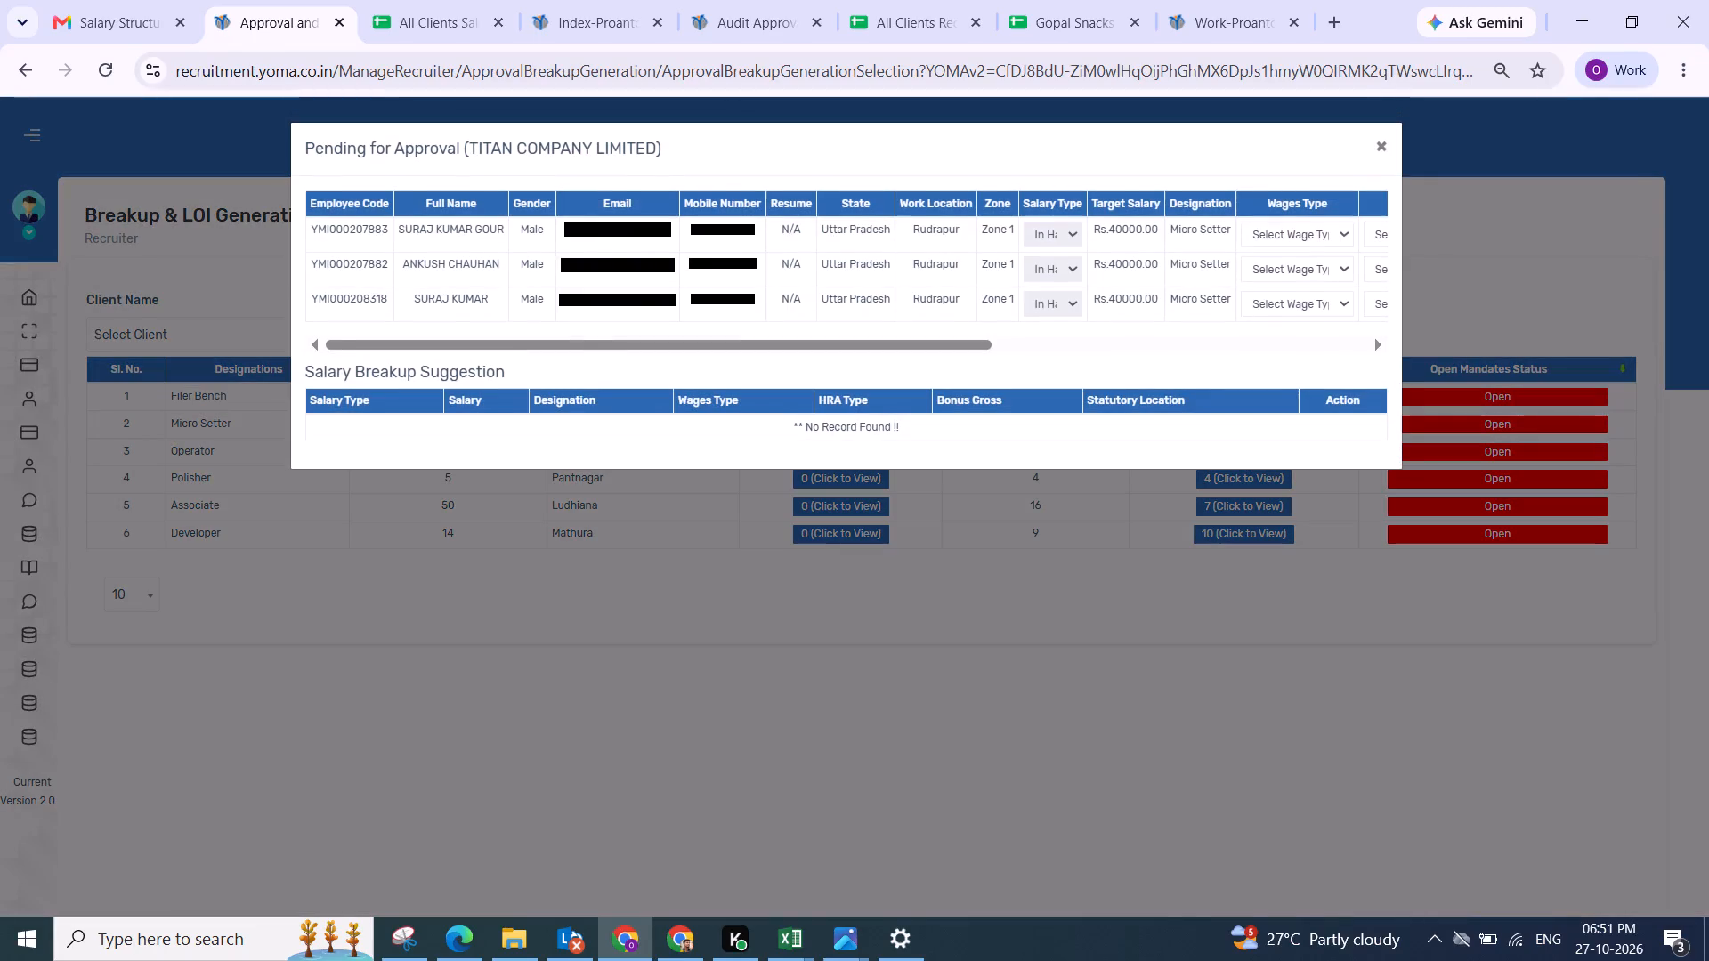
left_click(1374, 155)
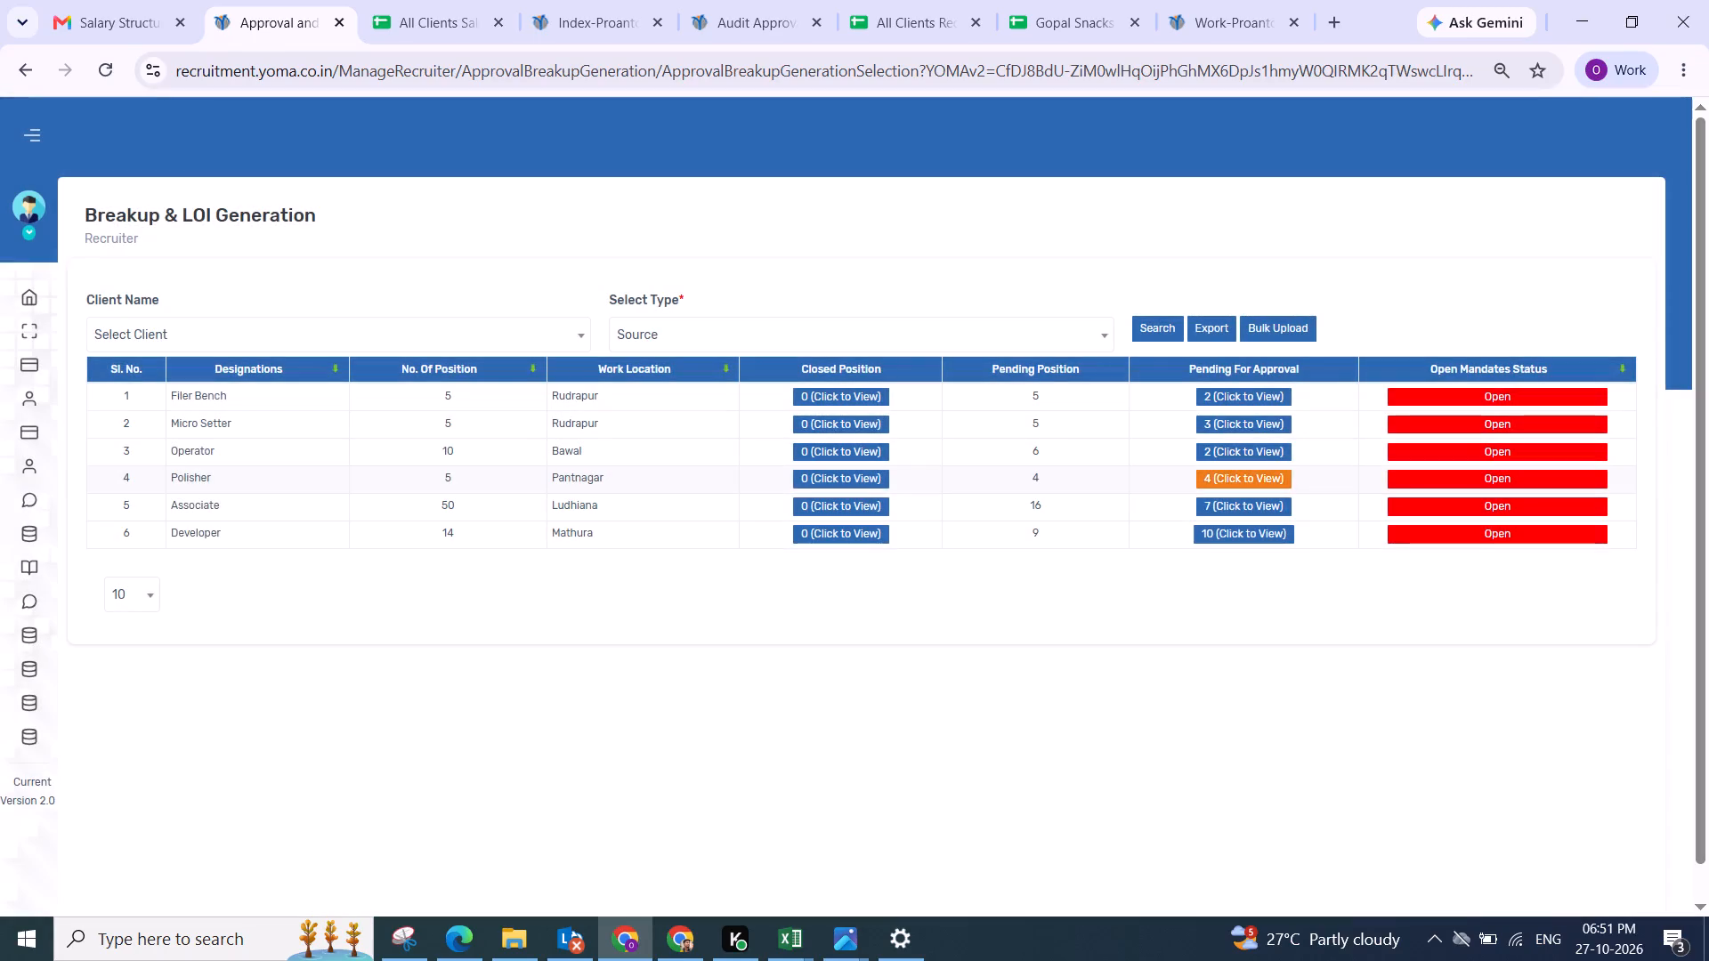
Generate the first Polisher's salary breakup with Semi-Skilled (Manual) wages, Flat HRA, PF NO, bonus Not Applicable and statutory location Rudrapur.
left_click(1234, 475)
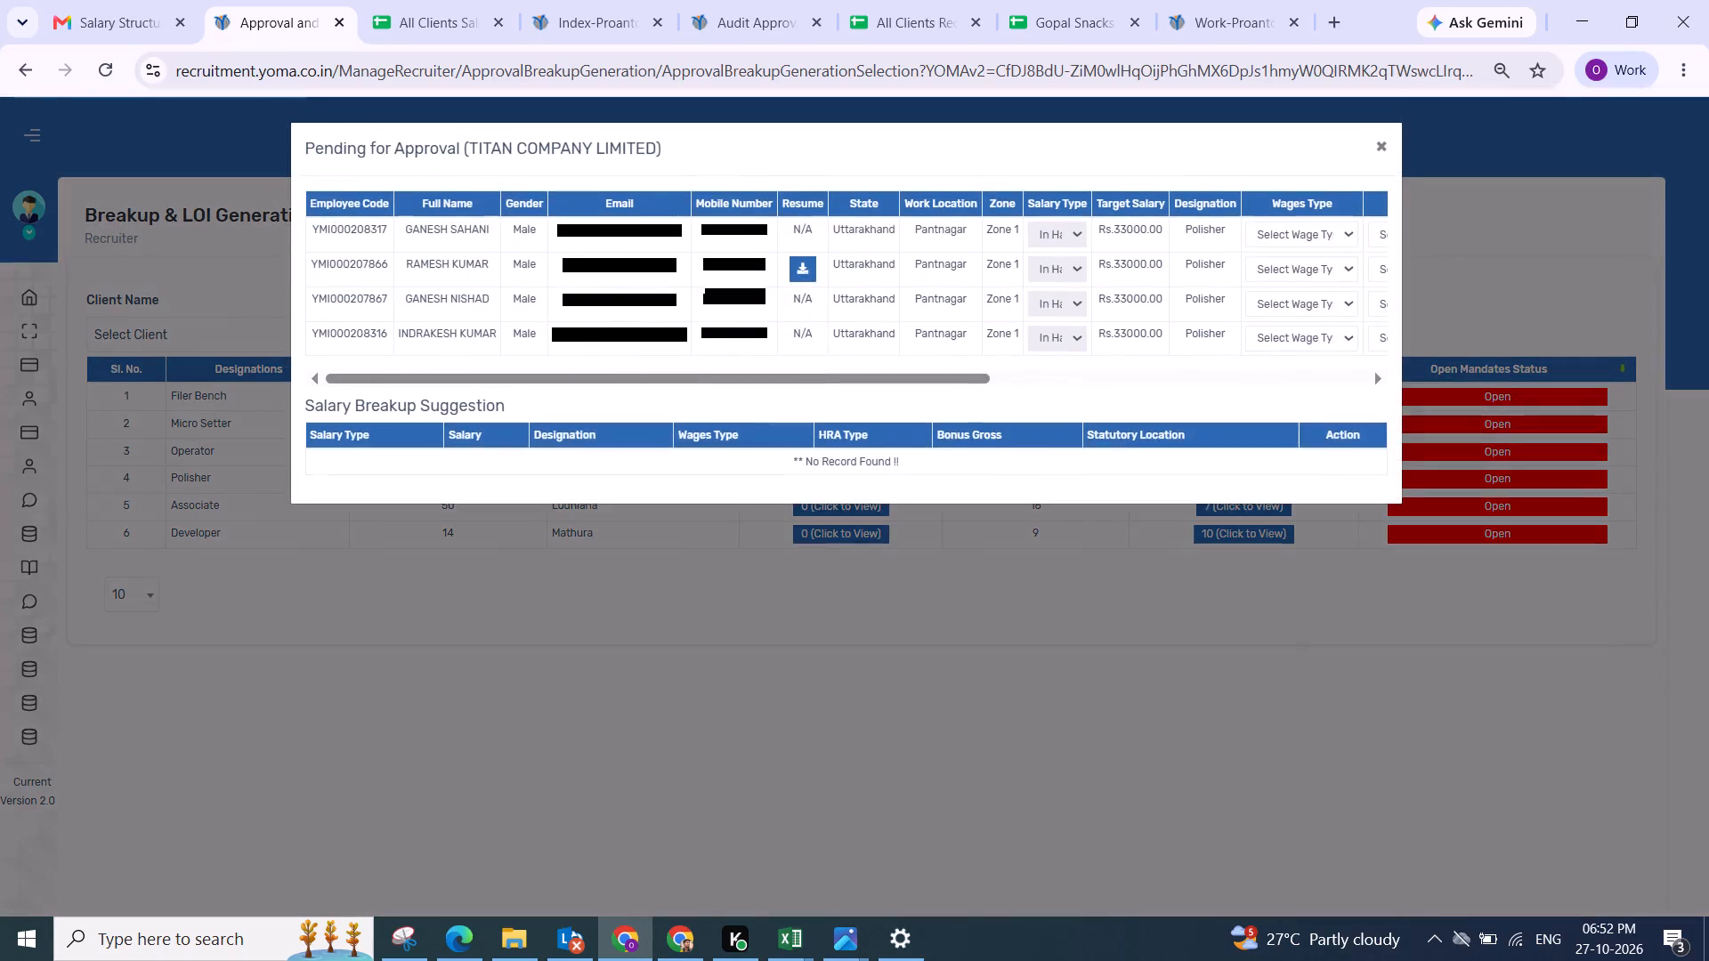
left_click_drag(571, 383, 1528, 374)
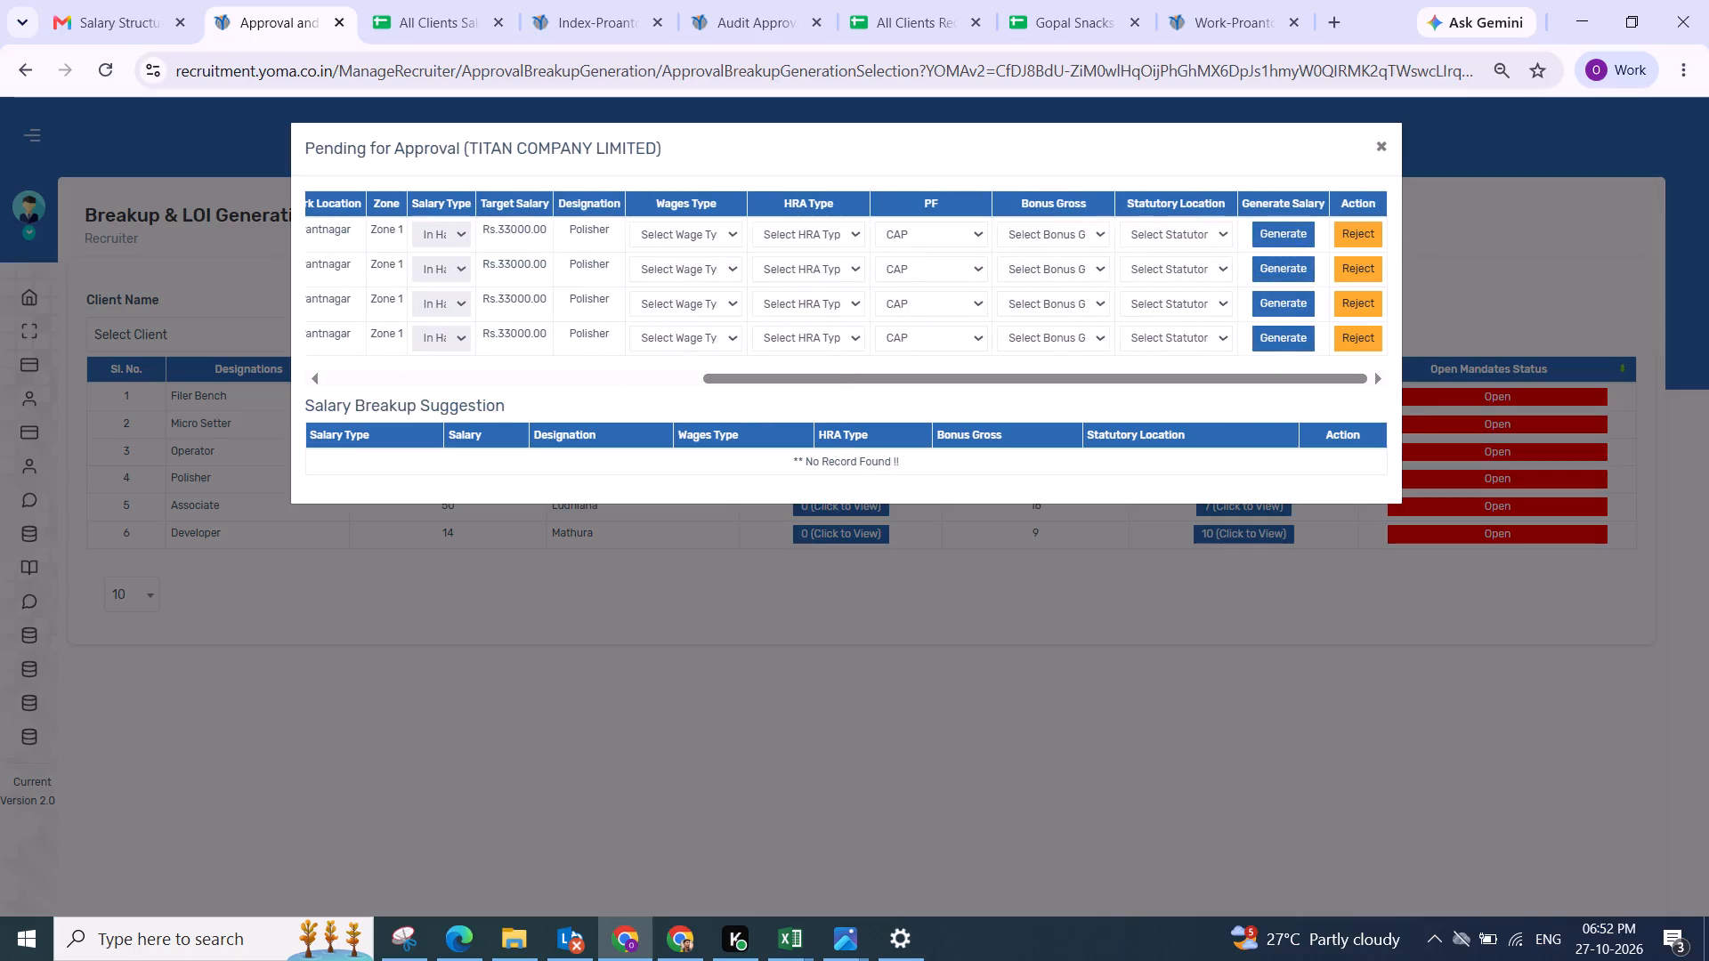
left_click(679, 233)
left_click(693, 392)
left_click(791, 234)
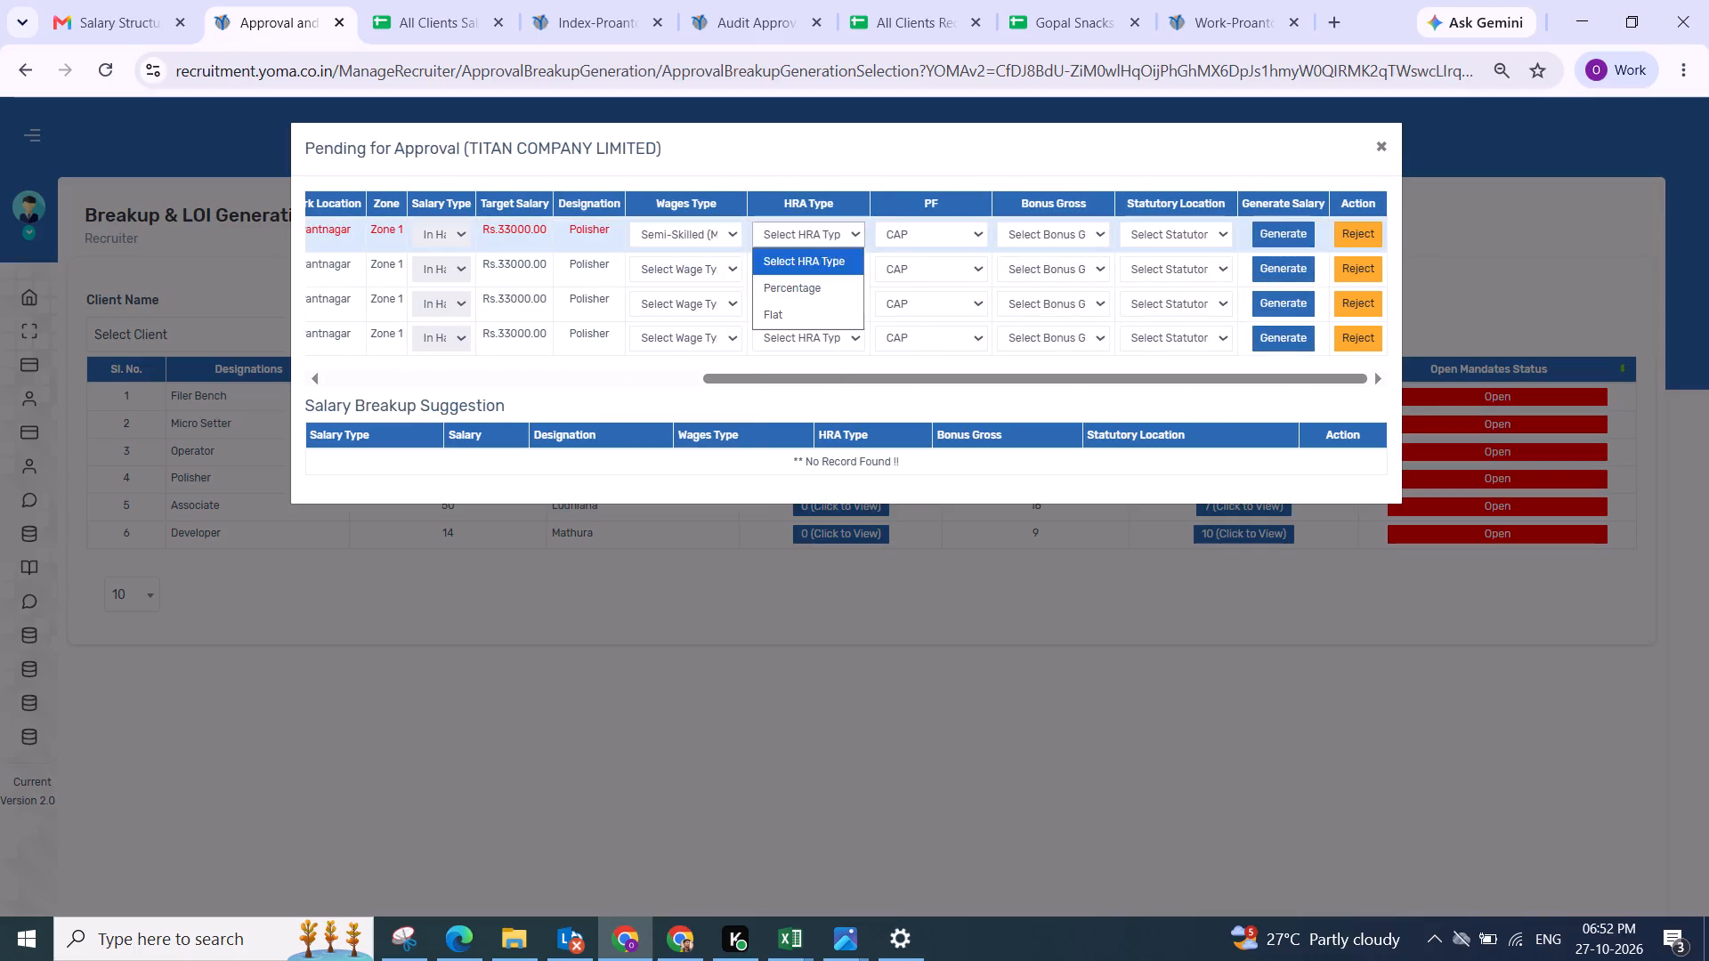
left_click_drag(789, 313, 792, 303)
left_click(906, 235)
left_click(913, 340)
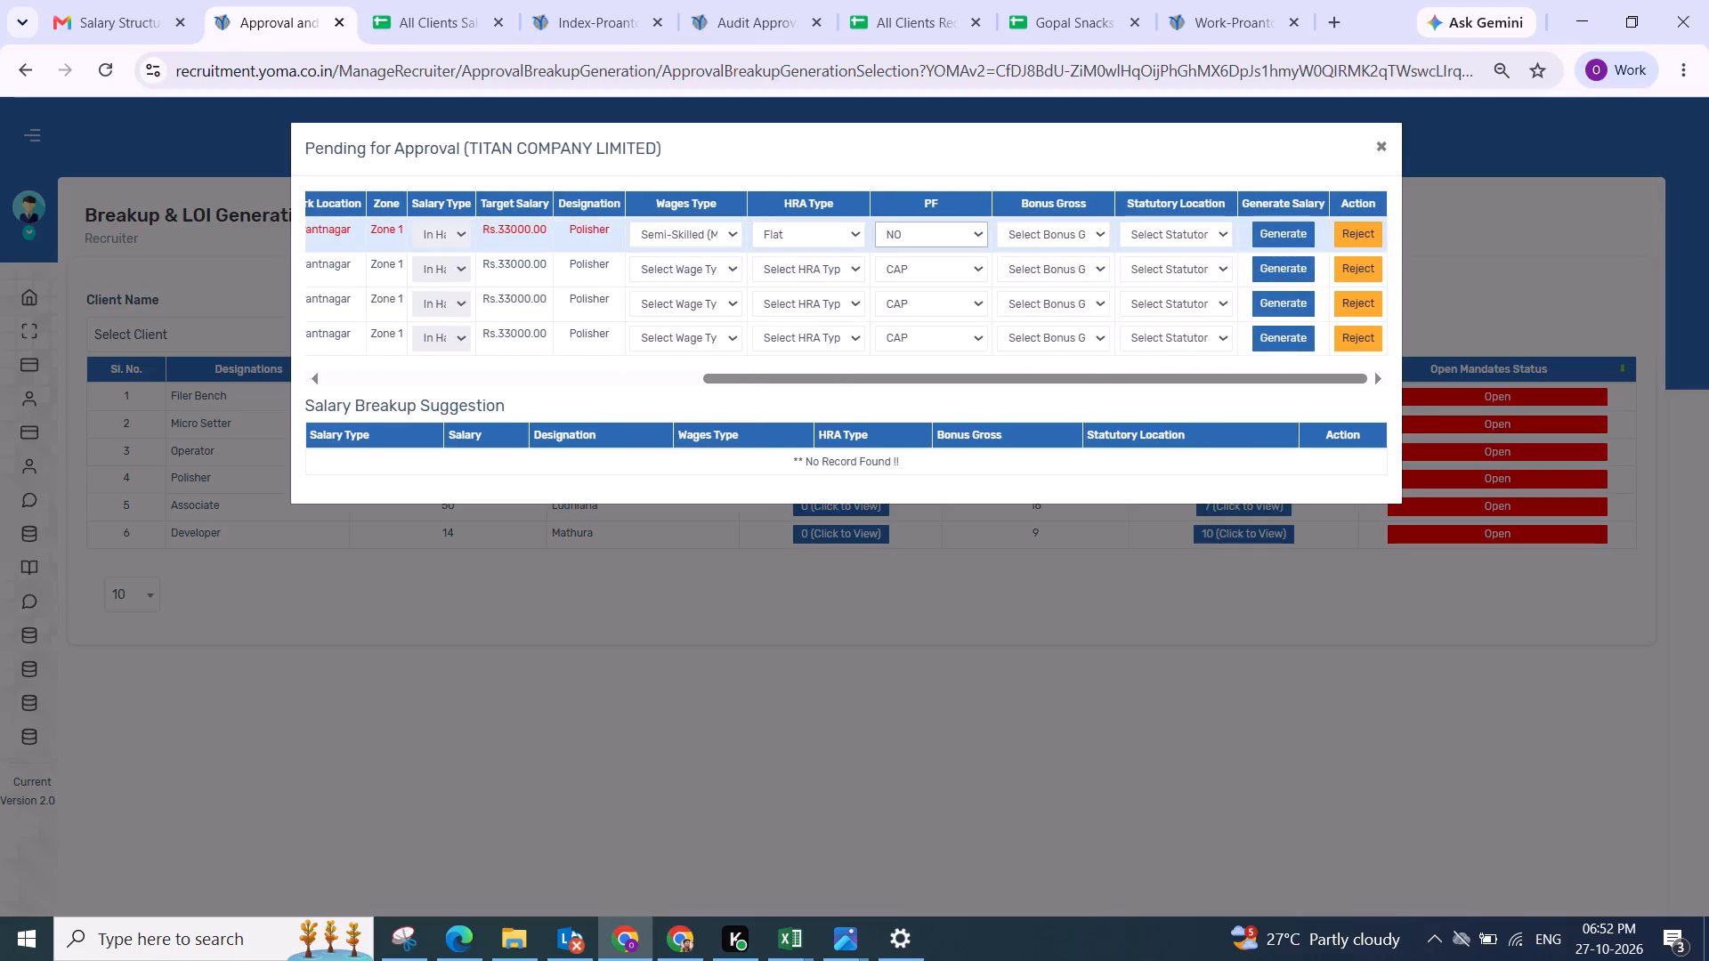
left_click(1039, 232)
left_click(1049, 337)
left_click(1169, 229)
left_click(1160, 344)
left_click(1277, 232)
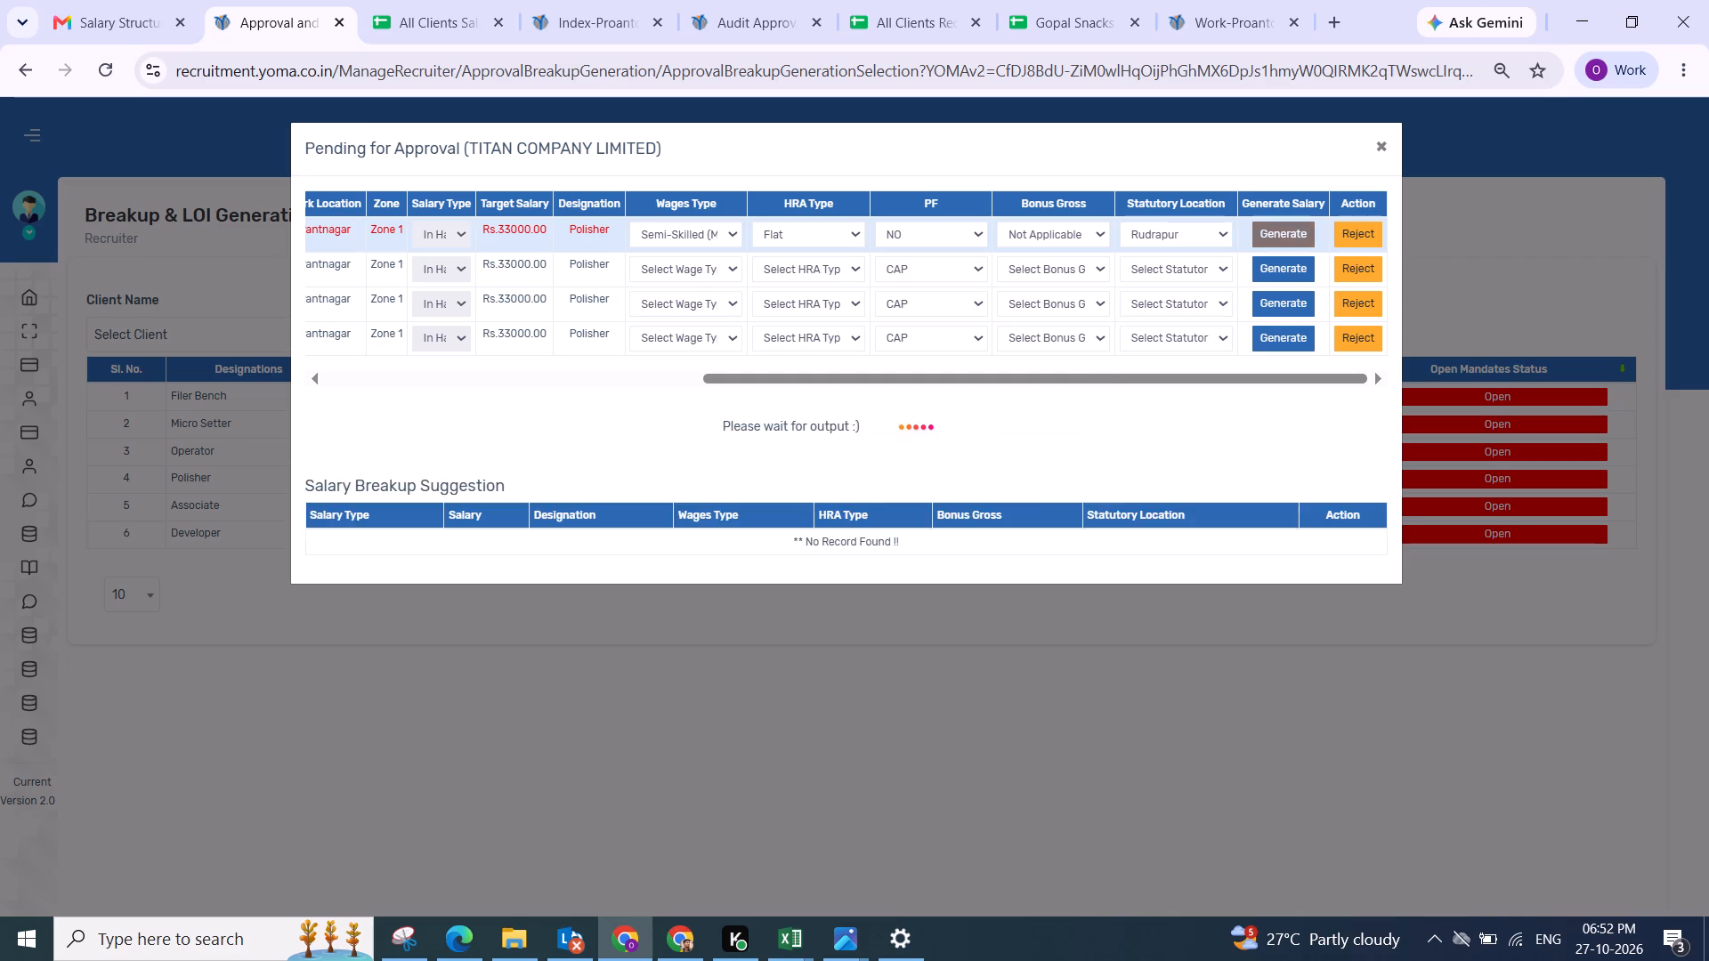
left_click(1055, 229)
left_click(1034, 344)
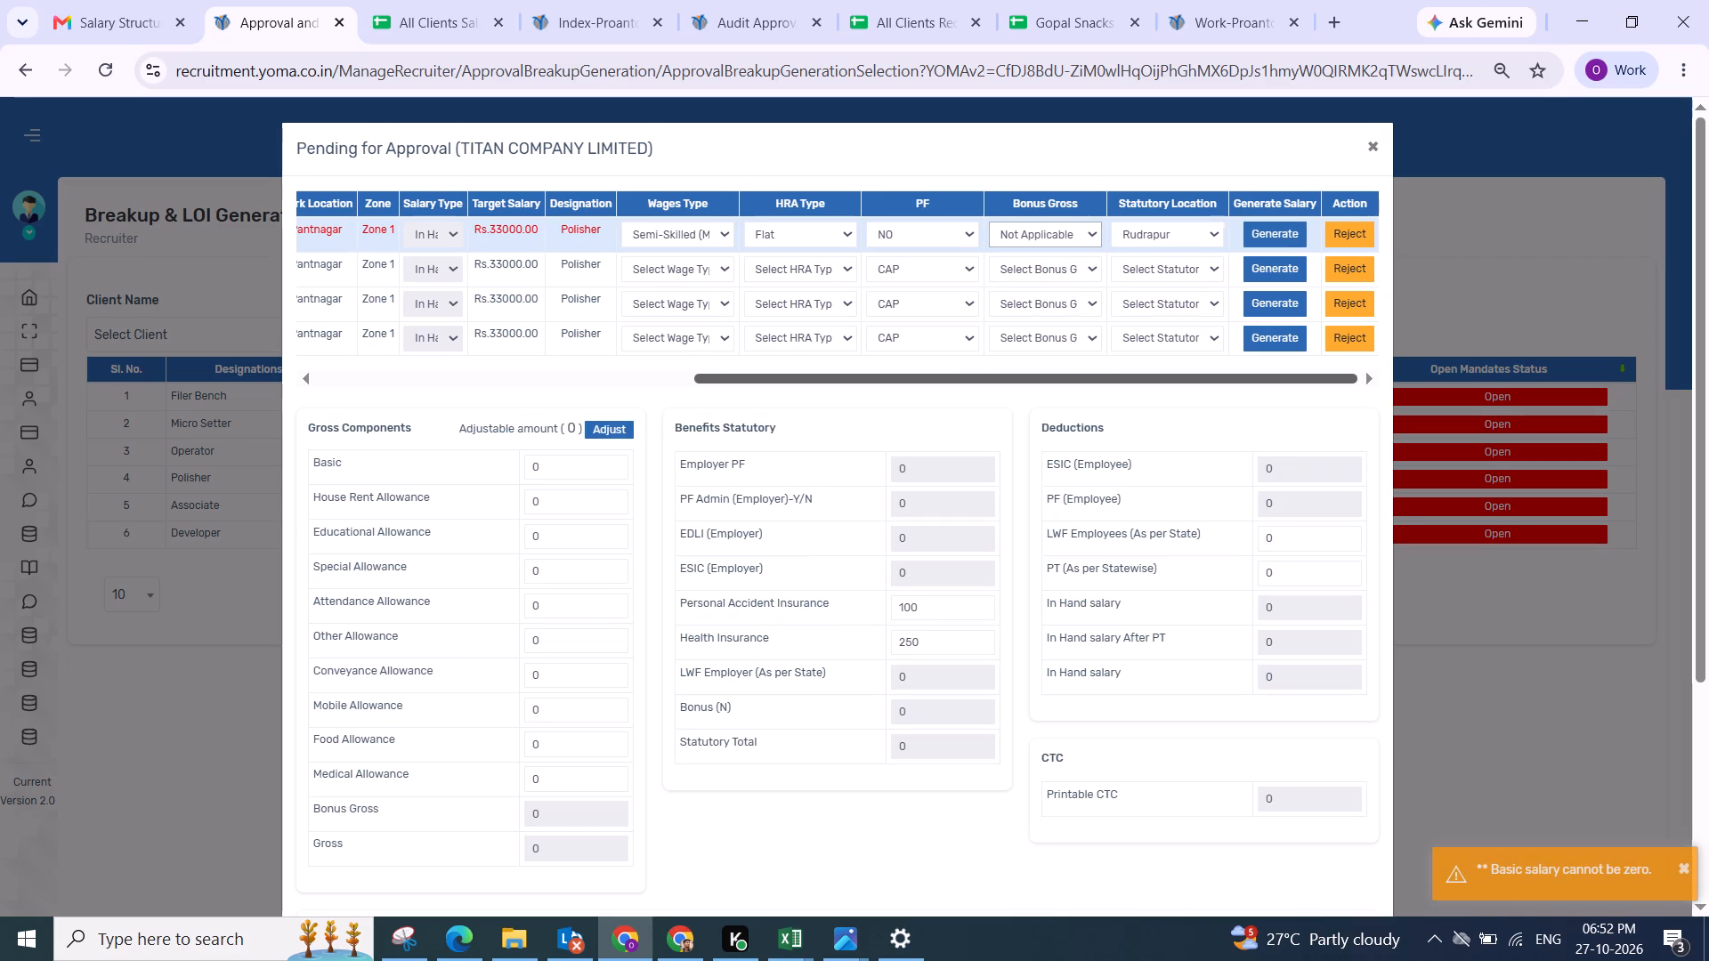
Adjust the first Polisher's gross components with Basic set to 25100.
left_click(609, 429)
left_click_drag(586, 460, 520, 480)
type("25100")
left_click(746, 861)
Save the first Polisher's adjusted salary breakup.
scroll(704, 766, "down", 1)
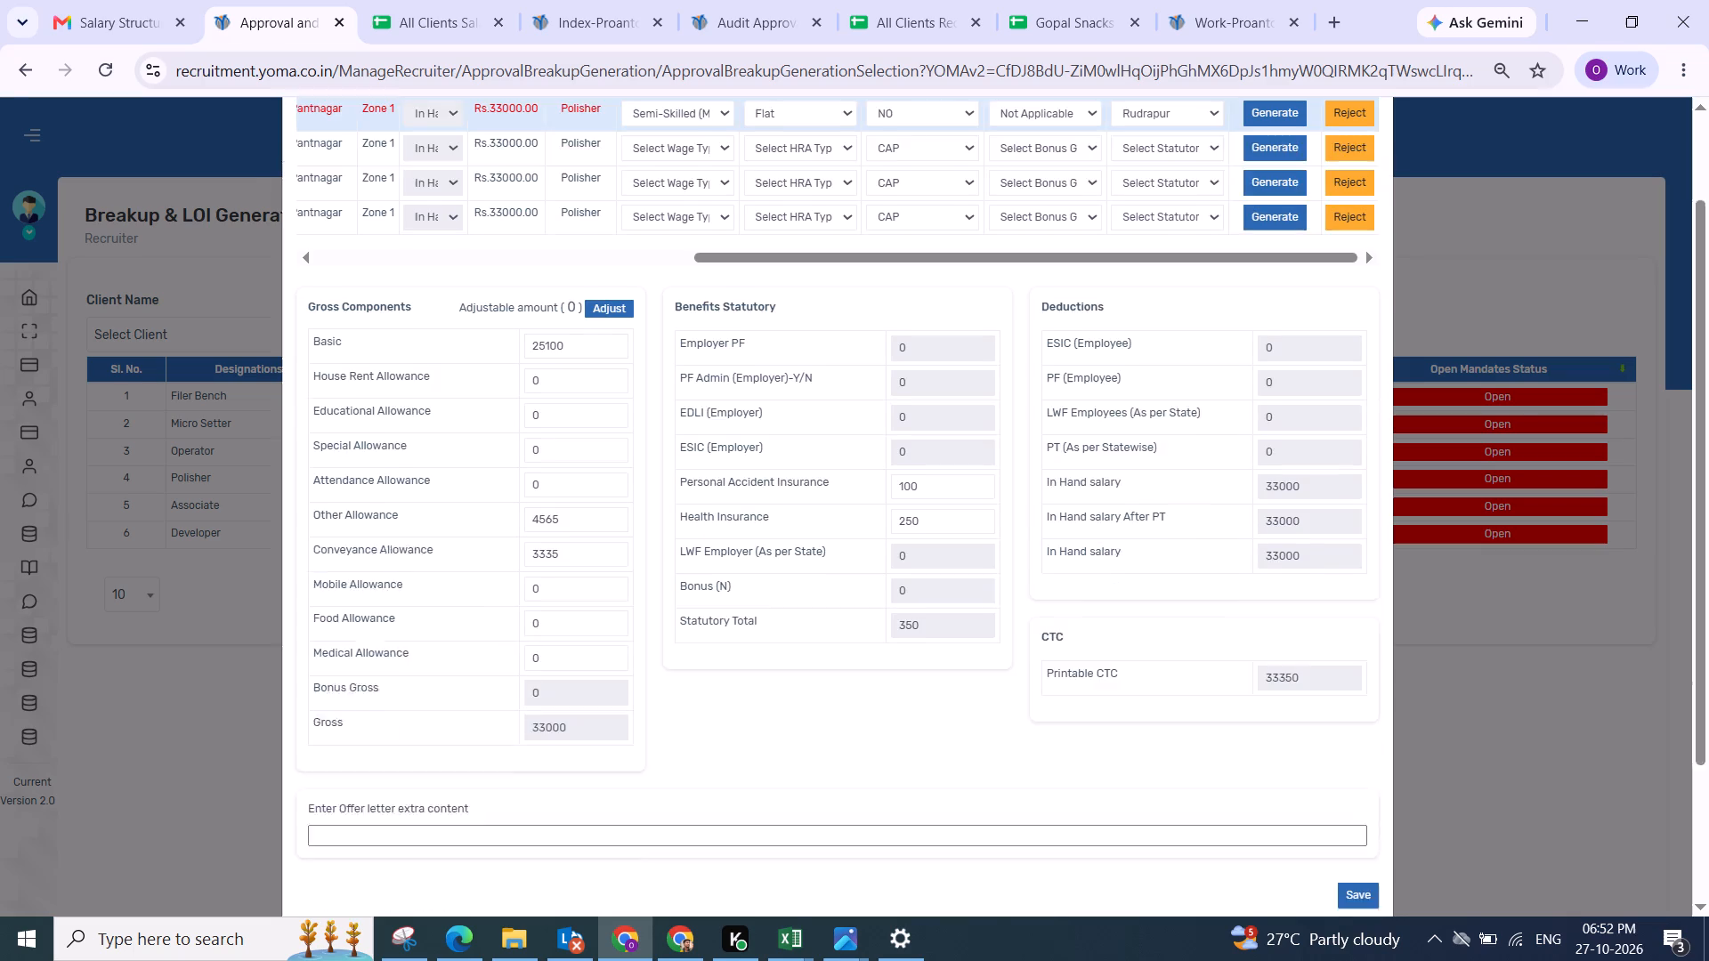
scroll(703, 729, "down", 1)
left_click(1357, 793)
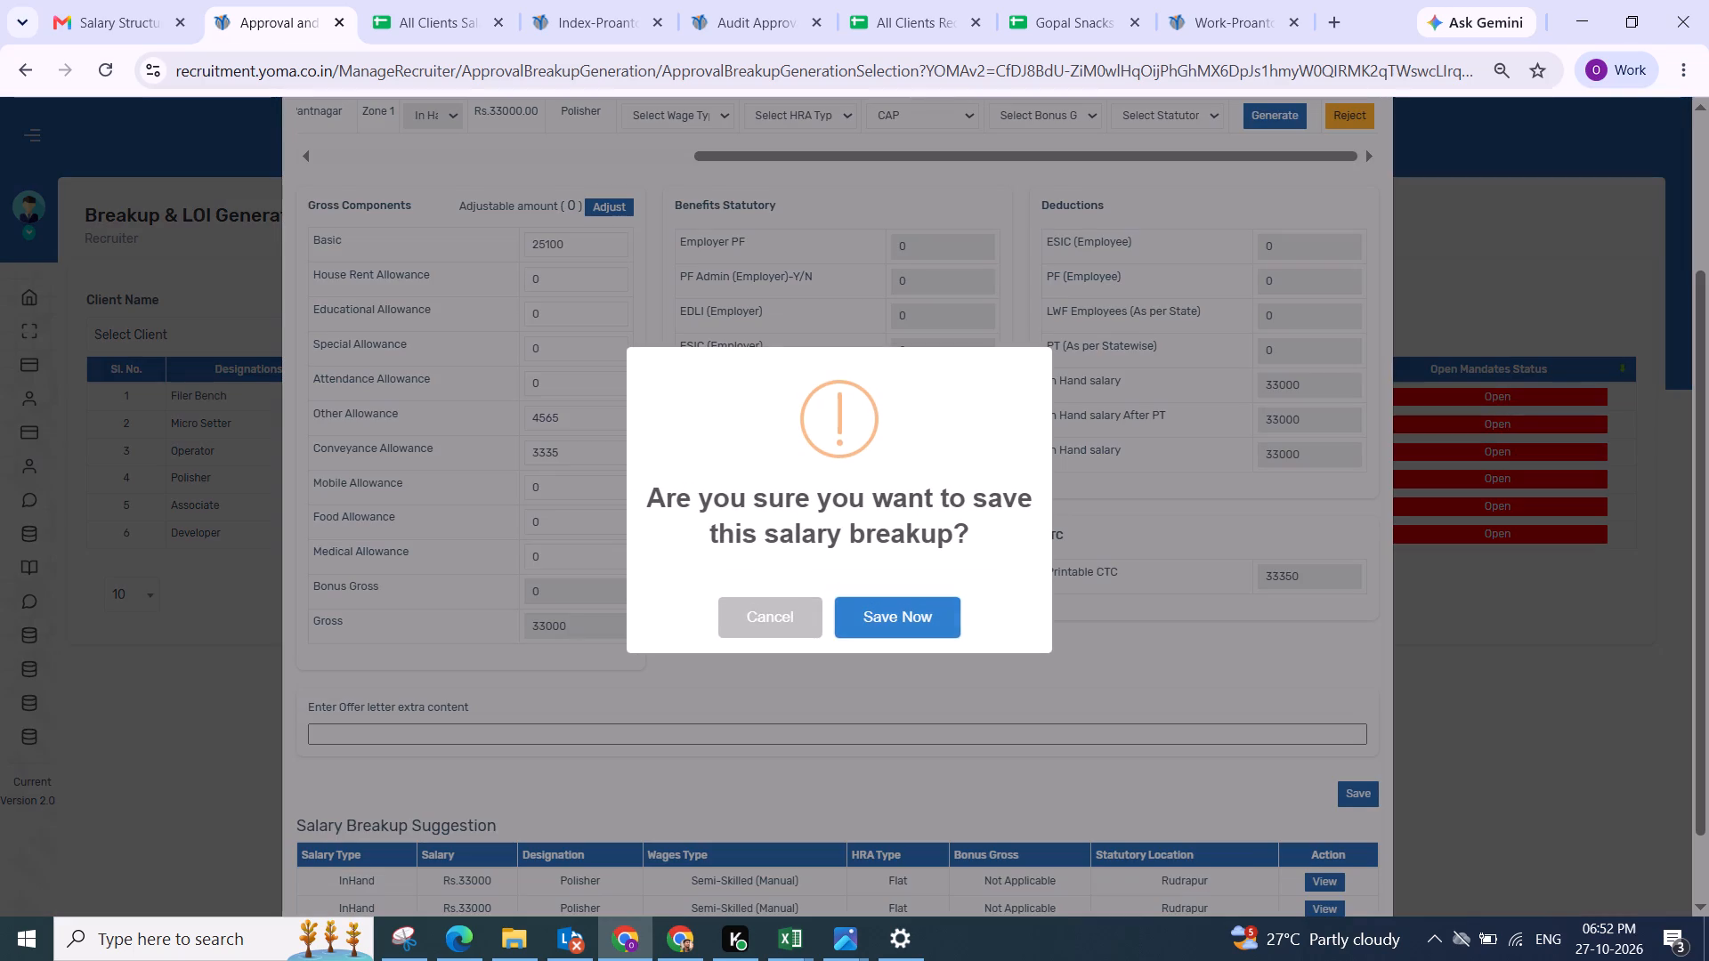
left_click(897, 628)
scroll(824, 593, "up", 3)
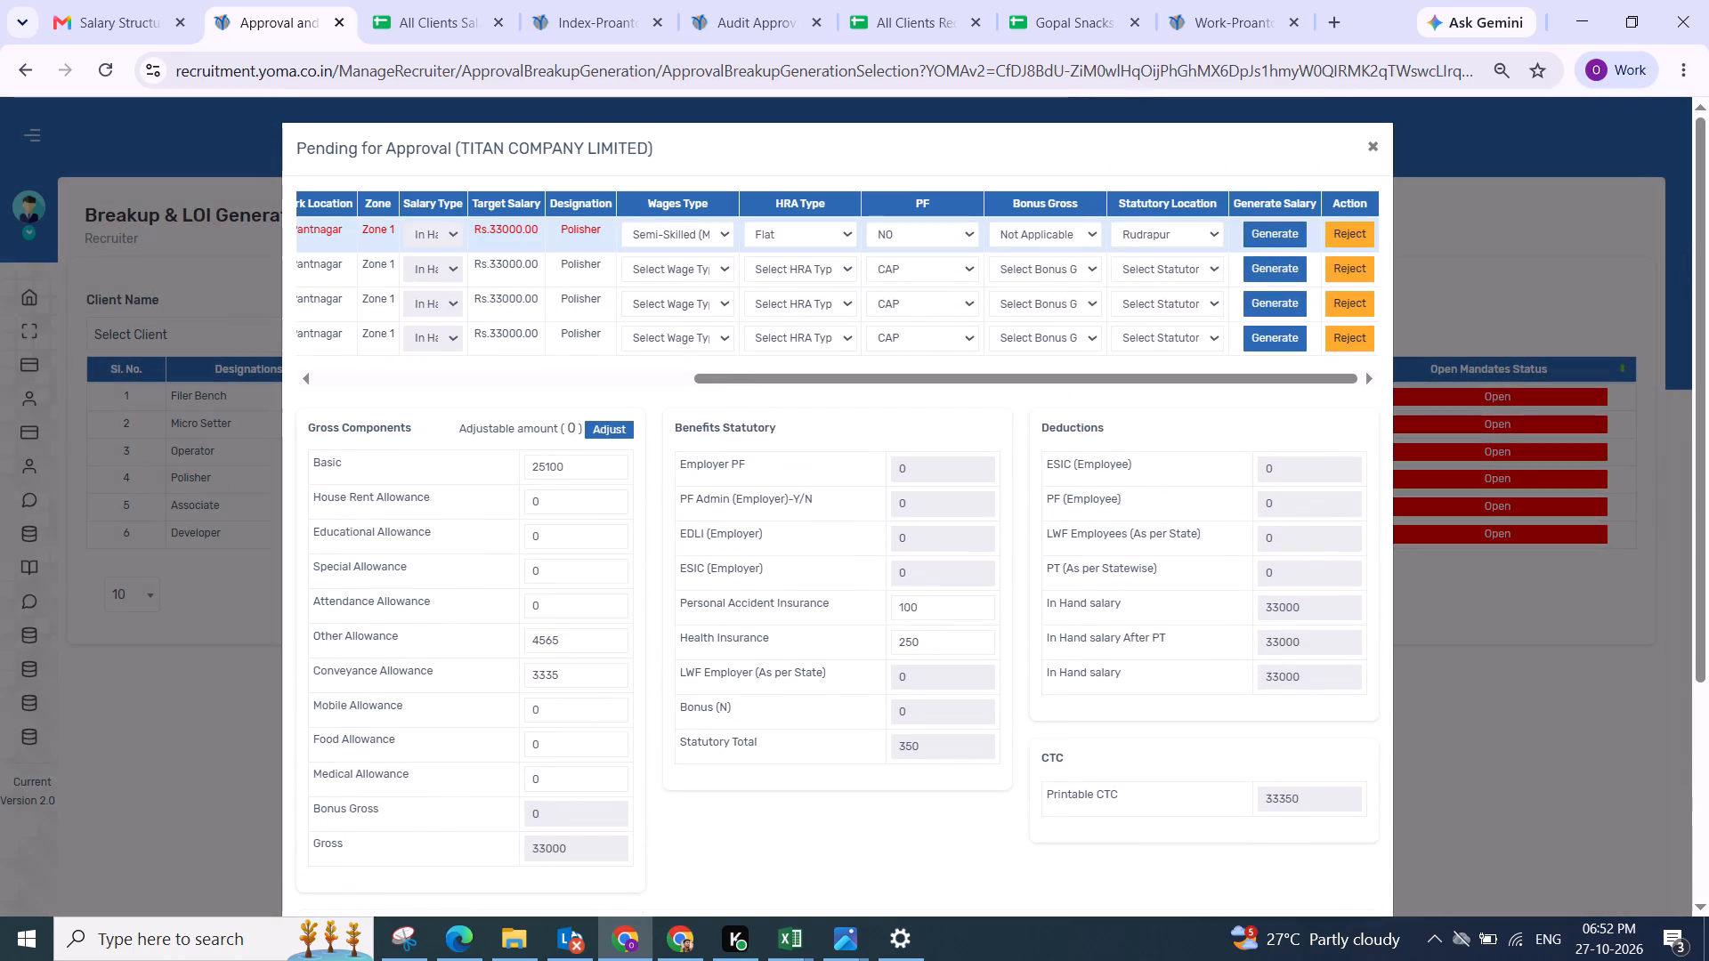
Review the Polisher's gross components, statutory benefits, deductions and CTC against the salary breakup suggestions.
scroll(717, 434, "down", 4)
scroll(727, 432, "up", 3)
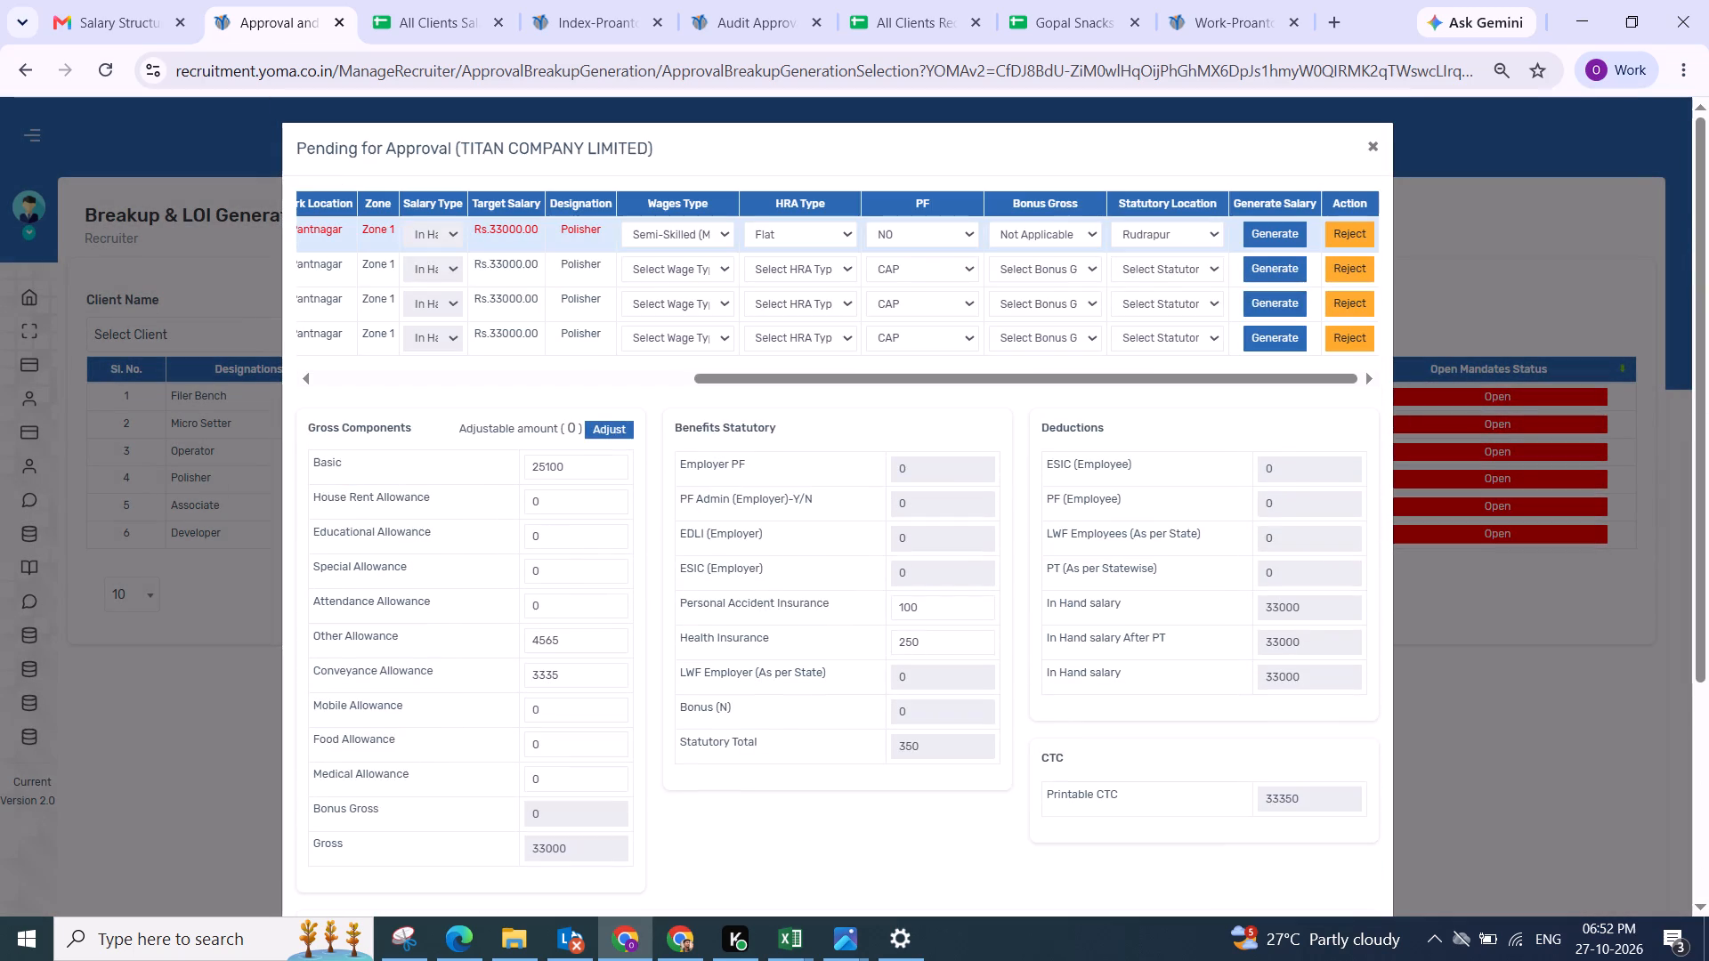
scroll(752, 451, "down", 3)
scroll(807, 475, "up", 3)
scroll(835, 499, "down", 4)
scroll(836, 502, "up", 2)
scroll(836, 502, "down", 2)
scroll(836, 502, "up", 1)
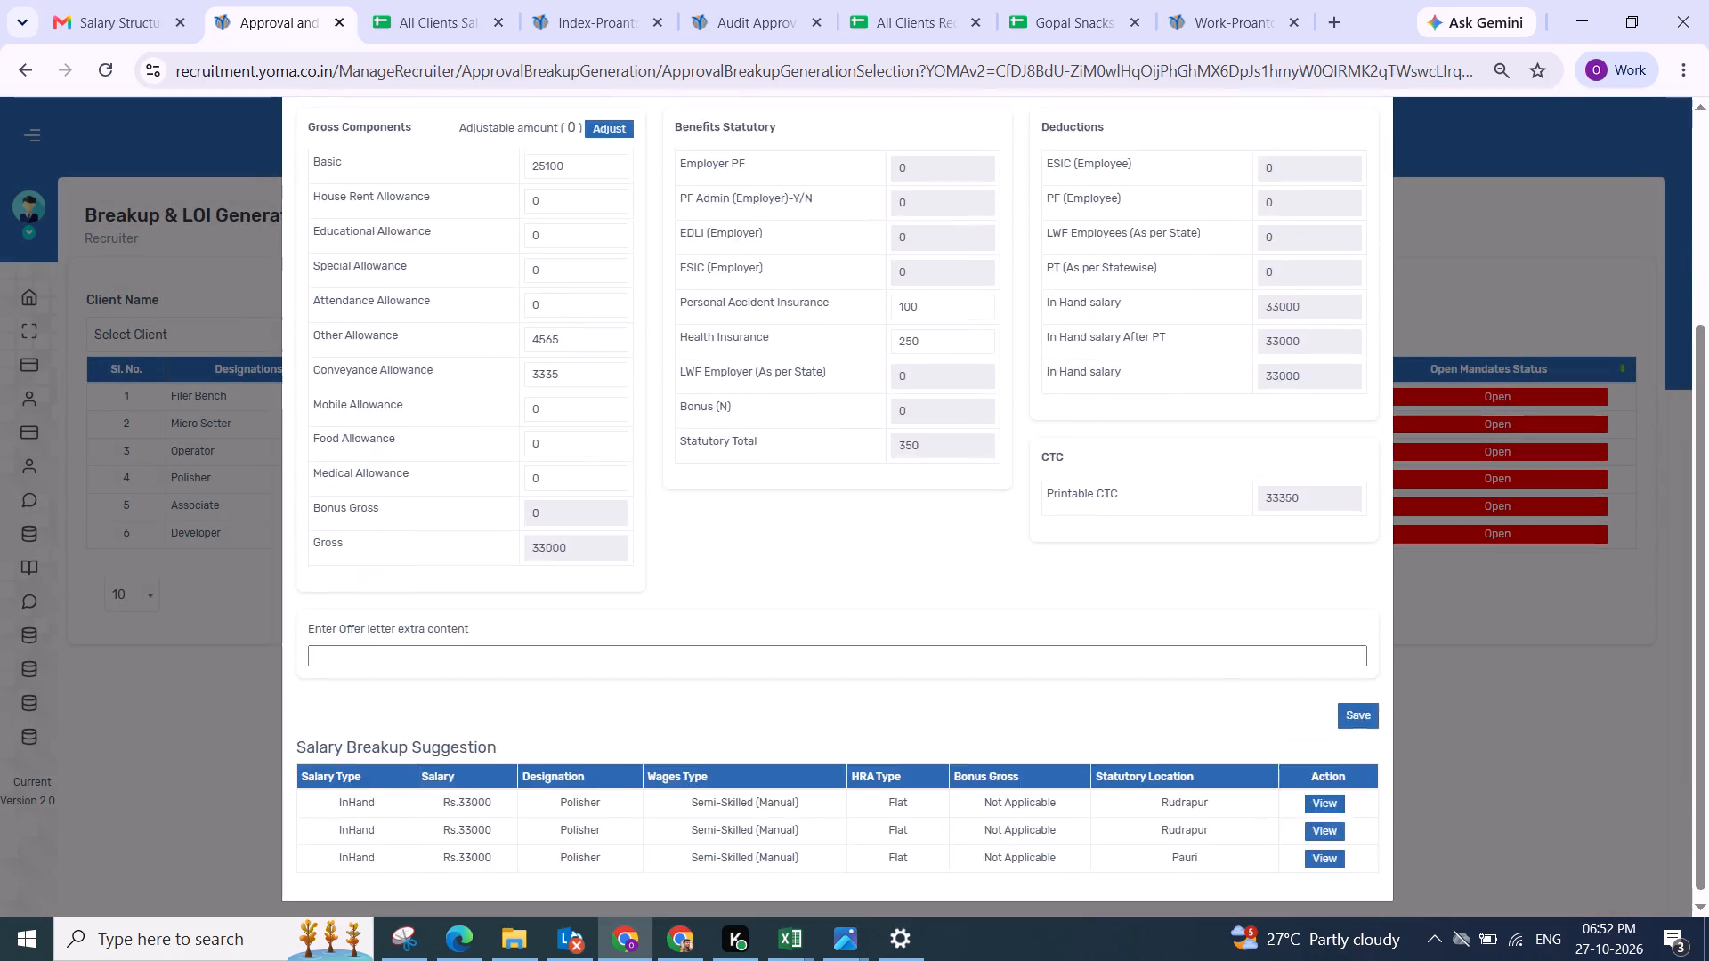
scroll(836, 502, "down", 2)
scroll(843, 500, "up", 2)
scroll(843, 500, "down", 3)
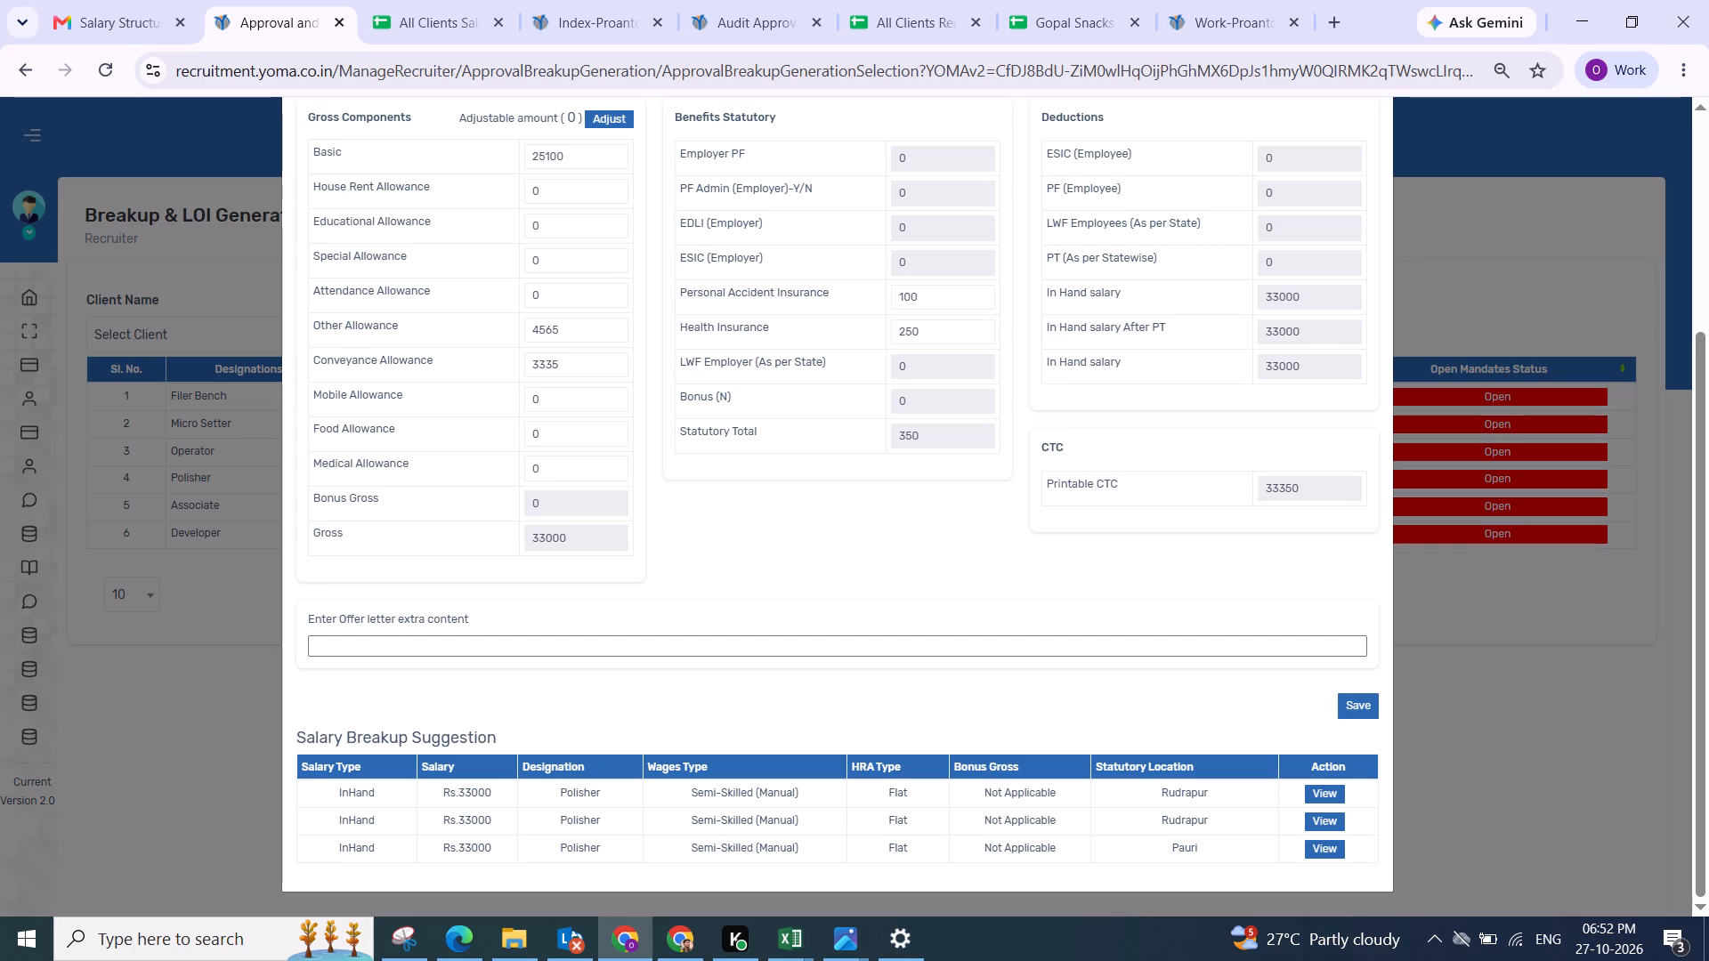
scroll(918, 514, "up", 2)
scroll(960, 495, "down", 2)
Save the reviewed Polisher salary breakup again.
left_click(1366, 707)
left_click(900, 626)
scroll(1181, 237, "up", 1)
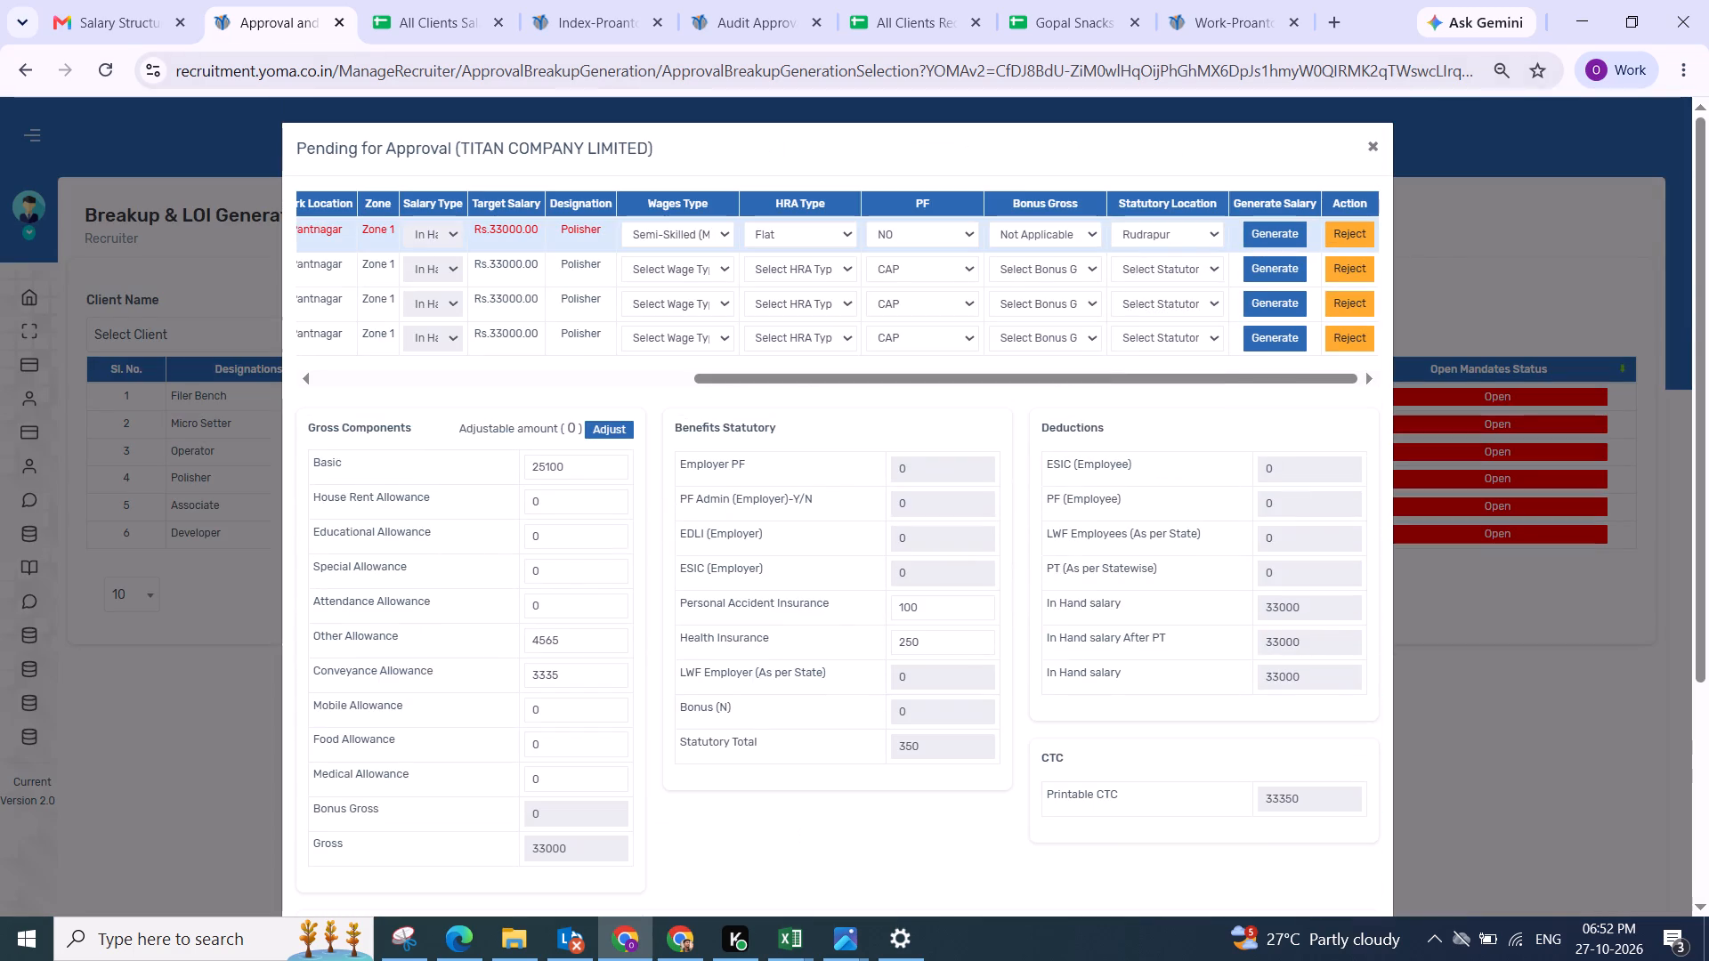
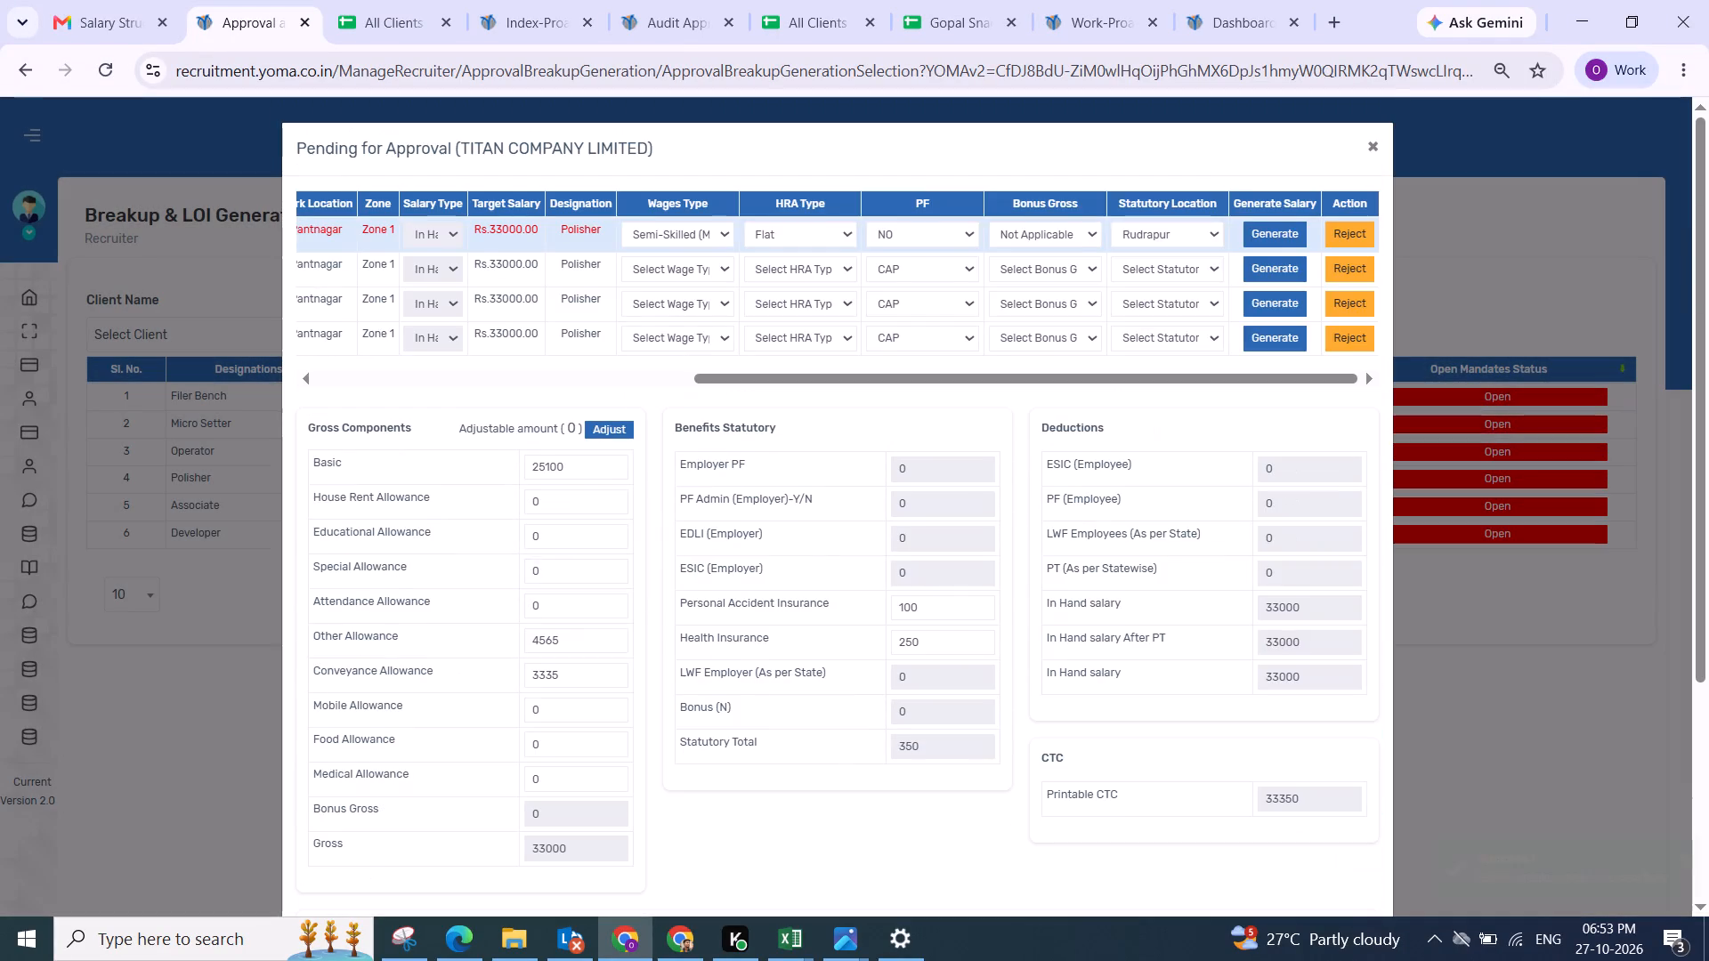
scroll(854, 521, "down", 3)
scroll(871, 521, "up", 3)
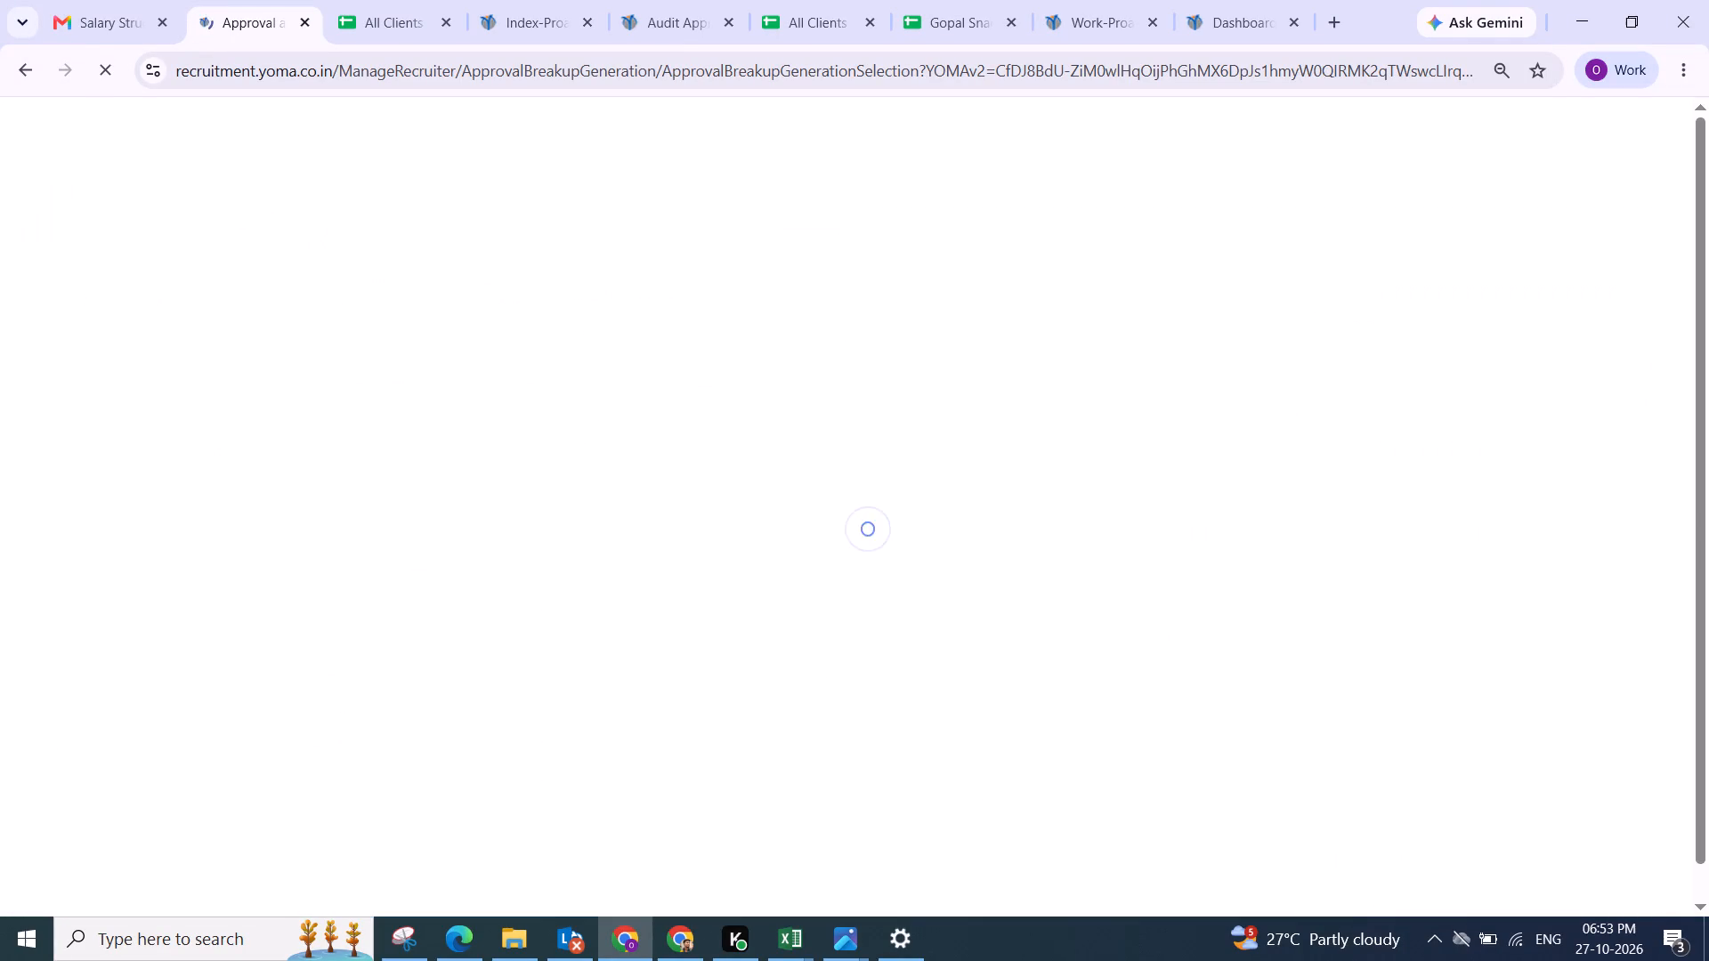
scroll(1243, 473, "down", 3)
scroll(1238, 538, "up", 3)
Generate the first pending Polisher's salary with Semi-Skilled (Manual) wages, Flat HRA, PF NO, Bonus Gross Not Applicable and statutory location Rudrapur.
left_click(1233, 475)
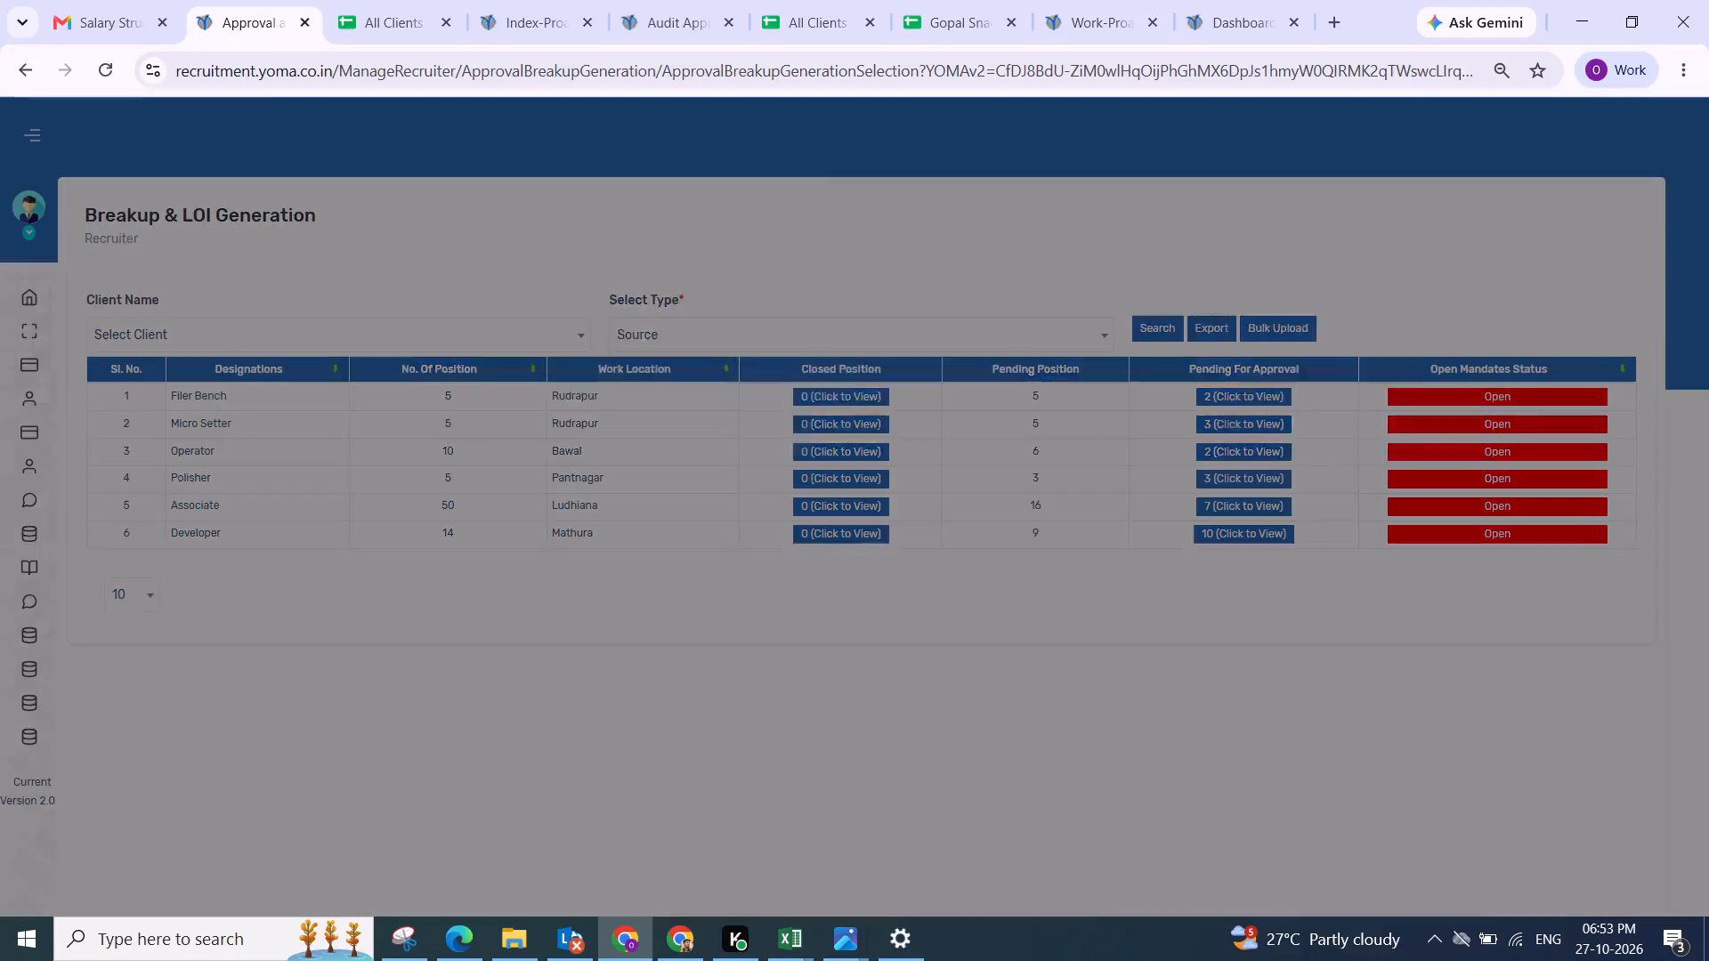
left_click_drag(541, 338, 1404, 342)
left_click(691, 229)
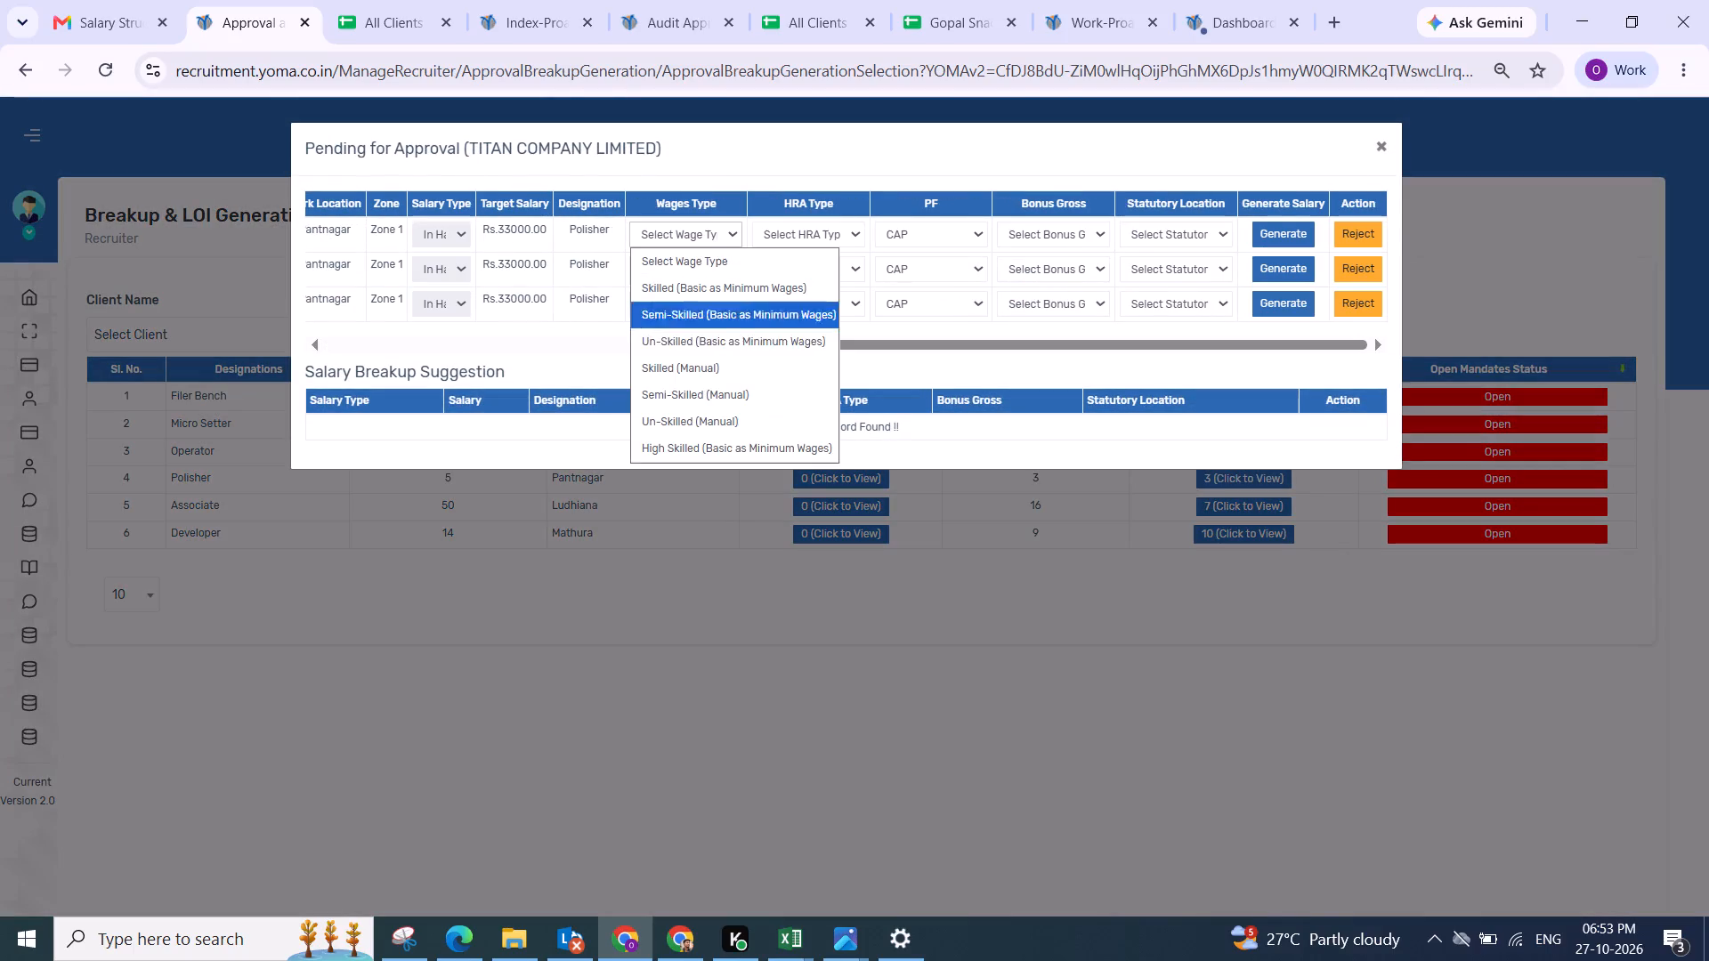
left_click(712, 394)
left_click(789, 236)
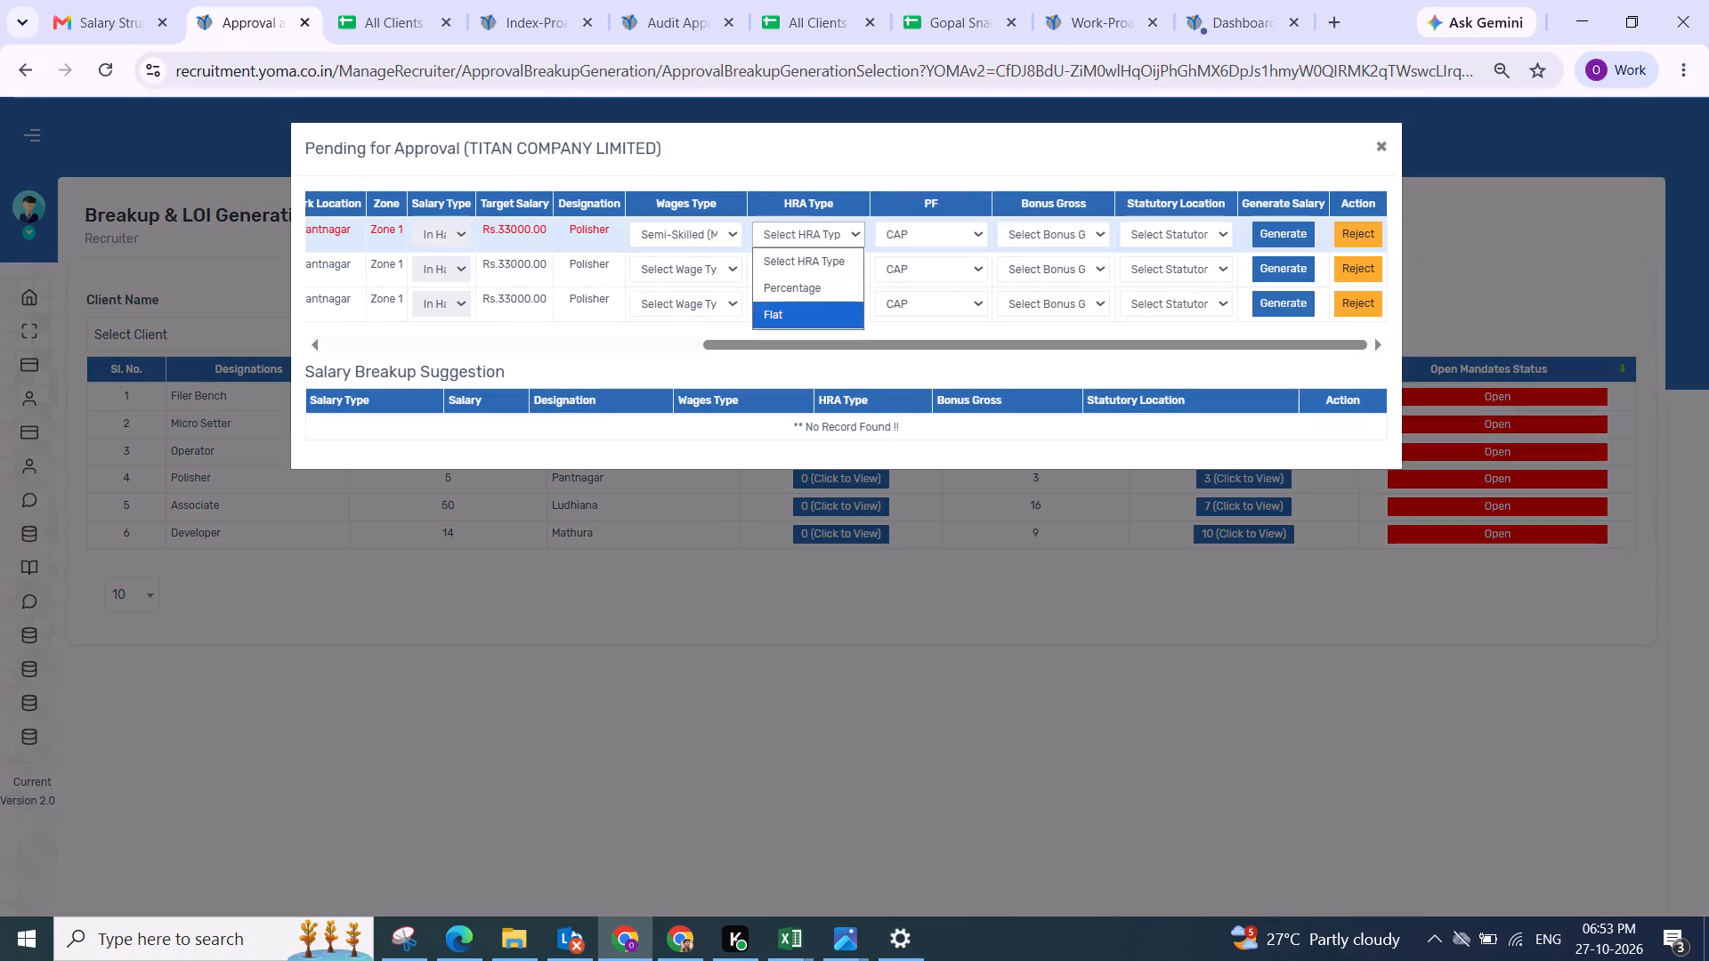
left_click(793, 308)
left_click(954, 225)
left_click(940, 238)
left_click_drag(932, 225, 932, 234)
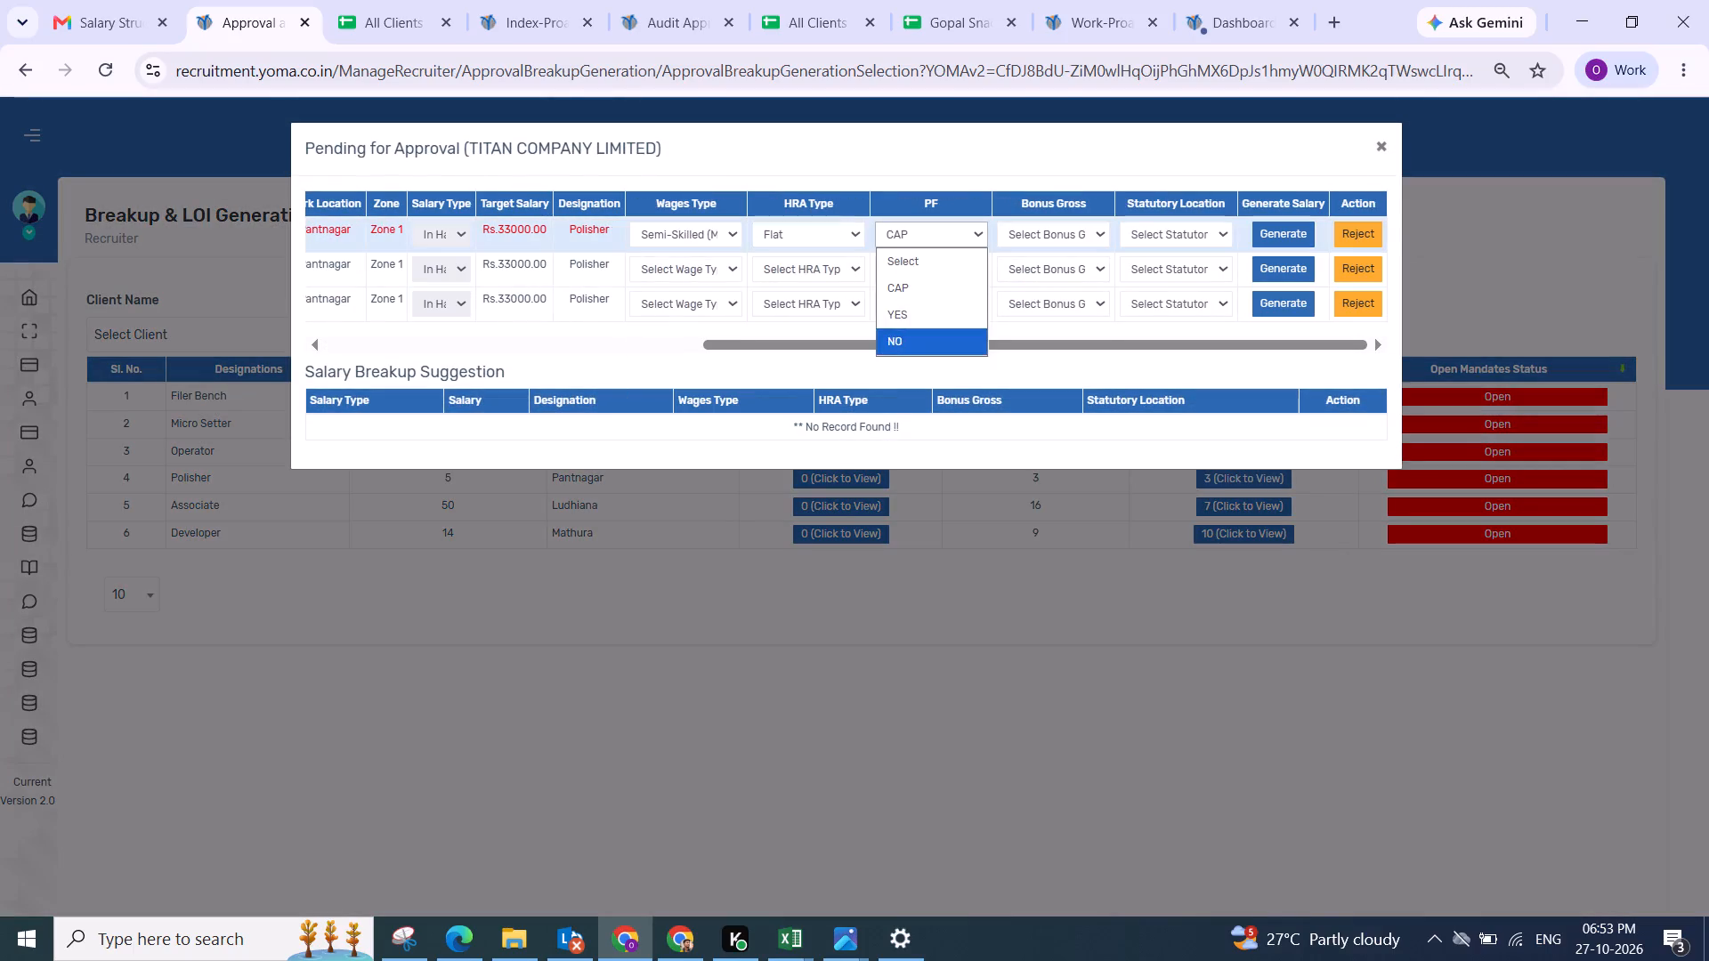
left_click_drag(926, 339, 926, 323)
left_click(1067, 228)
left_click(912, 234)
left_click(919, 333)
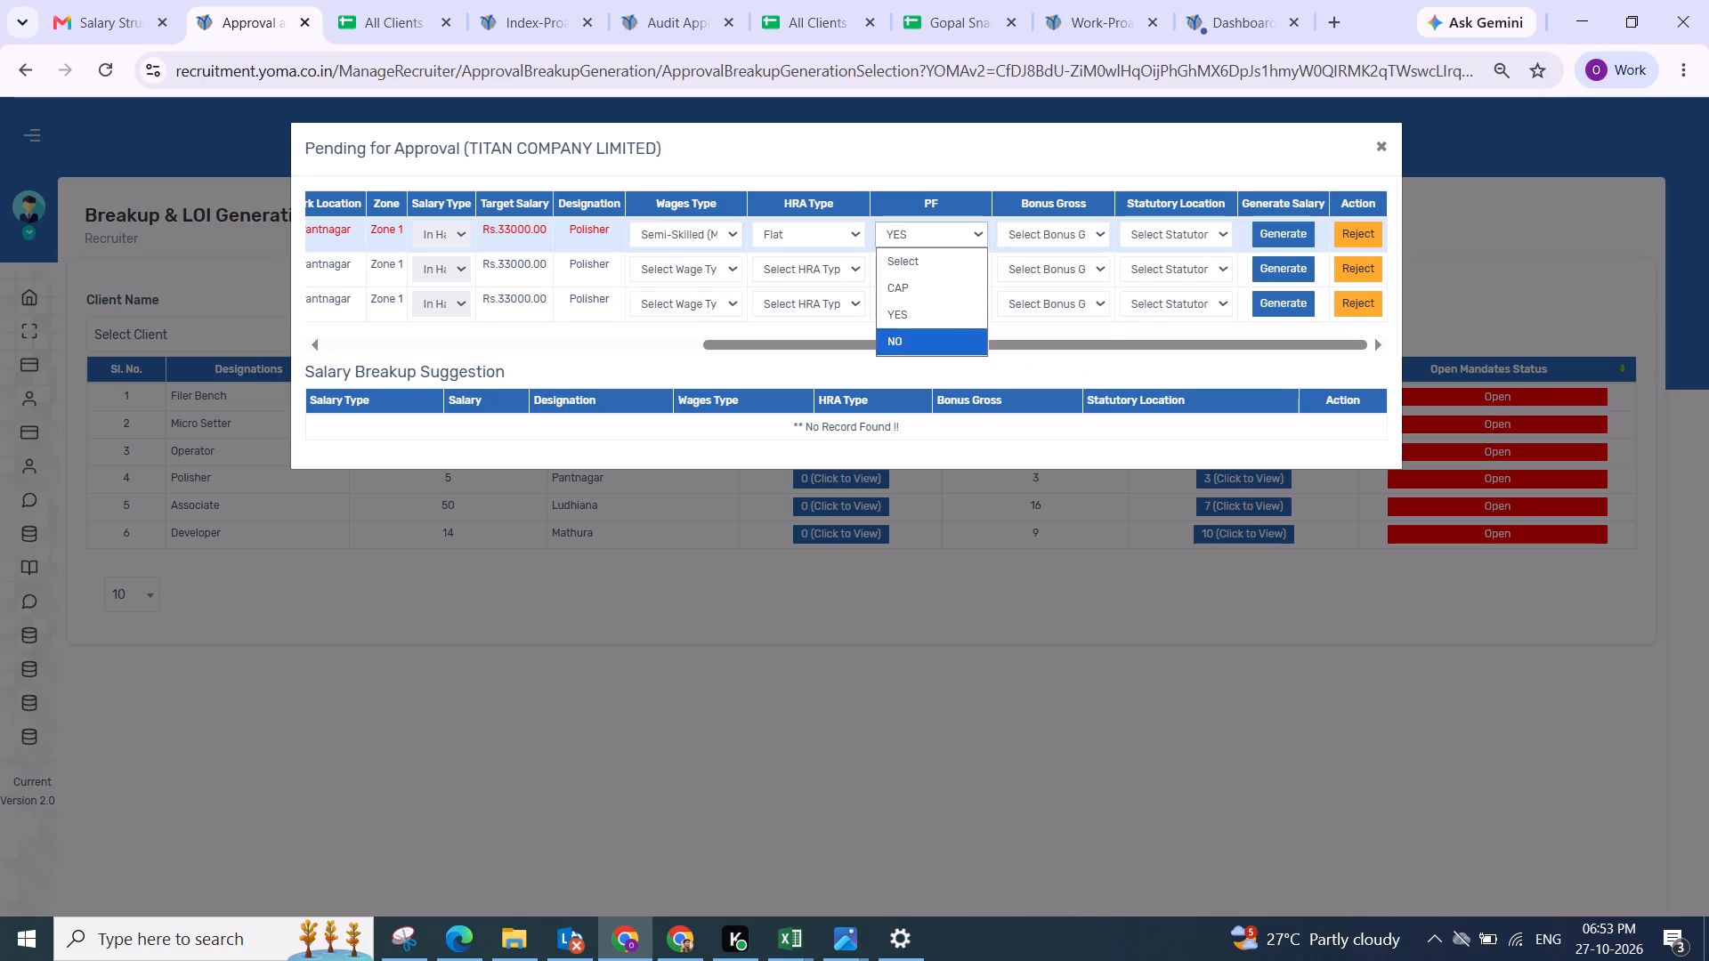
left_click(1063, 238)
left_click(1053, 340)
left_click_drag(1155, 230, 1159, 242)
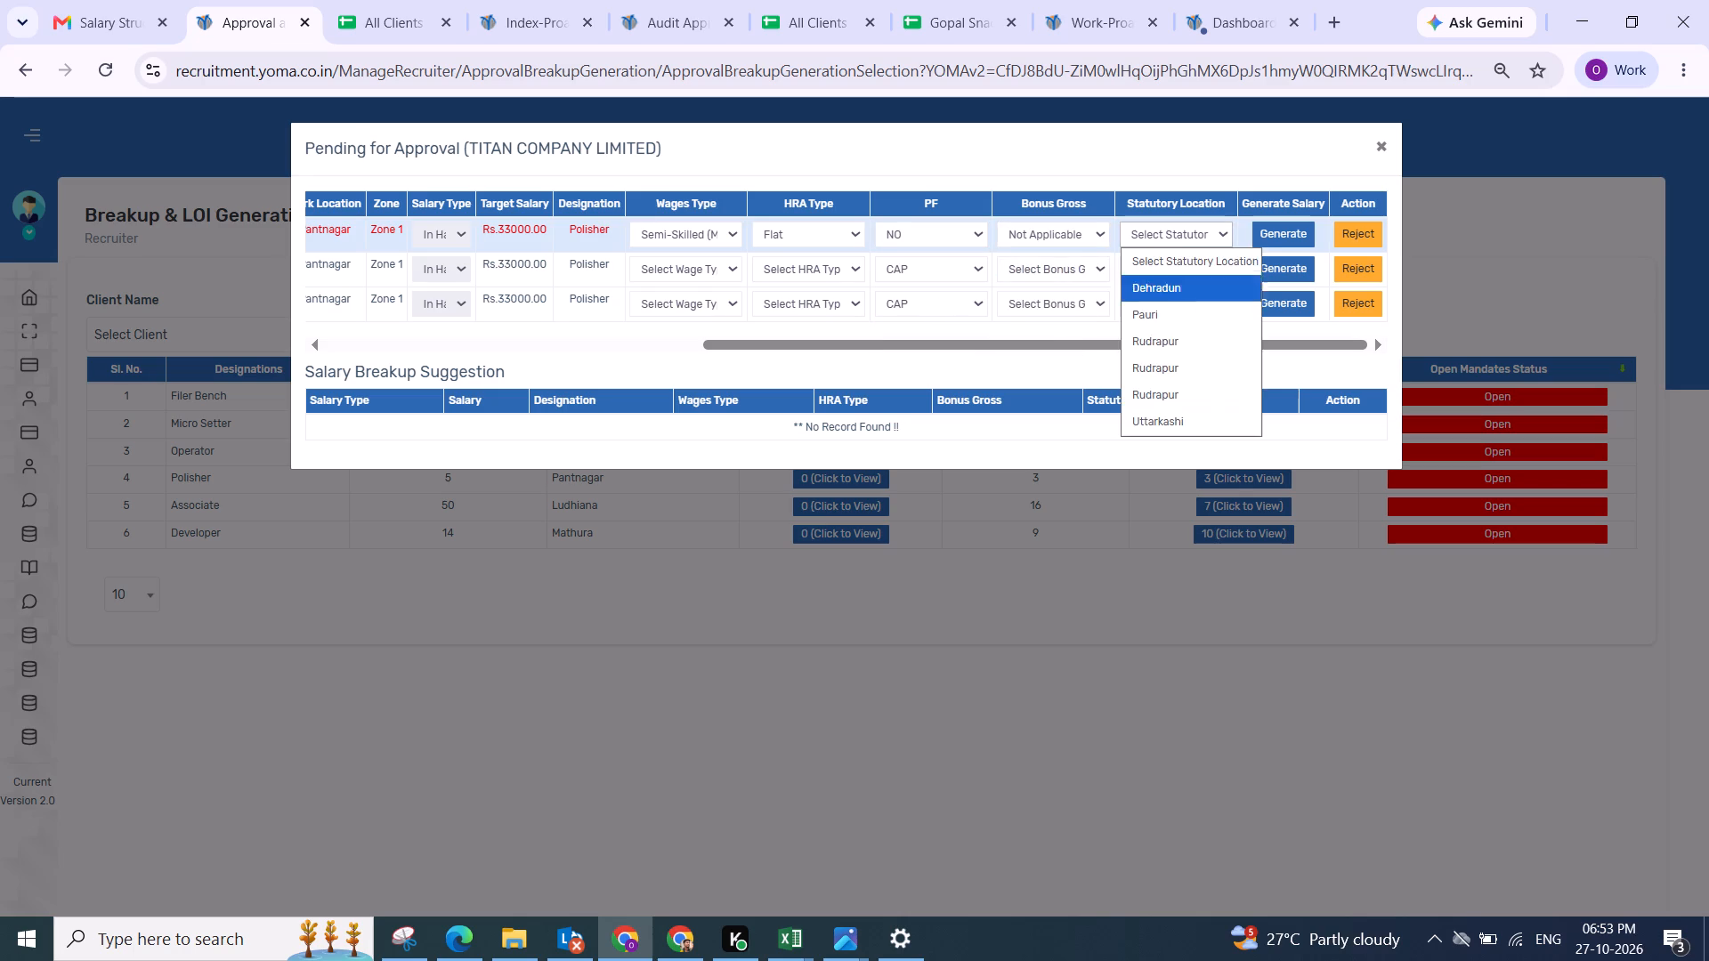
left_click(1147, 361)
left_click(1270, 238)
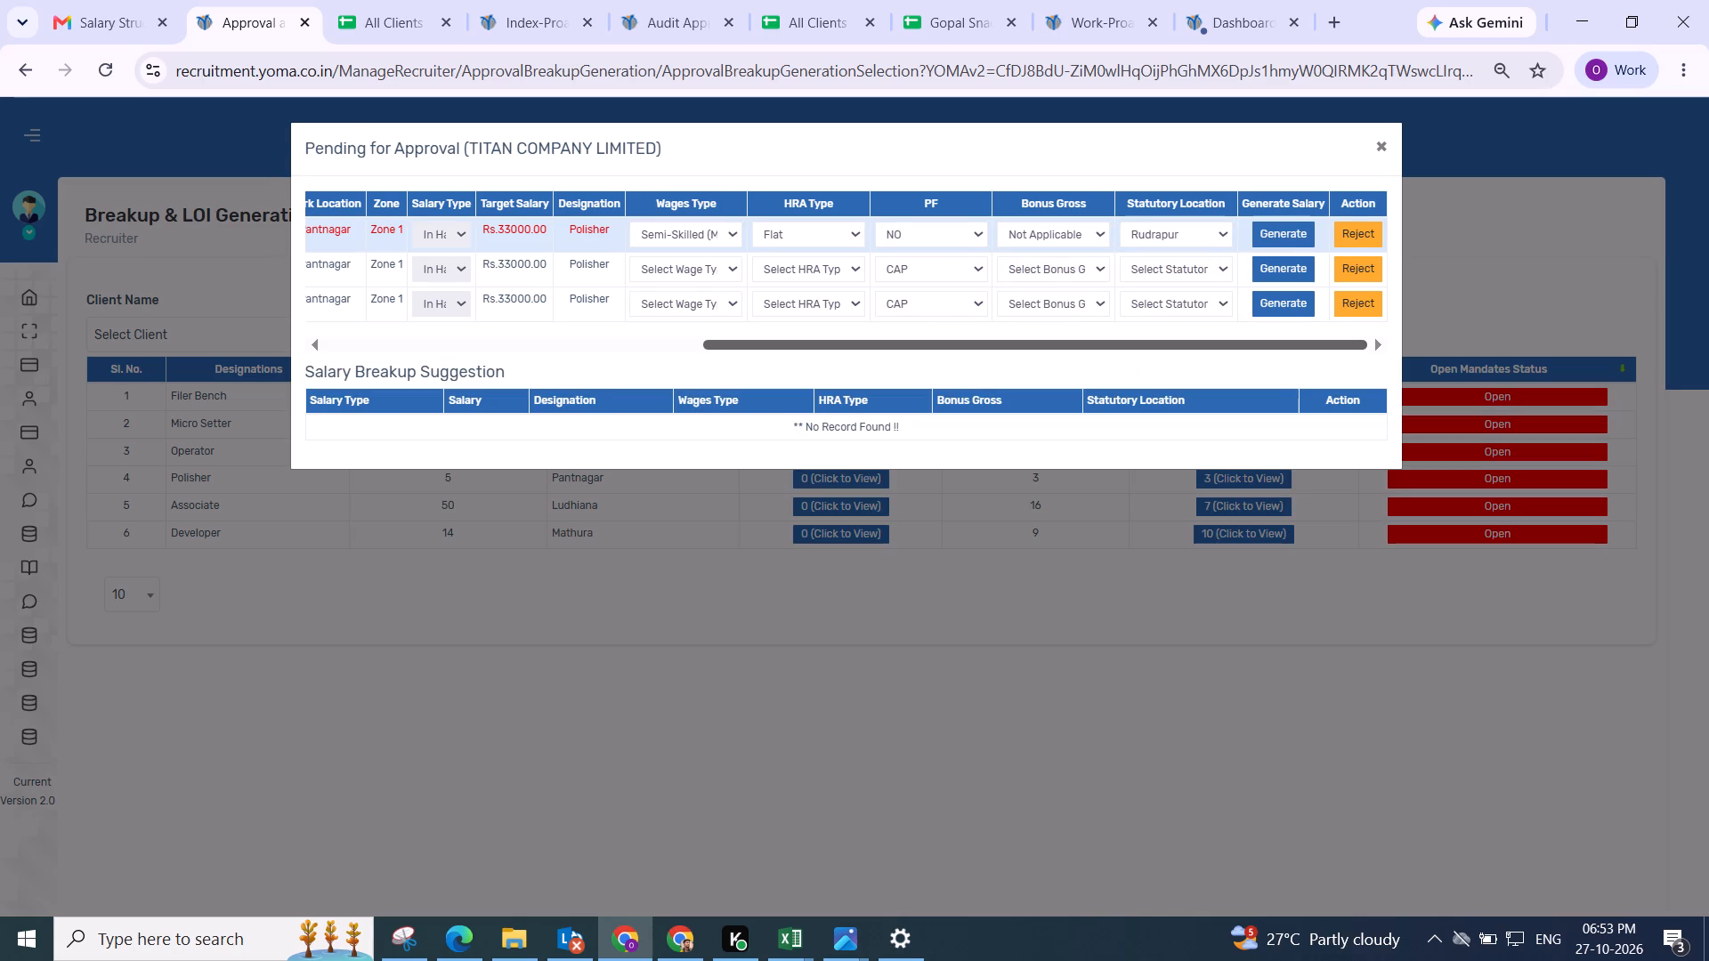
Adjust this Polisher's gross components and set Basic to 25100.
left_click(607, 395)
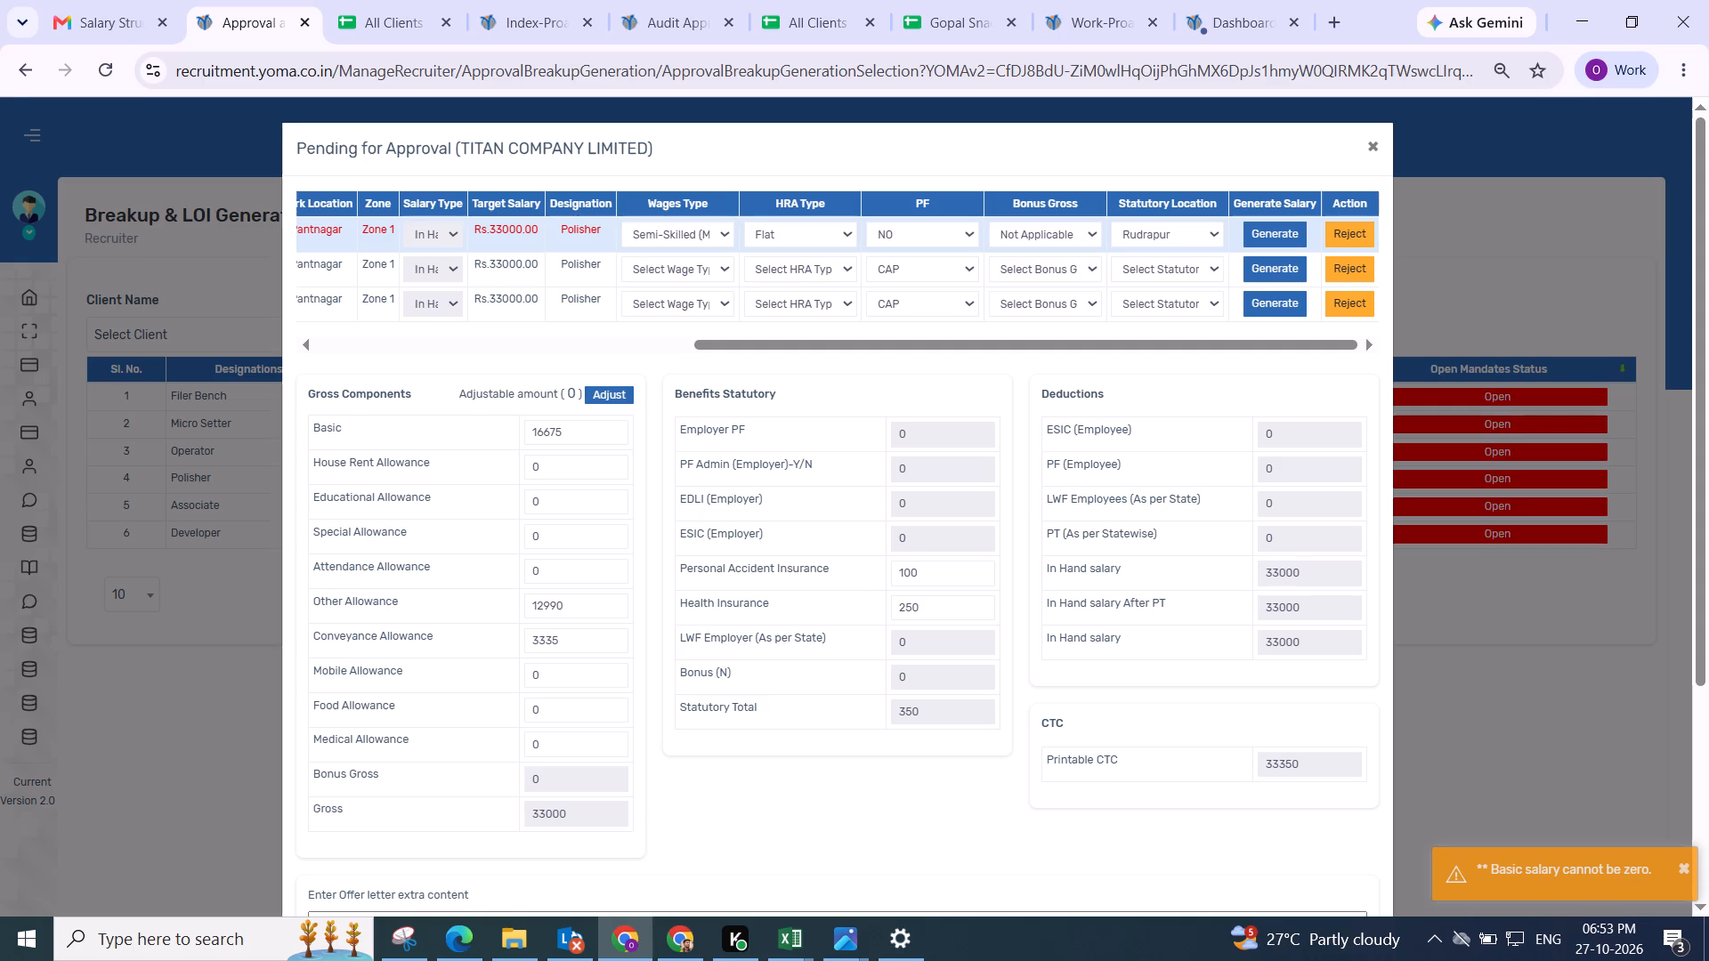
double_click(548, 438)
type("25100")
left_click(644, 408)
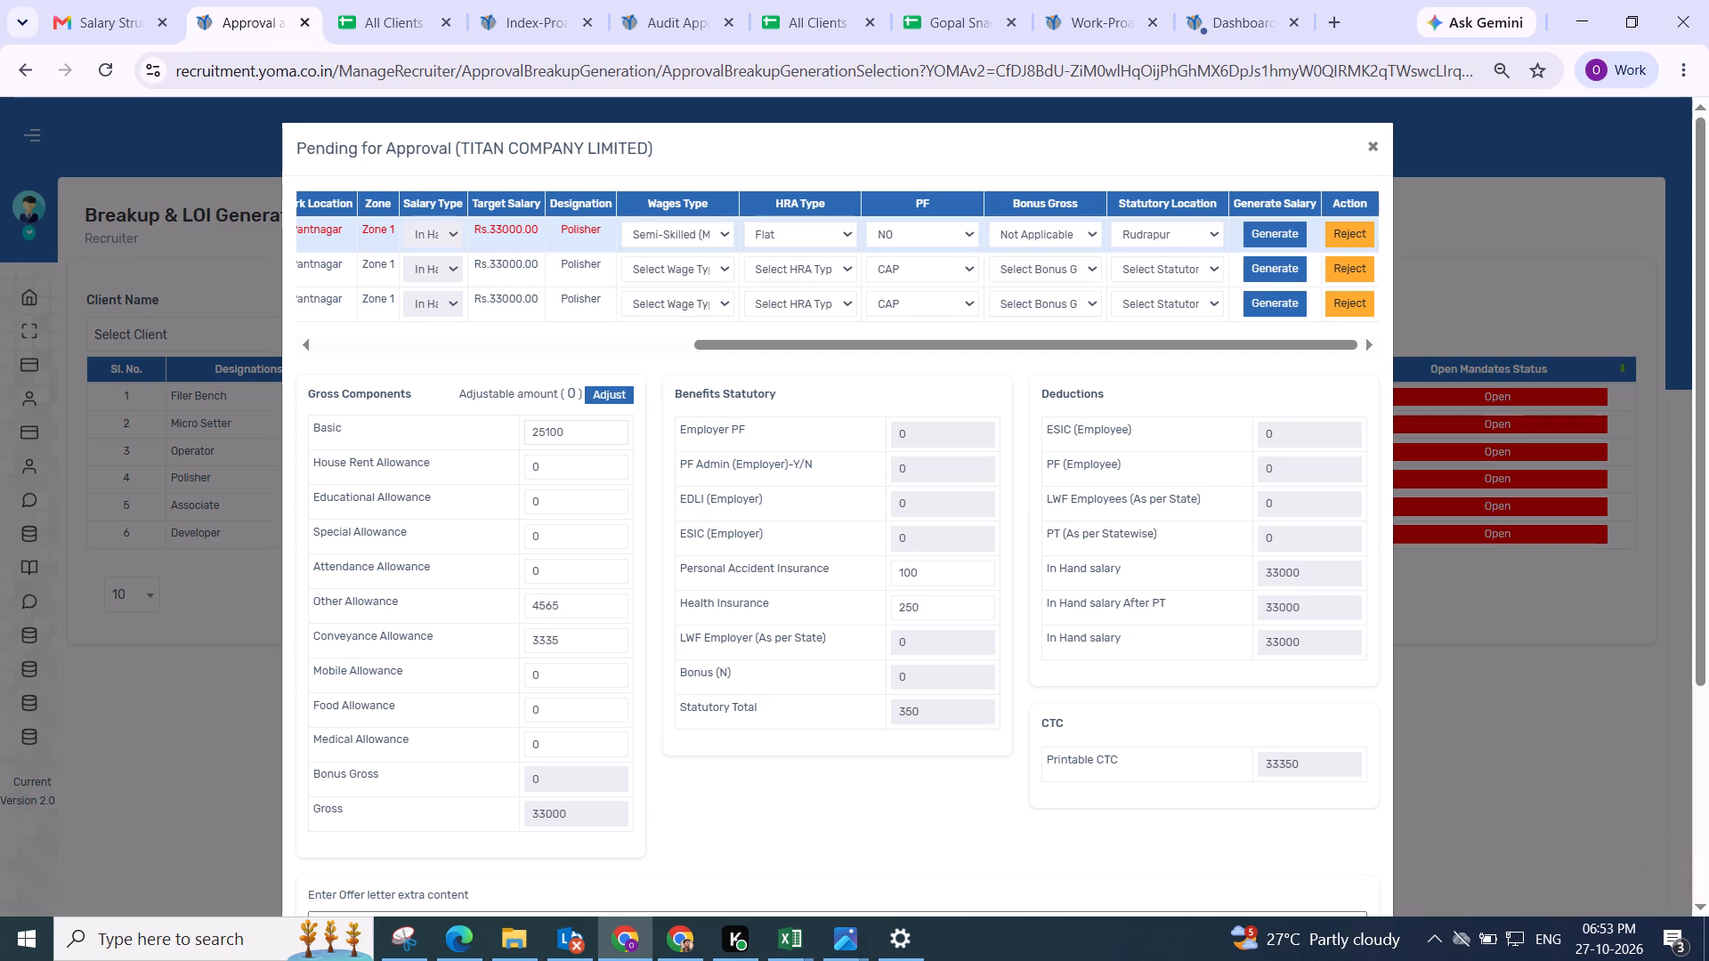
Save this Polisher's adjusted salary breakup, leaving the offer letter extra content empty.
scroll(657, 377, "down", 1)
left_click(755, 517)
left_click(1349, 682)
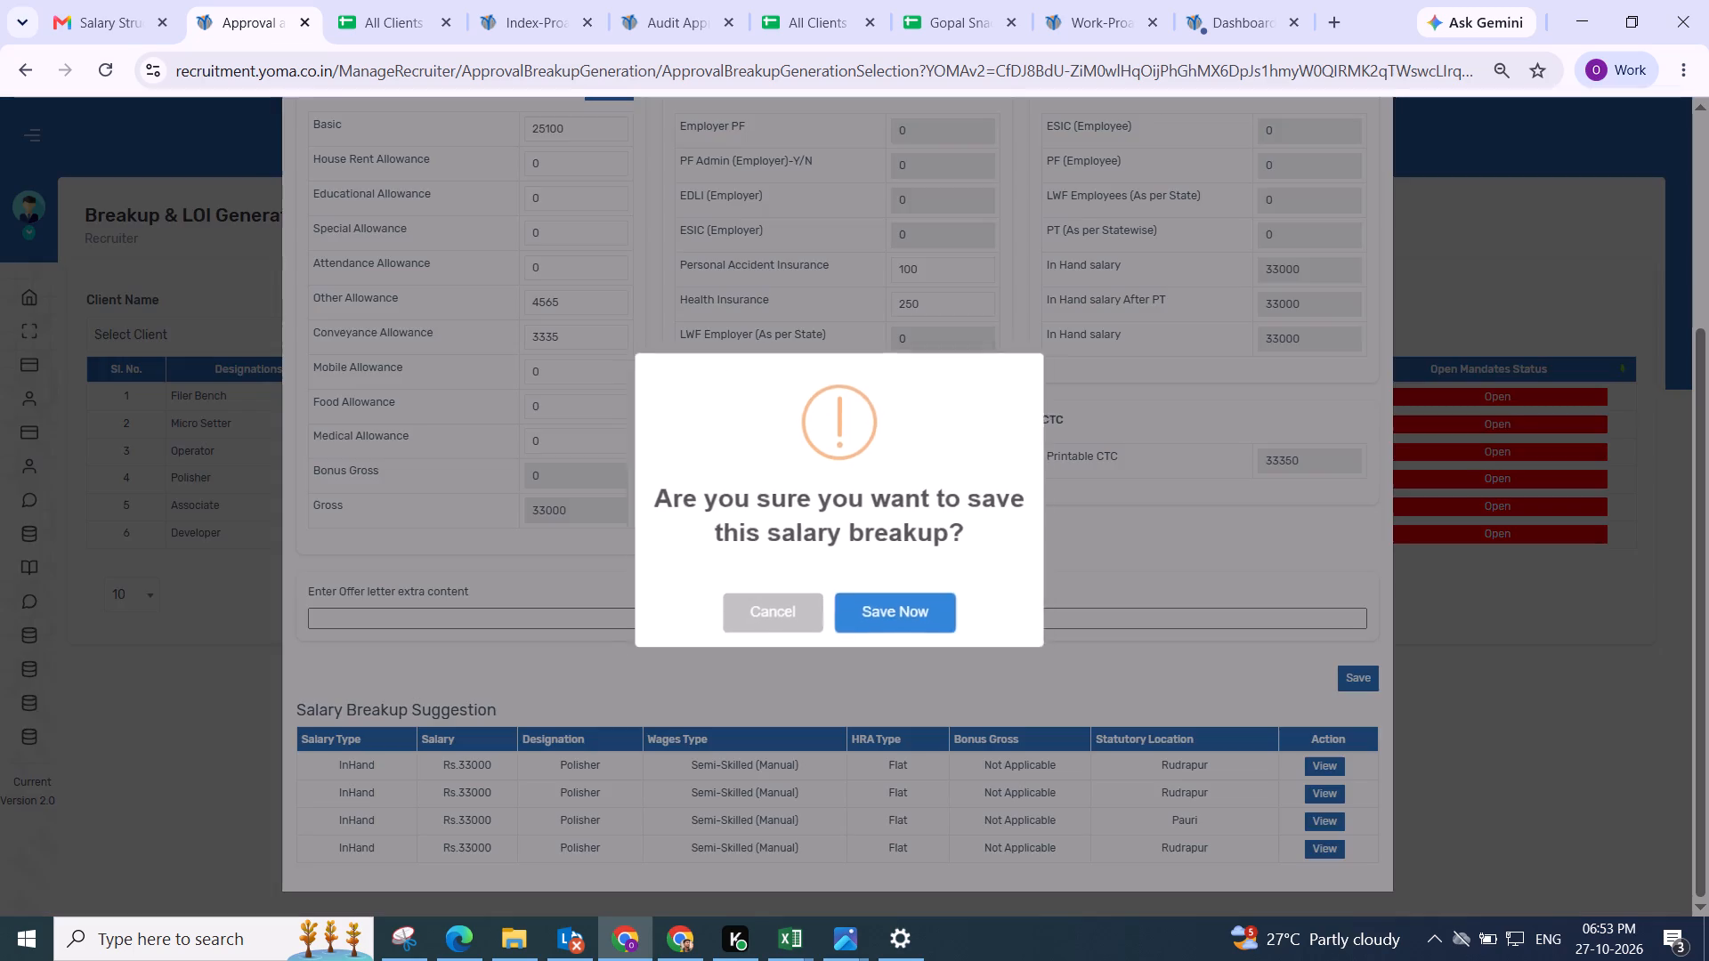
left_click(919, 613)
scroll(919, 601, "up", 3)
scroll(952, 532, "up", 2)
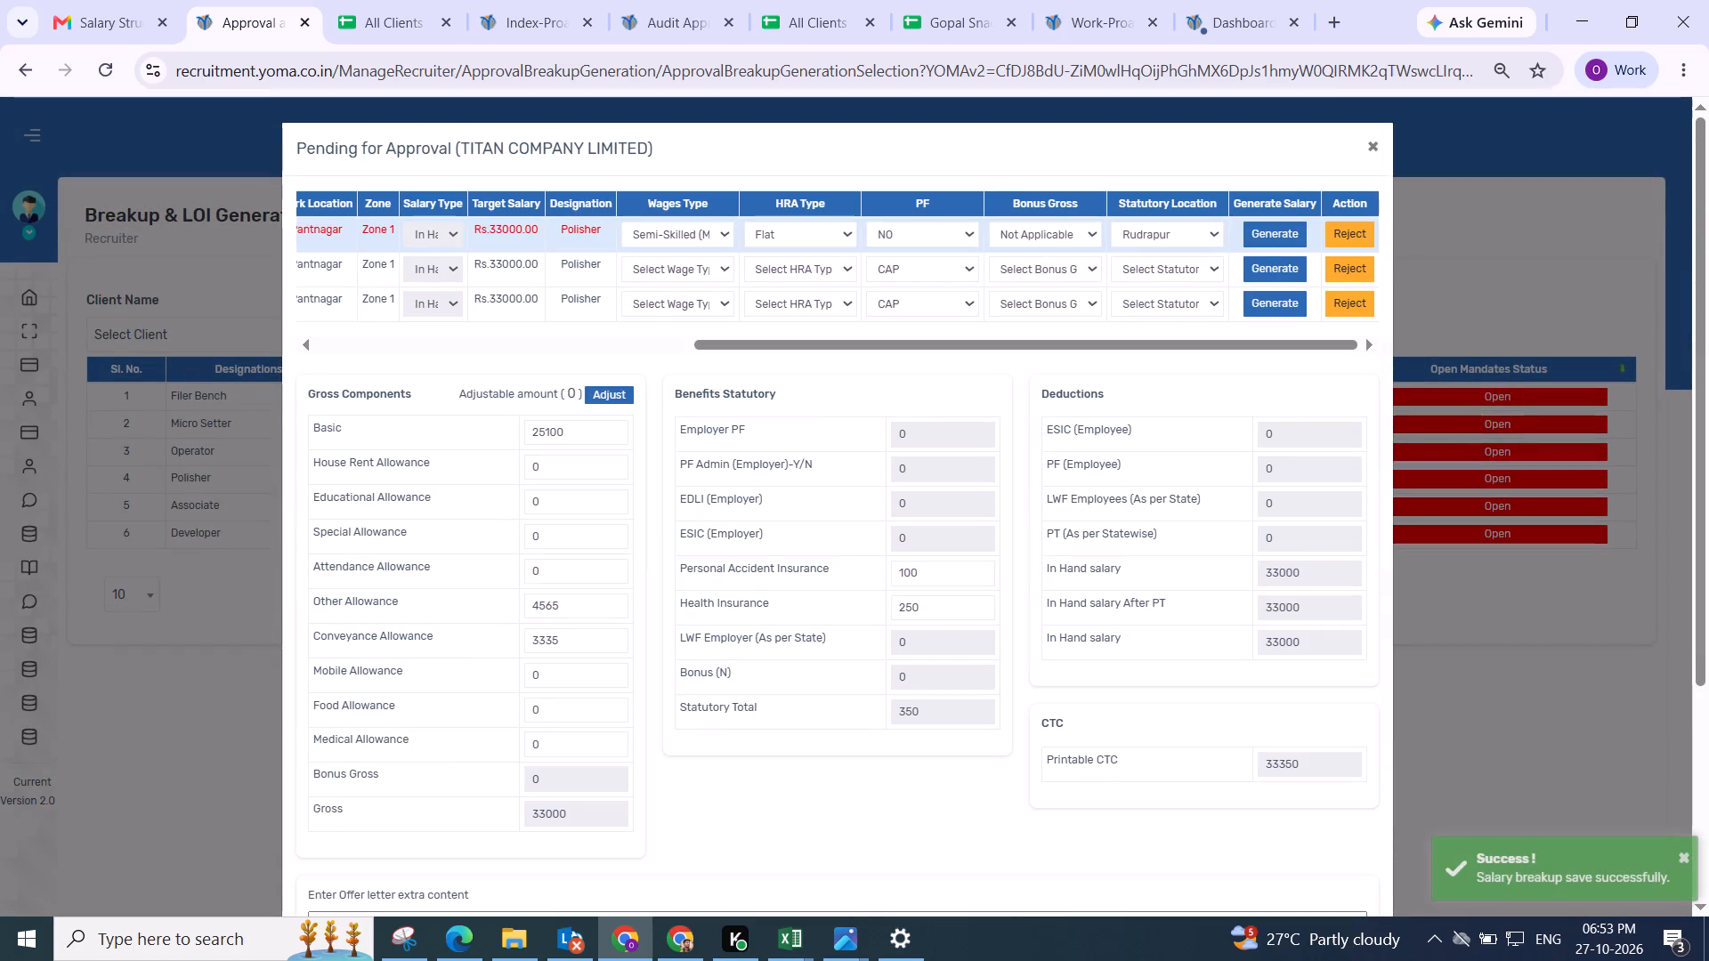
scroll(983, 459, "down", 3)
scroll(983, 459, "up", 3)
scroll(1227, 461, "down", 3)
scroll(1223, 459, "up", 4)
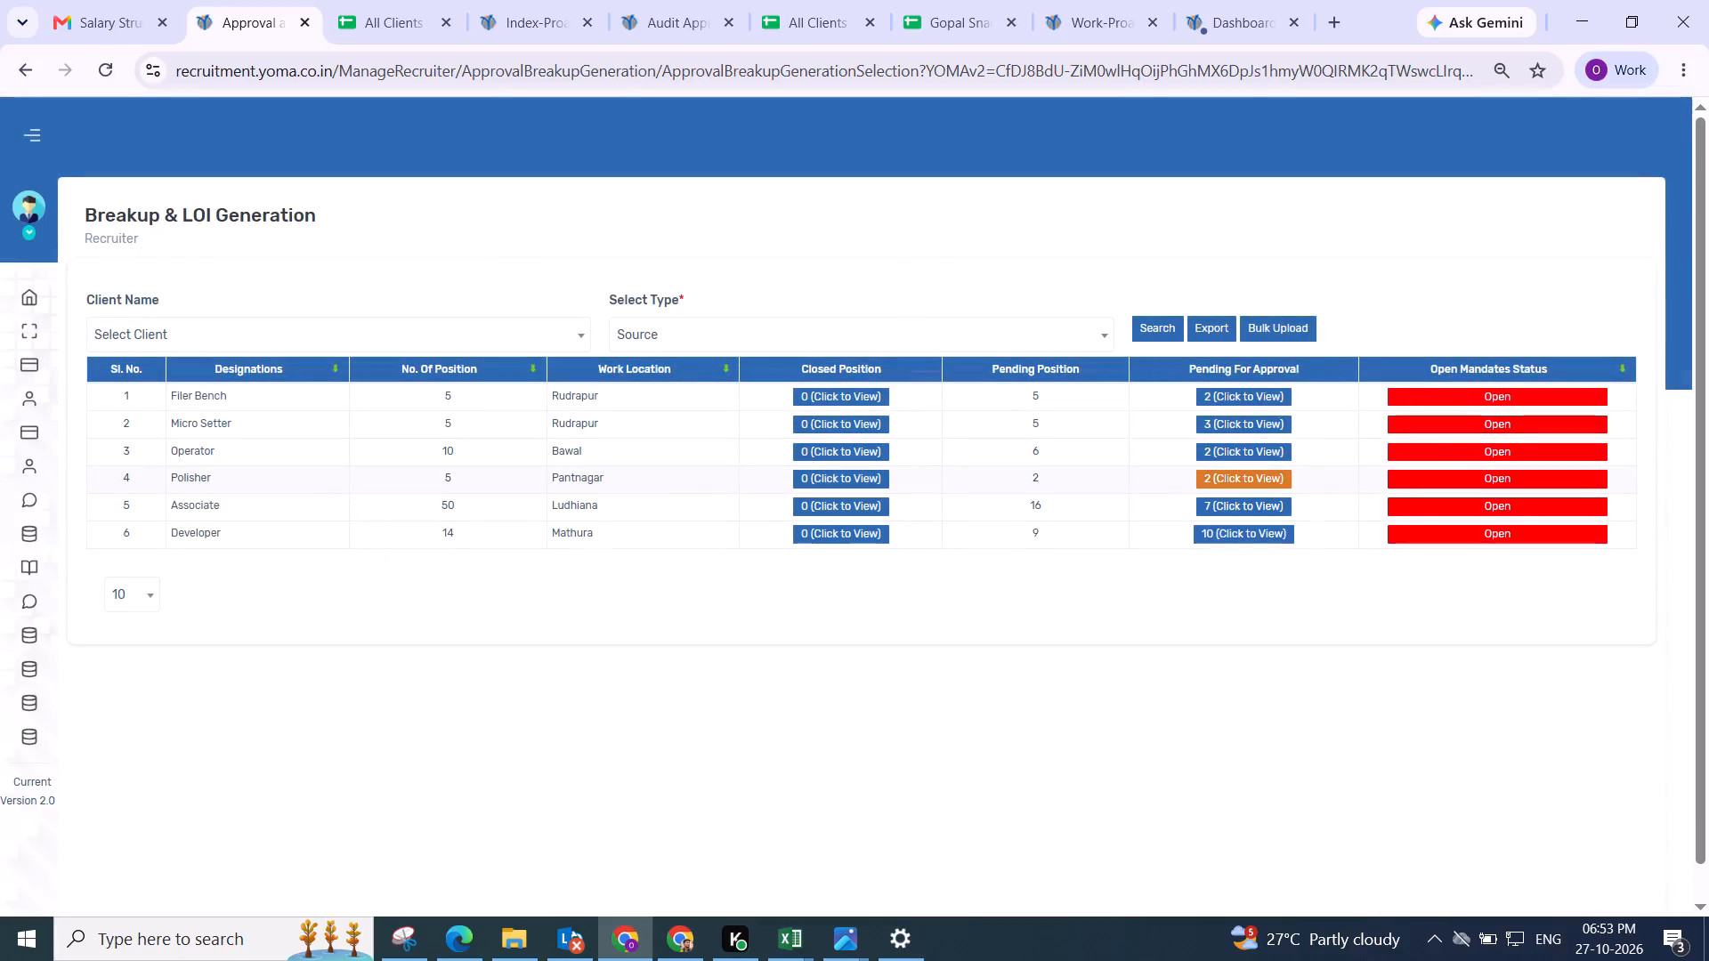
Generate the next pending Polisher's salary with Semi-Skilled (Manual) wages, Percentage HRA, PF NO, Bonus Gross Not Applicable and statutory location Pauri.
left_click(1240, 477)
left_click_drag(602, 305, 1597, 388)
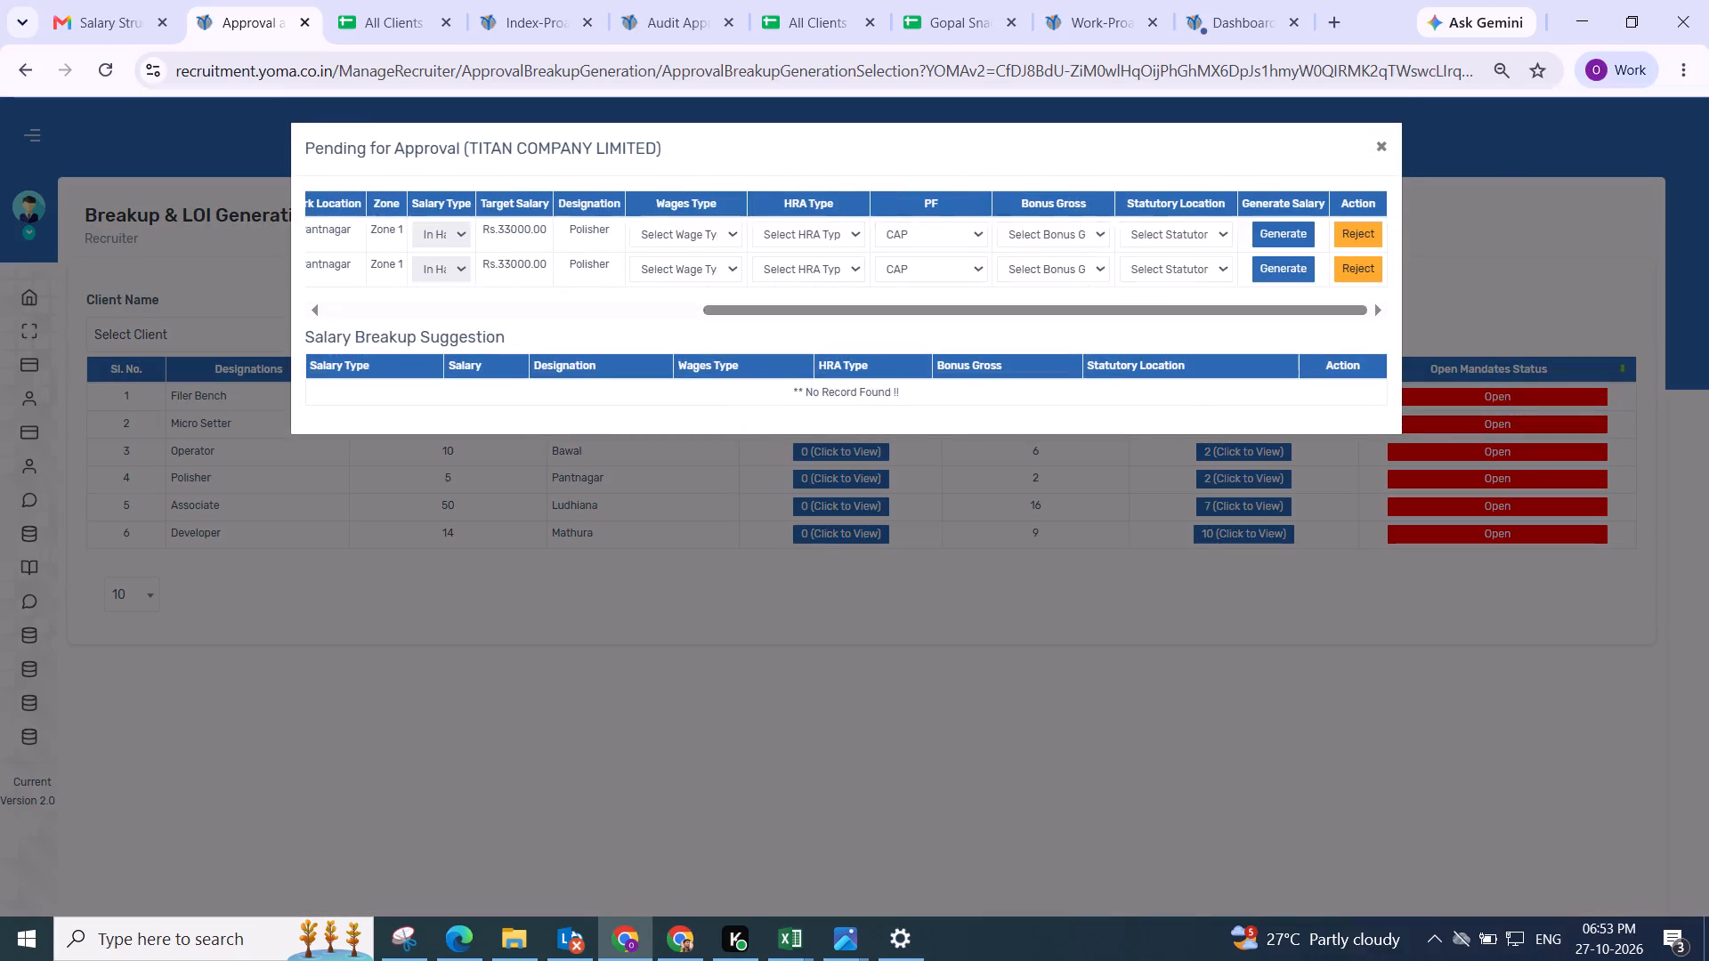
left_click(688, 236)
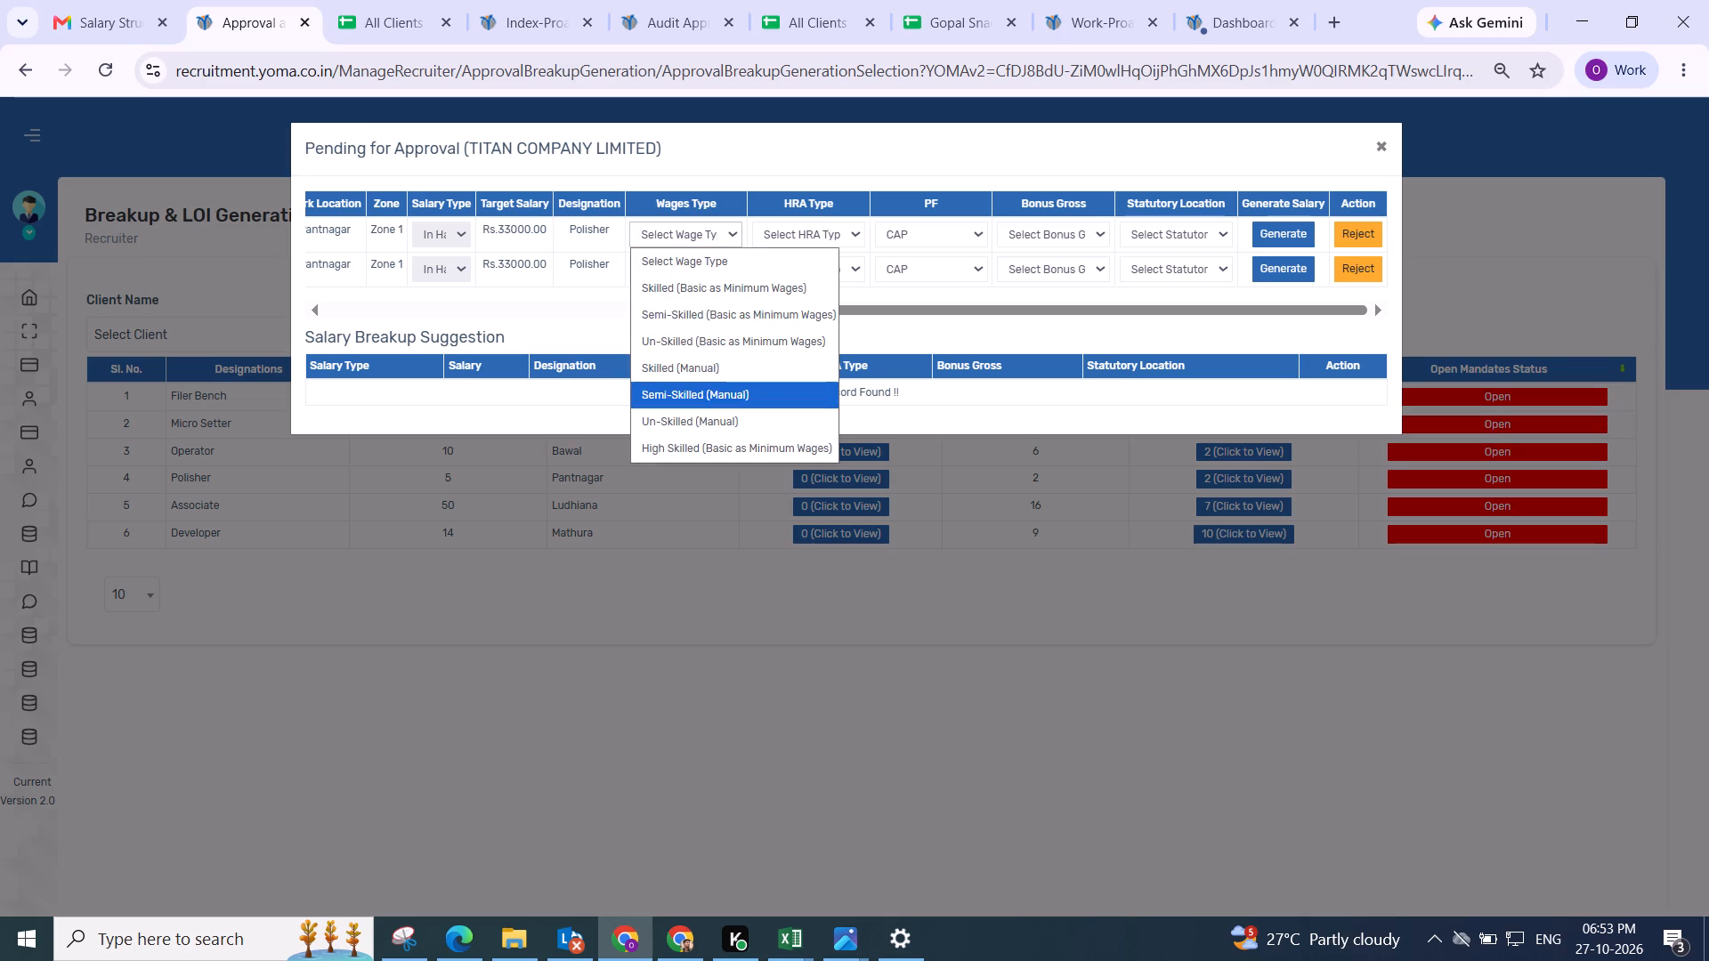
left_click(677, 392)
left_click_drag(785, 236, 790, 250)
left_click_drag(786, 314, 787, 299)
left_click(959, 231)
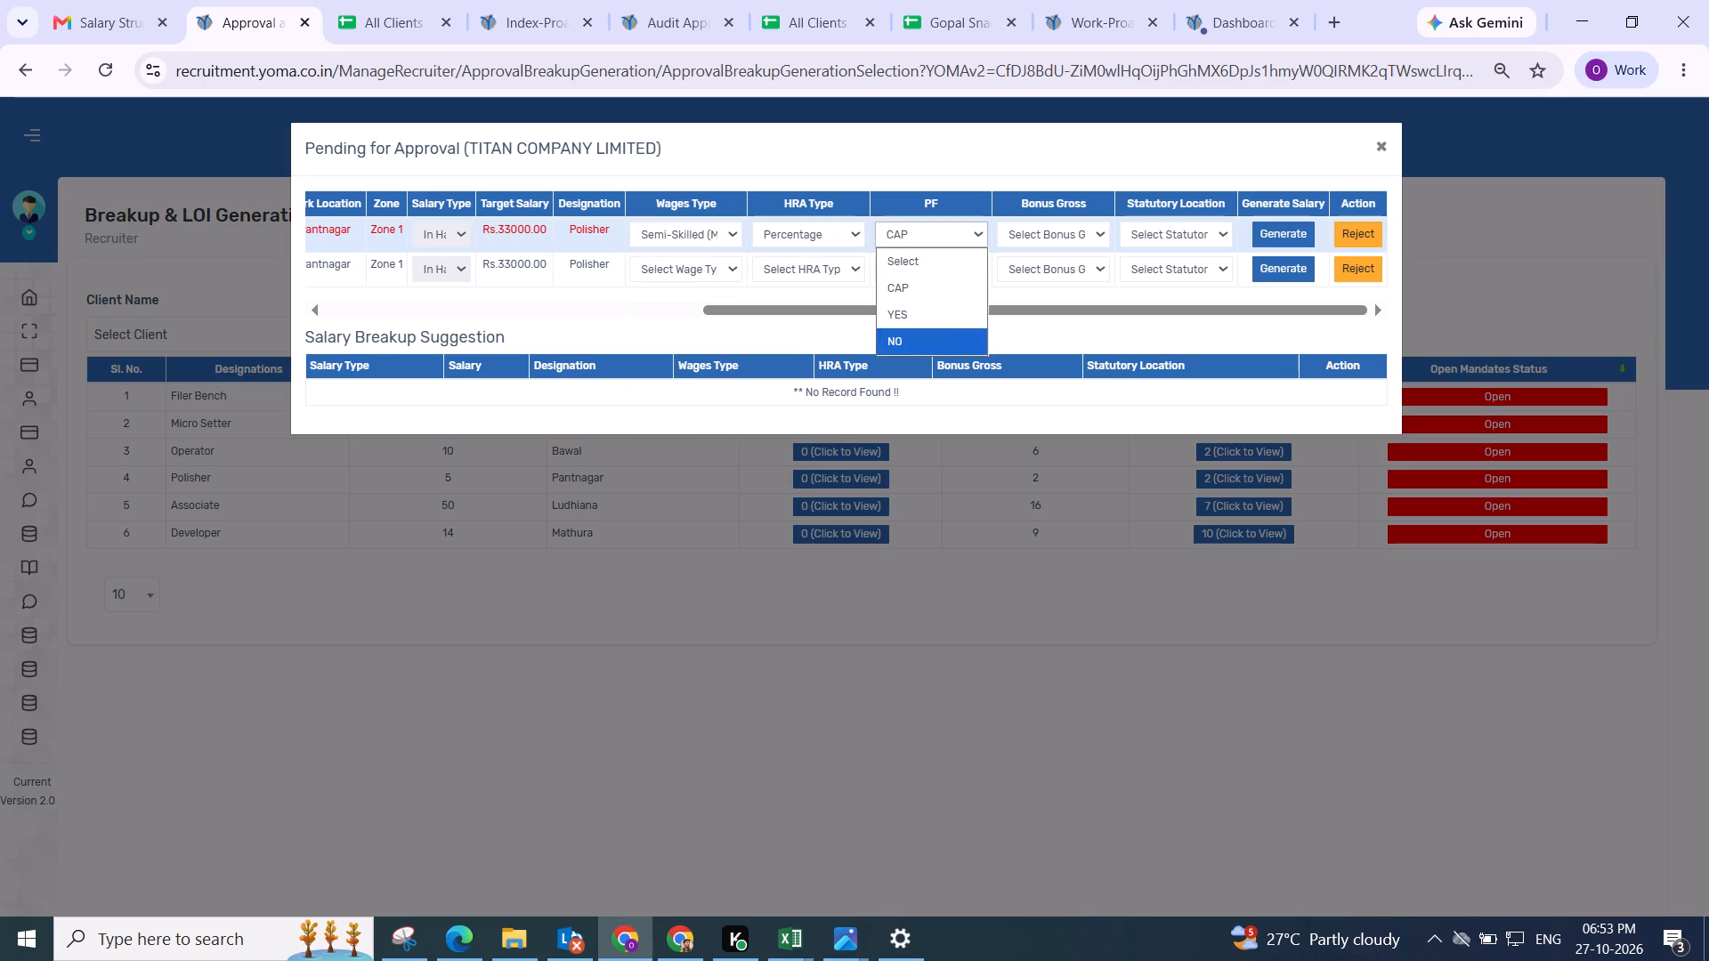
left_click_drag(932, 341, 932, 329)
left_click_drag(1055, 234, 1055, 242)
left_click(1041, 336)
left_click_drag(1143, 236, 1143, 245)
left_click_drag(1146, 335, 1178, 318)
left_click(1286, 239)
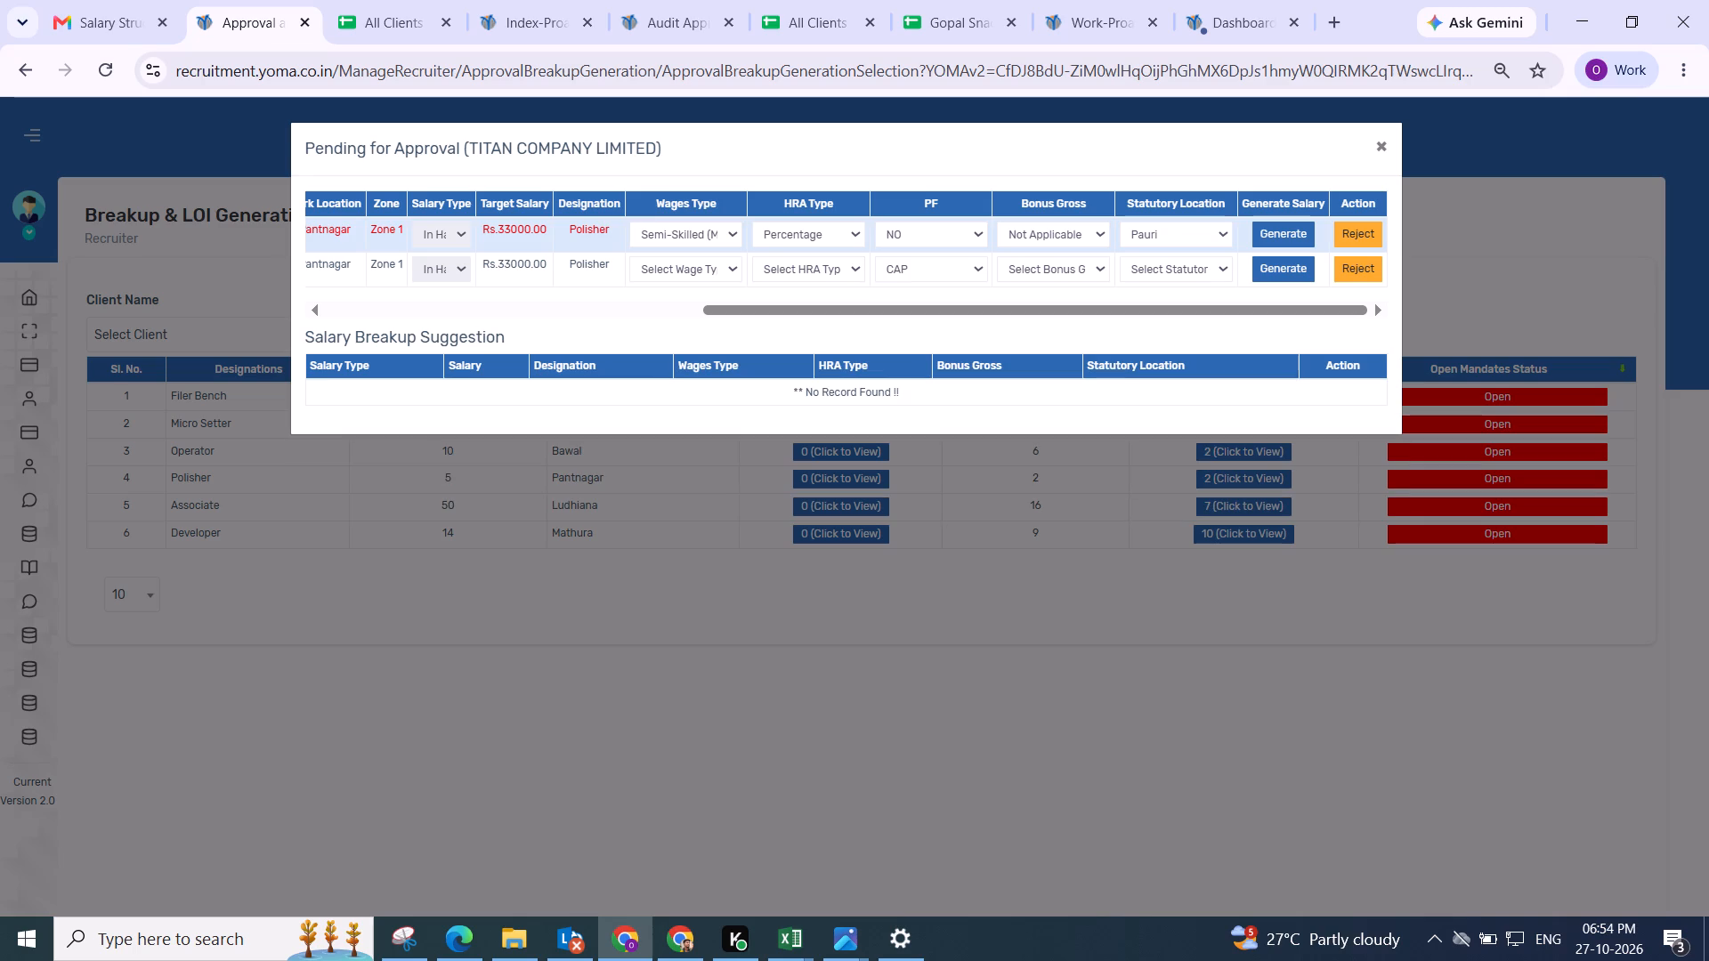
Adjust the gross components of this percentage-HRA Polisher and set Basic to 25100.
left_click(597, 356)
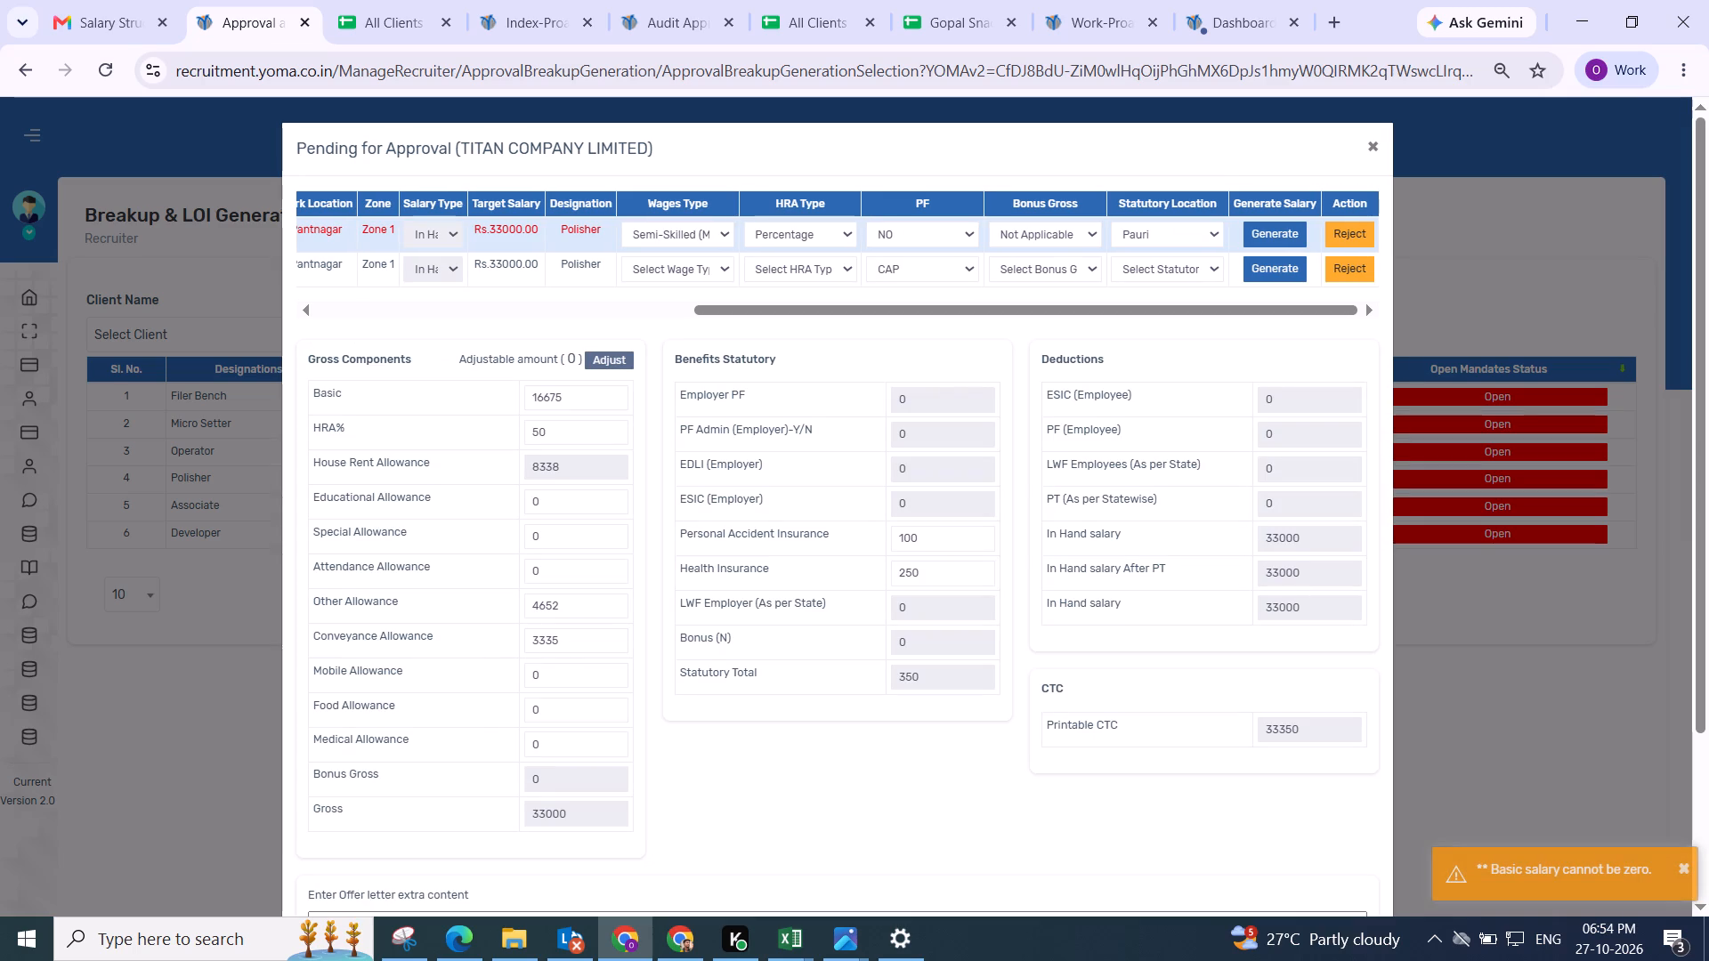
double_click(556, 401)
key("2")
type("5100")
left_click(747, 794)
Save the salary breakup of this Polisher with statutory location Pauri.
scroll(747, 794, "down", 2)
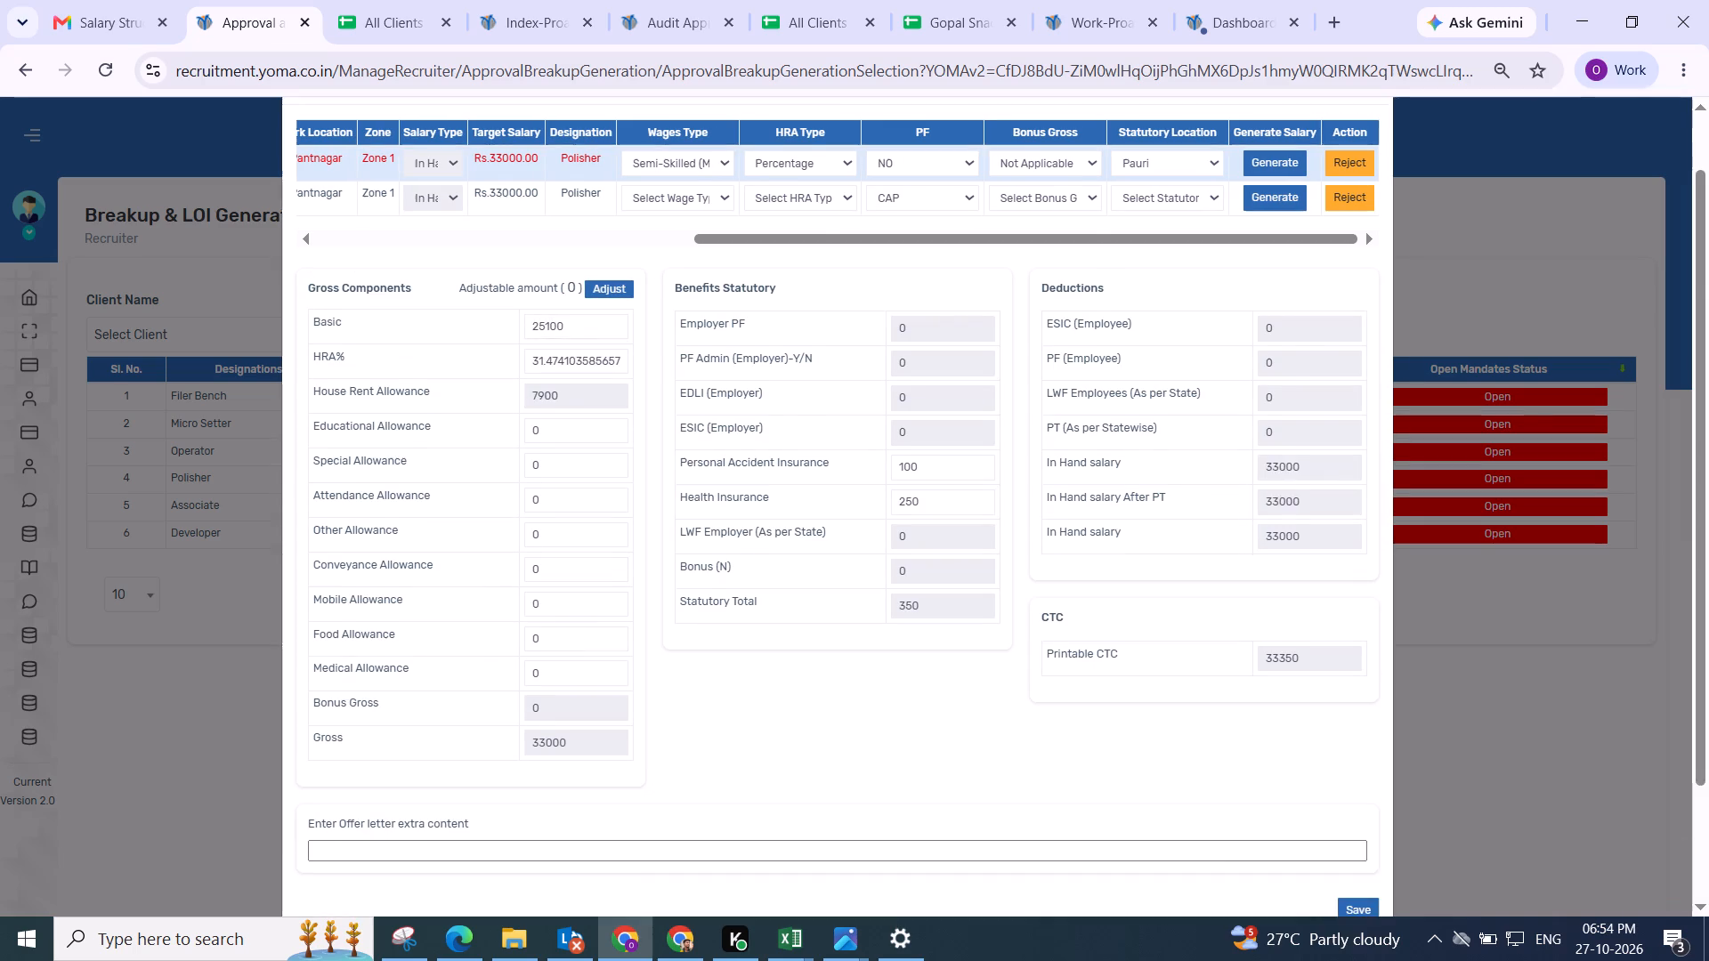
left_click(1368, 755)
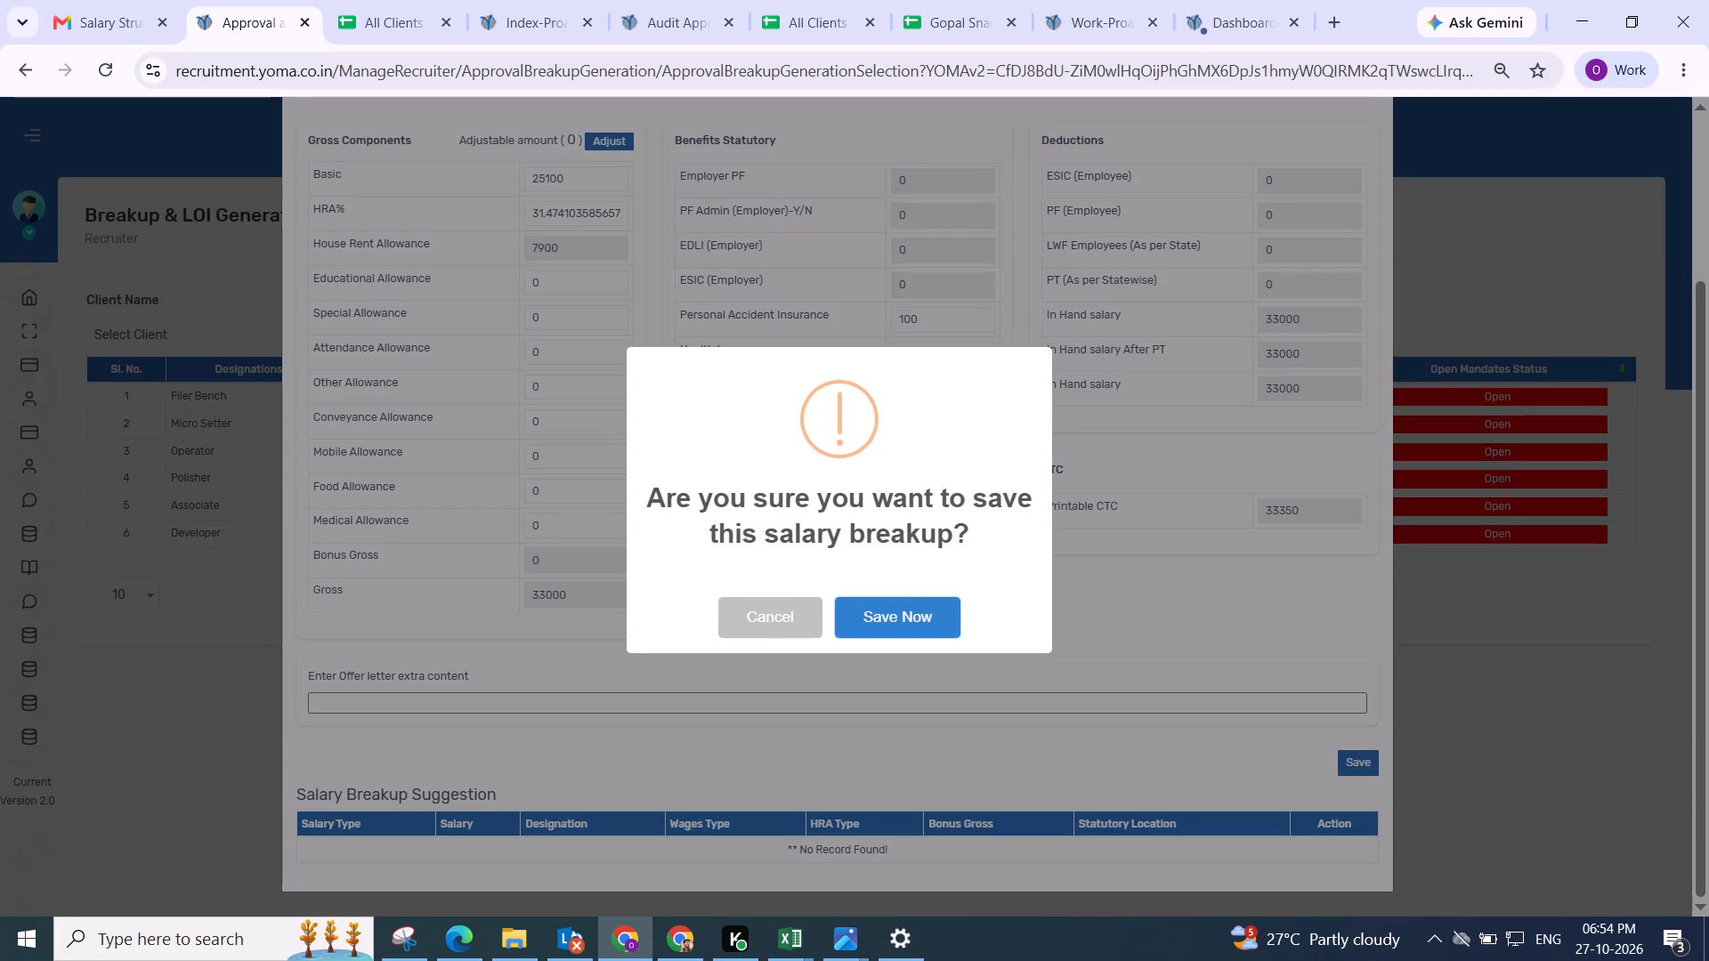
left_click(916, 603)
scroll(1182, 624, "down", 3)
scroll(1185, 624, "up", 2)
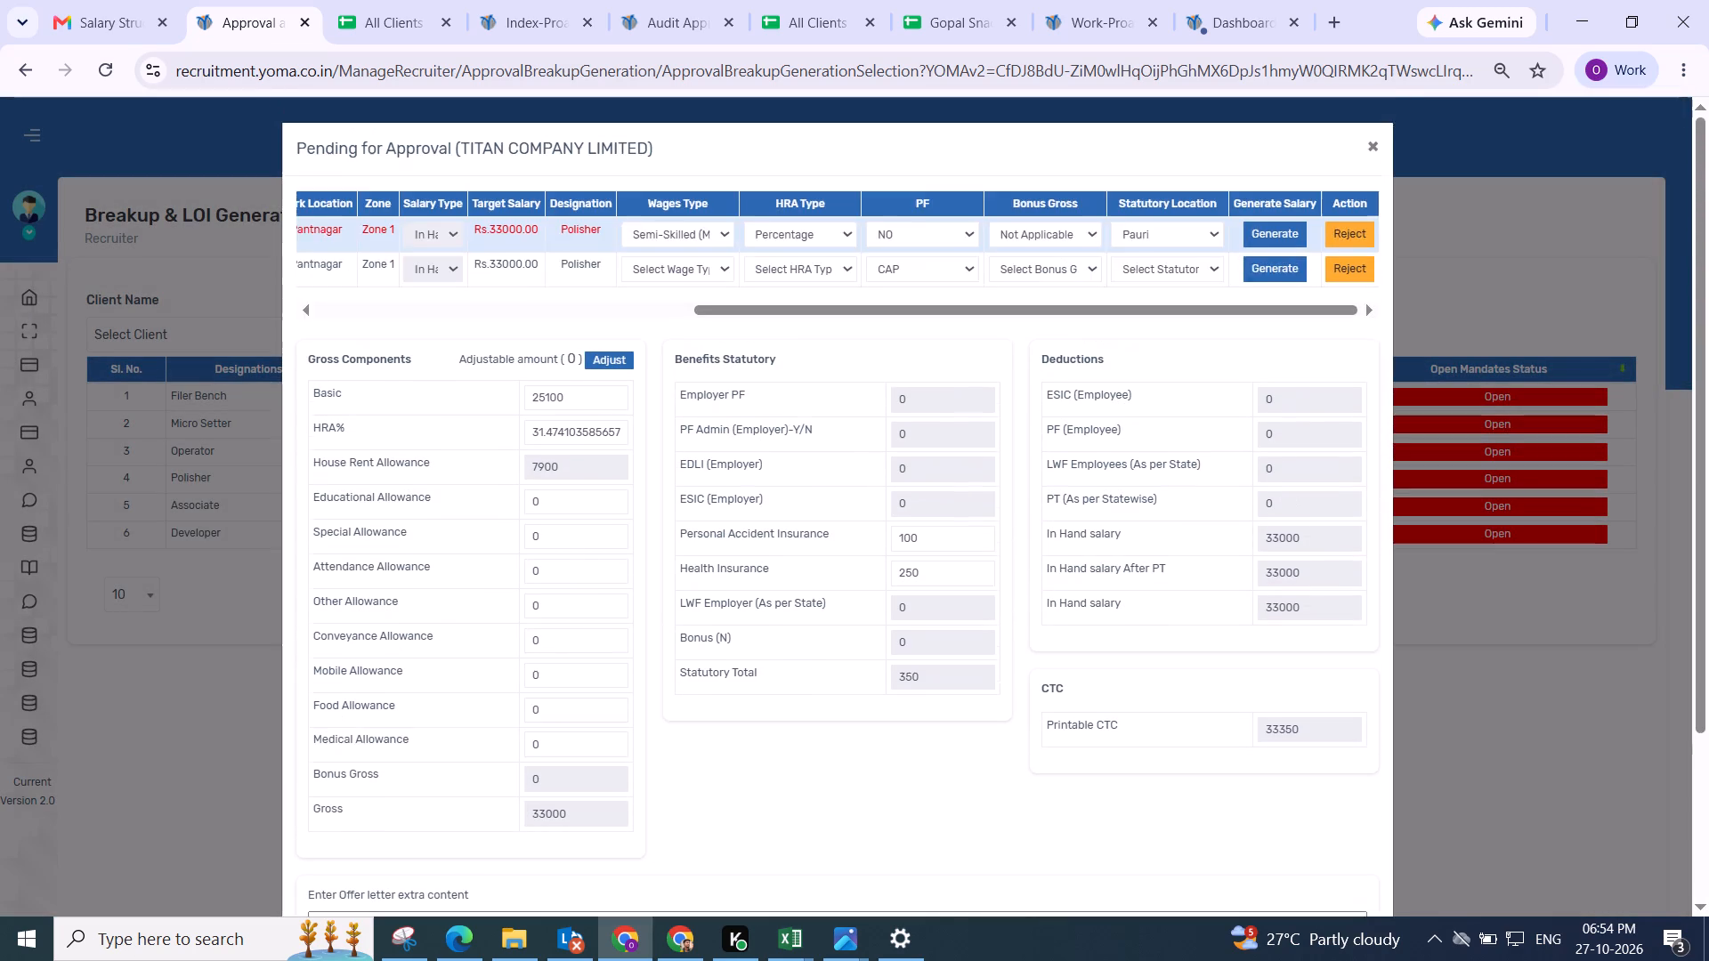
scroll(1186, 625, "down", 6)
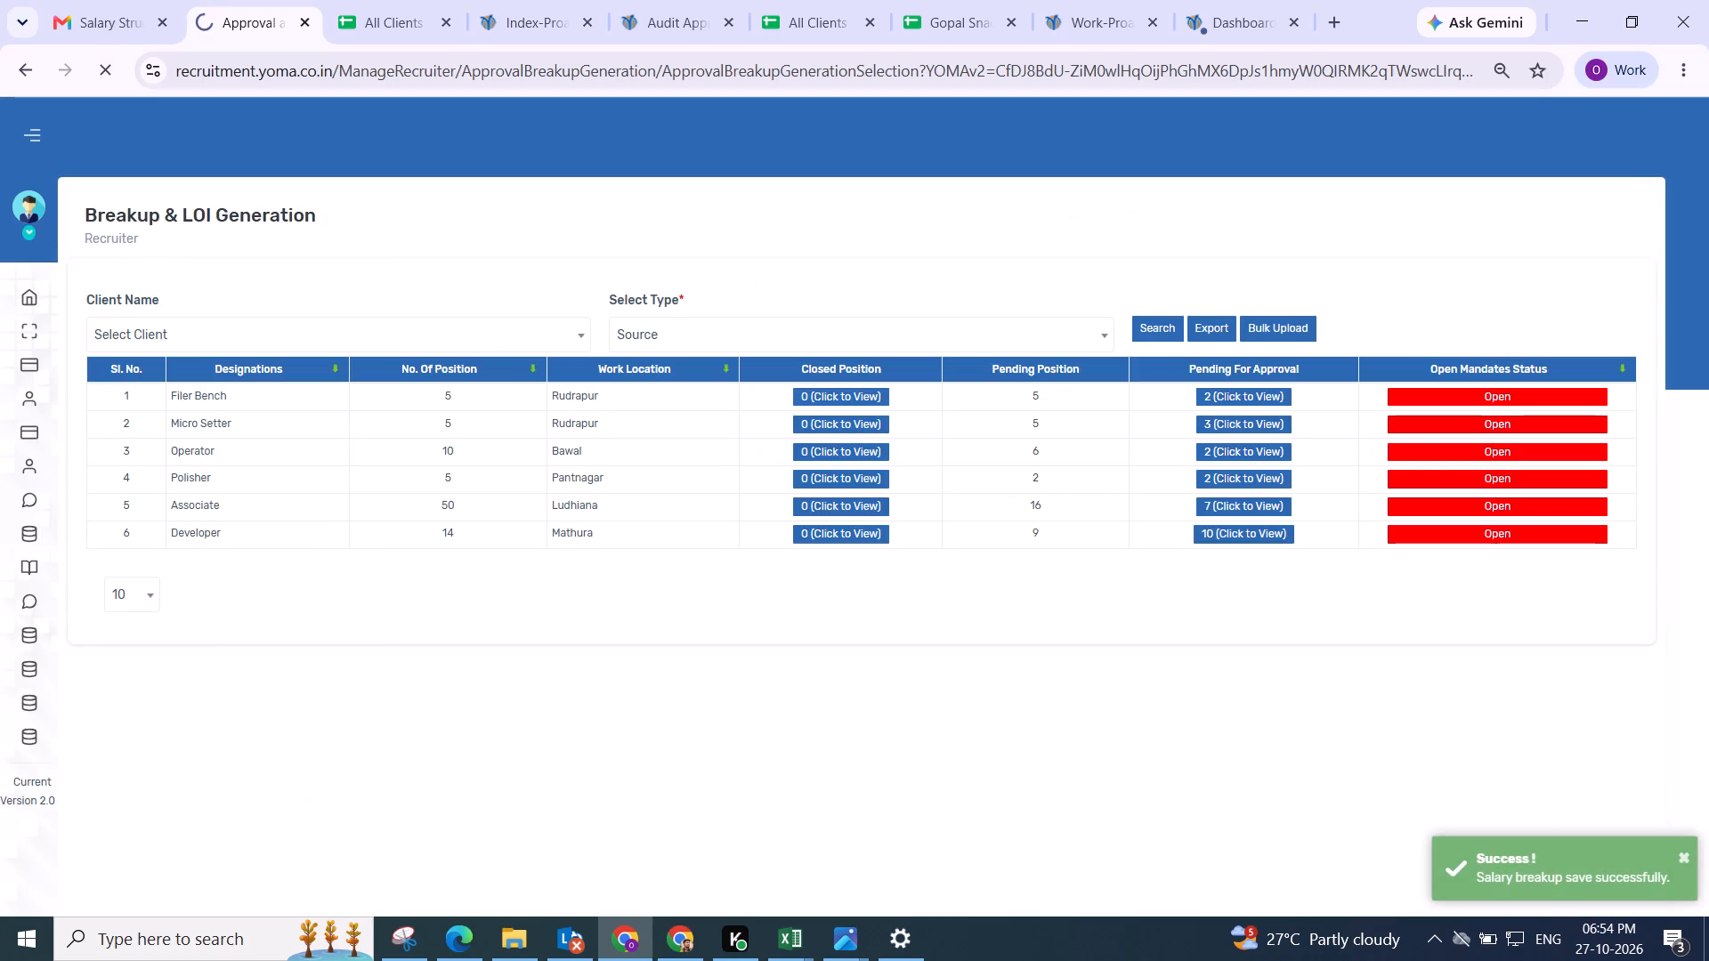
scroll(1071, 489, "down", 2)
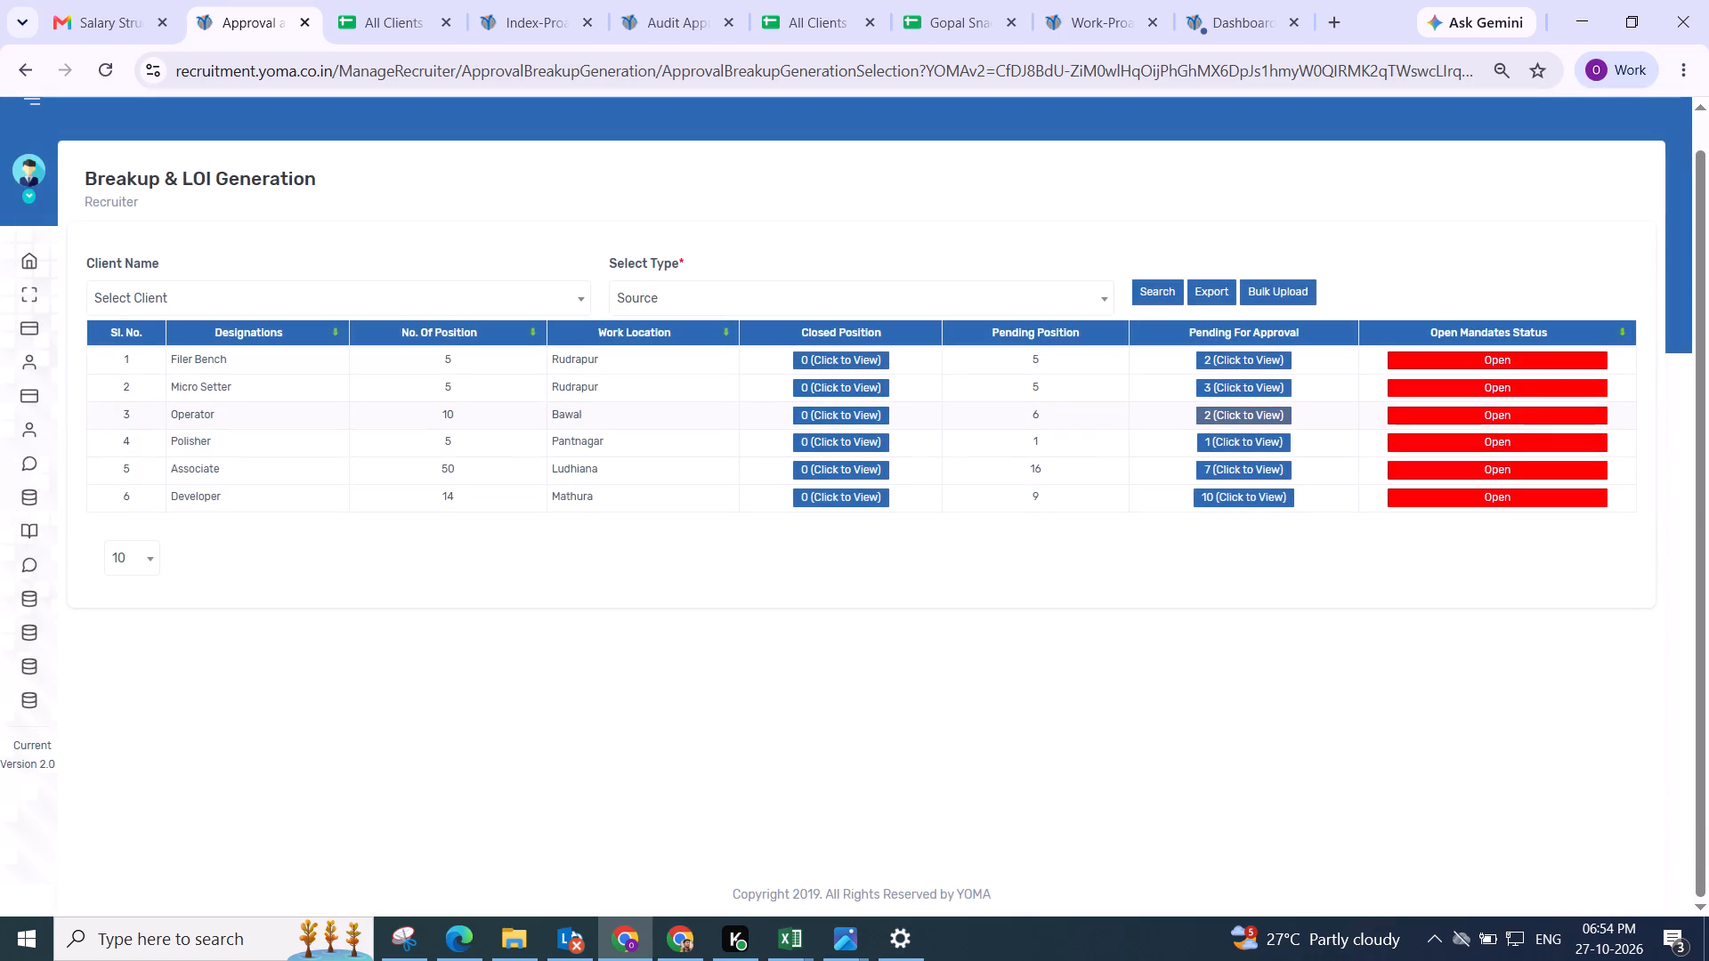
Generate the last pending Polisher's salary with Skilled (Manual) wages, Percentage HRA, PF NO, Bonus Gross Flat Amount and statutory location Pauri.
left_click(1230, 438)
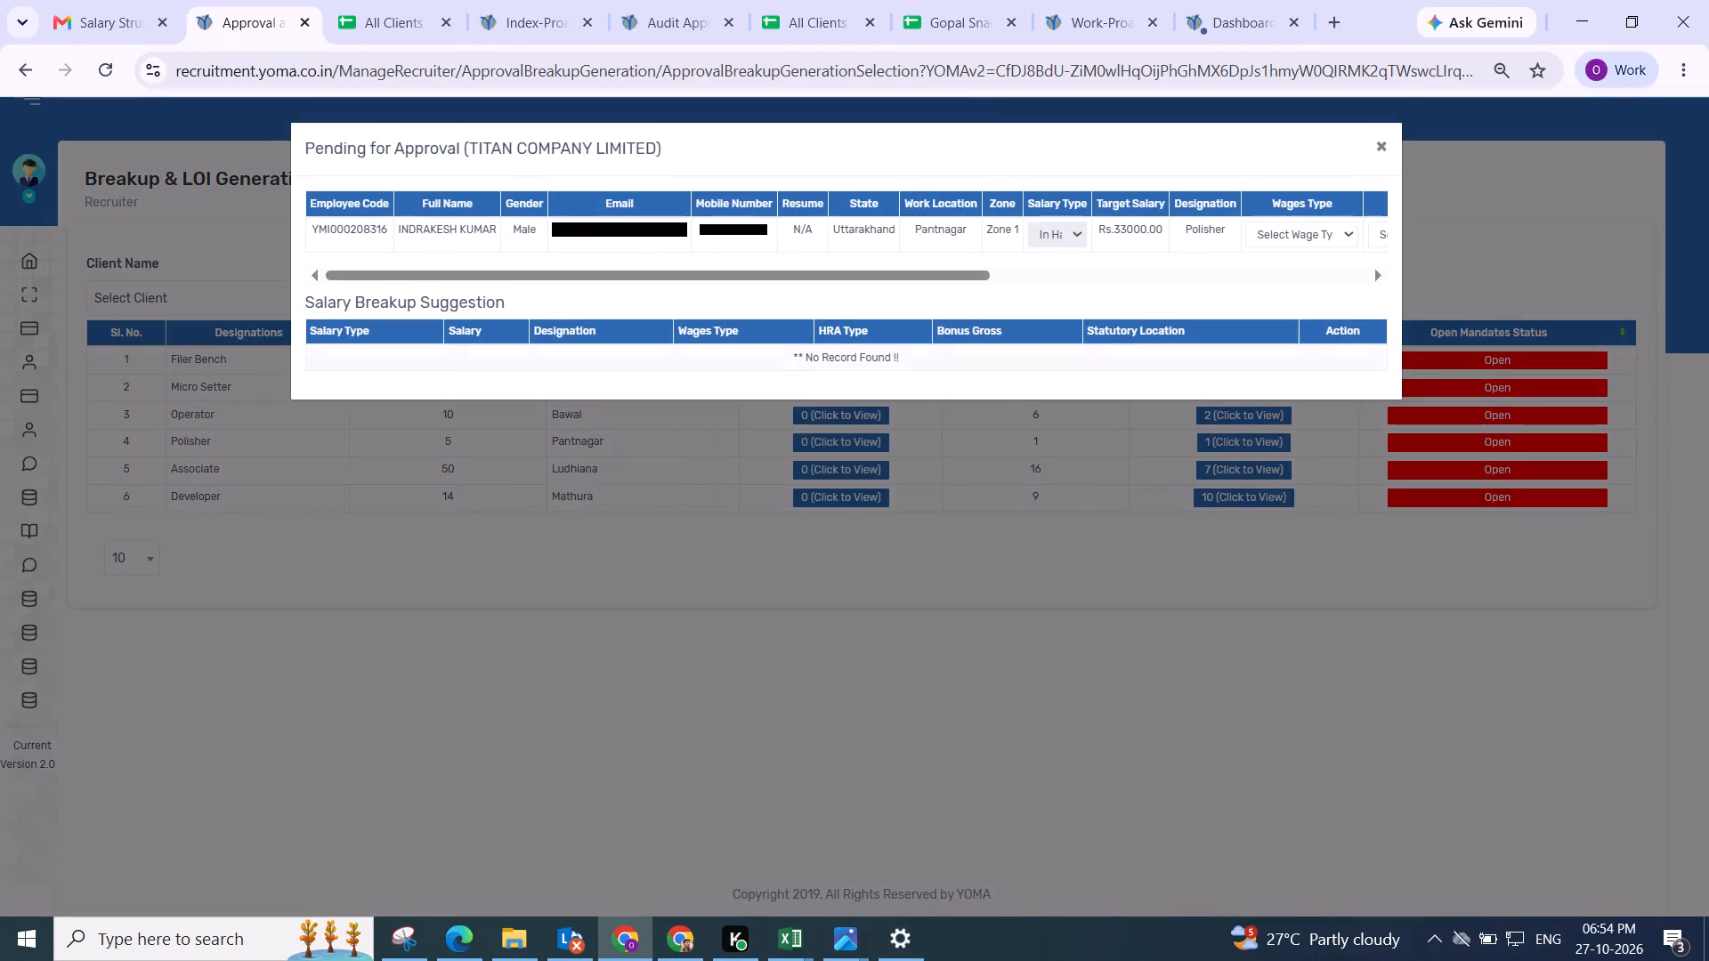
left_click_drag(546, 268, 1705, 259)
left_click(678, 228)
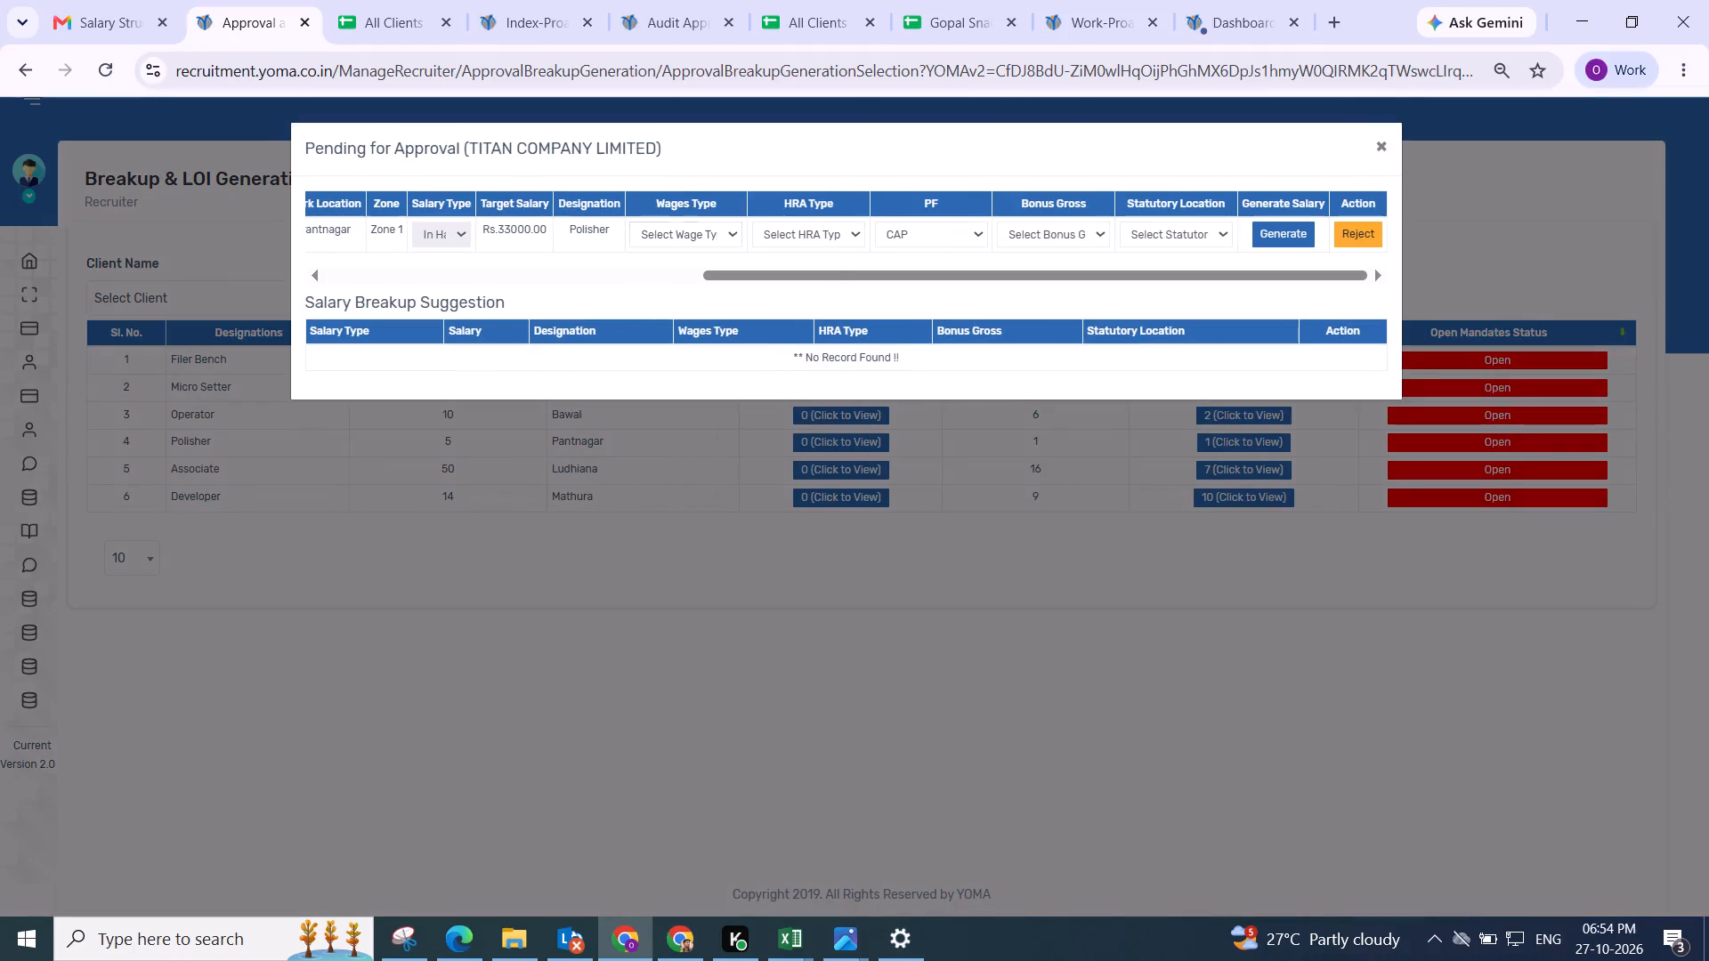
left_click_drag(699, 390, 705, 376)
left_click(782, 233)
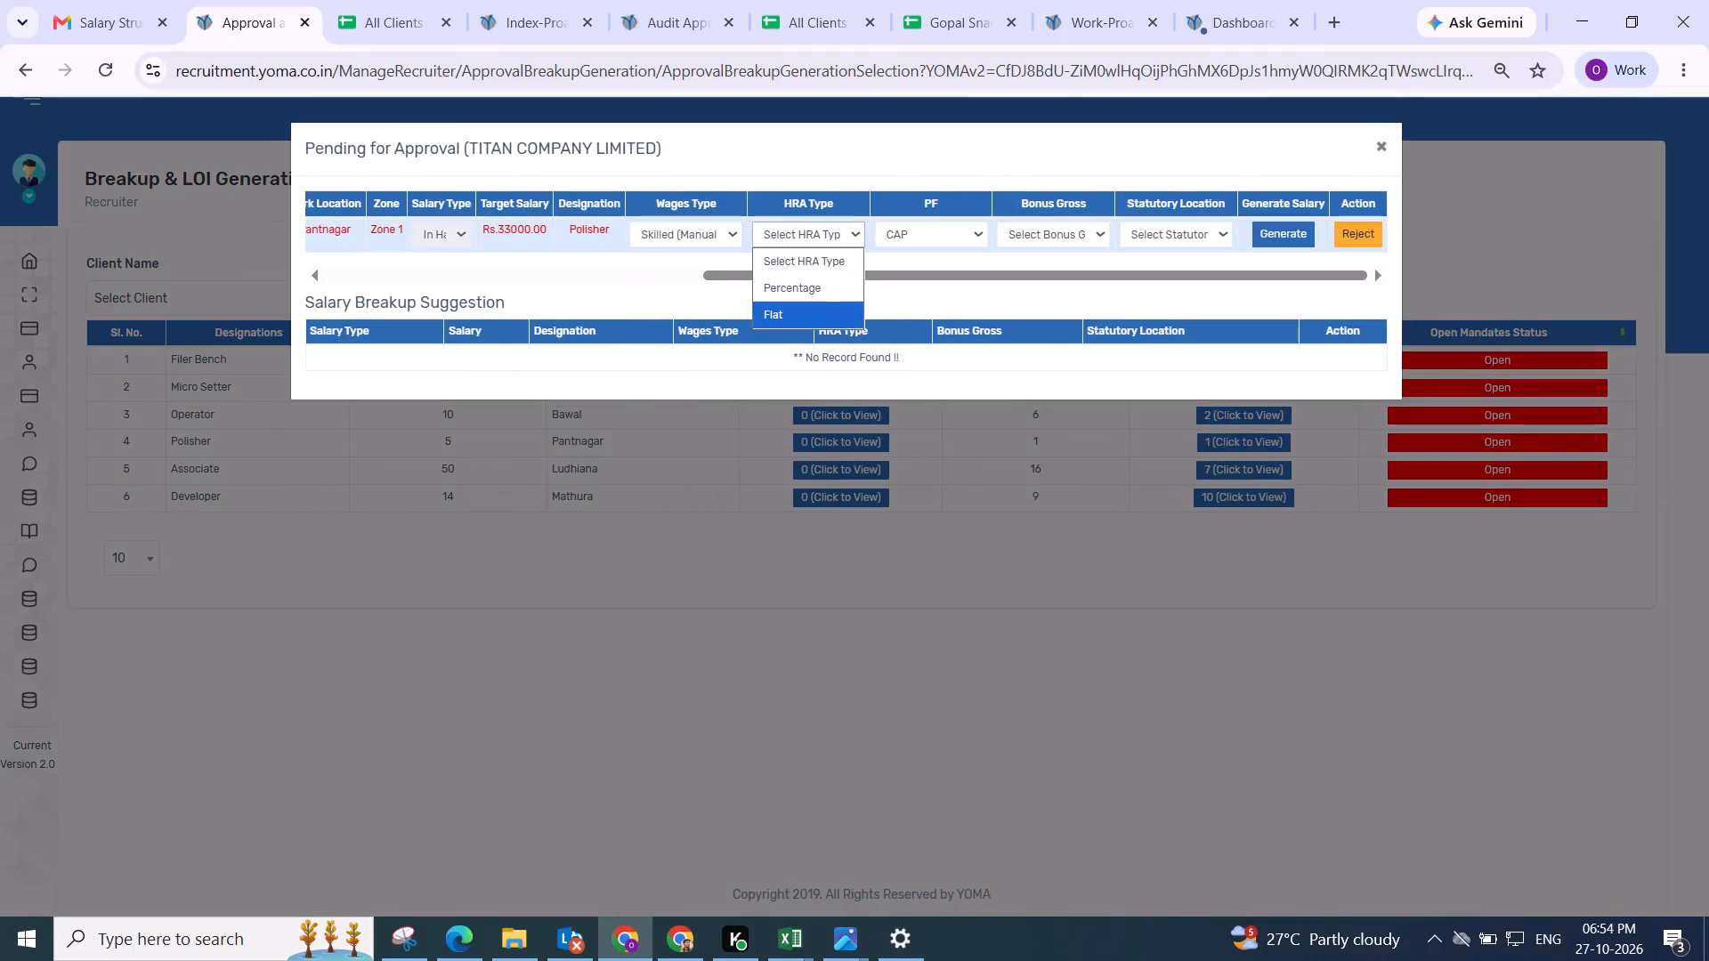
left_click_drag(792, 310, 792, 301)
left_click(910, 232)
left_click_drag(919, 341, 935, 325)
left_click_drag(1024, 219, 1037, 223)
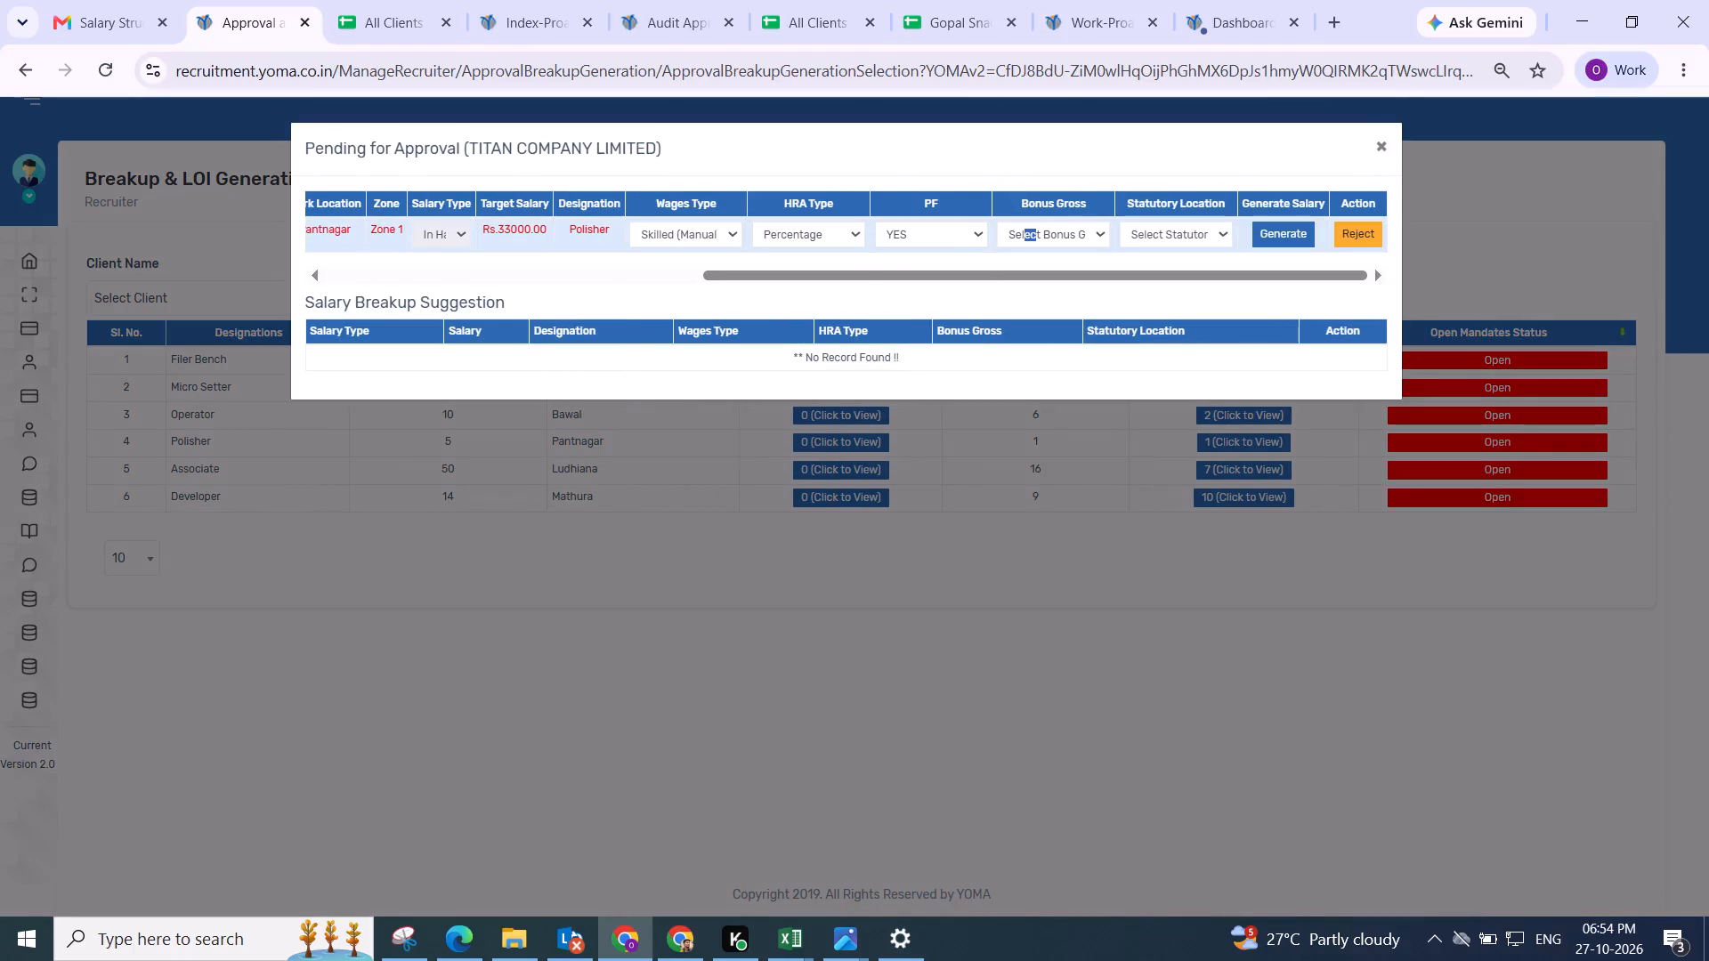
left_click(969, 236)
left_click(923, 336)
left_click(1032, 232)
left_click(1045, 356)
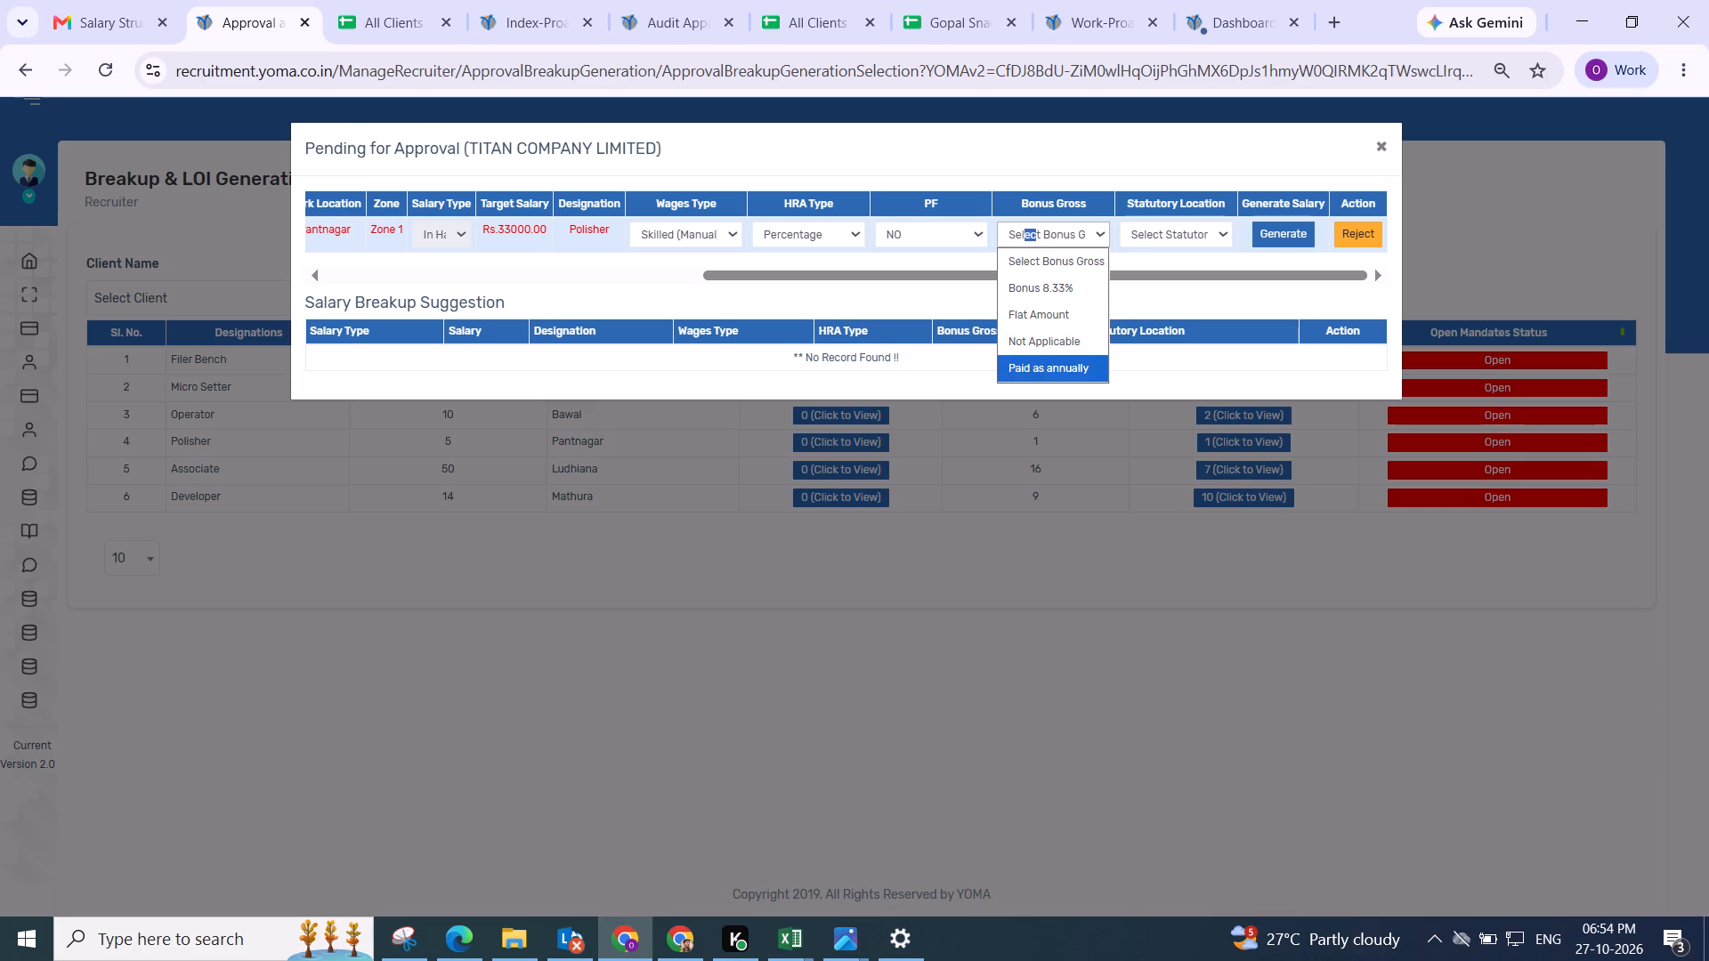
left_click(1041, 231)
left_click_drag(1050, 334, 1050, 324)
left_click(1142, 228)
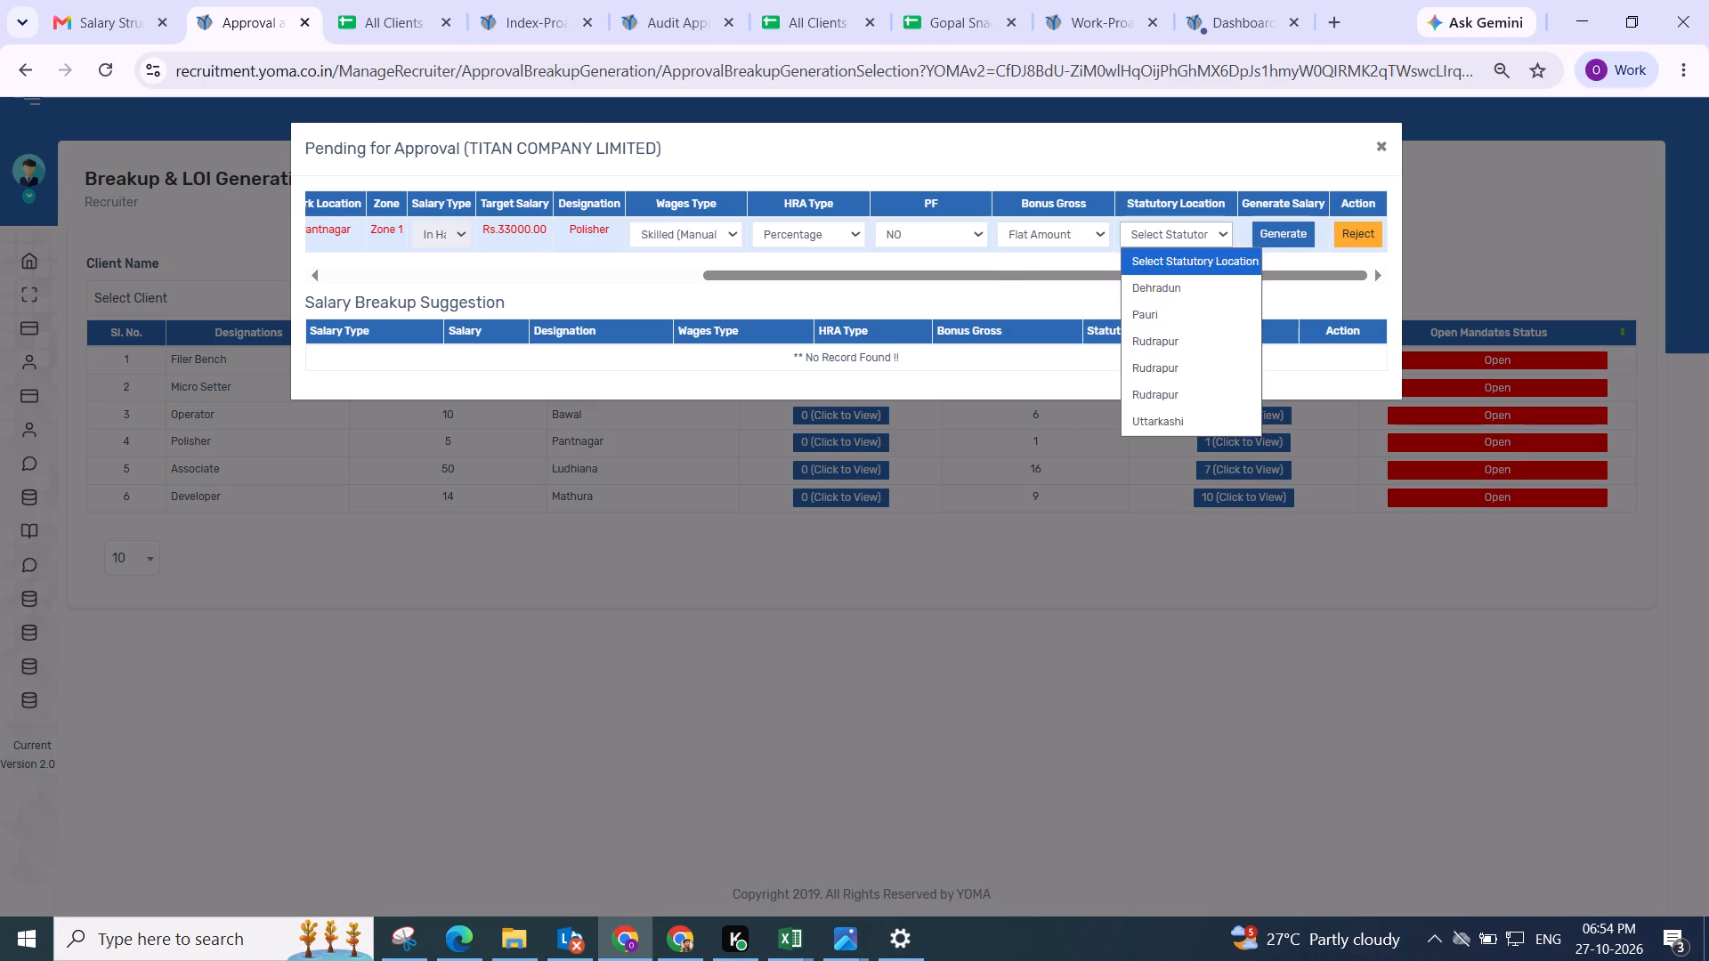
left_click_drag(1146, 318, 1144, 310)
left_click(1237, 227)
left_click(1258, 230)
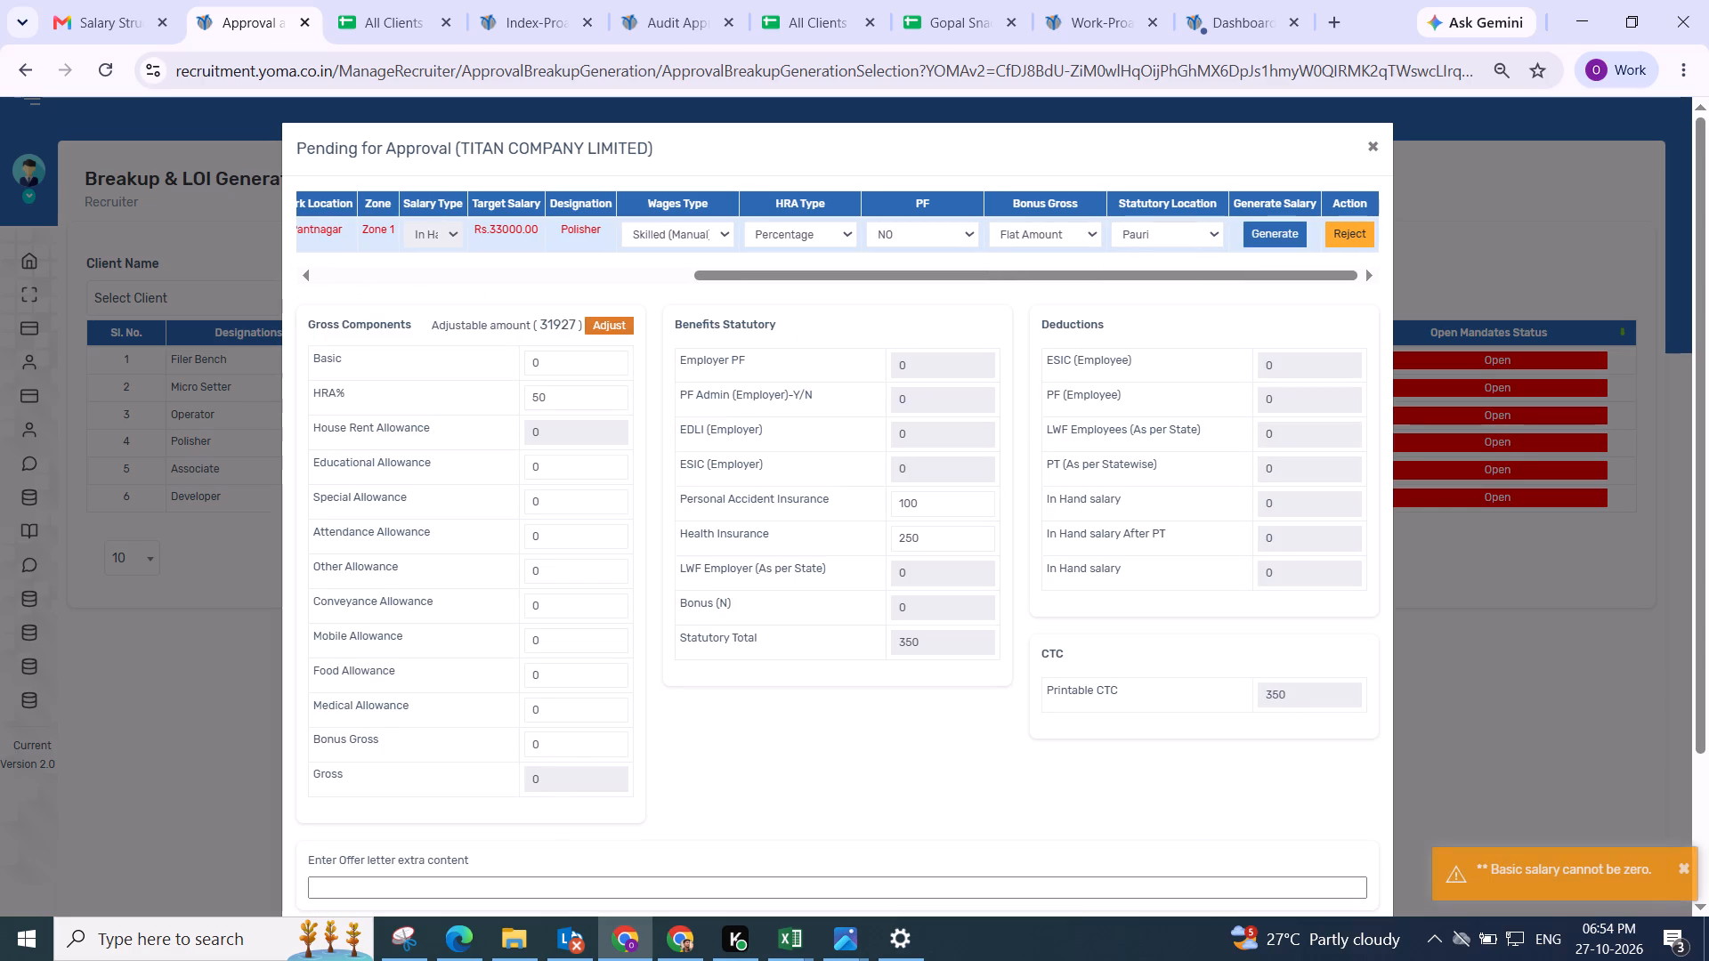
Adjust the last Polisher's gross components and set Basic to 25100.
left_click(605, 319)
left_click_drag(583, 363, 524, 361)
type("25199")
key("BackSpace")
key("BackSpace")
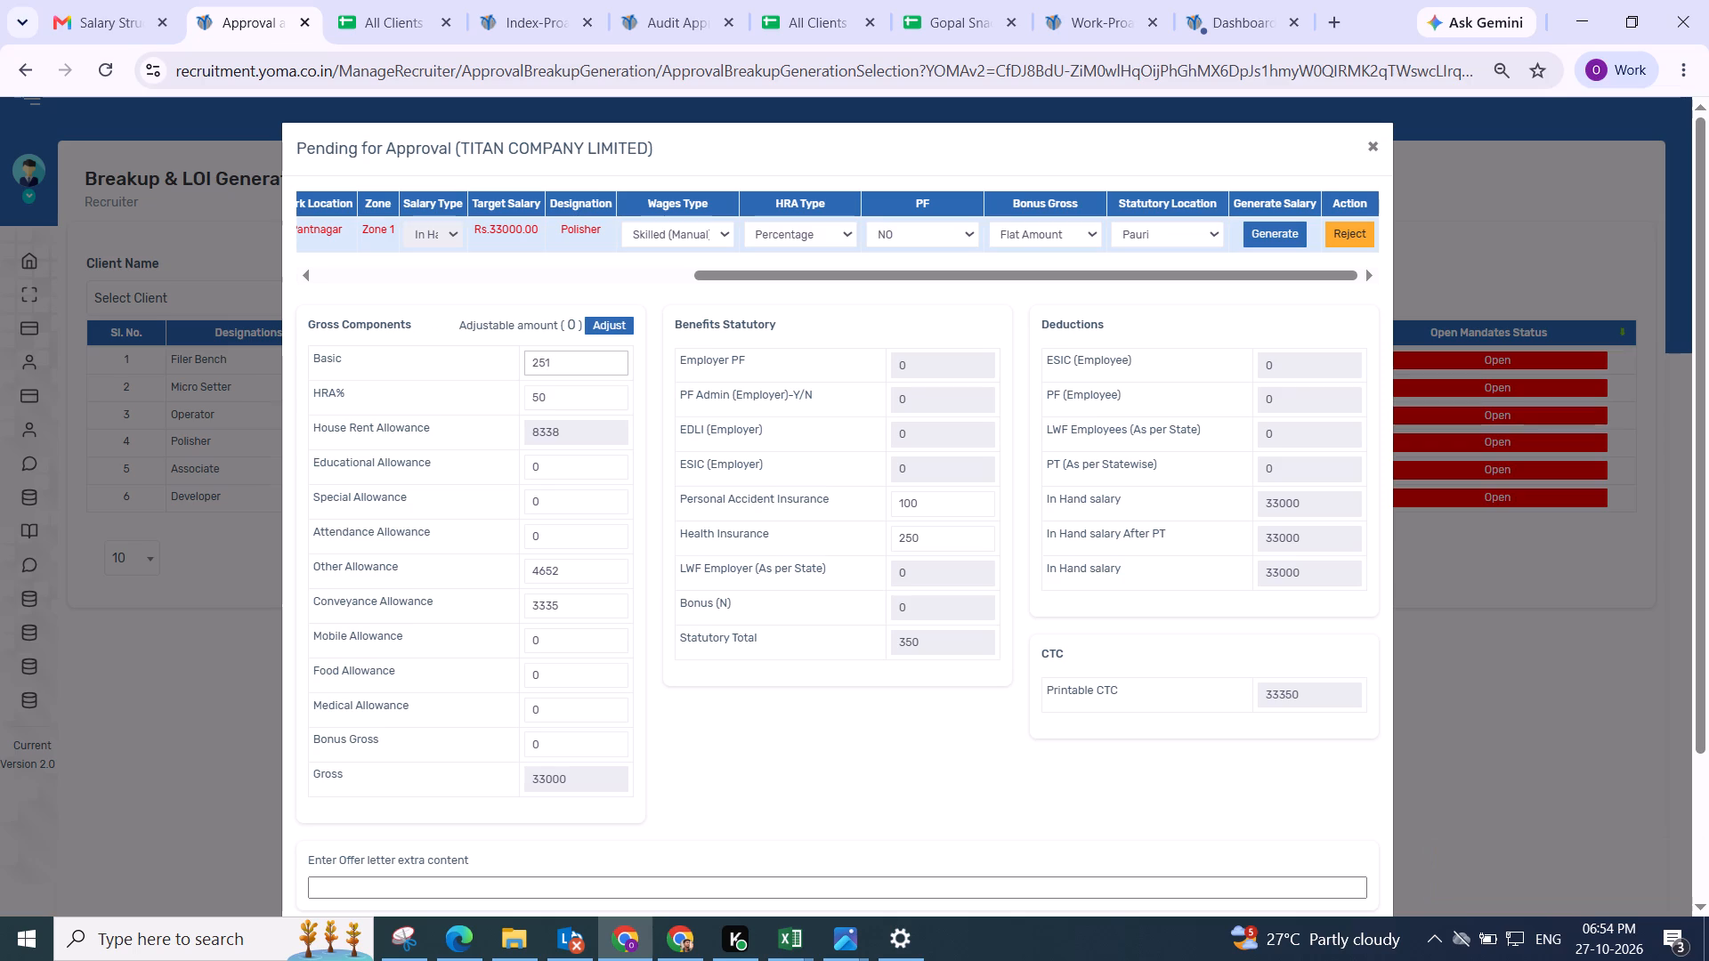
type("00")
left_click_drag(754, 754, 763, 747)
Regenerate the last pending Polisher's salary breakup with the HRA type changed to Flat.
scroll(725, 731, "down", 2)
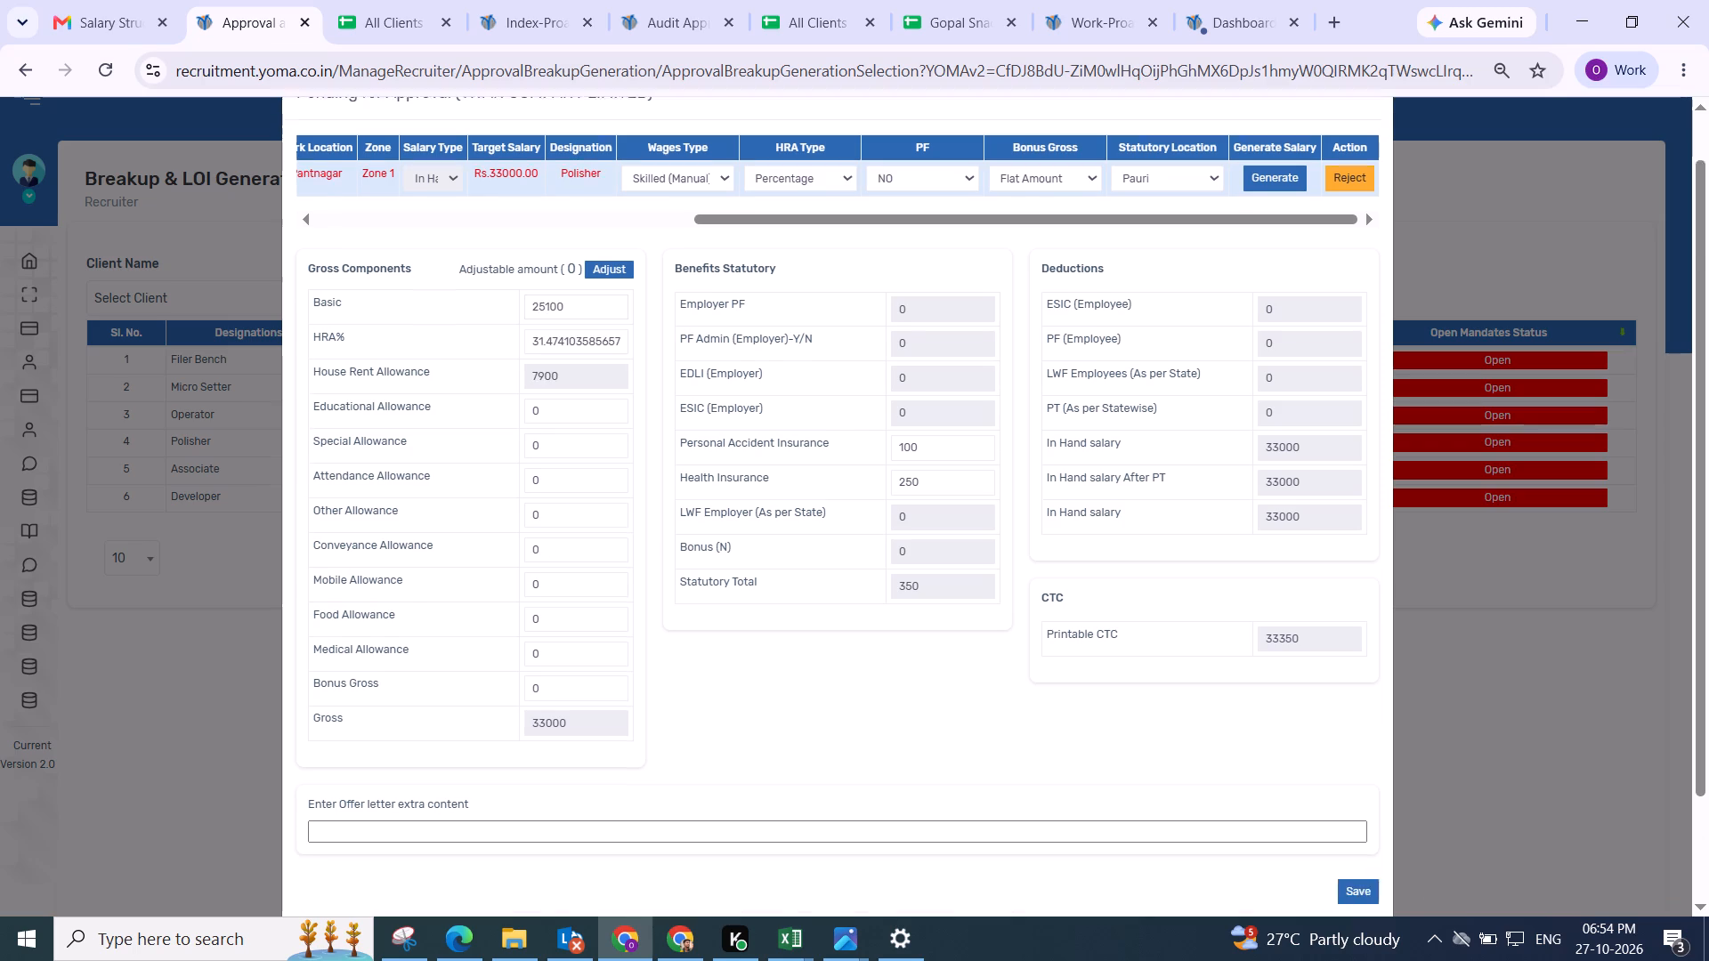
scroll(725, 731, "down", 1)
left_click(1049, 608)
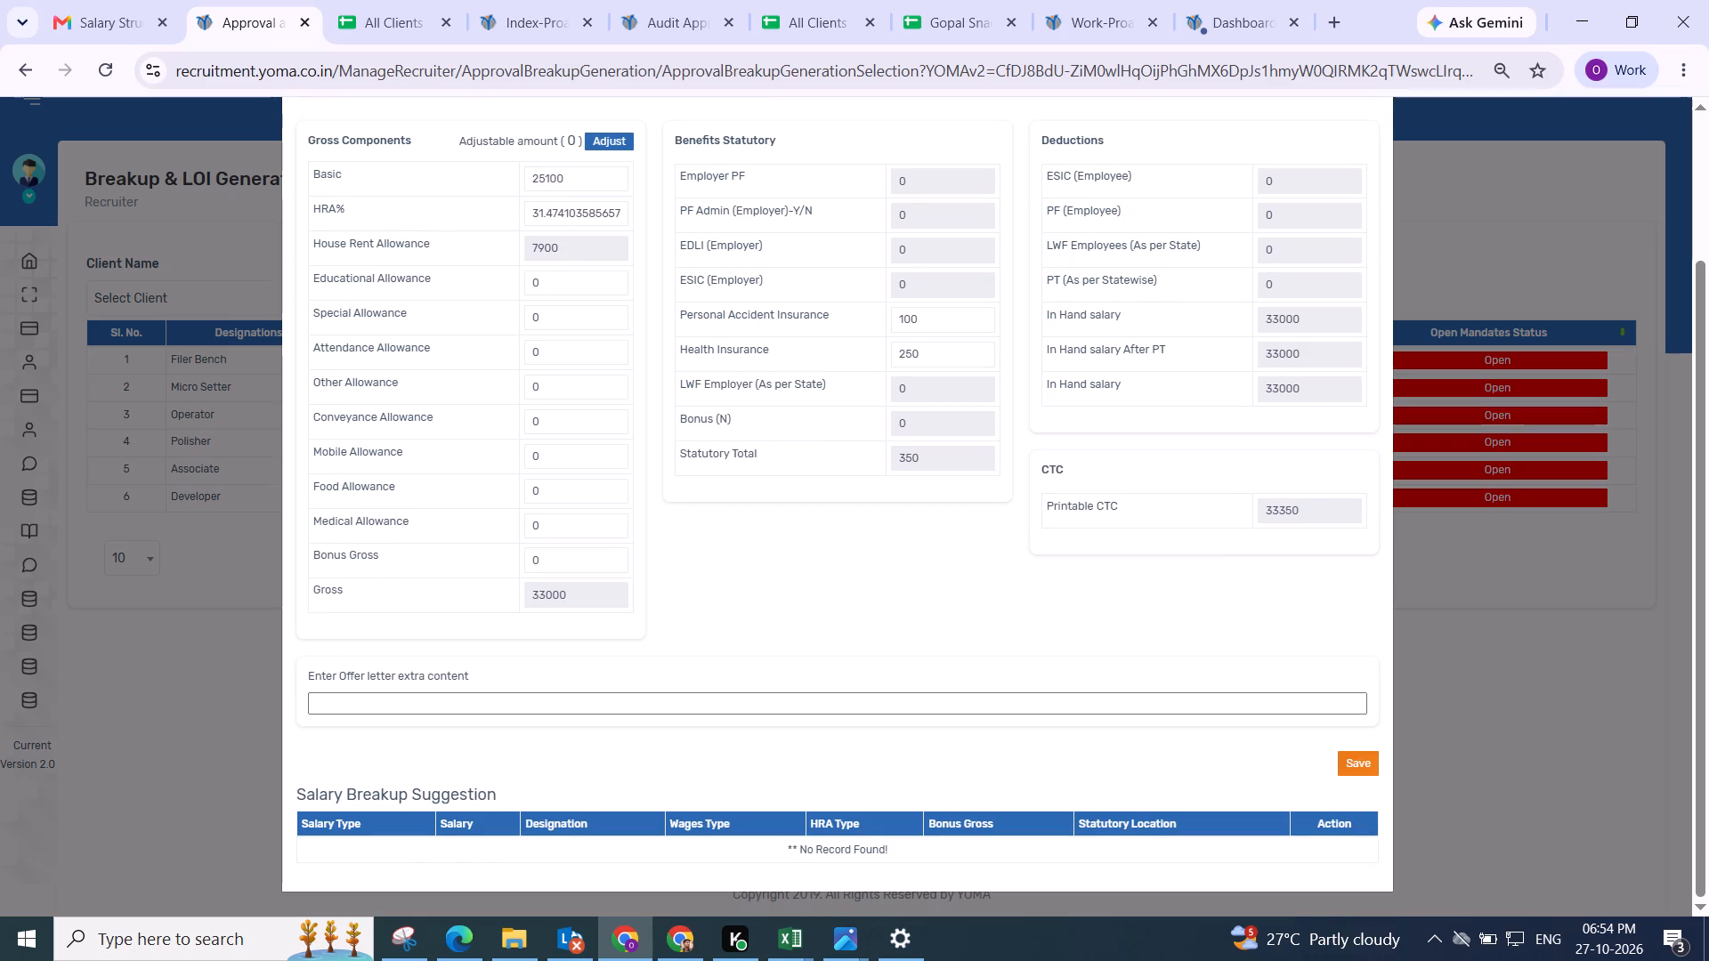
scroll(780, 541, "up", 2)
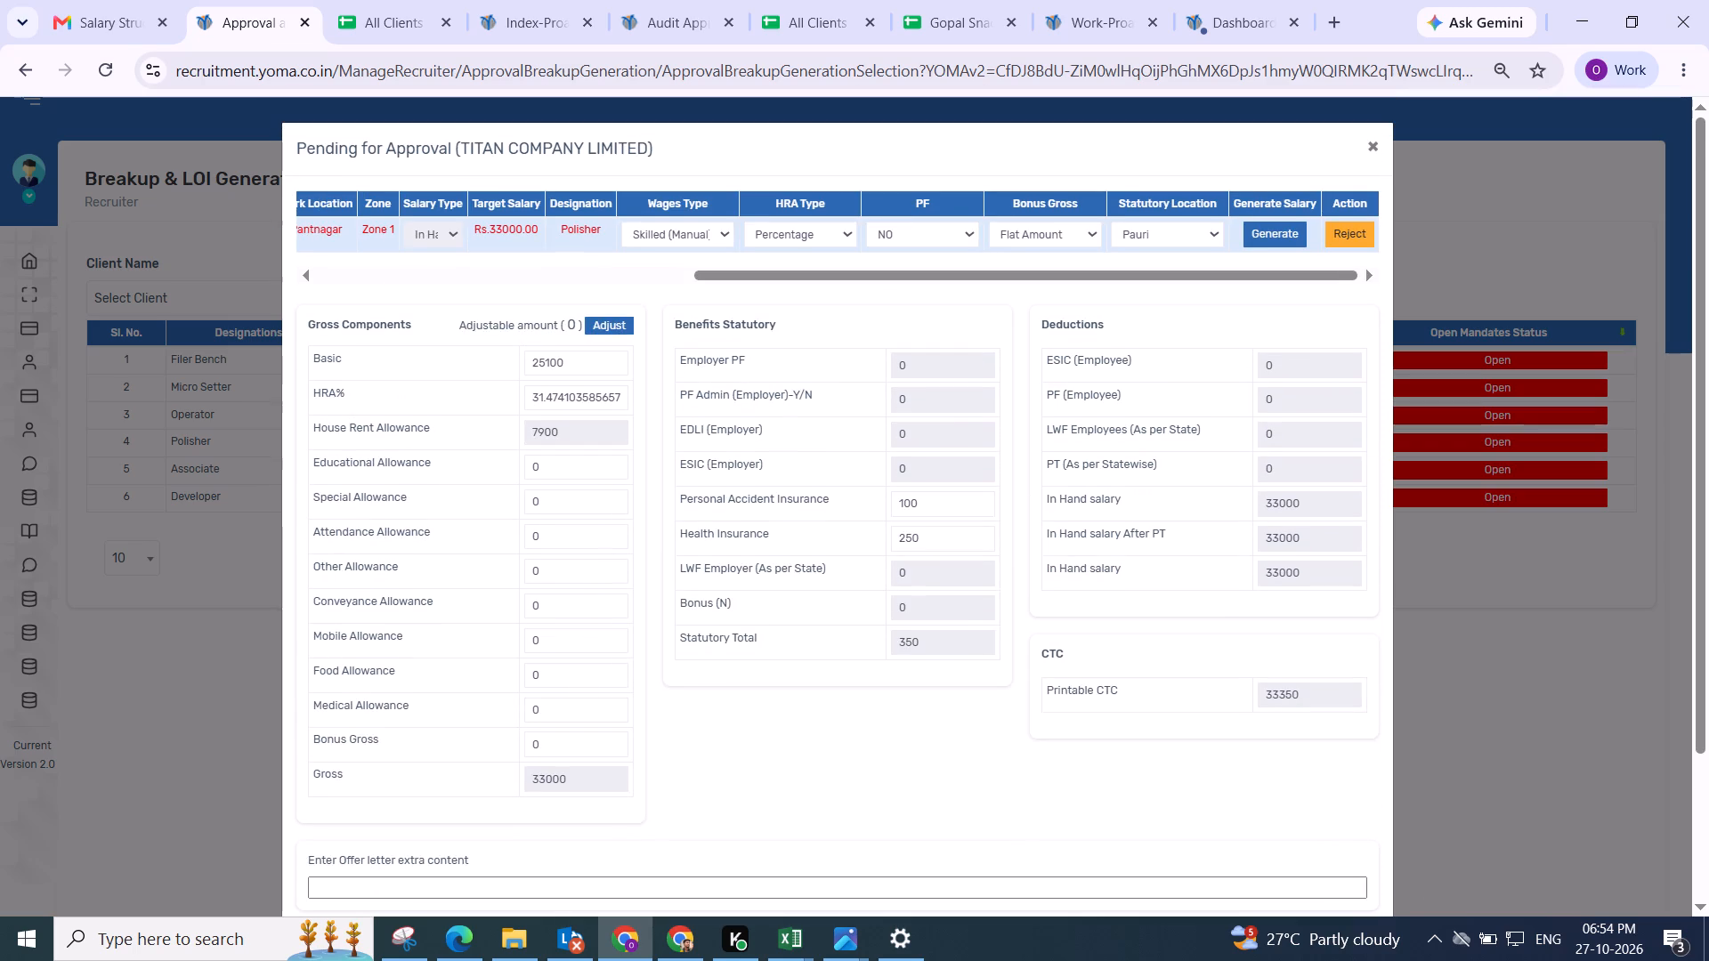
left_click(772, 225)
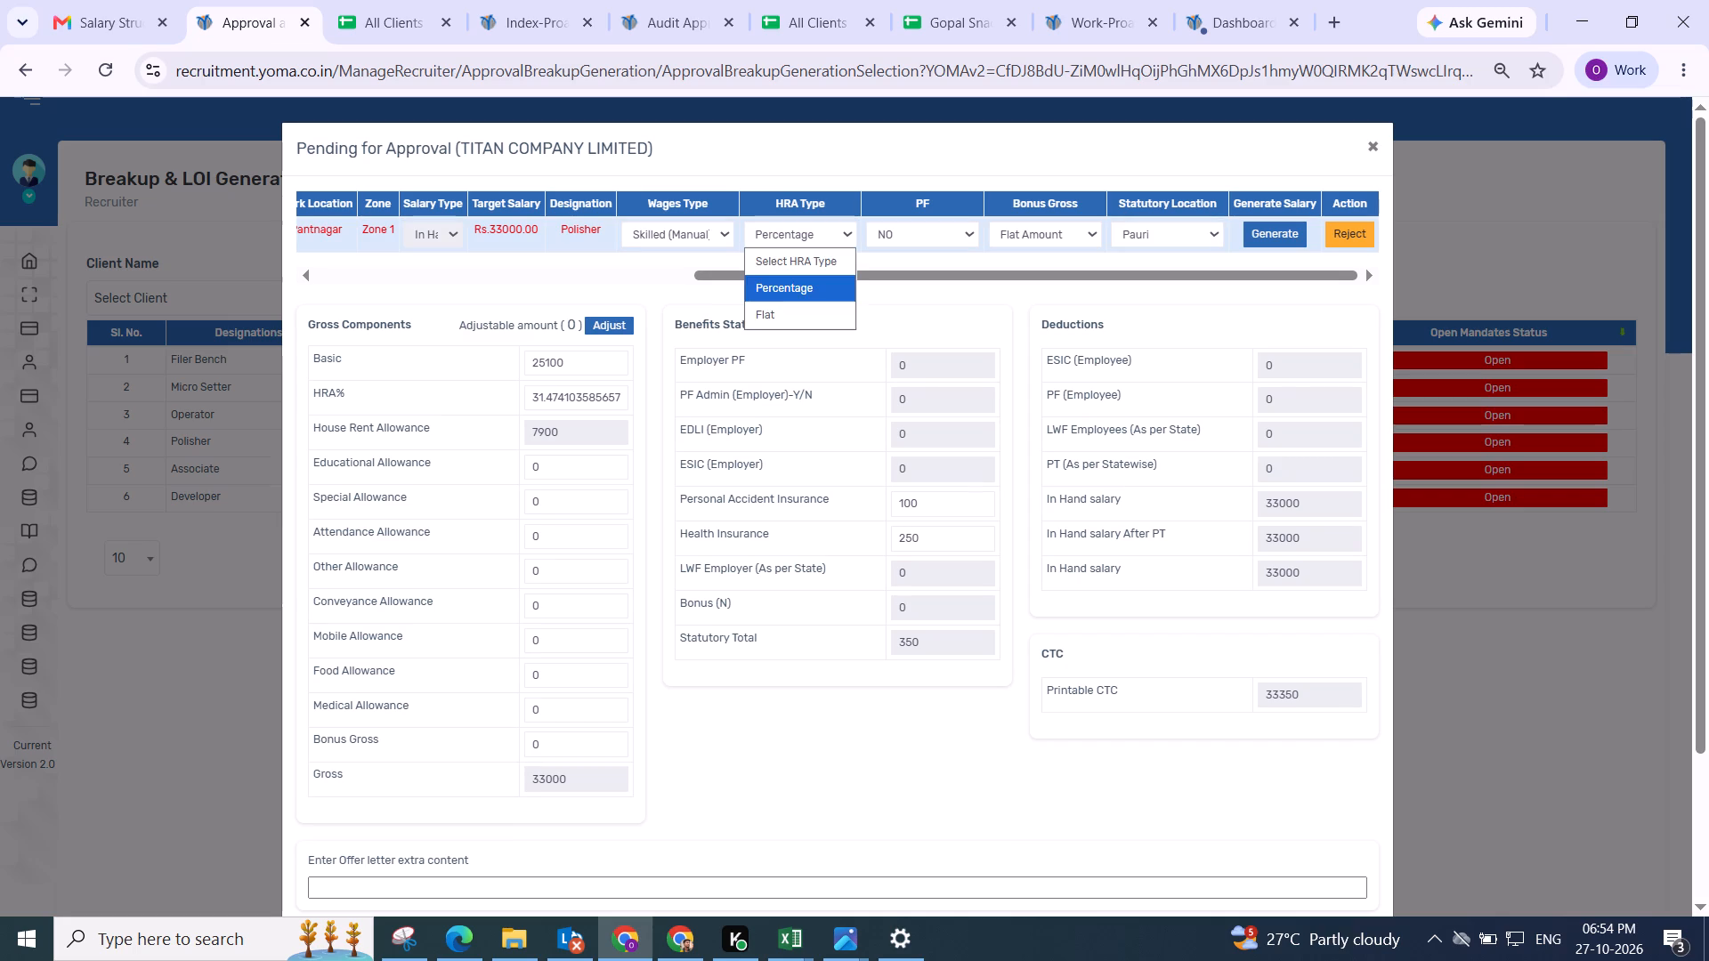
left_click(790, 311)
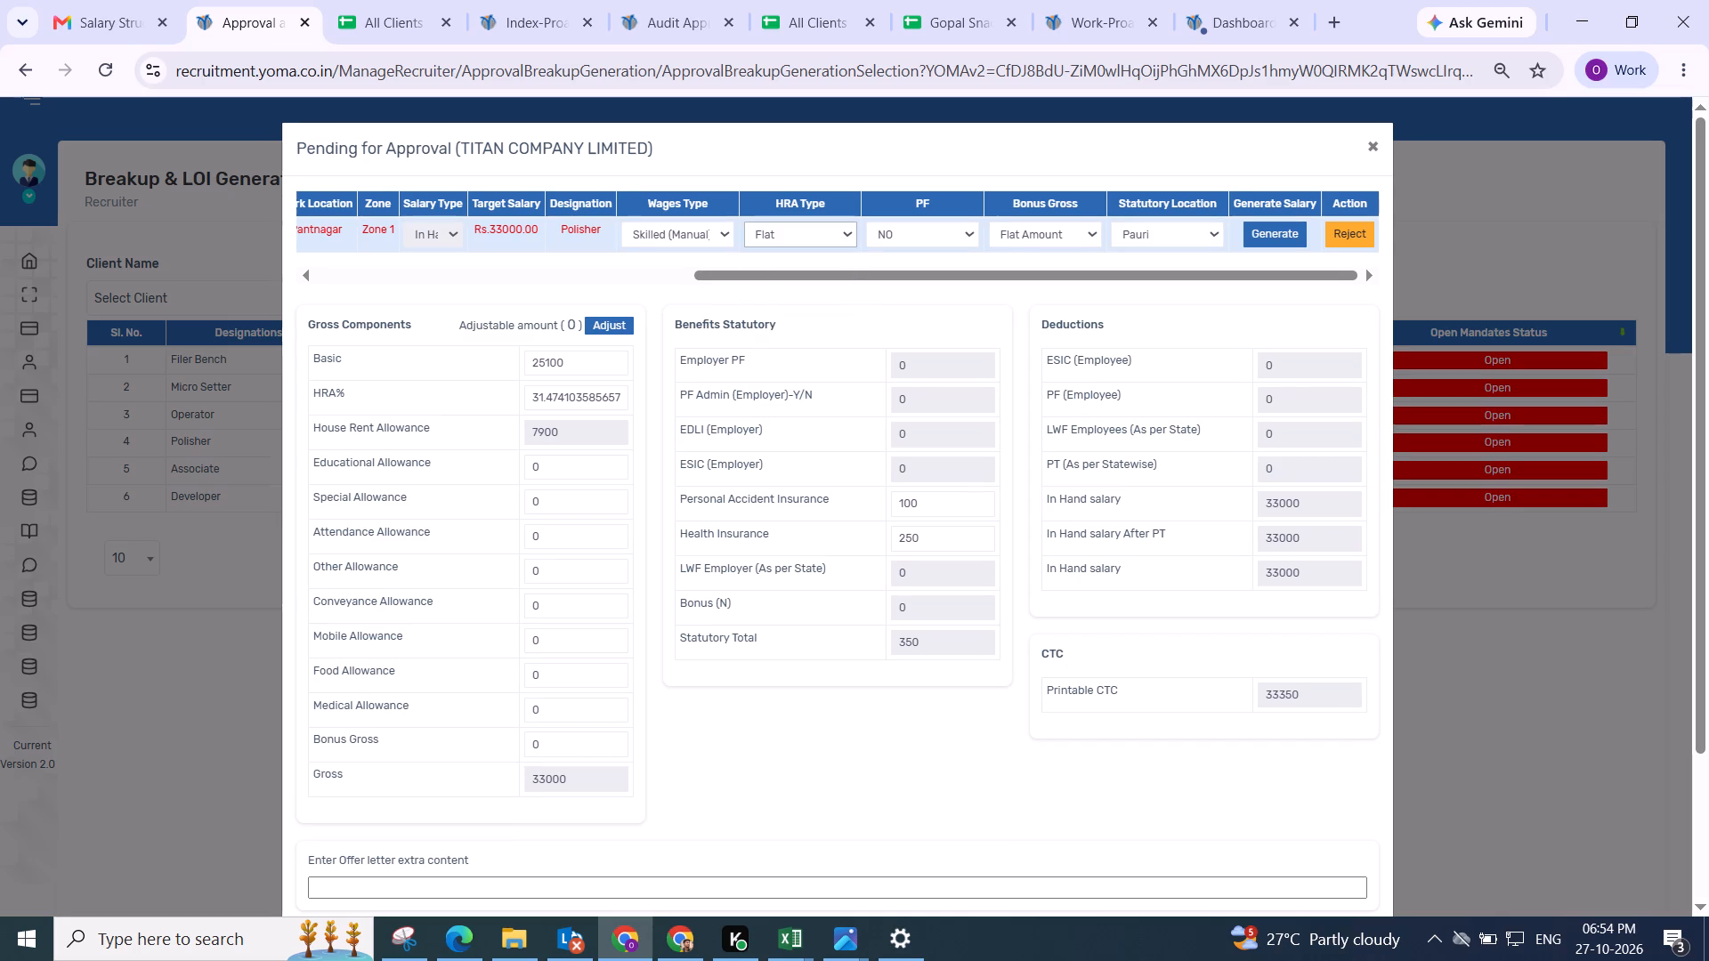
left_click(1249, 236)
left_click(696, 235)
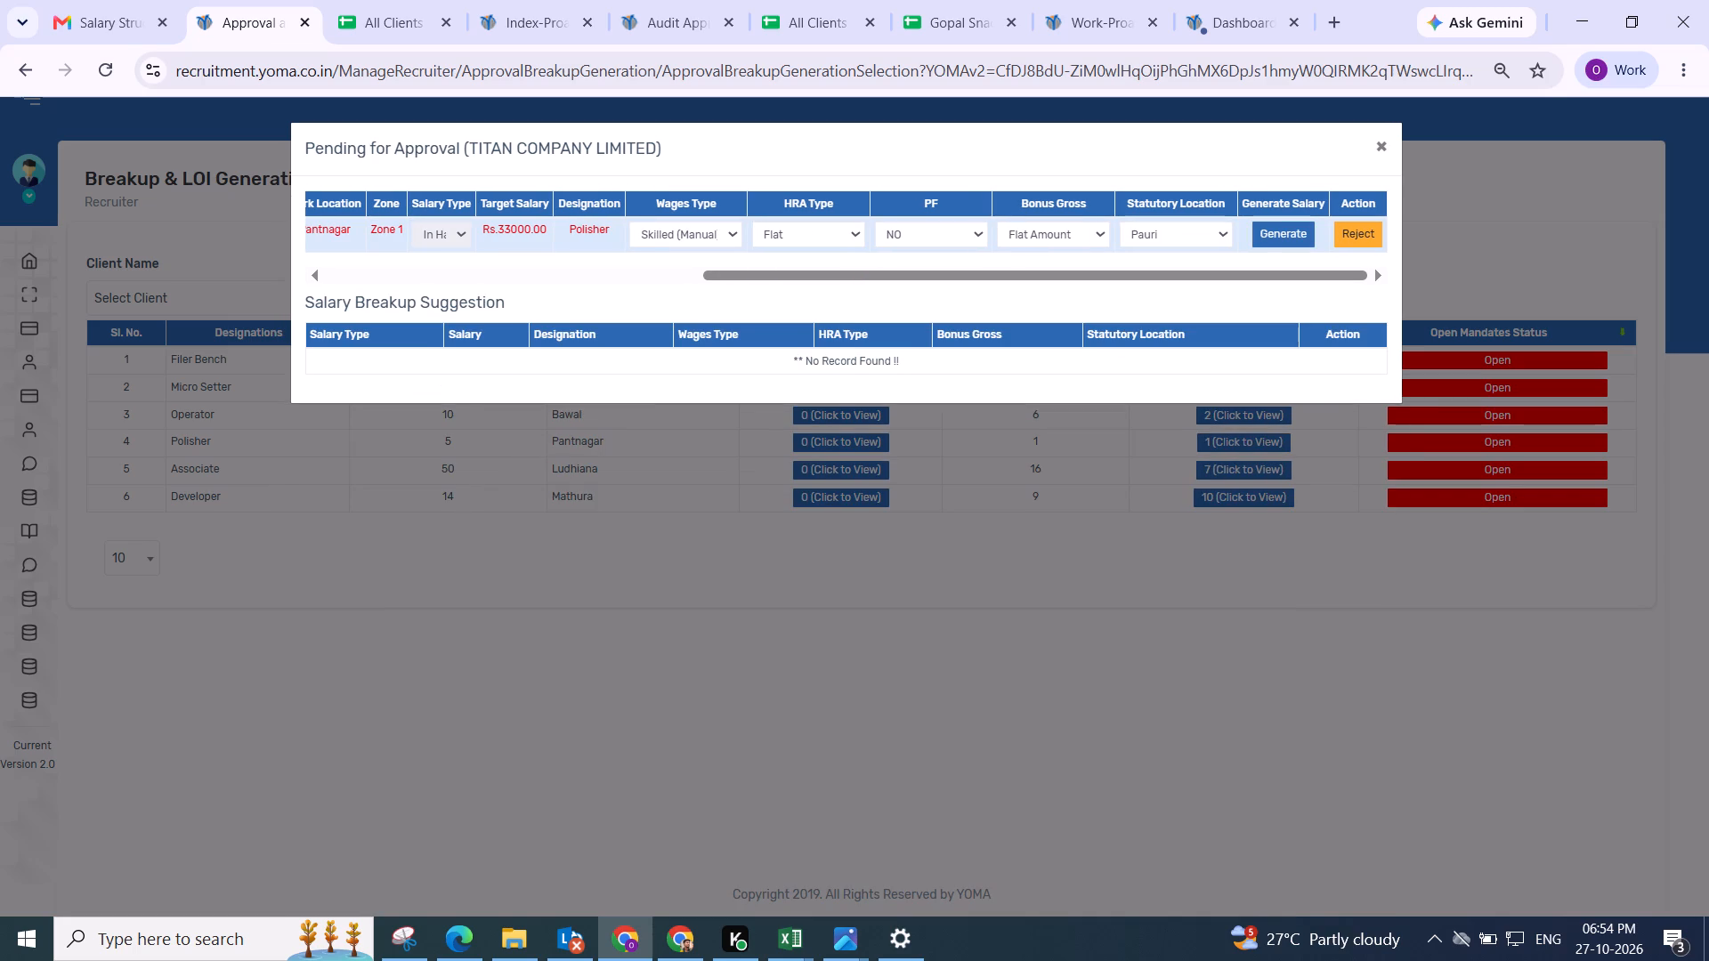
left_click(708, 233)
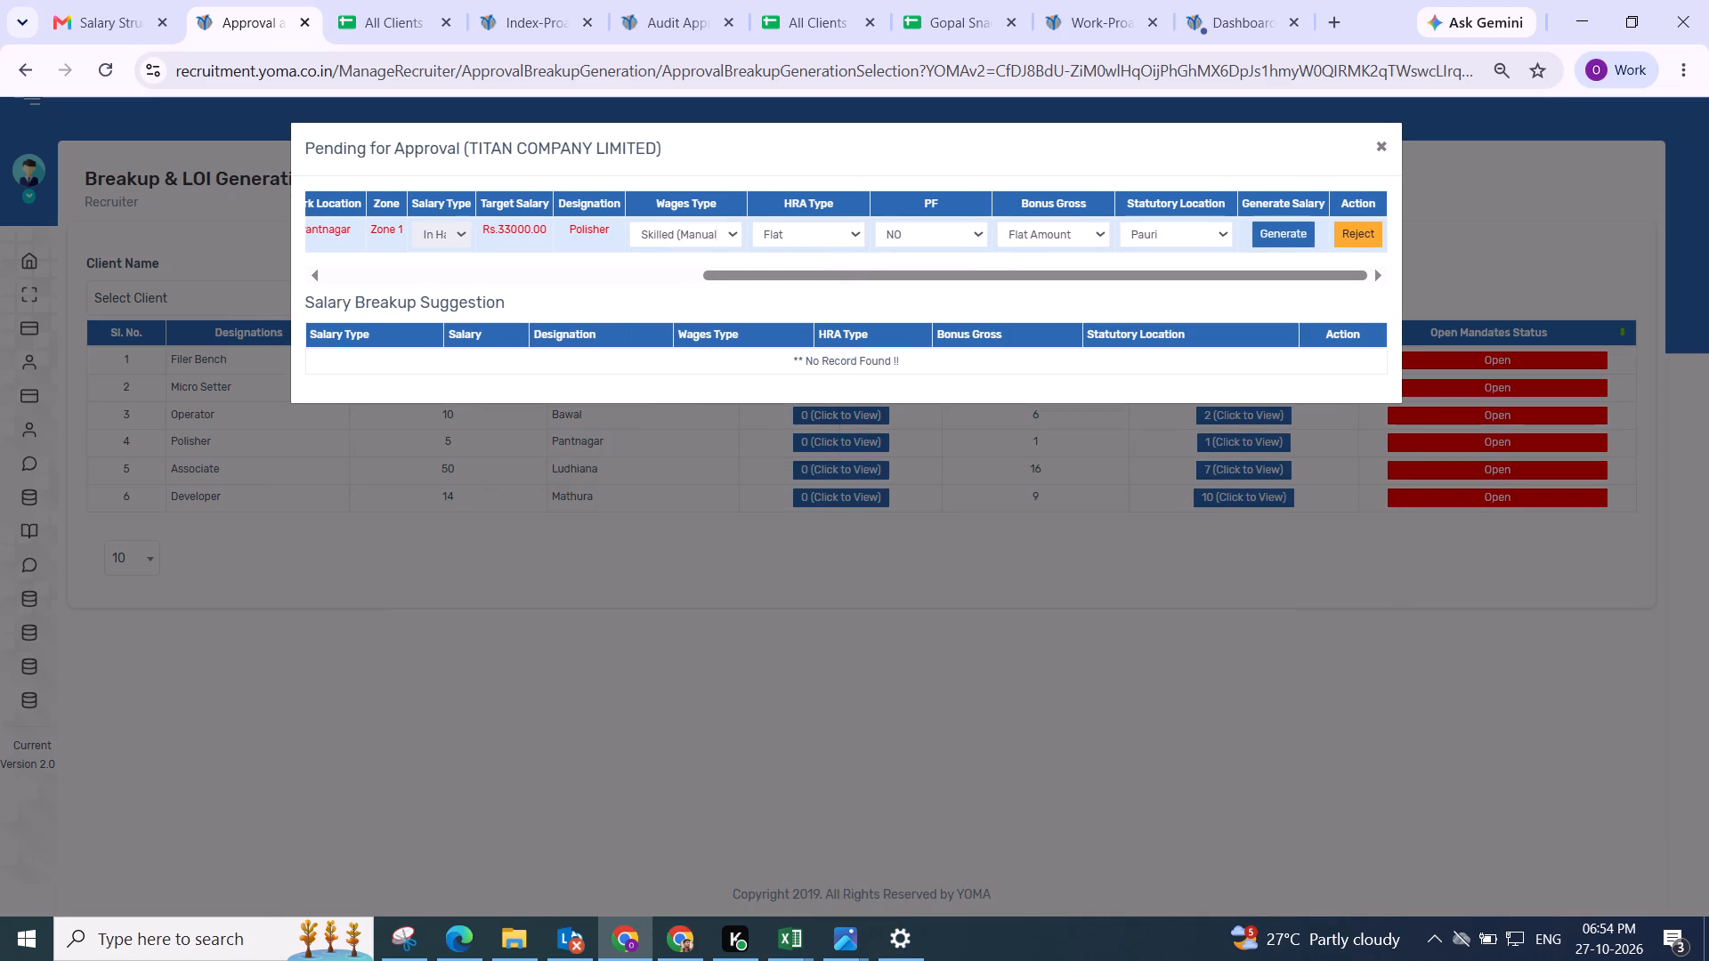
left_click(704, 232)
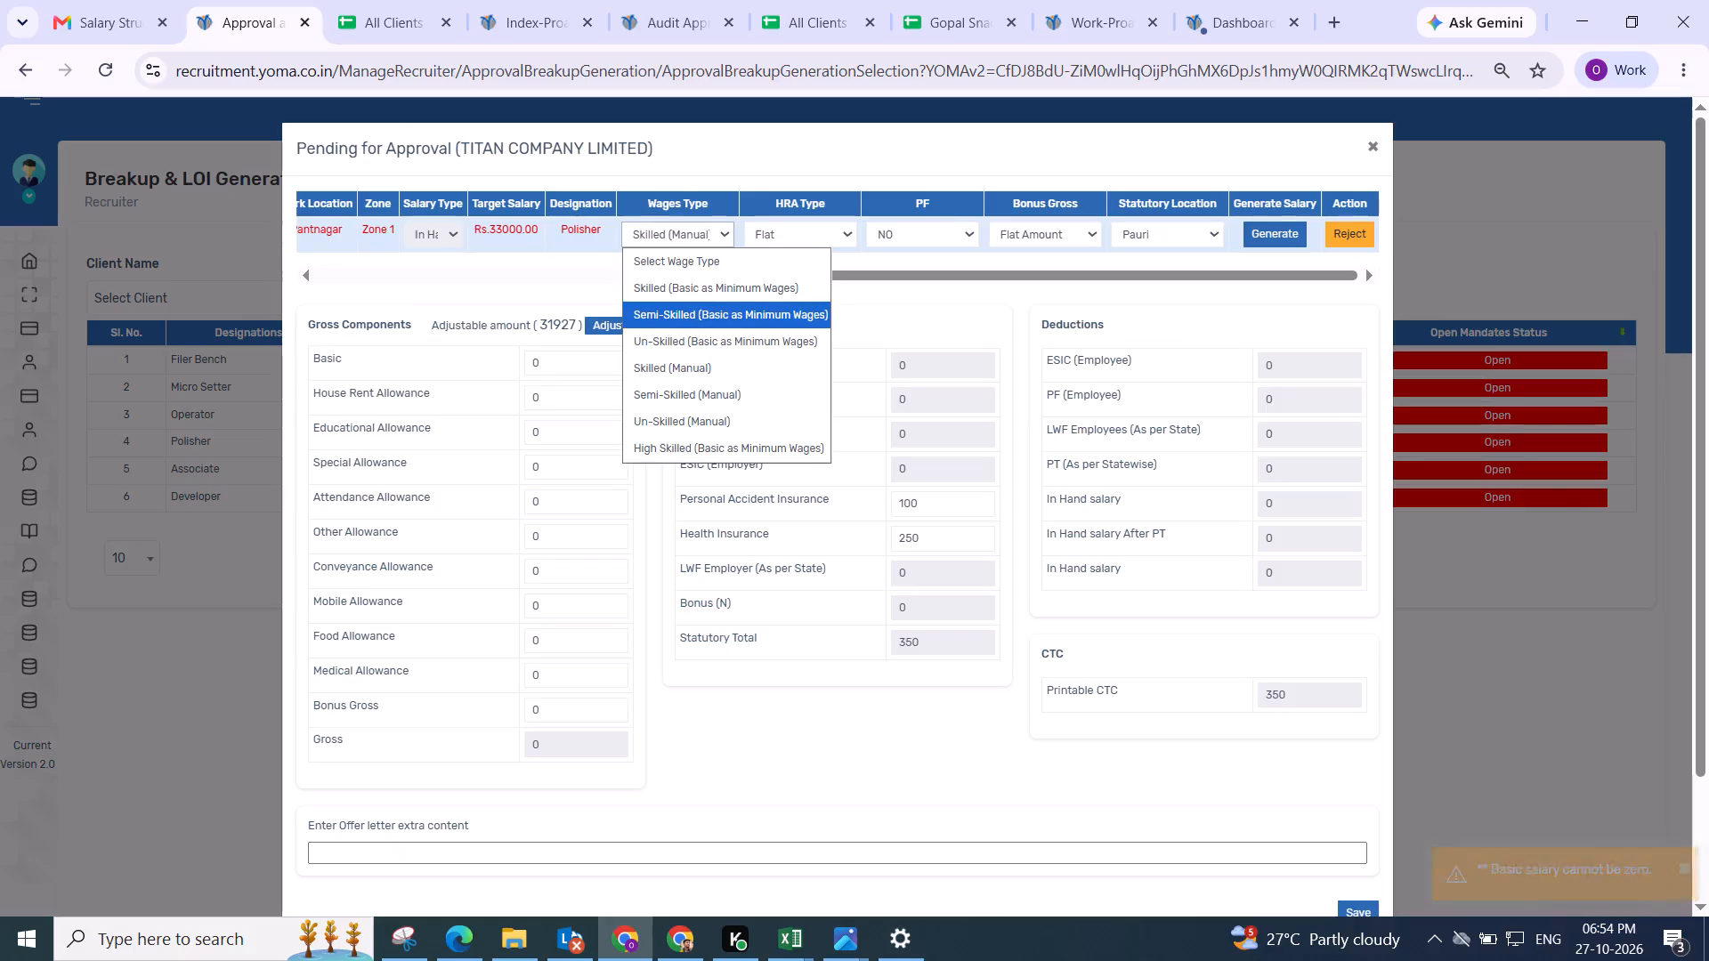
left_click(561, 271)
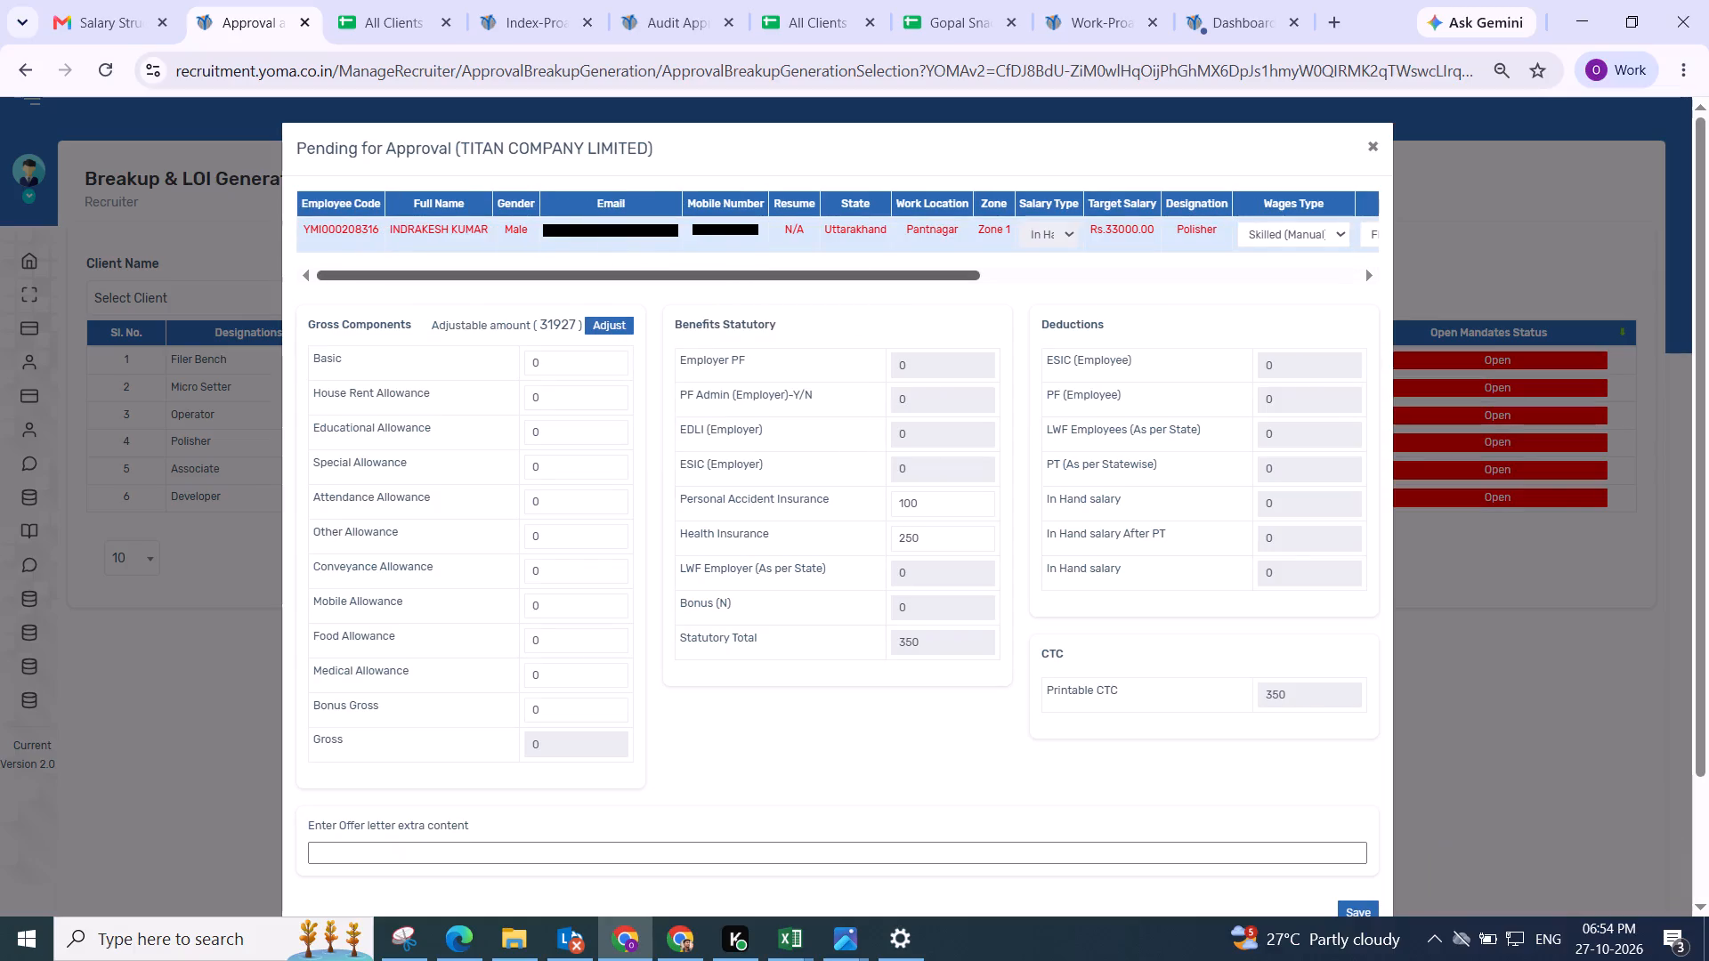
Adjust the gross components of this flat-HRA Polisher and set Basic to 25100.
left_click(599, 334)
left_click_drag(577, 361, 502, 362)
type("25100")
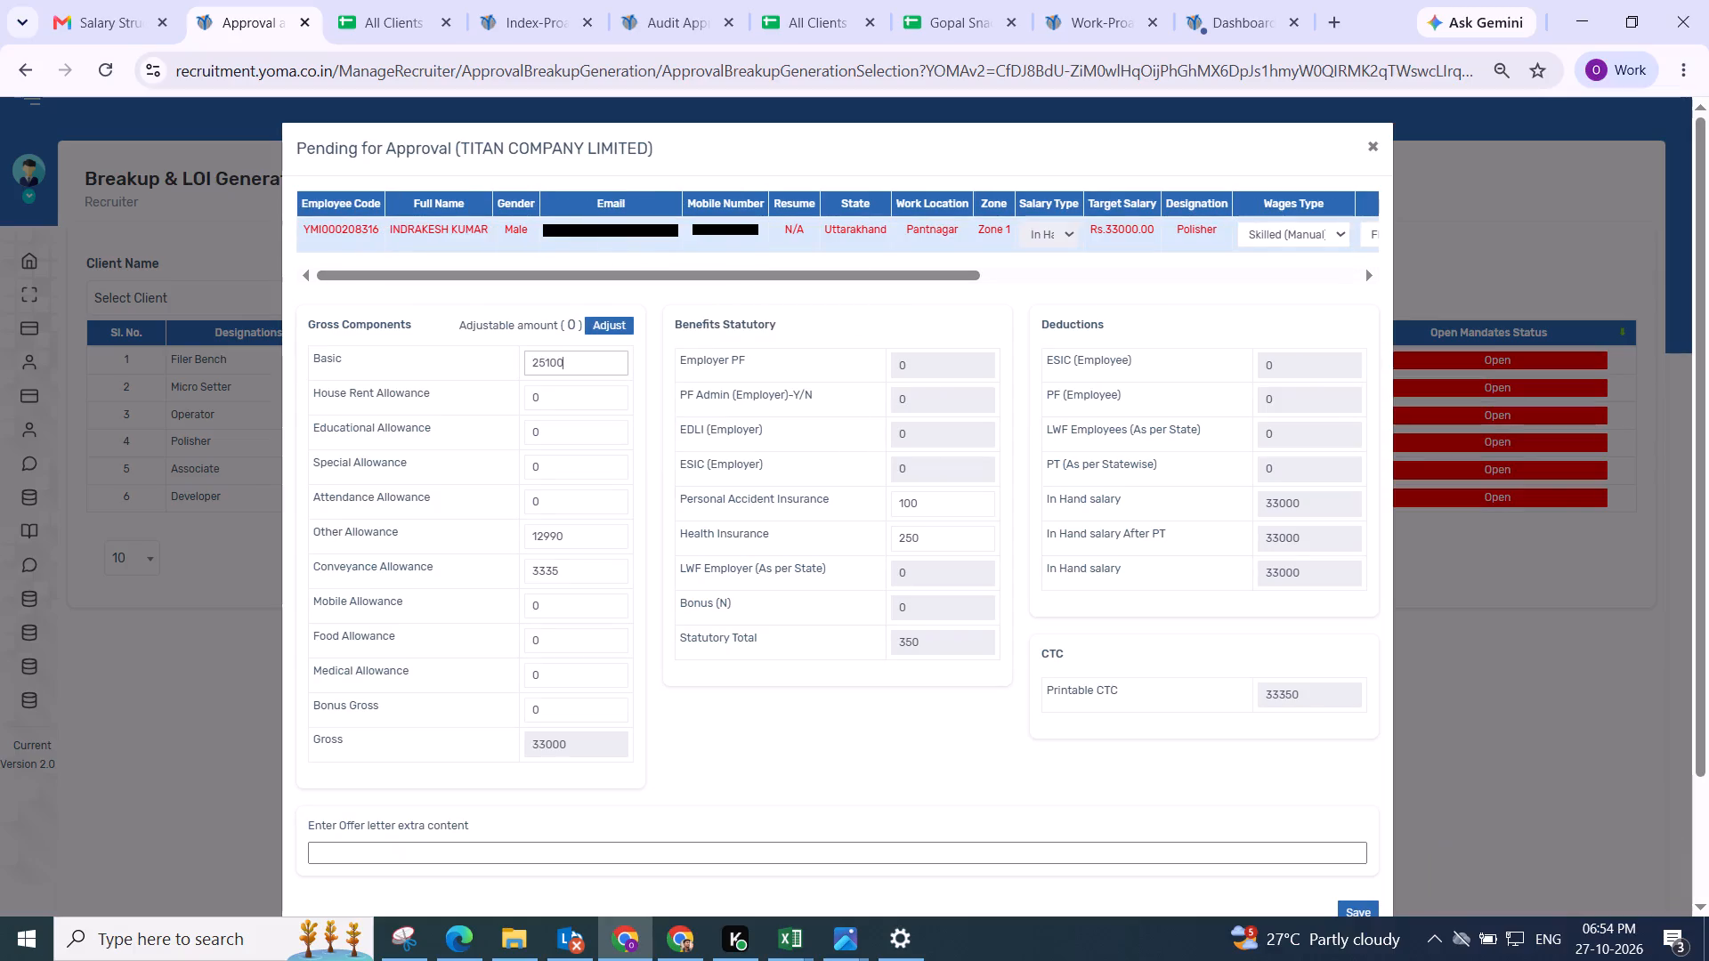
left_click(800, 715)
Save the last pending Polisher's salary breakup for Titan Company Limited.
scroll(867, 720, "down", 3)
left_click(1351, 768)
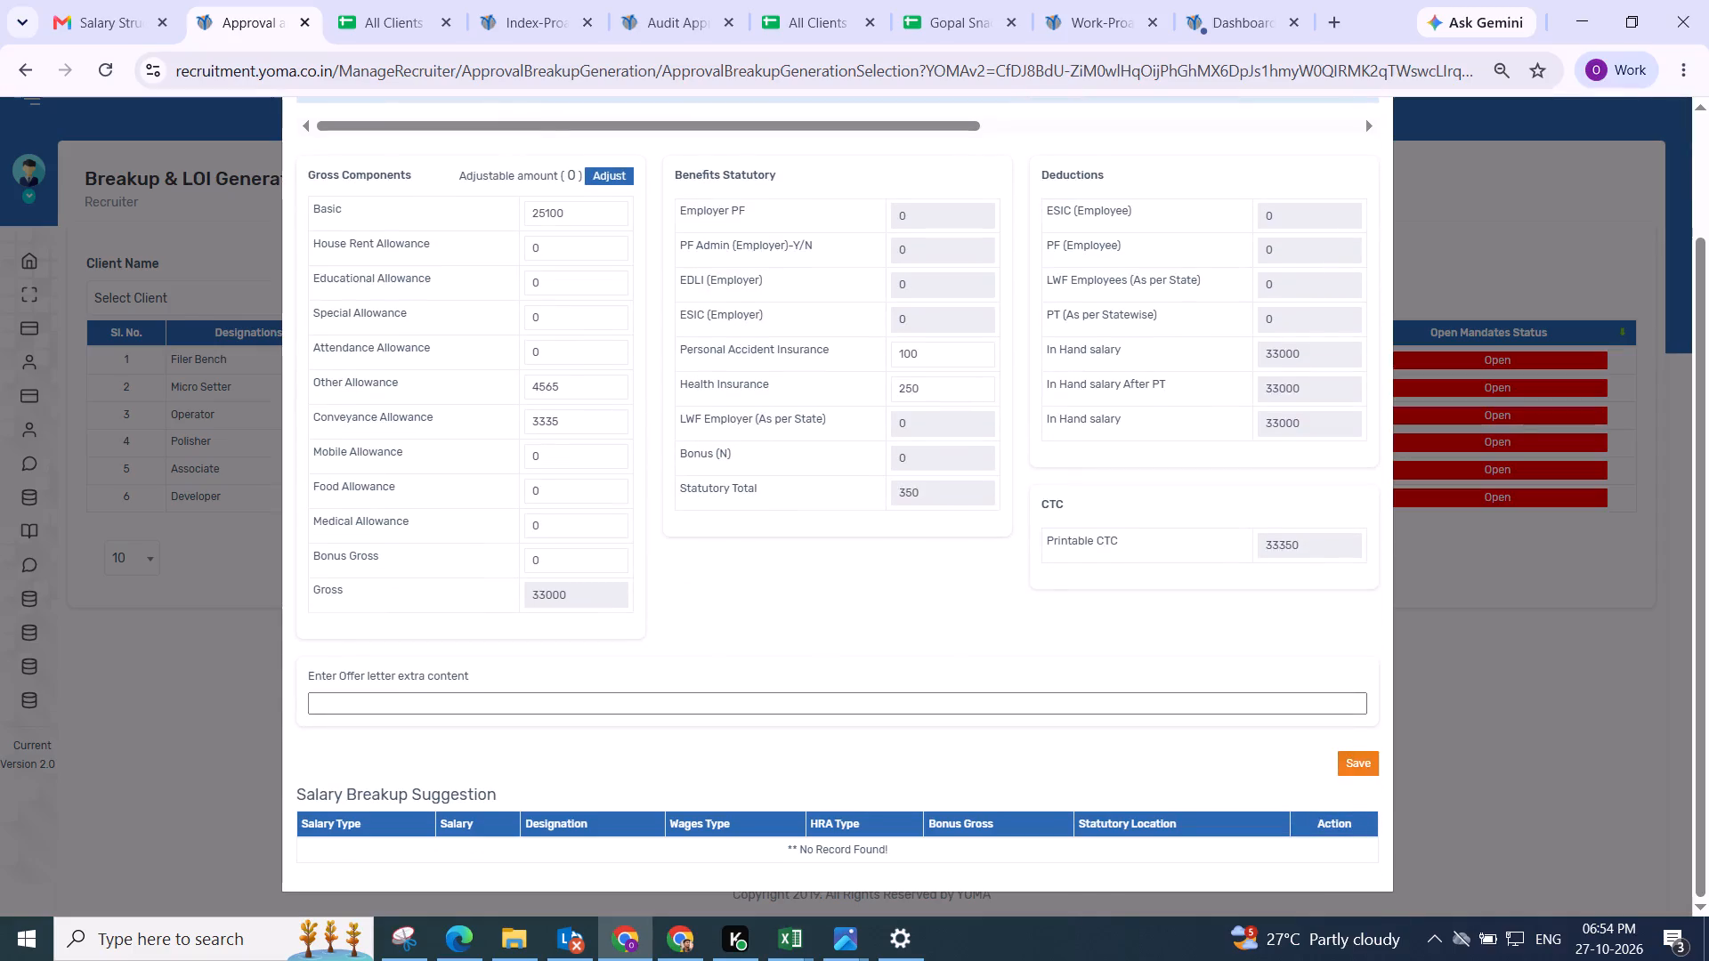
left_click(883, 618)
scroll(883, 618, "up", 2)
scroll(883, 618, "down", 1)
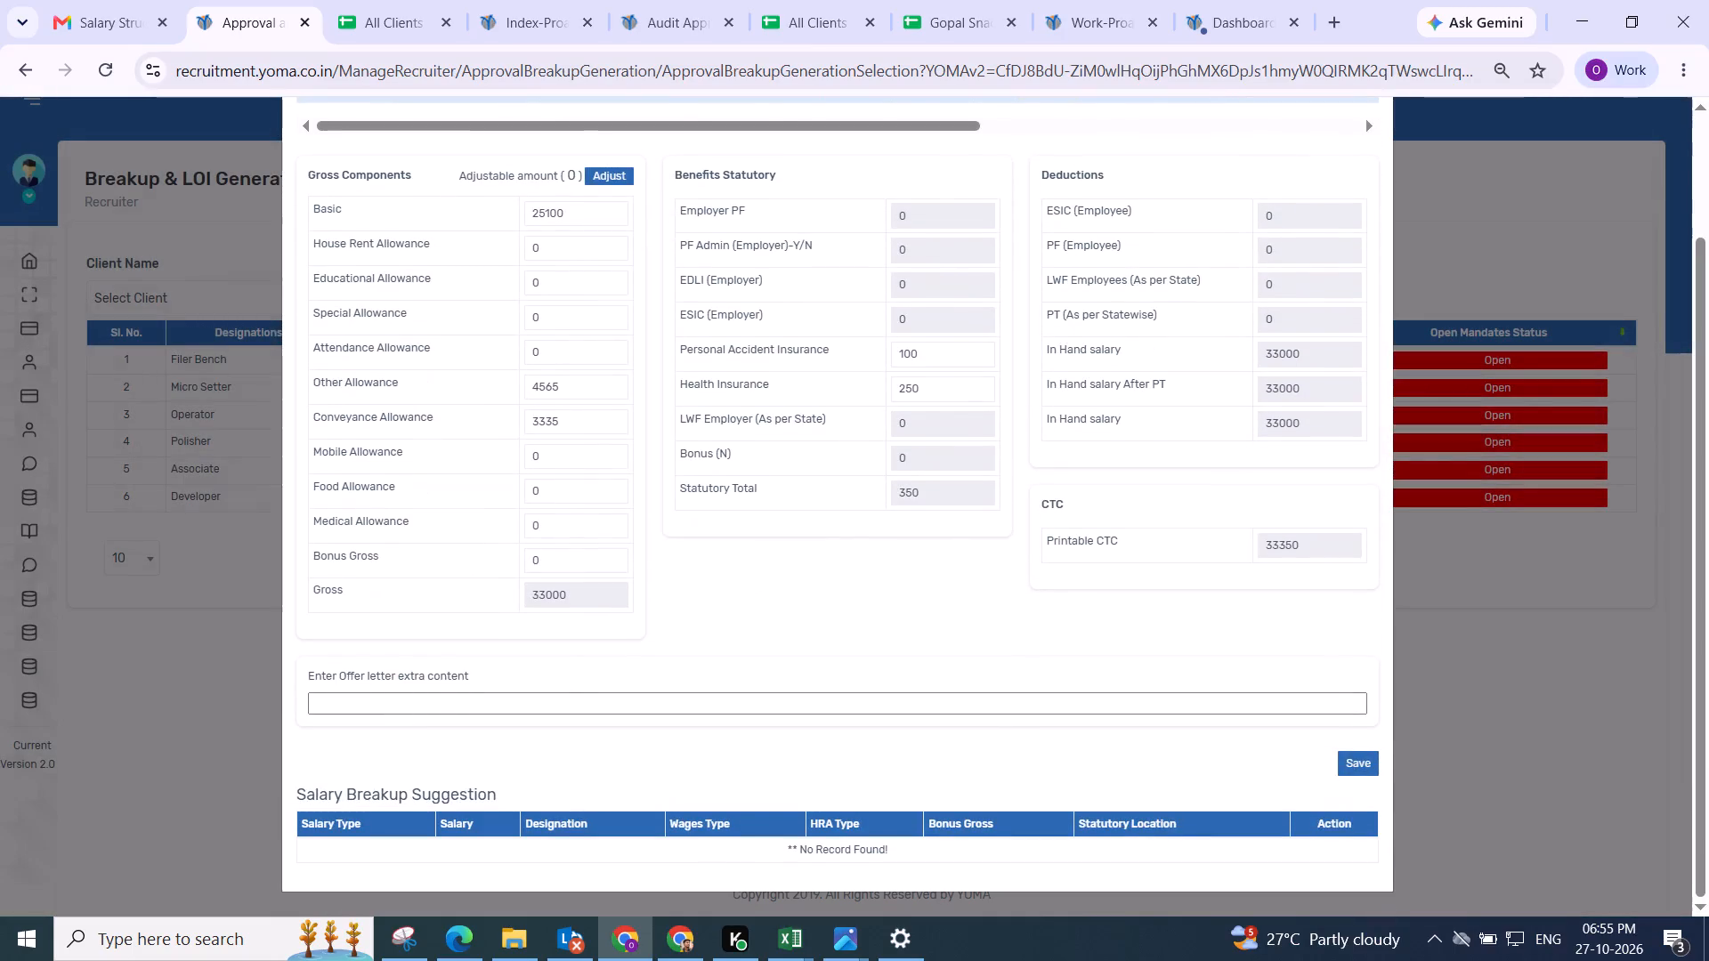
scroll(883, 618, "down", 7)
scroll(900, 612, "up", 2)
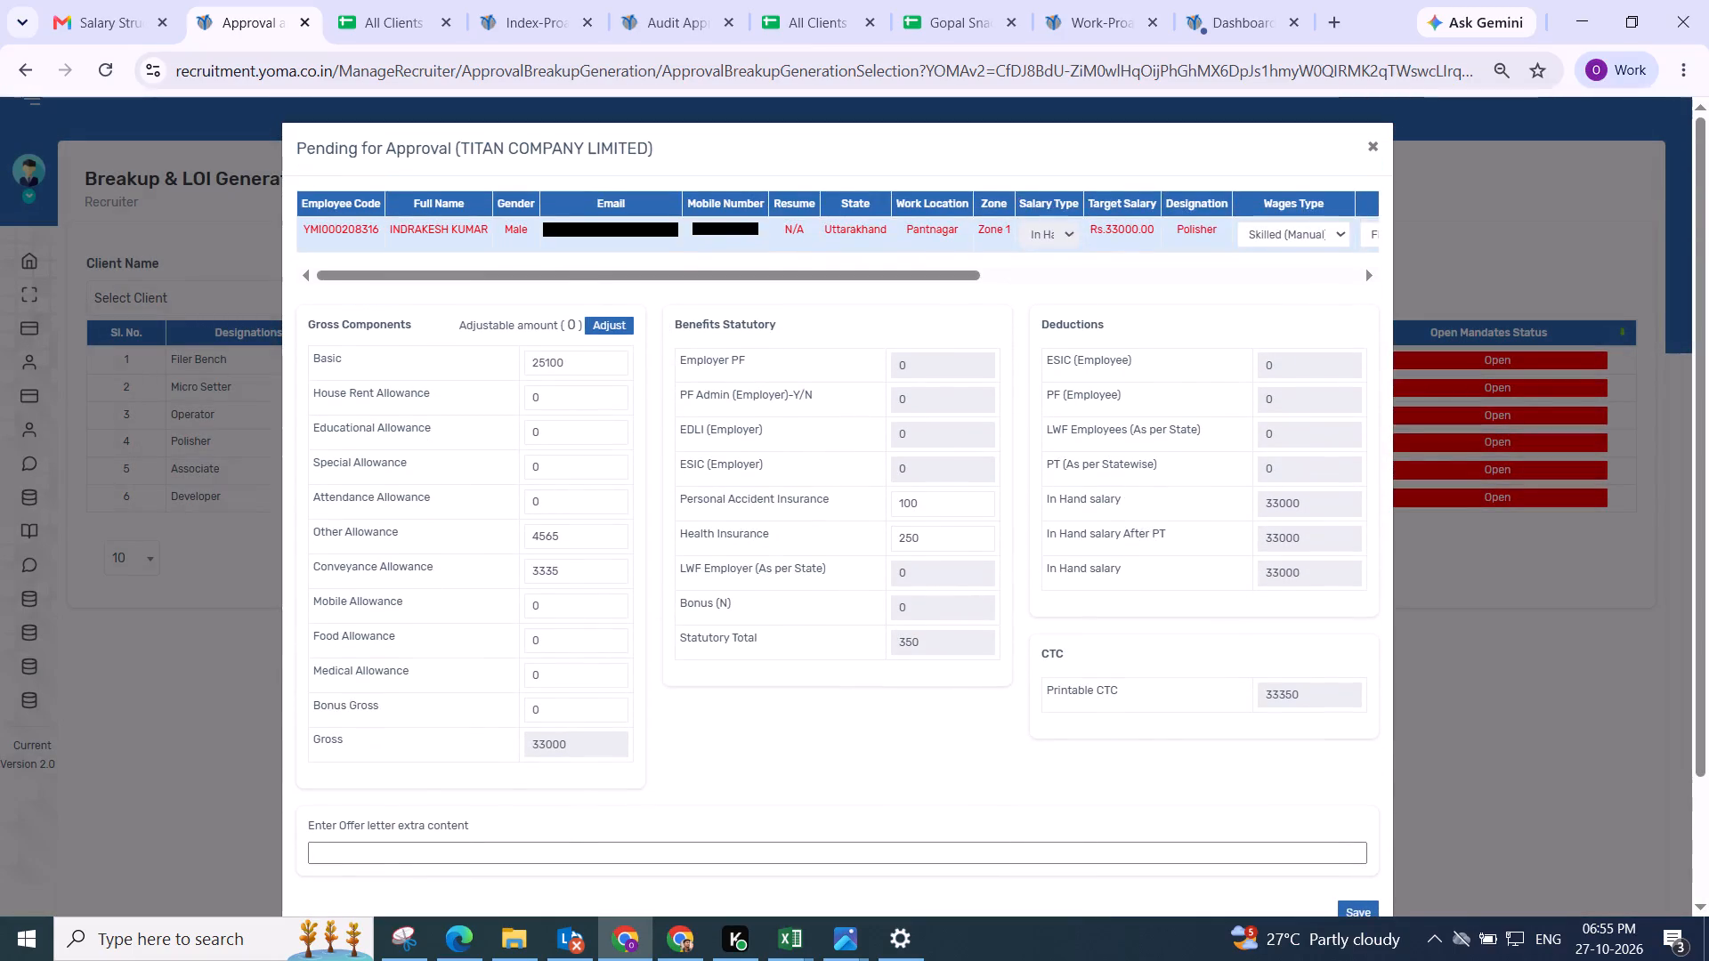
scroll(871, 601, "down", 3)
scroll(1041, 640, "down", 2)
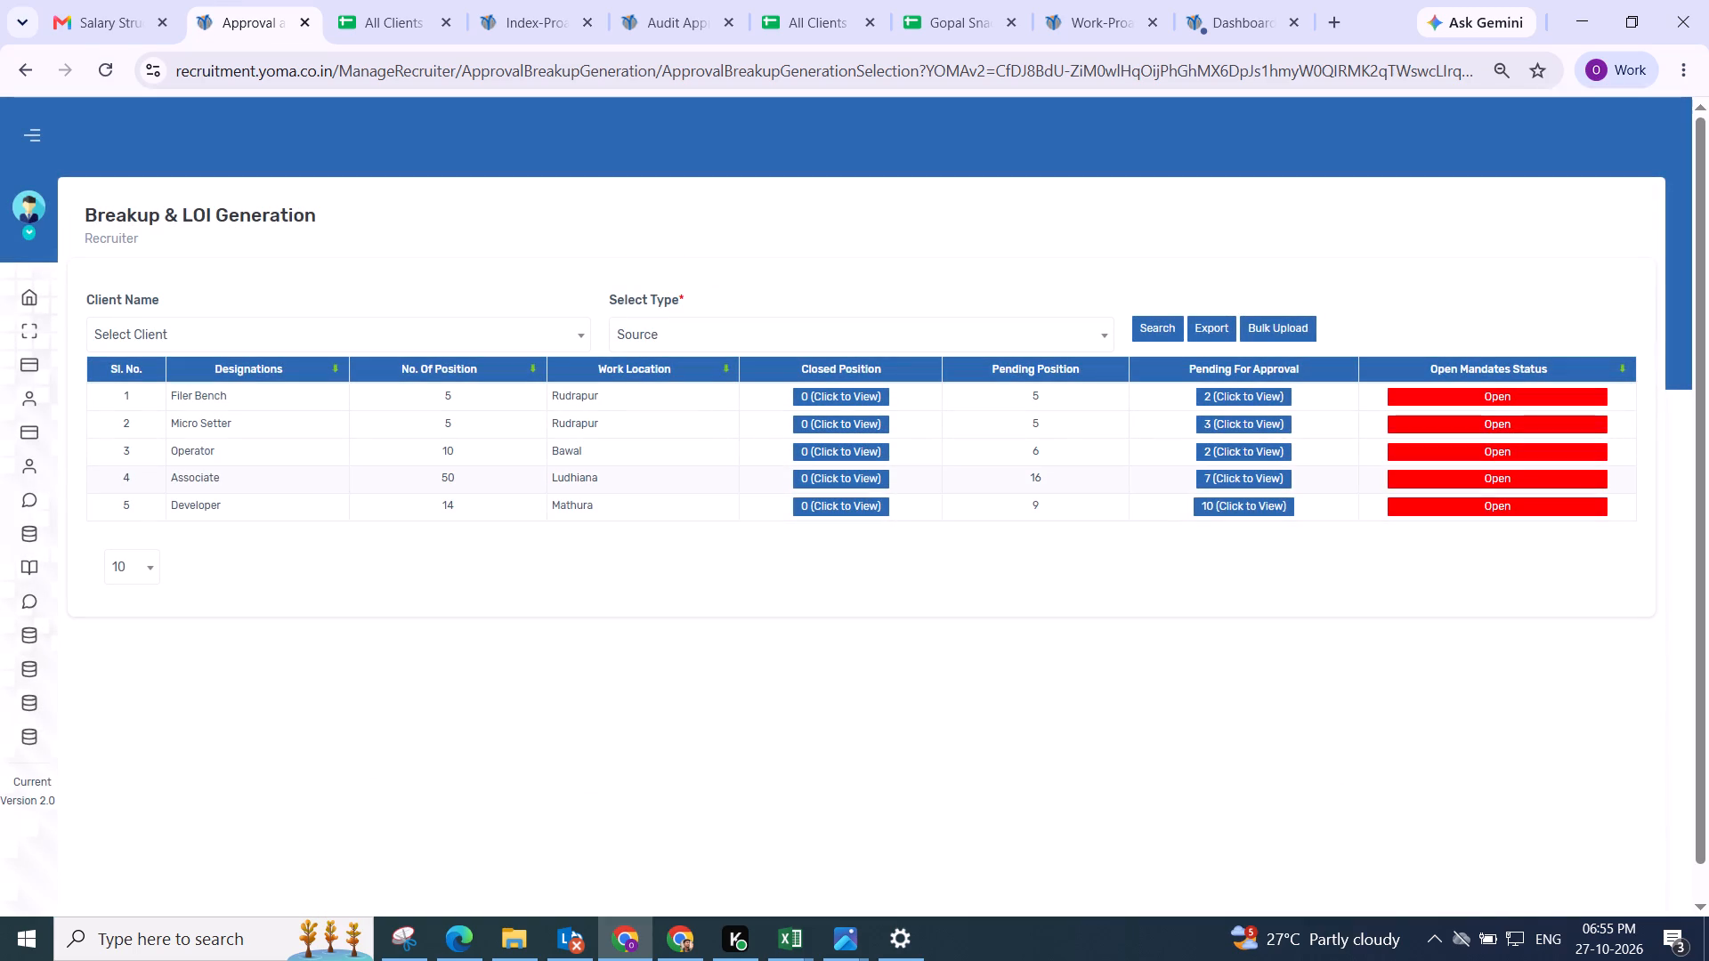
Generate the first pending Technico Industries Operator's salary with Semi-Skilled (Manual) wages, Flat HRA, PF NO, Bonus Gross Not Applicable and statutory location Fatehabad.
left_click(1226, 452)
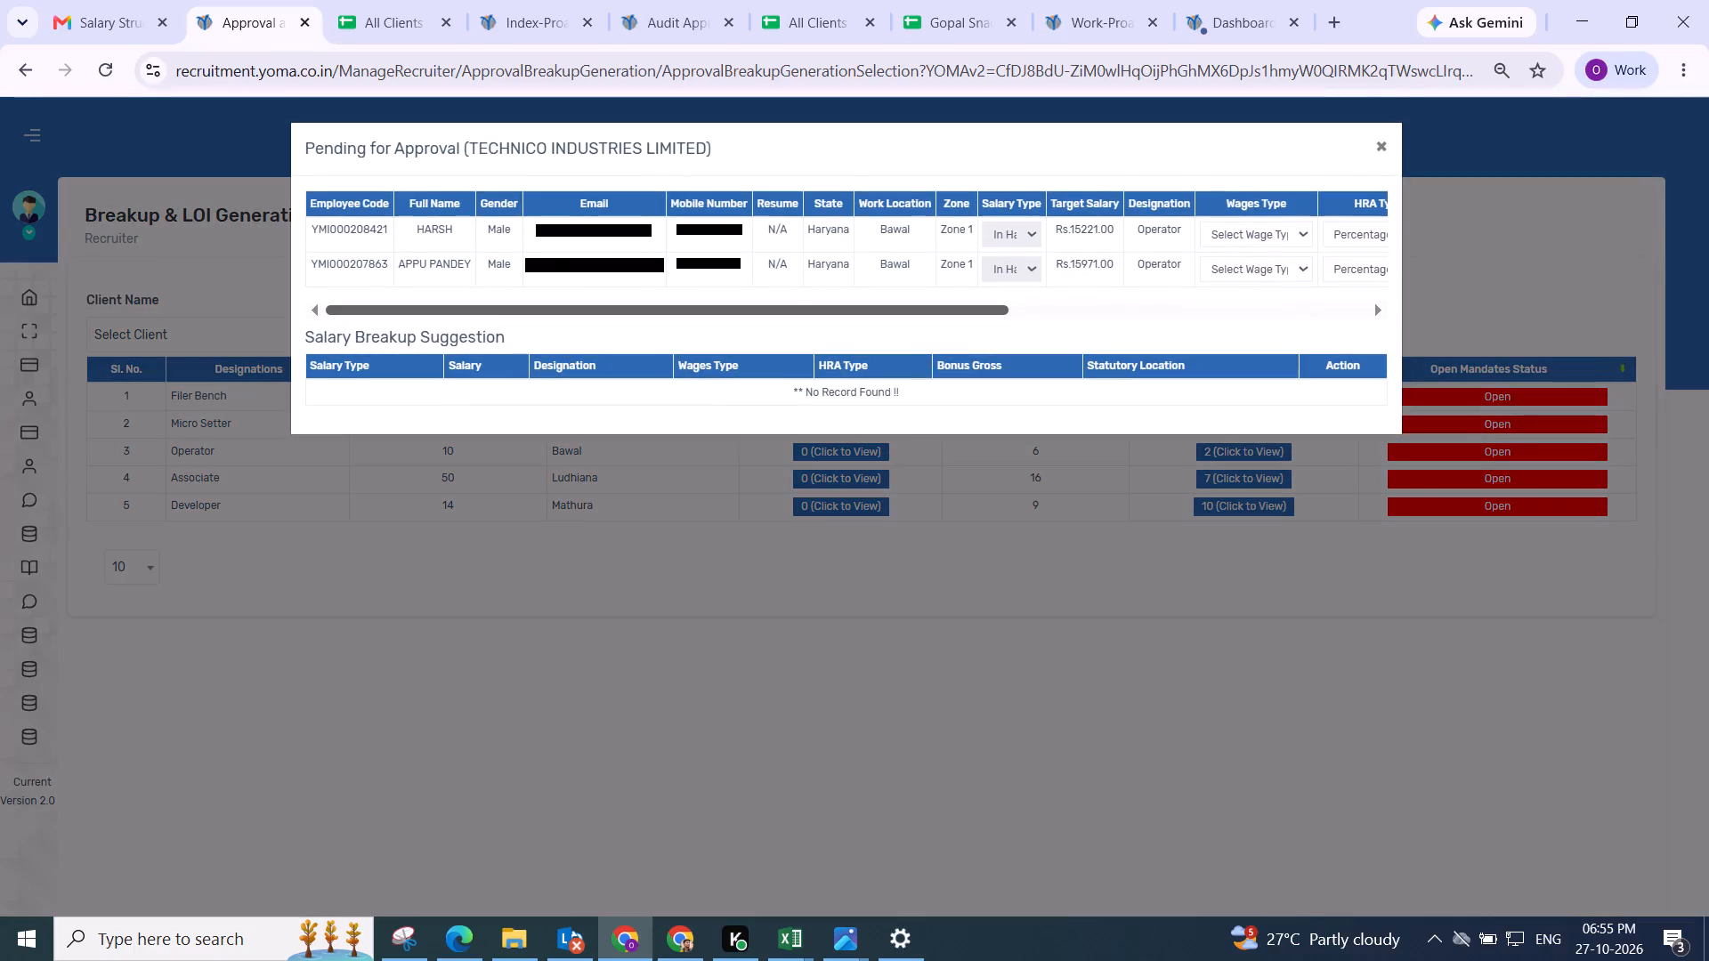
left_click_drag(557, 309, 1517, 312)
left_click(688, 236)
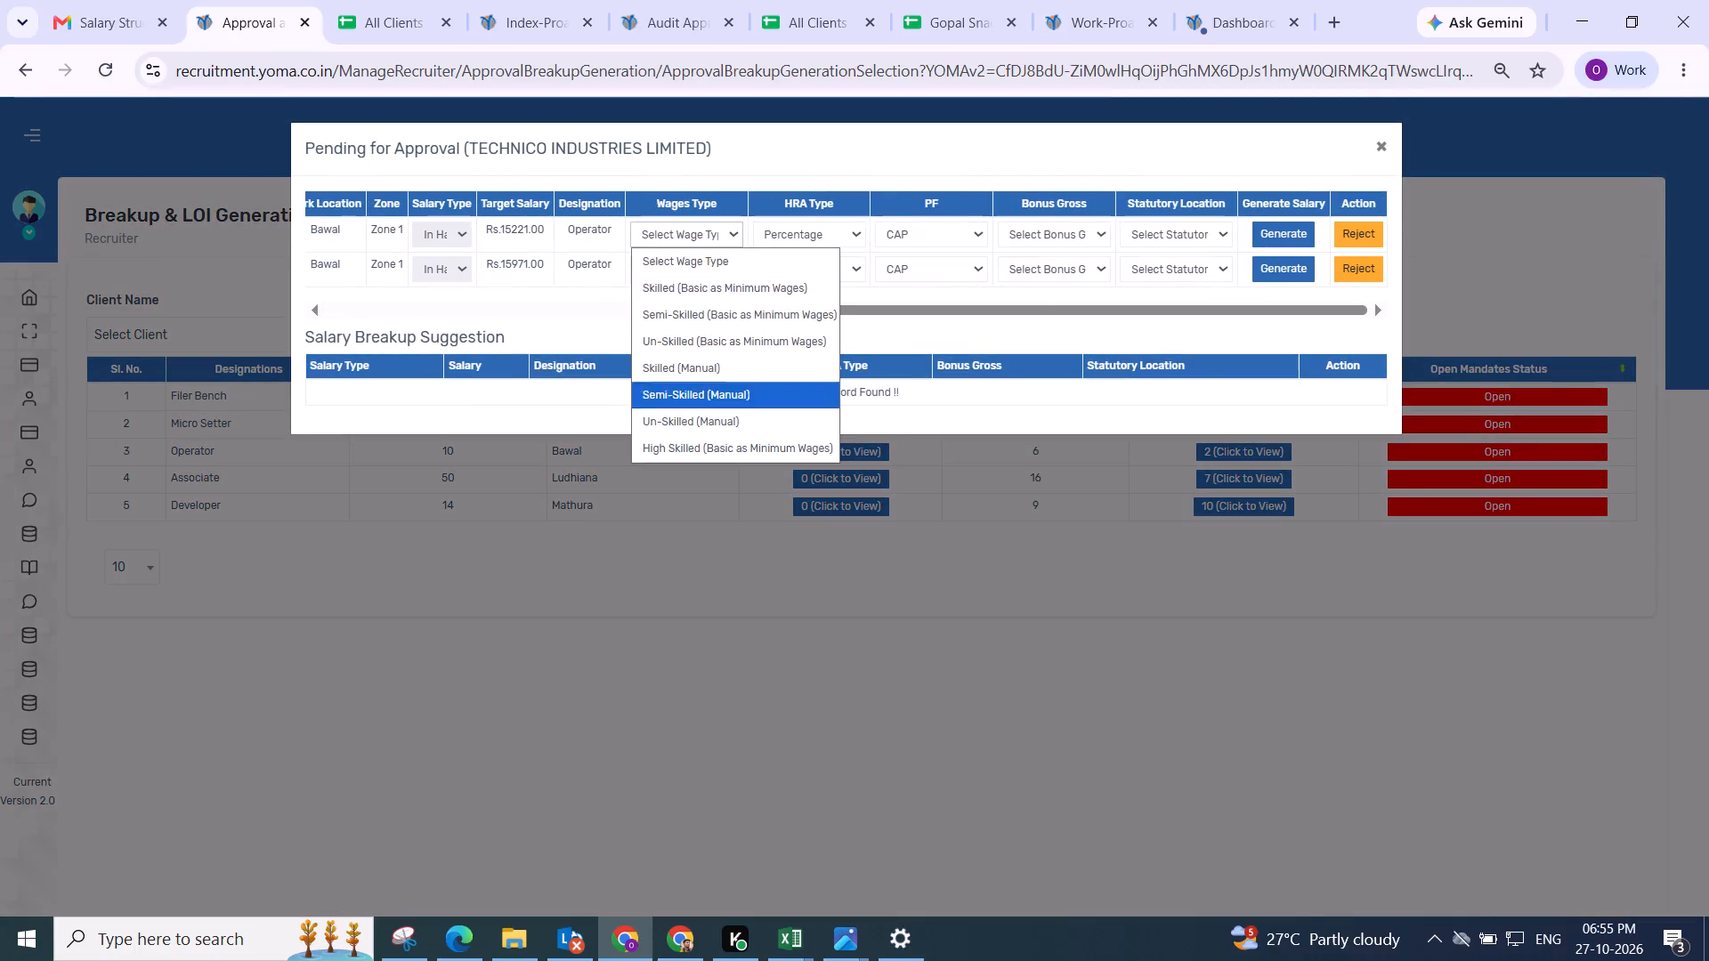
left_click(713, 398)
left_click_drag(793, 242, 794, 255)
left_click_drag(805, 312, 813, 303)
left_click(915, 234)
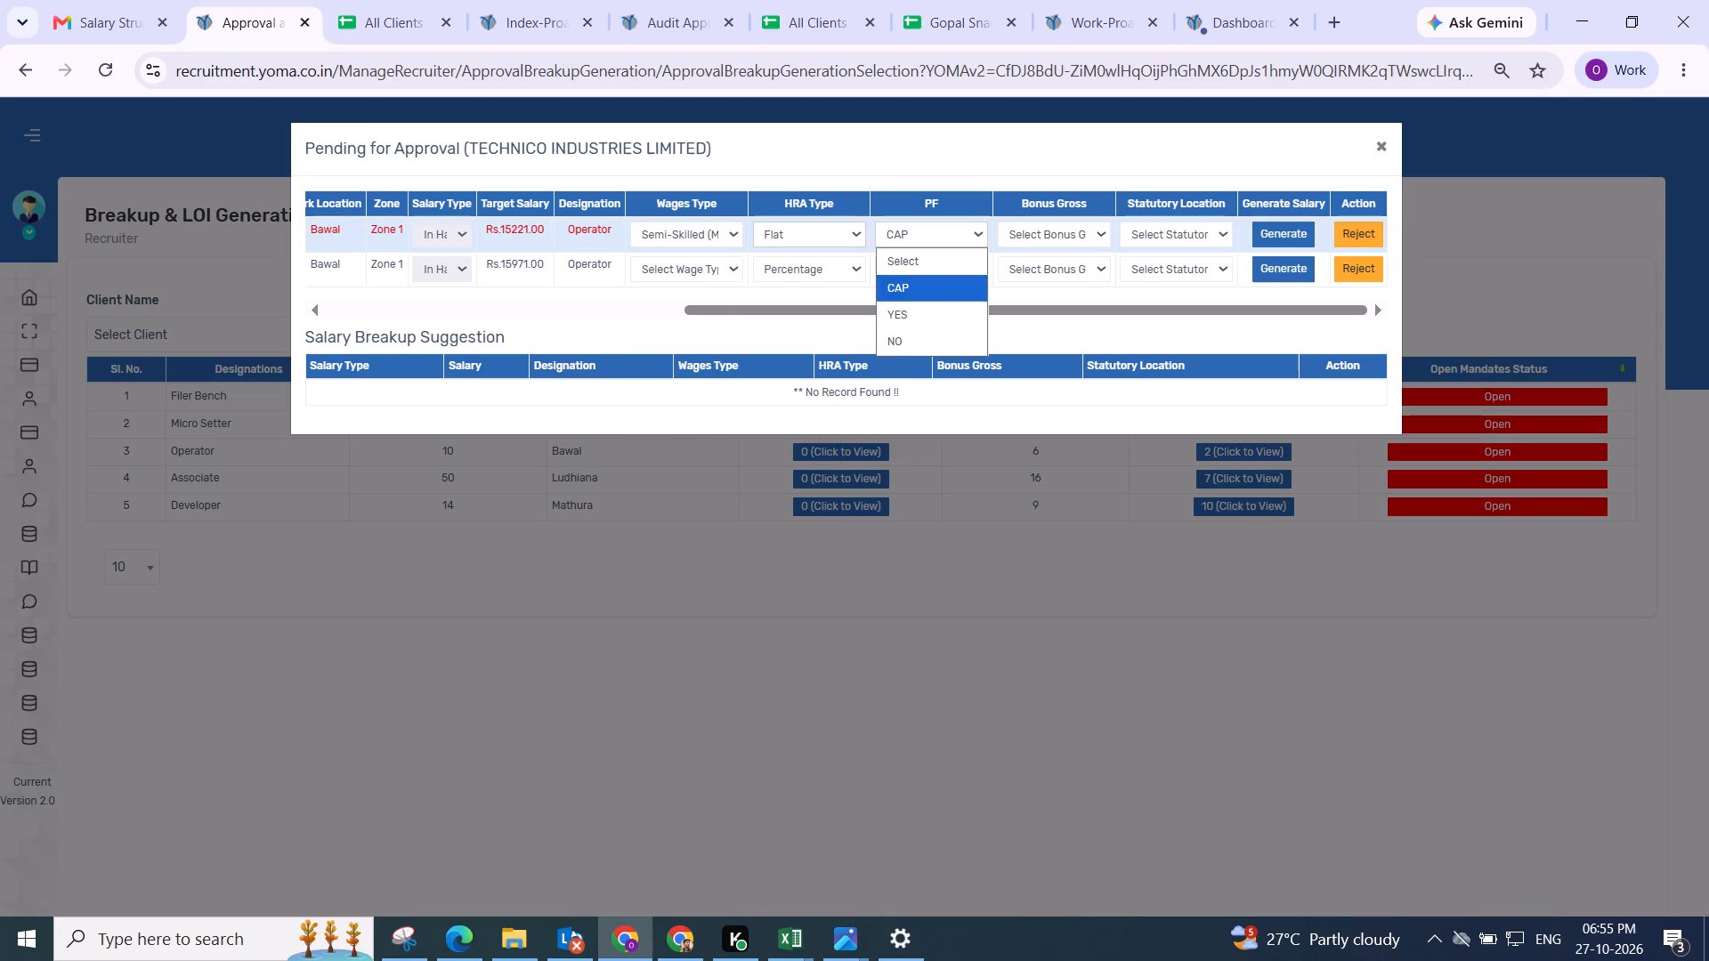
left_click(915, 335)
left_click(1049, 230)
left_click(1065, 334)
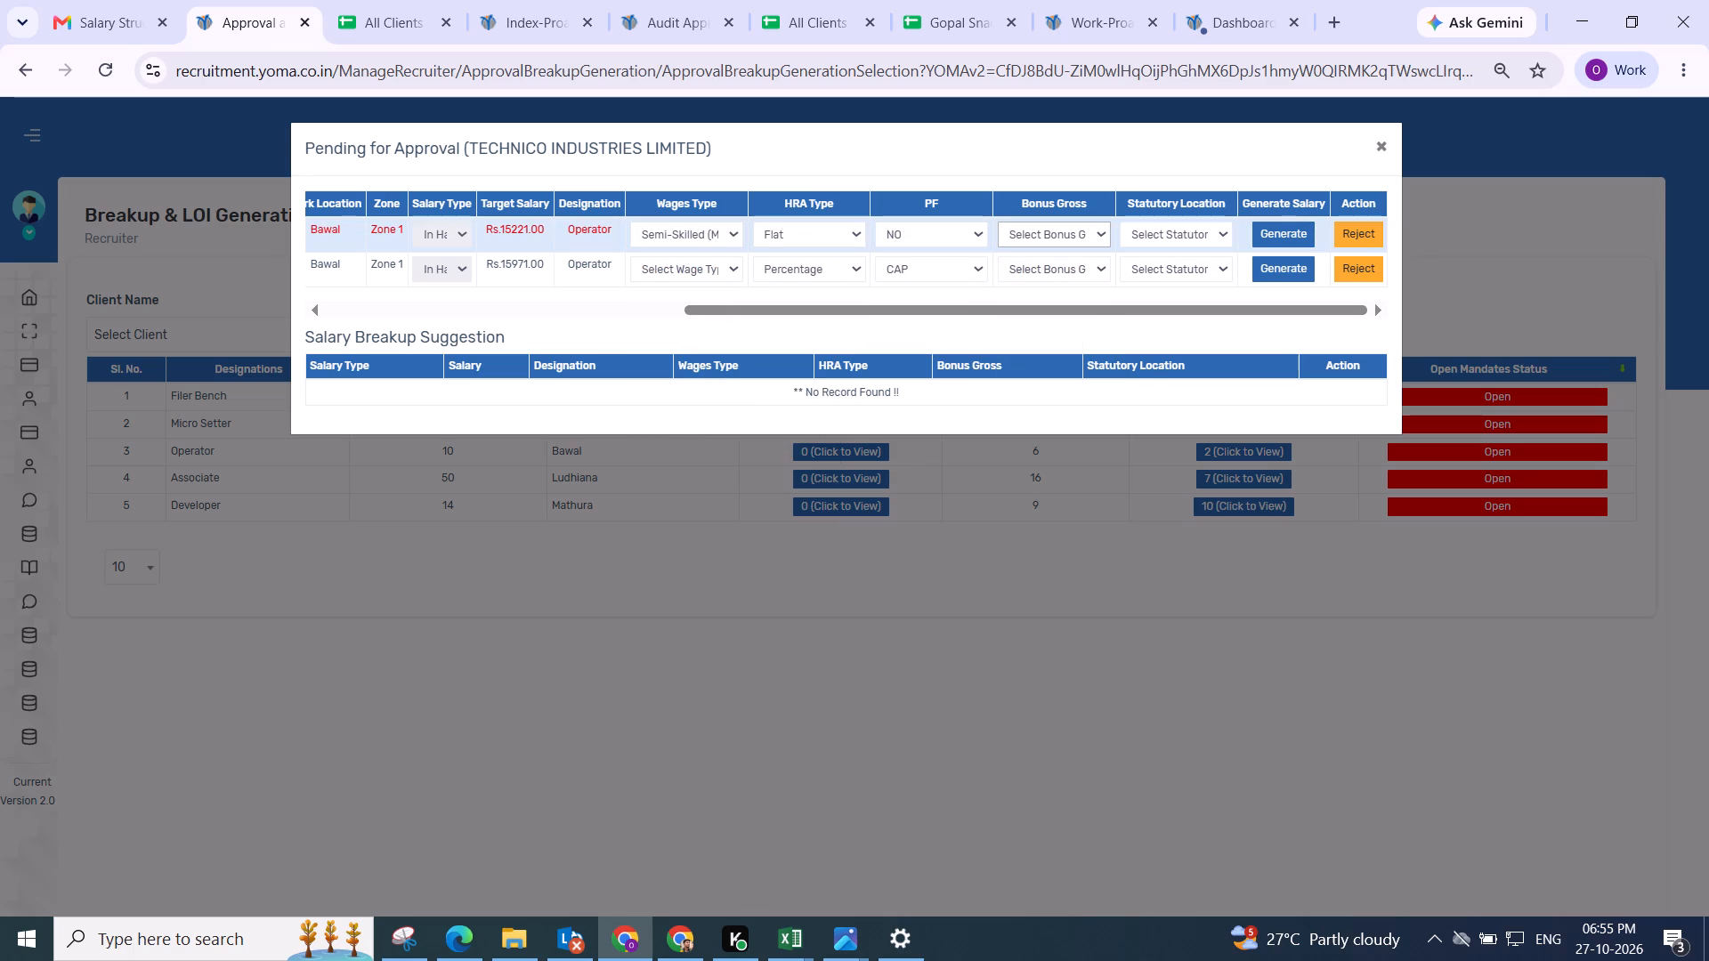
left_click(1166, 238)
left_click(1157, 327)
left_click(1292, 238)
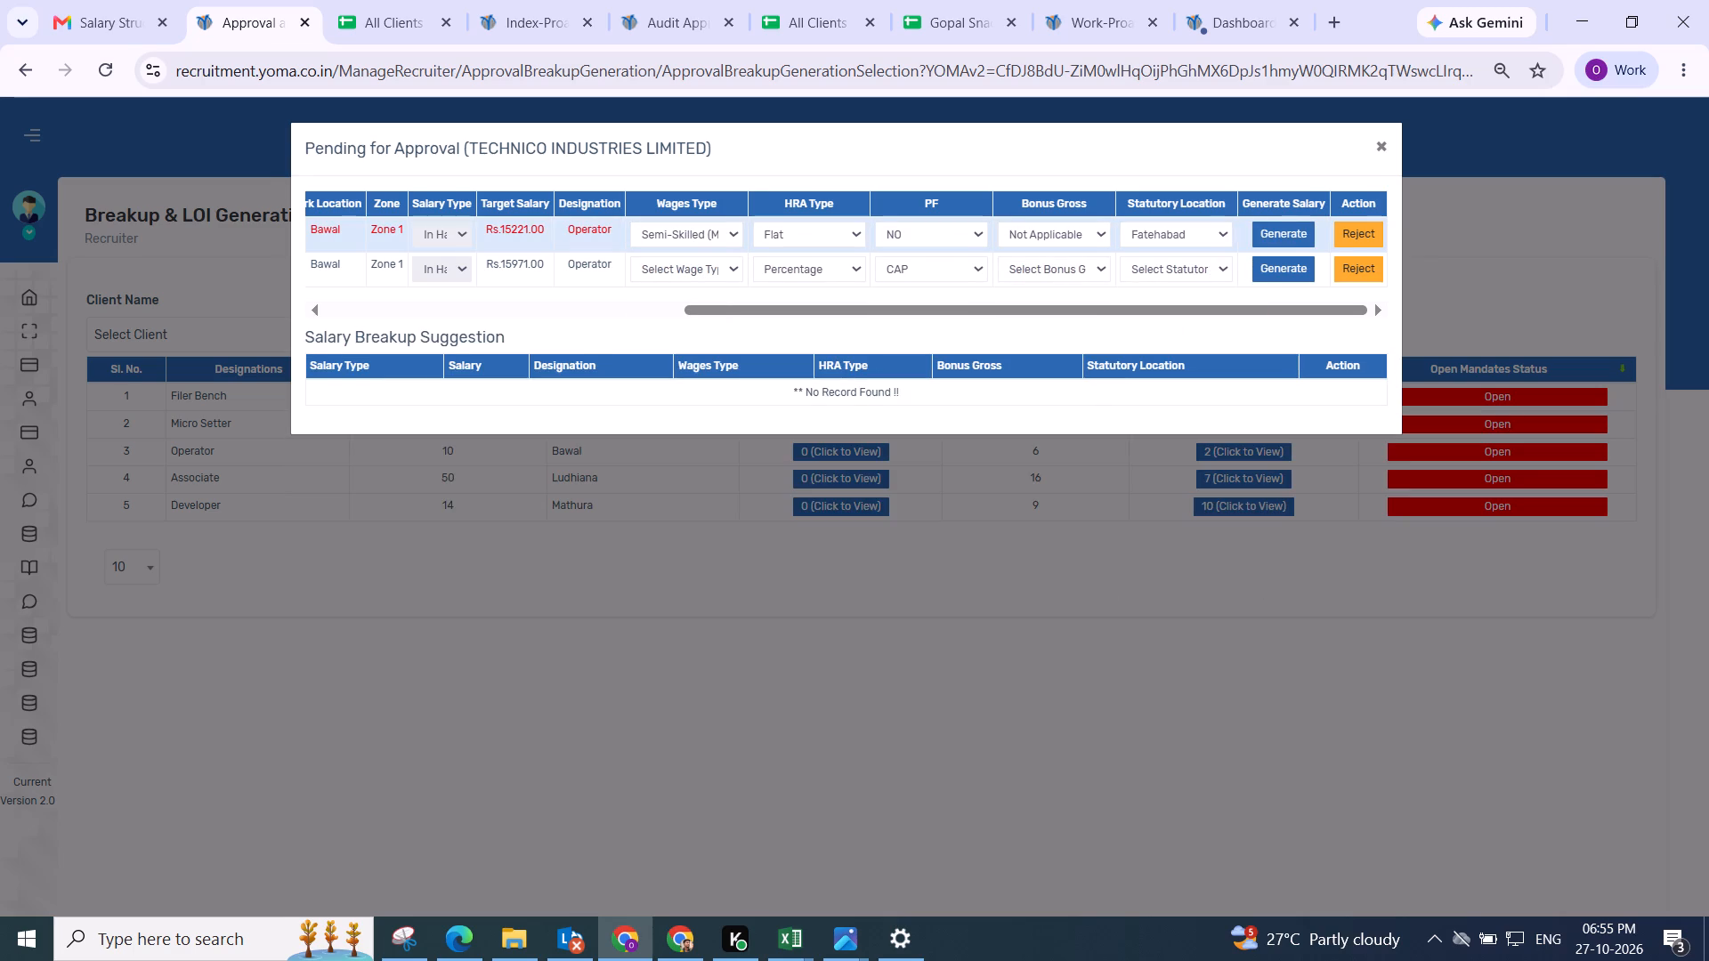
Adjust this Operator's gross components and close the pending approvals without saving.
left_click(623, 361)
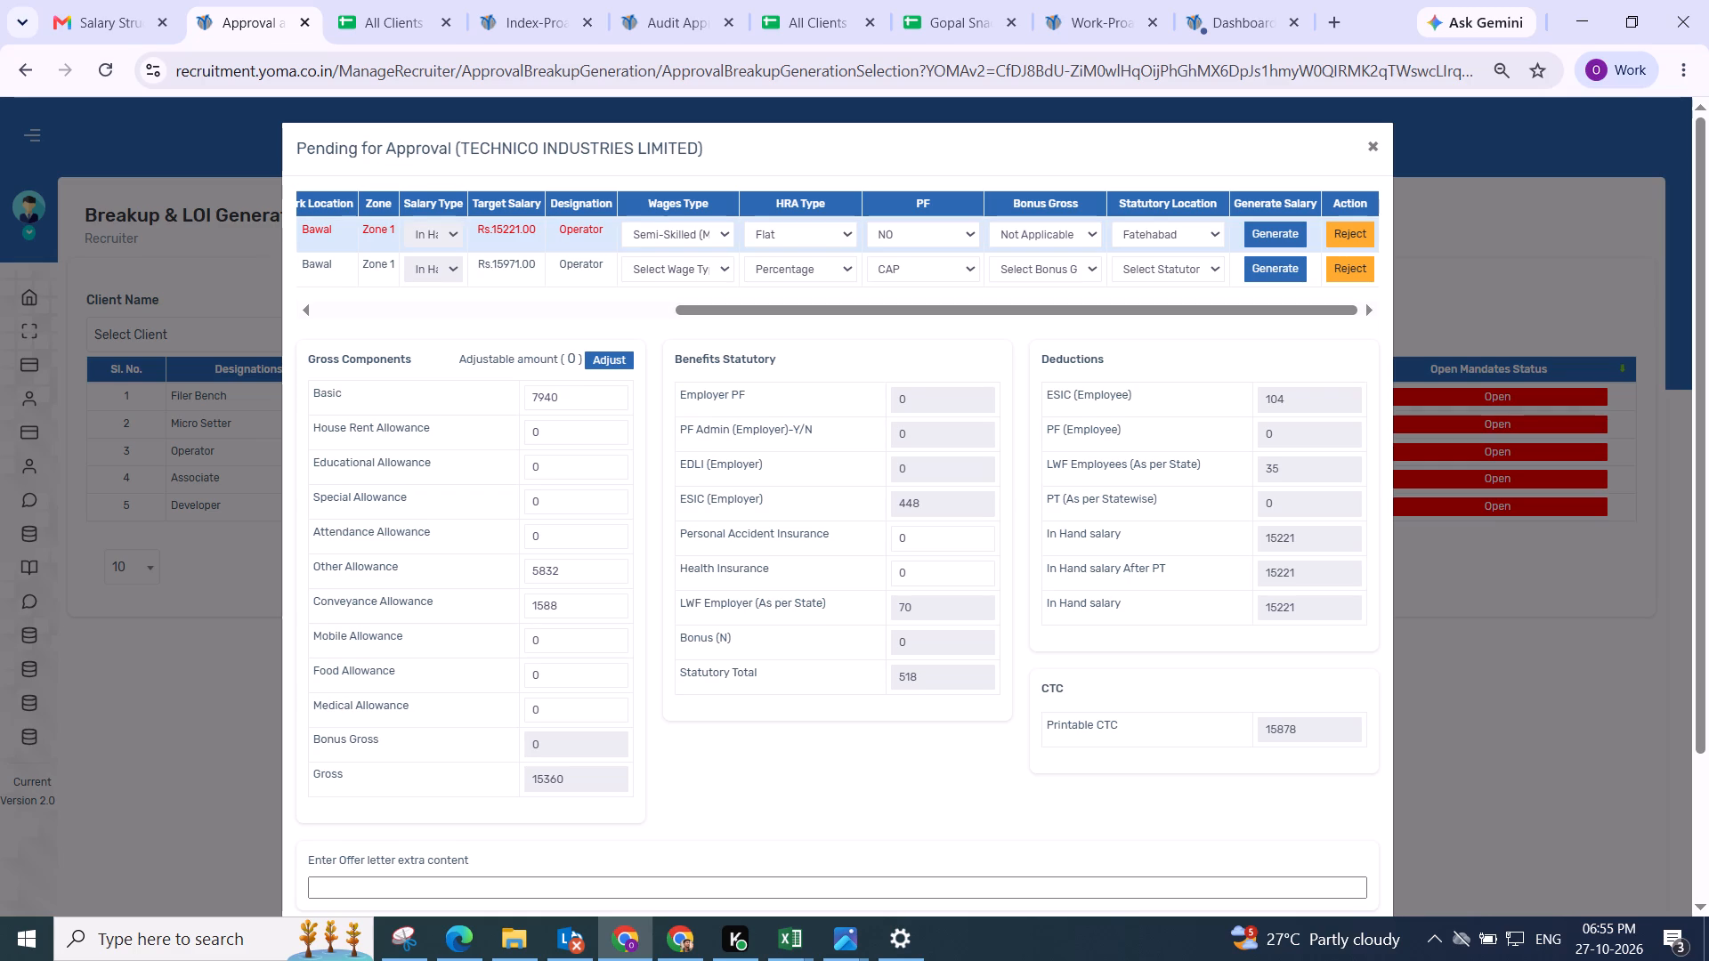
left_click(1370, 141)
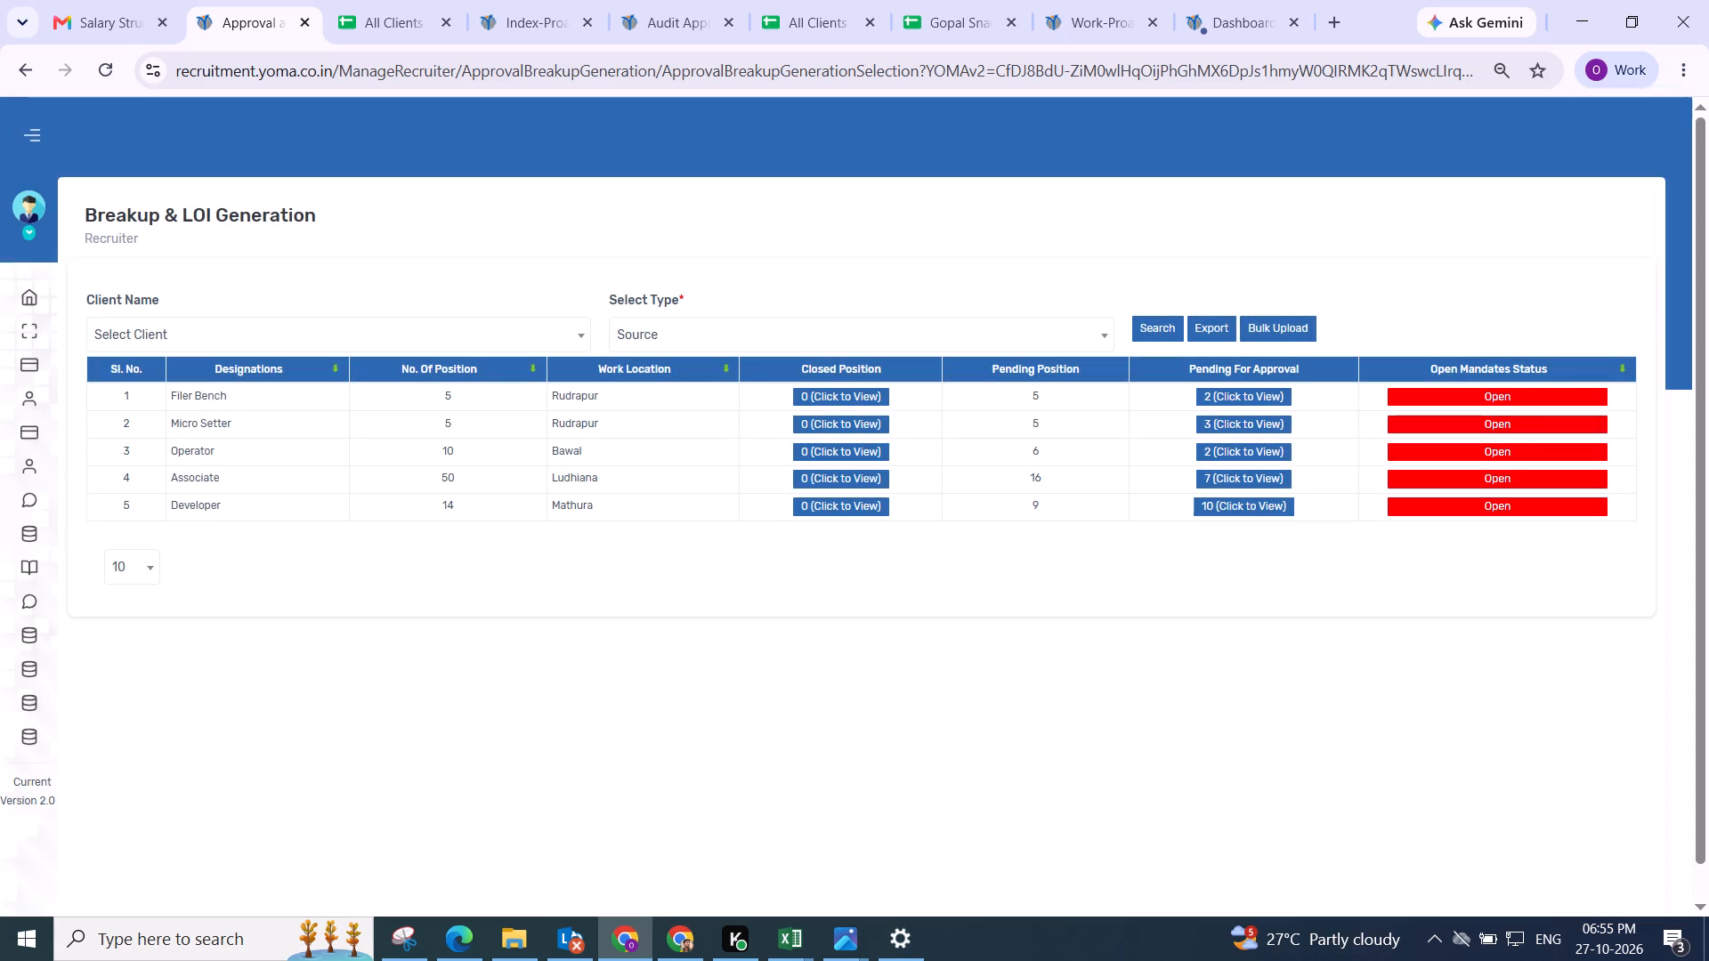